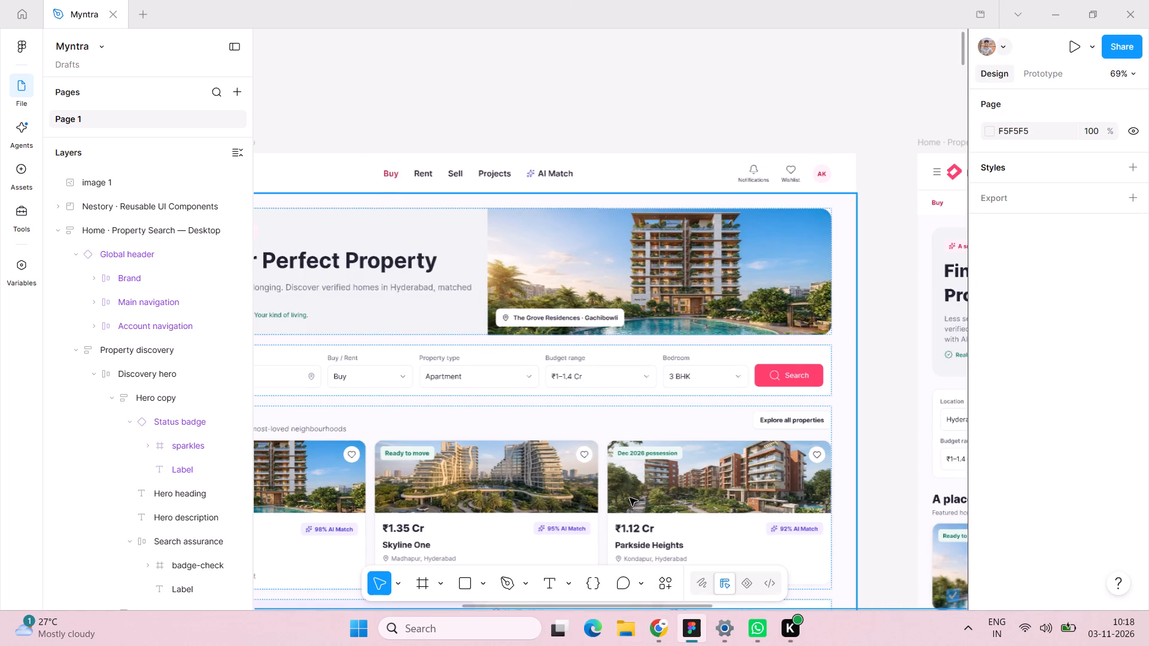
Set the "Ready to move" badge label on The Grove Residences card to Semi Bold in the desktop home frame.
{"action": "scroll", "coordinate": [630, 498], "scroll_direction": "down", "scroll_amount": 3}
{"action": "scroll", "coordinate": [630, 498], "scroll_direction": "right", "scroll_amount": 1}
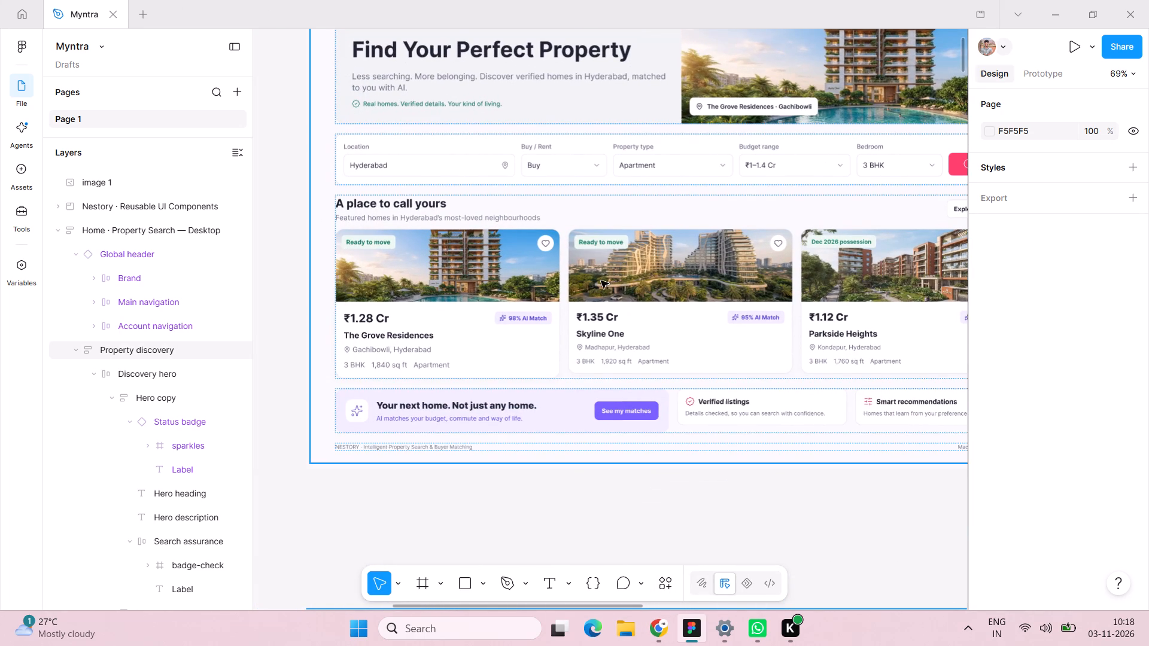
{"action": "scroll", "coordinate": [635, 278], "scroll_direction": "right", "scroll_amount": 3}
{"action": "scroll", "coordinate": [635, 278], "scroll_direction": "up", "scroll_amount": 1}
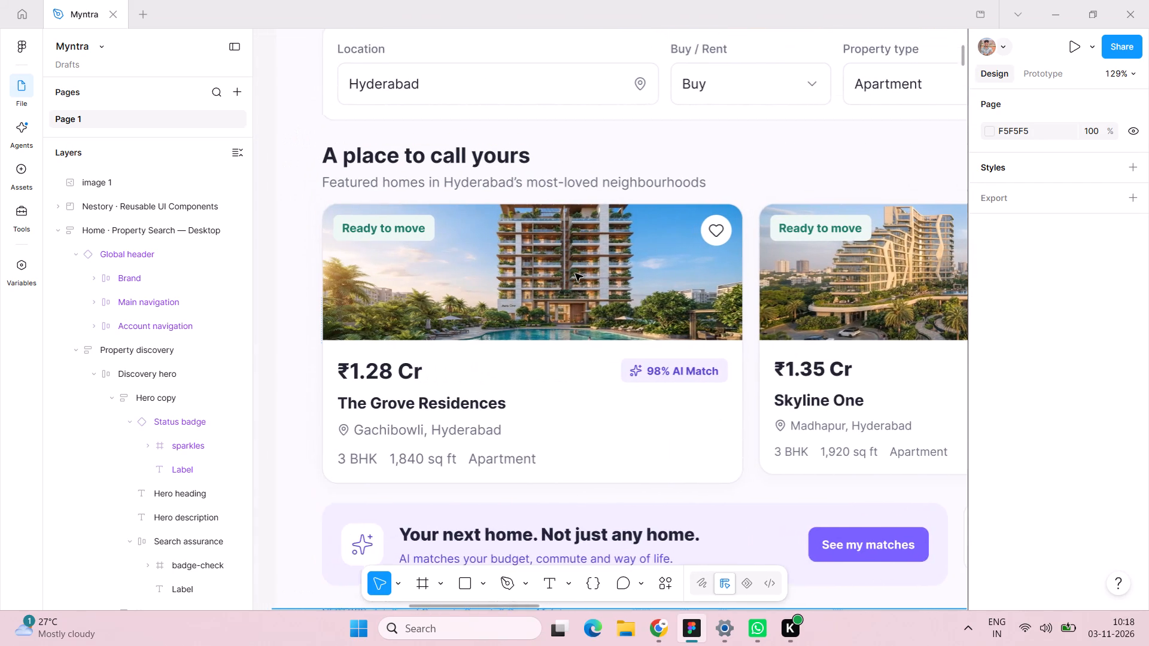
{"action": "scroll", "coordinate": [412, 261], "scroll_direction": "up", "scroll_amount": 1}
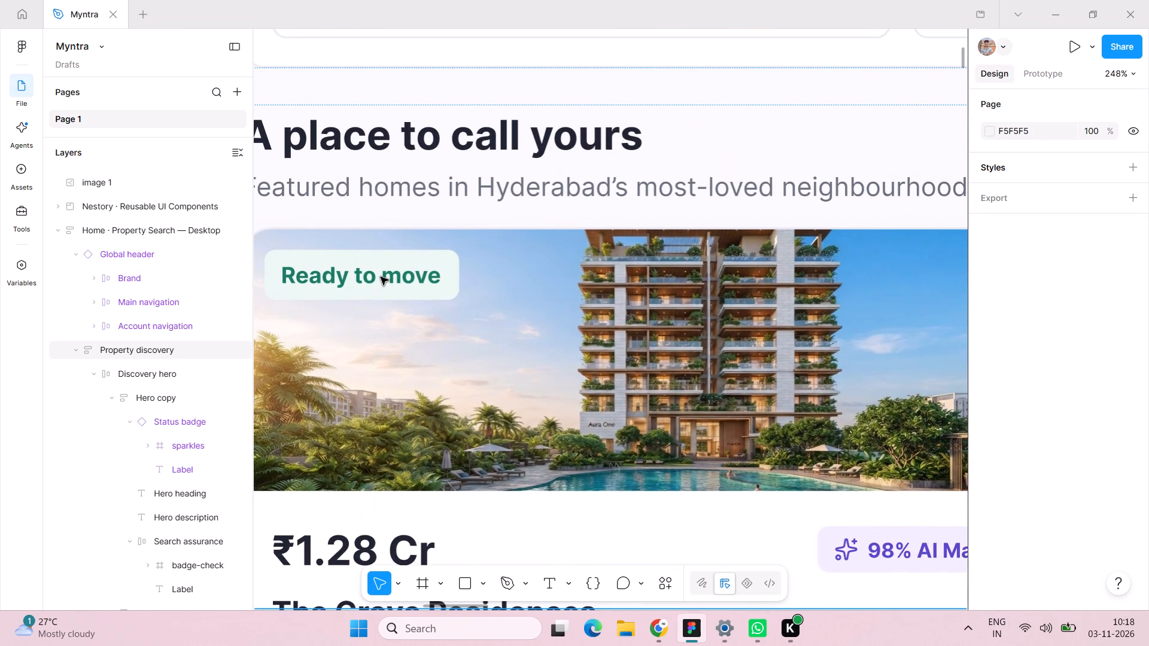
{"action": "double_click", "coordinate": [381, 278]}
{"action": "double_click", "coordinate": [381, 278]}
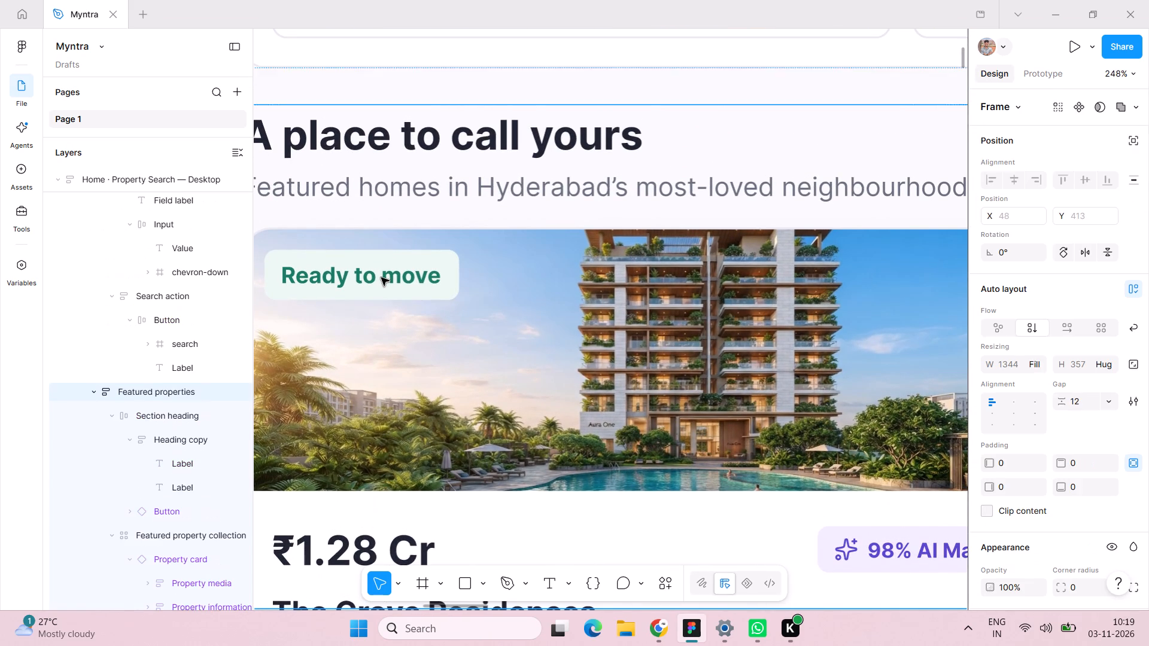
{"action": "double_click", "coordinate": [381, 278]}
{"action": "double_click", "coordinate": [381, 278]}
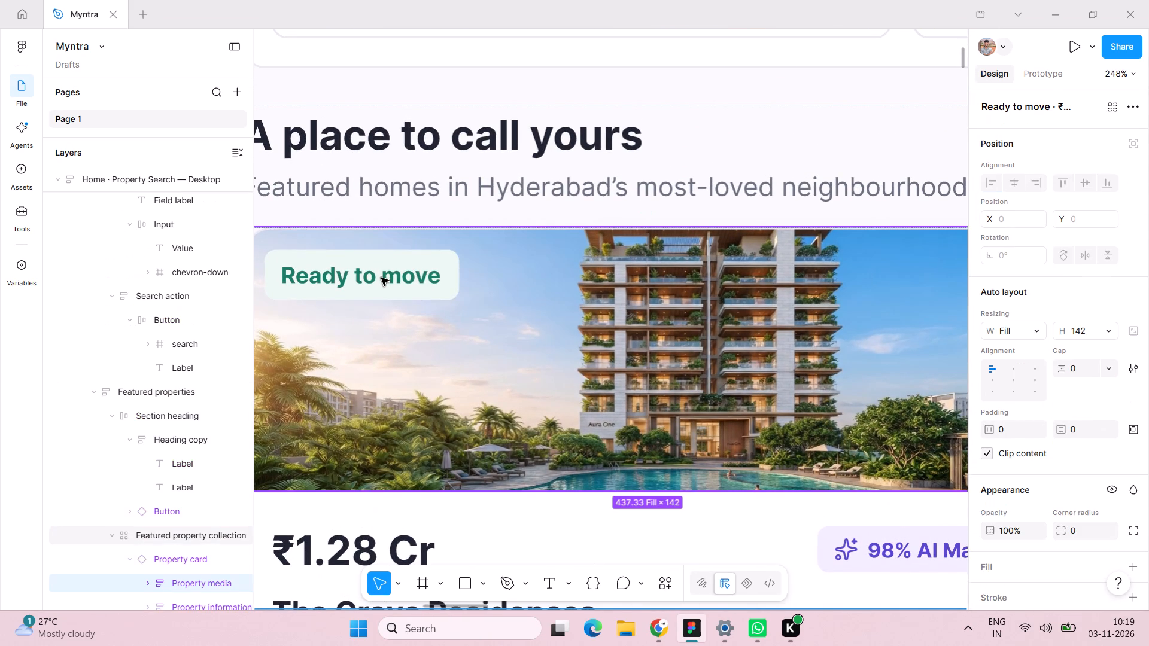
{"action": "double_click", "coordinate": [381, 278]}
{"action": "double_click", "coordinate": [381, 278]}
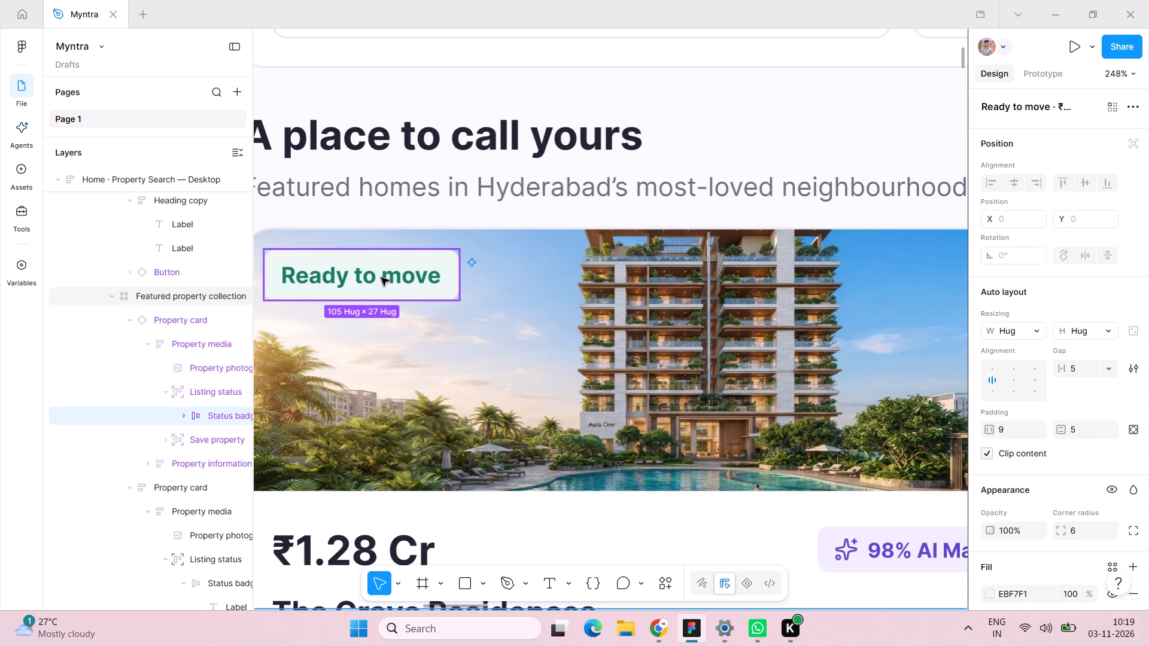
{"action": "double_click", "coordinate": [381, 278]}
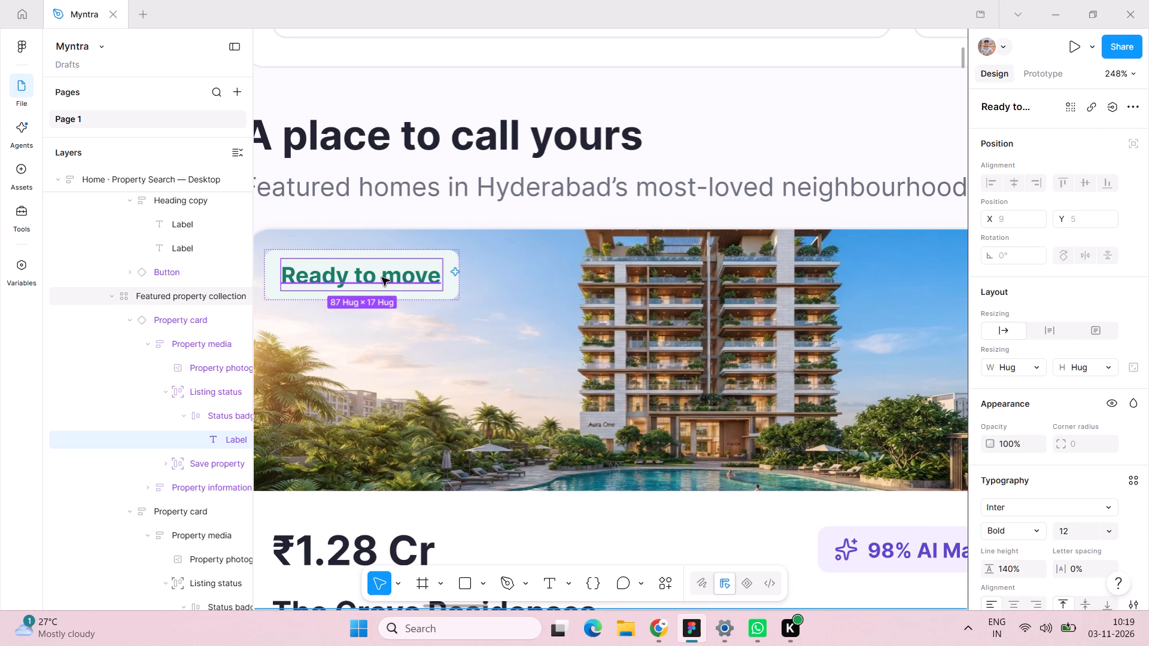
{"action": "left_click", "coordinate": [382, 278]}
{"action": "left_click", "coordinate": [1034, 531]}
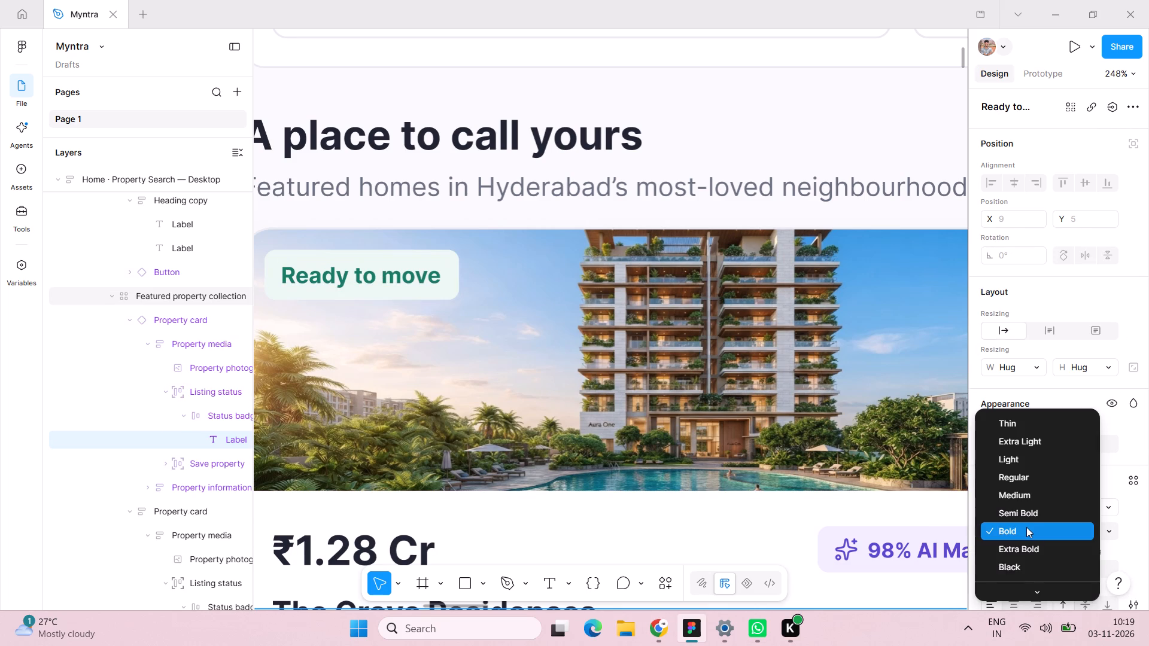
{"action": "left_click", "coordinate": [1026, 518]}
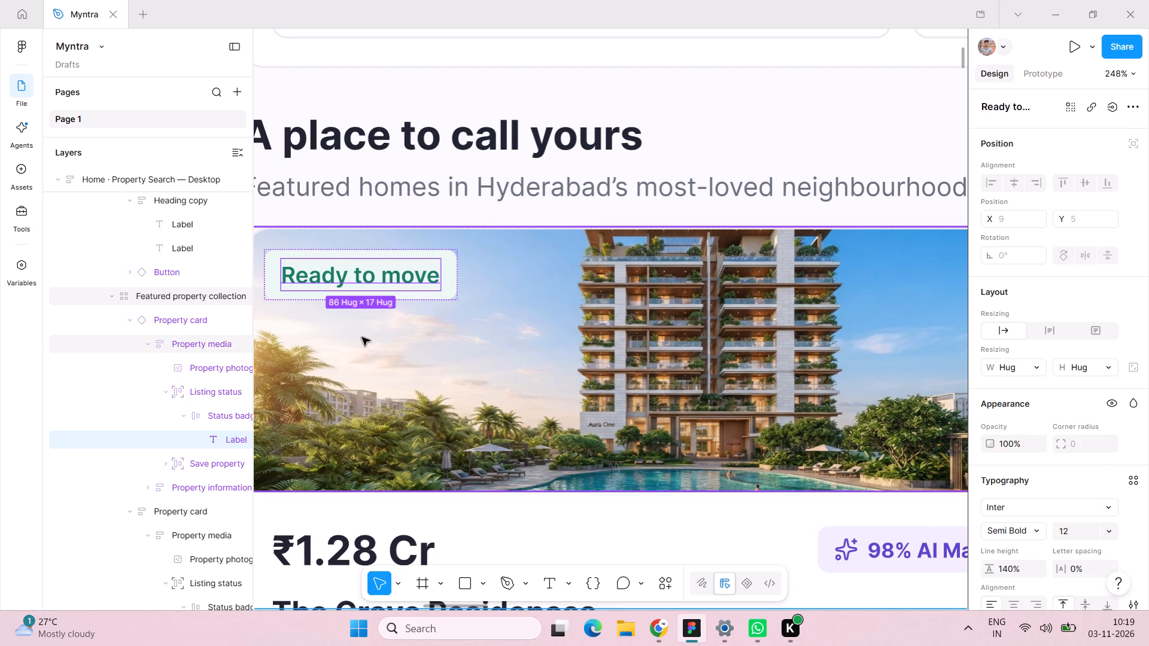
Set the "Ready to move" badge label on the Skyline One card to Semi Bold.
{"action": "scroll", "coordinate": [362, 337], "scroll_direction": "left", "scroll_amount": 17}
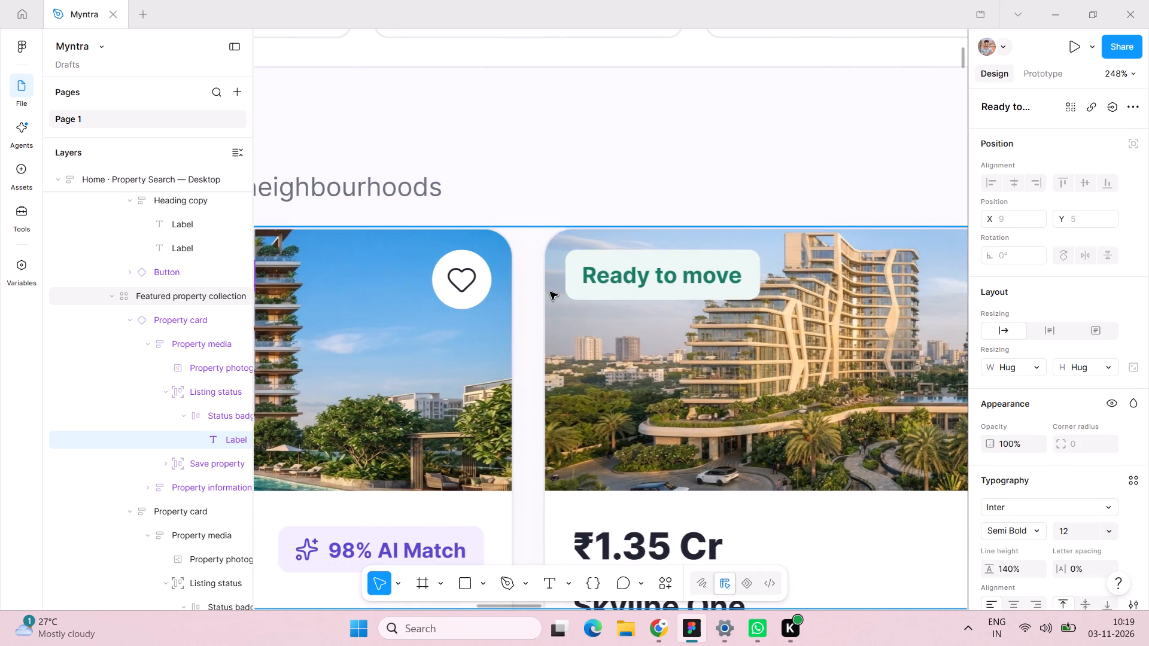
{"action": "double_click", "coordinate": [655, 279]}
{"action": "double_click", "coordinate": [656, 278]}
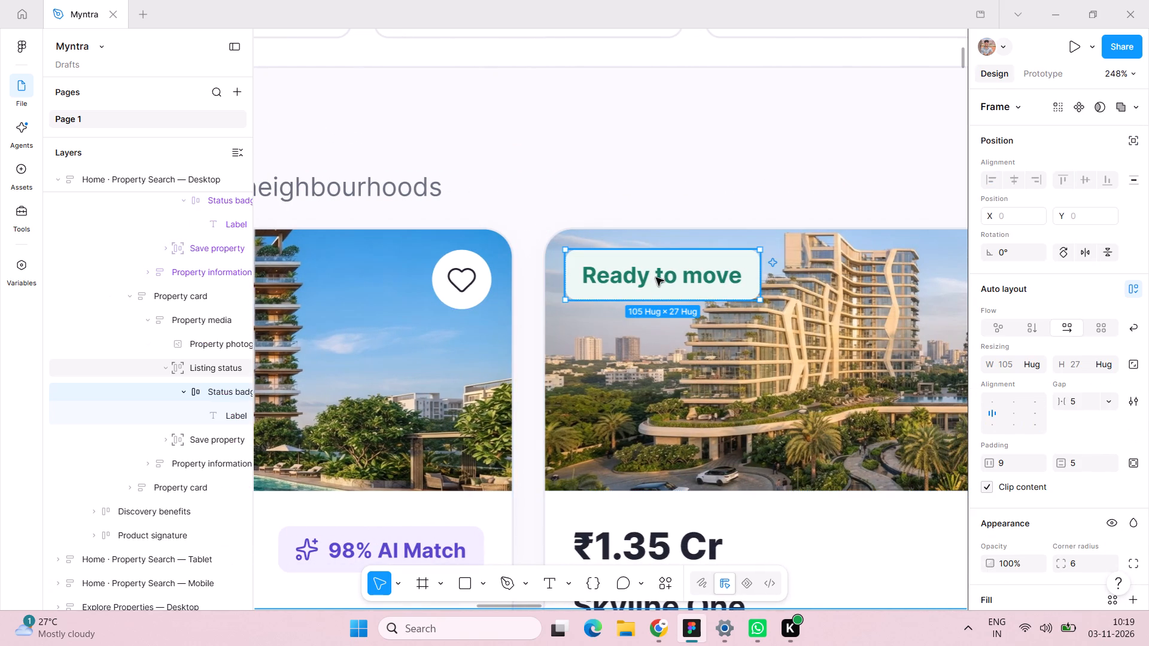
{"action": "double_click", "coordinate": [656, 278]}
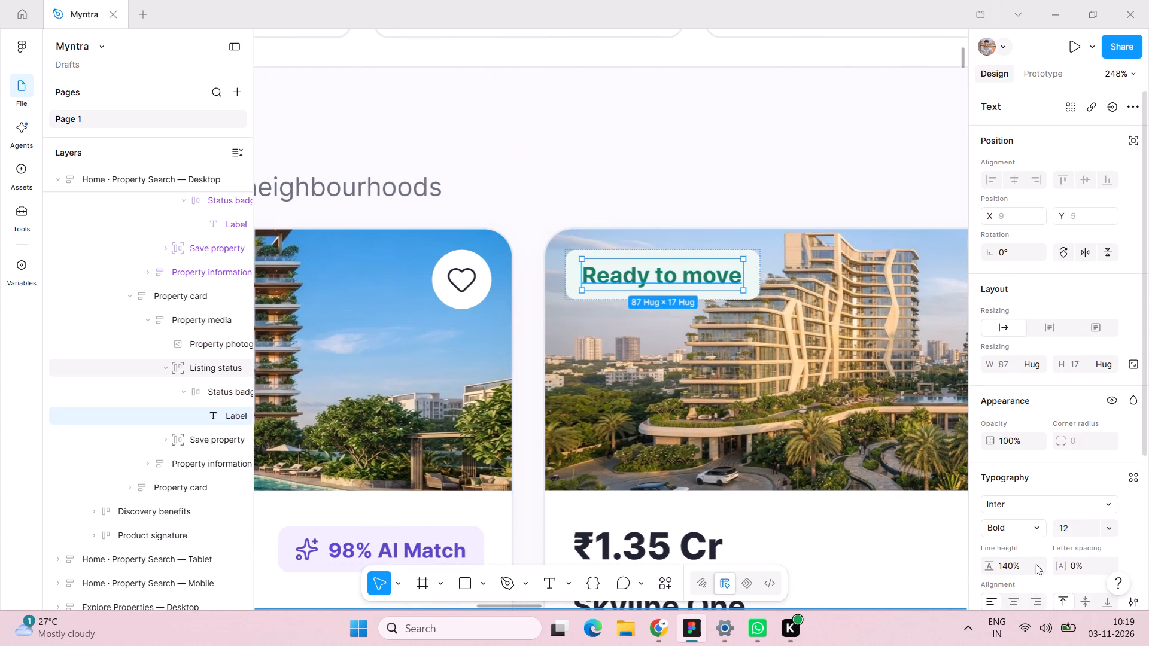
{"action": "left_click", "coordinate": [1026, 528]}
{"action": "left_click", "coordinate": [1023, 510]}
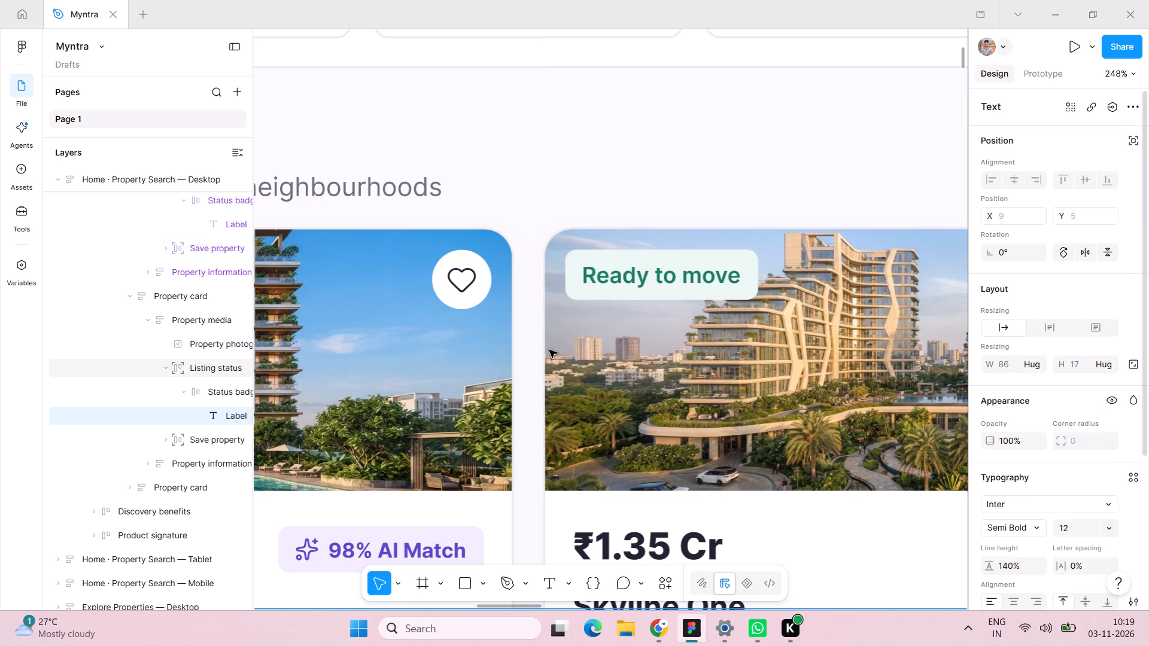
Set the "Dec 2026 possession" badge label on the Parkside Heights card to size 12 and Semi Bold.
{"action": "scroll", "coordinate": [522, 405], "scroll_direction": "left", "scroll_amount": 10}
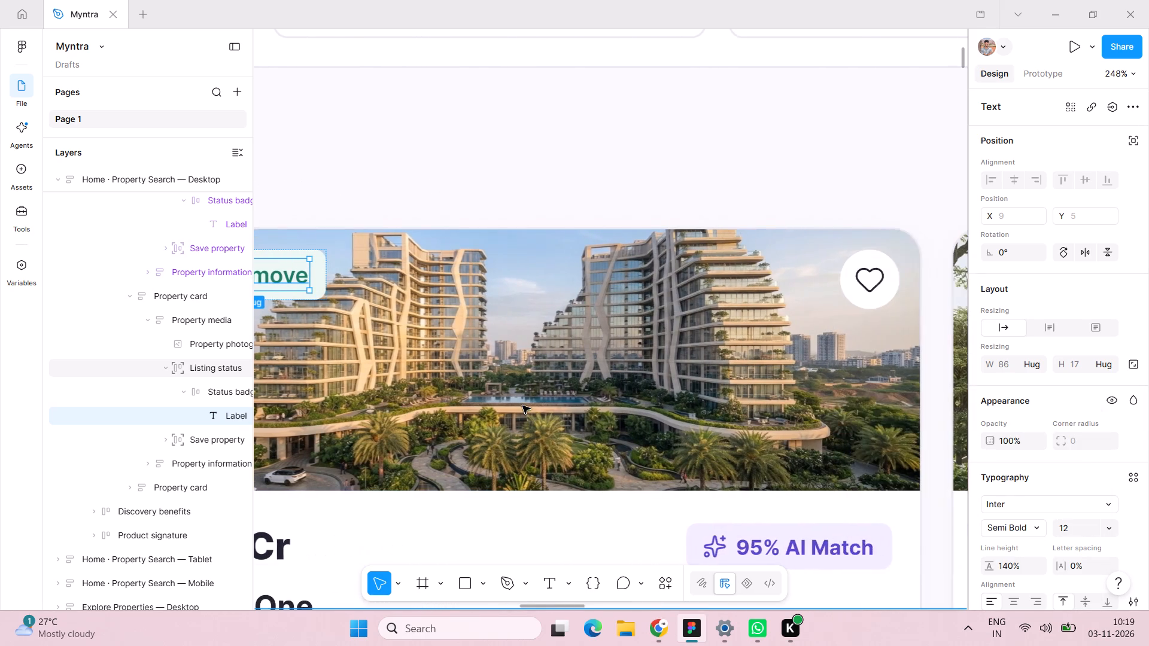
{"action": "scroll", "coordinate": [522, 406], "scroll_direction": "left", "scroll_amount": 4}
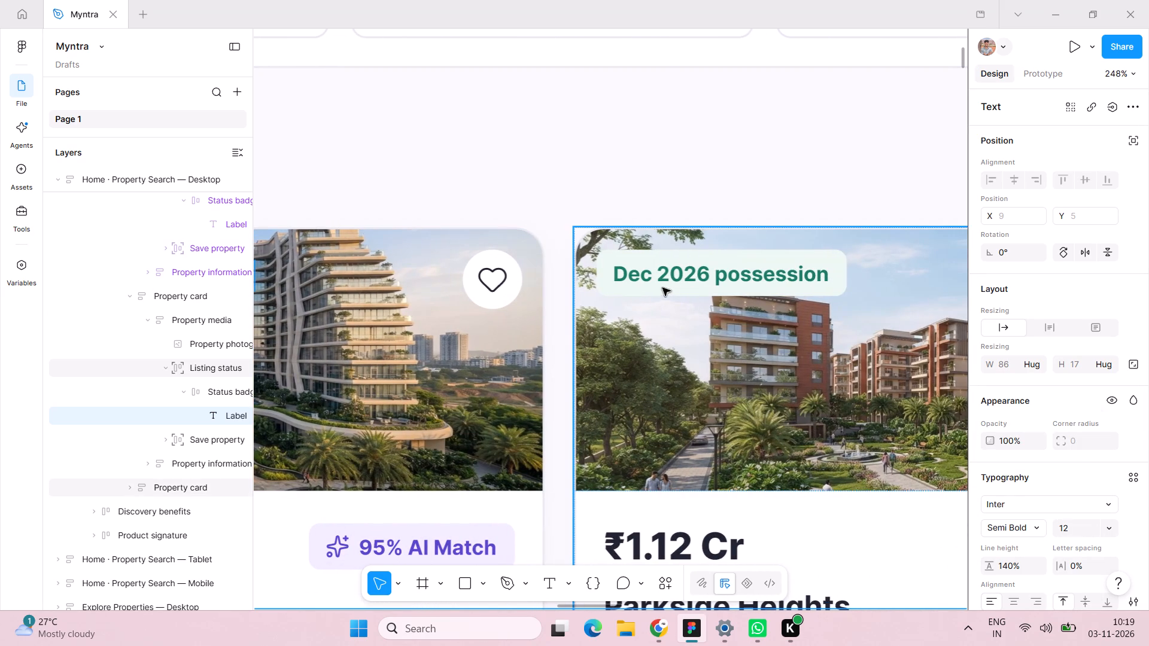
{"action": "double_click", "coordinate": [680, 278]}
{"action": "double_click", "coordinate": [680, 278]}
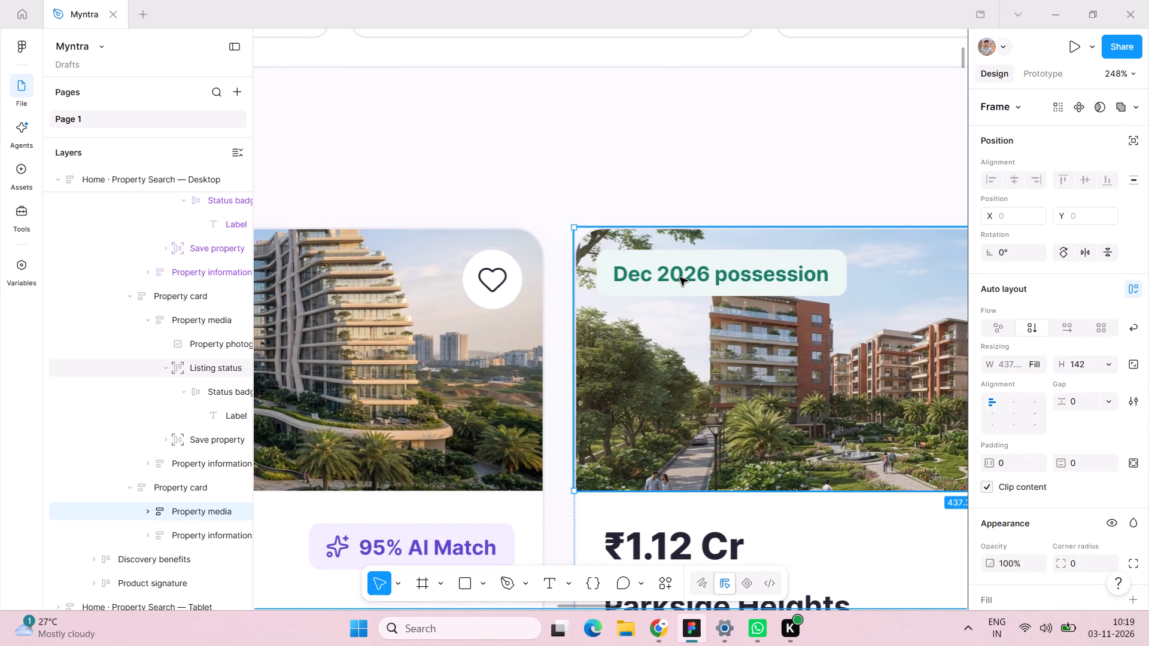
{"action": "double_click", "coordinate": [680, 278]}
{"action": "double_click", "coordinate": [680, 278]}
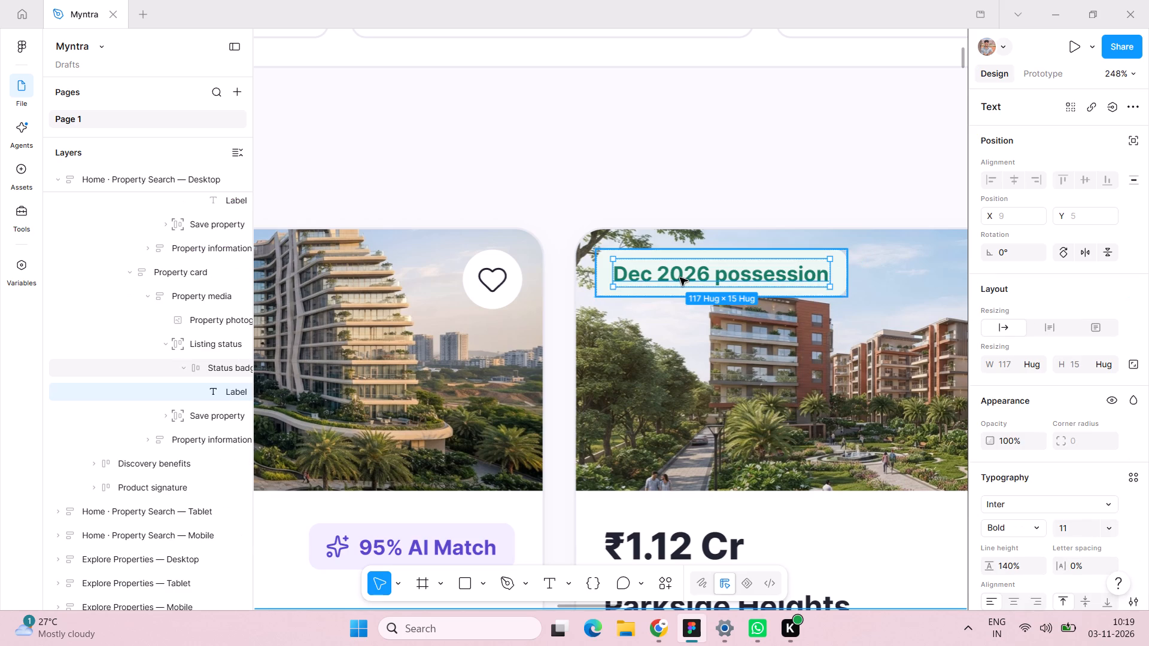
{"action": "left_click", "coordinate": [1071, 523]}
{"action": "type", "text": "12"}
{"action": "key", "text": "Return"}
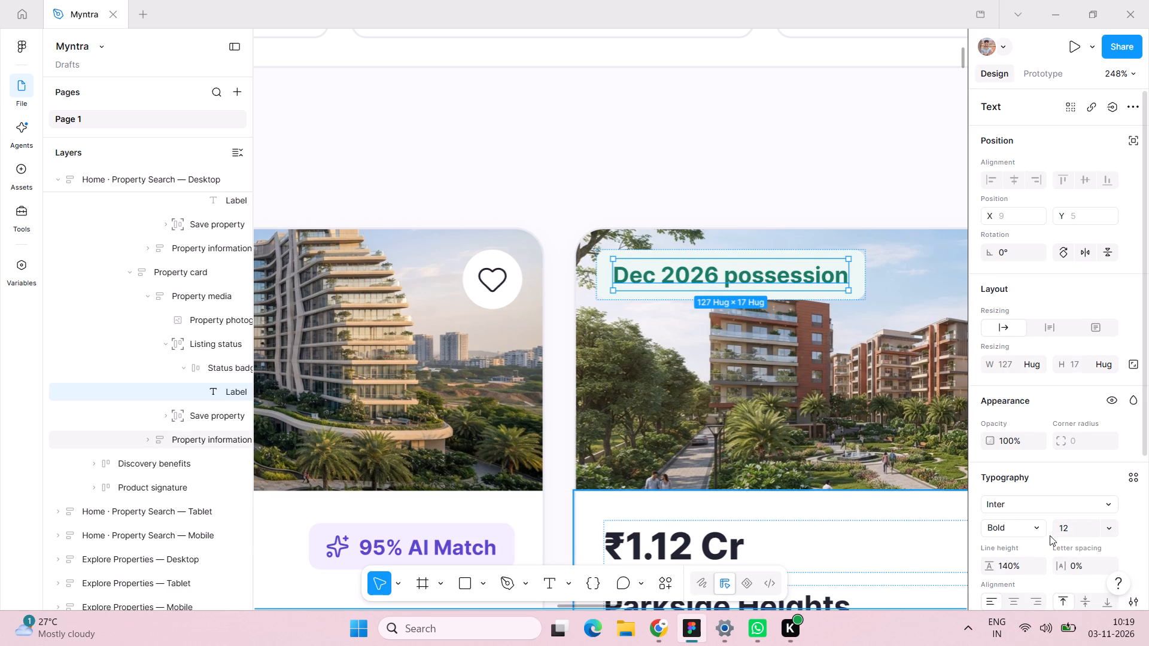
{"action": "left_click", "coordinate": [1031, 526]}
{"action": "left_click", "coordinate": [1025, 508]}
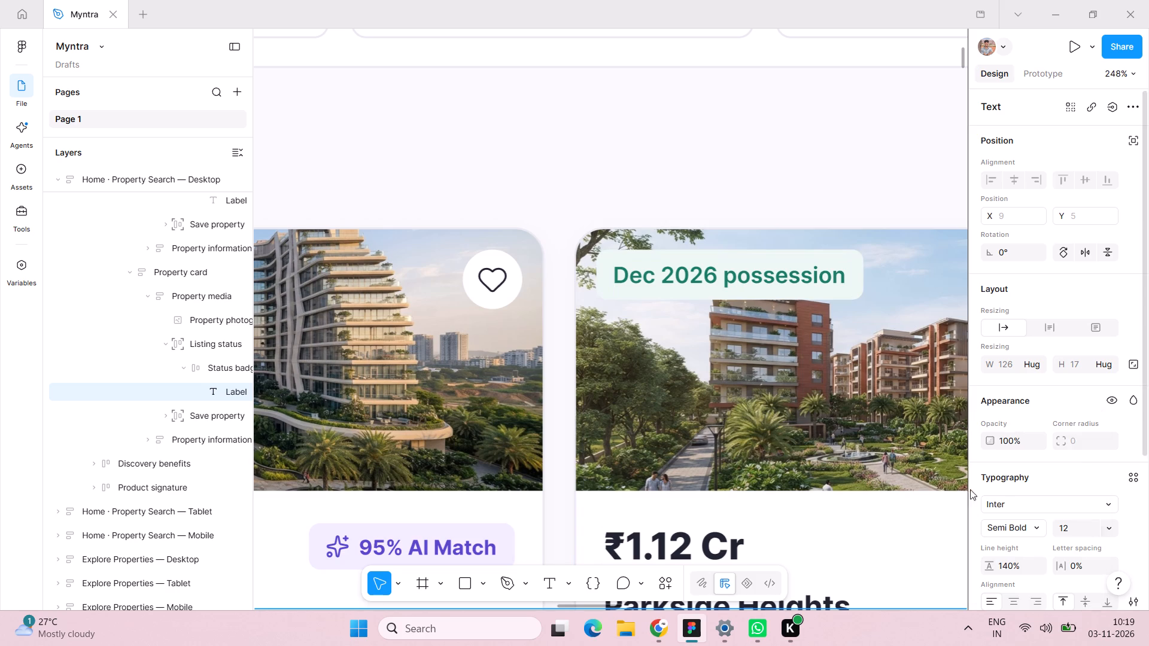
Check the typography of the Skyline One card's status badge label against the other cards' badges, and clear the selection.
{"action": "scroll", "coordinate": [682, 459], "scroll_direction": "right", "scroll_amount": 12}
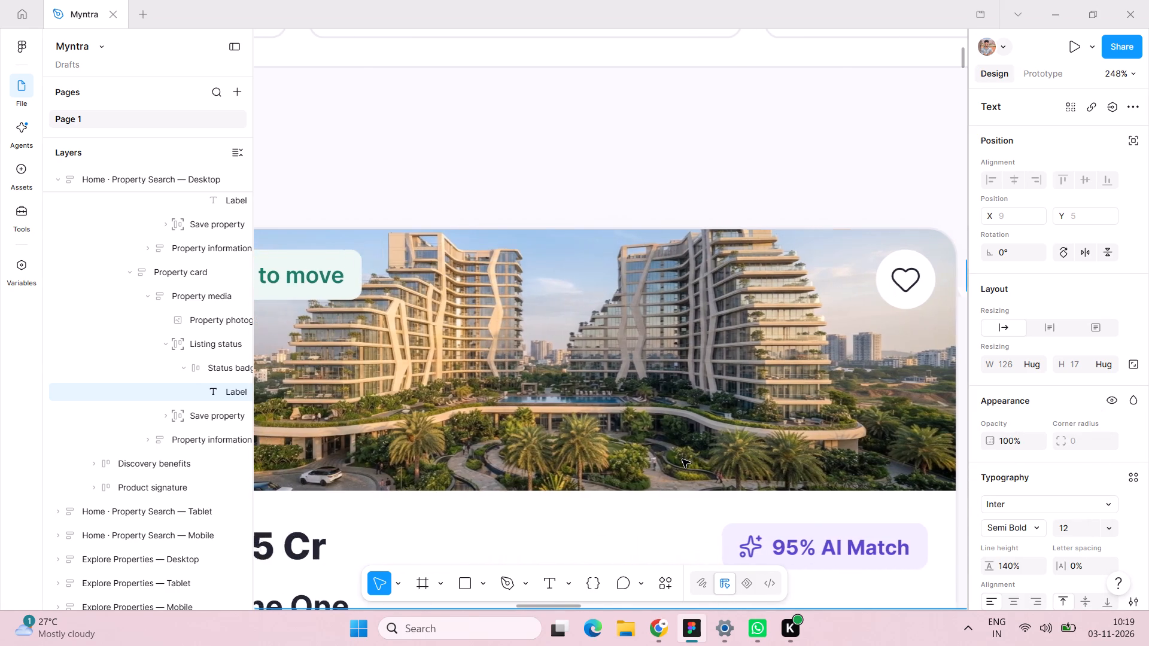
{"action": "scroll", "coordinate": [682, 459], "scroll_direction": "right", "scroll_amount": 2}
{"action": "double_click", "coordinate": [606, 272]}
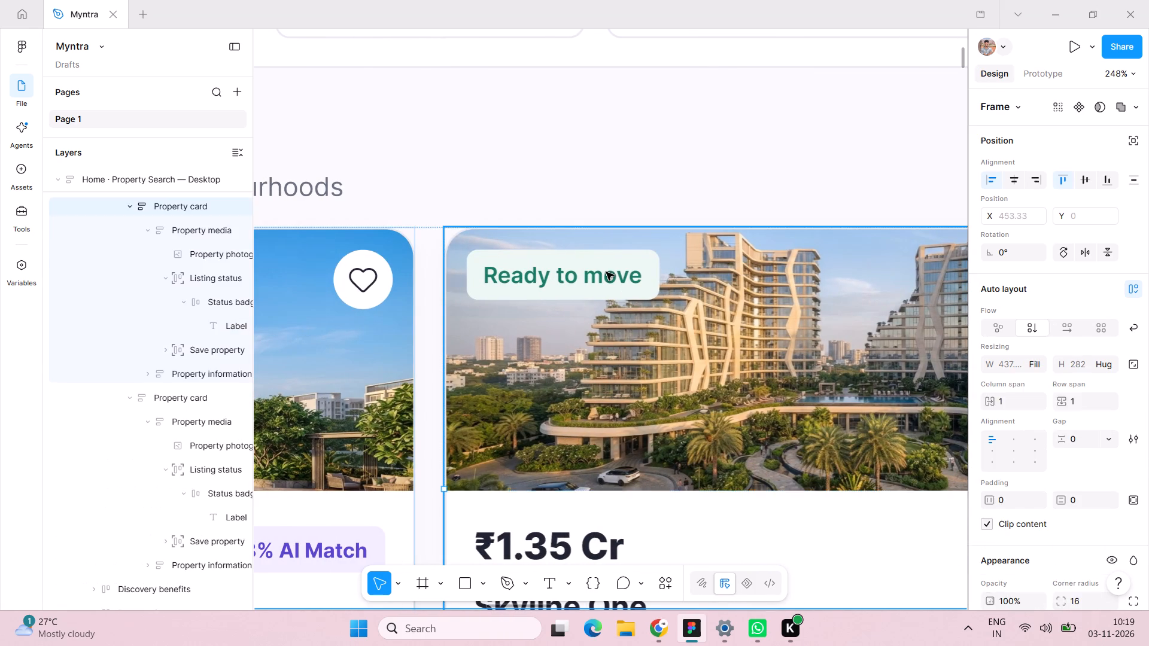
{"action": "double_click", "coordinate": [606, 274]}
{"action": "double_click", "coordinate": [606, 274]}
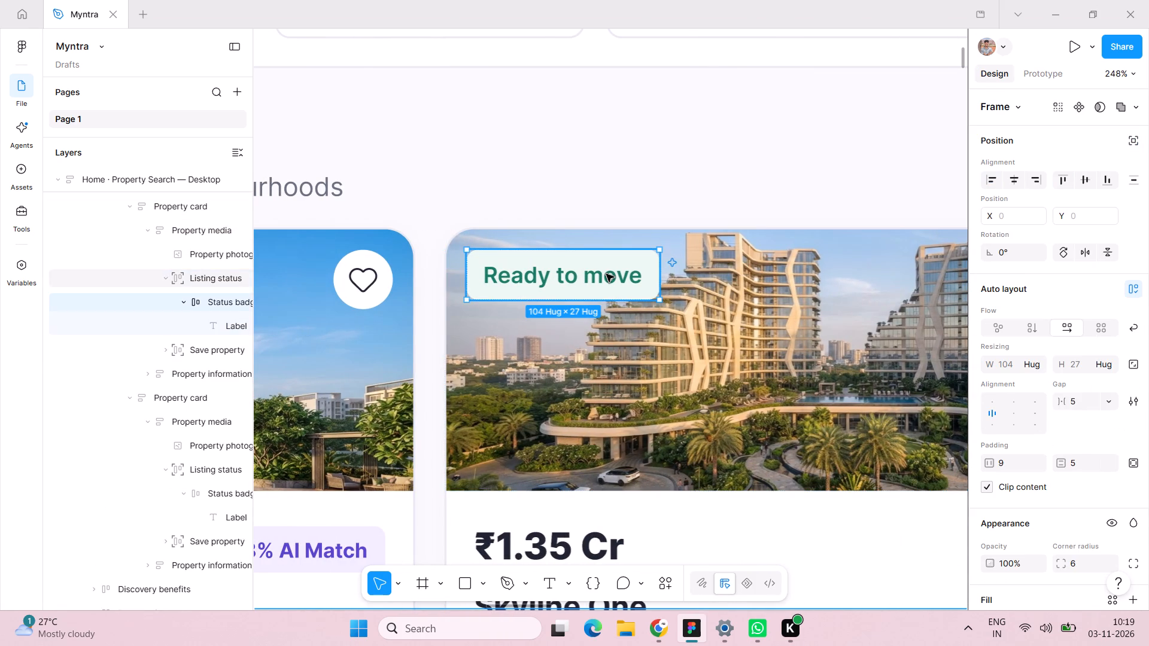
{"action": "double_click", "coordinate": [606, 274]}
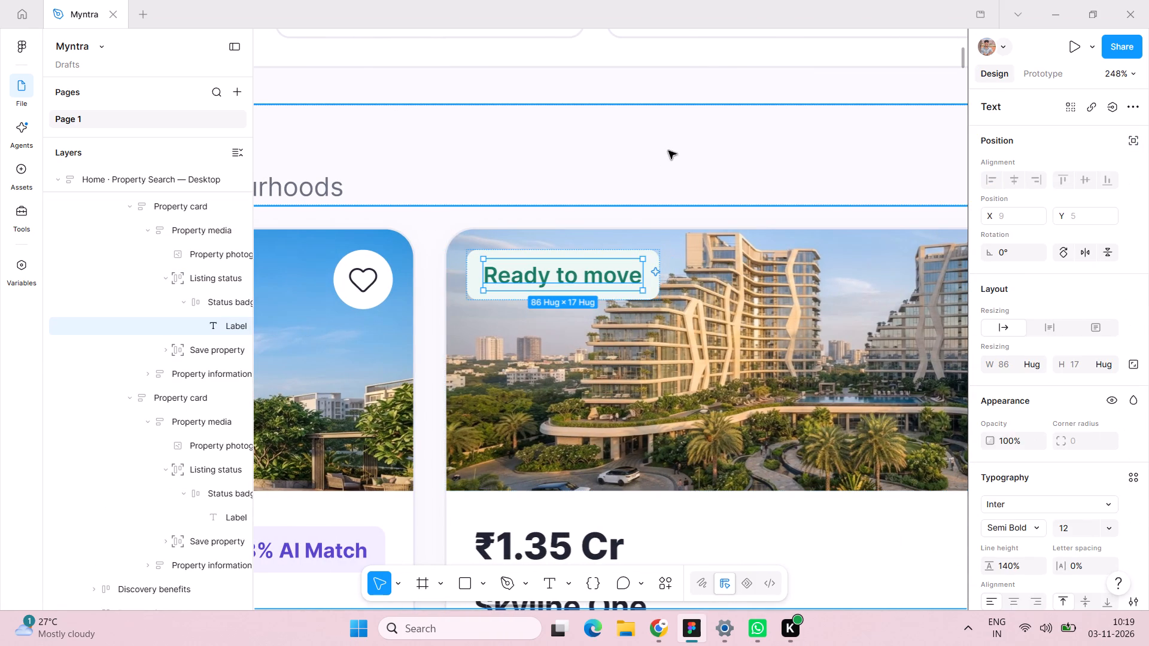
{"action": "left_click", "coordinate": [666, 147]}
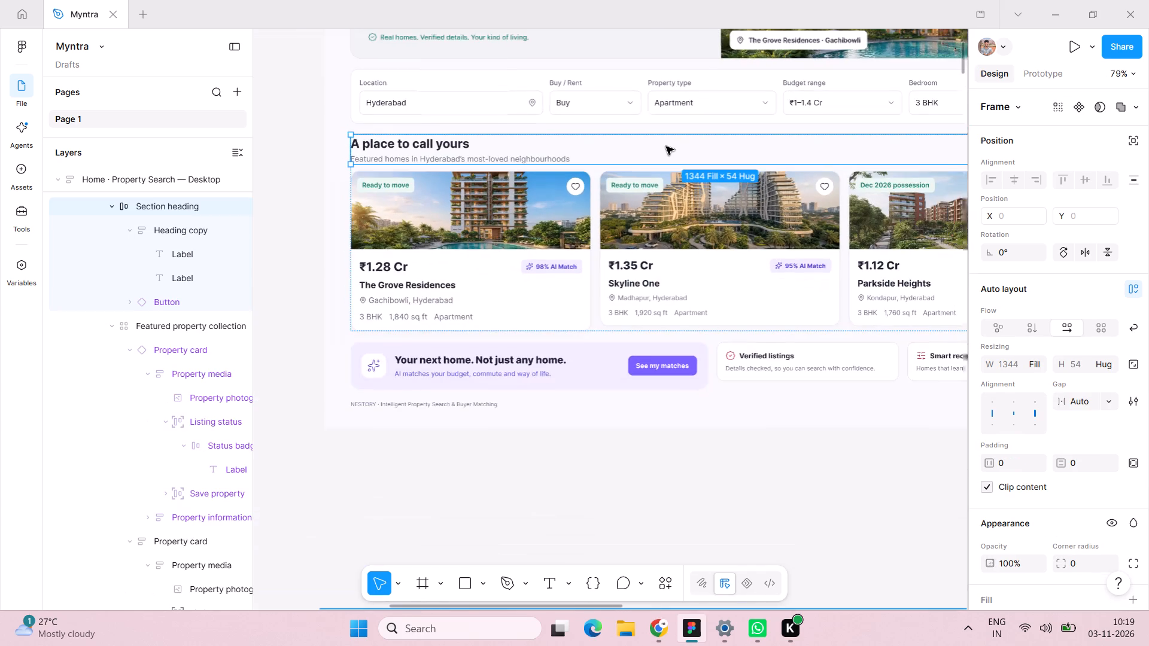
{"action": "scroll", "coordinate": [603, 154], "scroll_direction": "right", "scroll_amount": 1}
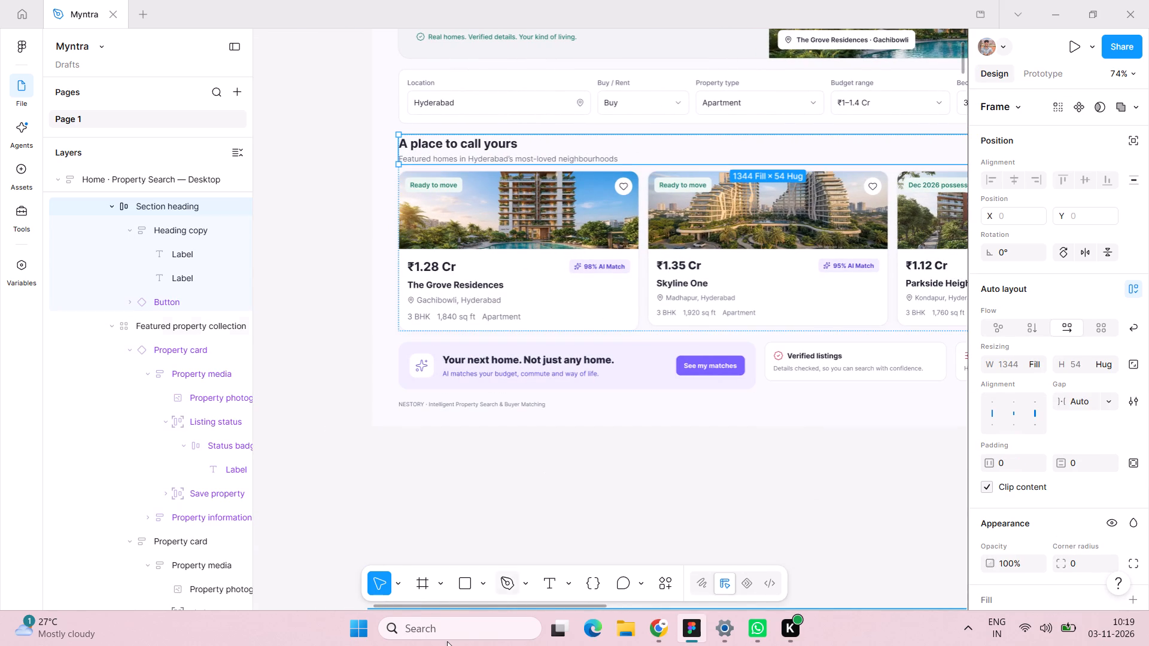
{"action": "left_click", "coordinate": [305, 294]}
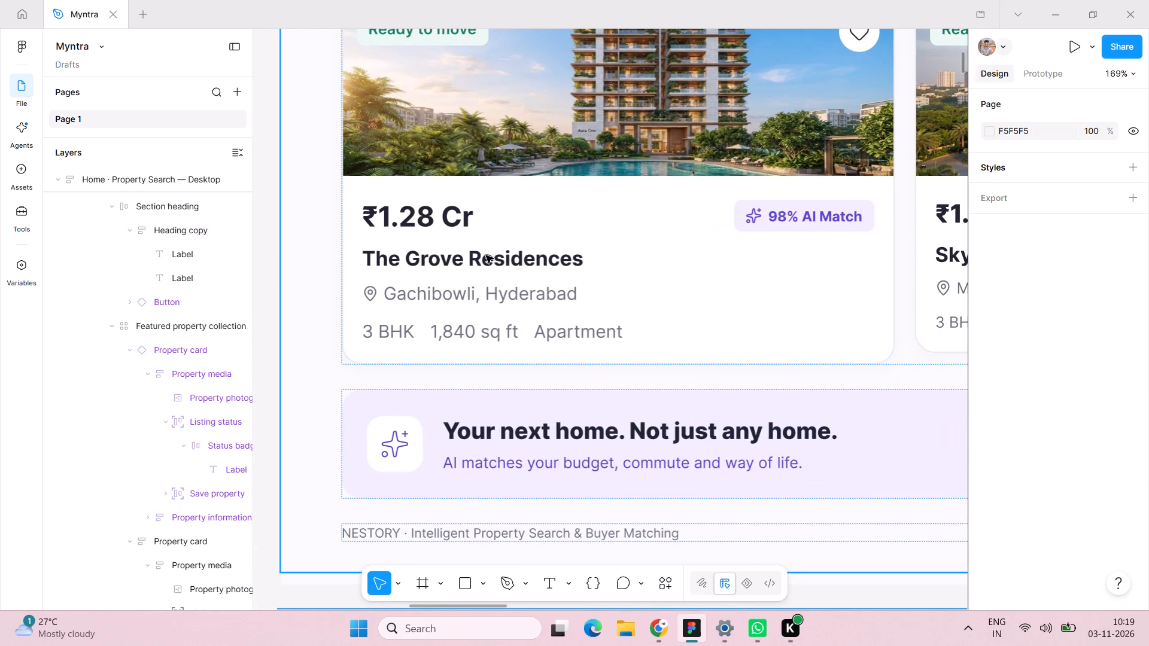
Examine the typography of the price, property name, address and area texts on The Grove Residences card.
{"action": "double_click", "coordinate": [443, 218]}
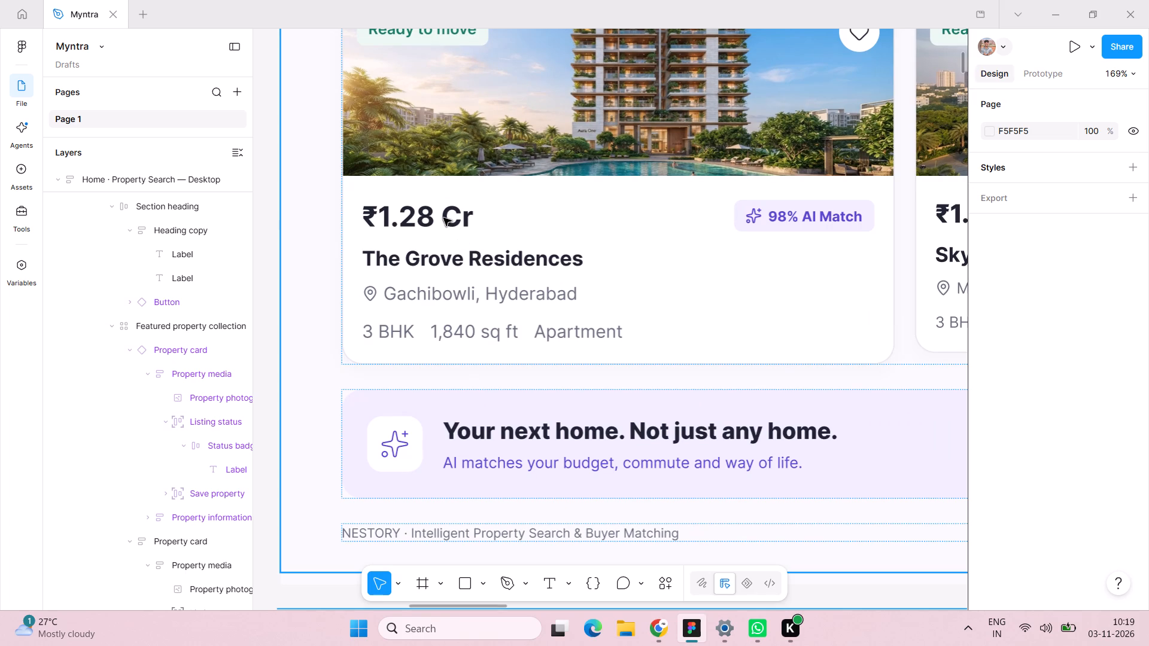
{"action": "double_click", "coordinate": [443, 218]}
{"action": "double_click", "coordinate": [443, 218]}
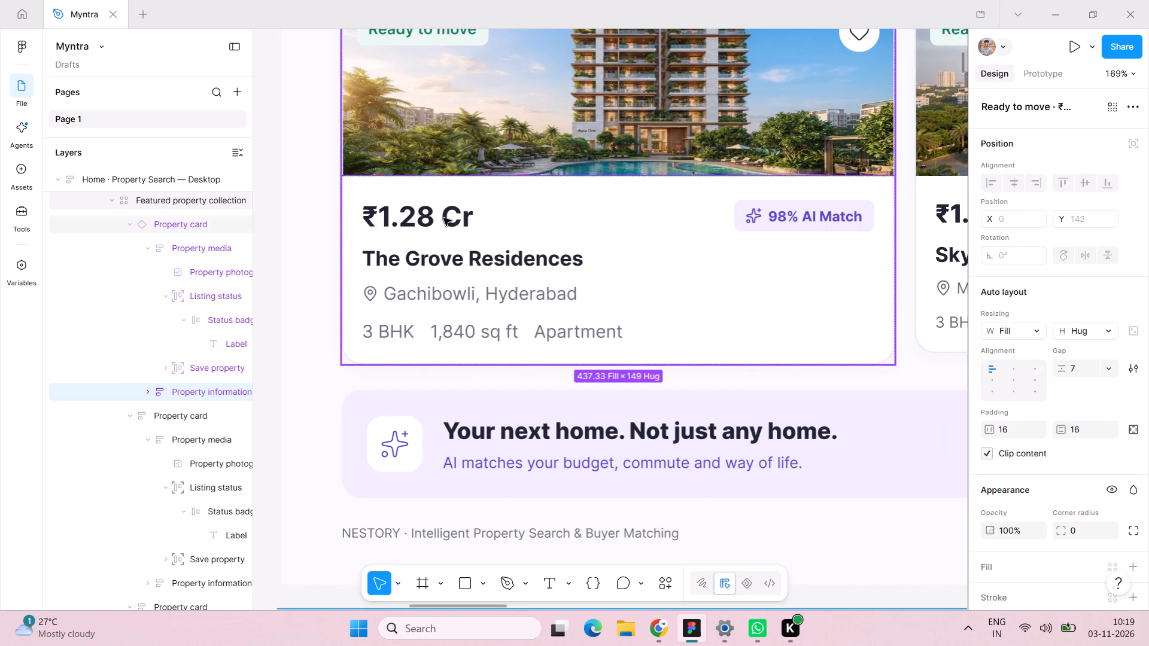
{"action": "double_click", "coordinate": [443, 218]}
{"action": "double_click", "coordinate": [443, 218]}
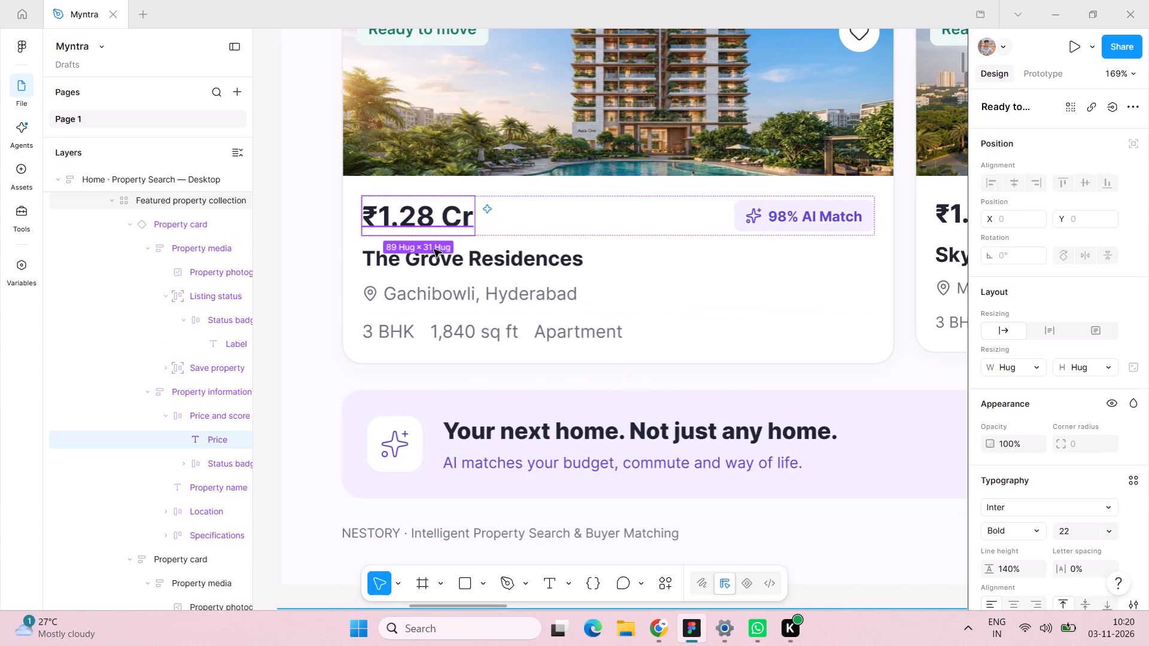
{"action": "left_click", "coordinate": [434, 267]}
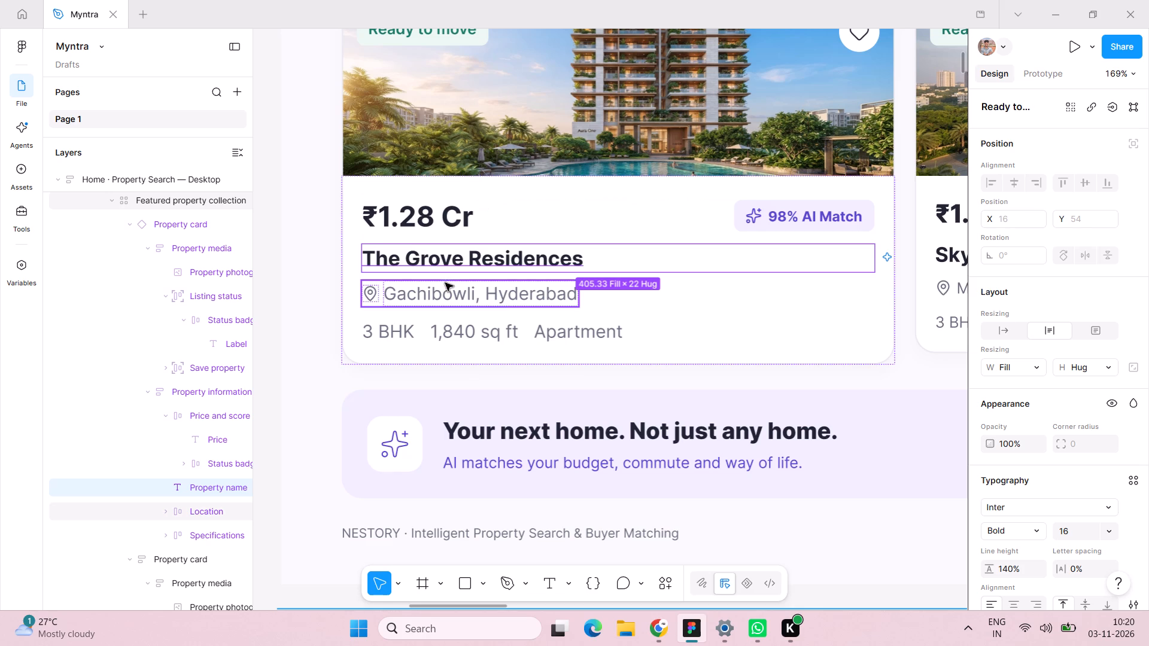
{"action": "left_click", "coordinate": [449, 288]}
{"action": "double_click", "coordinate": [450, 288]}
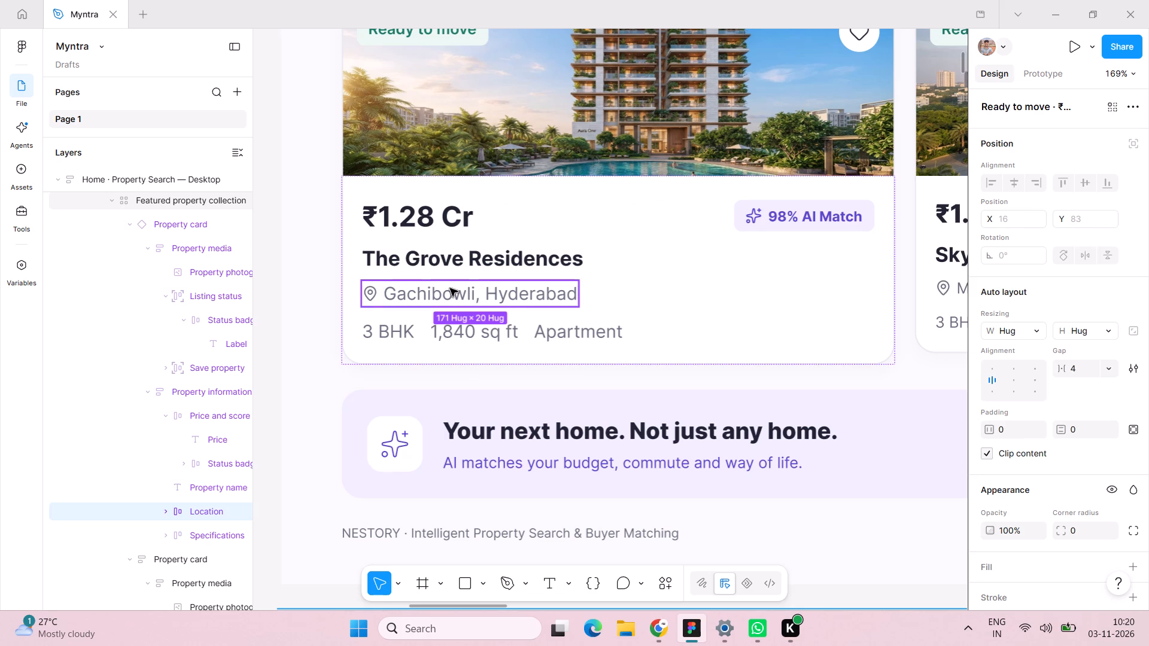
{"action": "double_click", "coordinate": [453, 328]}
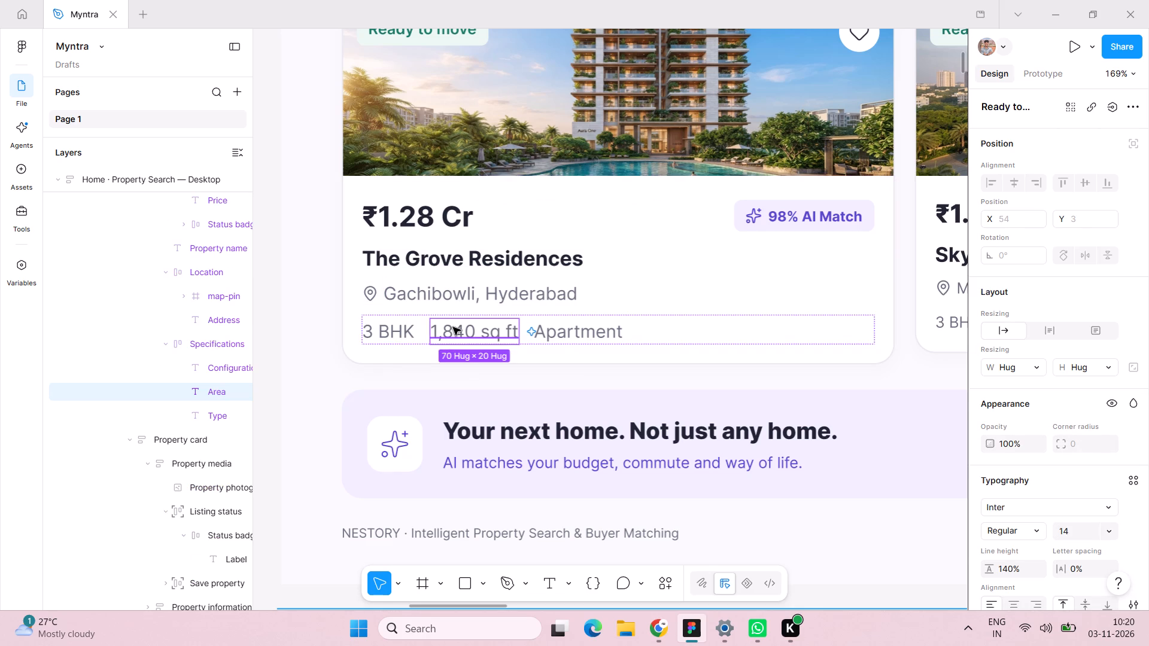
Set the price text on the Skyline One card to Semi Bold, size 22.
{"action": "scroll", "coordinate": [625, 310], "scroll_direction": "left", "scroll_amount": 3}
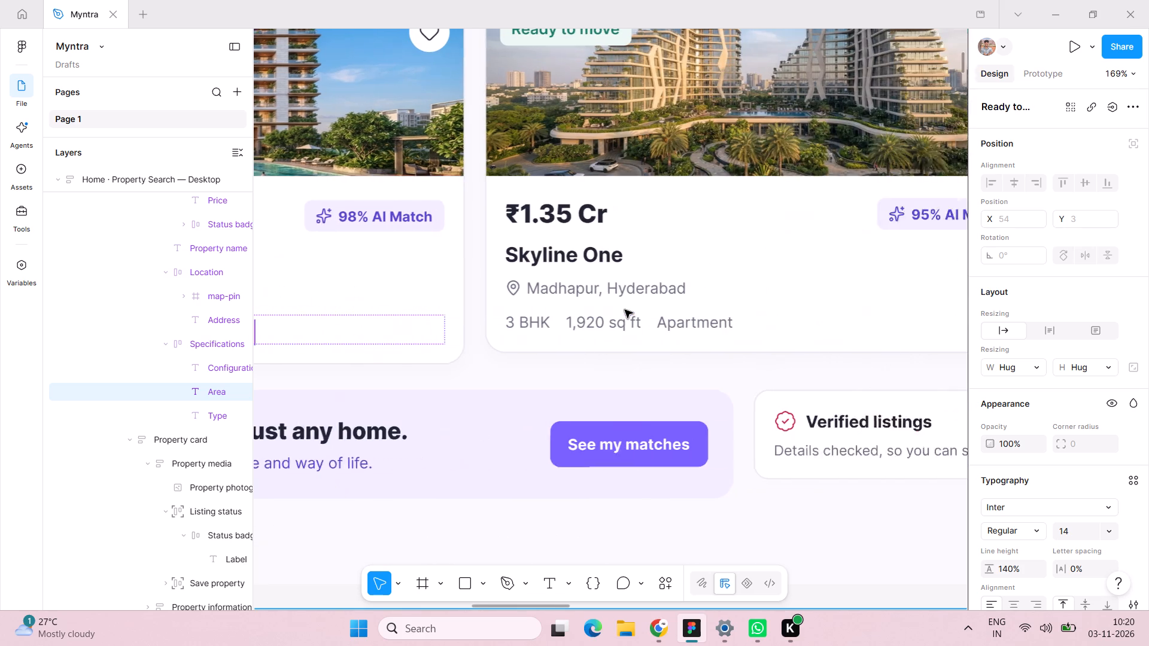
{"action": "scroll", "coordinate": [625, 310], "scroll_direction": "left", "scroll_amount": 2}
{"action": "double_click", "coordinate": [472, 217]}
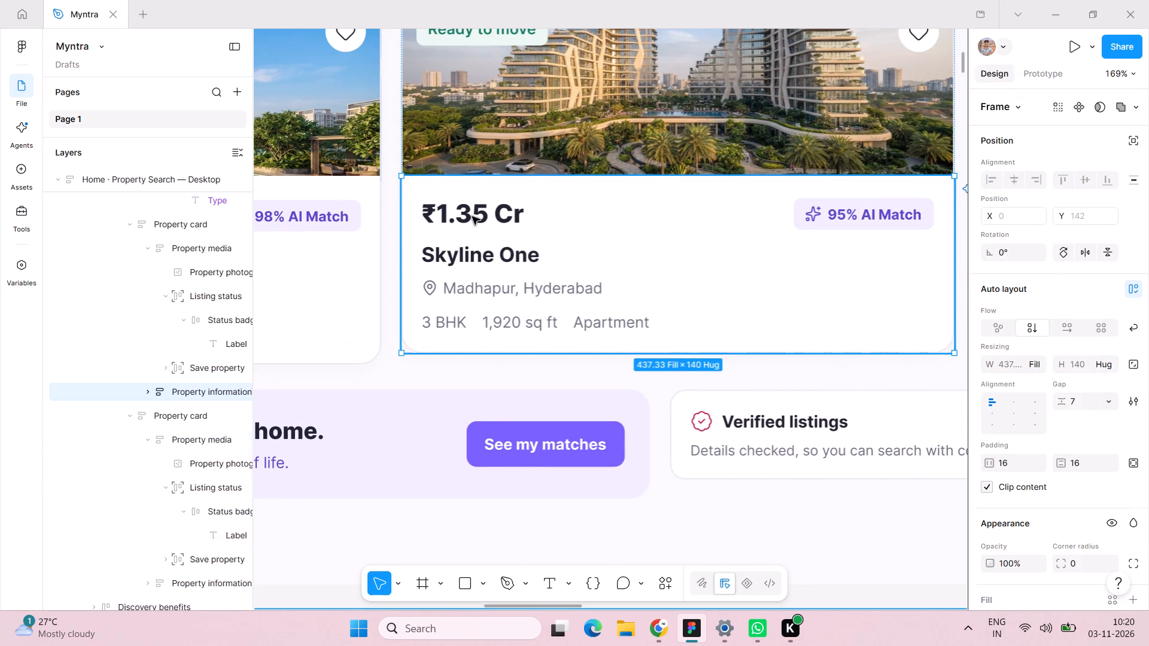
{"action": "double_click", "coordinate": [472, 217]}
{"action": "double_click", "coordinate": [472, 216]}
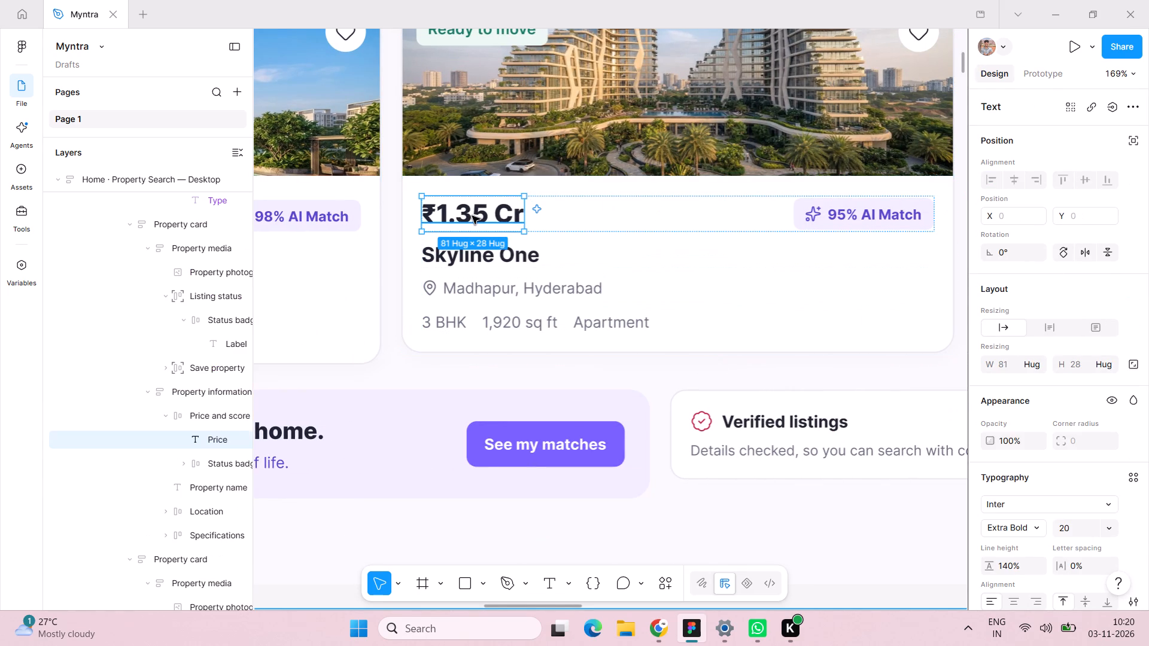
{"action": "left_click", "coordinate": [1036, 526]}
{"action": "left_click", "coordinate": [1030, 496]}
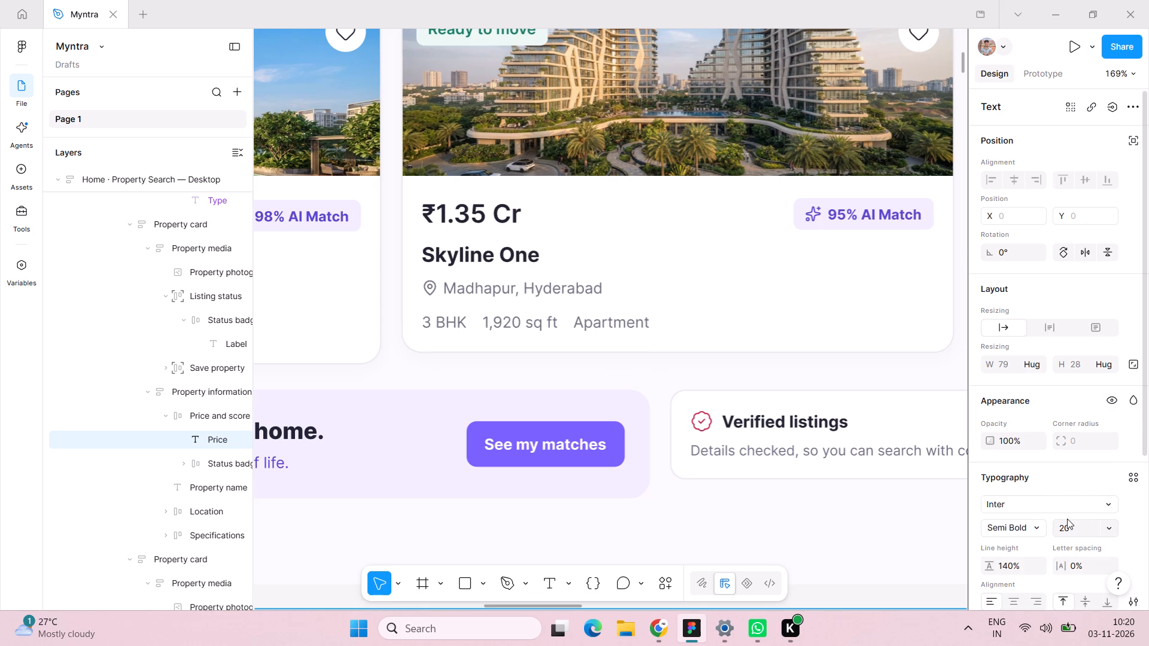
{"action": "left_click", "coordinate": [1075, 523]}
{"action": "type", "text": "22"}
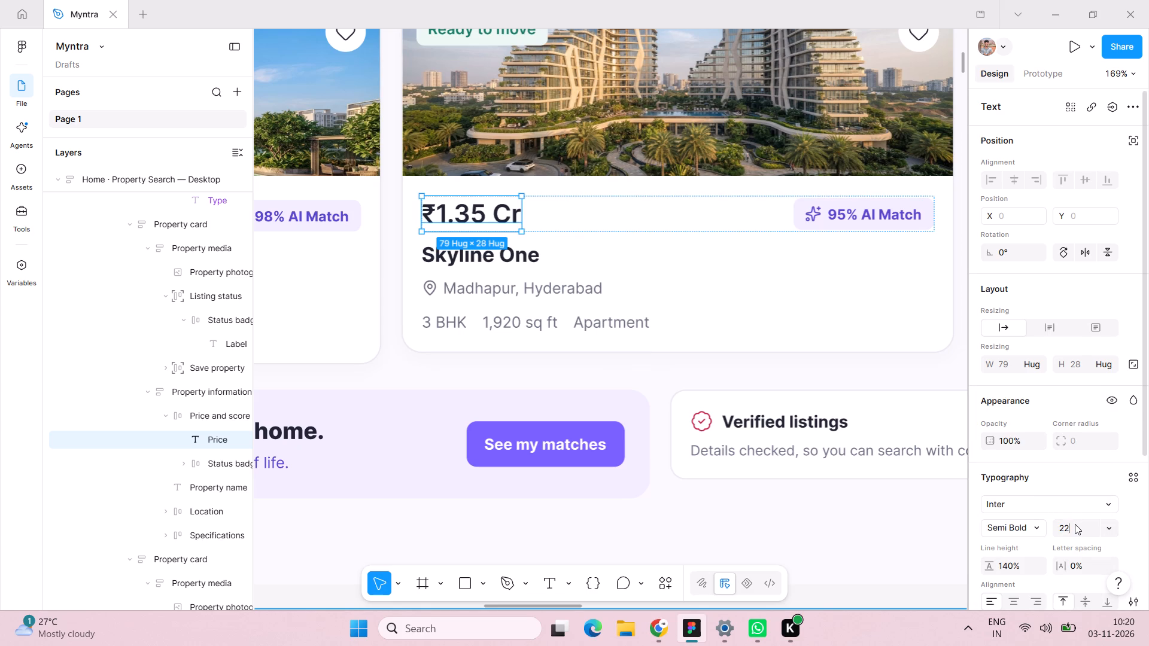
{"action": "key", "text": "Return"}
Compare the Skyline One property name's typography with the property name and price on The Grove Residences card.
{"action": "left_click", "coordinate": [537, 263]}
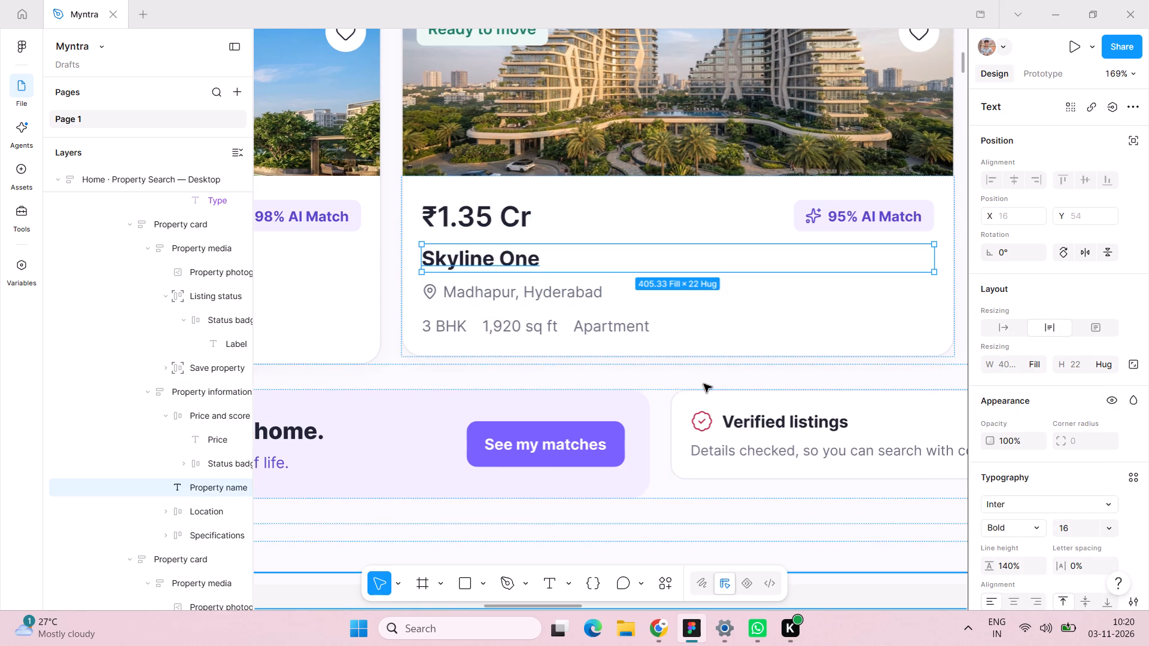
{"action": "scroll", "coordinate": [576, 319], "scroll_direction": "right", "scroll_amount": 7}
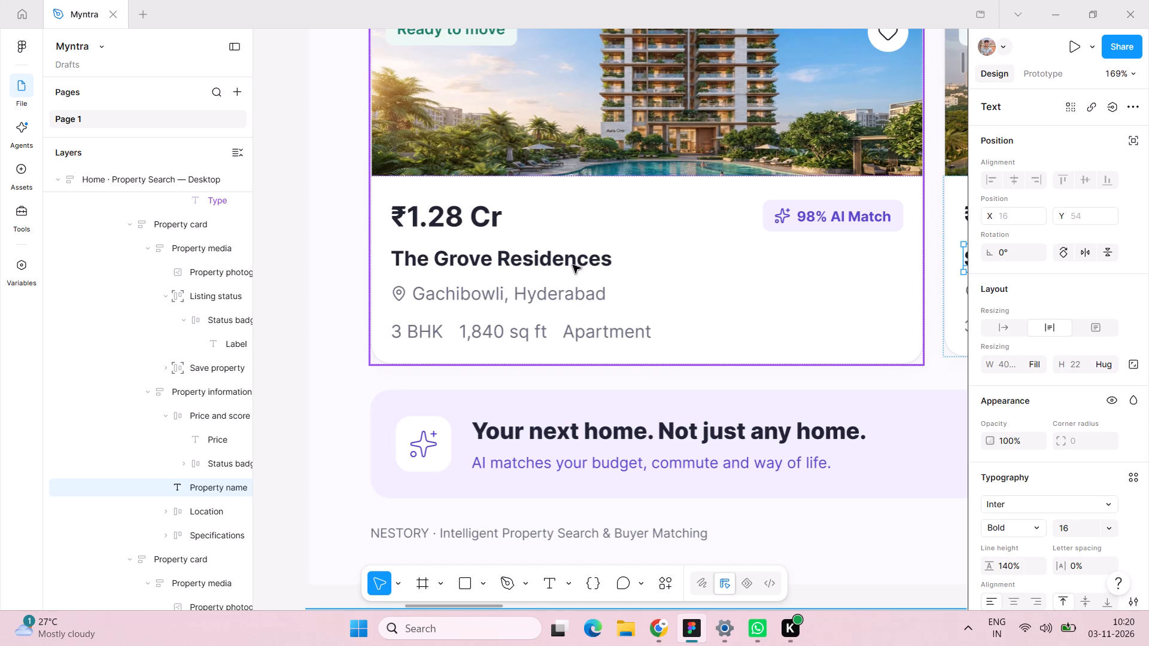
{"action": "triple_click", "coordinate": [574, 257]}
{"action": "left_click", "coordinate": [574, 258]}
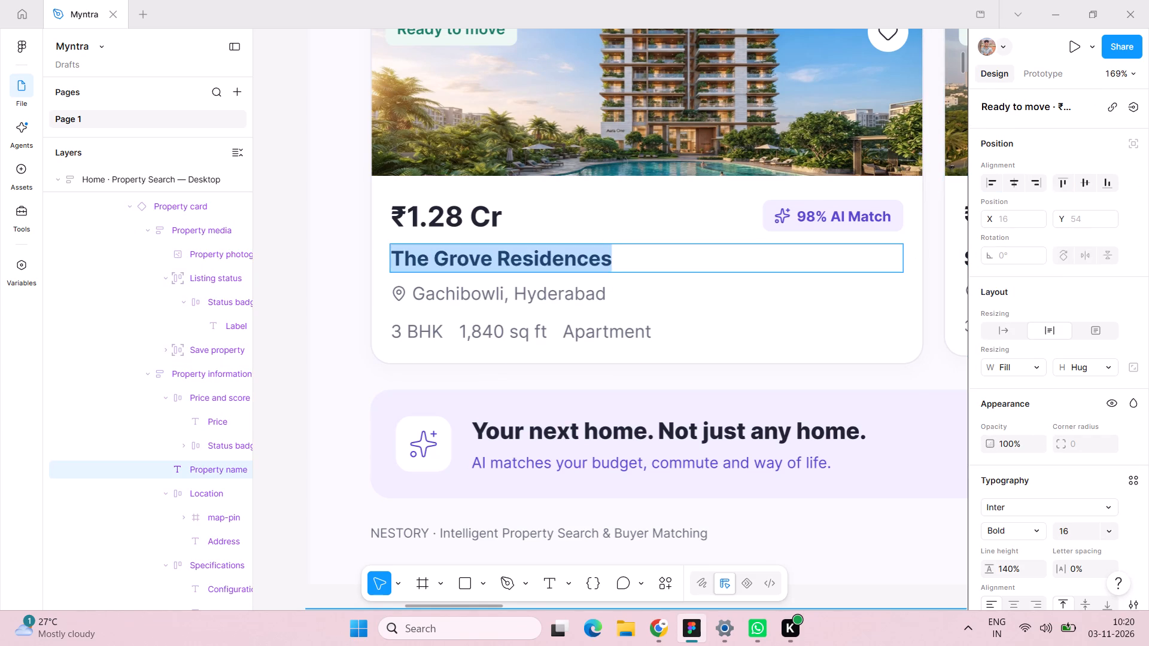
{"action": "left_click", "coordinate": [485, 224]}
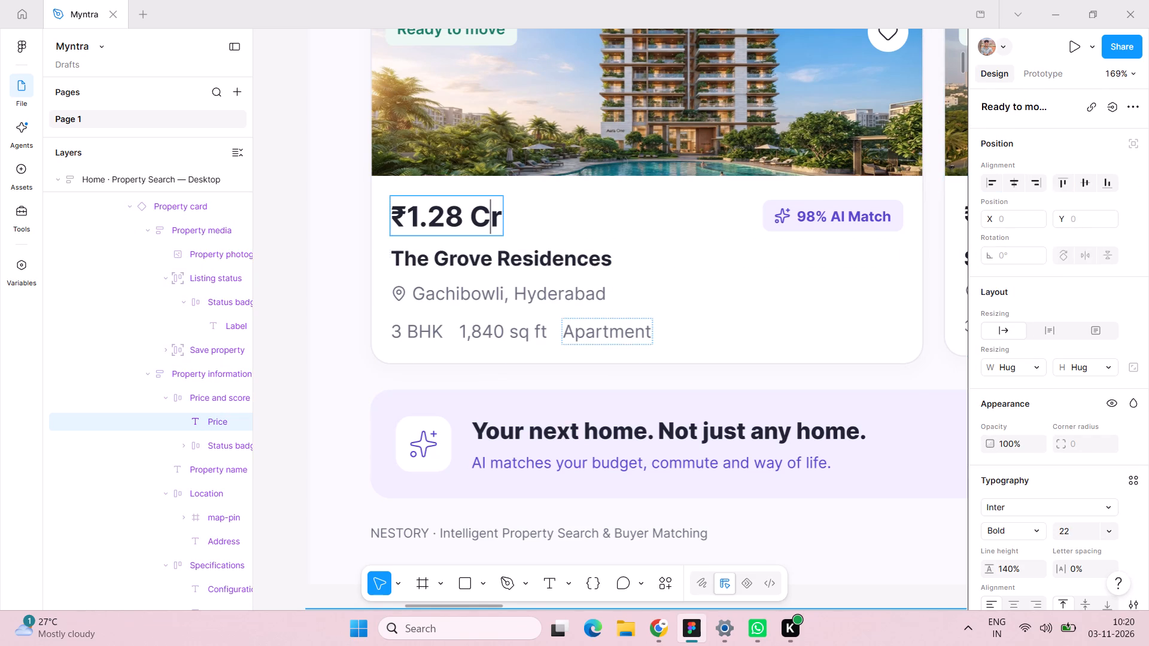
{"action": "scroll", "coordinate": [606, 339], "scroll_direction": "right", "scroll_amount": 3}
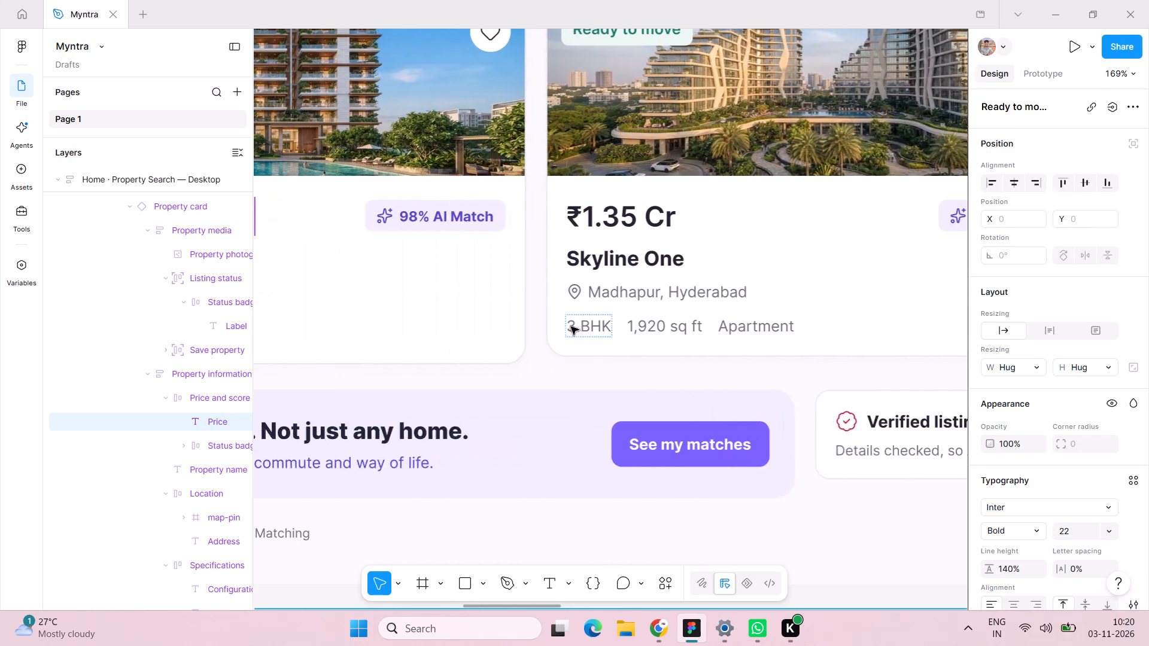
{"action": "scroll", "coordinate": [571, 327], "scroll_direction": "right", "scroll_amount": 2}
{"action": "left_click", "coordinate": [509, 209]}
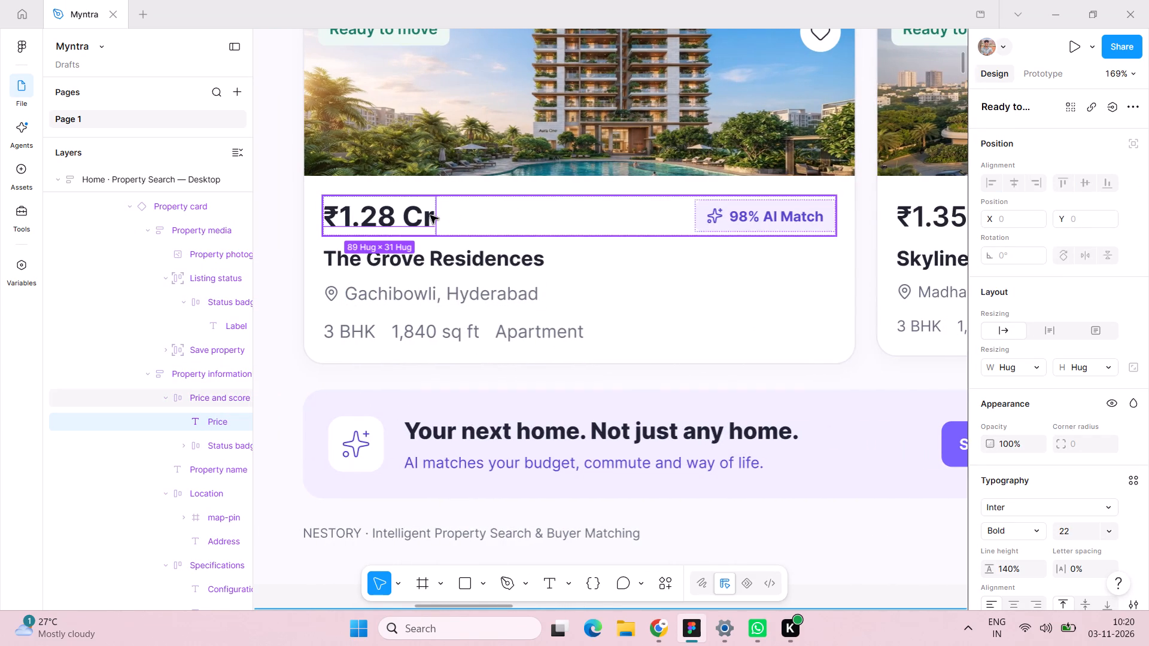
{"action": "double_click", "coordinate": [416, 215]}
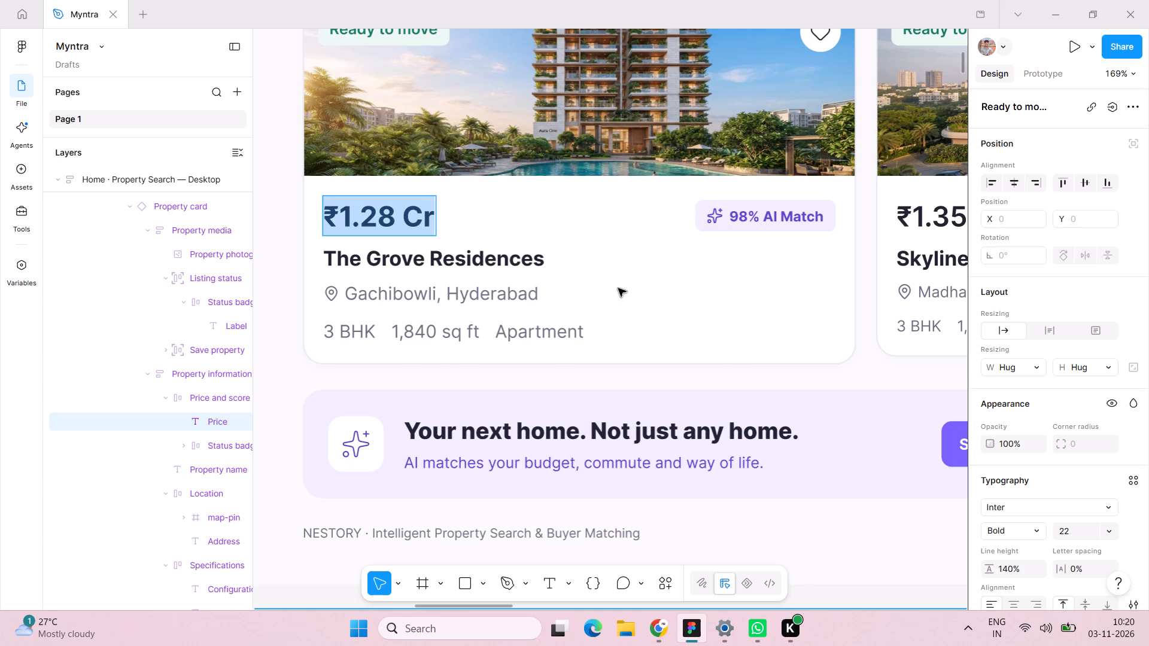
Set the price text on the Skyline One card to Bold.
{"action": "scroll", "coordinate": [618, 288], "scroll_direction": "left", "scroll_amount": 5}
{"action": "double_click", "coordinate": [514, 213]}
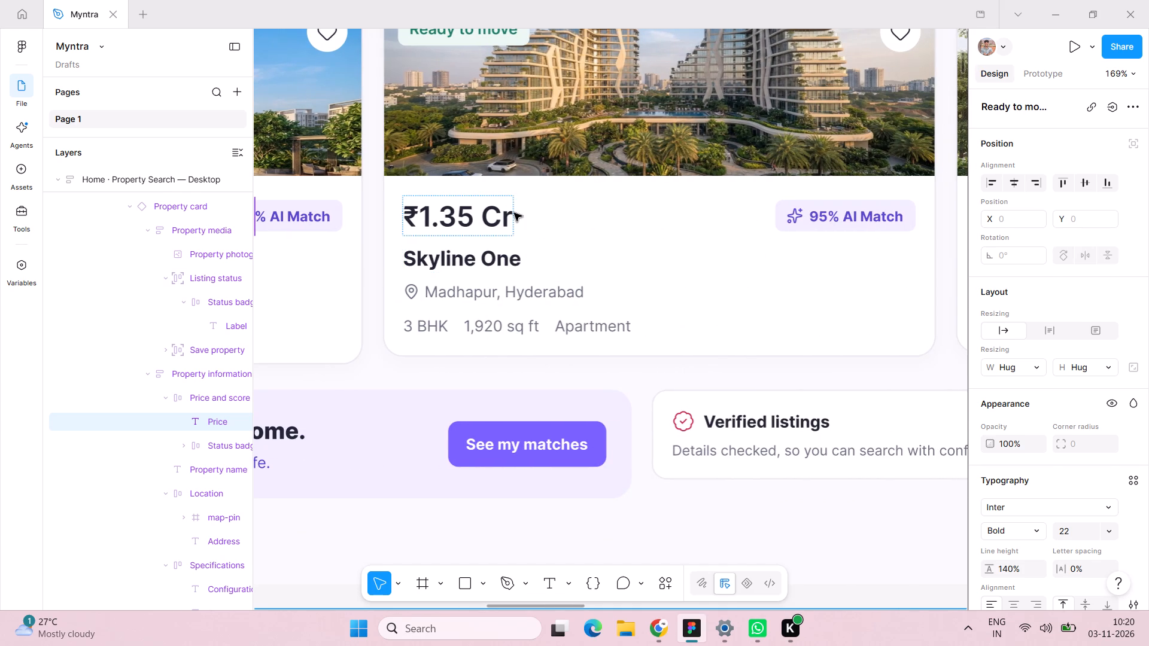
{"action": "double_click", "coordinate": [497, 217]}
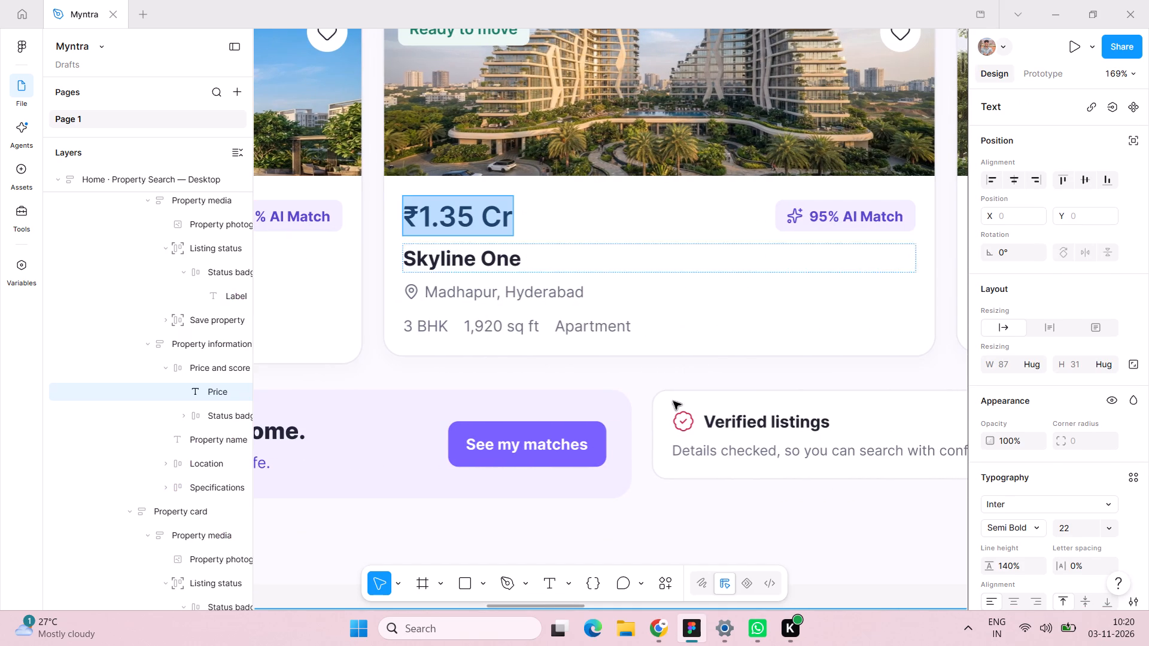
{"action": "left_click", "coordinate": [1031, 523]}
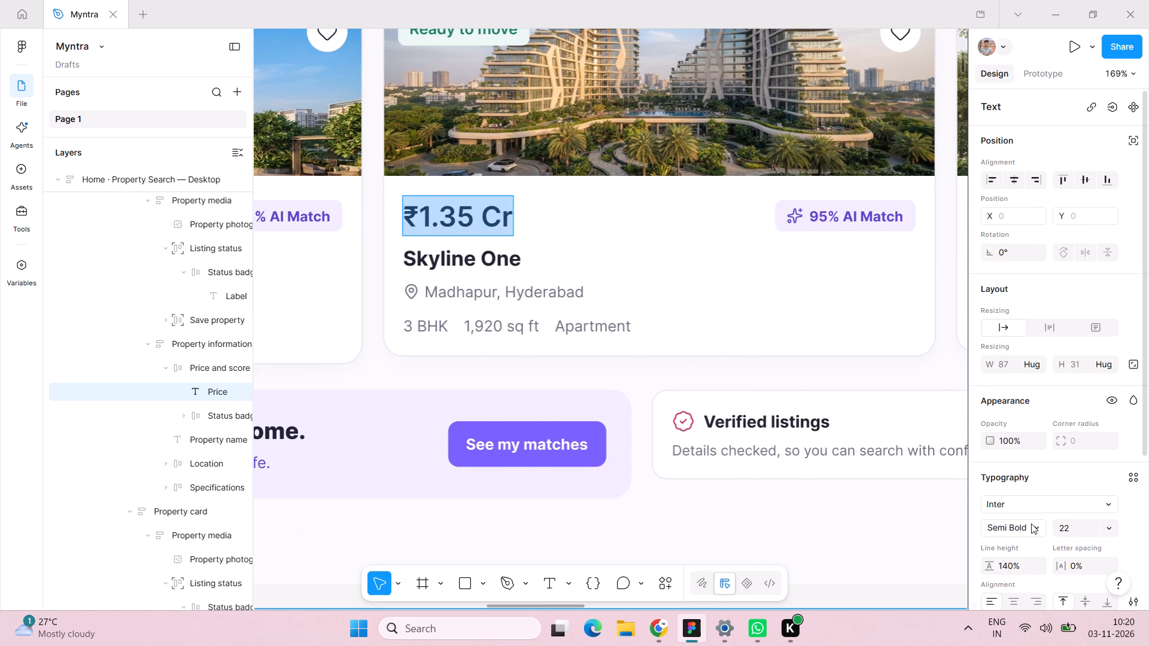
{"action": "left_click", "coordinate": [1012, 540]}
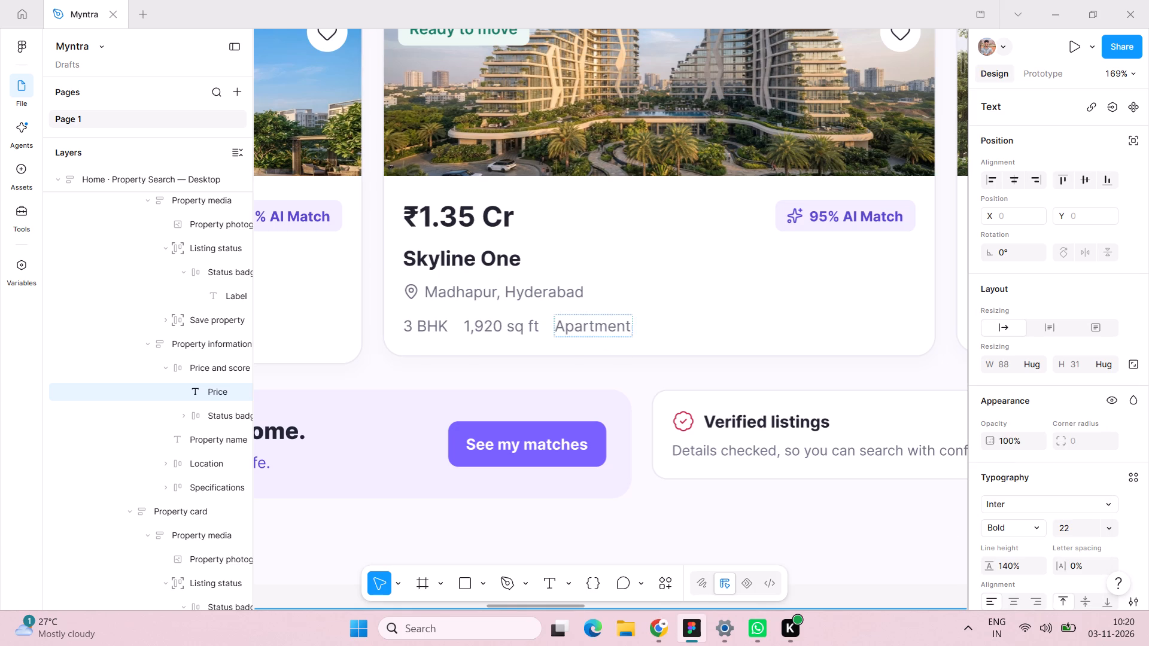
Examine the typography of the property name, address and specification texts on the Skyline One card.
{"action": "left_click", "coordinate": [493, 267]}
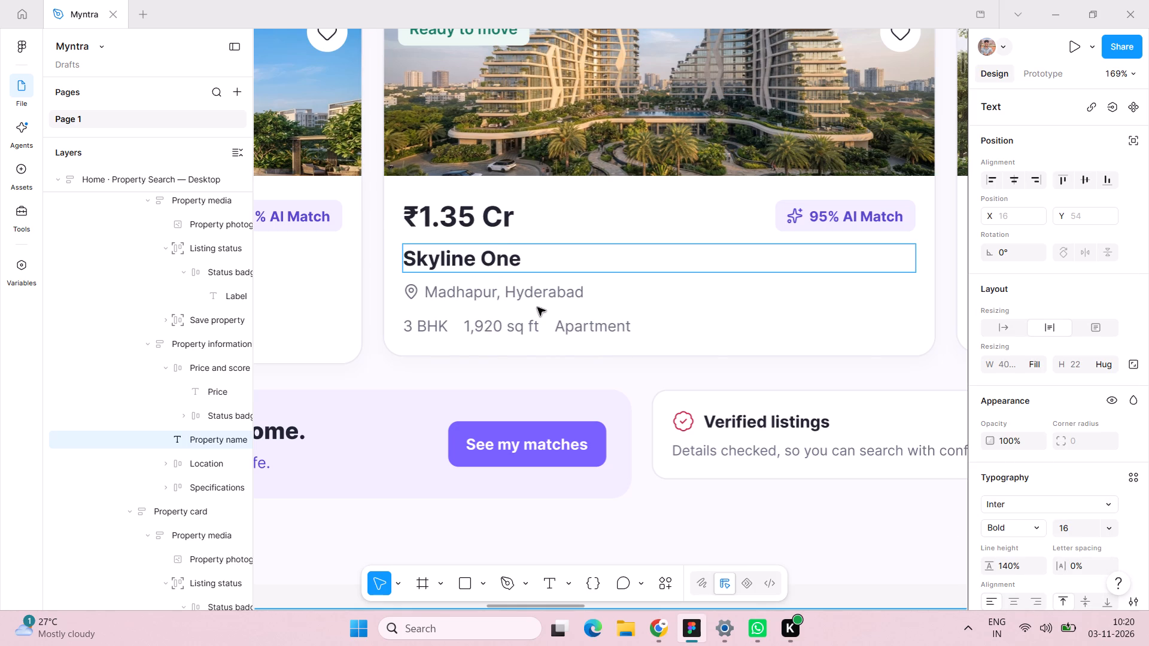
{"action": "left_click", "coordinate": [543, 295]}
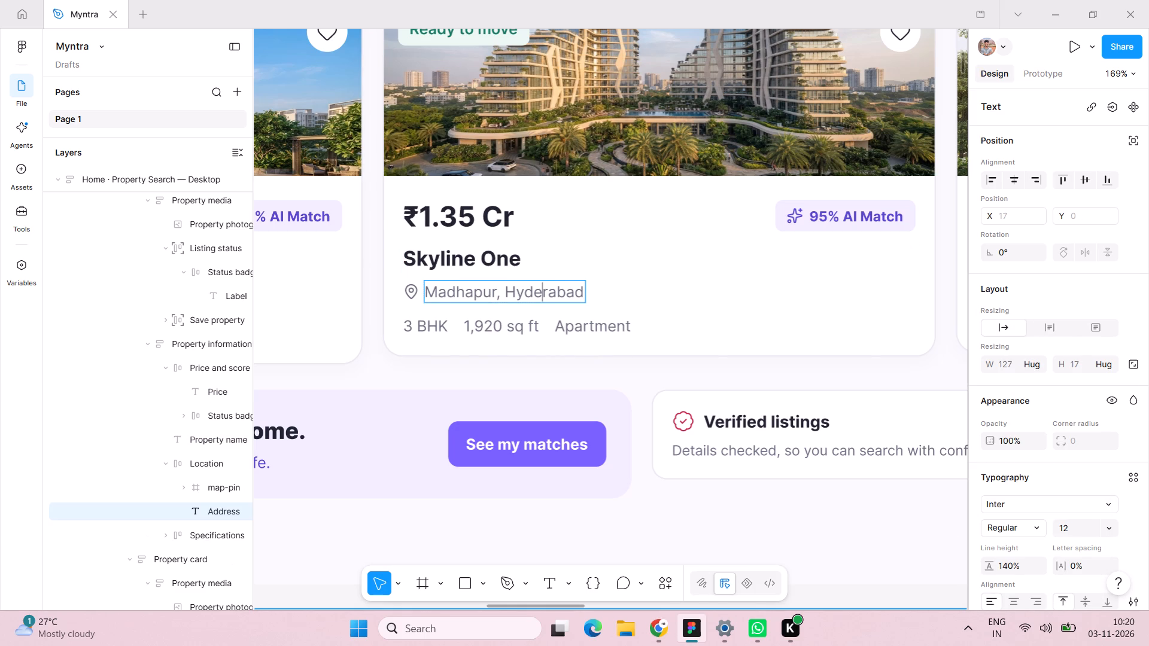
{"action": "left_click", "coordinate": [560, 325]}
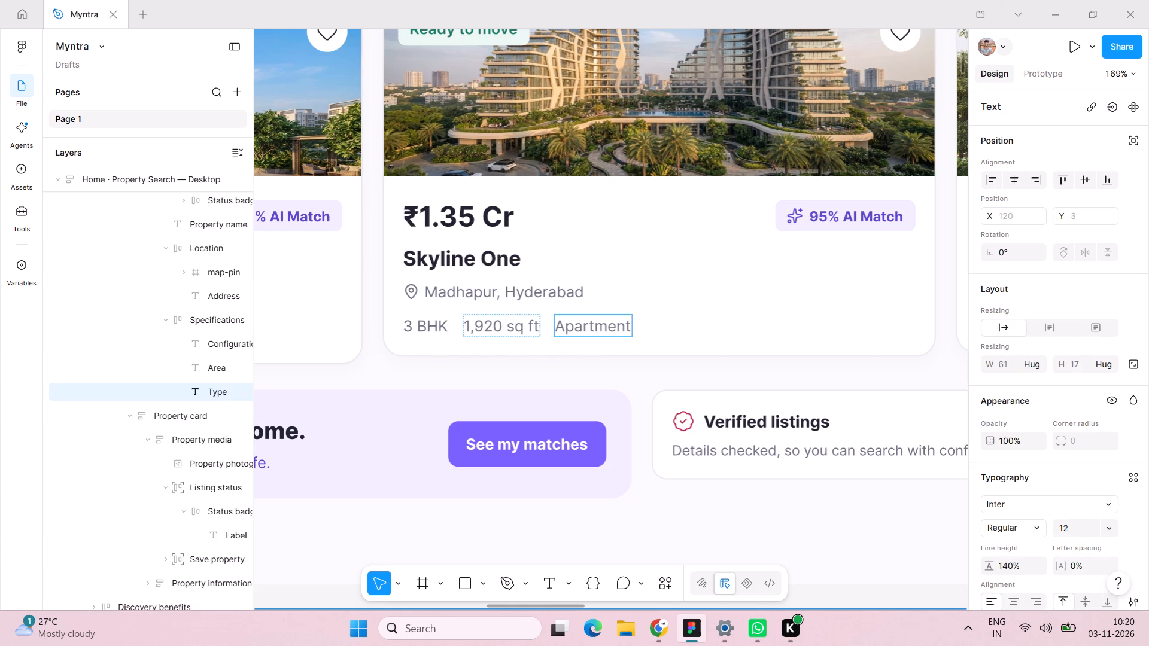
{"action": "left_click", "coordinate": [521, 336]}
{"action": "left_click", "coordinate": [446, 333]}
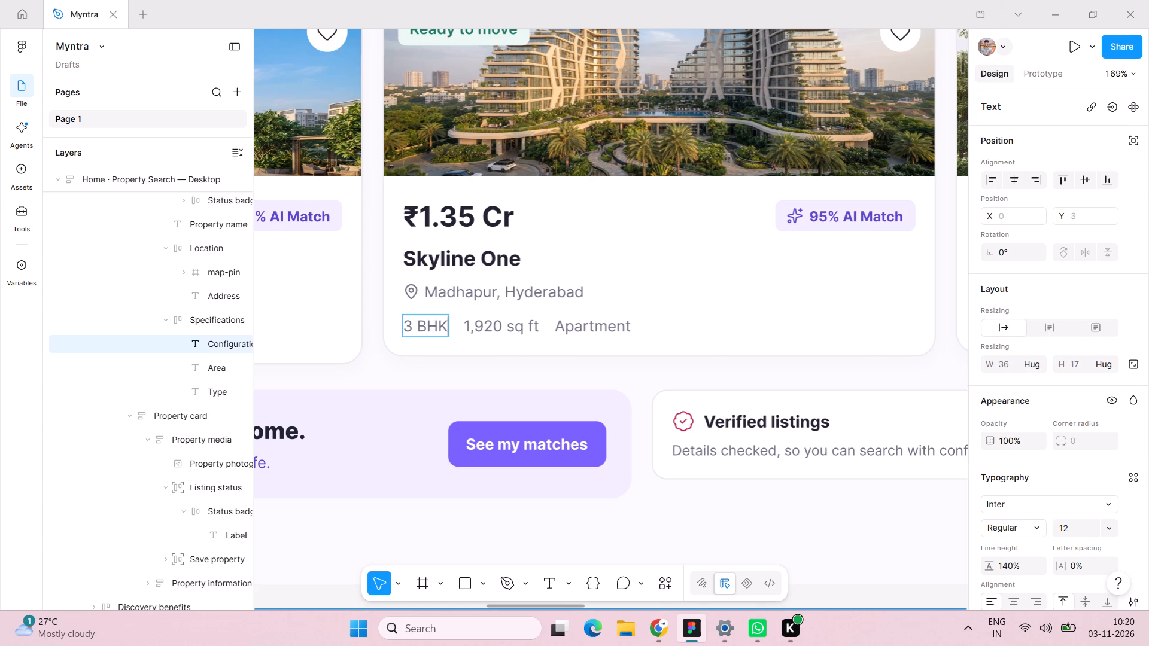
{"action": "left_click", "coordinate": [388, 363]}
{"action": "left_click", "coordinate": [388, 363]}
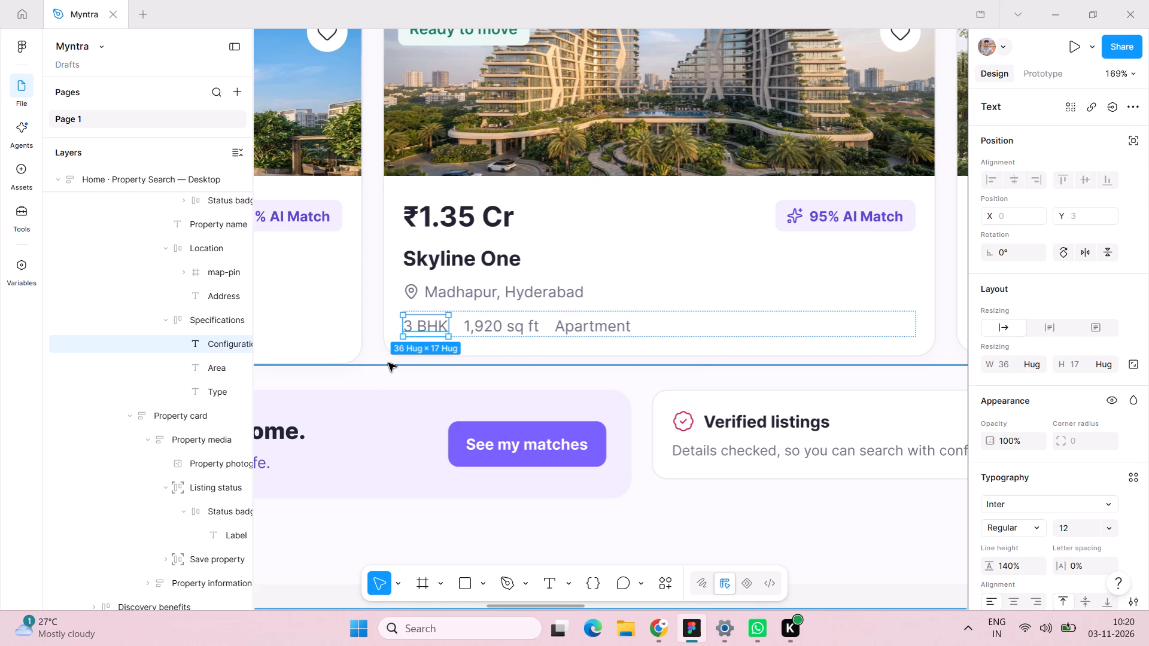
Check the typography of the configuration, area, type and address texts on The Grove Residences card for comparison.
{"action": "scroll", "coordinate": [388, 363], "scroll_direction": "right", "scroll_amount": 9}
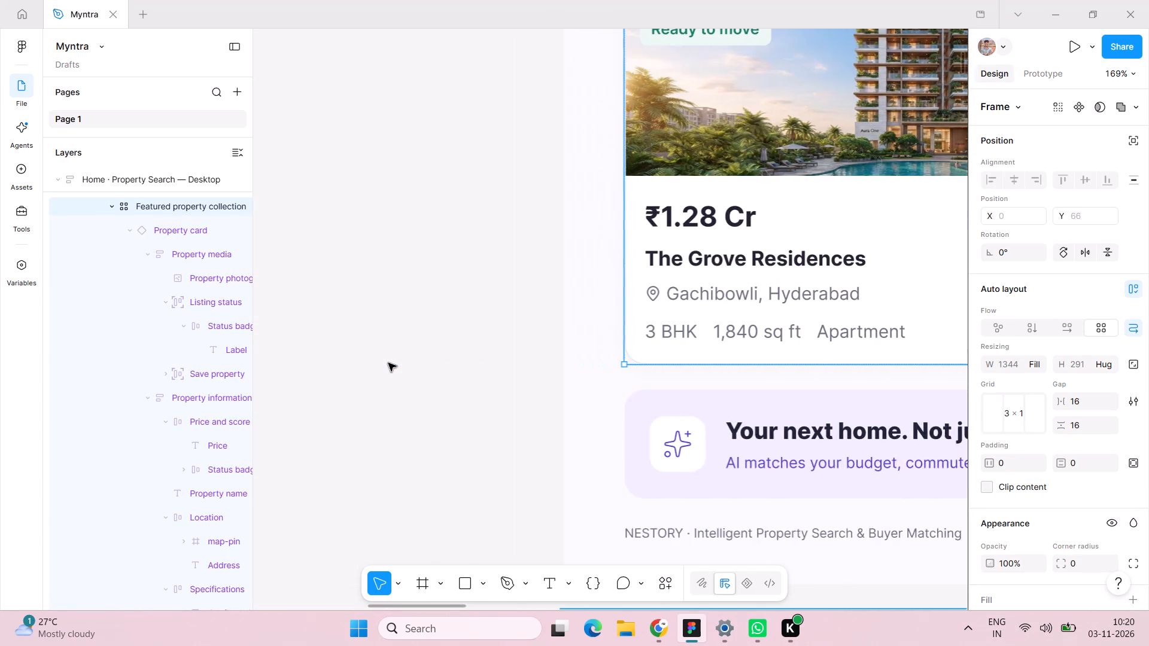
{"action": "scroll", "coordinate": [388, 363], "scroll_direction": "left", "scroll_amount": 5}
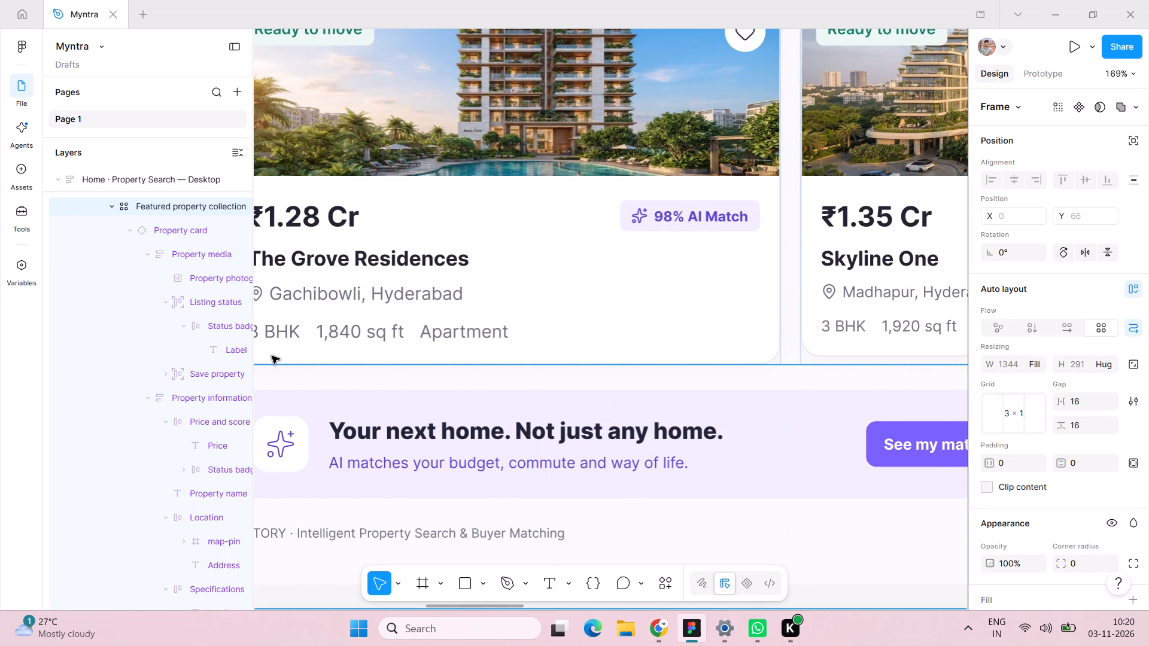
{"action": "scroll", "coordinate": [272, 356], "scroll_direction": "right", "scroll_amount": 2}
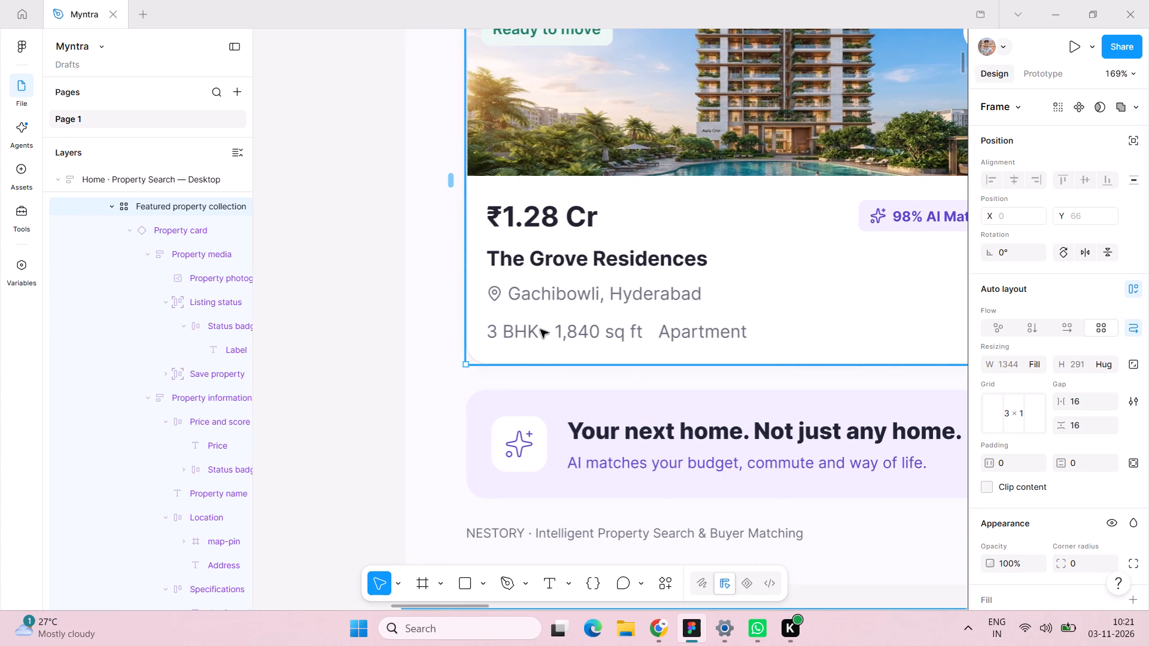
{"action": "double_click", "coordinate": [510, 334]}
{"action": "double_click", "coordinate": [509, 334]}
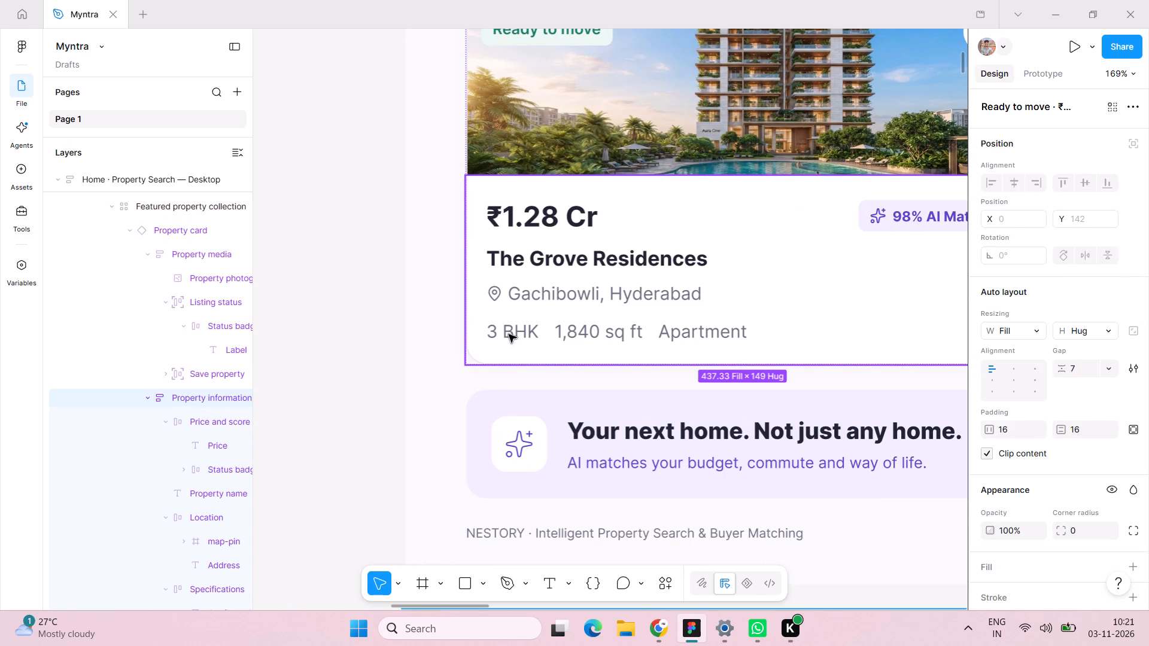
{"action": "double_click", "coordinate": [509, 334]}
{"action": "double_click", "coordinate": [509, 334]}
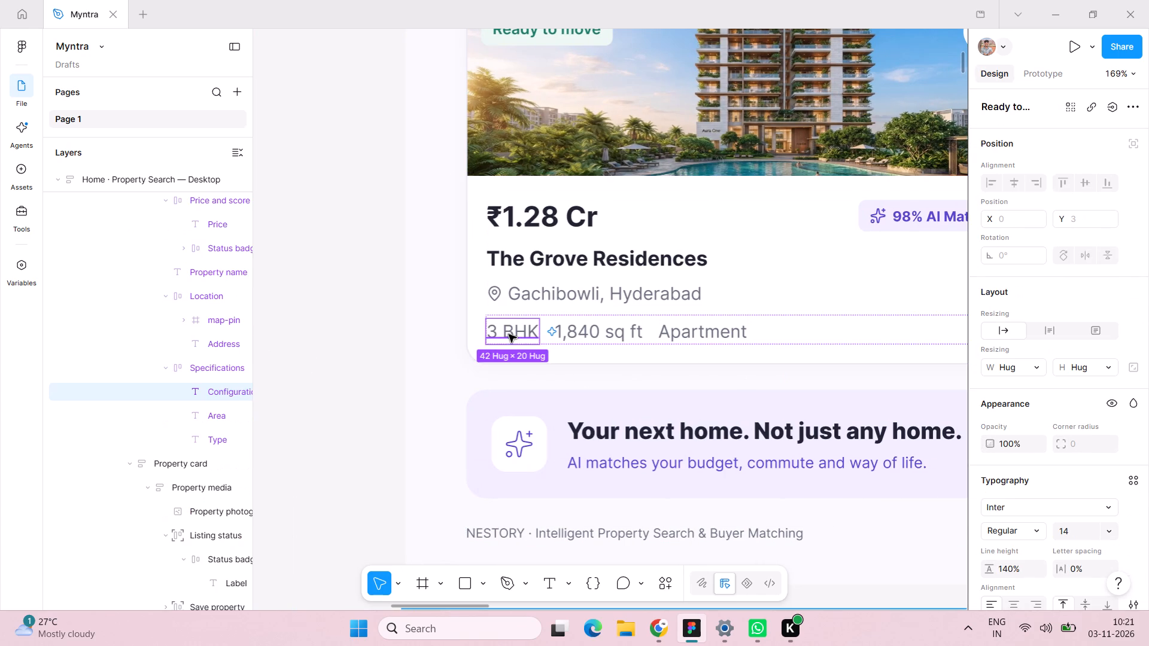
{"action": "left_click", "coordinate": [589, 333]}
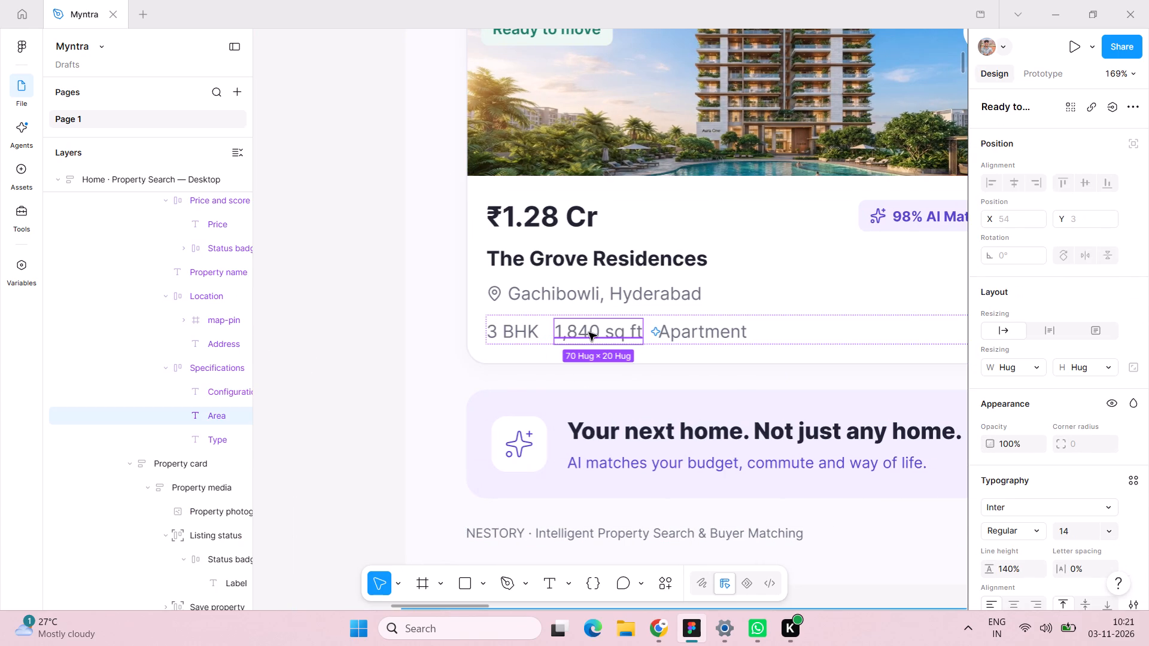
{"action": "left_click", "coordinate": [698, 334]}
{"action": "double_click", "coordinate": [659, 299]}
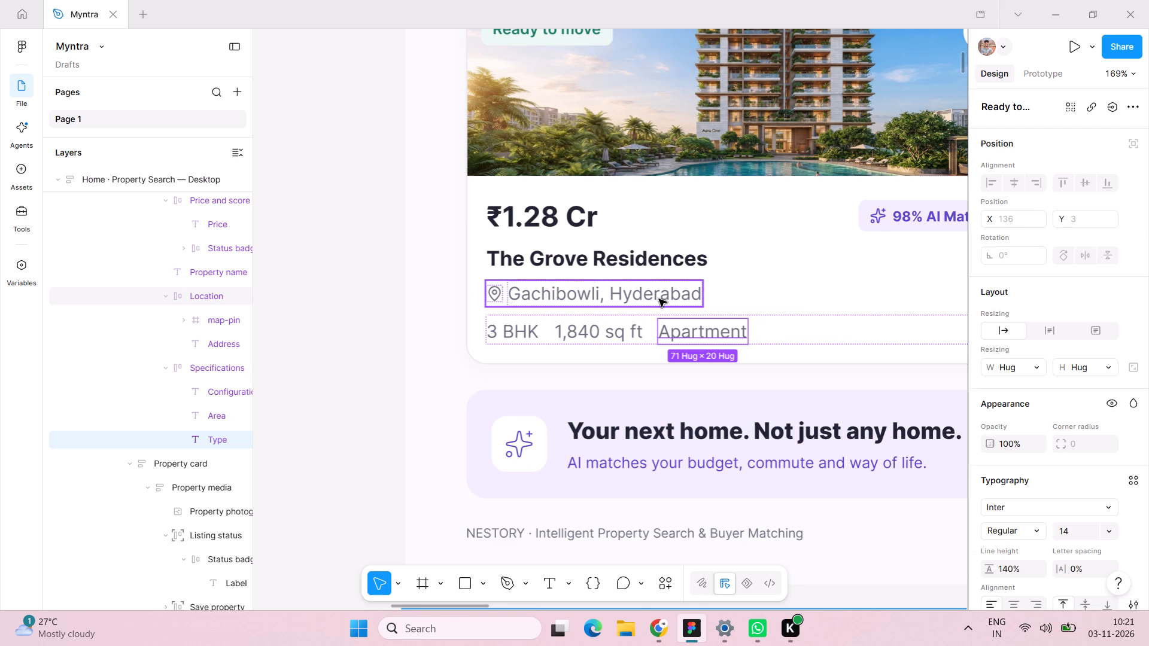
Set the "Madhapur, Hyderabad" address text on the Skyline One card to size 14.
{"action": "scroll", "coordinate": [684, 354], "scroll_direction": "left", "scroll_amount": 1}
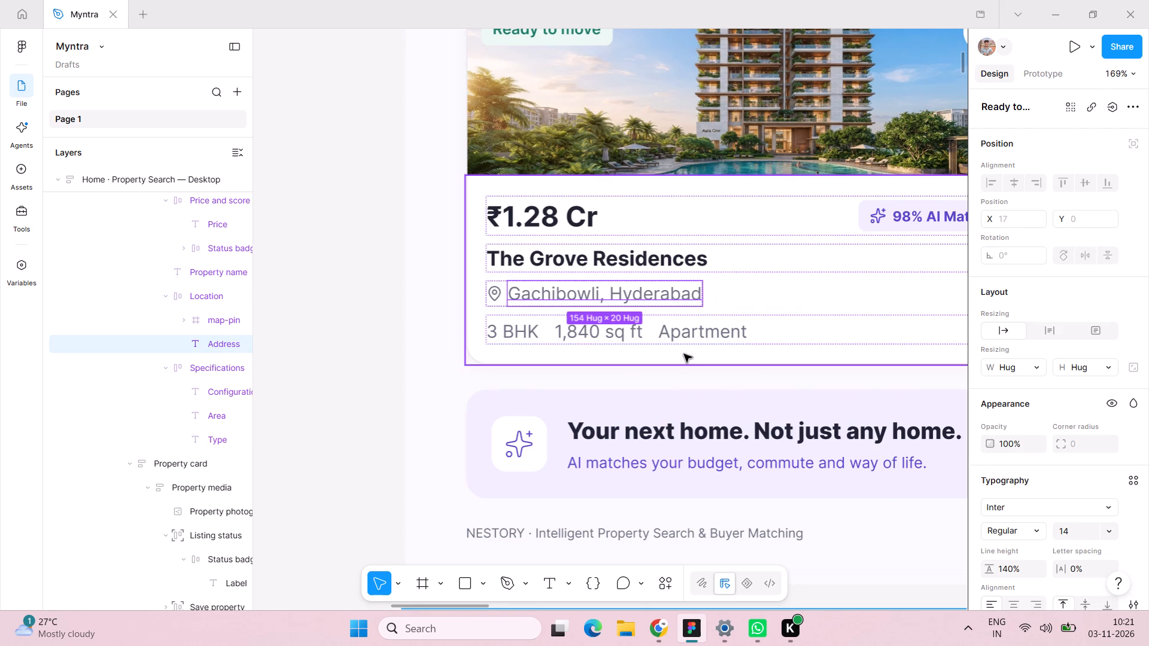
{"action": "scroll", "coordinate": [684, 354], "scroll_direction": "left", "scroll_amount": 3}
{"action": "triple_click", "coordinate": [773, 291]}
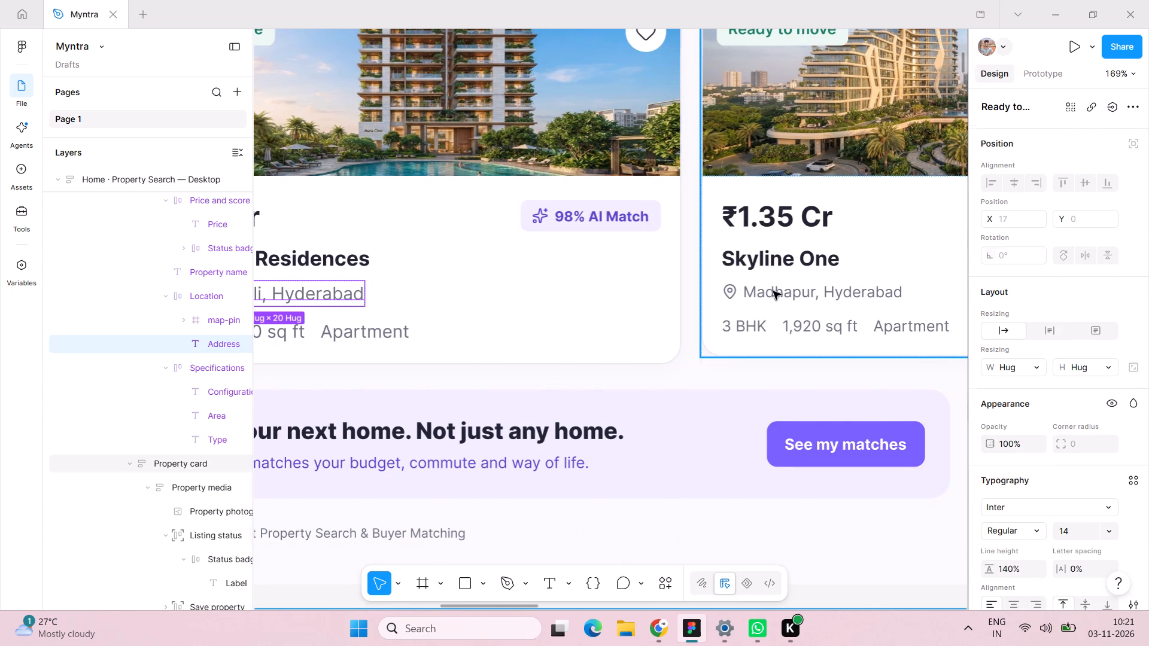
{"action": "double_click", "coordinate": [771, 291]}
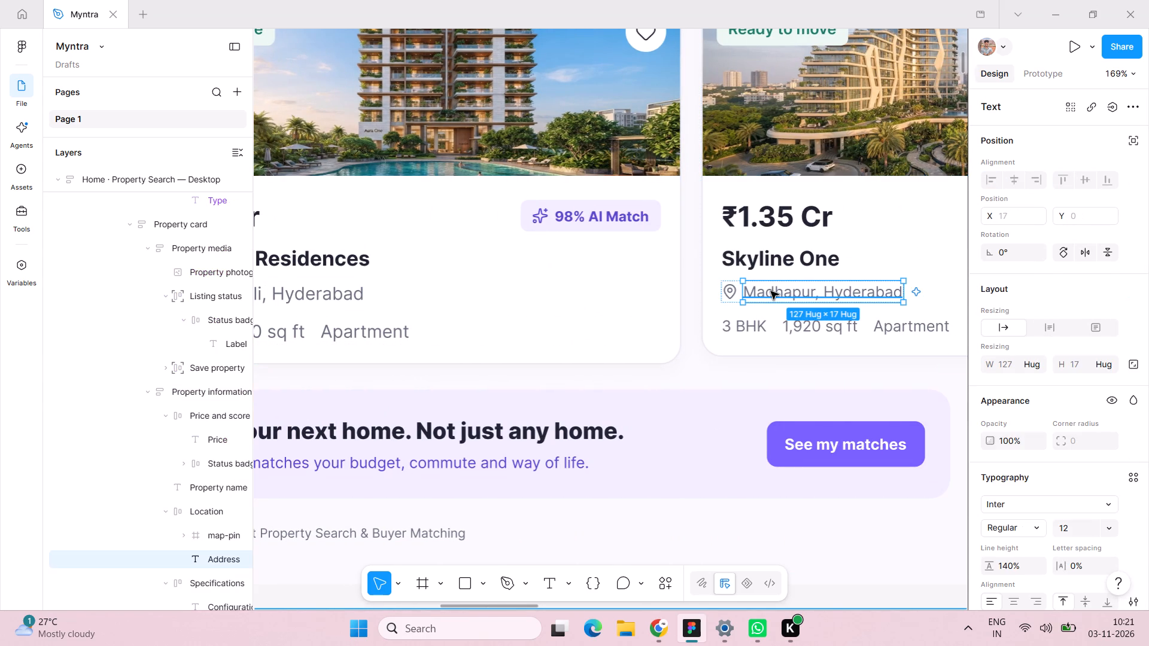
{"action": "left_click", "coordinate": [1085, 528]}
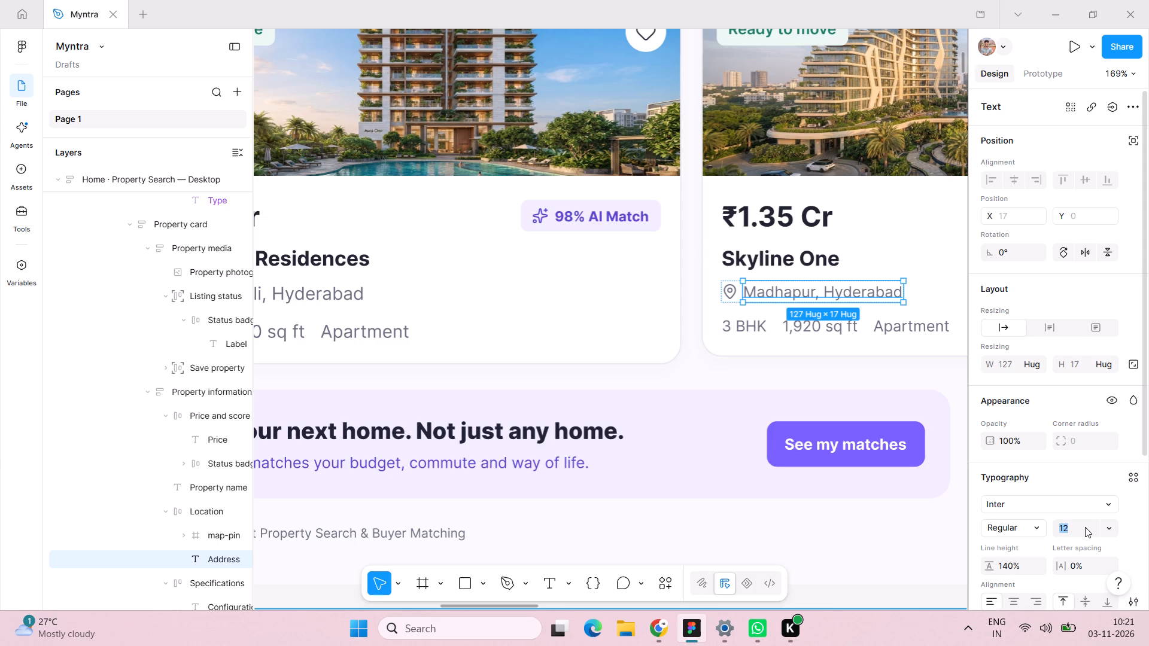
{"action": "type", "text": "14"}
{"action": "key", "text": "Return"}
Set the "3 BHK", "1,920 sq ft" and "Apartment" specification texts on the Skyline One card to size 14.
{"action": "double_click", "coordinate": [800, 333]}
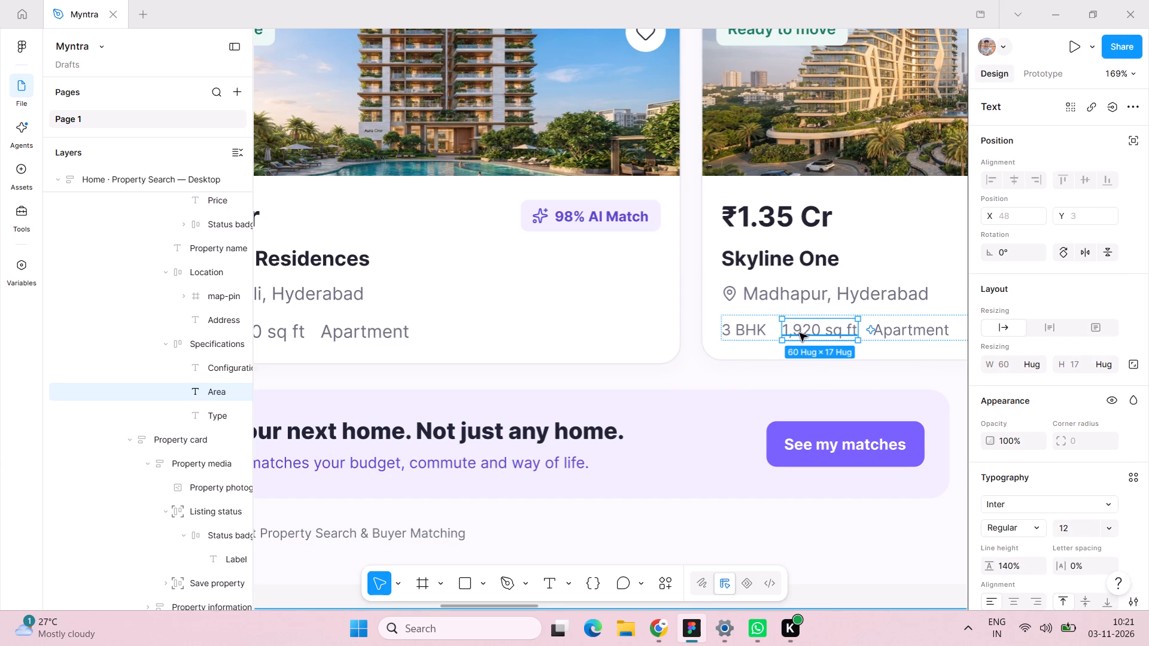
{"action": "left_click", "coordinate": [767, 329], "text": "shift"}
{"action": "left_click", "coordinate": [916, 331], "text": "shift"}
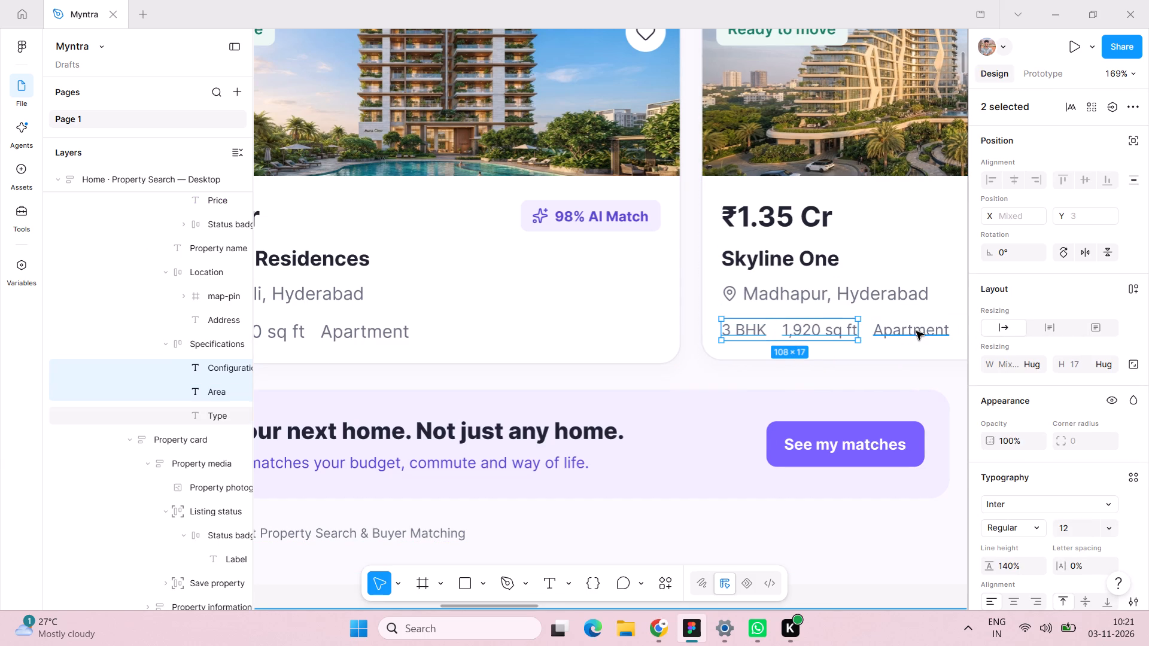
{"action": "left_click", "coordinate": [1070, 528]}
{"action": "type", "text": "14"}
{"action": "key", "text": "Return"}
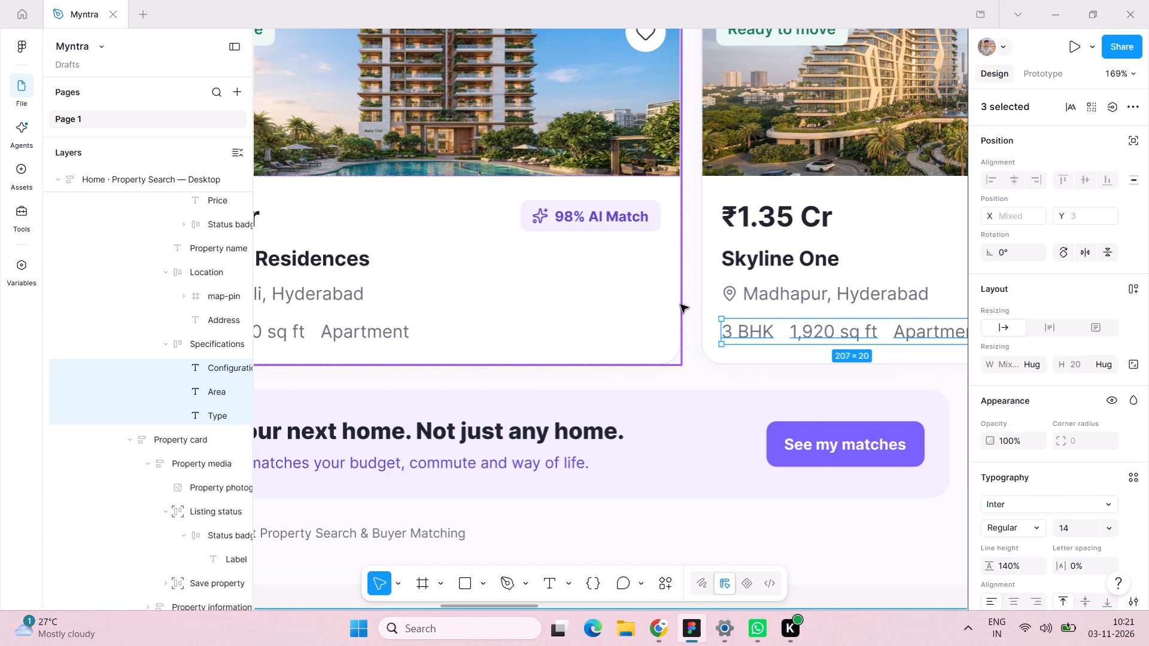
Set the "₹1.12 Cr" price text on the Parkside Heights card to Bold, size 22.
{"action": "scroll", "coordinate": [680, 304], "scroll_direction": "left", "scroll_amount": 7}
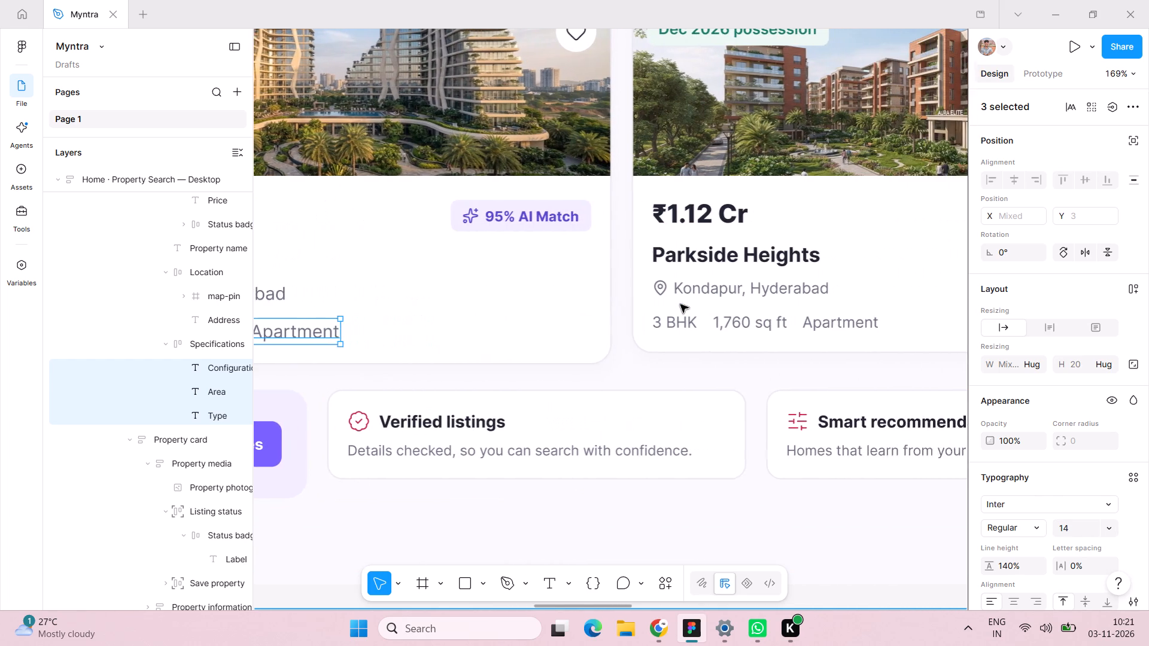
{"action": "scroll", "coordinate": [680, 304], "scroll_direction": "left", "scroll_amount": 1}
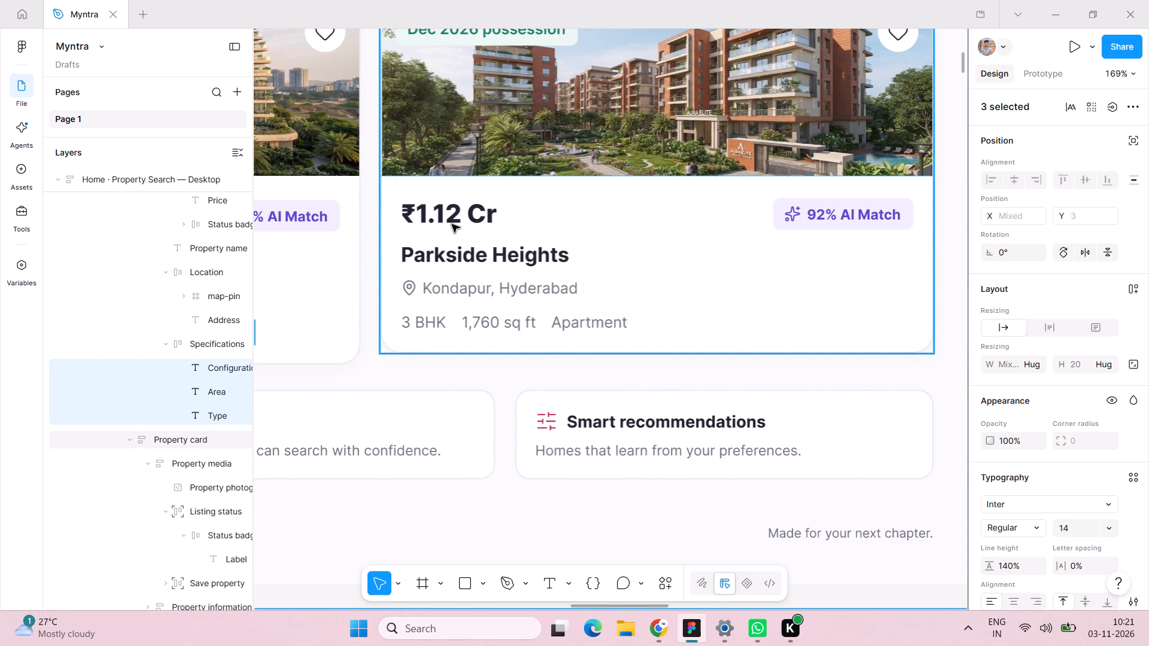
{"action": "double_click", "coordinate": [452, 224]}
{"action": "double_click", "coordinate": [463, 218]}
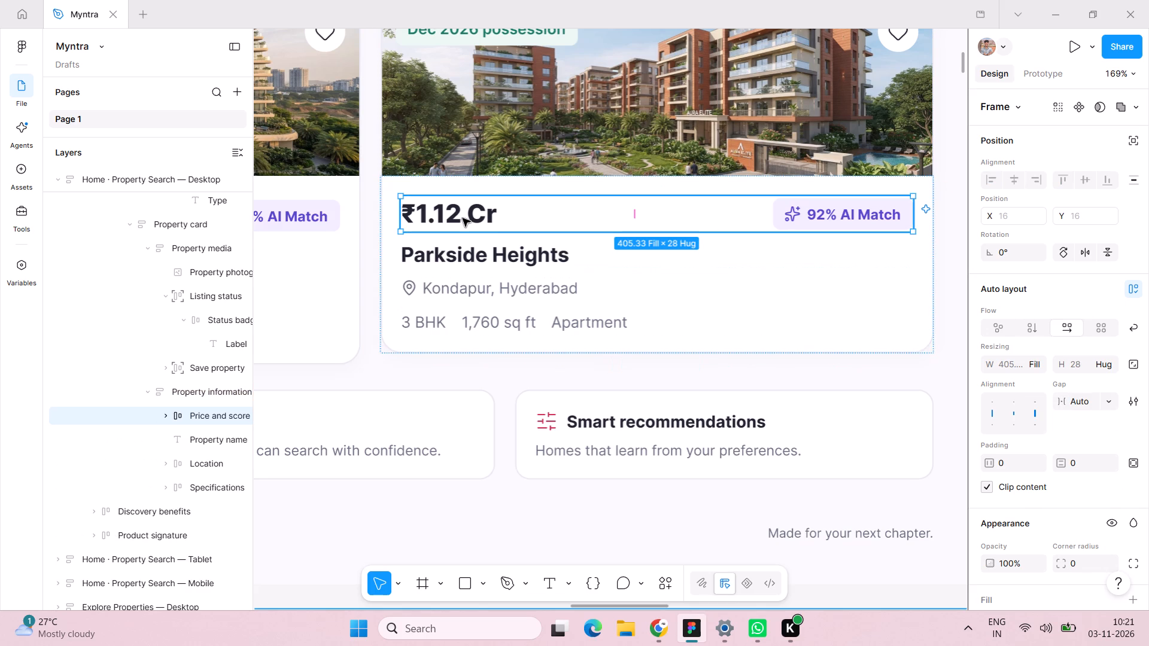
{"action": "triple_click", "coordinate": [463, 218]}
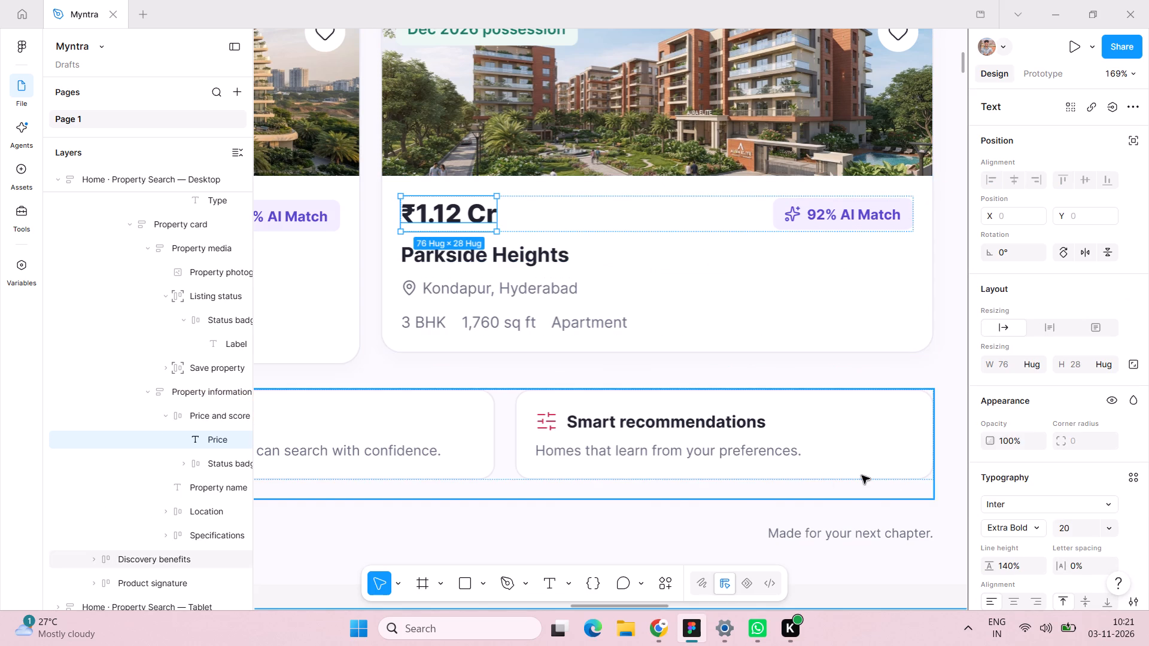
{"action": "left_click", "coordinate": [1036, 529]}
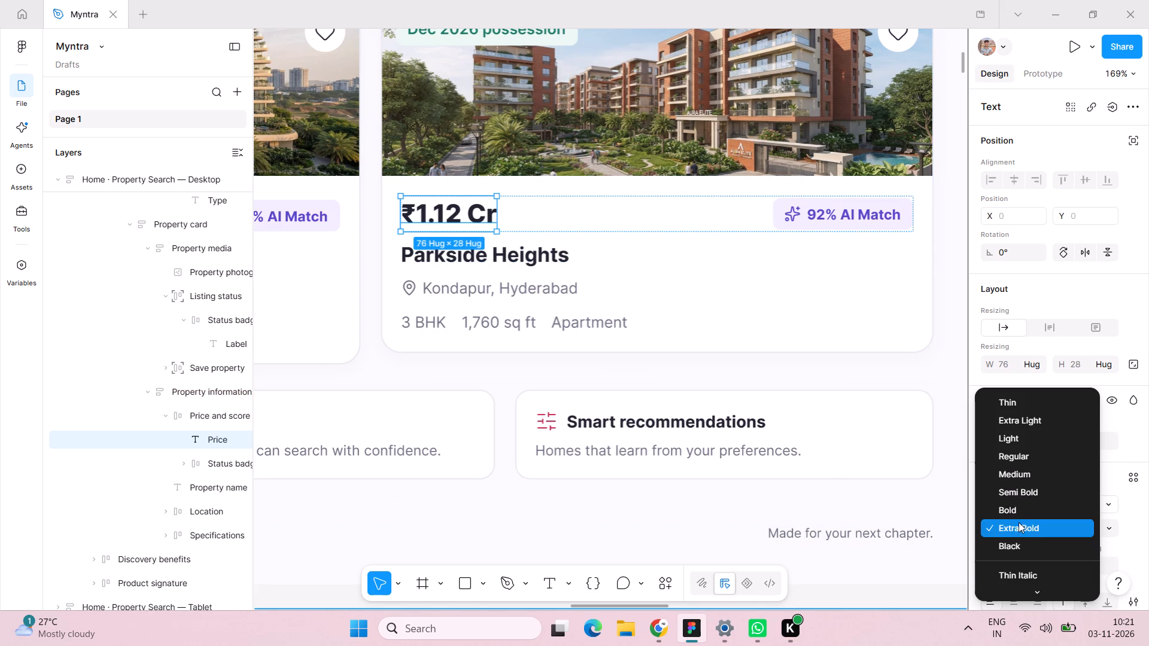
{"action": "left_click", "coordinate": [1017, 511]}
{"action": "left_click", "coordinate": [1075, 532]}
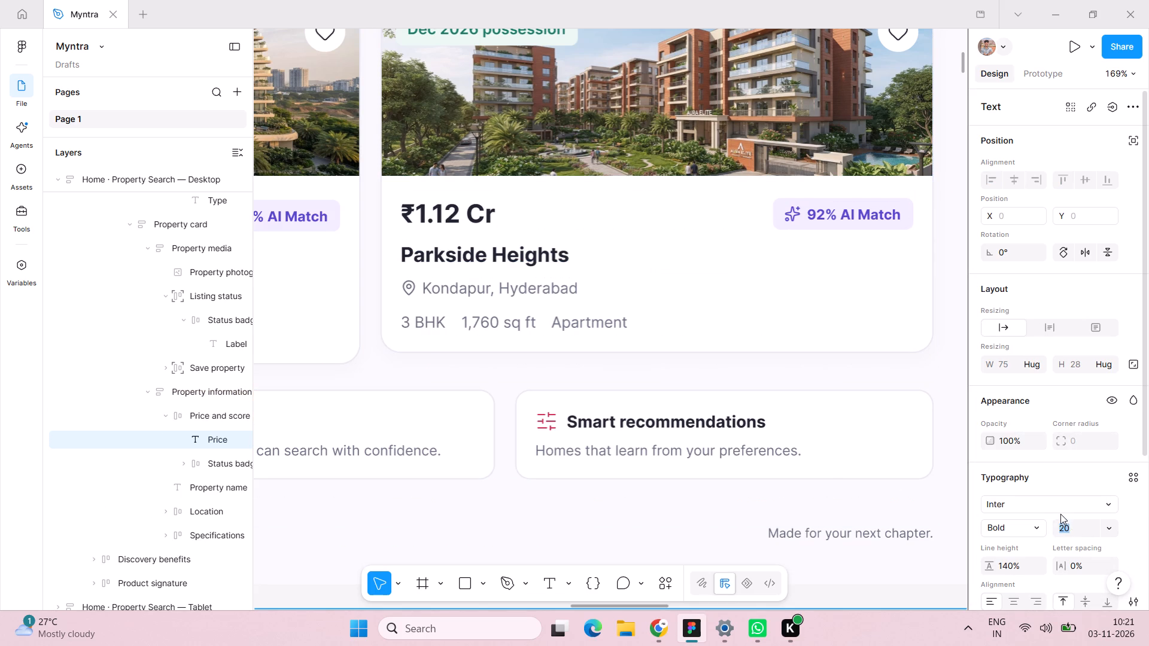
{"action": "type", "text": "22"}
{"action": "key", "text": "Return"}
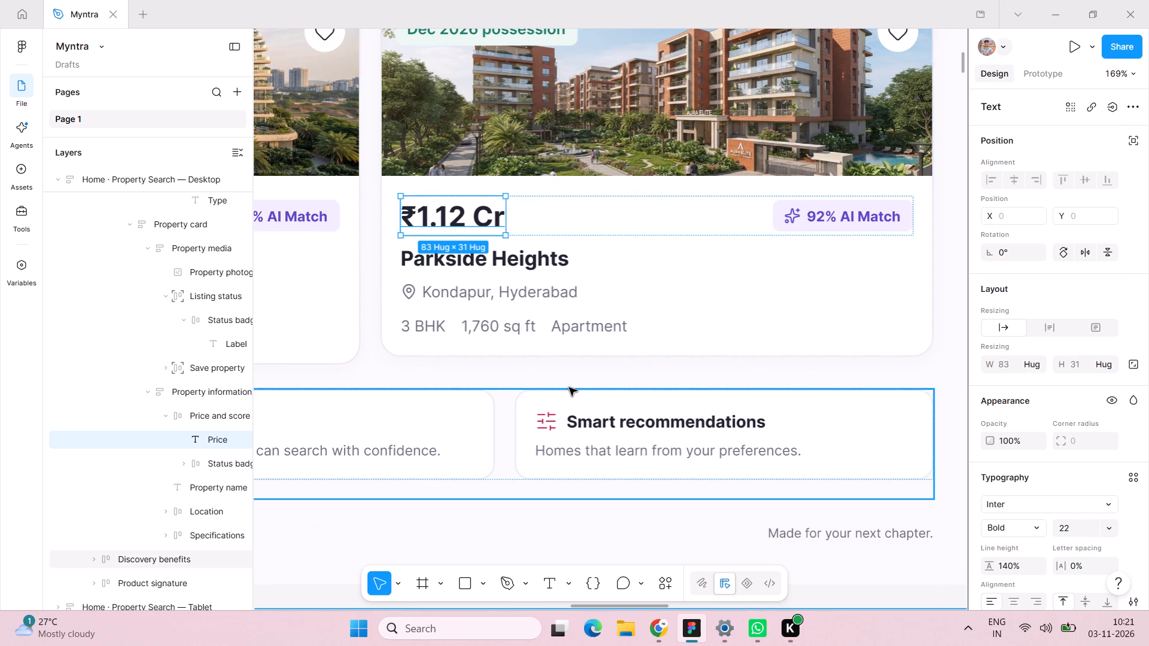
Set the "Kondapur, Hyderabad" address and the three specification texts on the Parkside Heights card to size 14.
{"action": "left_click", "coordinate": [563, 266]}
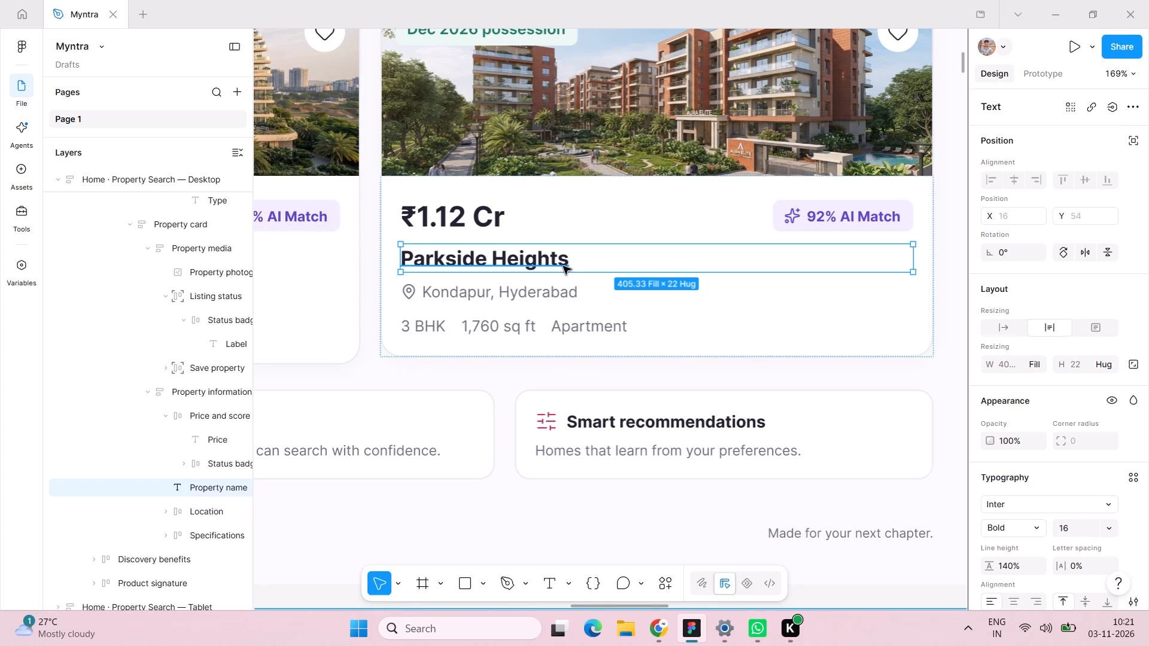
{"action": "double_click", "coordinate": [540, 291]}
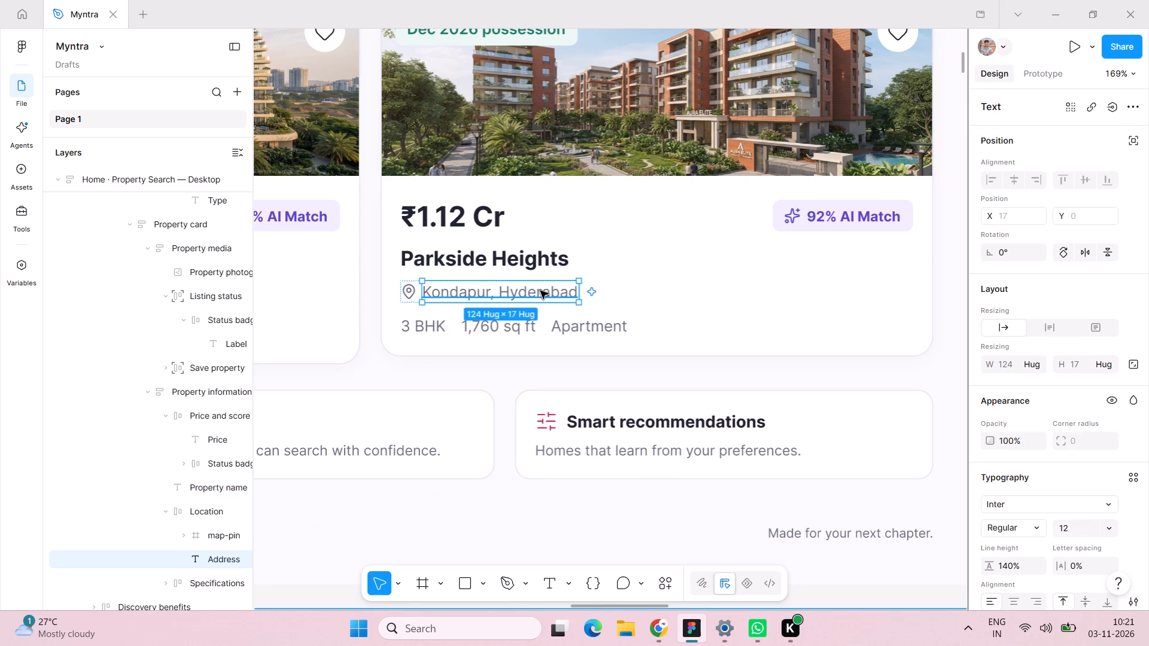
{"action": "double_click", "coordinate": [436, 330], "text": "shift"}
{"action": "left_click", "coordinate": [511, 328], "text": "shift"}
{"action": "left_click", "coordinate": [568, 328], "text": "shift"}
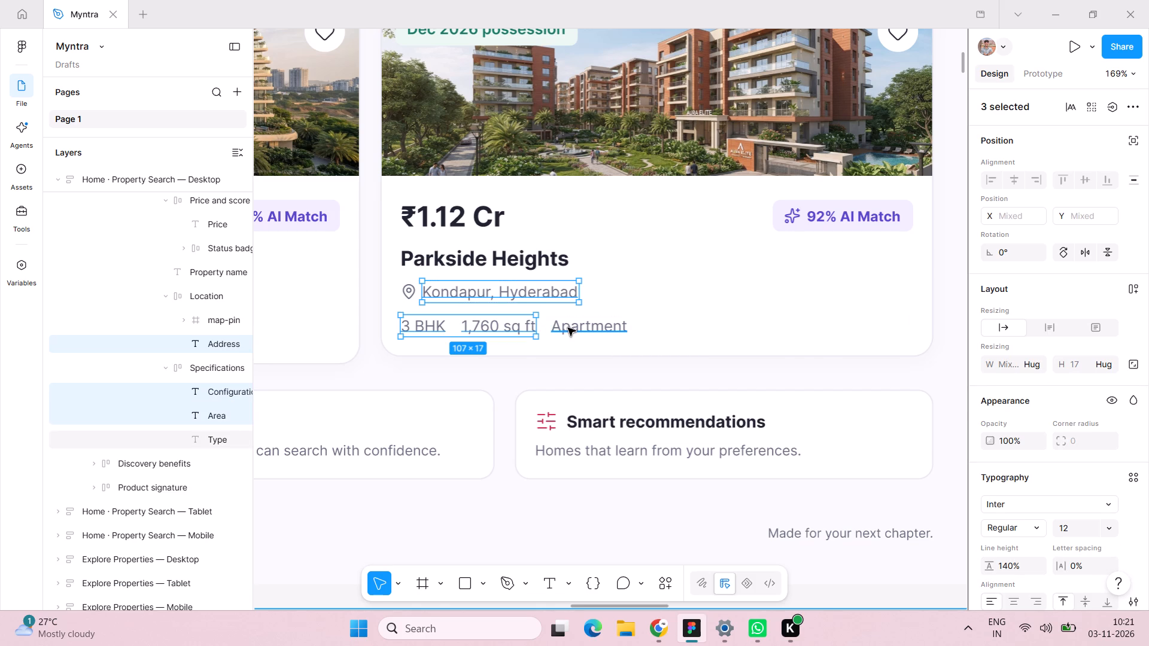
{"action": "left_click", "coordinate": [1083, 528]}
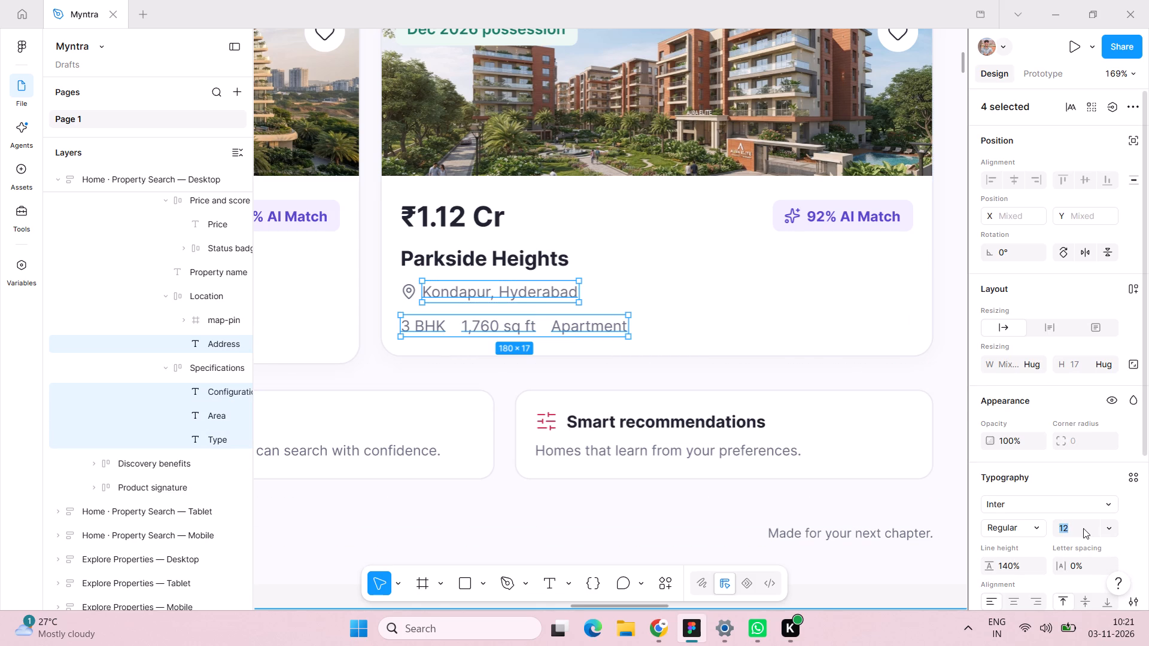
{"action": "type", "text": "14"}
{"action": "key", "text": "Return"}
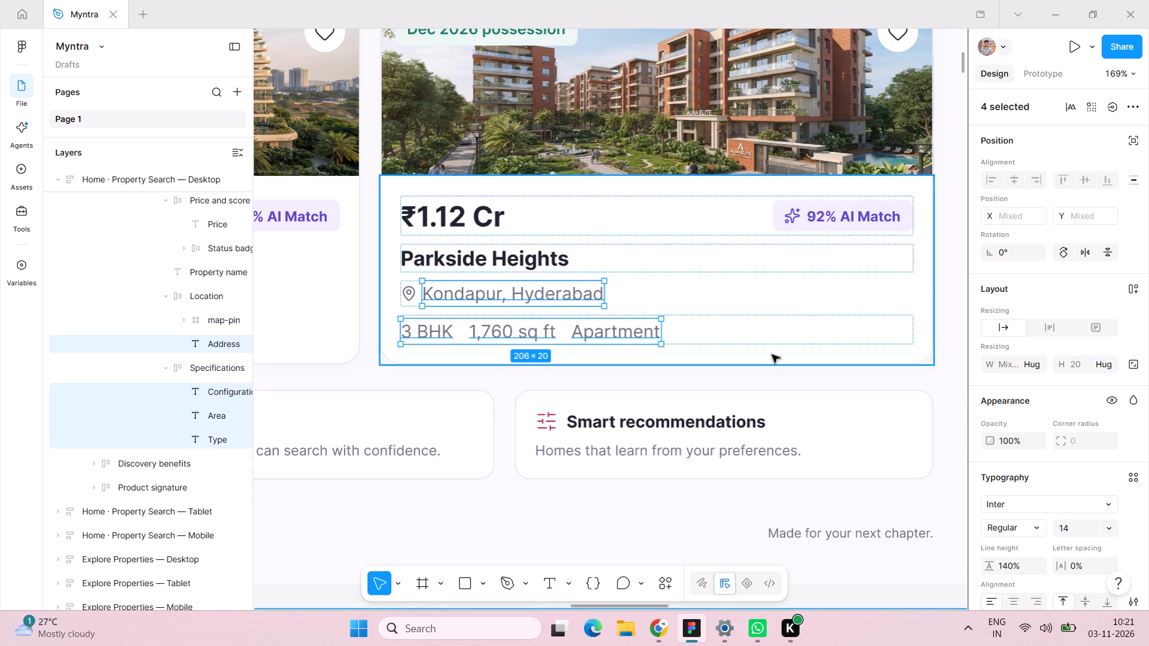
{"action": "left_click", "coordinate": [772, 328]}
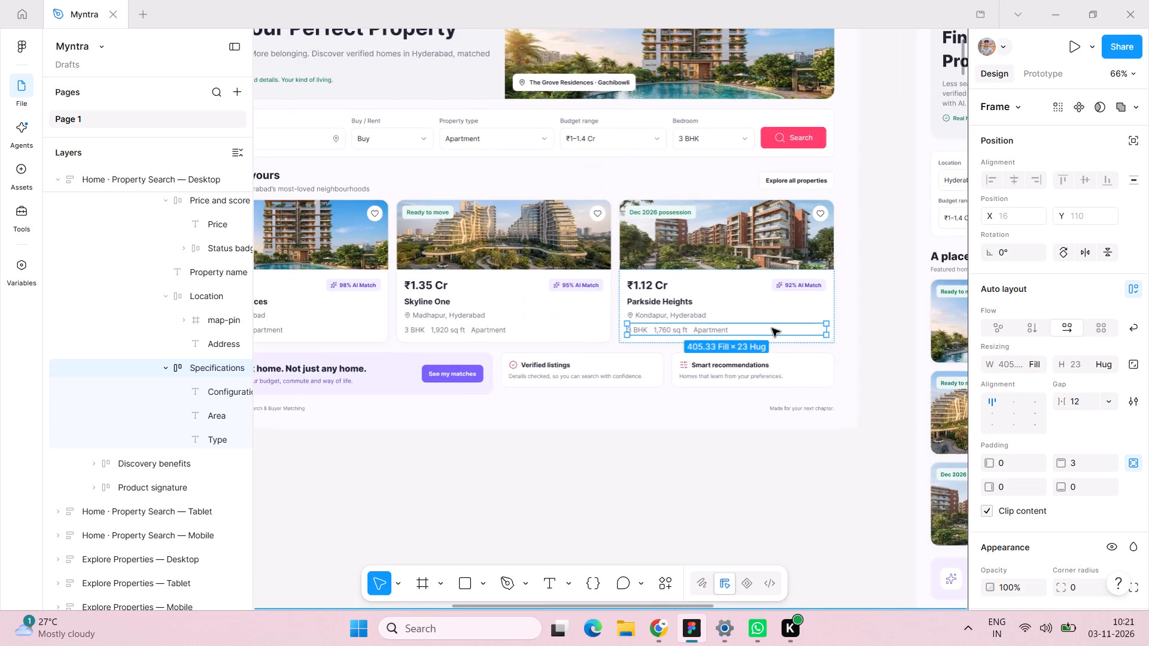
Set the "Explore all properties" button's auto layout to centre alignment with an Auto gap.
{"action": "scroll", "coordinate": [772, 328], "scroll_direction": "right", "scroll_amount": 1}
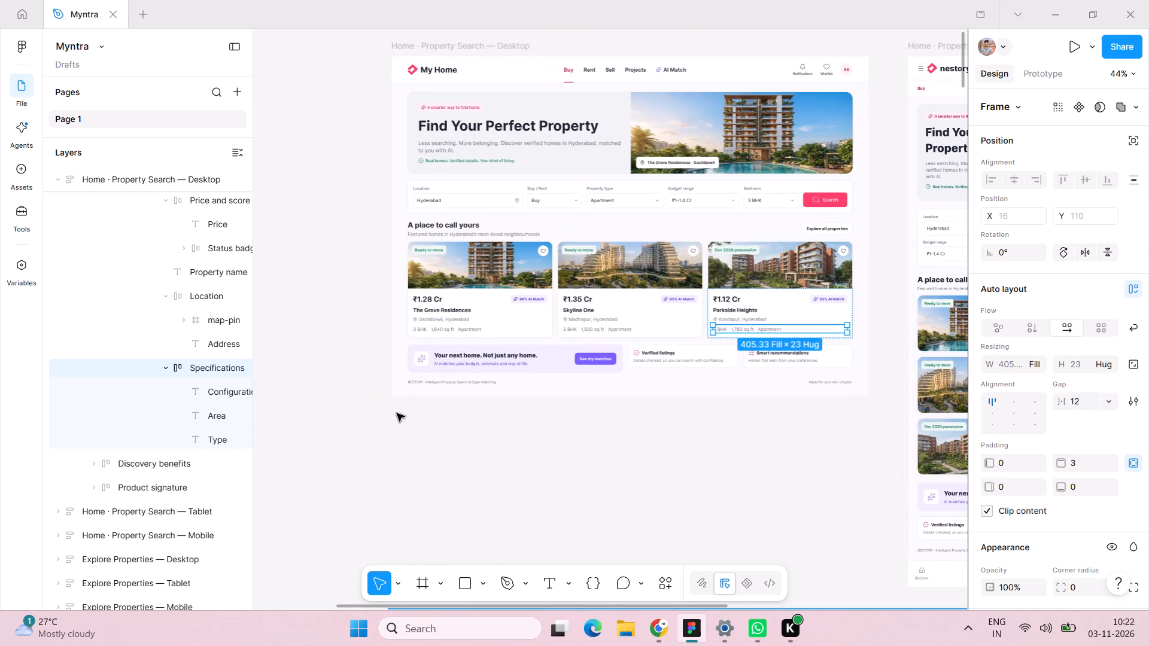
{"action": "left_click", "coordinate": [397, 413]}
{"action": "scroll", "coordinate": [790, 263], "scroll_direction": "left", "scroll_amount": 1}
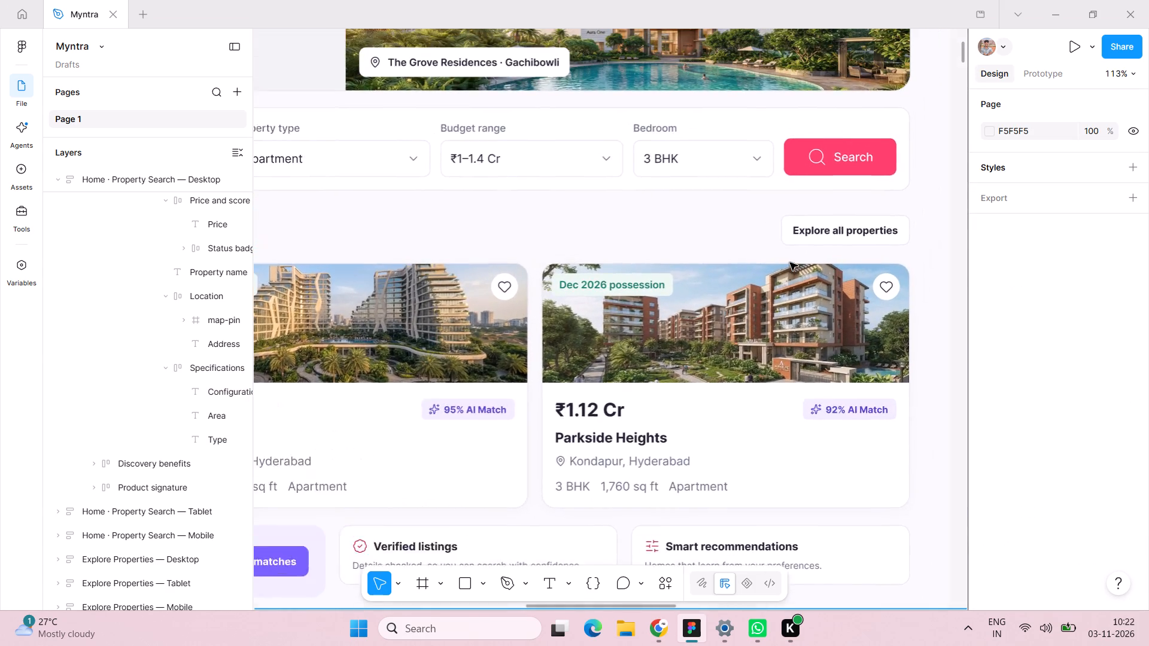
{"action": "scroll", "coordinate": [790, 263], "scroll_direction": "left", "scroll_amount": 1}
{"action": "scroll", "coordinate": [780, 265], "scroll_direction": "up", "scroll_amount": 1}
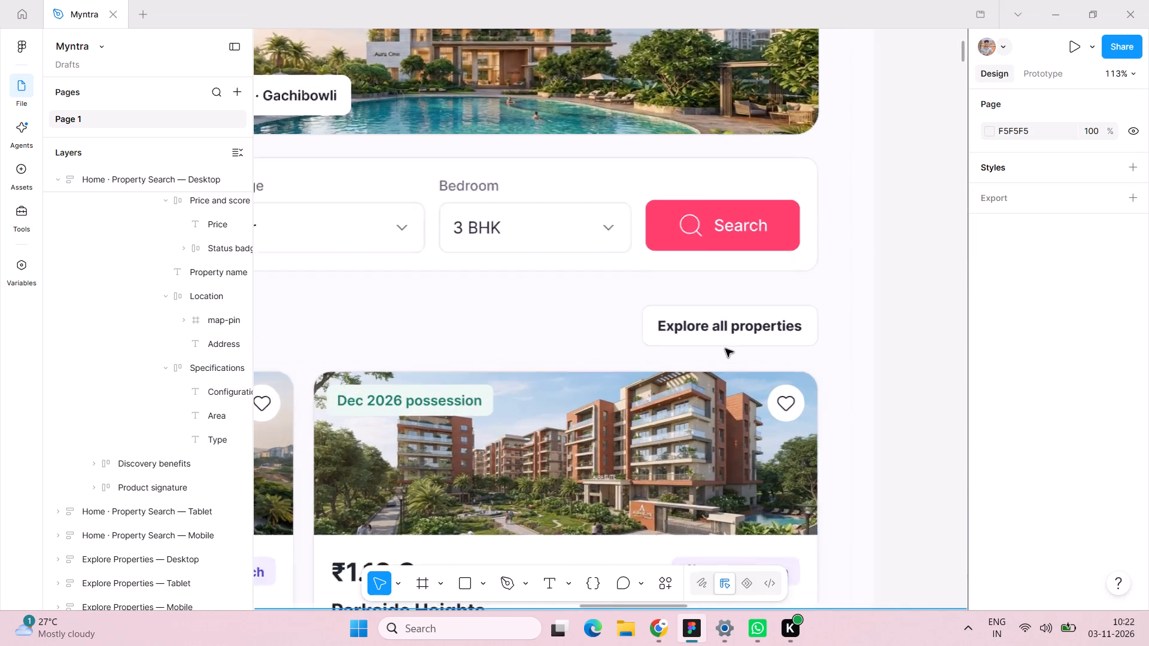
{"action": "triple_click", "coordinate": [734, 322]}
{"action": "left_click", "coordinate": [734, 322]}
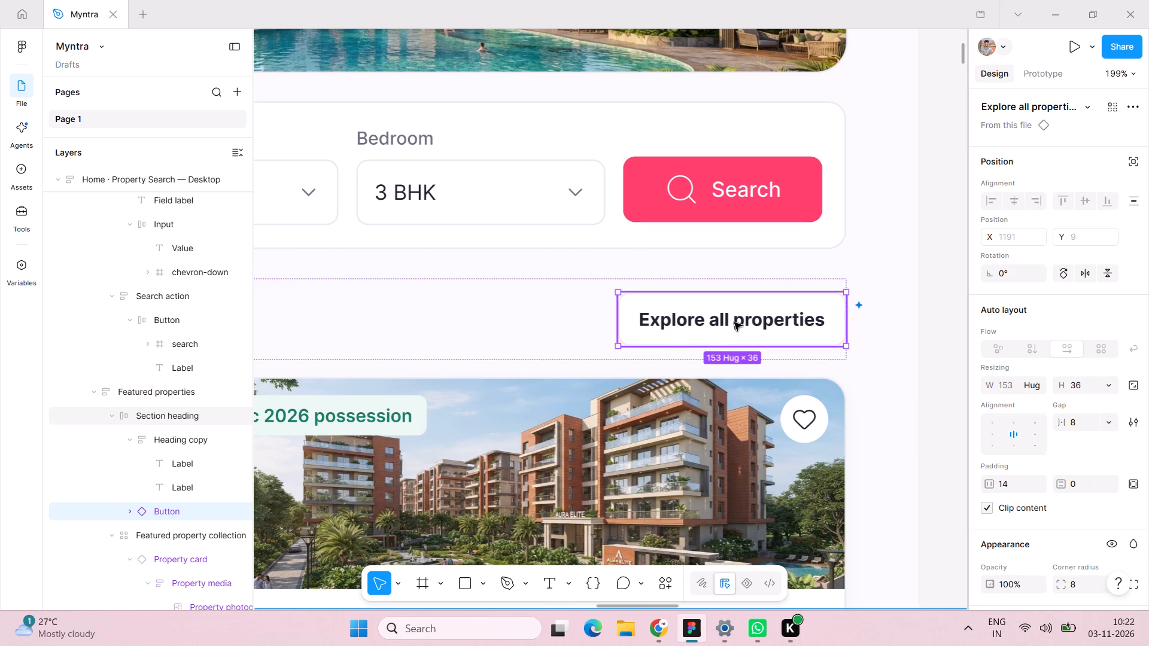
{"action": "double_click", "coordinate": [734, 322]}
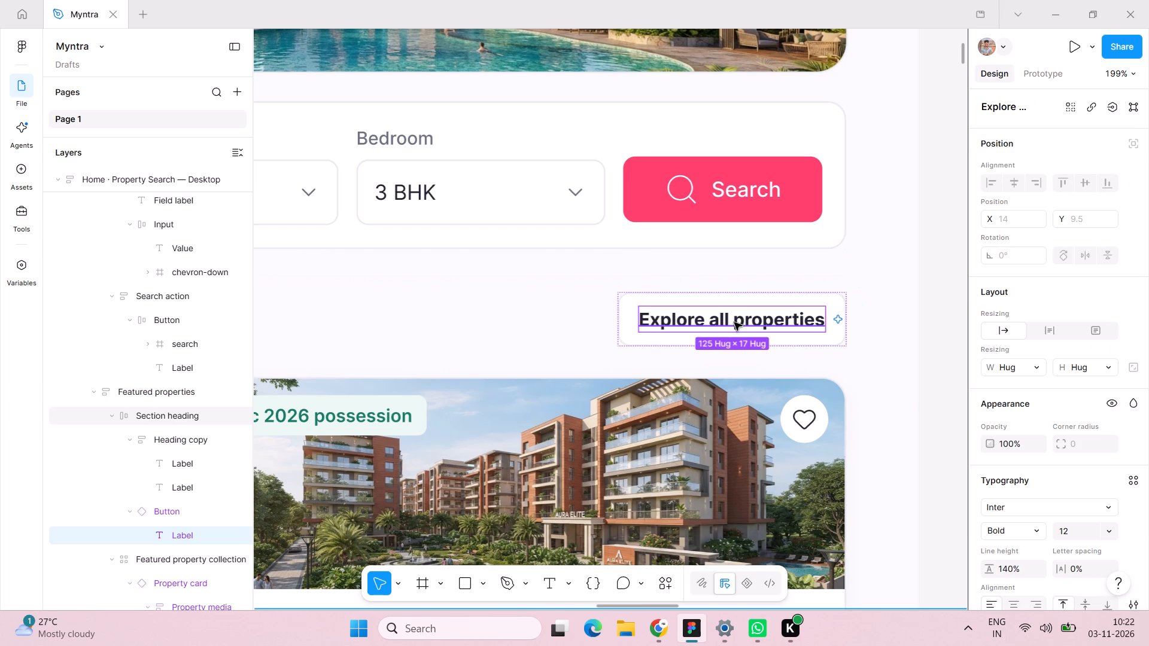
{"action": "left_click", "coordinate": [840, 306]}
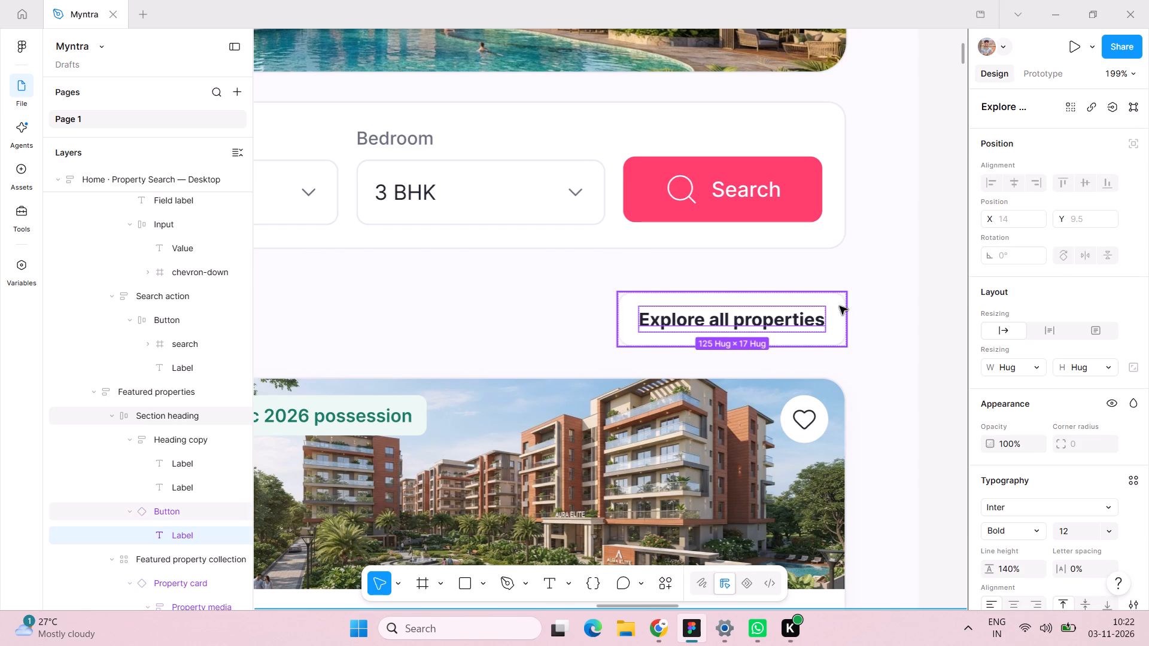
{"action": "scroll", "coordinate": [1045, 332], "scroll_direction": "down", "scroll_amount": 3}
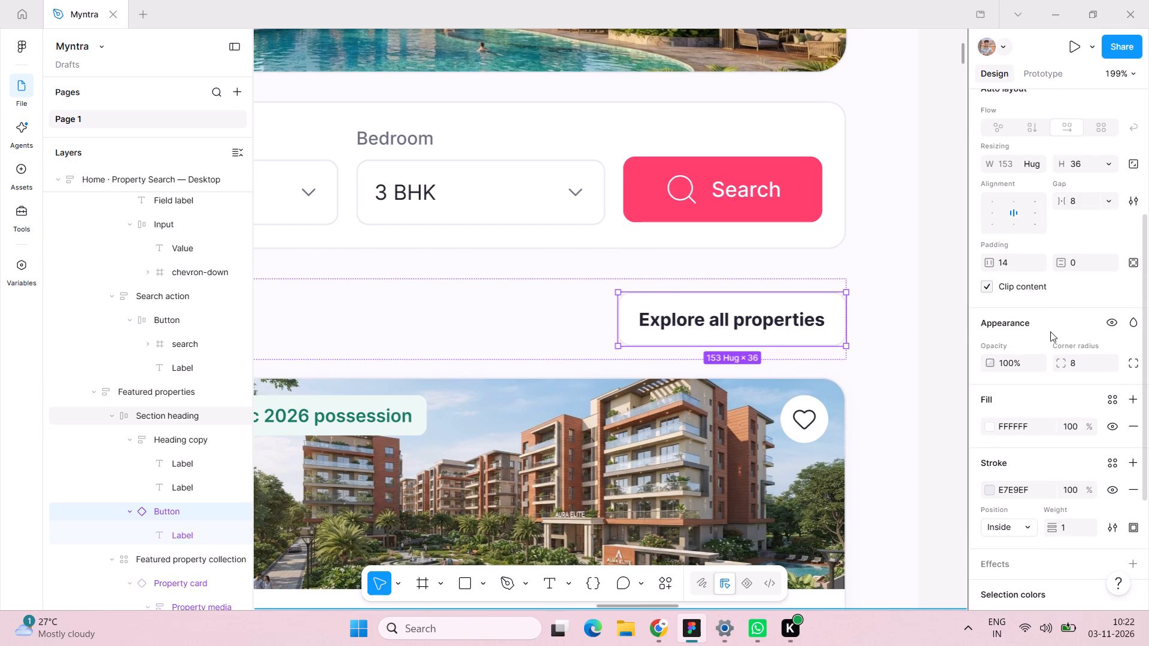
{"action": "double_click", "coordinate": [1013, 211]}
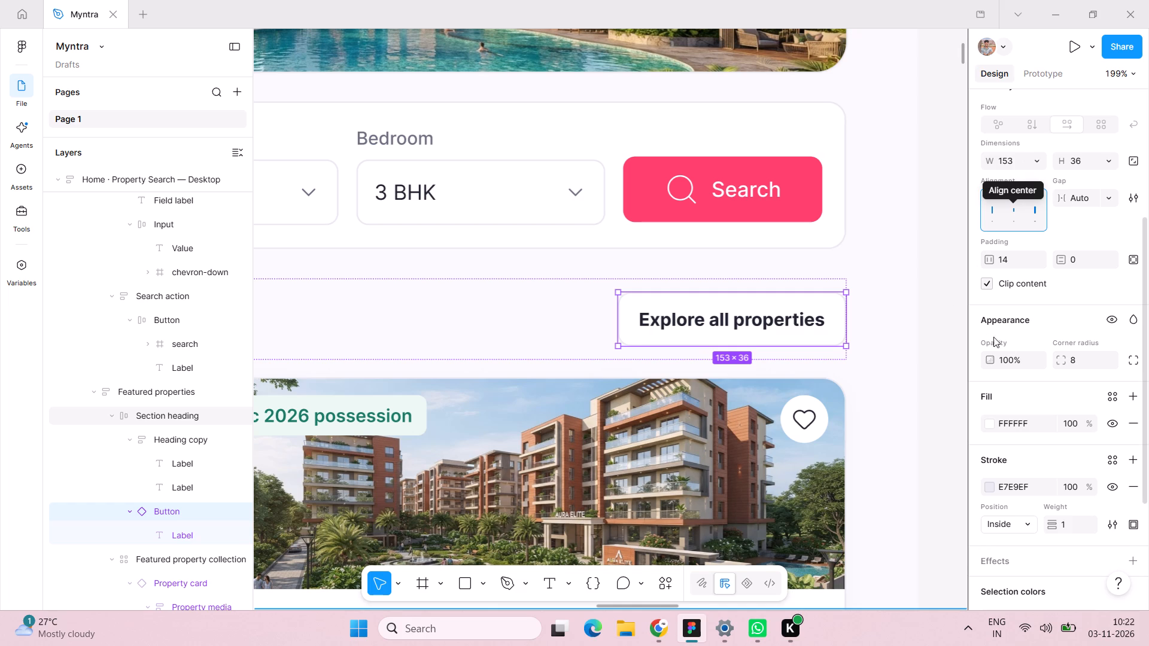
Set the stroke weight of the "Explore all properties" button to 0.5, keeping the stroke position Inside.
{"action": "scroll", "coordinate": [1011, 343], "scroll_direction": "down", "scroll_amount": 3}
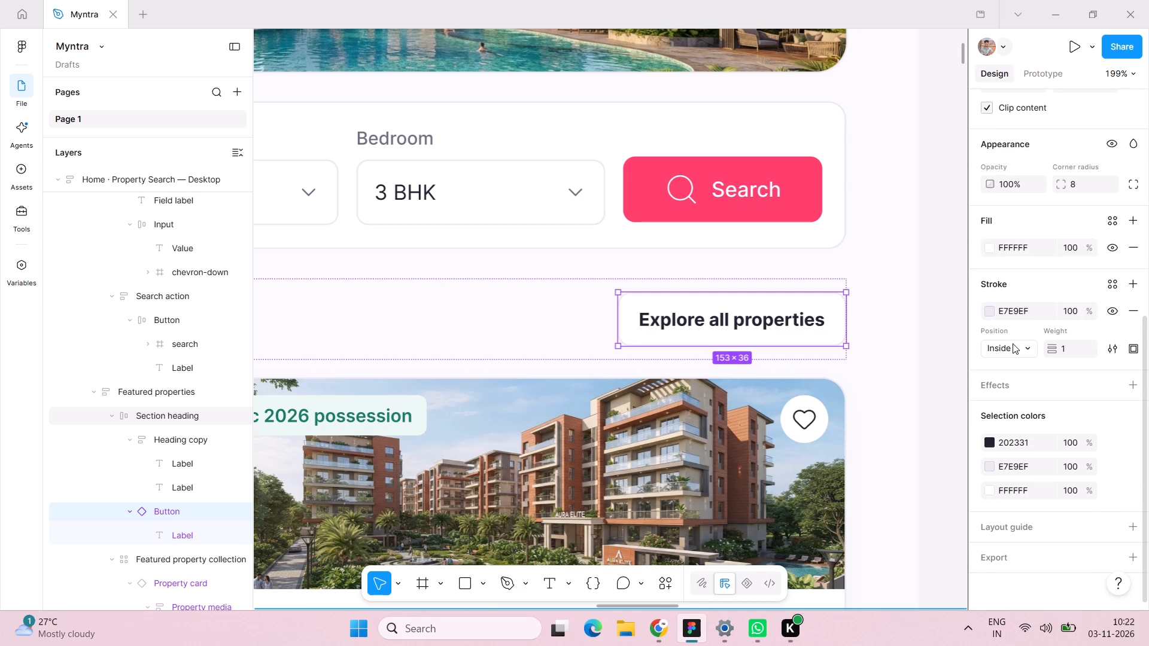
{"action": "left_click", "coordinate": [1032, 349]}
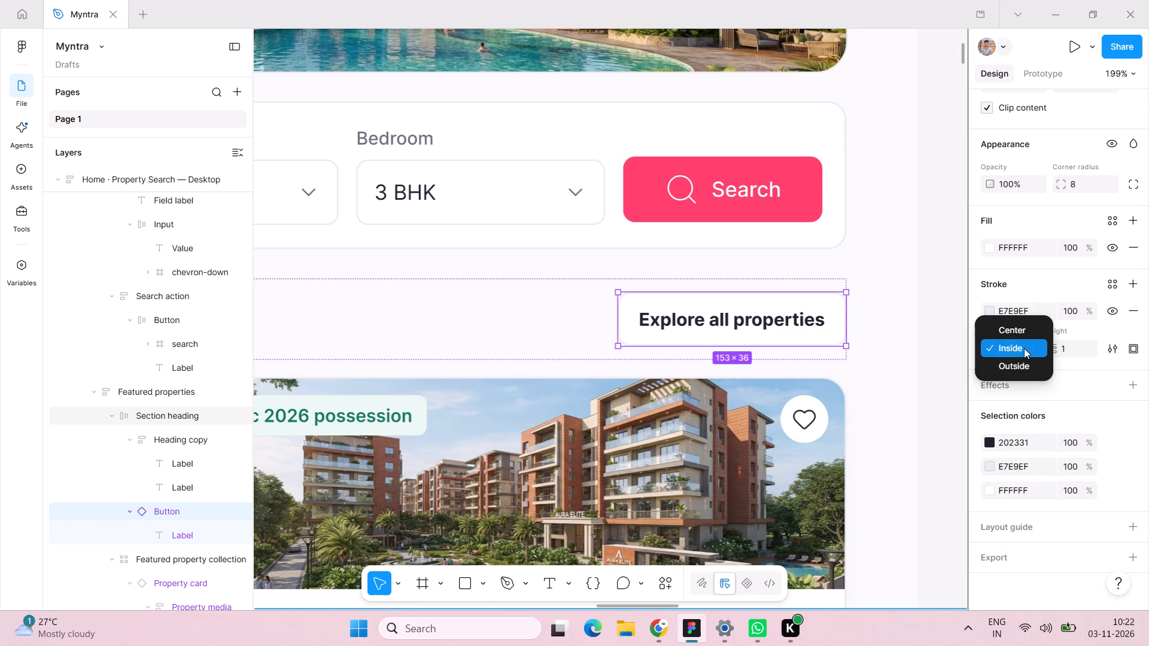
{"action": "left_click", "coordinate": [1024, 348]}
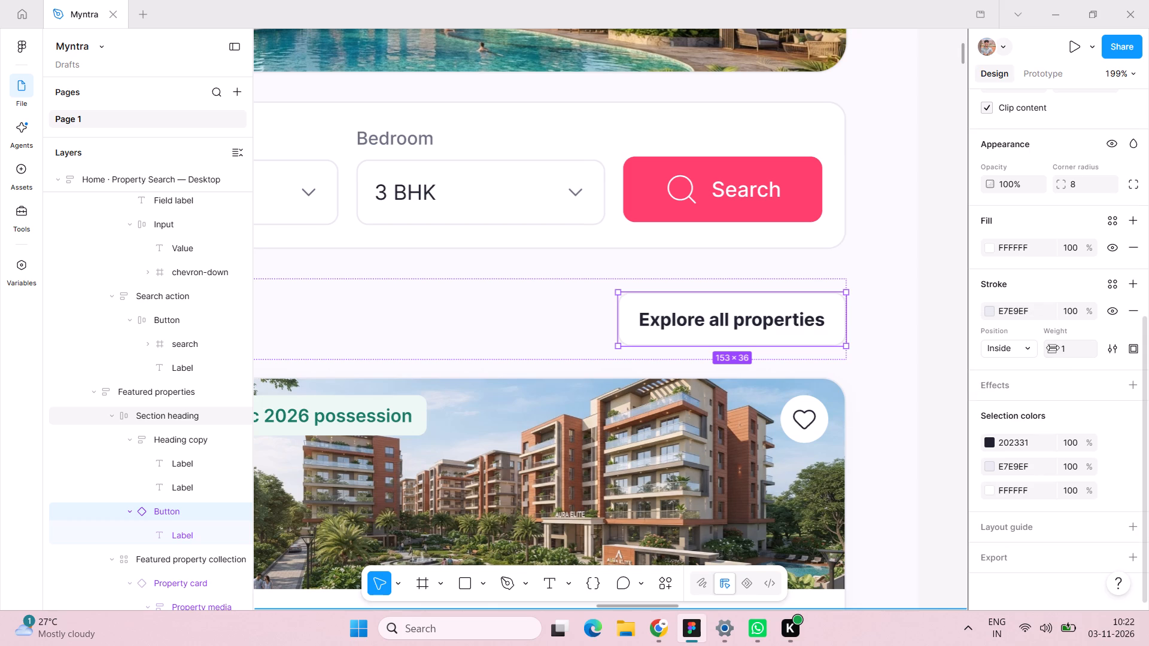
{"action": "left_click", "coordinate": [1079, 348]}
{"action": "type", "text": "0.5"}
{"action": "key", "text": "Return"}
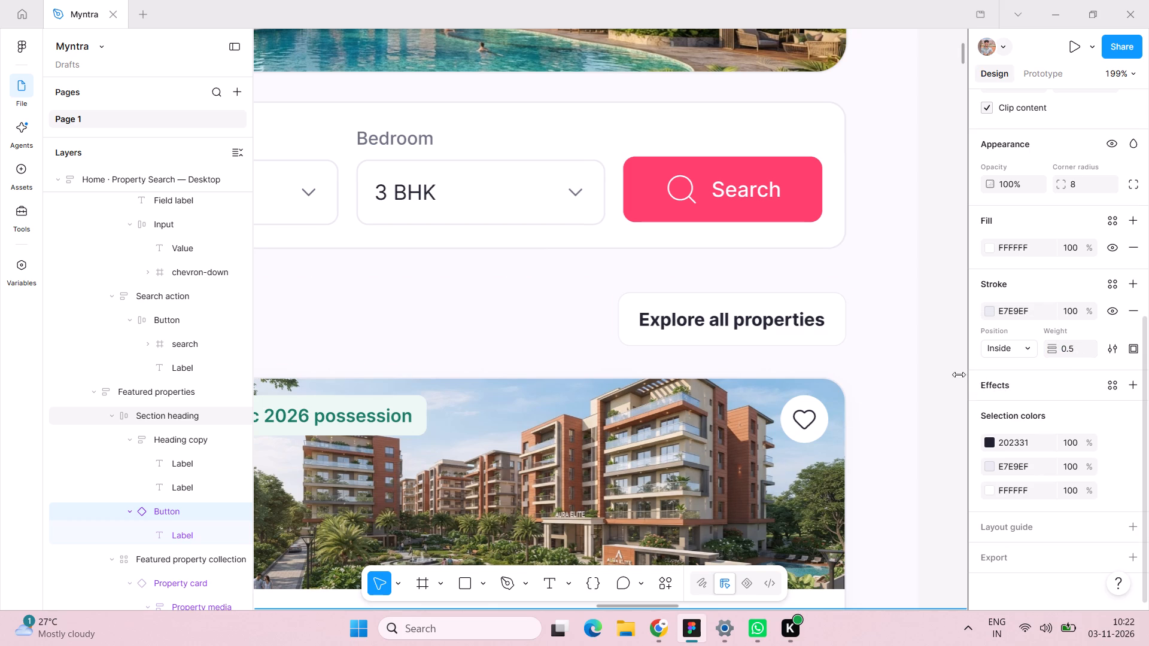
{"action": "left_click", "coordinate": [928, 331]}
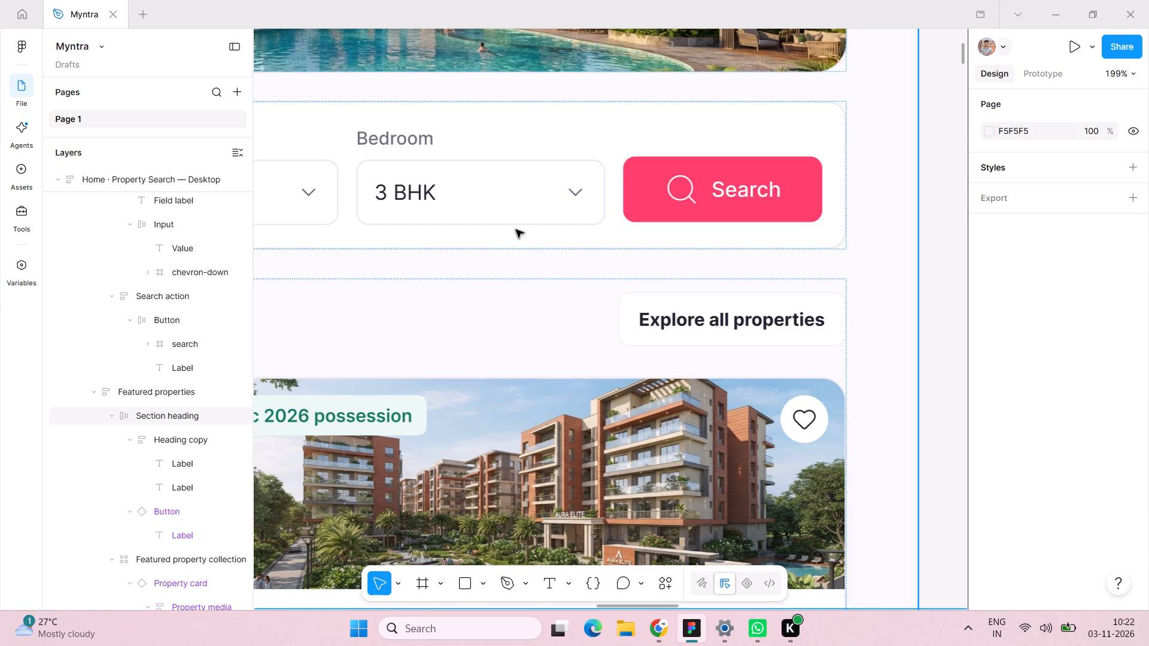
Set the Location input's auto layout in the property search bar to vertically centred alignment with an Auto gap.
{"action": "scroll", "coordinate": [516, 230], "scroll_direction": "right", "scroll_amount": 7}
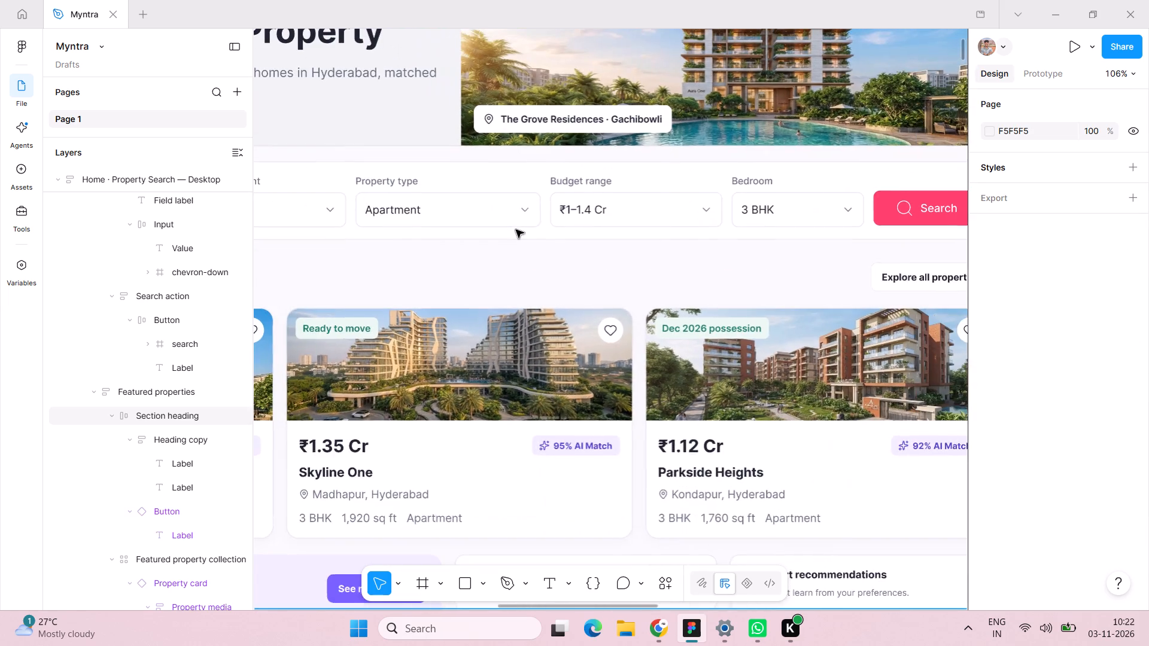
{"action": "scroll", "coordinate": [516, 230], "scroll_direction": "right", "scroll_amount": 4}
{"action": "double_click", "coordinate": [515, 230]}
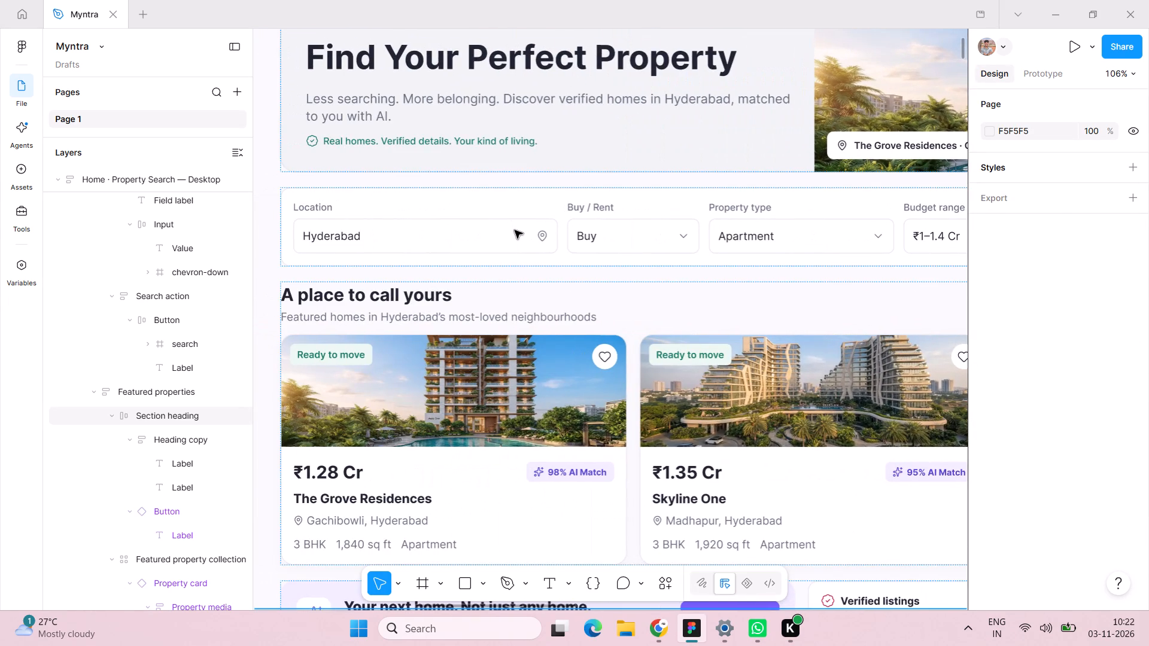
{"action": "double_click", "coordinate": [515, 230]}
{"action": "double_click", "coordinate": [515, 230]}
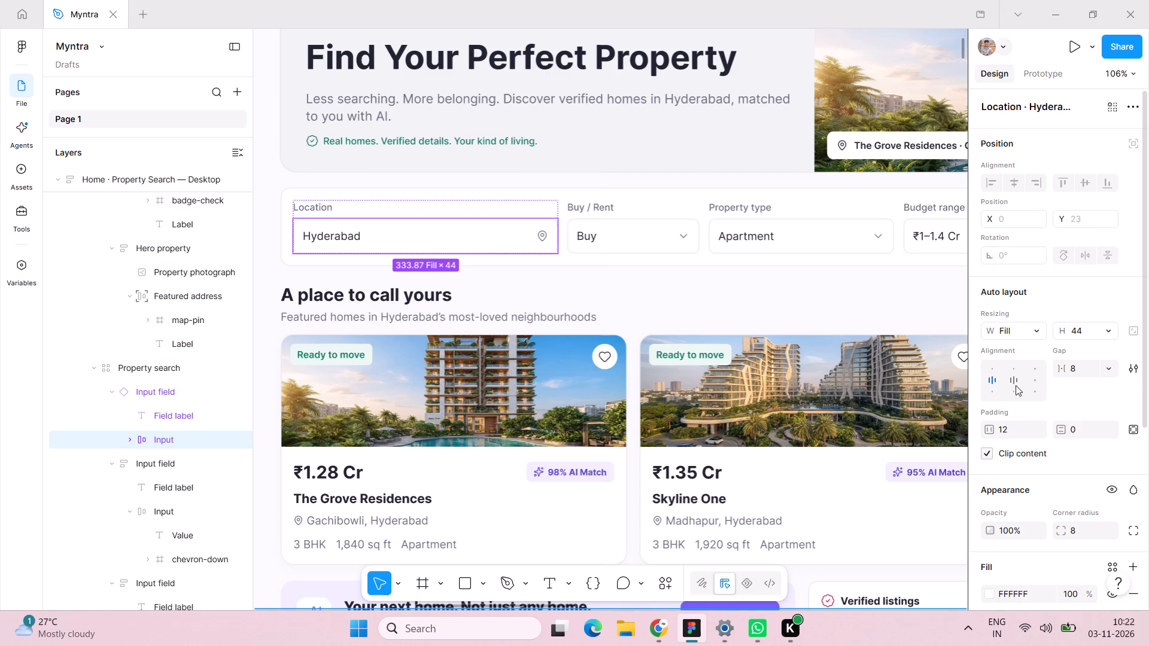
{"action": "left_click", "coordinate": [1016, 385]}
{"action": "double_click", "coordinate": [1016, 385]}
Set the Buy / Rent input's auto layout to vertically centred alignment with an Auto gap.
{"action": "double_click", "coordinate": [621, 232]}
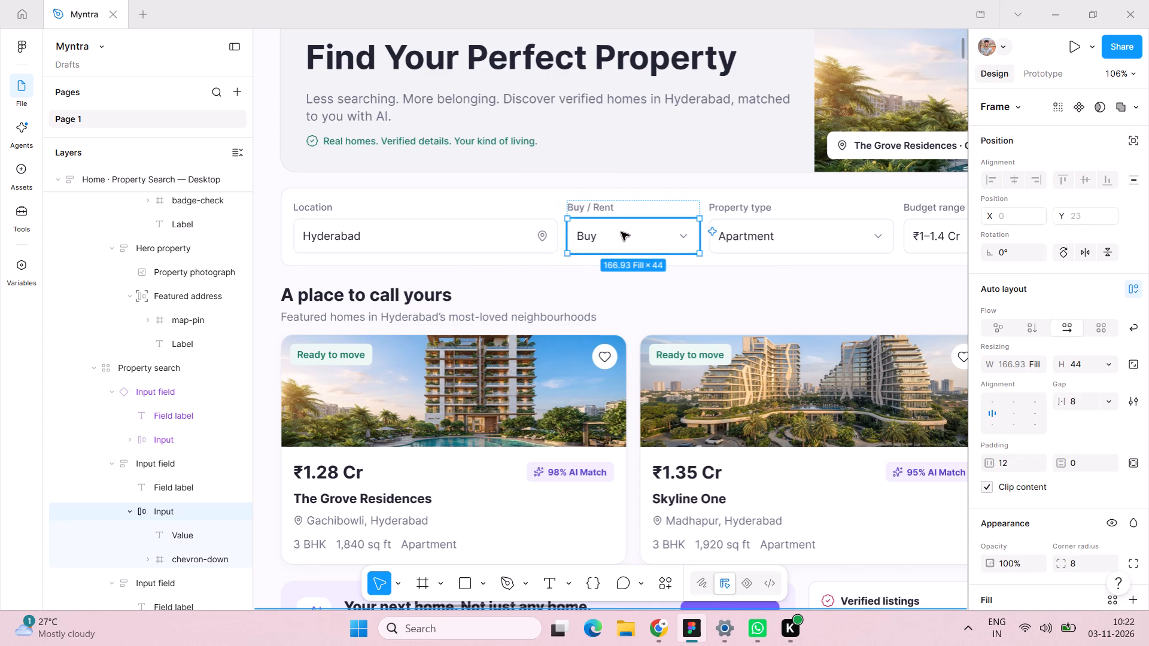
{"action": "left_click", "coordinate": [1015, 413]}
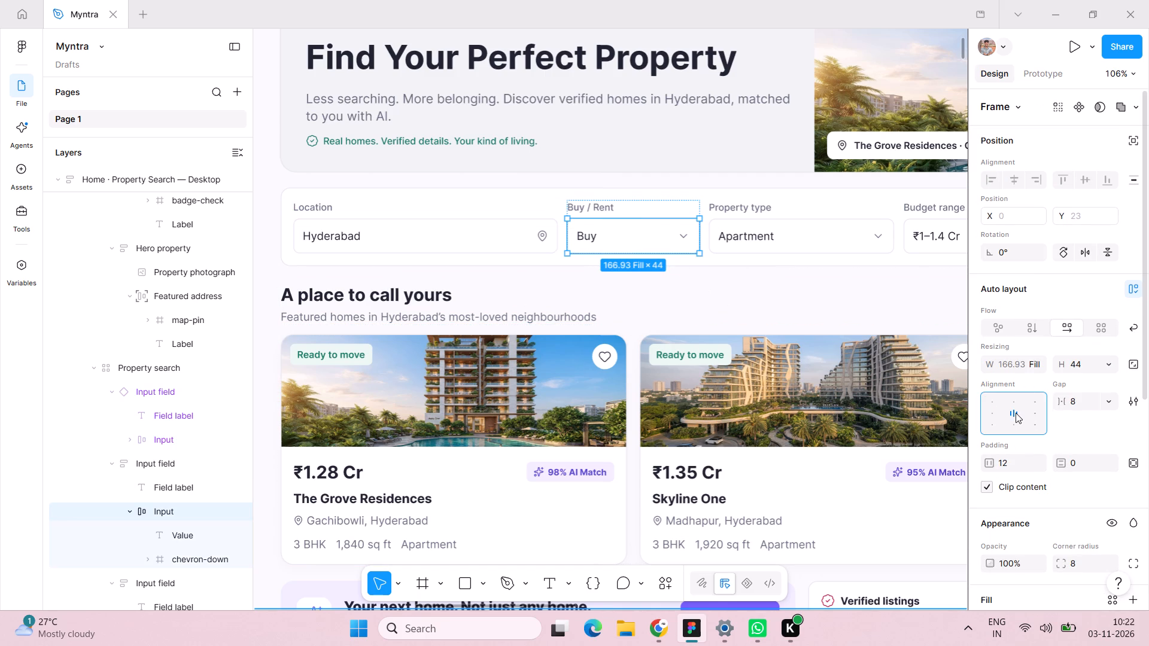
{"action": "double_click", "coordinate": [1016, 413]}
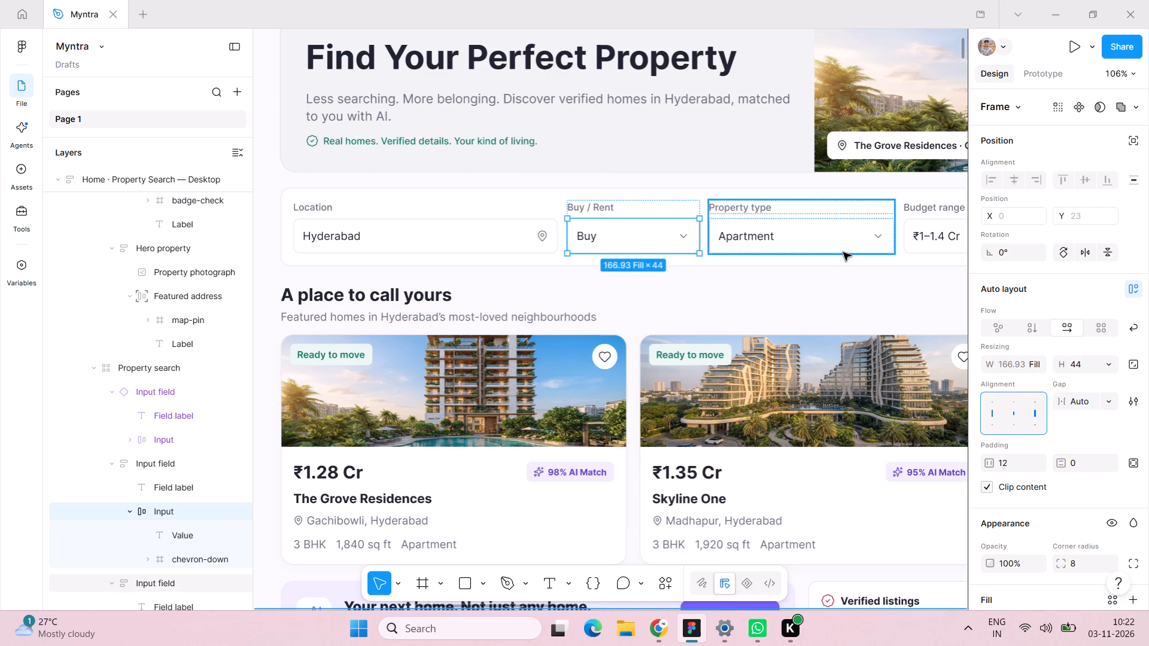
Set the Property type input's auto layout in the property search bar to vertically centred alignment with an Auto gap.
{"action": "double_click", "coordinate": [844, 252]}
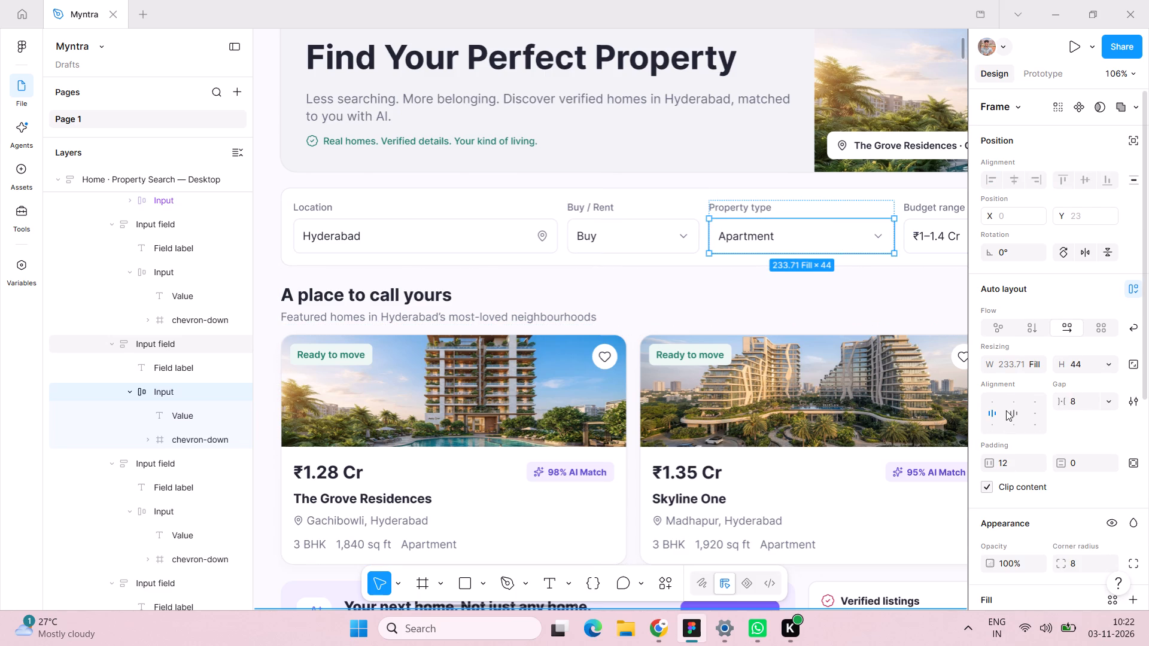
{"action": "left_click_drag", "start_coordinate": [1032, 410], "coordinate": [1045, 410]}
{"action": "left_click_drag", "start_coordinate": [589, 602], "coordinate": [421, 645]}
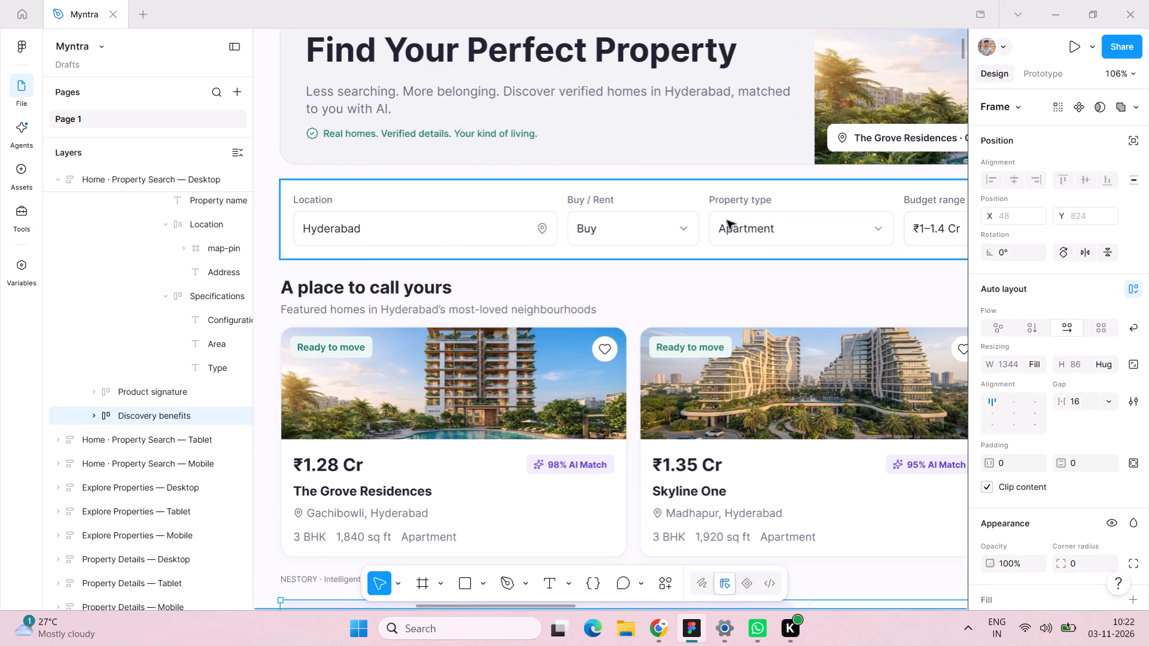
{"action": "double_click", "coordinate": [788, 224]}
{"action": "double_click", "coordinate": [788, 224]}
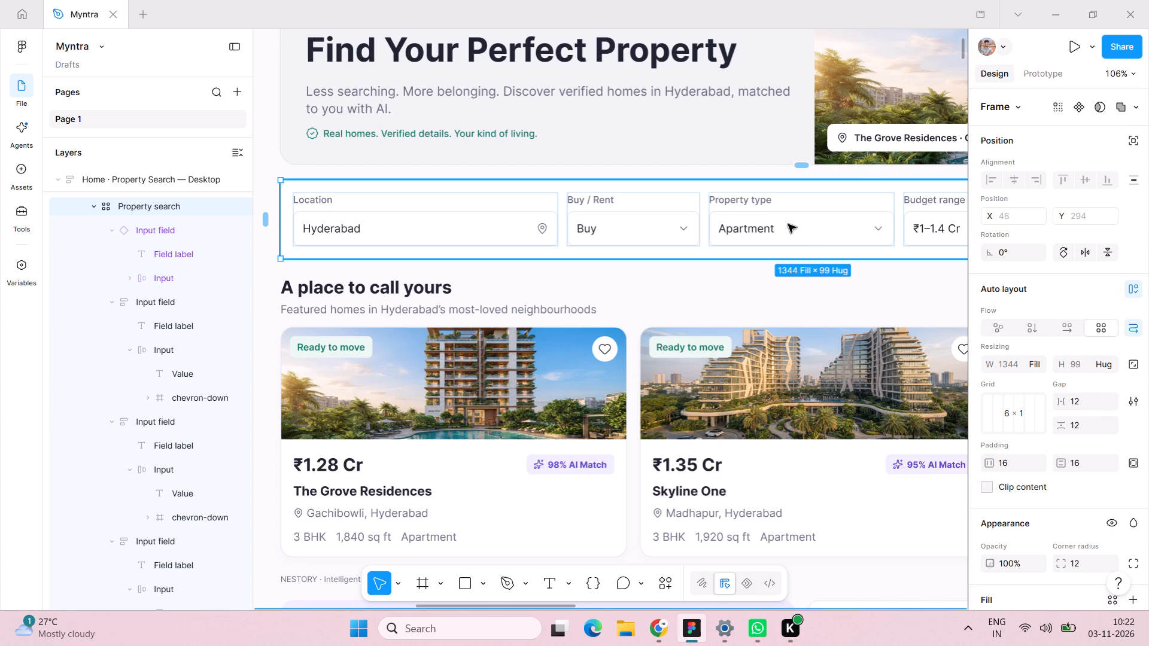
{"action": "double_click", "coordinate": [788, 224]}
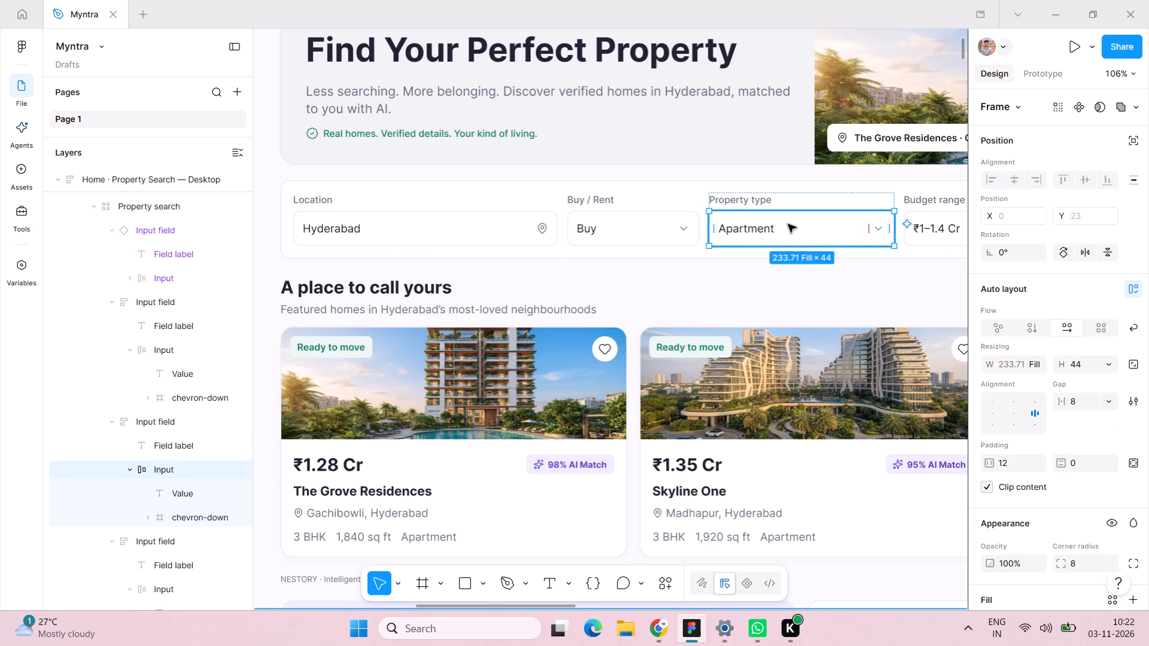
{"action": "left_click", "coordinate": [1017, 415]}
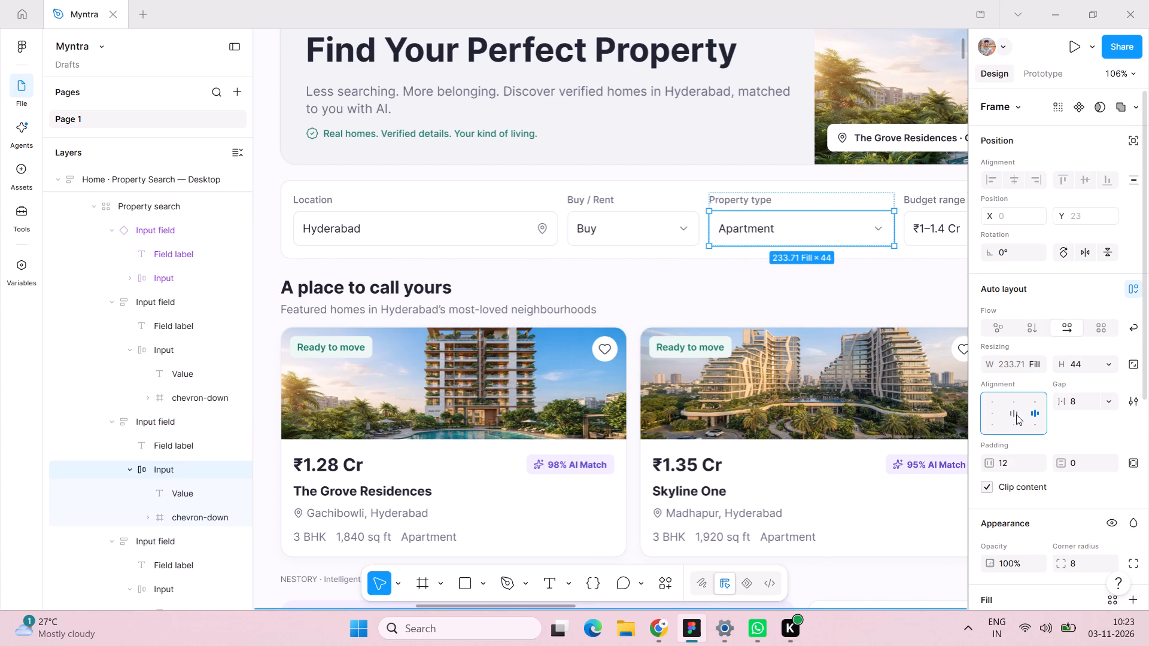
{"action": "double_click", "coordinate": [1016, 415]}
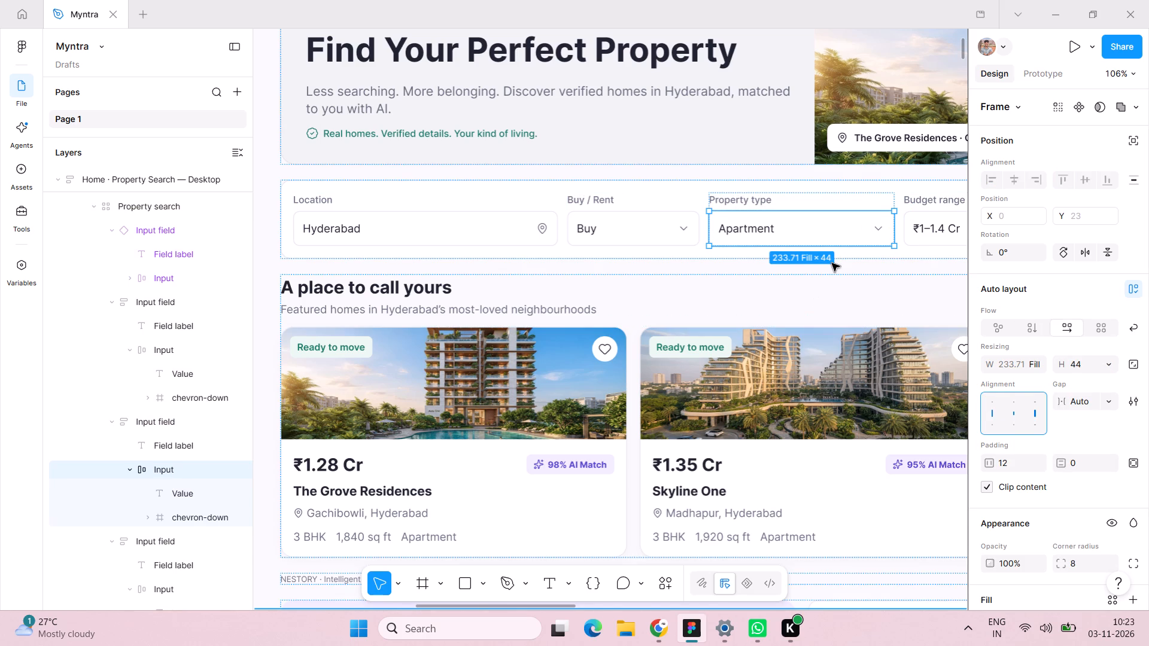
Set the Budget range input's auto layout to vertically centred alignment with an Auto gap.
{"action": "scroll", "coordinate": [832, 263], "scroll_direction": "left", "scroll_amount": 5}
{"action": "double_click", "coordinate": [728, 238]}
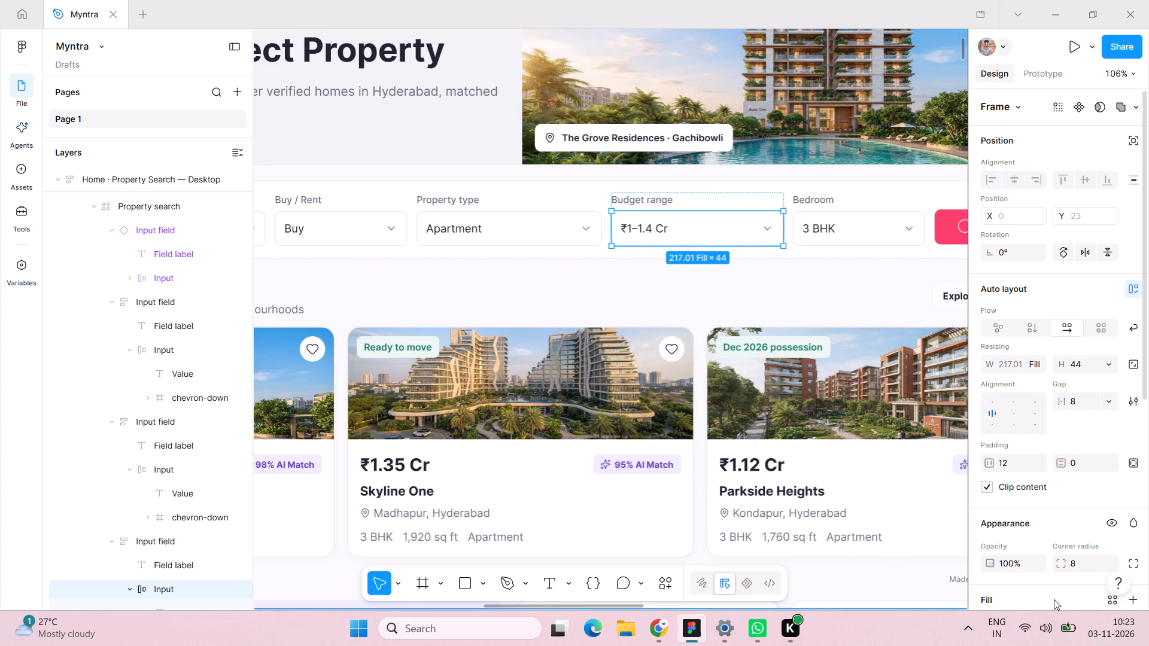
{"action": "double_click", "coordinate": [1014, 409]}
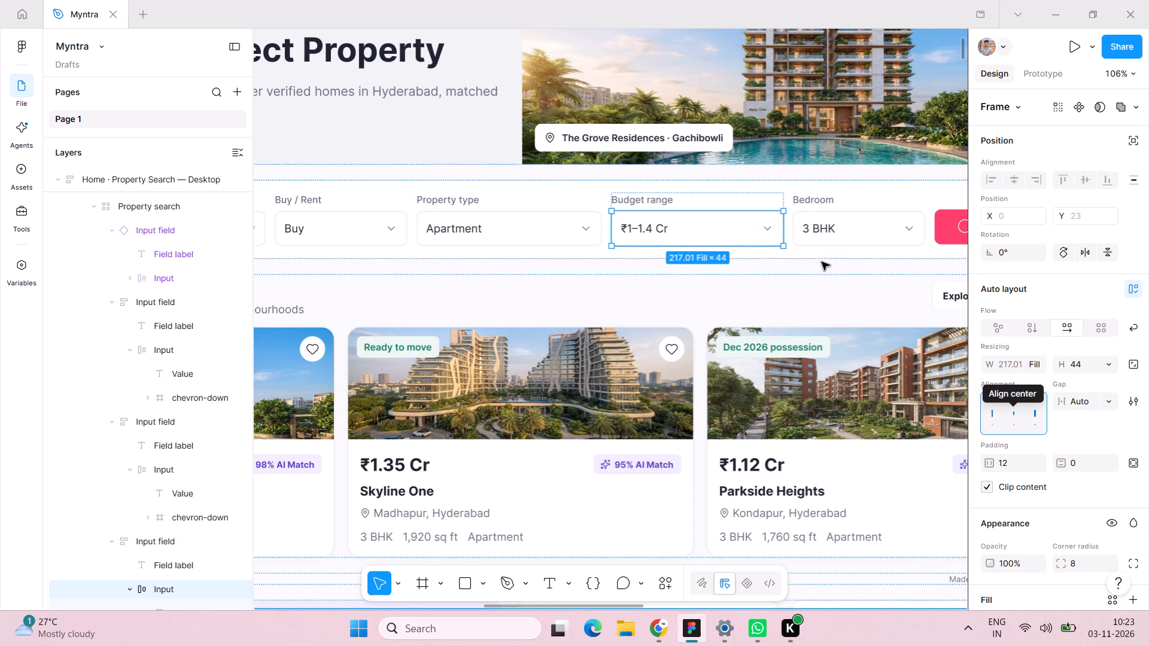
Set the Bedroom input's auto layout to vertically centred alignment with an Auto gap.
{"action": "double_click", "coordinate": [858, 234]}
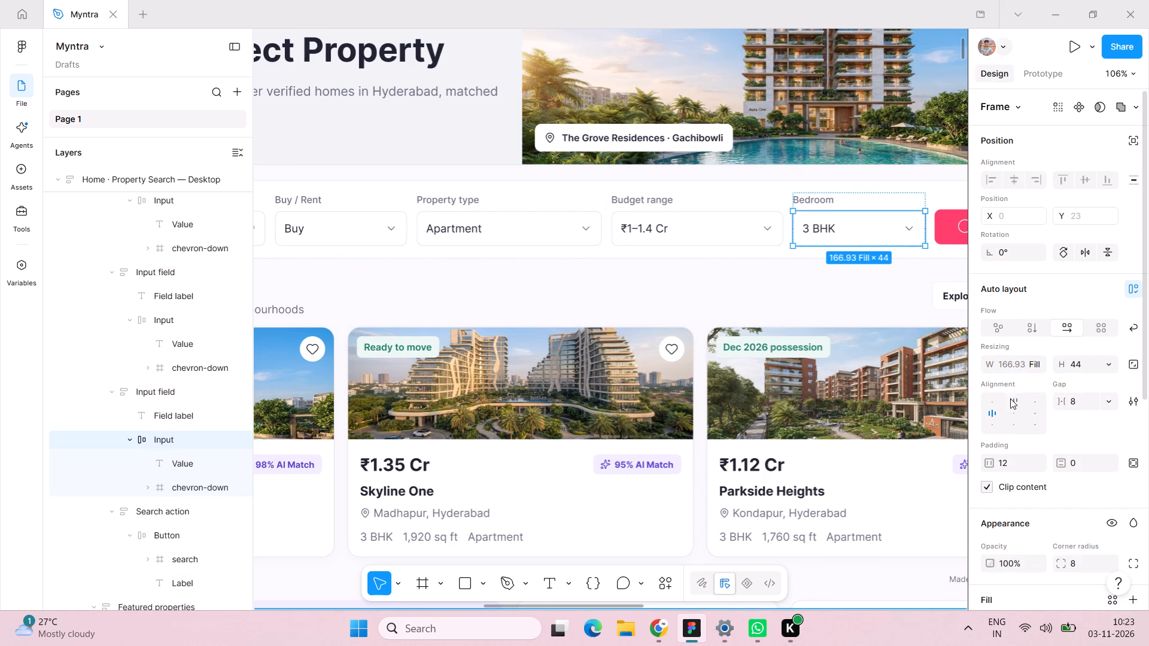
{"action": "double_click", "coordinate": [1013, 408]}
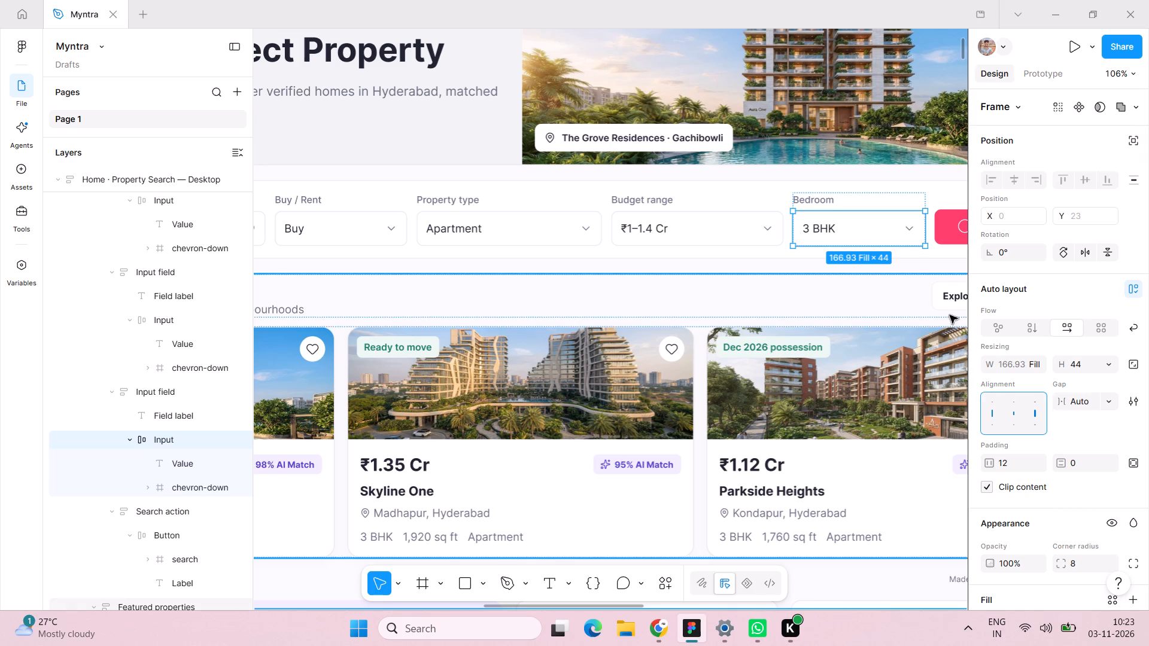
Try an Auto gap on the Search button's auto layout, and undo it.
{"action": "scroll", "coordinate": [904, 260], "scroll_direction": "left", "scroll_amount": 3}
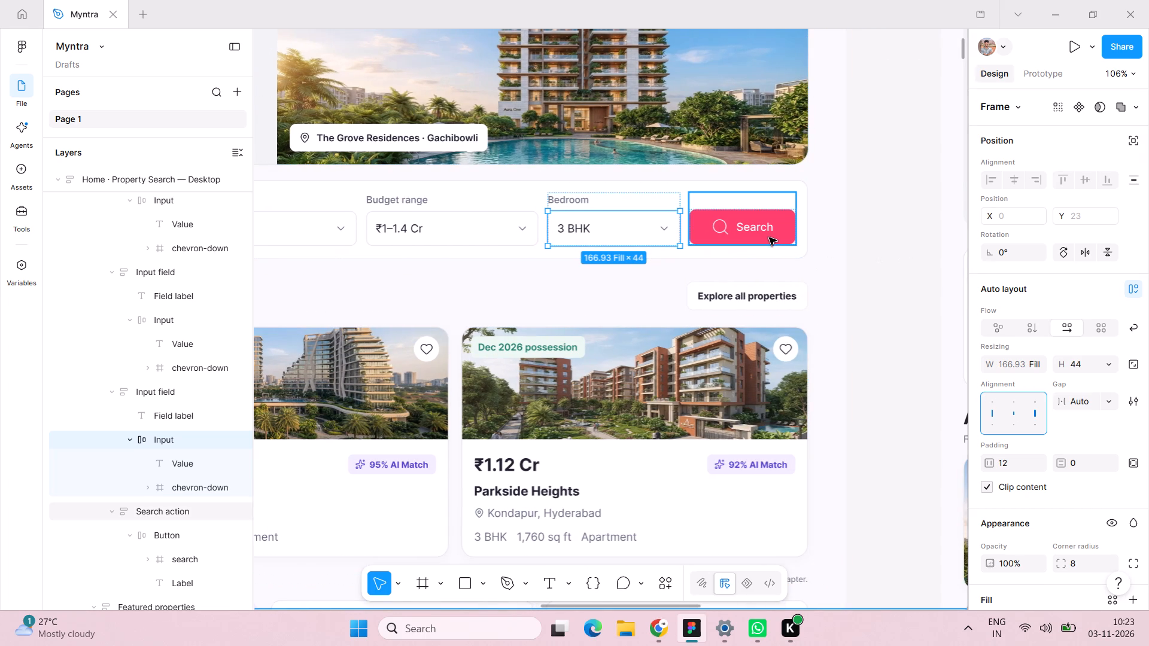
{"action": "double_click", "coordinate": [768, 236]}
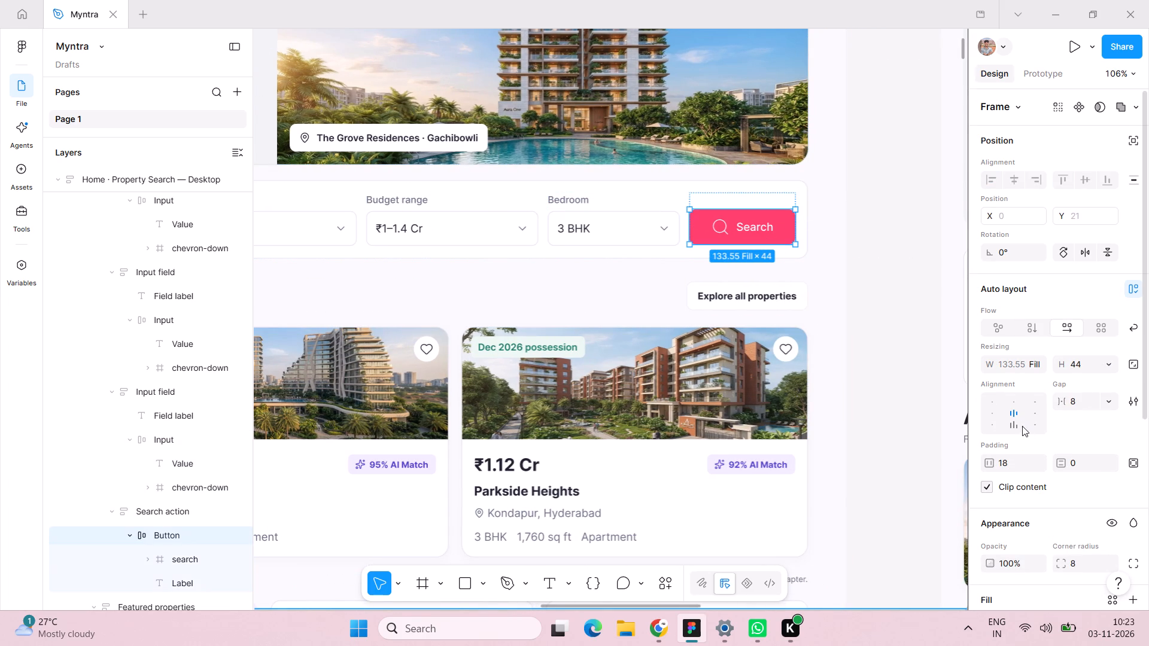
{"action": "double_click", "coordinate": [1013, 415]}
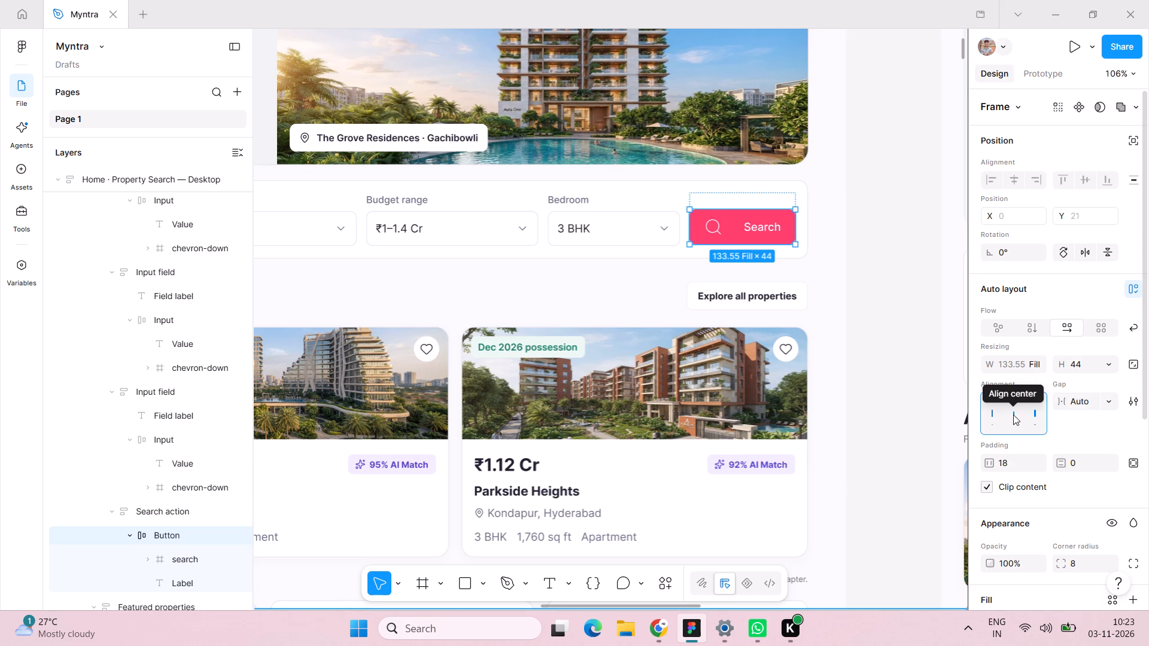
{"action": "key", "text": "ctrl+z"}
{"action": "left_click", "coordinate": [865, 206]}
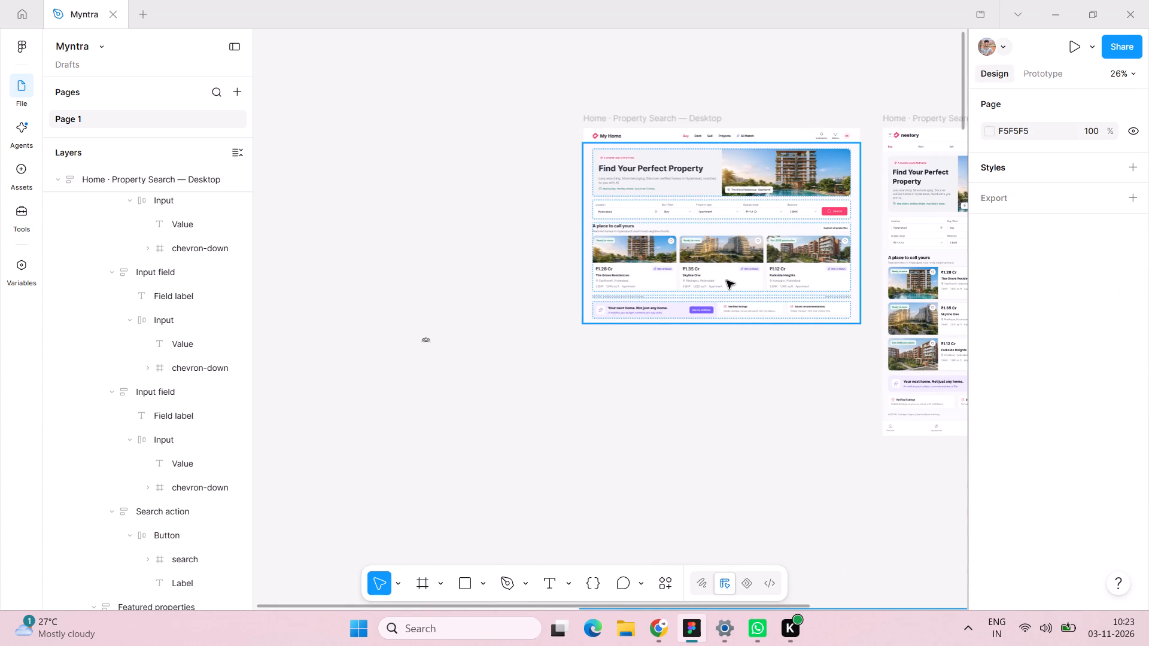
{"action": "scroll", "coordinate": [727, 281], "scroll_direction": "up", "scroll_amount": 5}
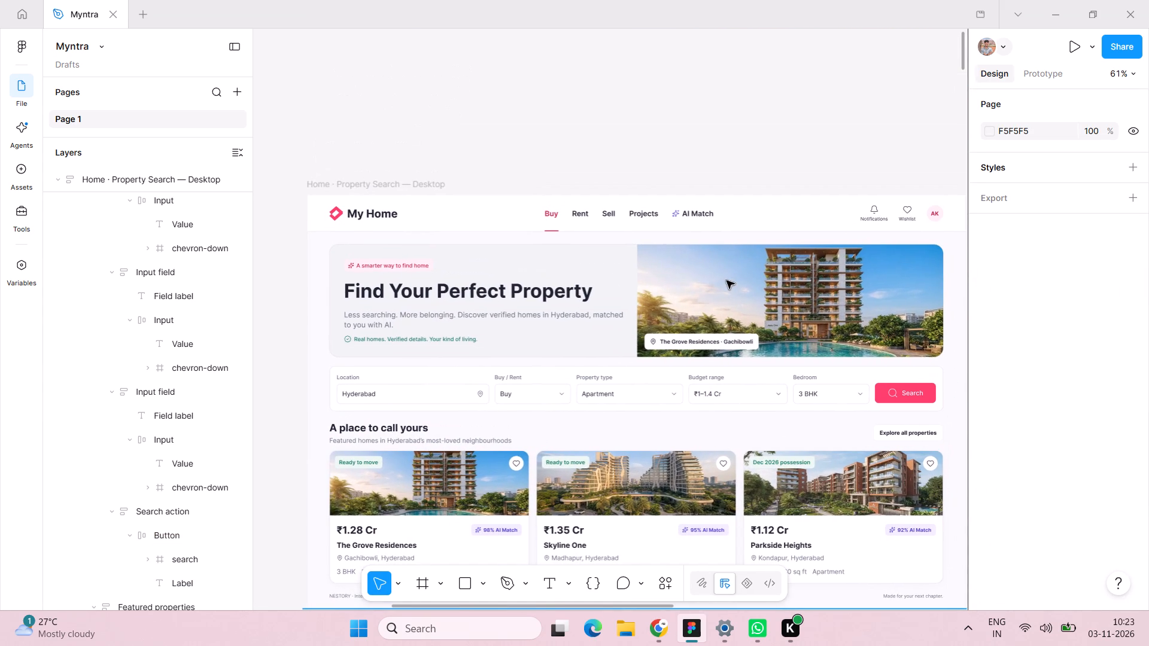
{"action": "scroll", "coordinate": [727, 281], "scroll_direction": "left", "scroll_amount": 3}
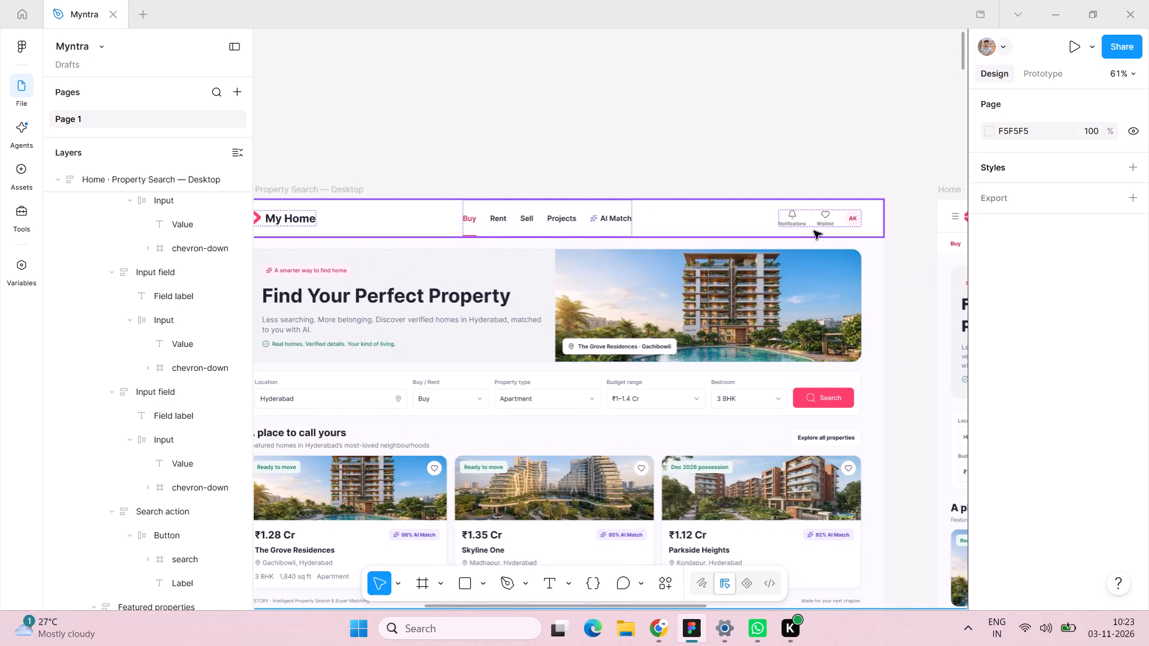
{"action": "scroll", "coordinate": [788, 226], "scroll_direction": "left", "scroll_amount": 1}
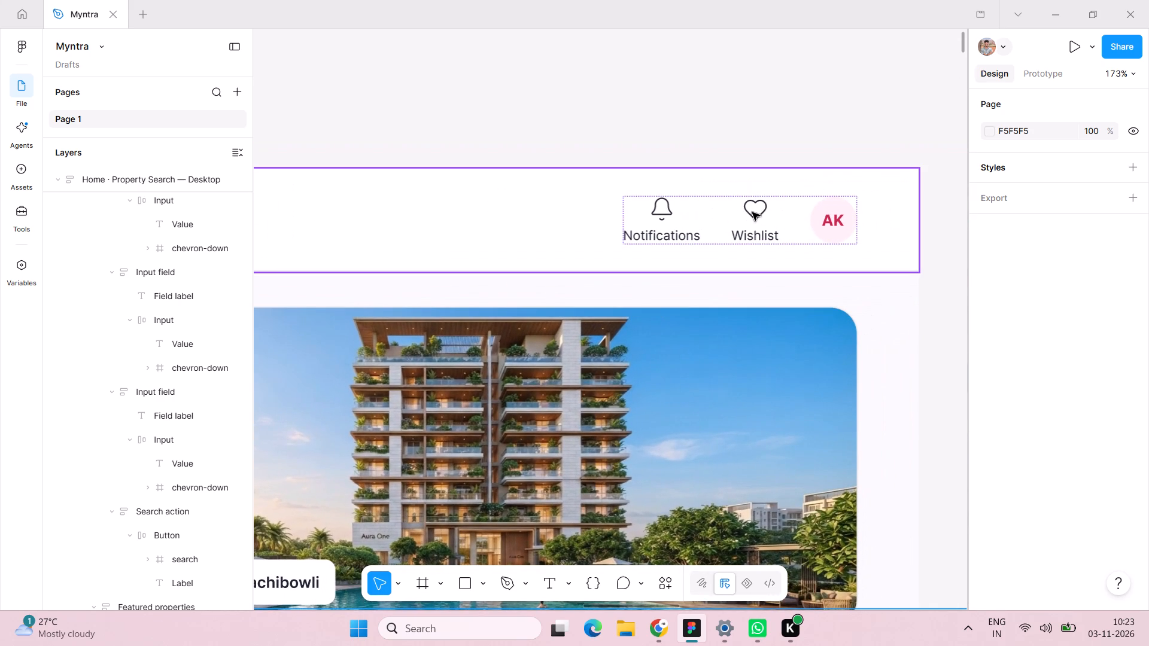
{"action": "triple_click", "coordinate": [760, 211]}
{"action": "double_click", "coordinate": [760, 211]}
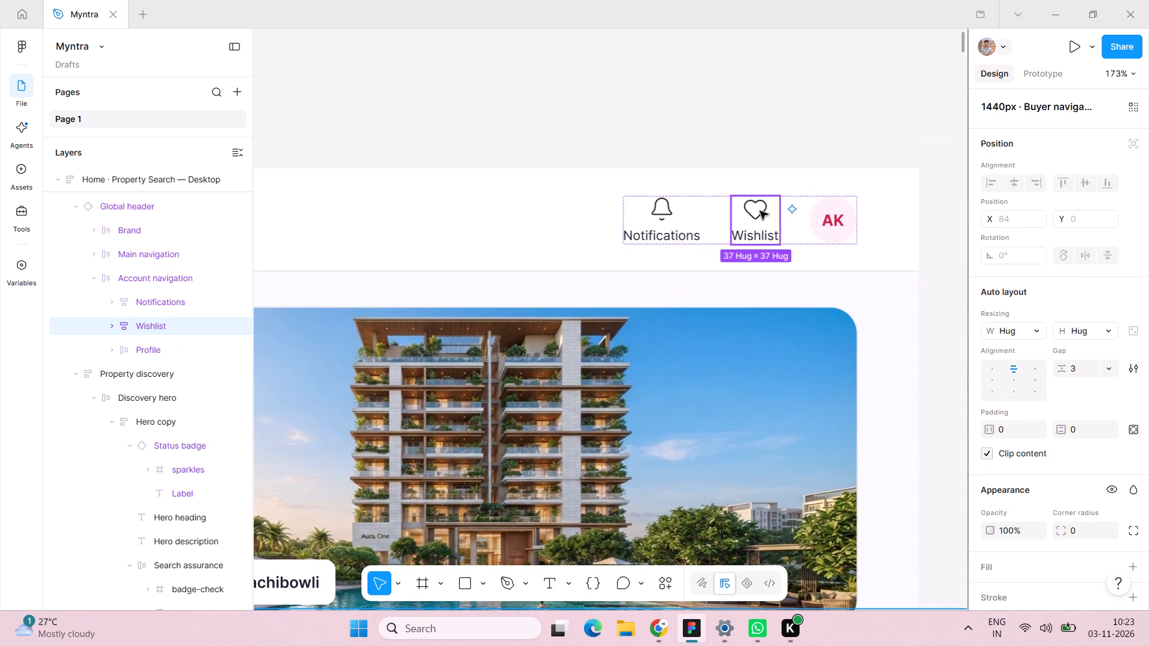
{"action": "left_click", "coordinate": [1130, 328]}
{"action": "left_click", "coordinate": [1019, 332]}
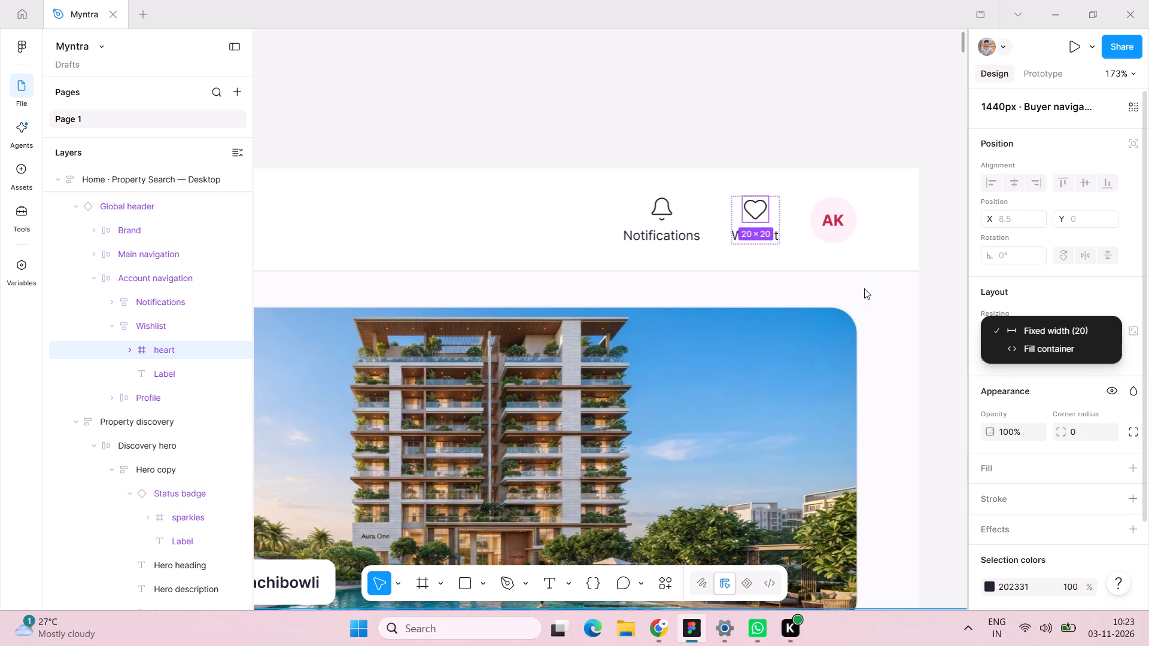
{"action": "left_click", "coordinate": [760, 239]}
Set the font size of the Wishlist label in the header's account navigation to 12.
{"action": "left_click", "coordinate": [759, 239]}
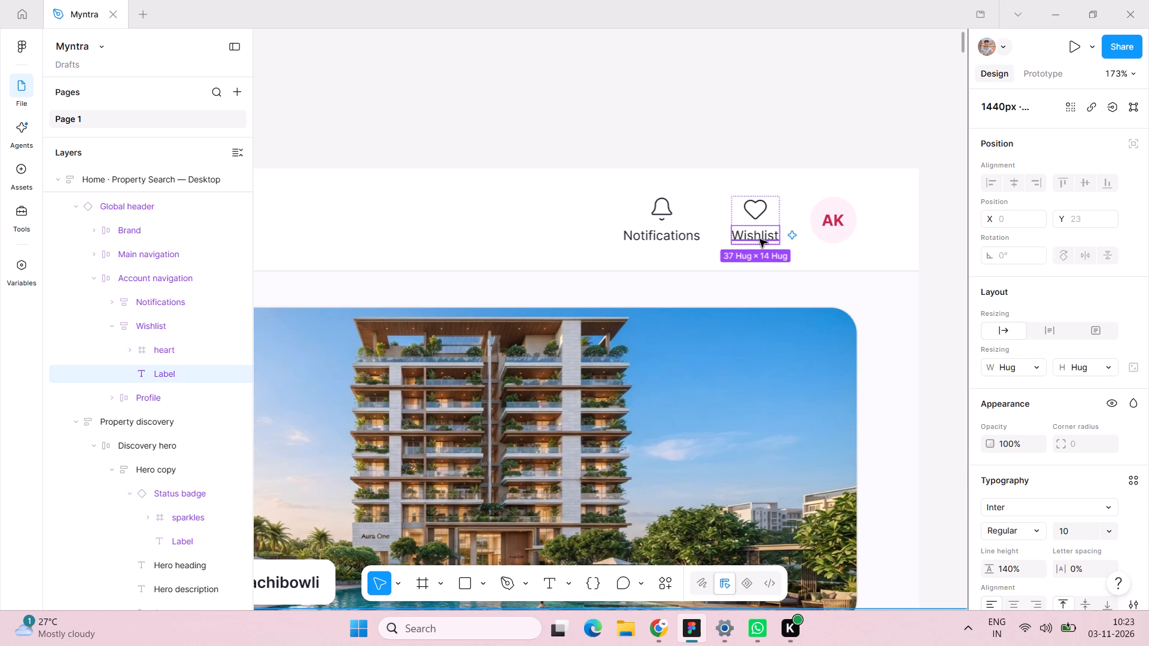
{"action": "double_click", "coordinate": [759, 239]}
{"action": "left_click", "coordinate": [1069, 534]}
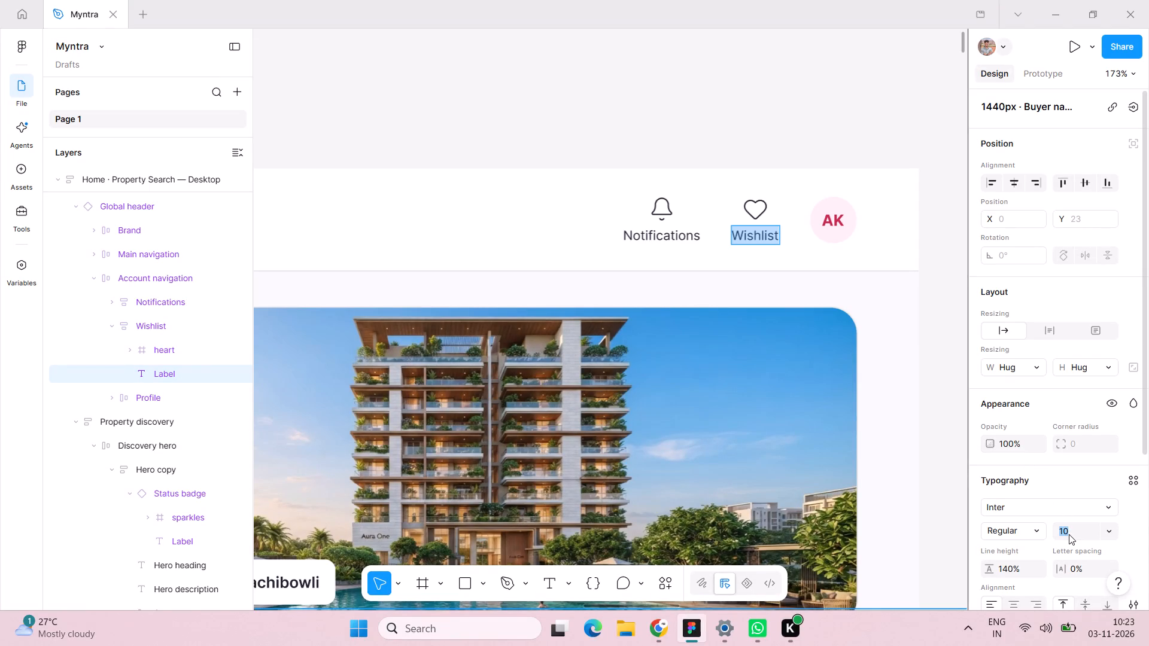
{"action": "type", "text": "12"}
{"action": "key", "text": "Return"}
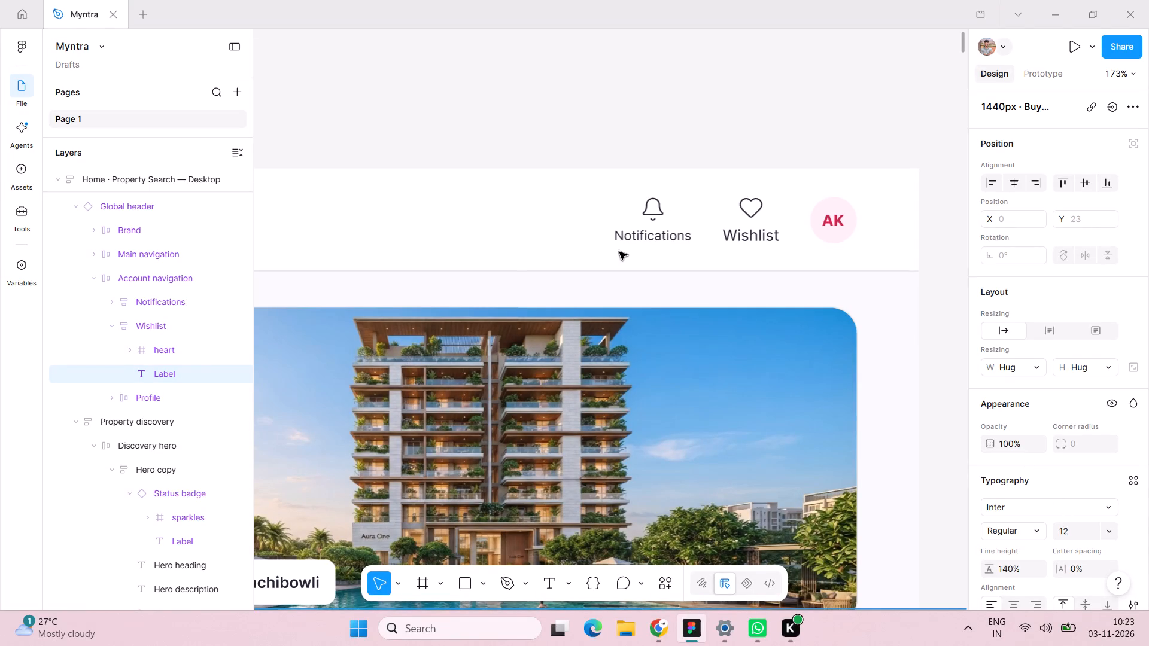
Set the font size of the Notifications label in the header's account navigation to 12.
{"action": "left_click", "coordinate": [669, 243]}
{"action": "double_click", "coordinate": [669, 243]}
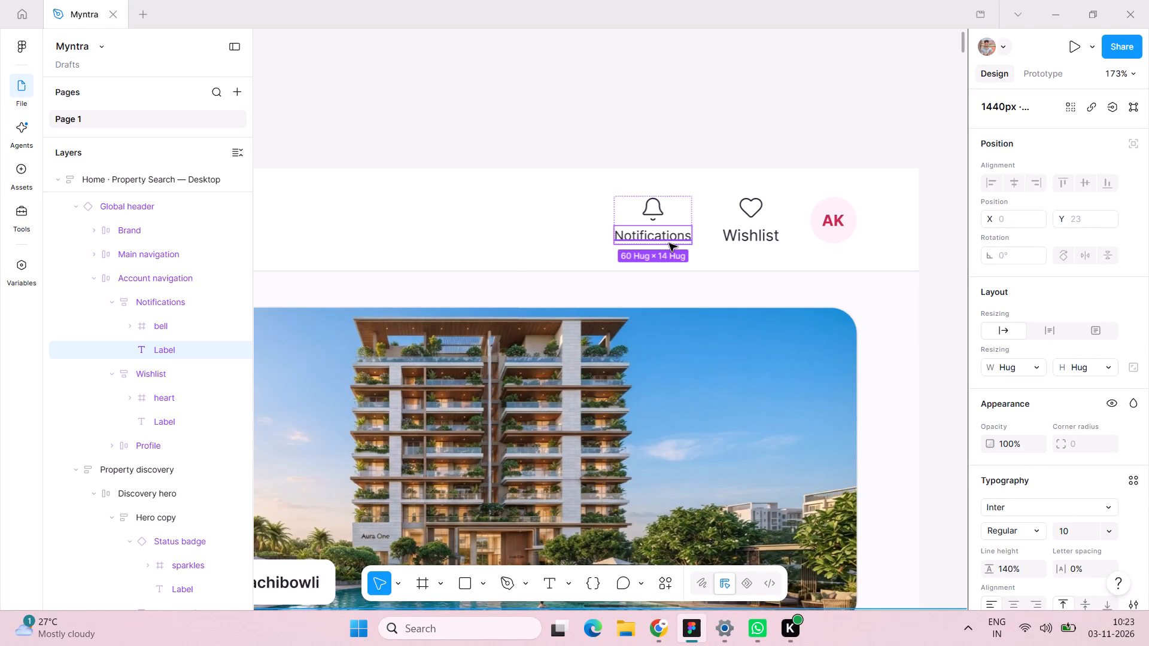
{"action": "double_click", "coordinate": [675, 241]}
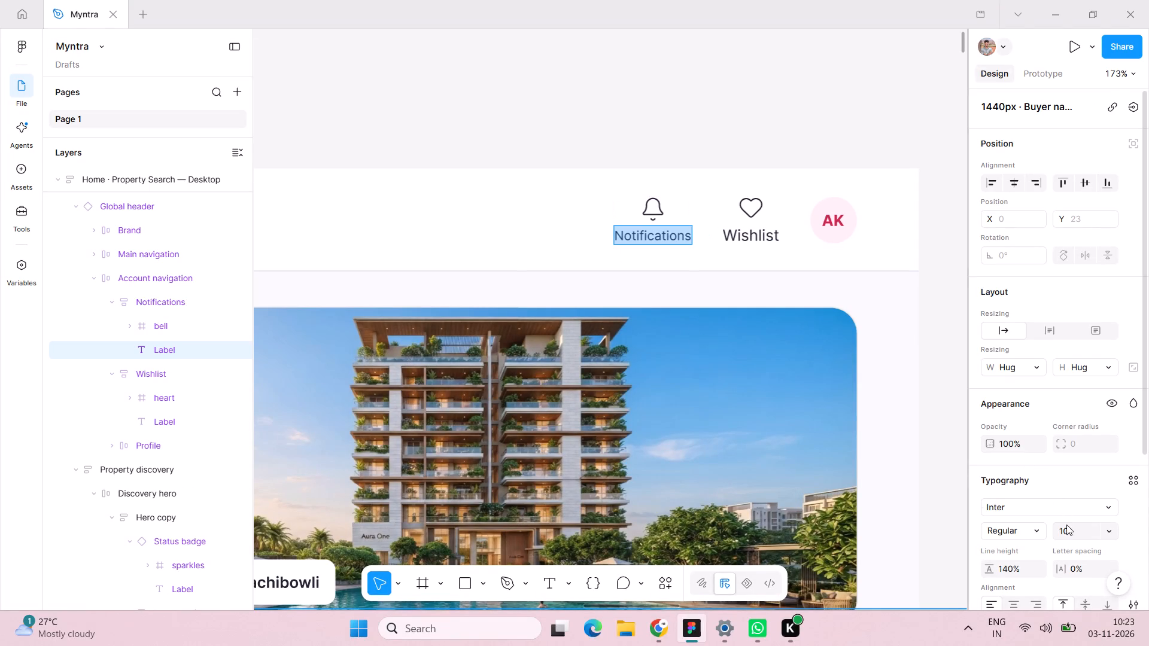
{"action": "left_click", "coordinate": [1073, 525]}
{"action": "type", "text": "12"}
{"action": "key", "text": "Return"}
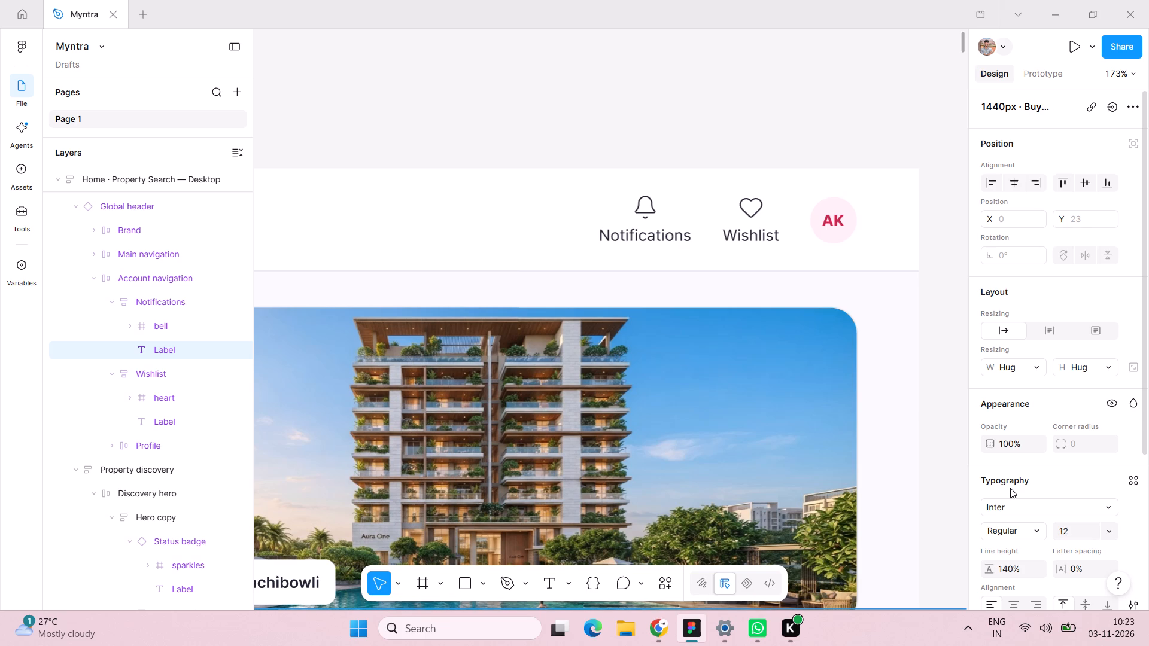
Replace the initials in the header's profile avatar with SS.
{"action": "double_click", "coordinate": [838, 223]}
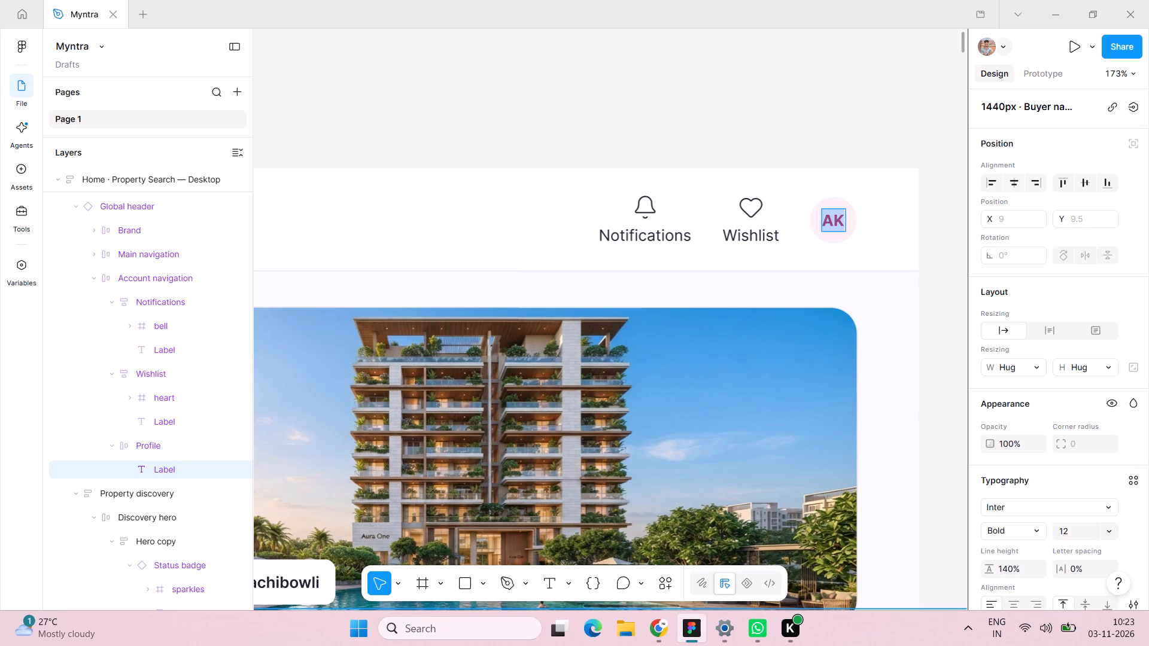
{"action": "type", "text": "SS"}
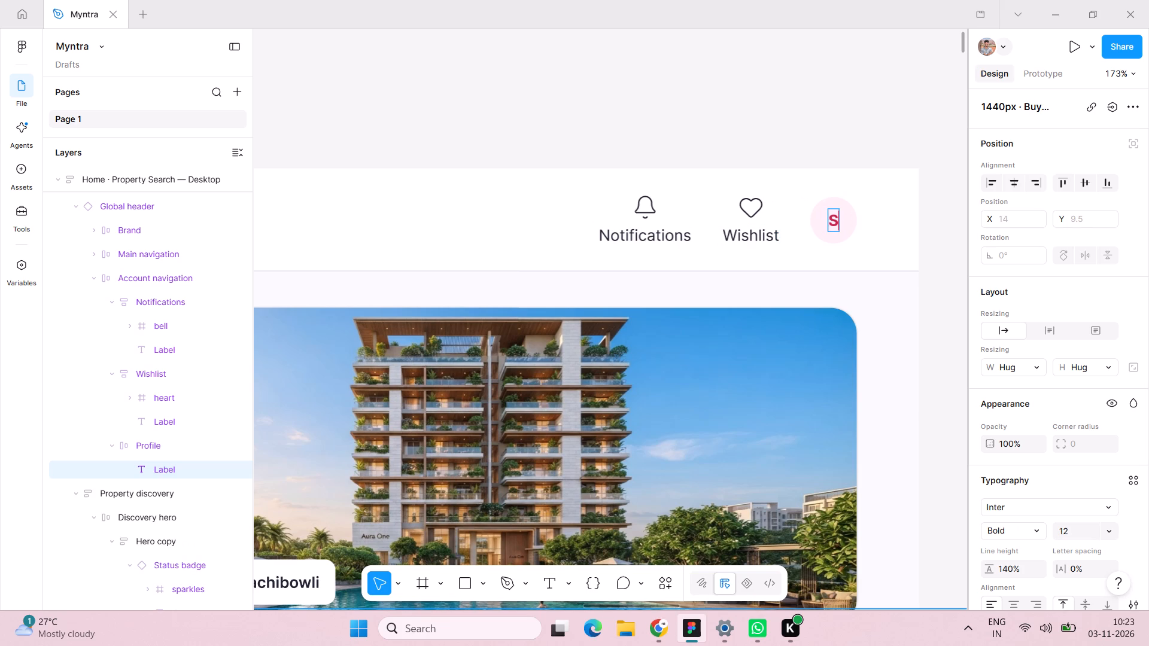
{"action": "left_click", "coordinate": [739, 120]}
{"action": "left_click", "coordinate": [738, 120]}
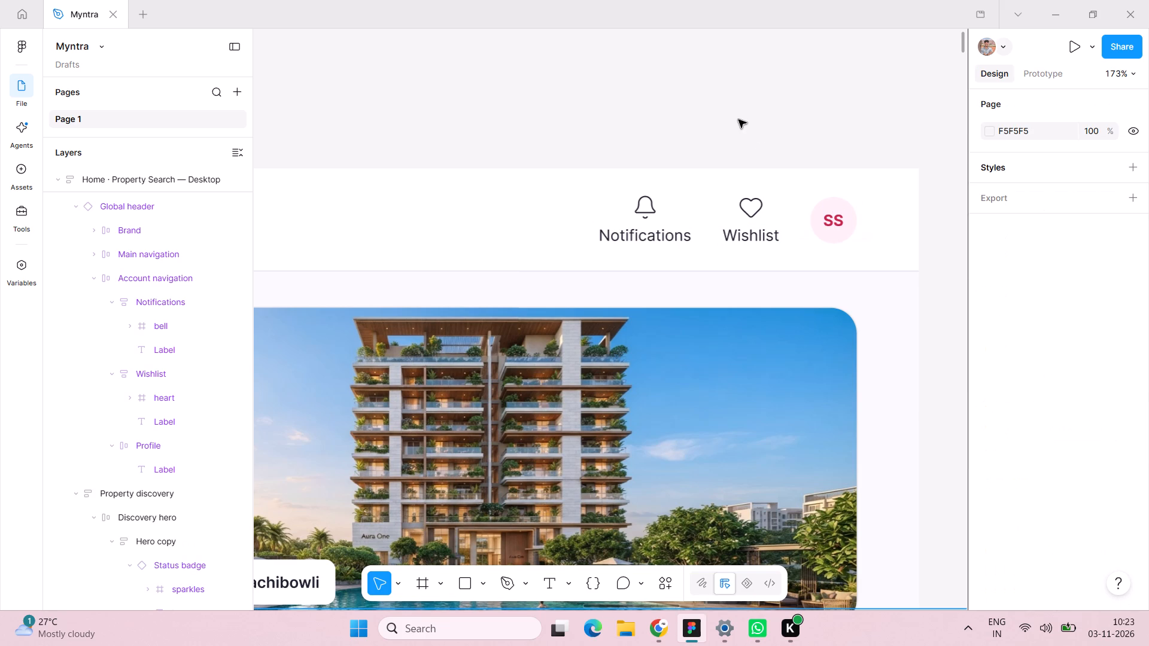
Delete the Product signature row with the NESTORY tagline between the property cards and the benefits banner.
{"action": "scroll", "coordinate": [738, 120], "scroll_direction": "right", "scroll_amount": 3}
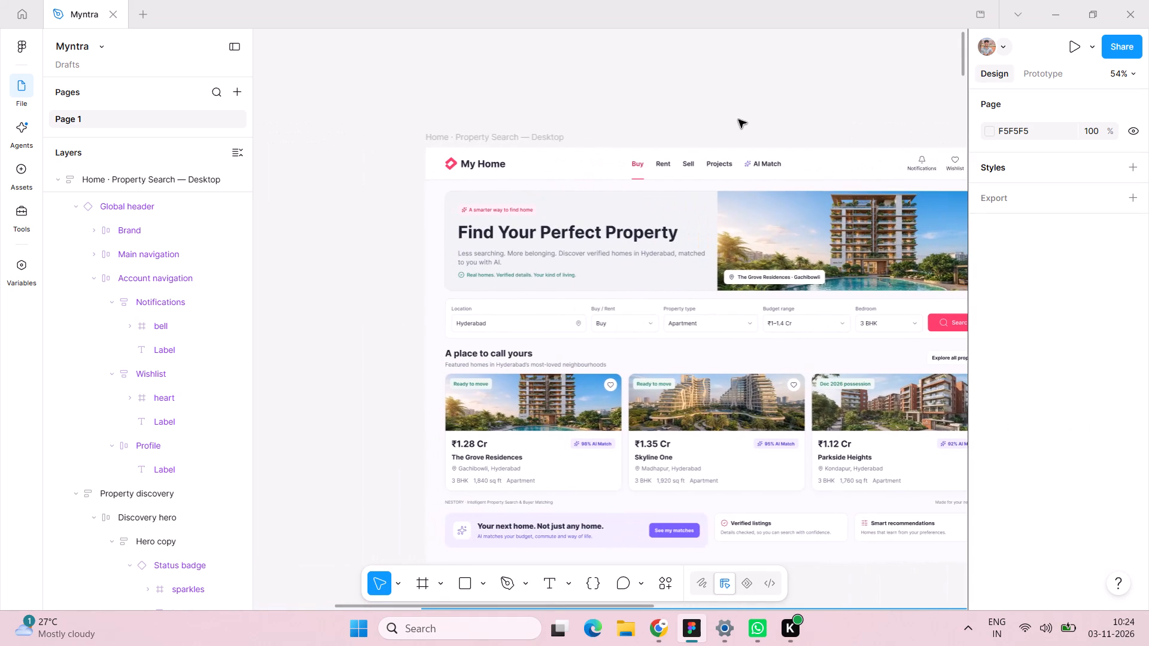
{"action": "scroll", "coordinate": [738, 120], "scroll_direction": "right", "scroll_amount": 1}
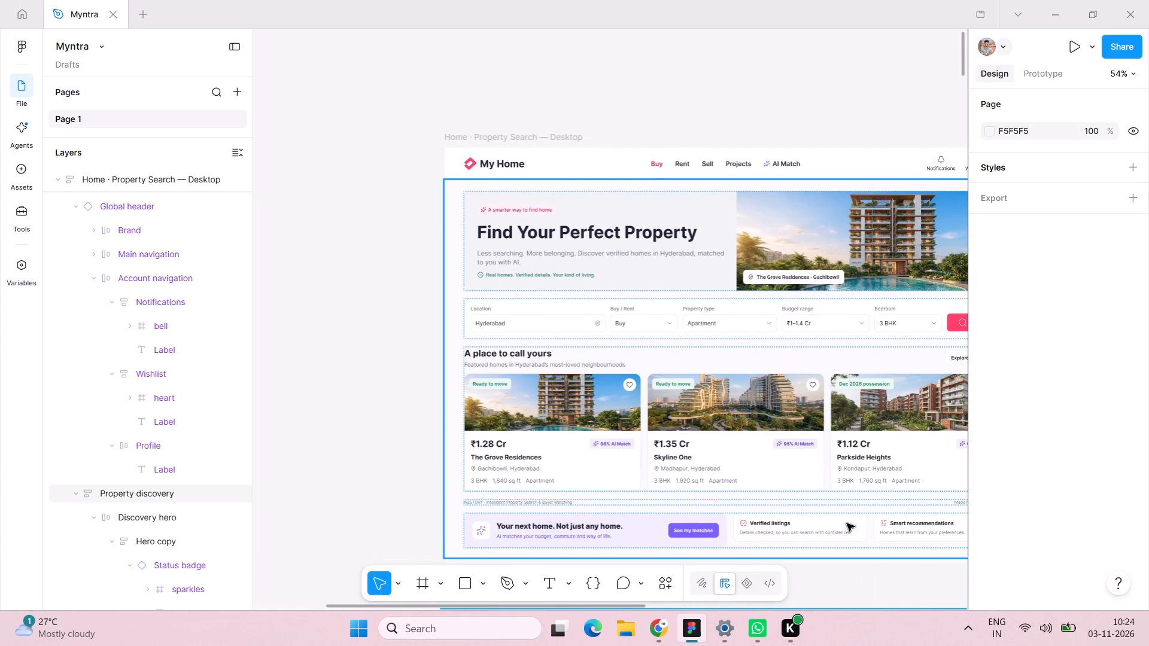
{"action": "scroll", "coordinate": [822, 455], "scroll_direction": "down", "scroll_amount": 1}
{"action": "scroll", "coordinate": [822, 455], "scroll_direction": "left", "scroll_amount": 1}
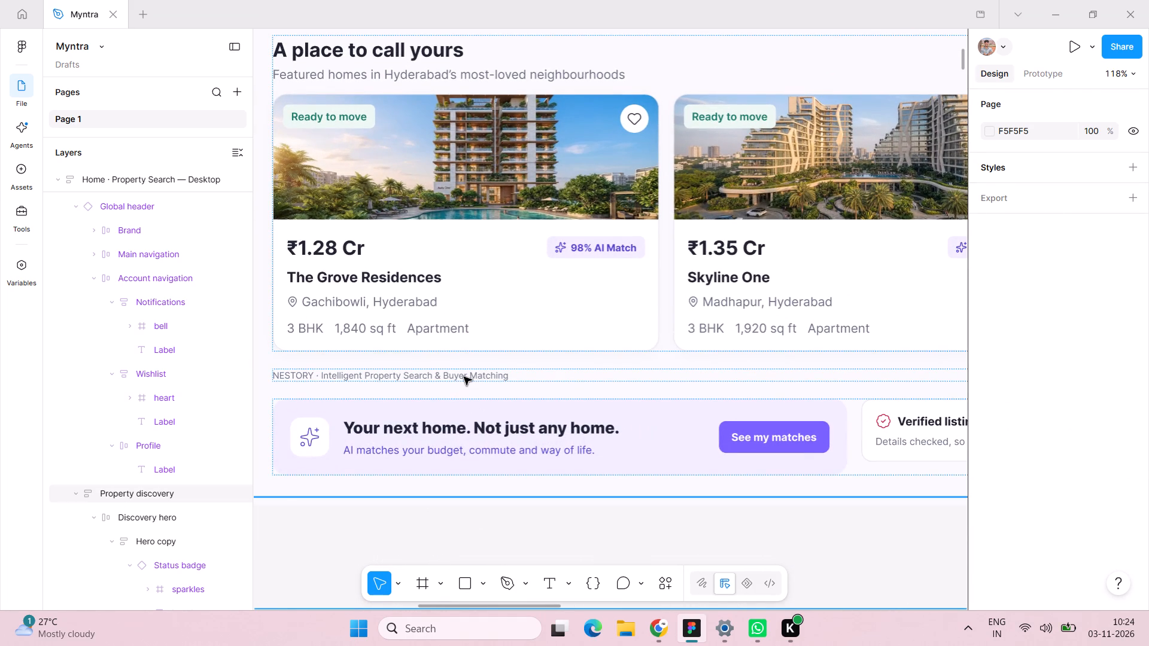
{"action": "left_click", "coordinate": [464, 377]}
{"action": "double_click", "coordinate": [464, 377]}
{"action": "left_click", "coordinate": [464, 377]}
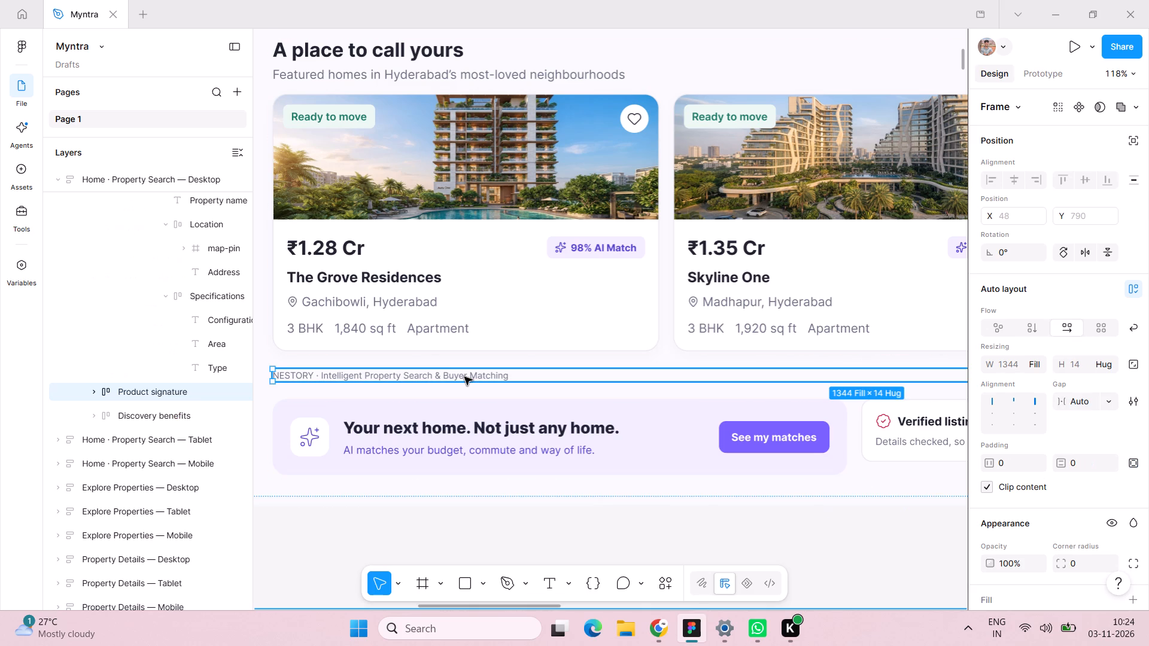
{"action": "key", "text": "BackSpace"}
{"action": "key", "text": "backslash"}
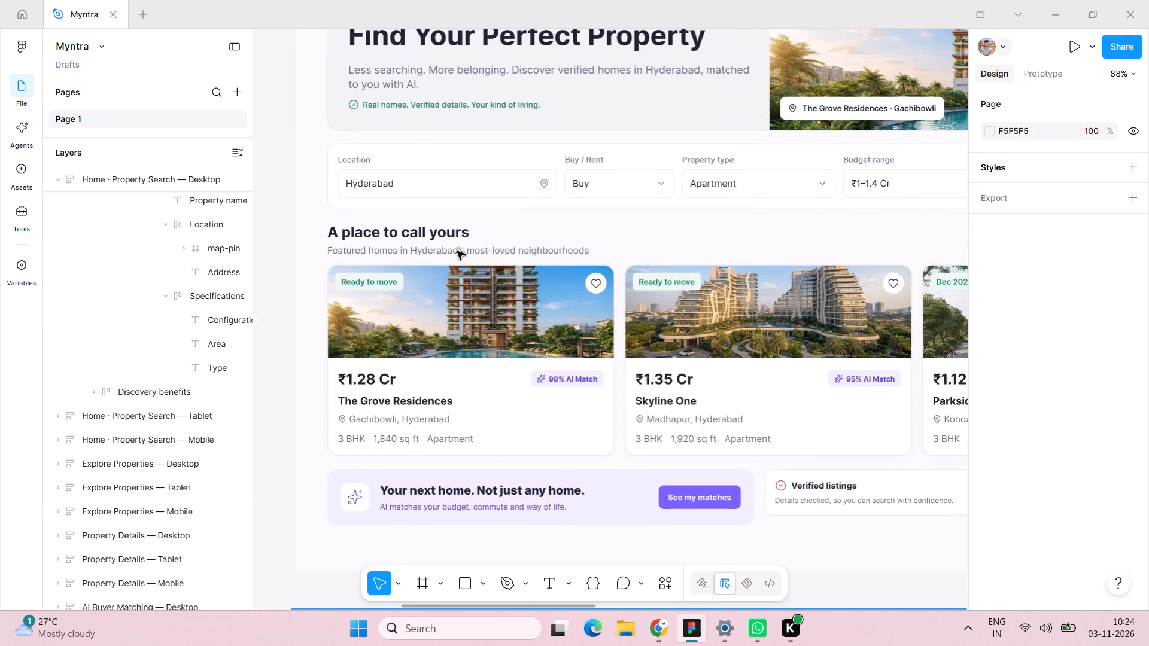
Set the font size of the Featured homes subtitle under the A place to call yours heading to 16.
{"action": "double_click", "coordinate": [457, 251]}
{"action": "left_click_drag", "start_coordinate": [458, 251], "coordinate": [452, 251]}
{"action": "left_click_drag", "start_coordinate": [434, 251], "coordinate": [421, 251]}
{"action": "double_click", "coordinate": [390, 251]}
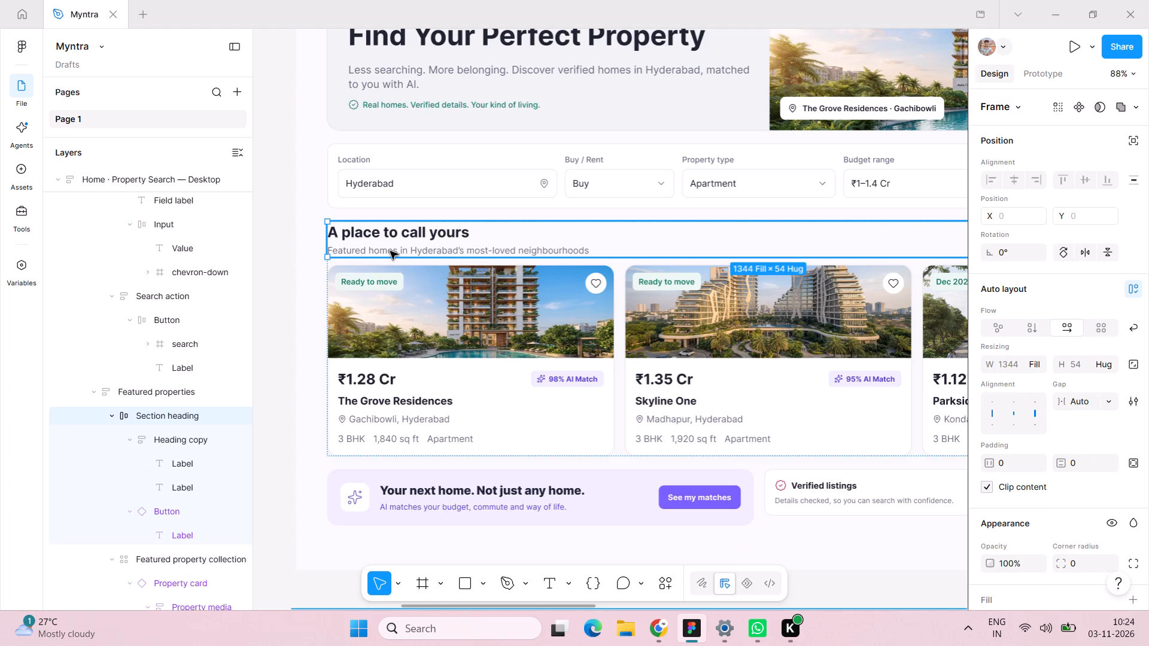
{"action": "double_click", "coordinate": [390, 251]}
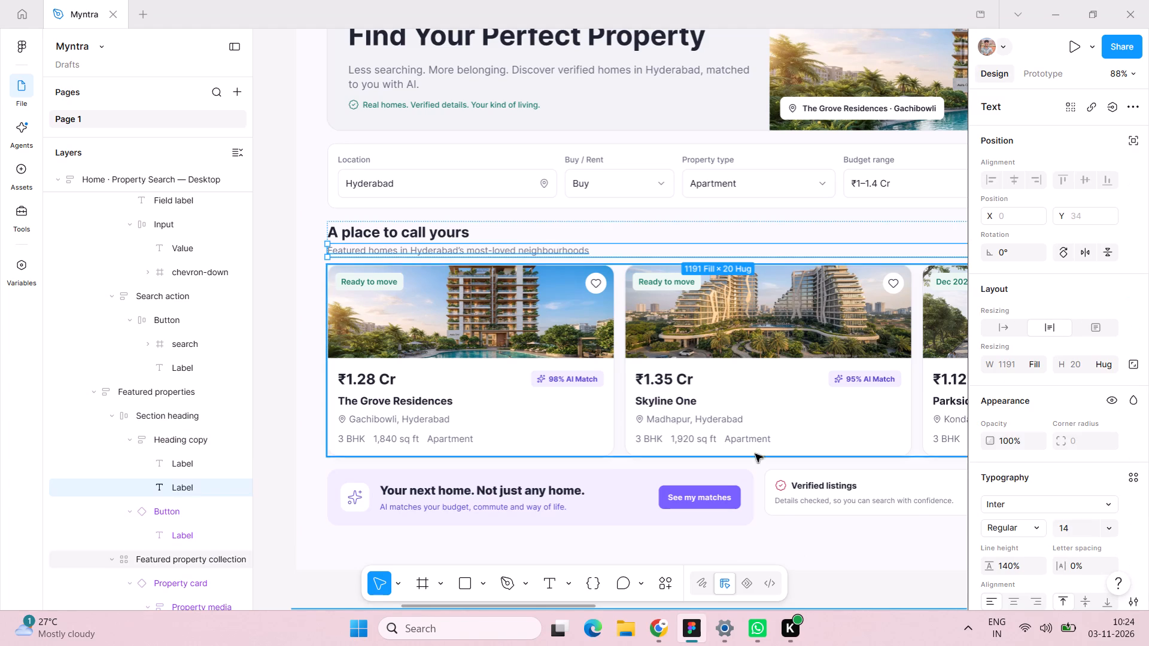
{"action": "left_click", "coordinate": [1069, 523]}
{"action": "type", "text": "16"}
{"action": "key", "text": "Return"}
Set the font size of the A place to call yours section heading to 24.
{"action": "double_click", "coordinate": [390, 234]}
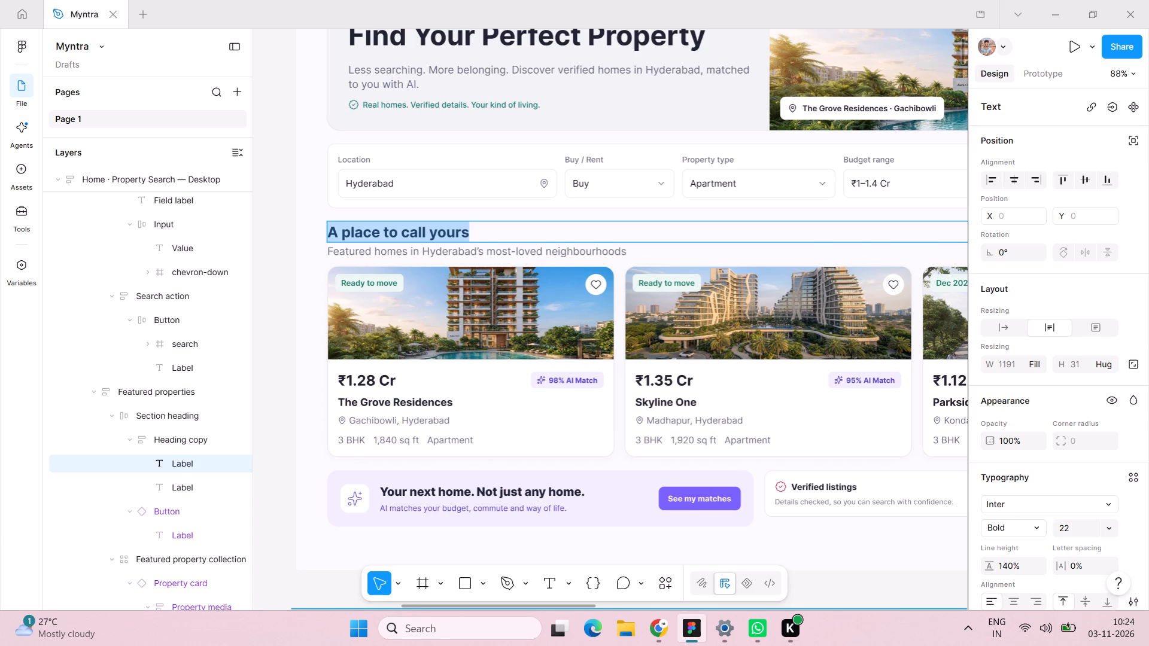
{"action": "scroll", "coordinate": [592, 231], "scroll_direction": "up", "scroll_amount": 1}
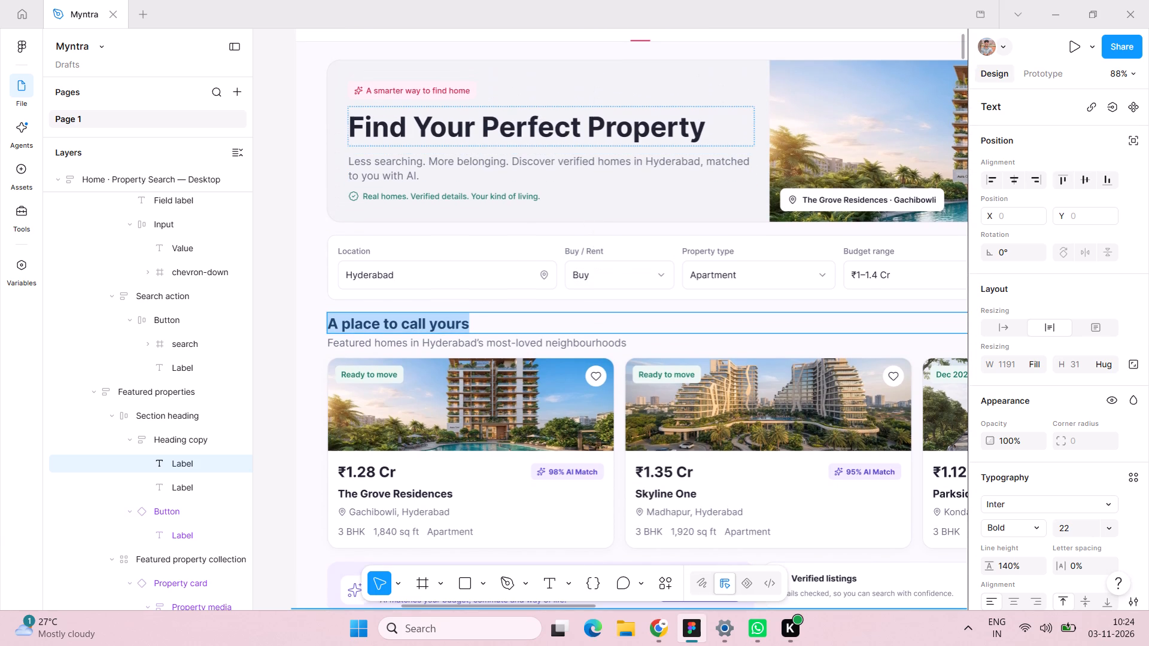
{"action": "left_click", "coordinate": [588, 139]}
{"action": "double_click", "coordinate": [588, 139]}
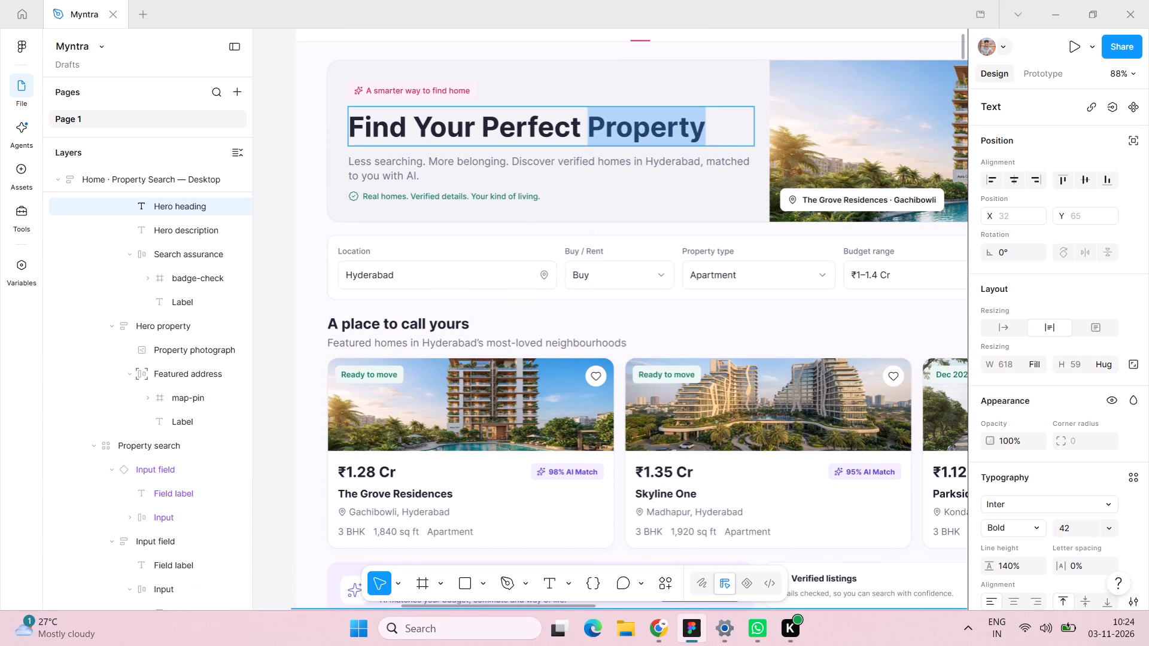
{"action": "left_click", "coordinate": [453, 321]}
{"action": "left_click", "coordinate": [453, 321]}
{"action": "triple_click", "coordinate": [508, 318]}
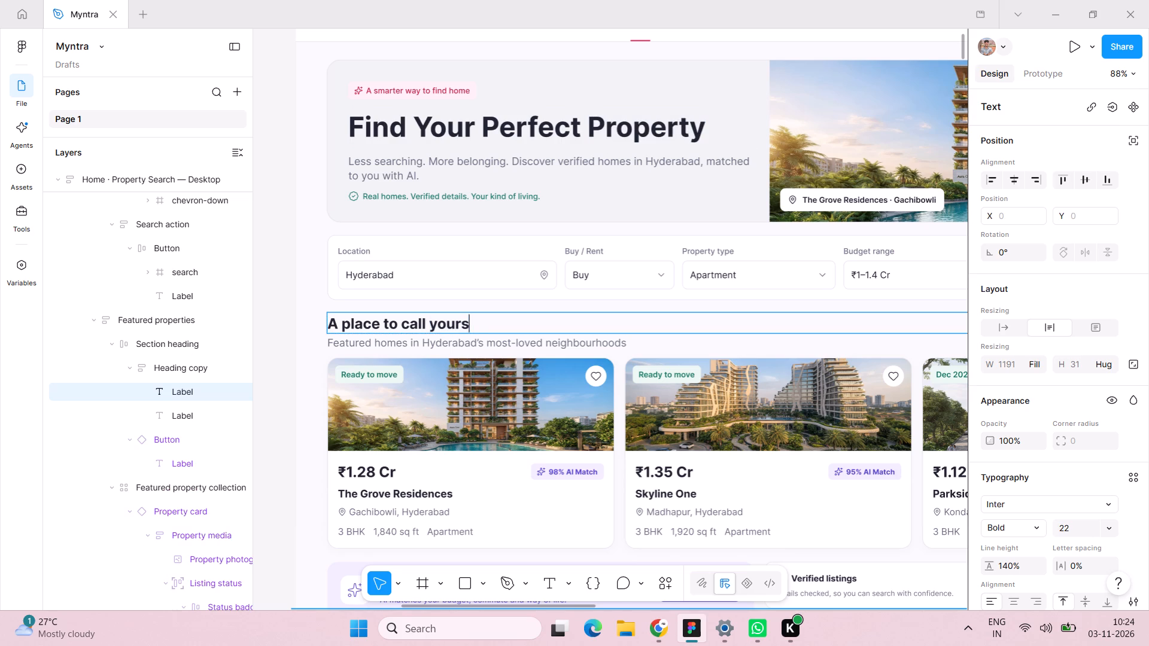
{"action": "left_click", "coordinate": [509, 318]}
{"action": "left_click", "coordinate": [1075, 533]}
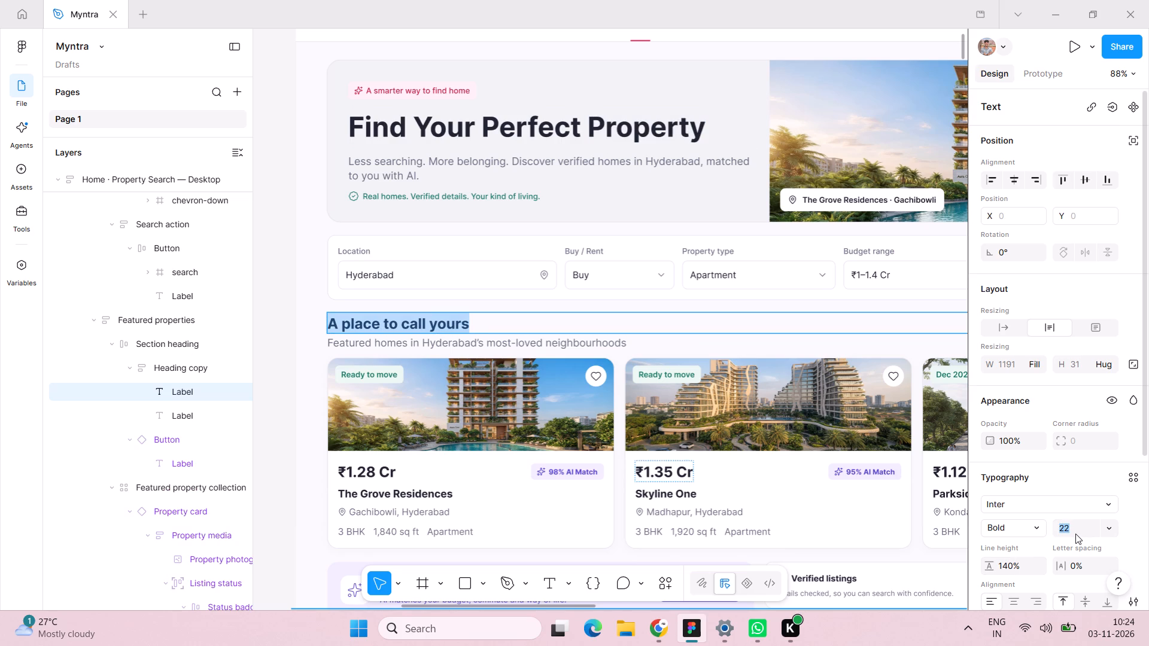
{"action": "type", "text": "24"}
{"action": "key", "text": "Return"}
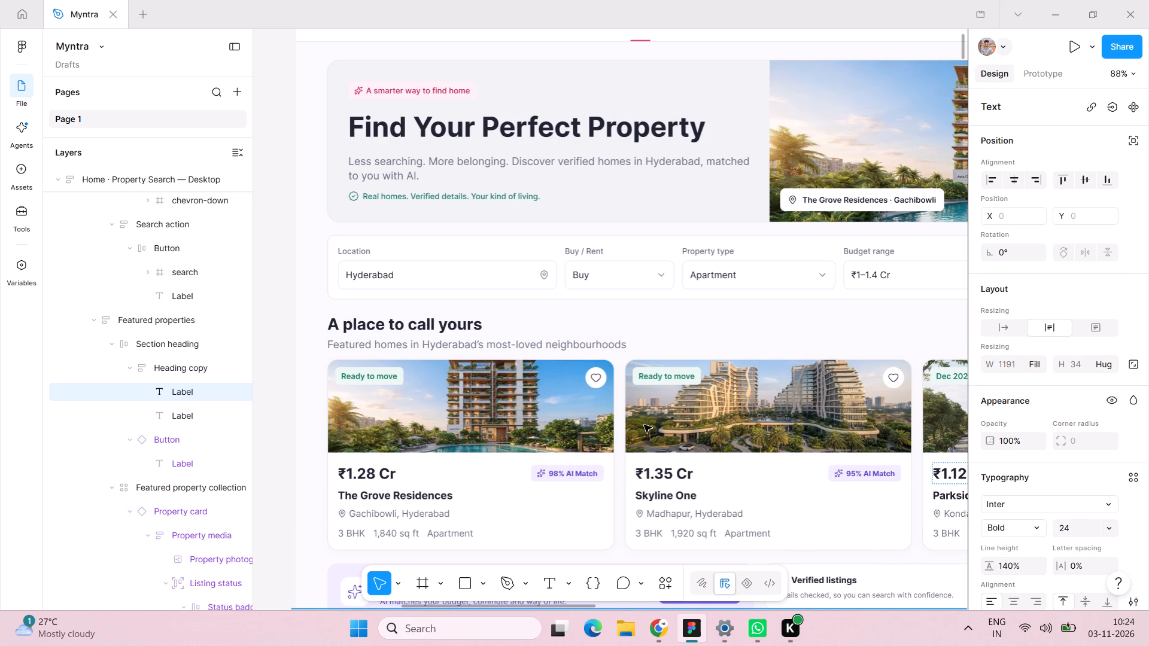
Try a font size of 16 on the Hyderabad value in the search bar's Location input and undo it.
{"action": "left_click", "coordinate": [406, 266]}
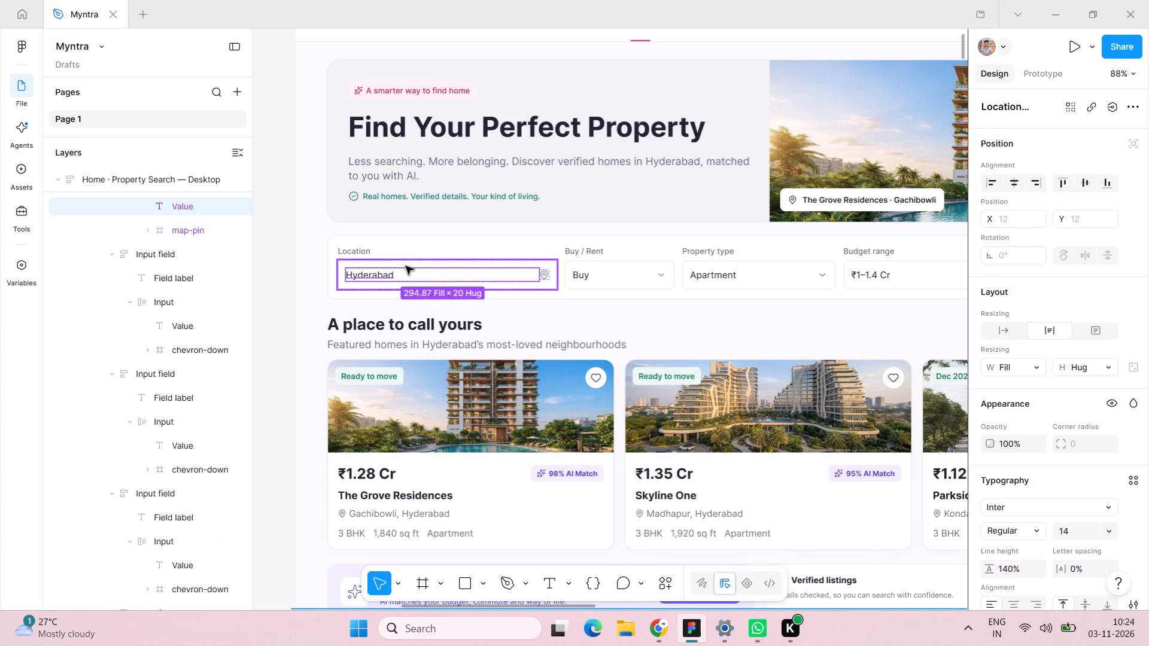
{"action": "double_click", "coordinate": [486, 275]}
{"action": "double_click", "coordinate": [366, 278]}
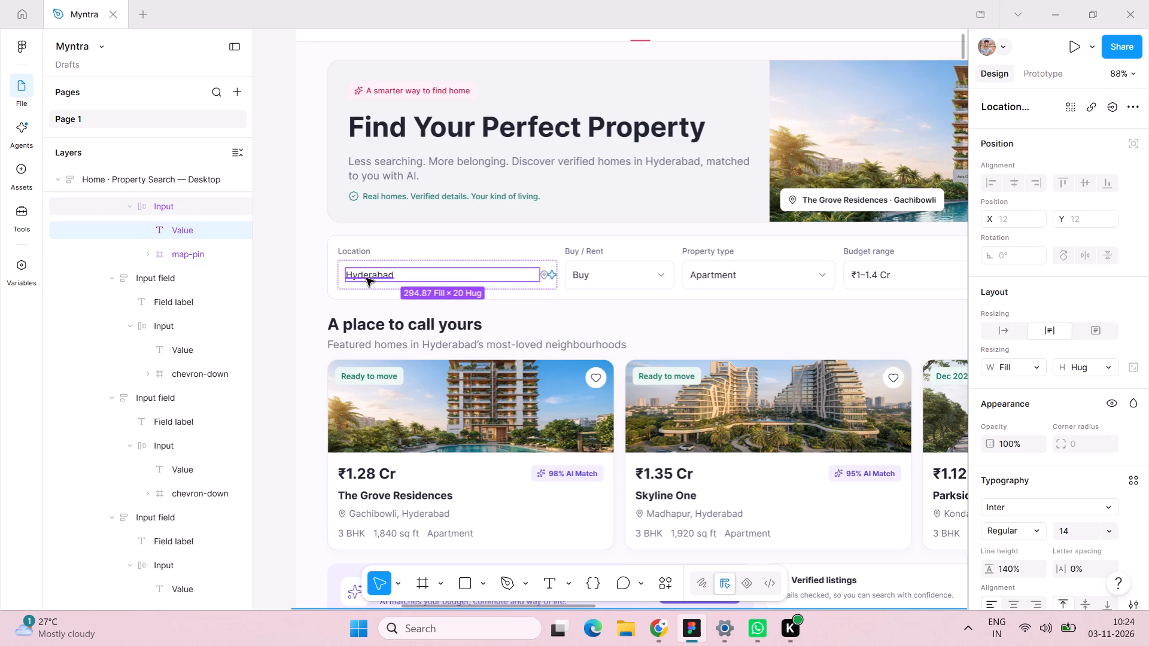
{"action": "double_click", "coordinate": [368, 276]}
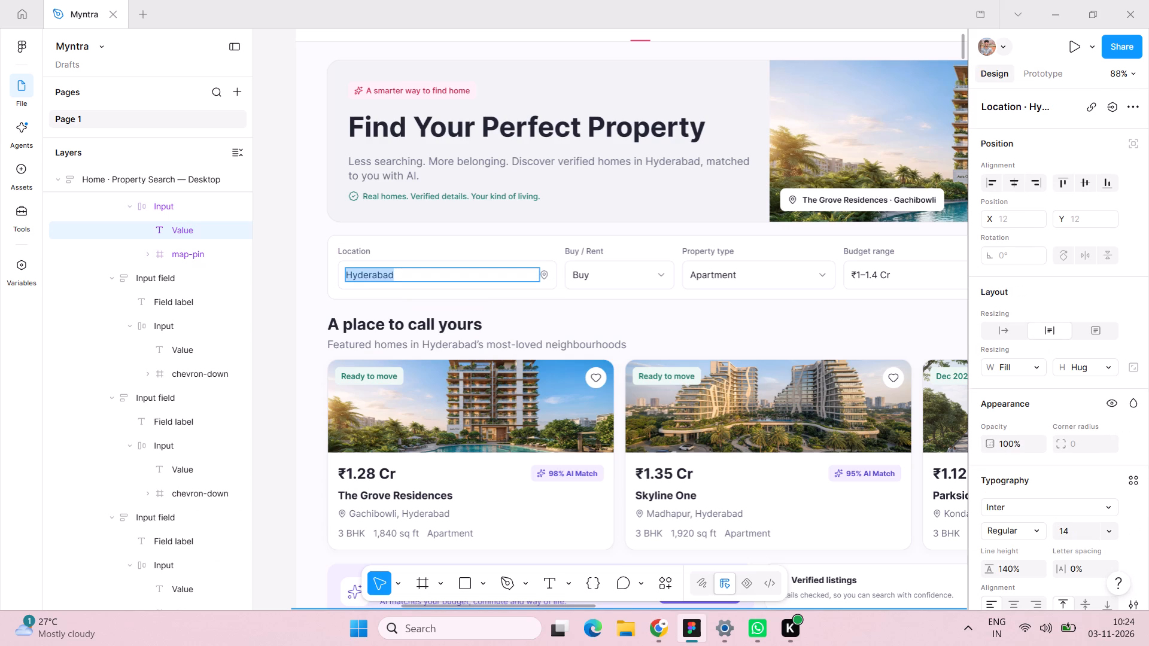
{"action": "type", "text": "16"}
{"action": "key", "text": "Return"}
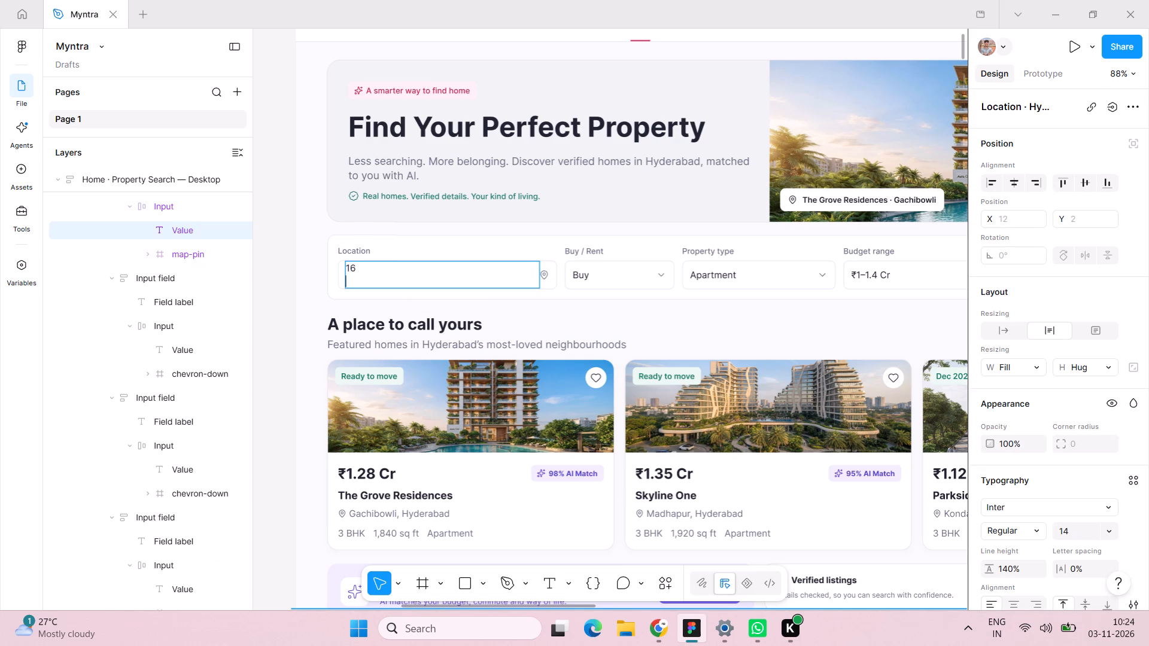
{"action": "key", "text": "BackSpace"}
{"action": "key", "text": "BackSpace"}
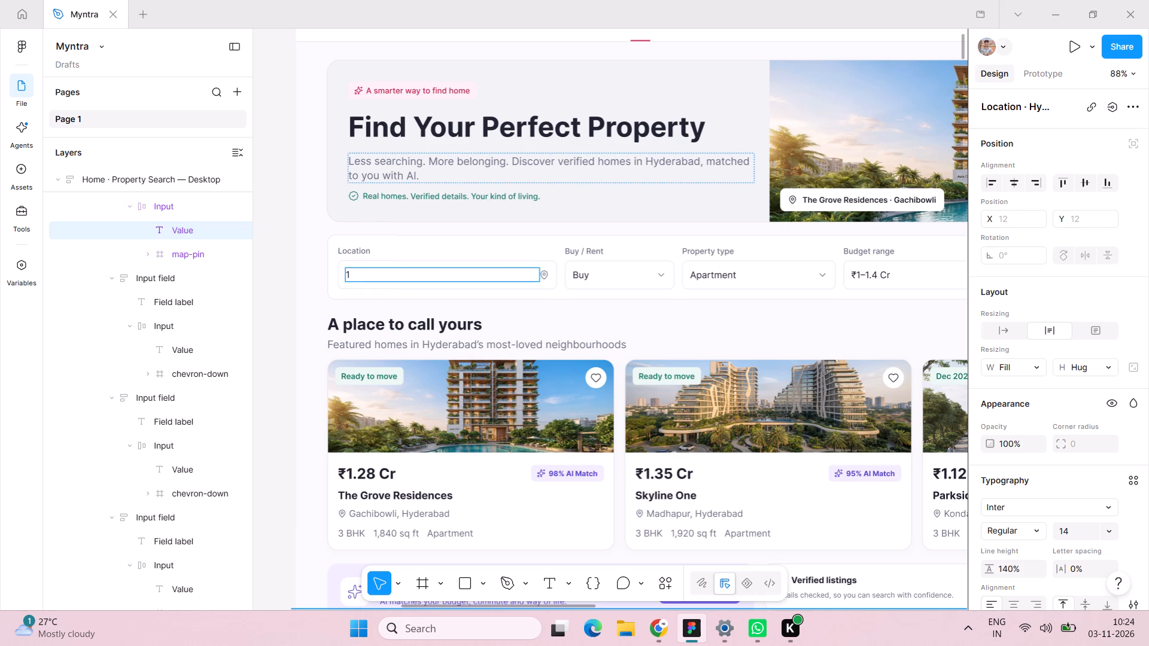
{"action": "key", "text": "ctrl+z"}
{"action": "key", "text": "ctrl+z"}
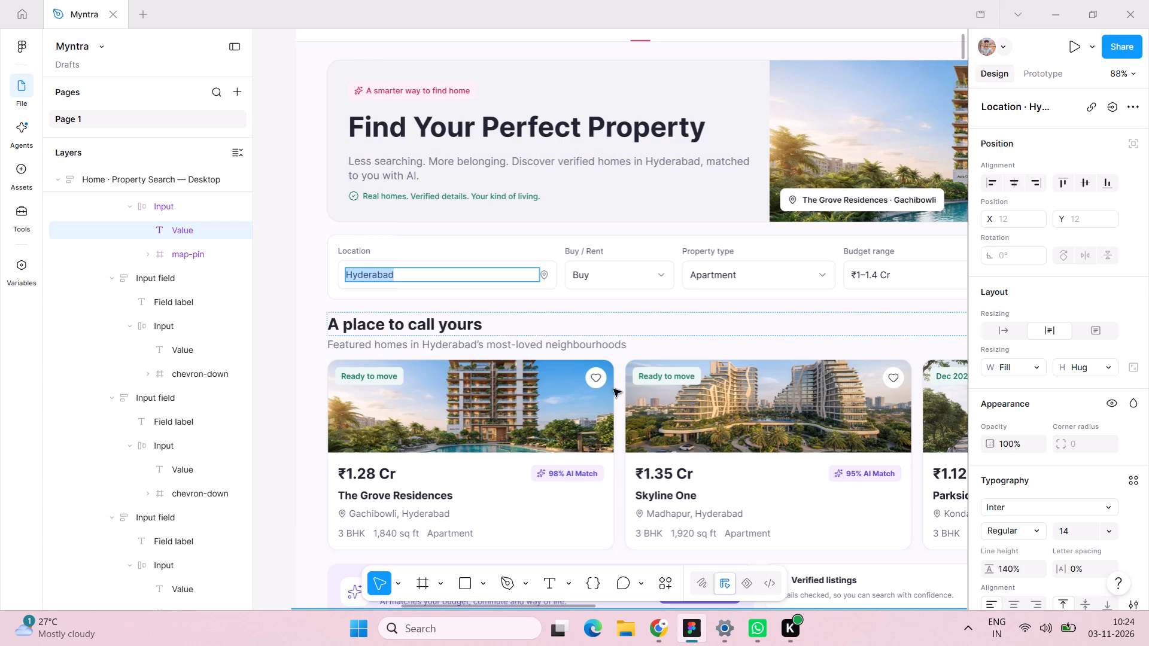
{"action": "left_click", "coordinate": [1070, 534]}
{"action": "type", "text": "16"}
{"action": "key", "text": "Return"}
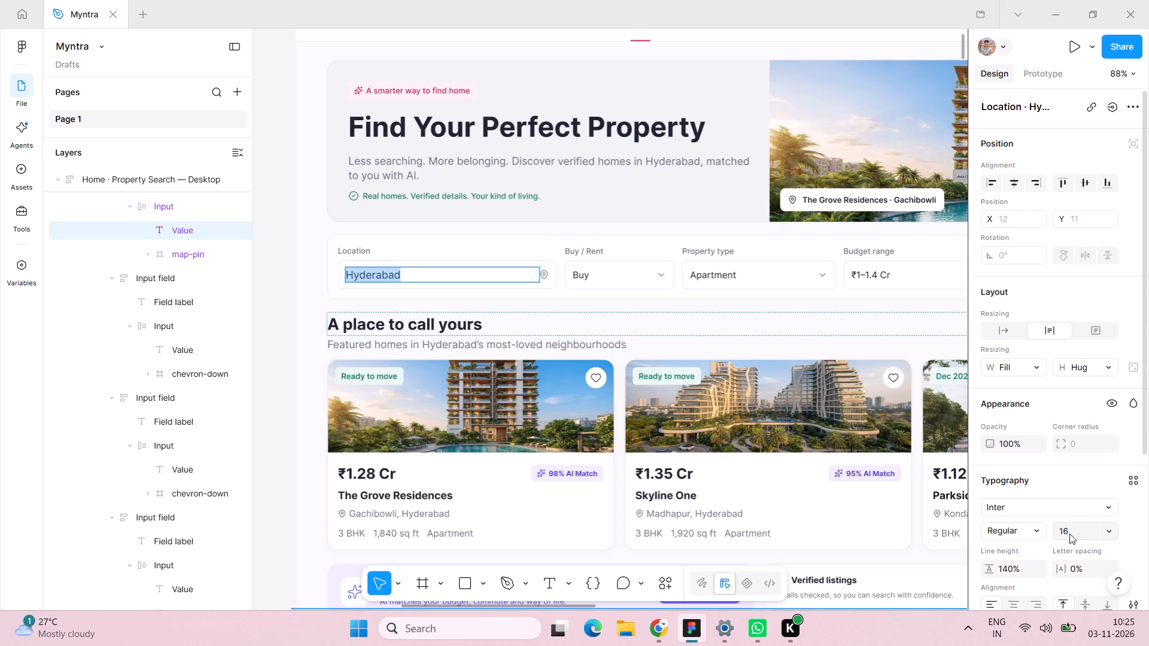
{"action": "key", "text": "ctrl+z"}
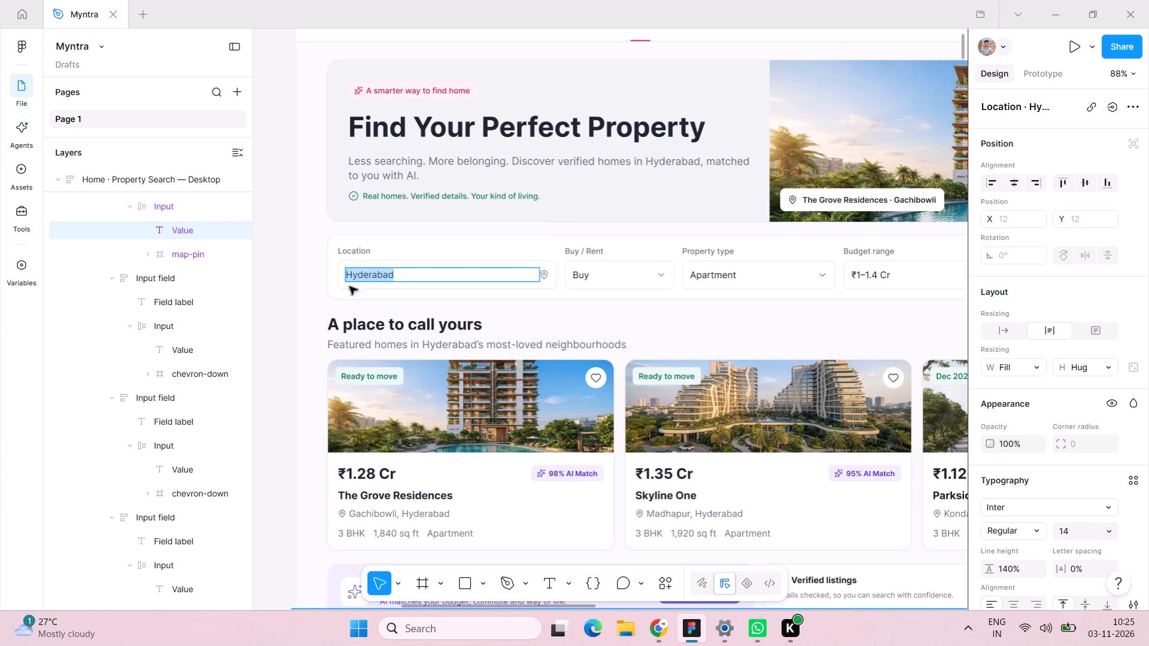
Set the font size of the Location field label in the property search bar to 14.
{"action": "left_click", "coordinate": [358, 249]}
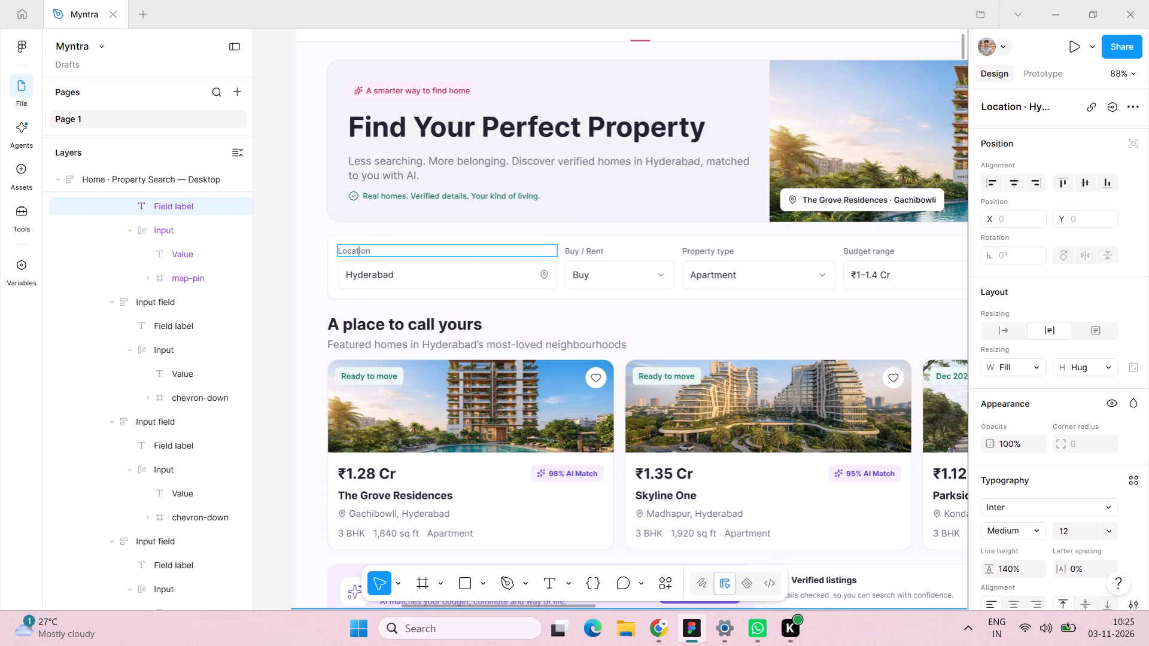
{"action": "double_click", "coordinate": [358, 249]}
{"action": "left_click", "coordinate": [1081, 533]}
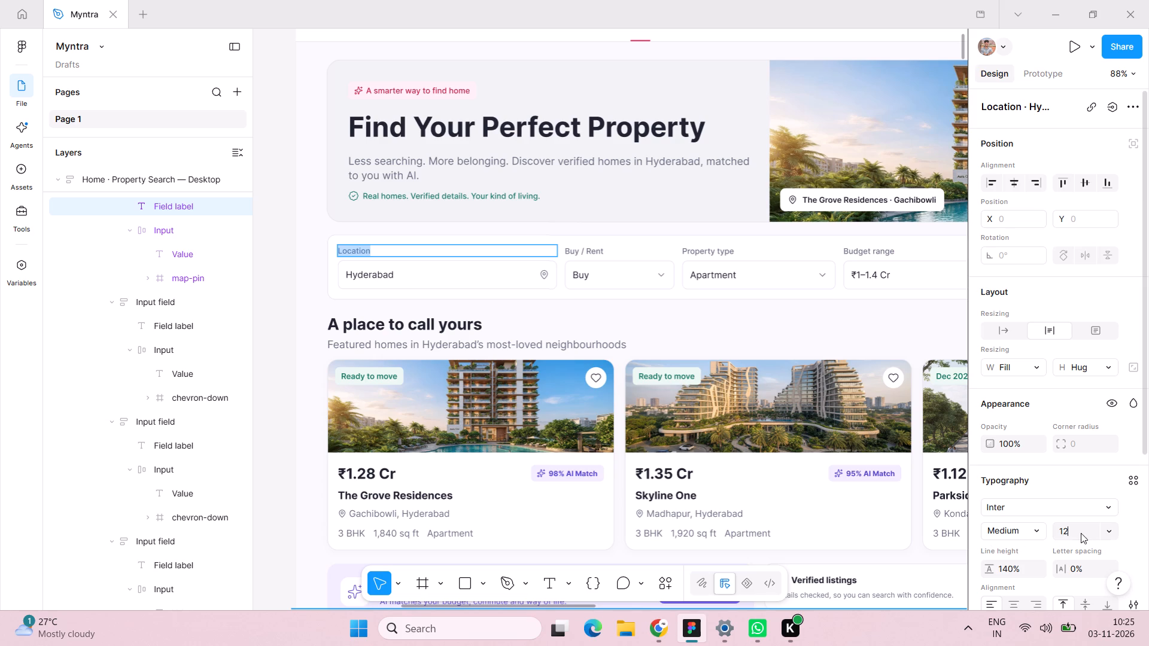
{"action": "type", "text": "14"}
{"action": "key", "text": "Return"}
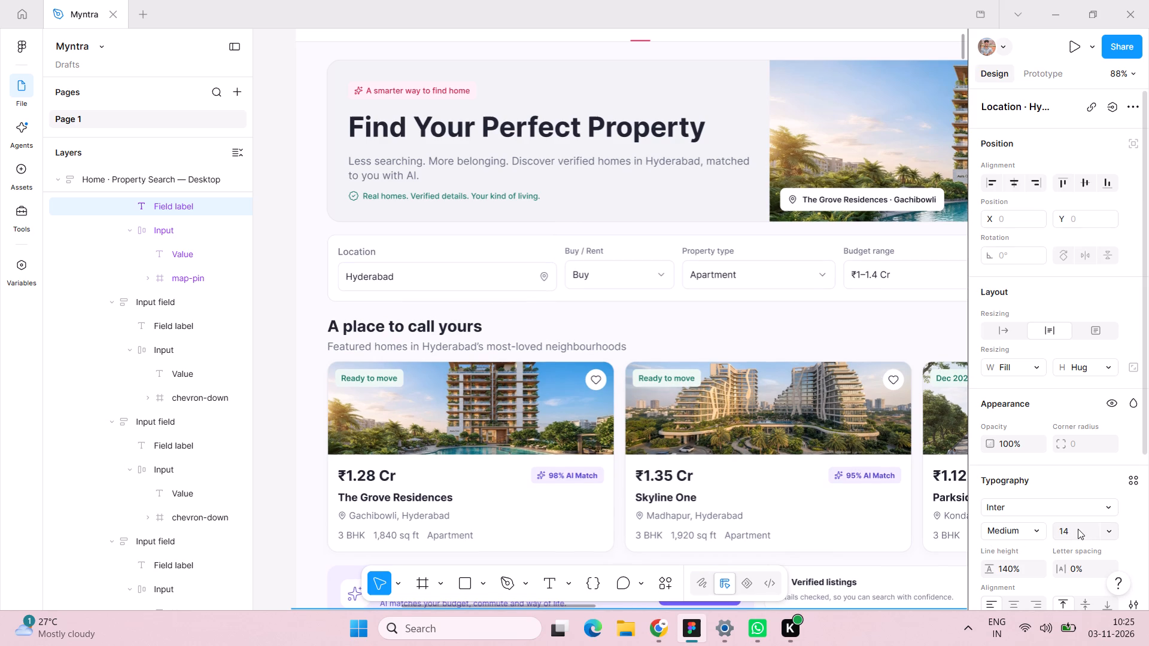
Set the font size of the Buy / Rent field label in the property search bar to 14.
{"action": "left_click", "coordinate": [592, 252]}
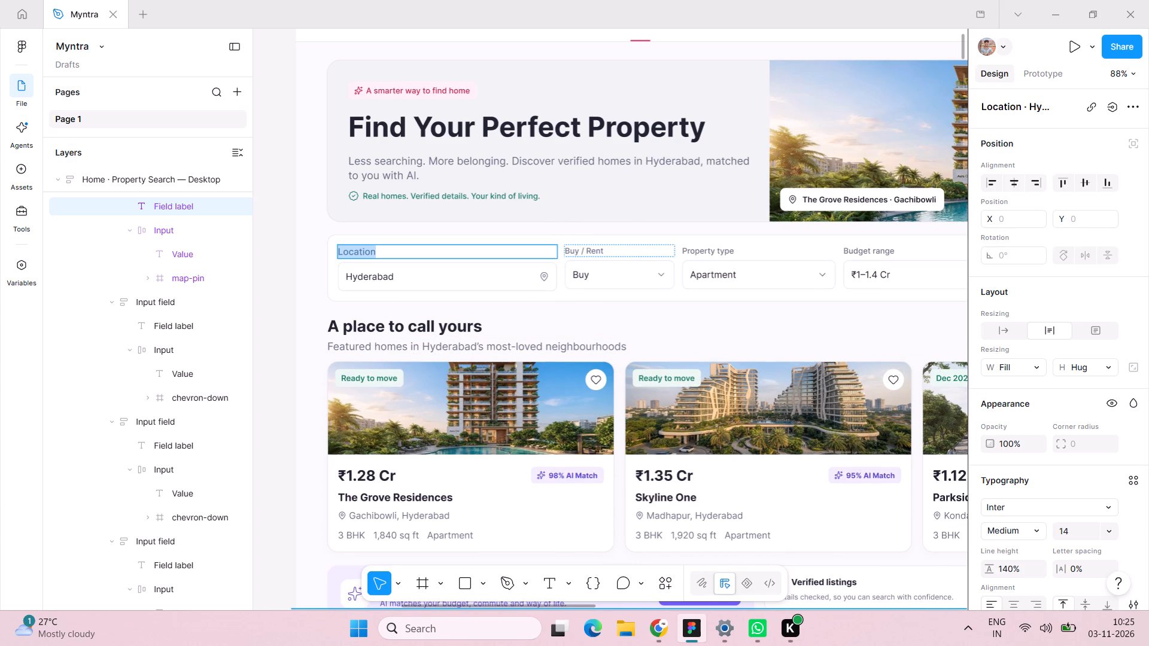
{"action": "double_click", "coordinate": [611, 252]}
{"action": "double_click", "coordinate": [611, 252]}
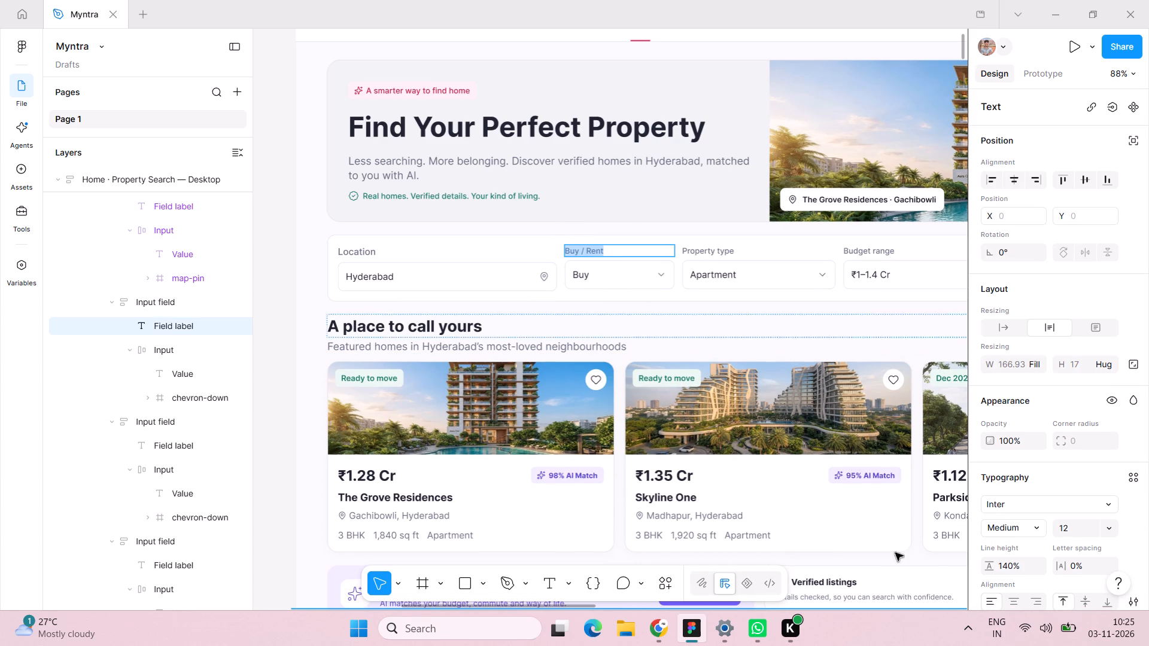
{"action": "left_click", "coordinate": [1075, 534]}
{"action": "type", "text": "14"}
{"action": "key", "text": "Return"}
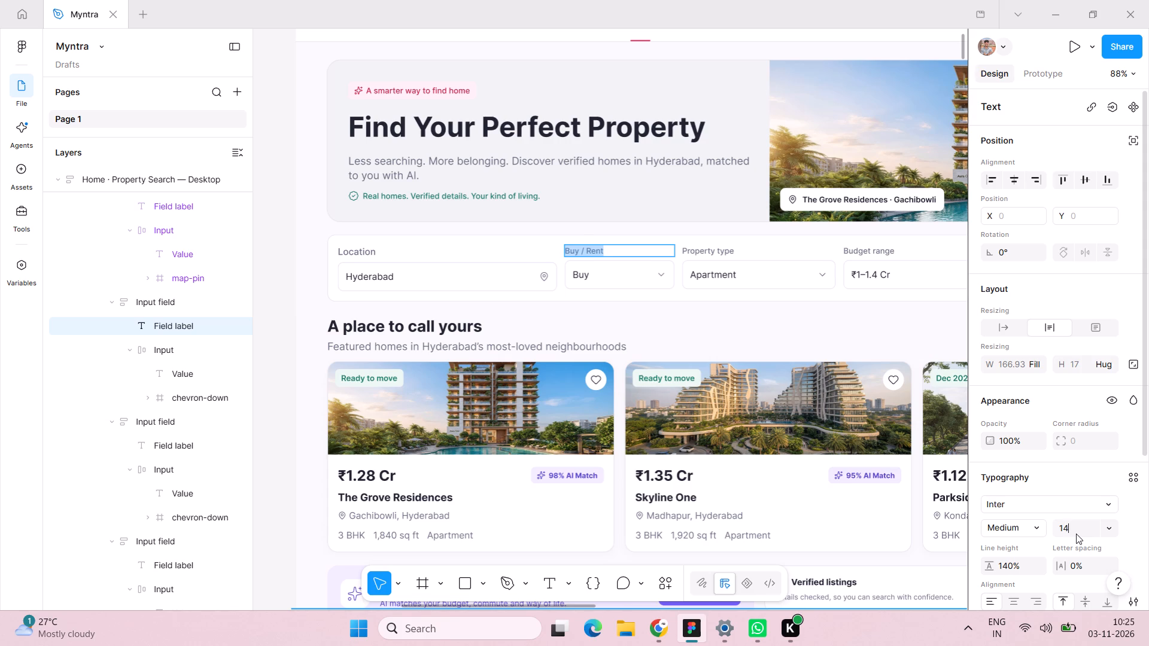
Set the font size of the Property type field label in the property search bar to 14.
{"action": "double_click", "coordinate": [713, 244]}
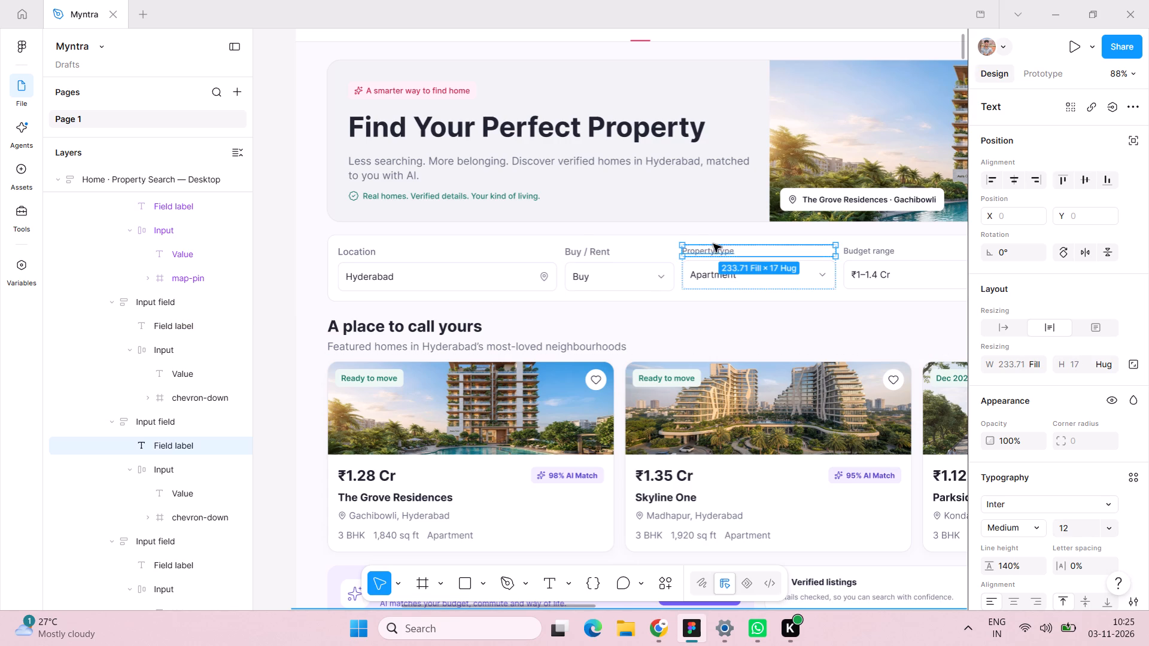
{"action": "double_click", "coordinate": [736, 252]}
{"action": "left_click", "coordinate": [1074, 534]}
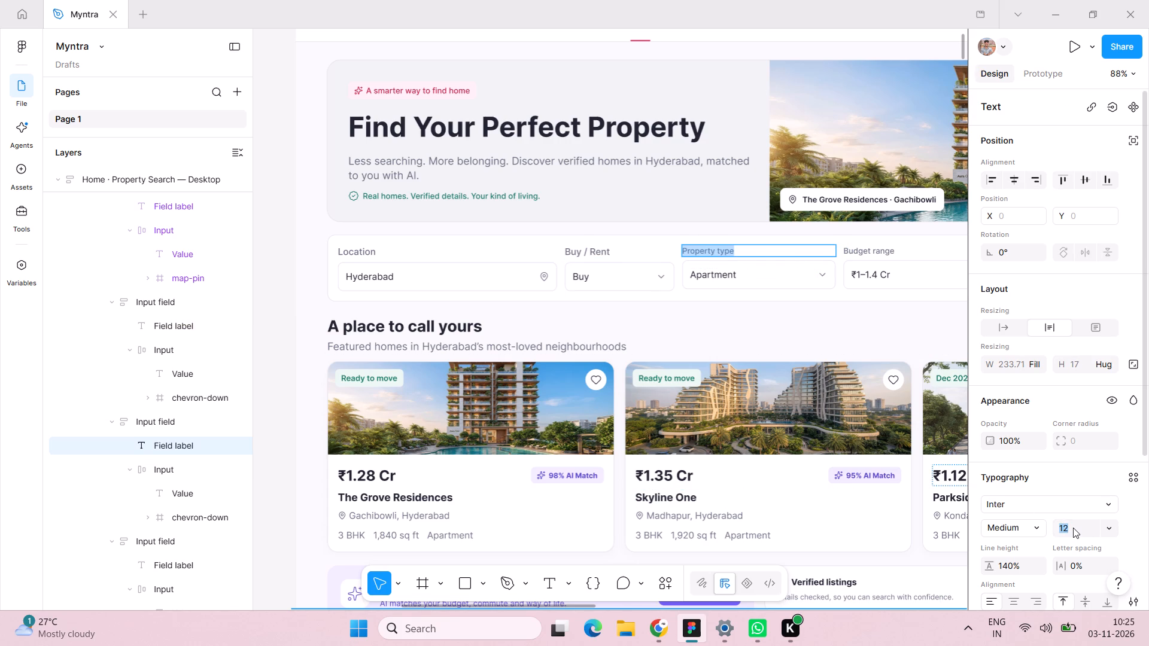
{"action": "type", "text": "14"}
{"action": "key", "text": "Return"}
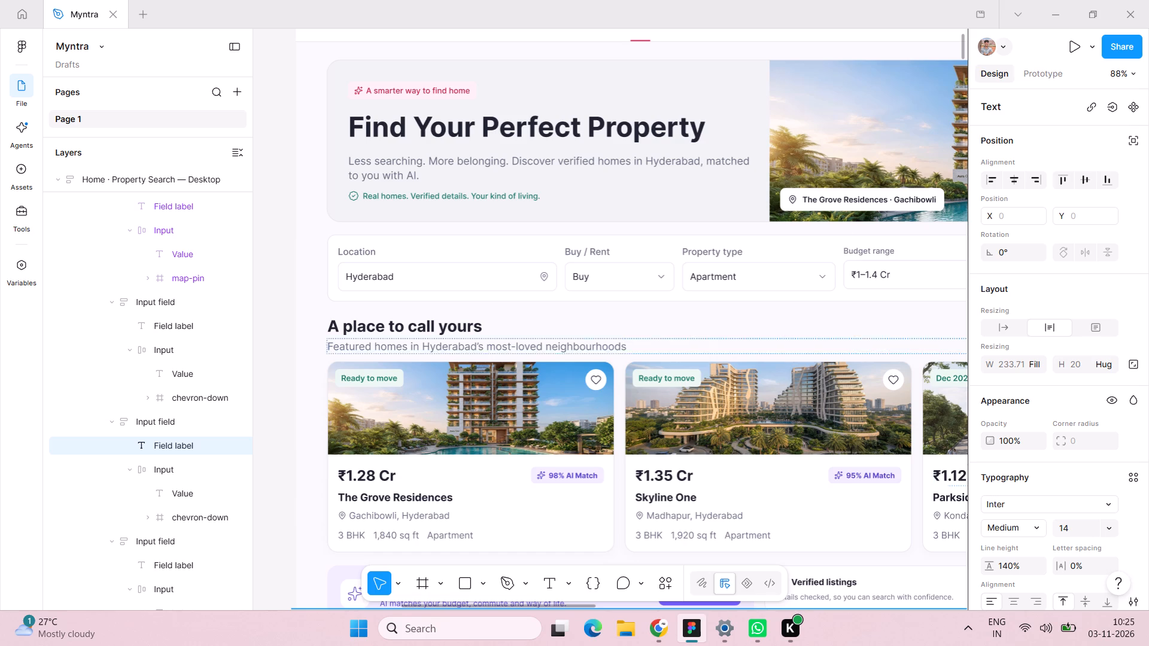
Set the font size of the Budget range field label in the property search bar to 14.
{"action": "scroll", "coordinate": [849, 272], "scroll_direction": "left", "scroll_amount": 2}
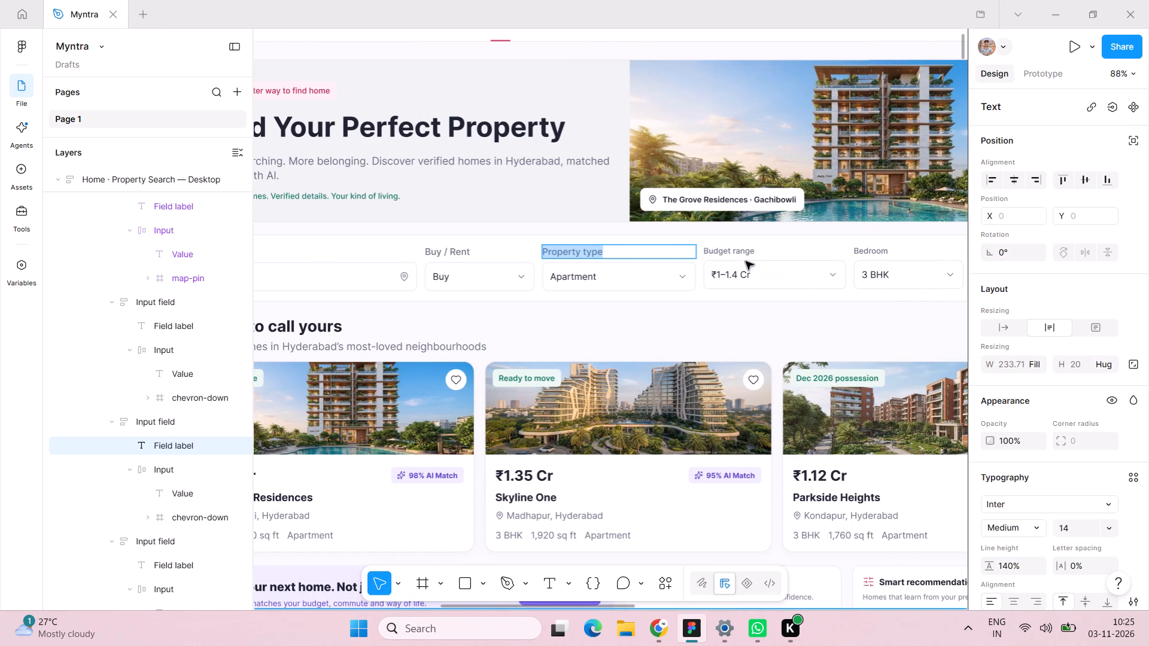
{"action": "triple_click", "coordinate": [745, 255]}
{"action": "left_click", "coordinate": [745, 255]}
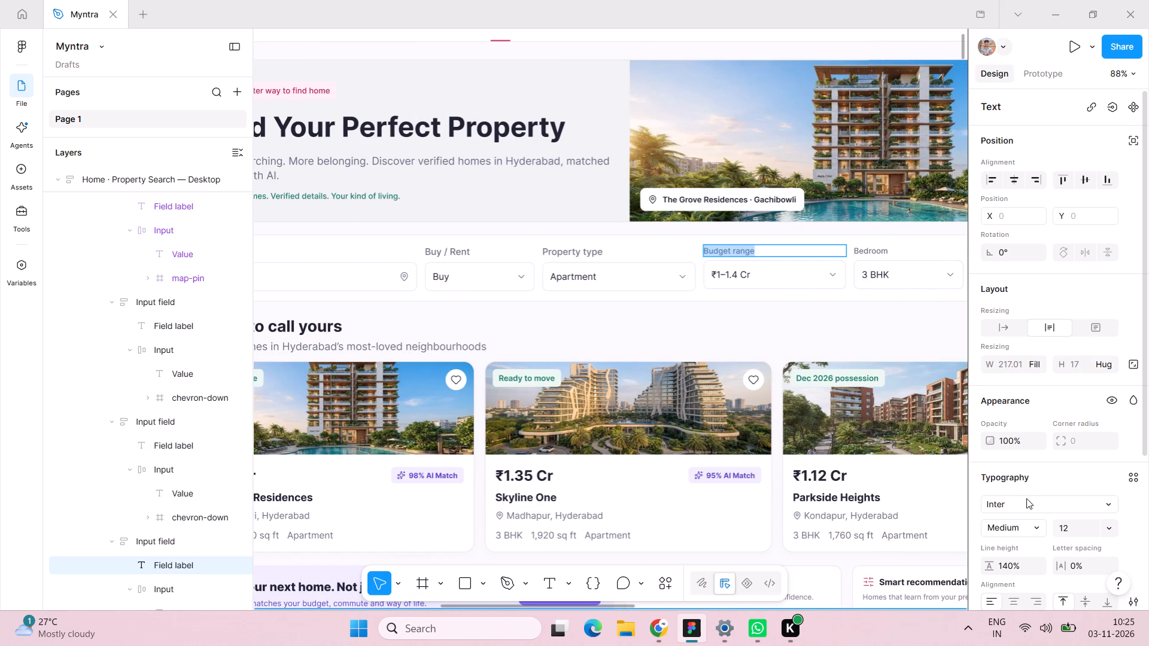
{"action": "left_click", "coordinate": [1063, 526]}
{"action": "type", "text": "14"}
{"action": "key", "text": "Return"}
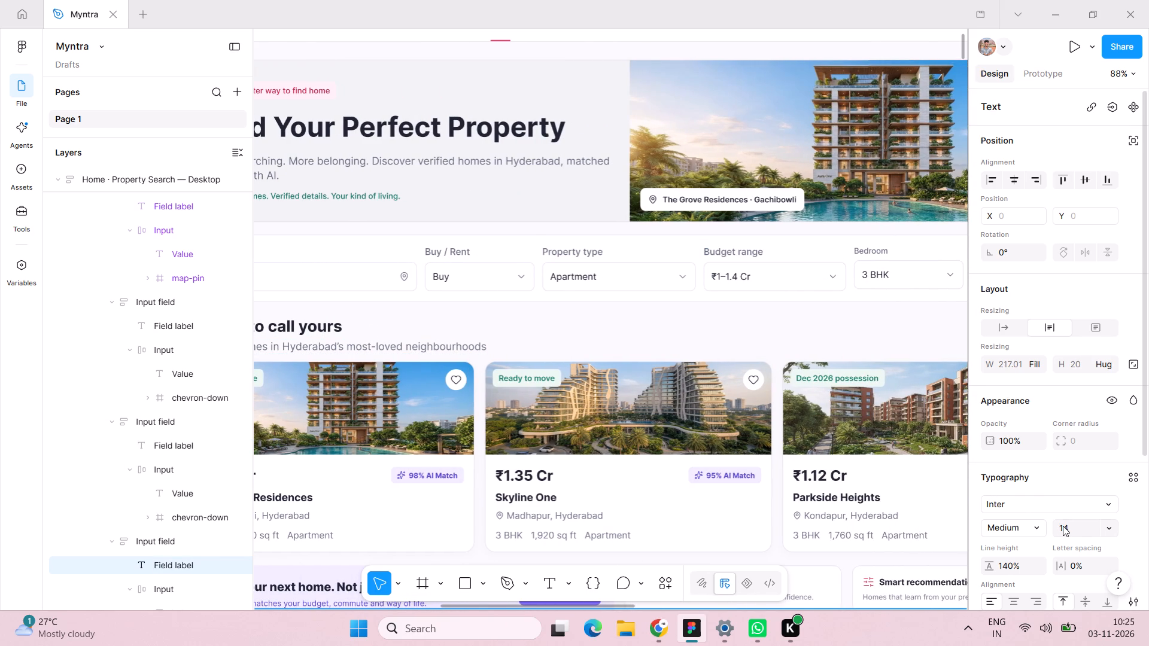
Set the font size of the Bedroom field label in the property search bar to 14.
{"action": "scroll", "coordinate": [902, 245], "scroll_direction": "left", "scroll_amount": 2}
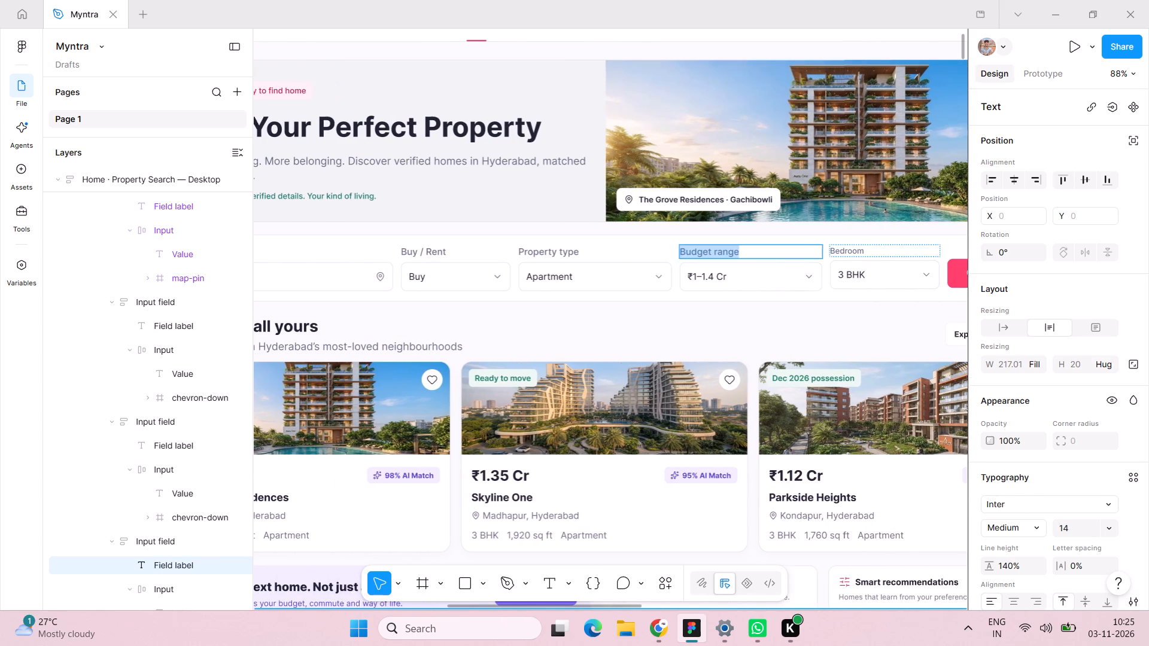
{"action": "scroll", "coordinate": [902, 245], "scroll_direction": "left", "scroll_amount": 2}
{"action": "double_click", "coordinate": [694, 255]}
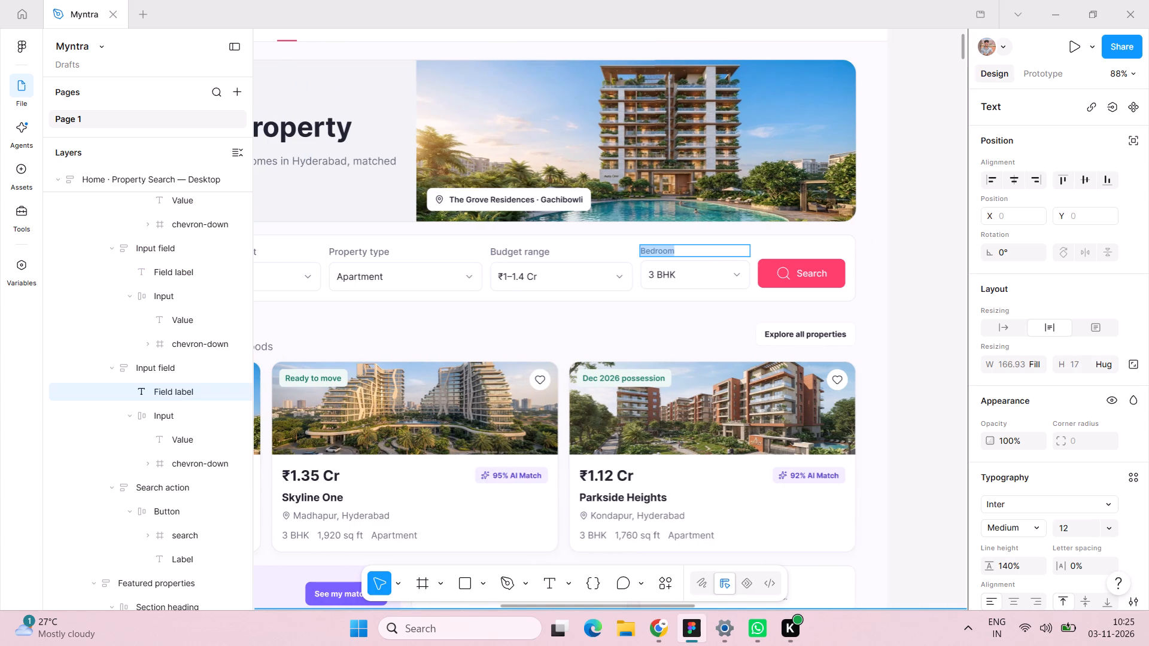
{"action": "left_click", "coordinate": [1075, 529]}
{"action": "type", "text": "14"}
{"action": "key", "text": "Return"}
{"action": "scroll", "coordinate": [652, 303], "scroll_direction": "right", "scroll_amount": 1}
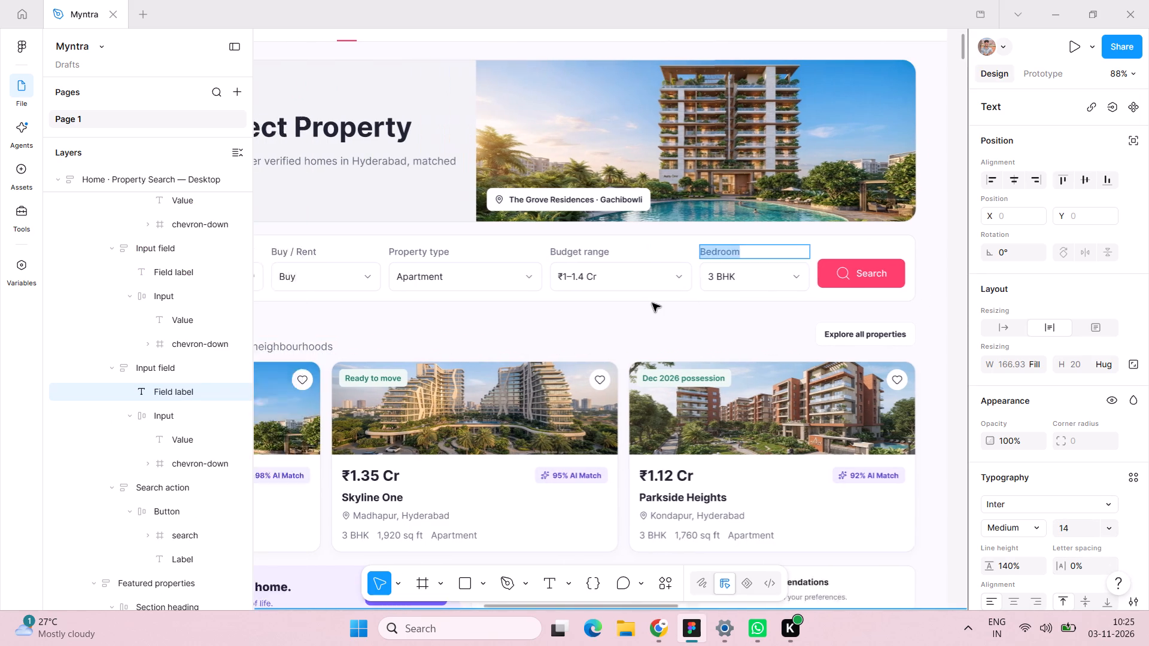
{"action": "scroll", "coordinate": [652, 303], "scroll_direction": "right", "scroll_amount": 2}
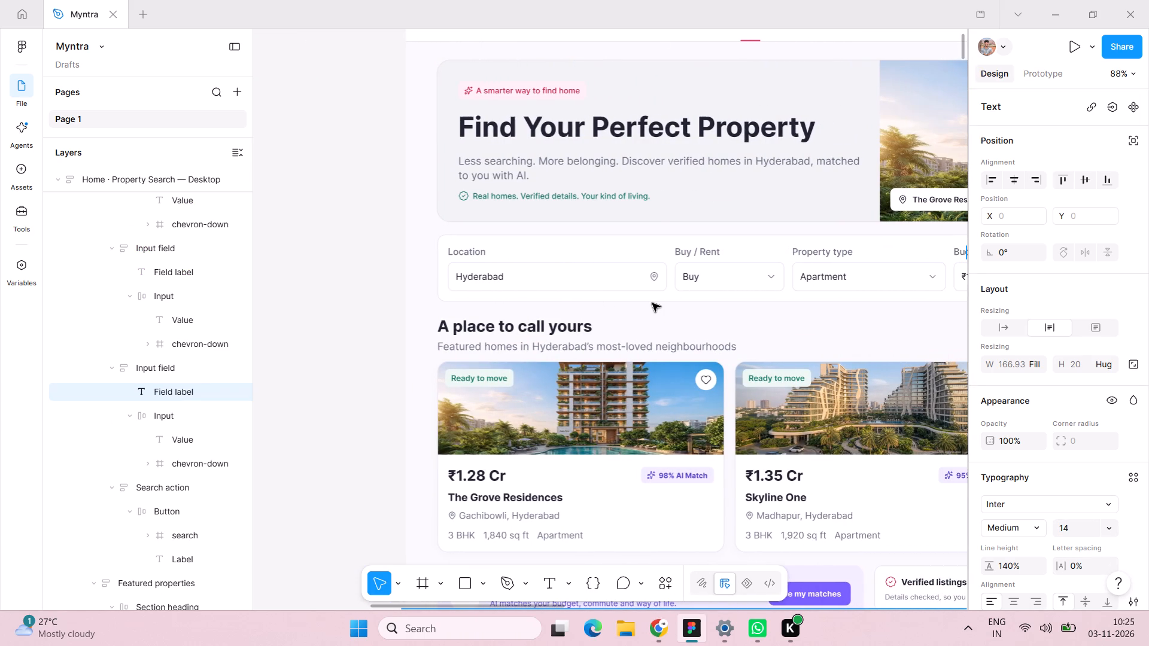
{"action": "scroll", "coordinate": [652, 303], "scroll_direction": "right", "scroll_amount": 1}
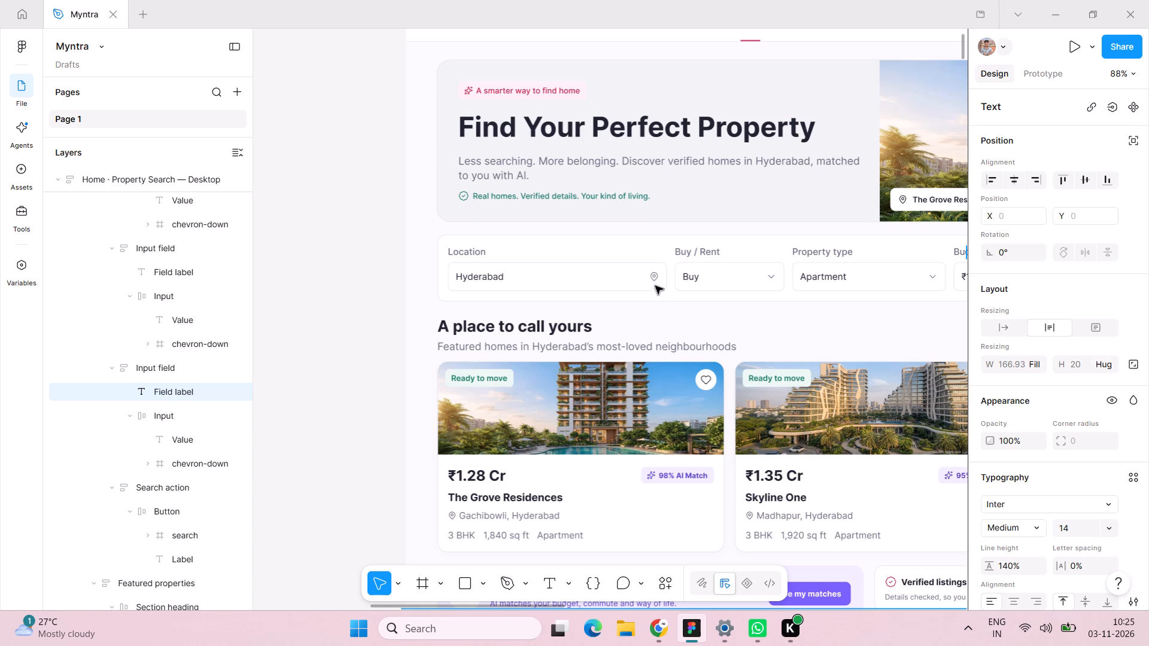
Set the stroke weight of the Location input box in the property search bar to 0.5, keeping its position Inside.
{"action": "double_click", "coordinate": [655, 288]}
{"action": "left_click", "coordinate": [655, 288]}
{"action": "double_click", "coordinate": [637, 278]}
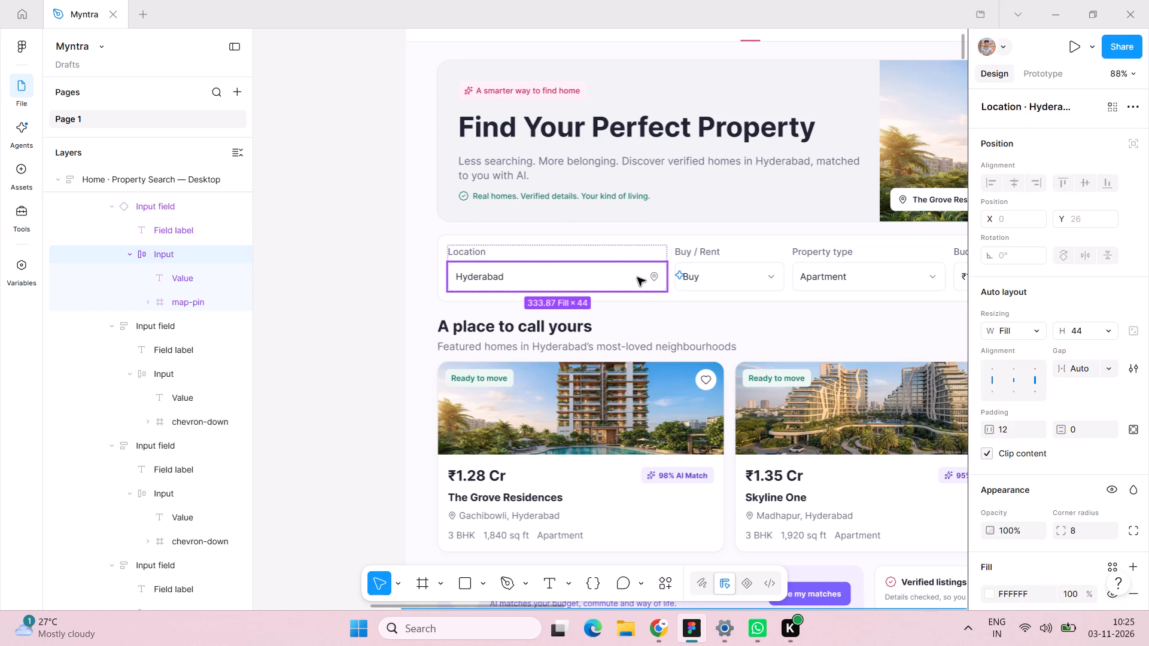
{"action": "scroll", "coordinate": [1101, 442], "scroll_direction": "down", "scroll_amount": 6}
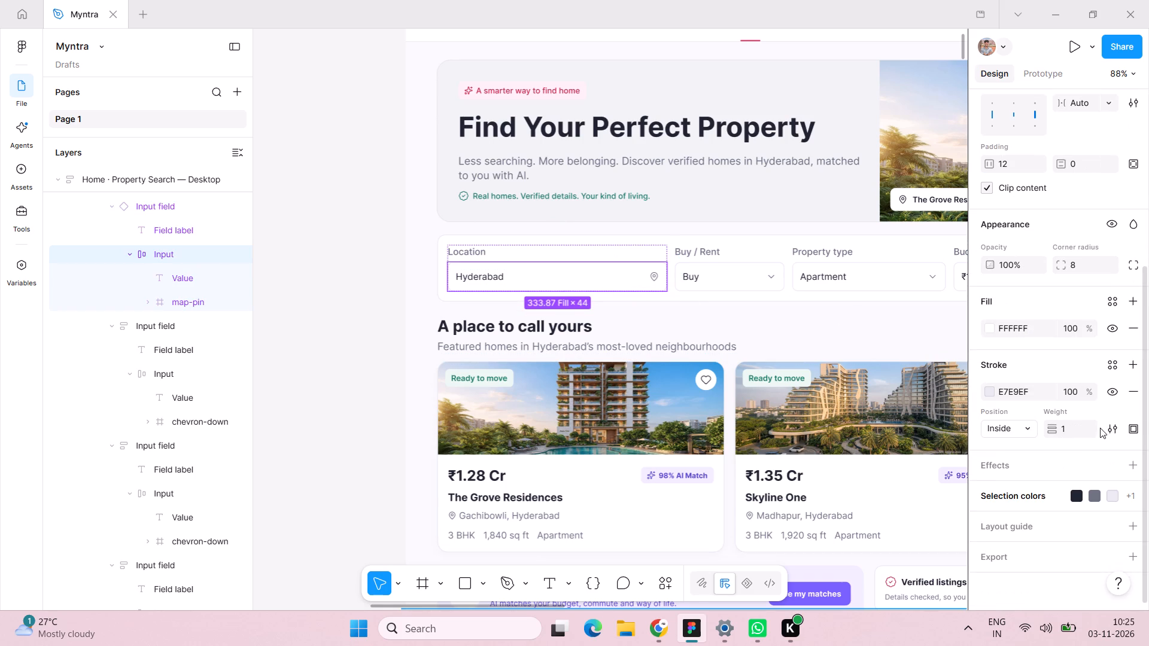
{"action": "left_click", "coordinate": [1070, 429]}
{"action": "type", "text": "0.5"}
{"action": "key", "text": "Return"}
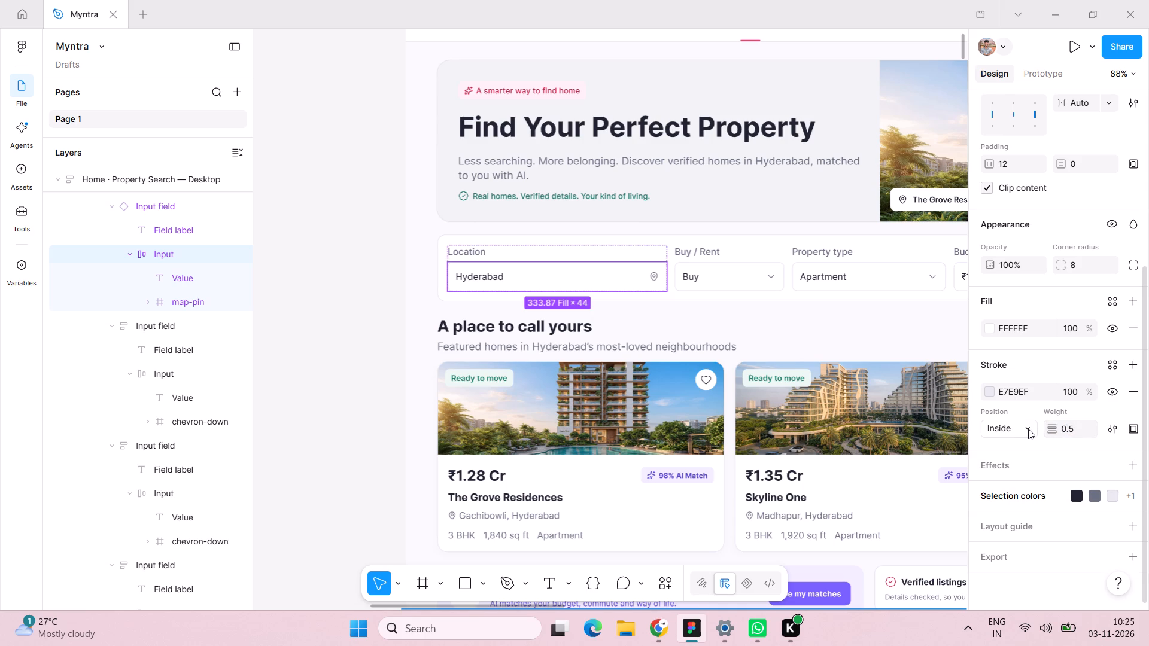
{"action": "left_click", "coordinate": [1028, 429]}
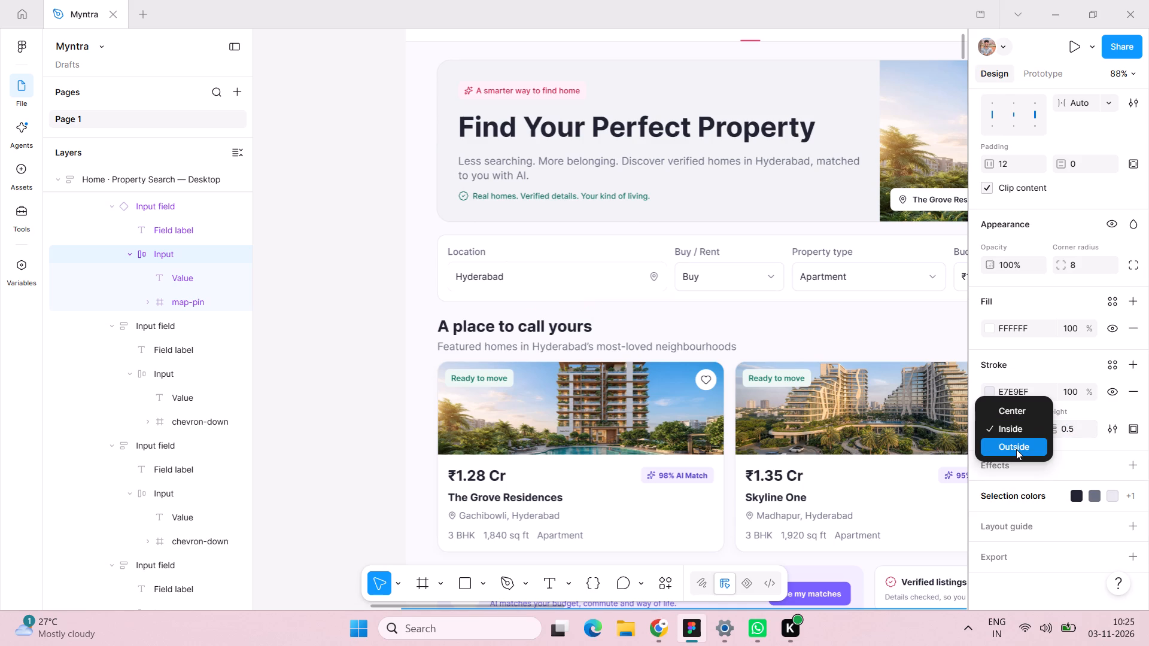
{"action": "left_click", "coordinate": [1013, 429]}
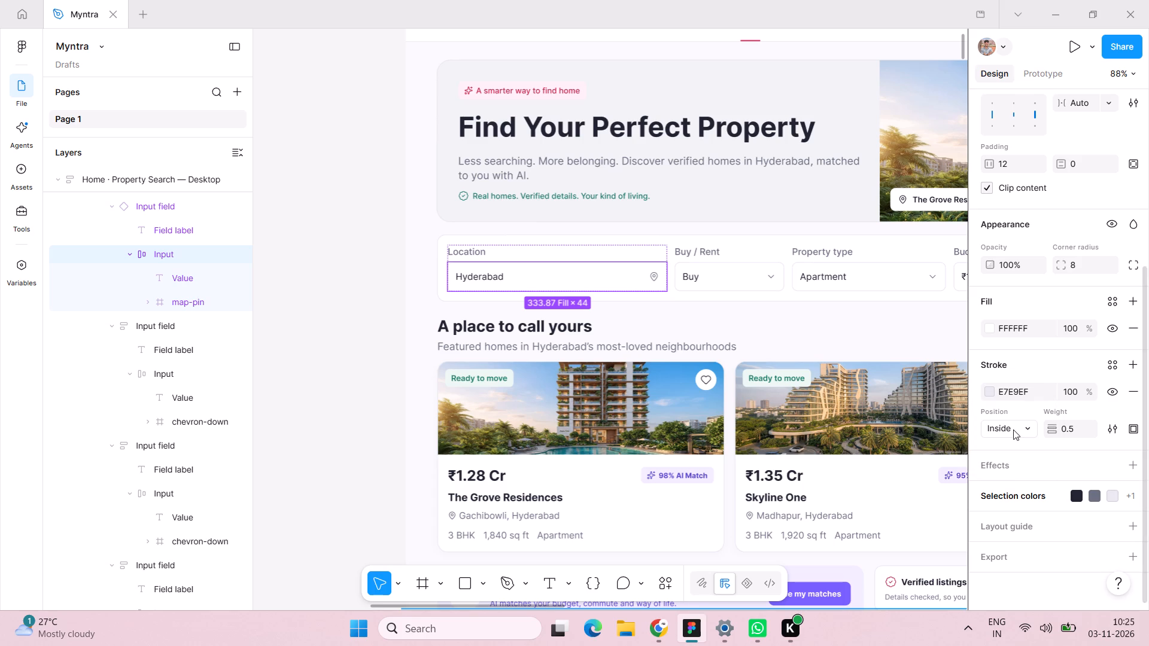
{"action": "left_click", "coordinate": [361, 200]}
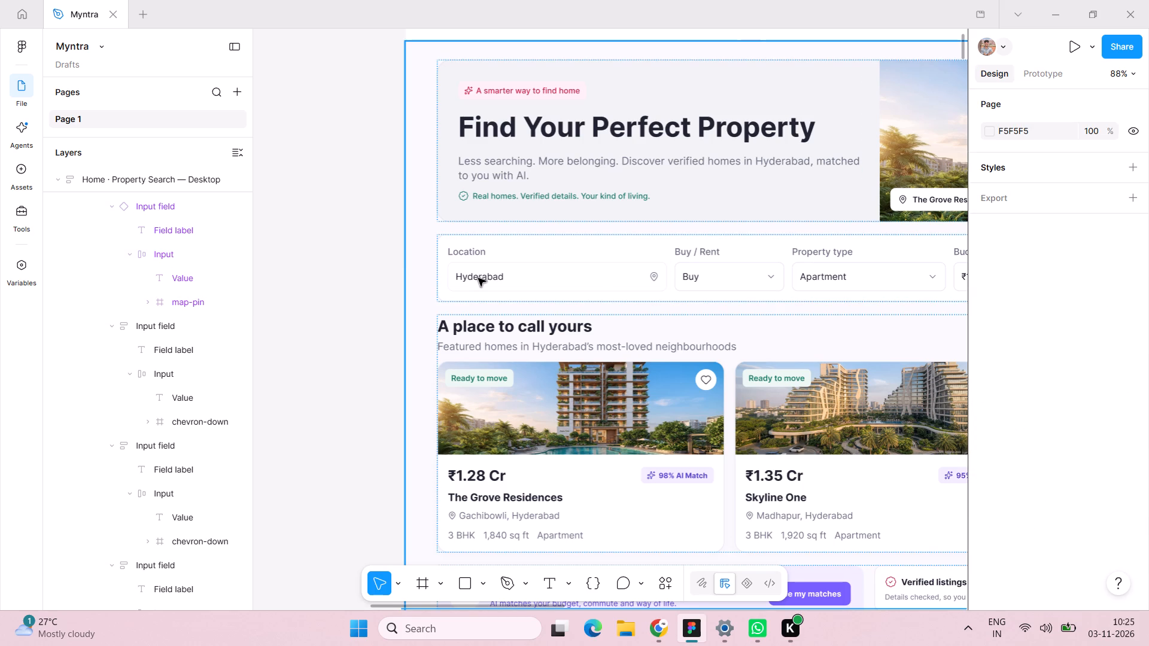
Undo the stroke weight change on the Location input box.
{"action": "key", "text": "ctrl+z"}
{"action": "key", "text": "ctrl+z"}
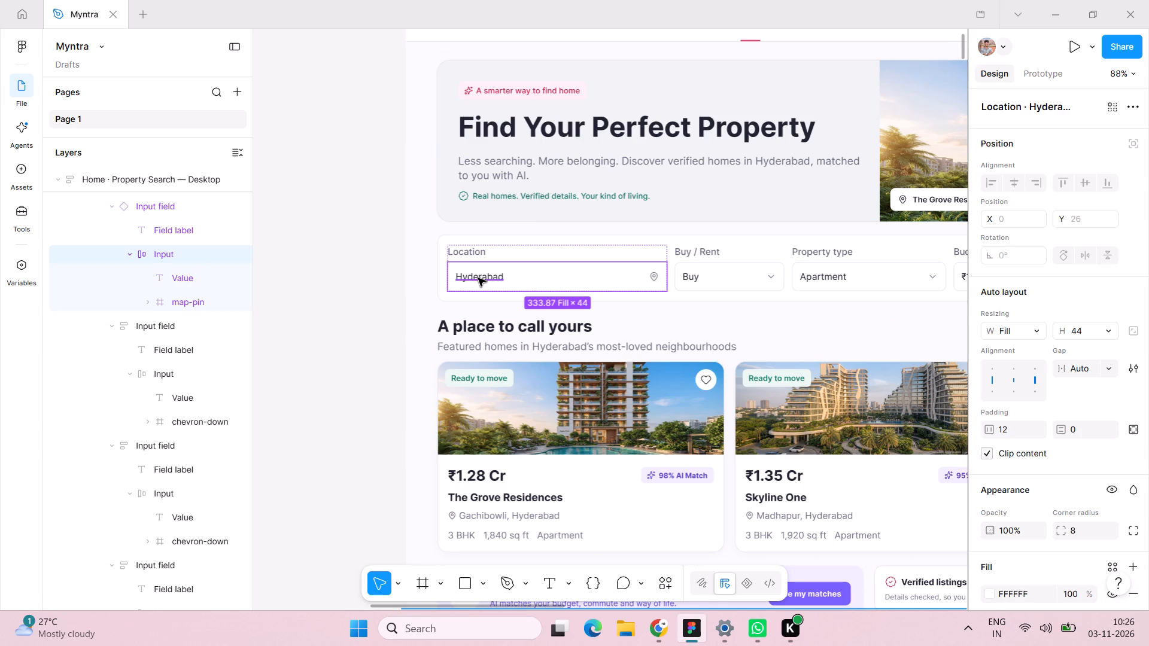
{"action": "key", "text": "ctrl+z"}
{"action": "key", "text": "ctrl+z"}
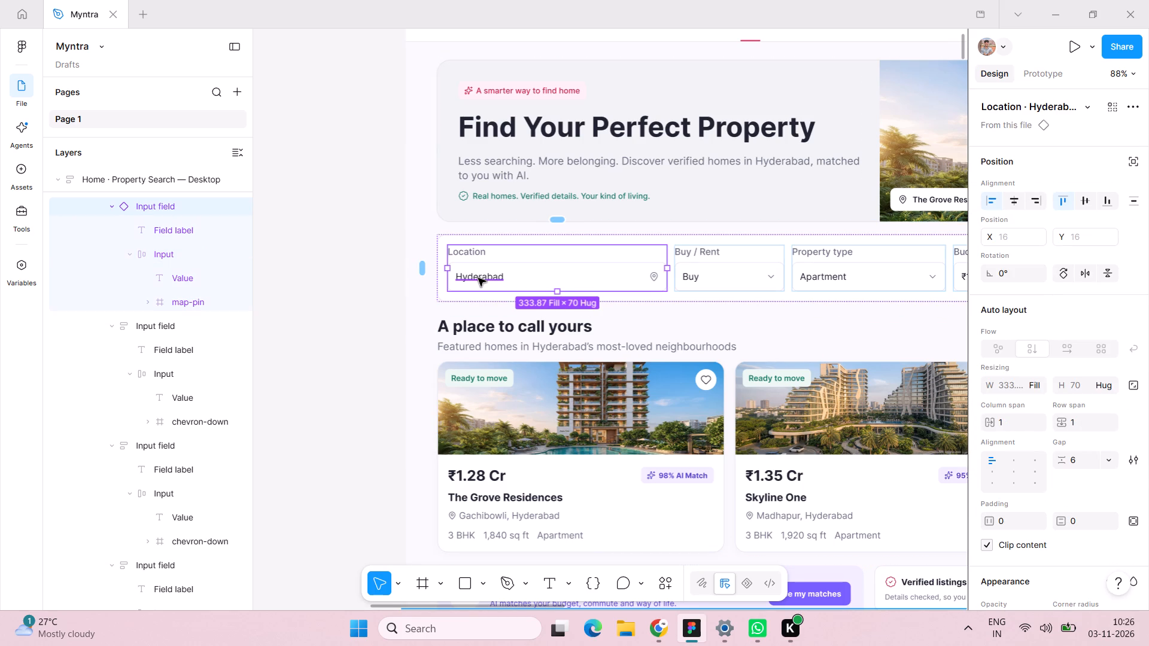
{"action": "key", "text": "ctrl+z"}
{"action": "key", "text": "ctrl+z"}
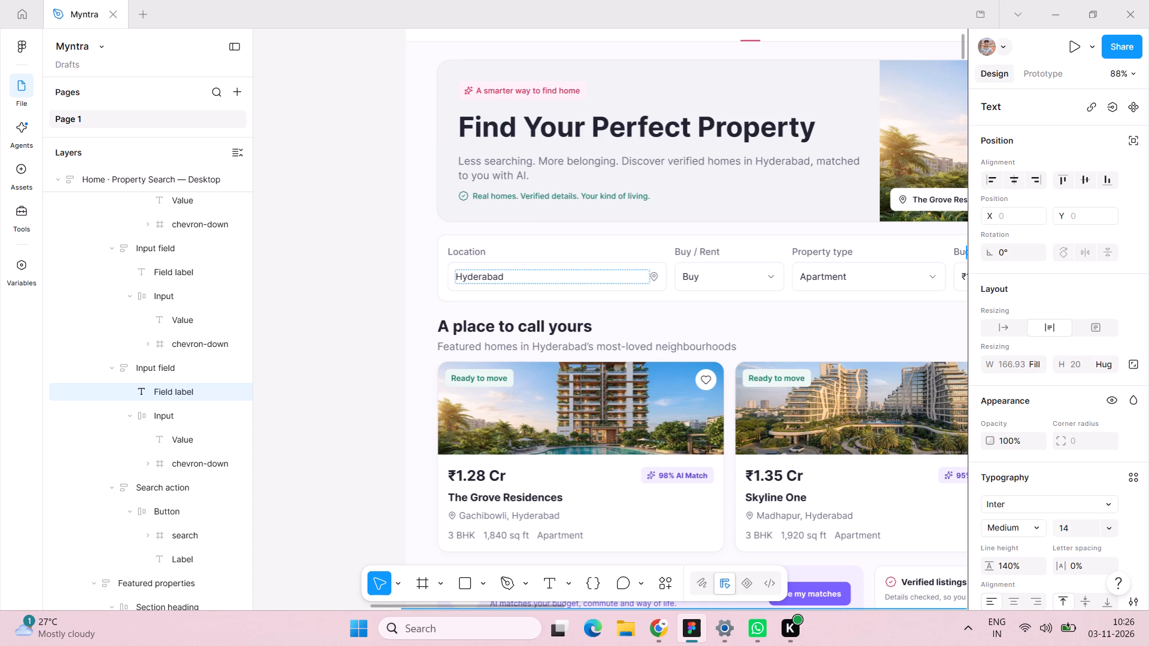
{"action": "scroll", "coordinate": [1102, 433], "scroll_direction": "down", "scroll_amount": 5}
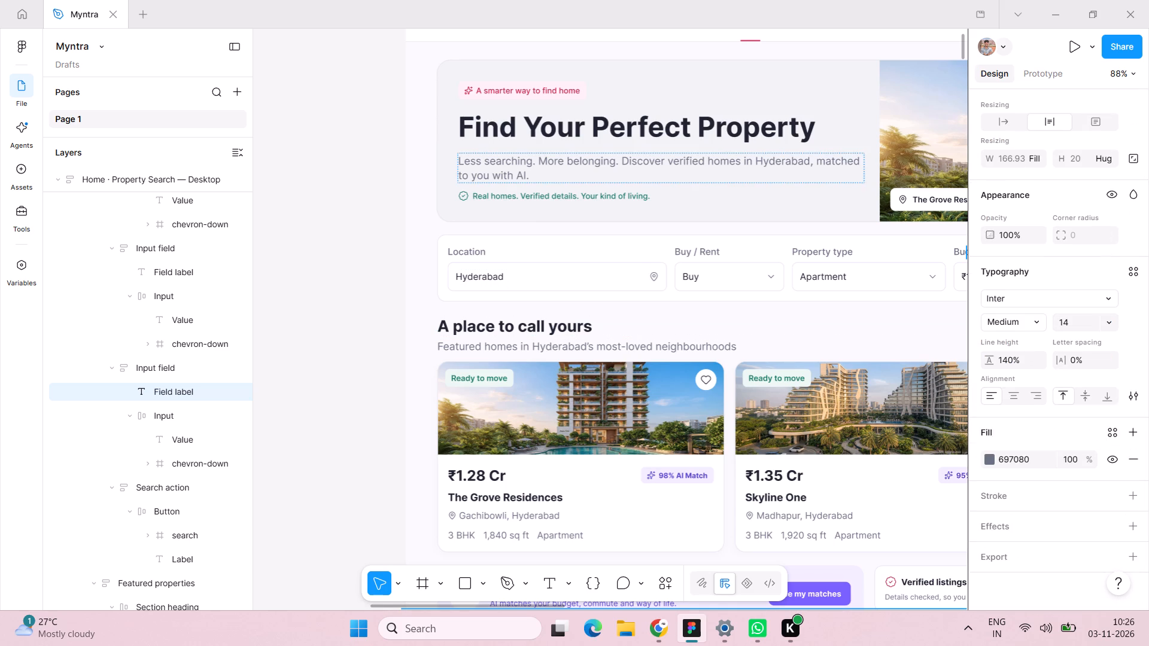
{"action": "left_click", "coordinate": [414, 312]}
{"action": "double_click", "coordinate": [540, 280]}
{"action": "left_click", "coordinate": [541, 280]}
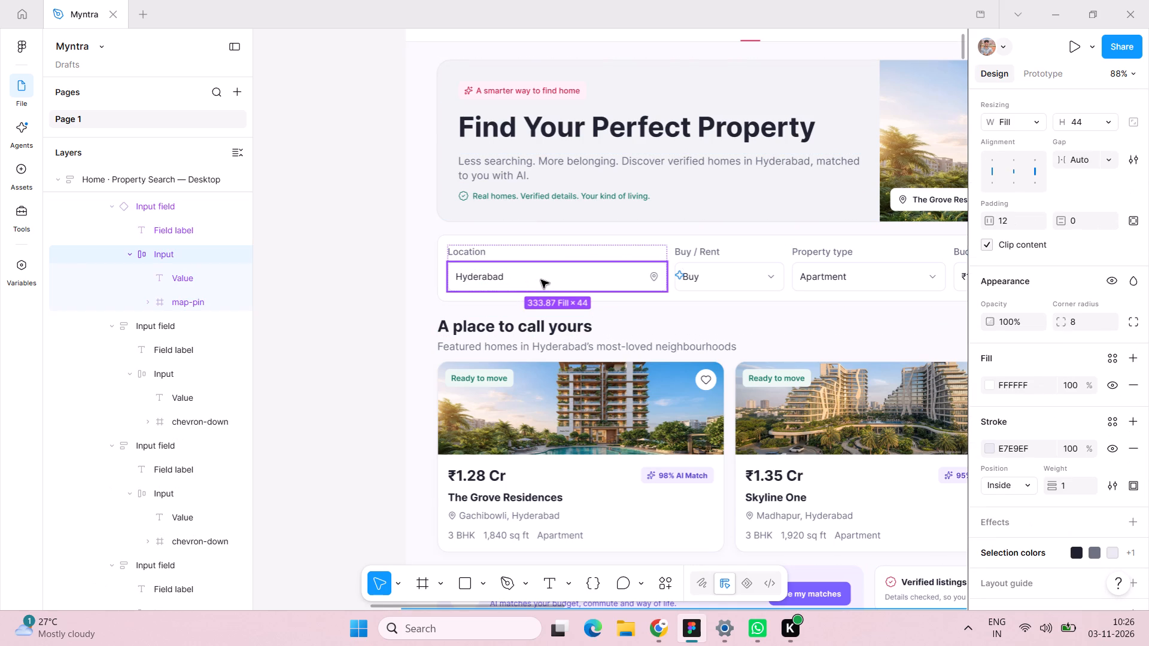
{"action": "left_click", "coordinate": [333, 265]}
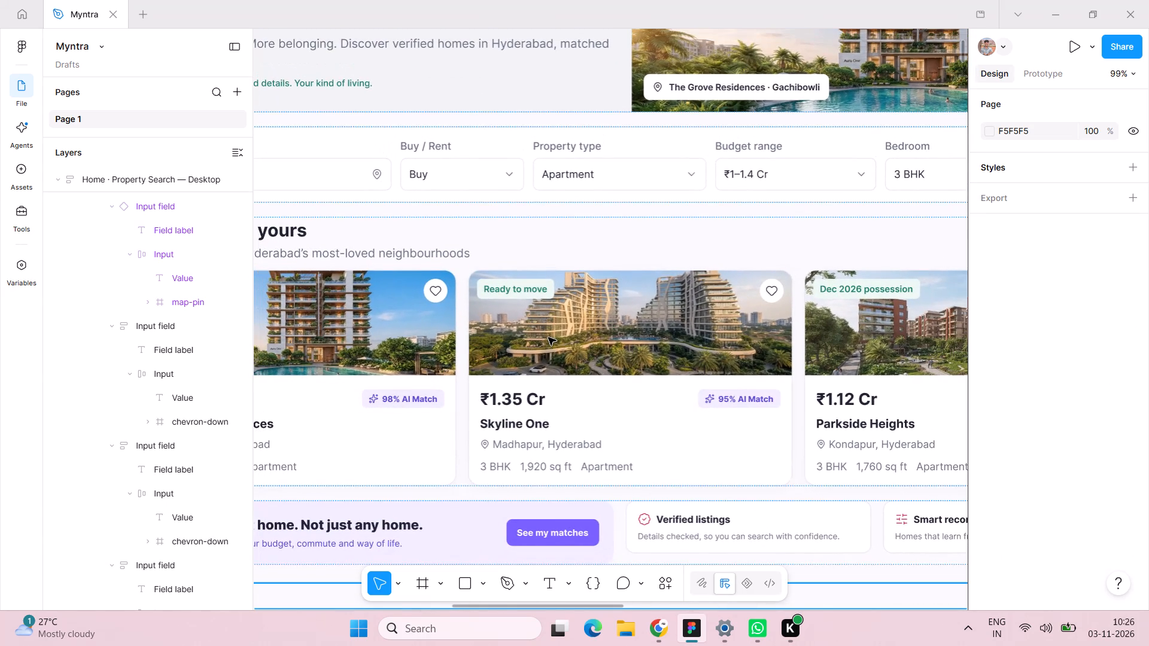
Delete the "Ready to move" listing status badge from the photo of The Grove Residences card.
{"action": "scroll", "coordinate": [548, 337], "scroll_direction": "right", "scroll_amount": 2}
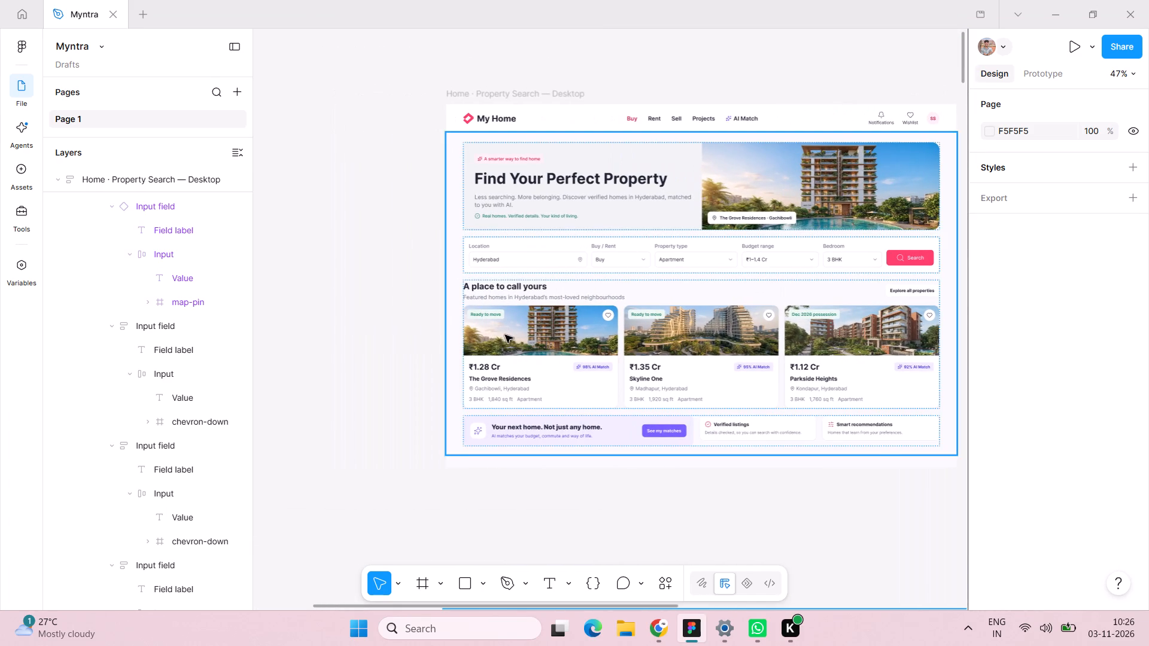
{"action": "triple_click", "coordinate": [437, 271]}
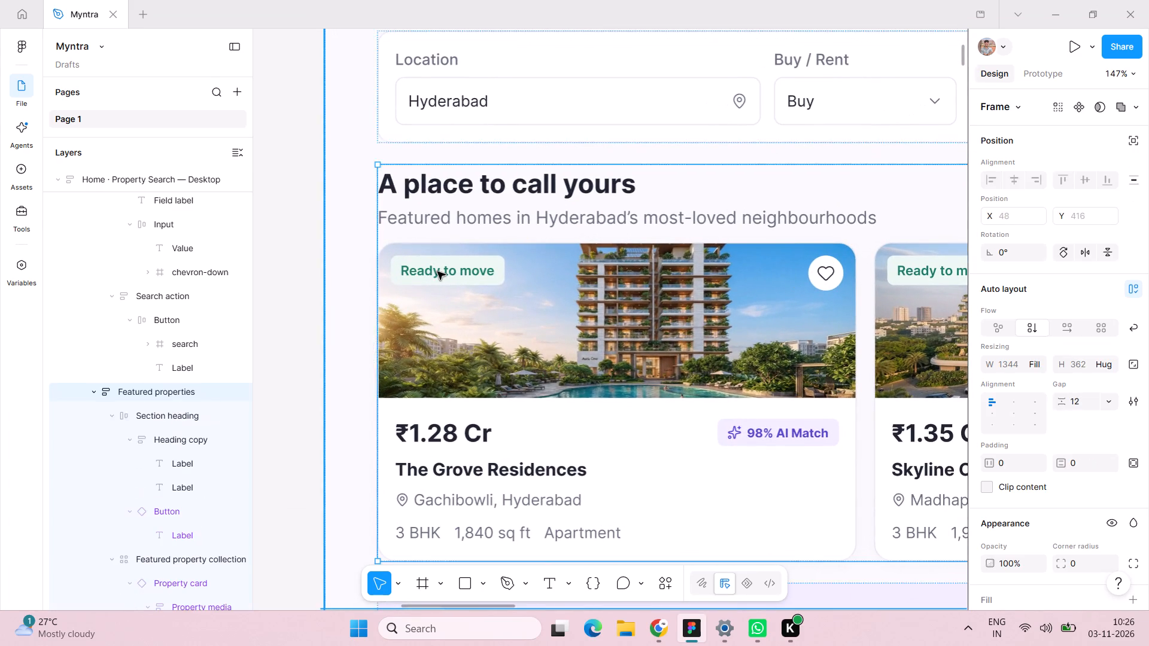
{"action": "left_click", "coordinate": [437, 272]}
{"action": "double_click", "coordinate": [437, 272]}
{"action": "double_click", "coordinate": [437, 272]}
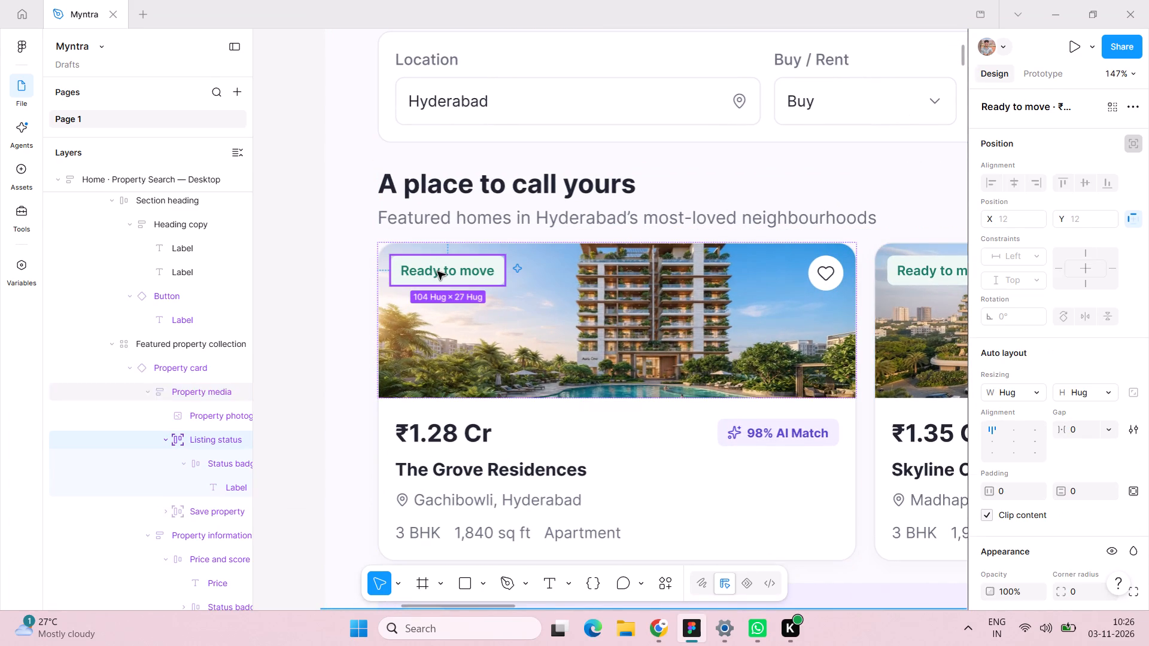
{"action": "key", "text": "BackSpace"}
Delete the "Ready to move" listing status badge from the photo of the Skyline One card.
{"action": "scroll", "coordinate": [437, 272], "scroll_direction": "left", "scroll_amount": 3}
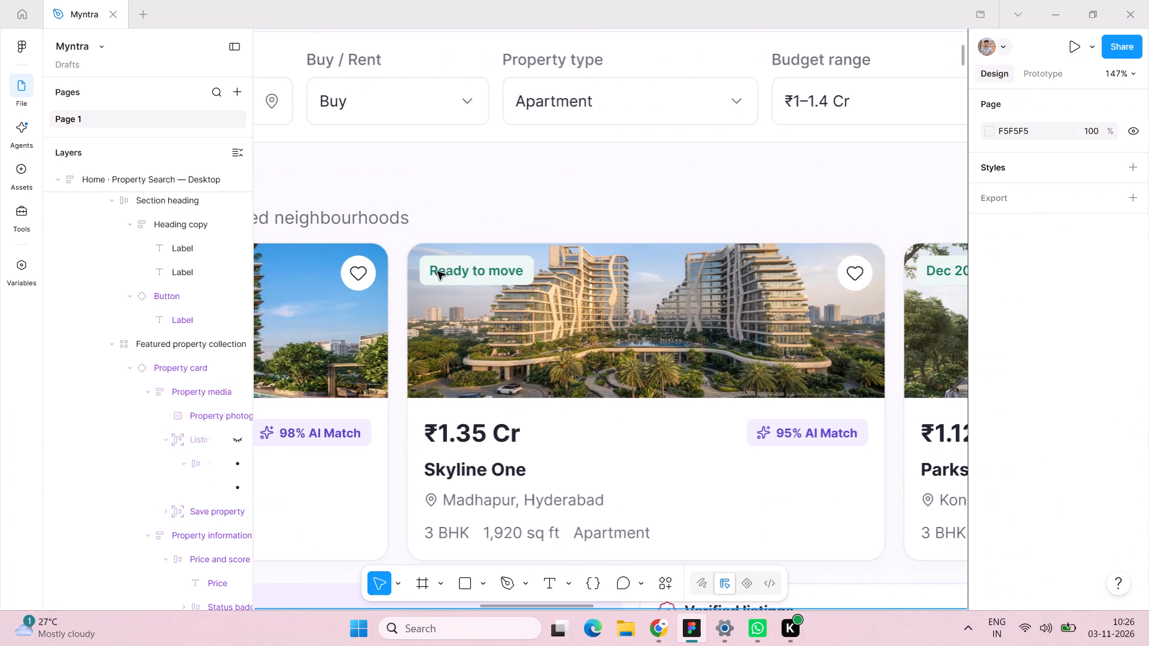
{"action": "scroll", "coordinate": [437, 272], "scroll_direction": "left", "scroll_amount": 2}
{"action": "triple_click", "coordinate": [477, 267]}
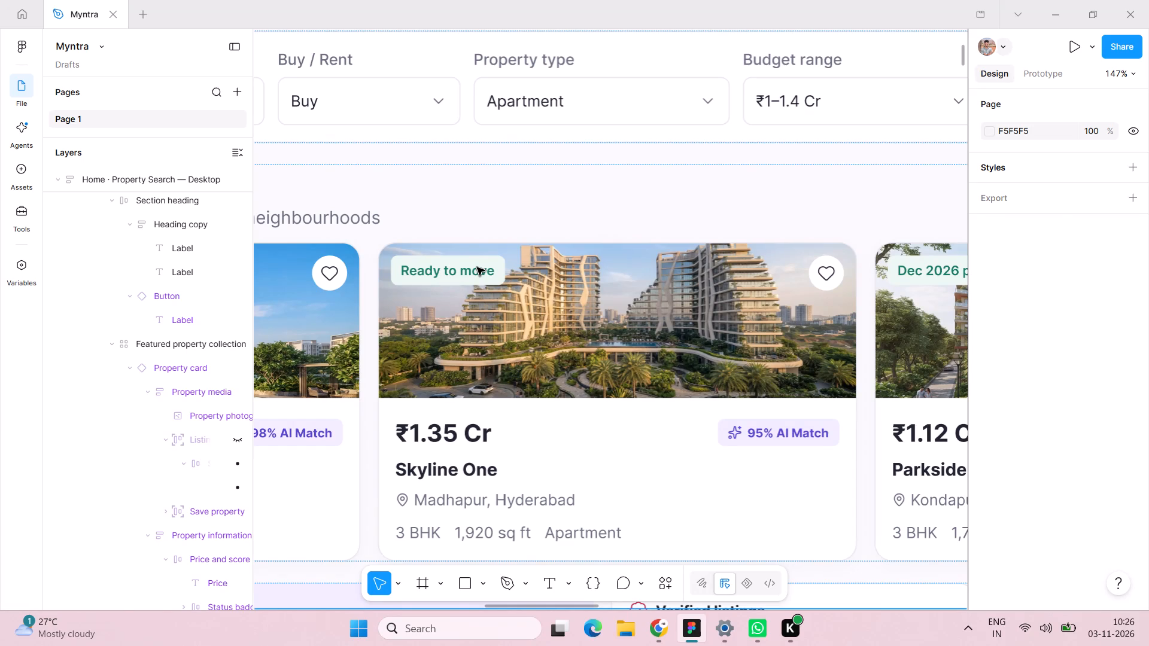
{"action": "left_click", "coordinate": [477, 267]}
{"action": "double_click", "coordinate": [478, 267]}
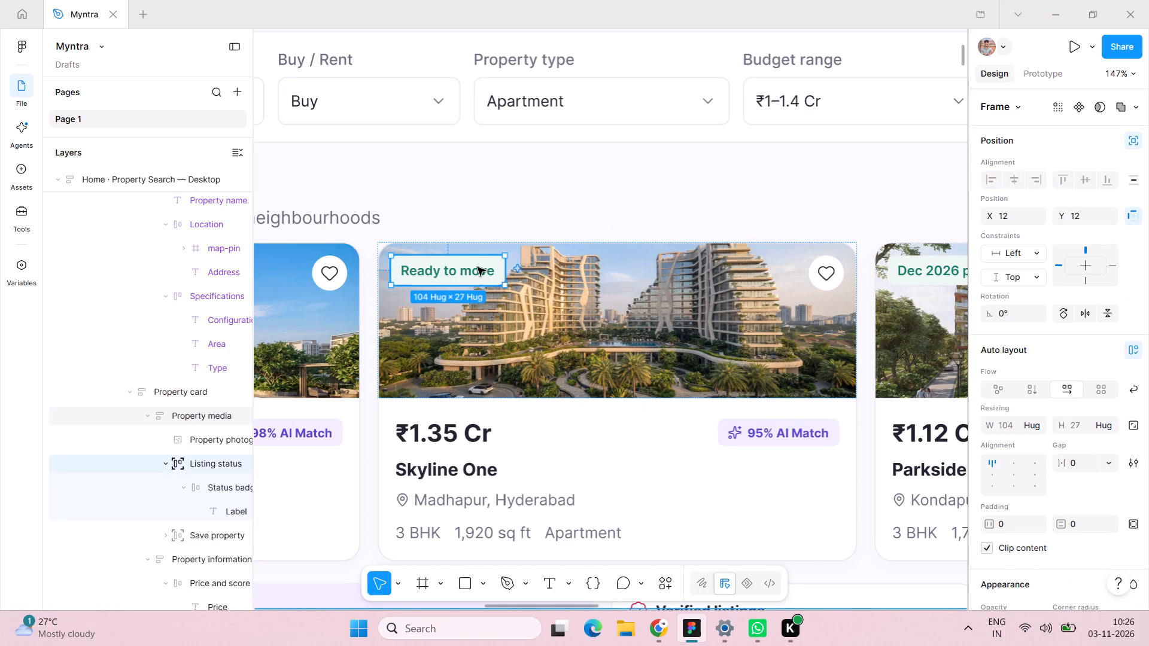
{"action": "key", "text": "BackSpace"}
Delete the "Dec 2026 possession" listing status badge from the photo of the Parkside Heights card.
{"action": "scroll", "coordinate": [478, 267], "scroll_direction": "left", "scroll_amount": 5}
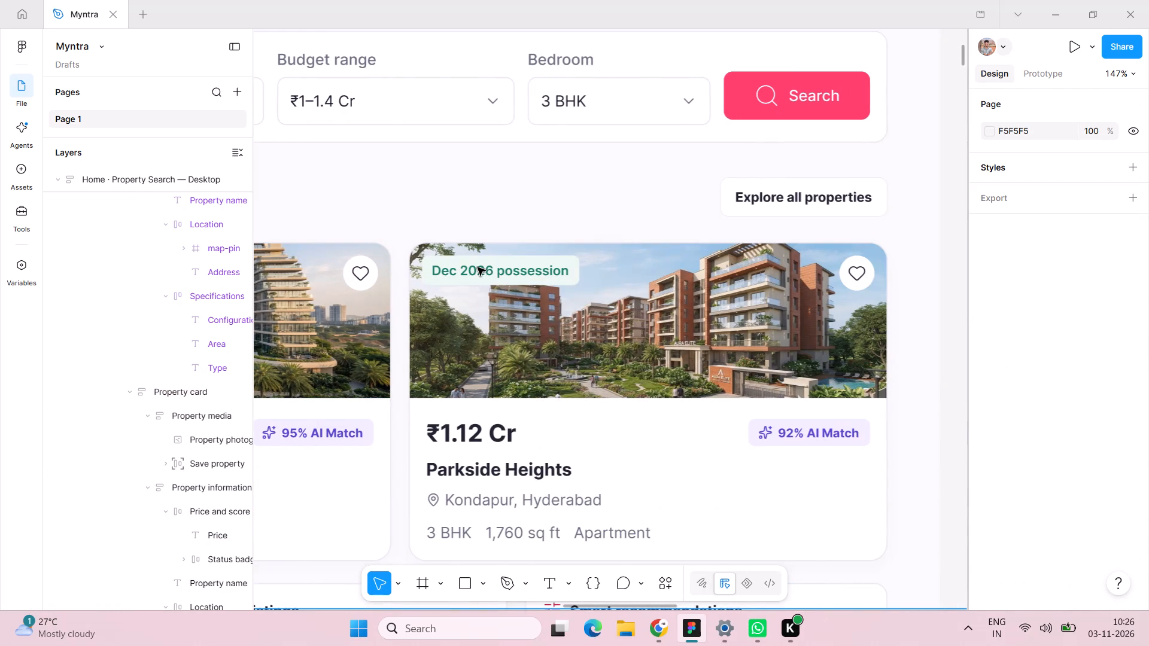
{"action": "double_click", "coordinate": [487, 270]}
{"action": "double_click", "coordinate": [487, 270]}
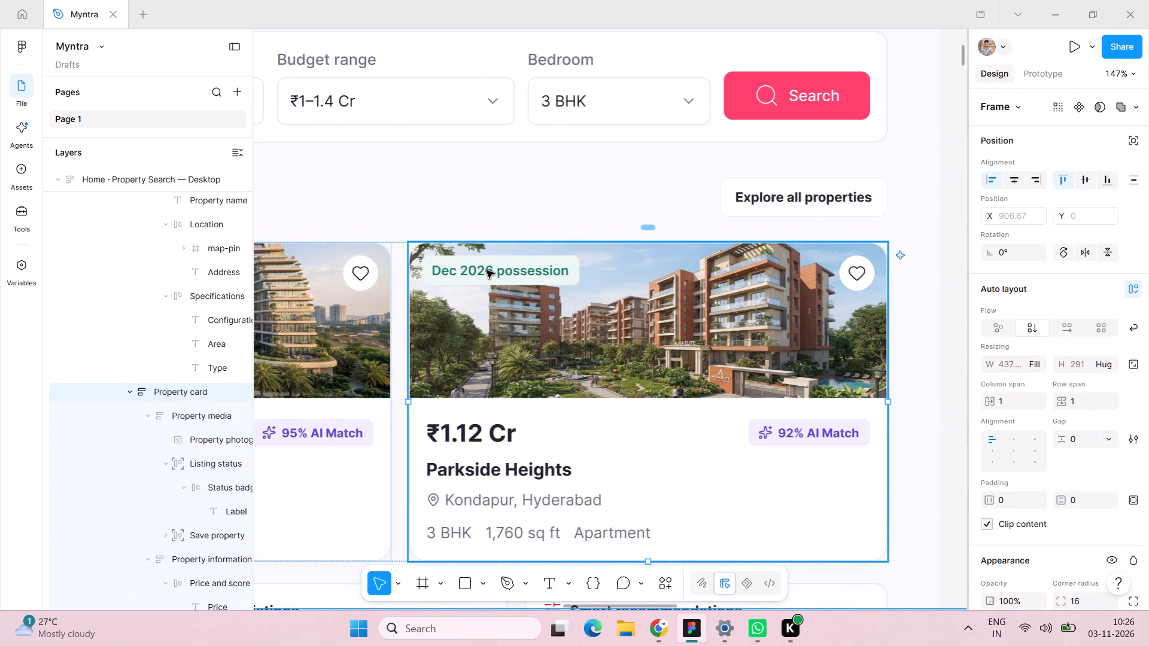
{"action": "double_click", "coordinate": [487, 270]}
{"action": "double_click", "coordinate": [487, 270]}
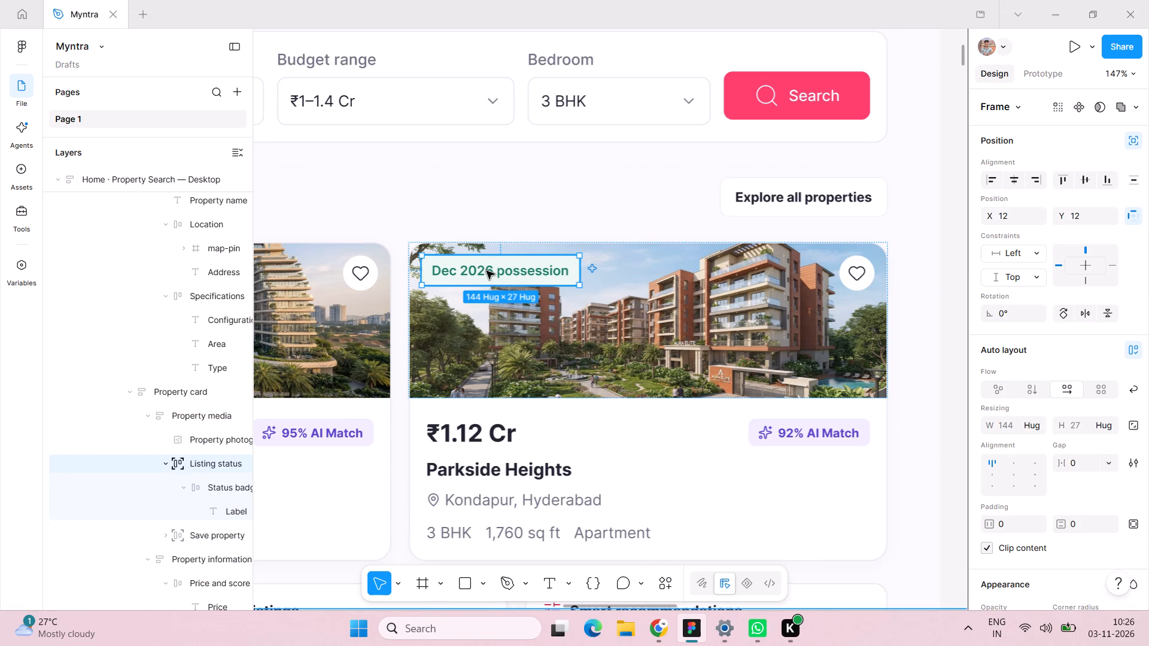
{"action": "key", "text": "BackSpace"}
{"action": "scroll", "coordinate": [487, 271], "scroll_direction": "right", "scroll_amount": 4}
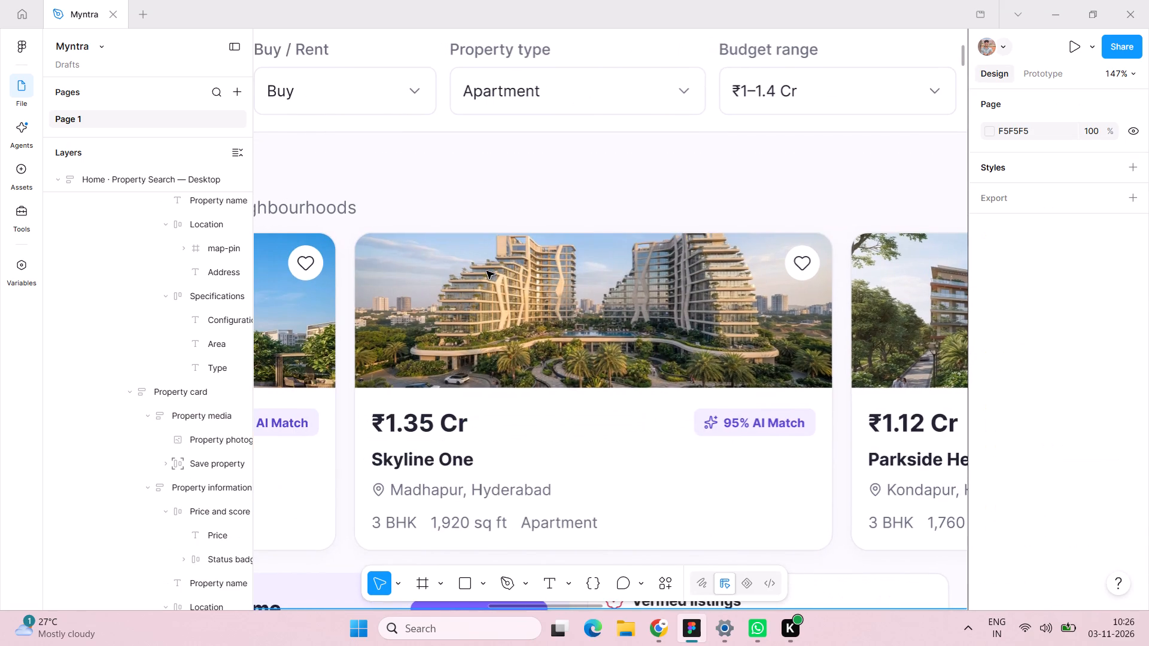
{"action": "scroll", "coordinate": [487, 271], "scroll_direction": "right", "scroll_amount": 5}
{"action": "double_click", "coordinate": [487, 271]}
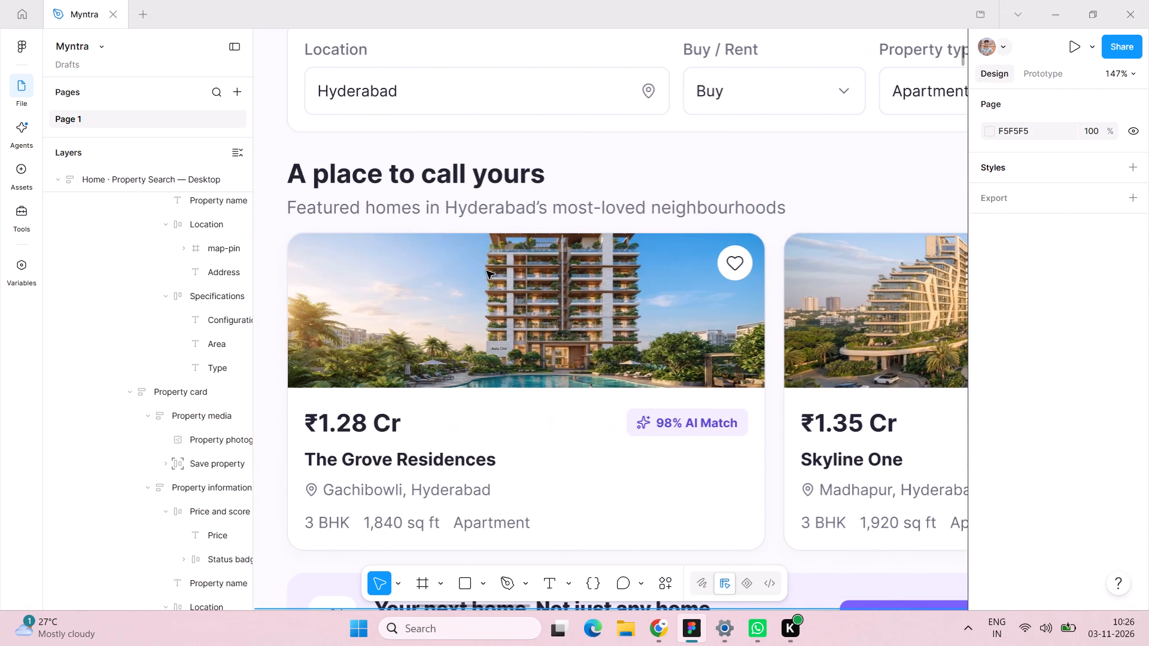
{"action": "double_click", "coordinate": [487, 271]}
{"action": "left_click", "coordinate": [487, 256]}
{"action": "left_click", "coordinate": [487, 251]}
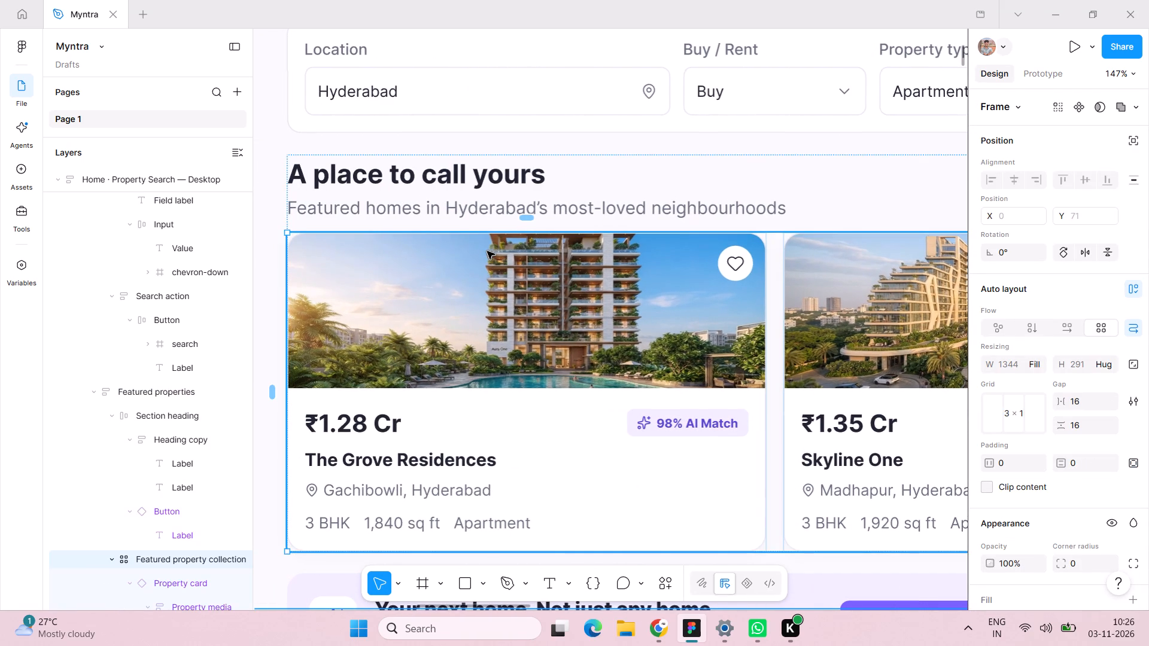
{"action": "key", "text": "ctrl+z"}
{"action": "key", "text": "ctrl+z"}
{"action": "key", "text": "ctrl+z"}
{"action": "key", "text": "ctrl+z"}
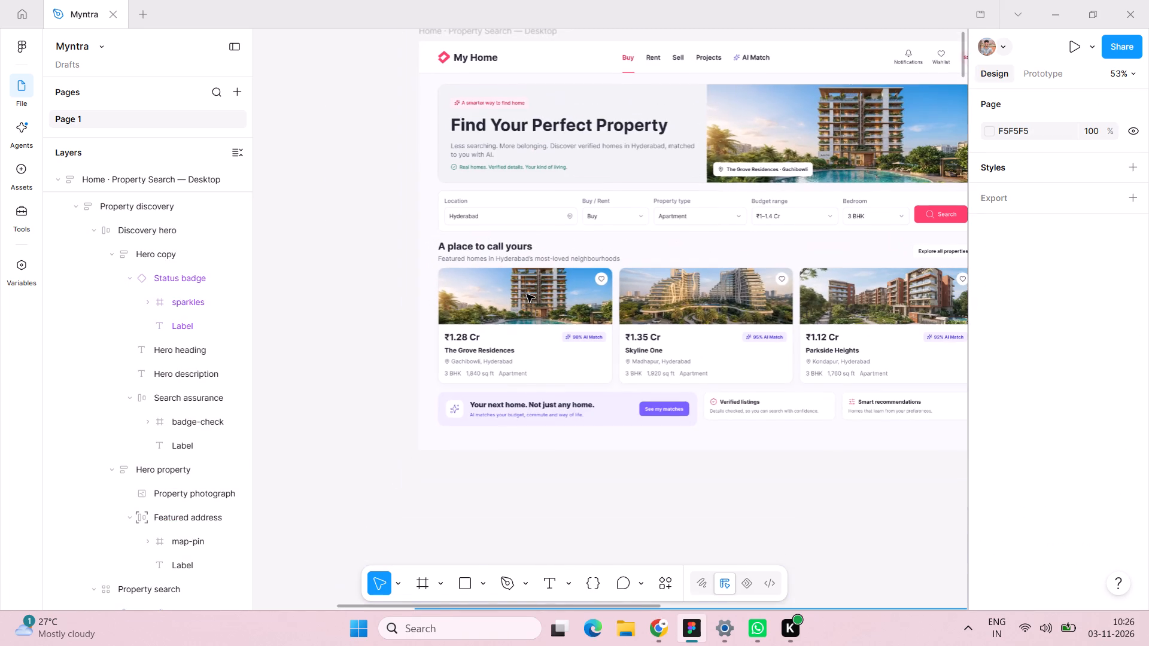
Switch from Figma to another open window.
{"action": "key", "text": "alt+Tab"}
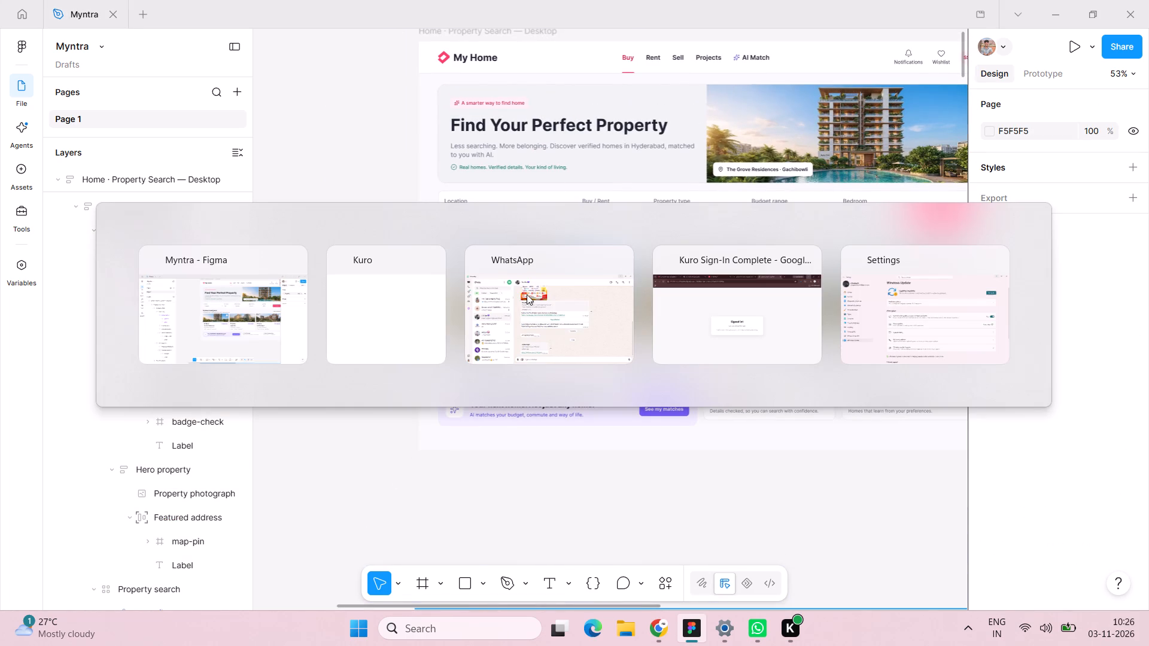
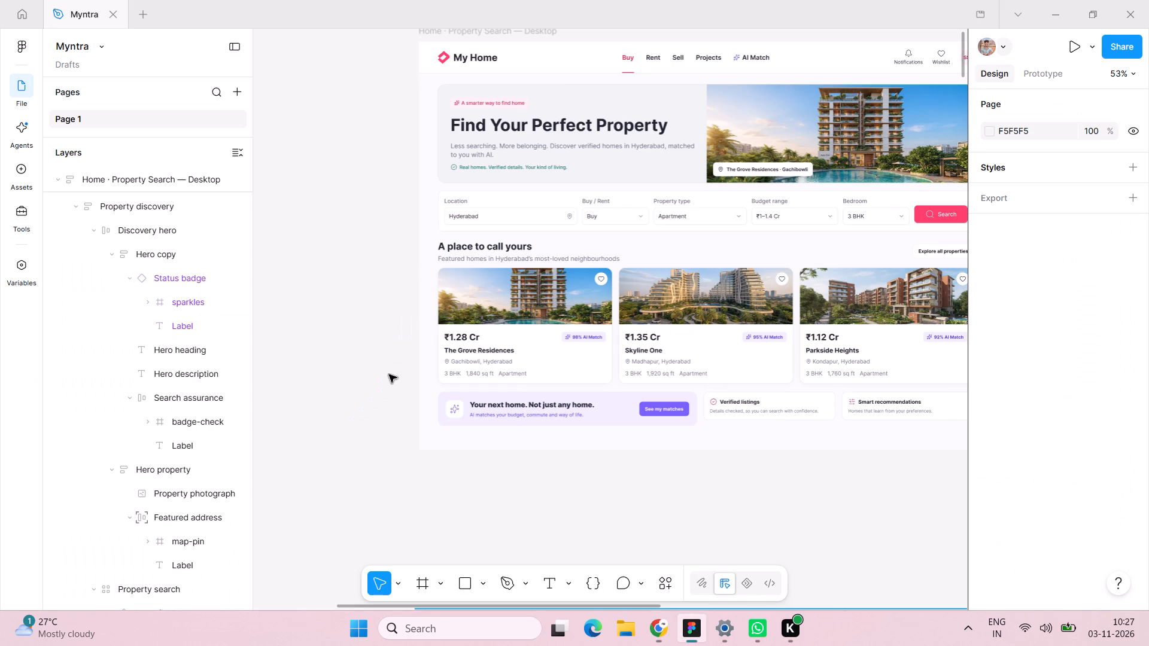
Replace the property photograph of the Skyline One card with the copied building image.
{"action": "triple_click", "coordinate": [686, 296]}
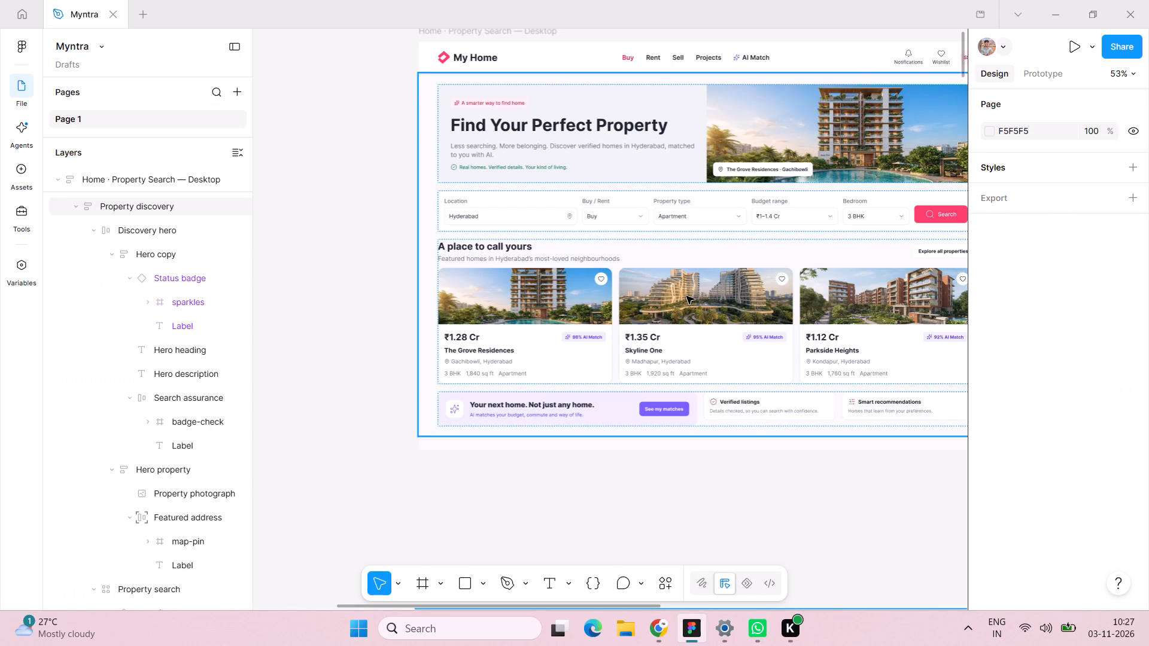
{"action": "double_click", "coordinate": [686, 296]}
{"action": "double_click", "coordinate": [686, 296]}
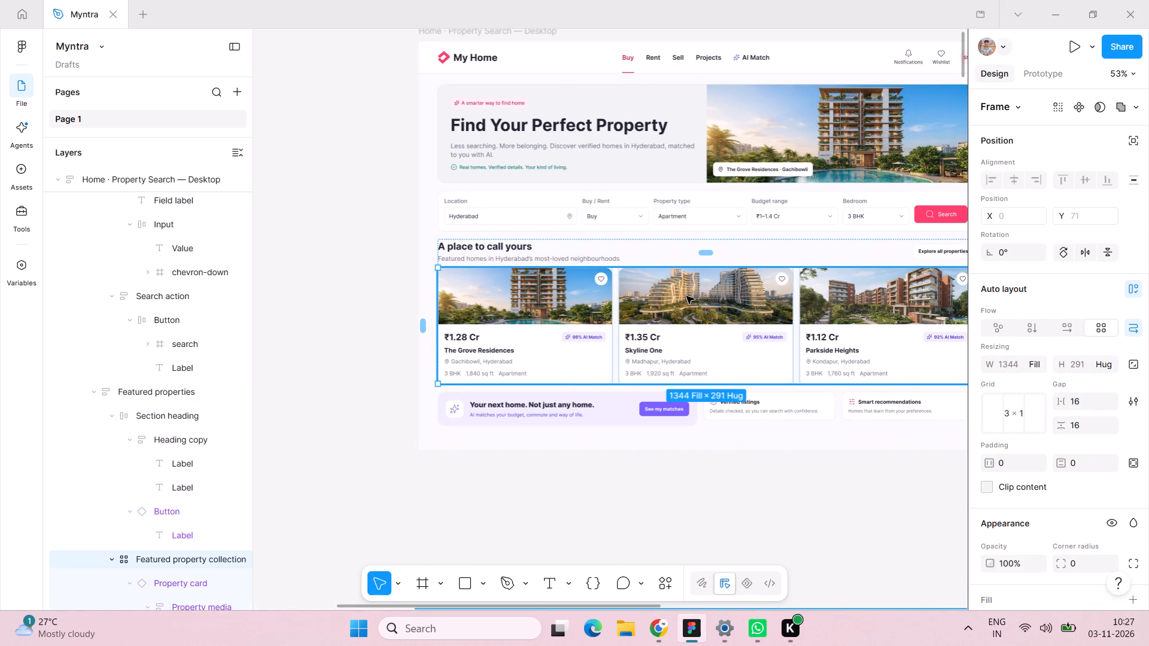
{"action": "triple_click", "coordinate": [686, 296]}
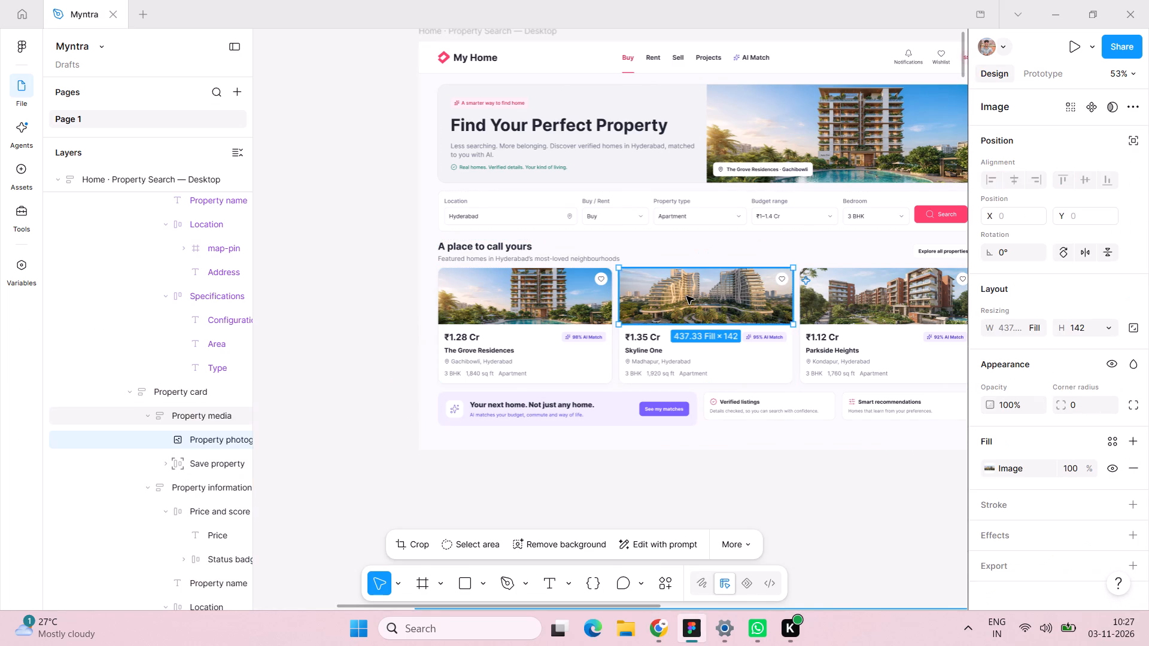
{"action": "key", "text": "ctrl+v"}
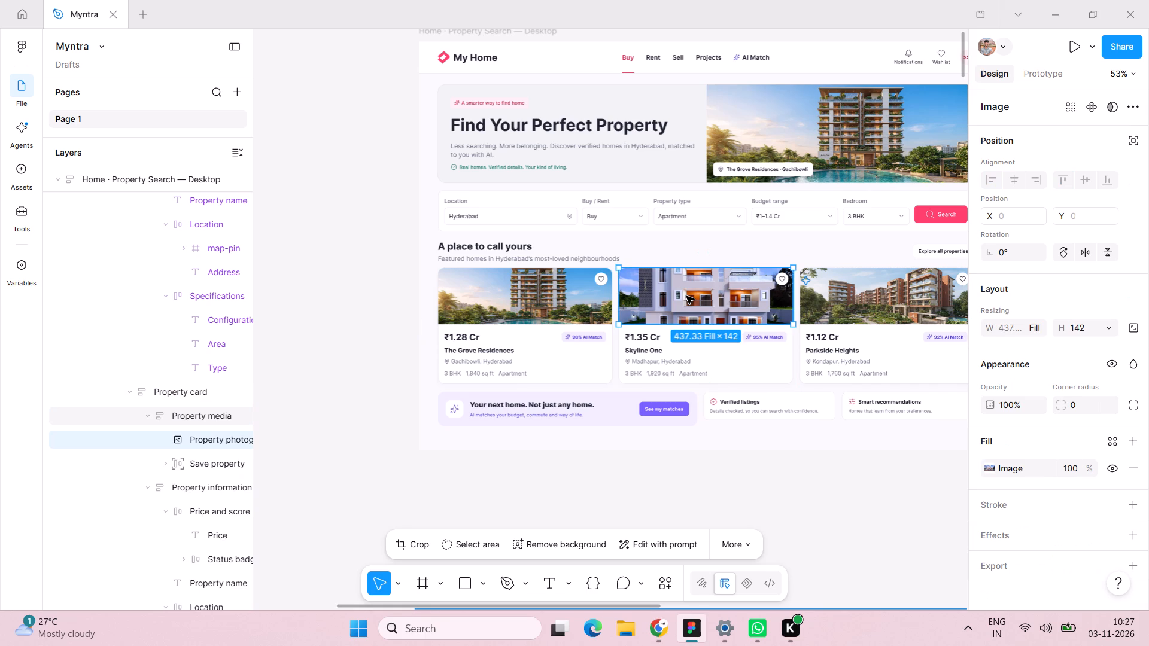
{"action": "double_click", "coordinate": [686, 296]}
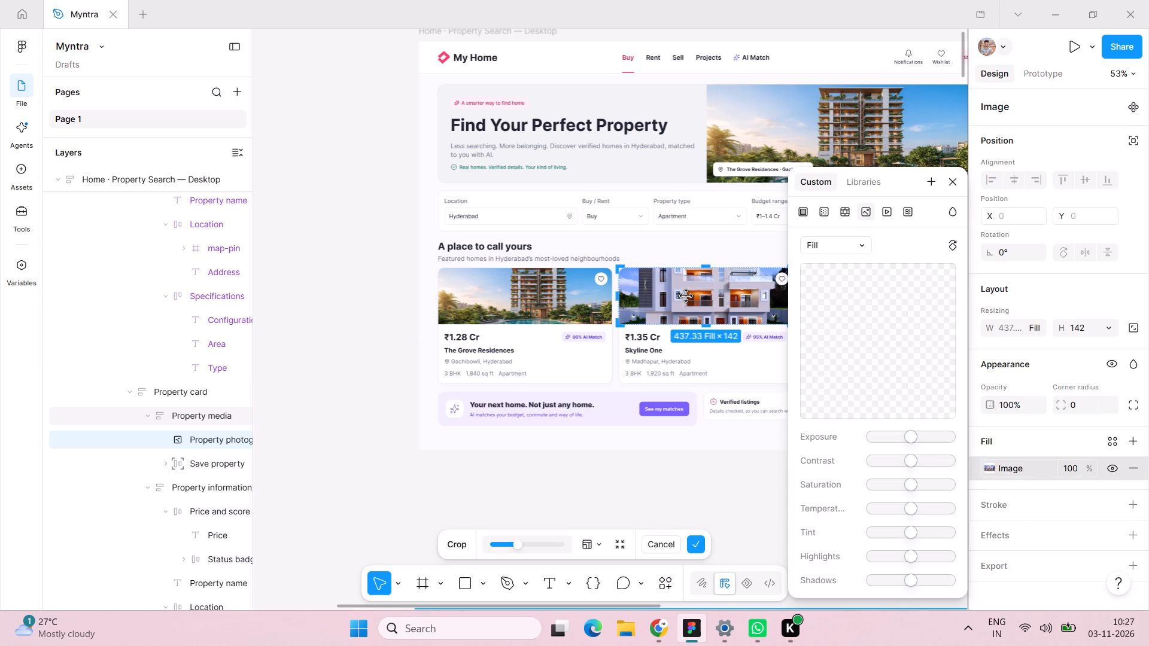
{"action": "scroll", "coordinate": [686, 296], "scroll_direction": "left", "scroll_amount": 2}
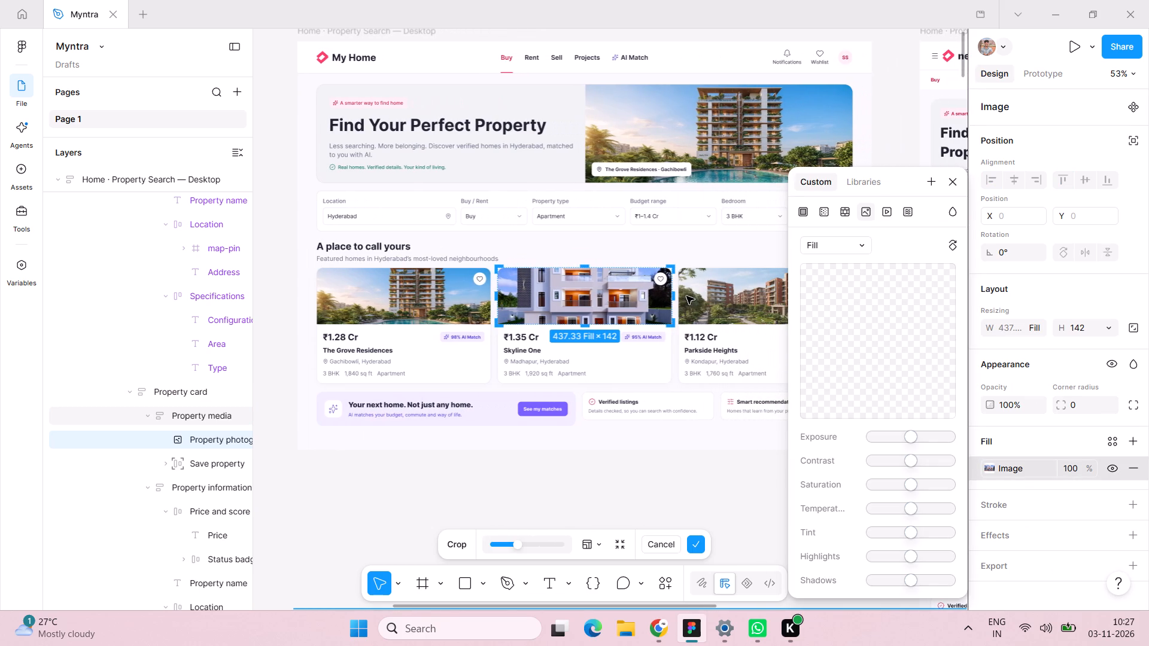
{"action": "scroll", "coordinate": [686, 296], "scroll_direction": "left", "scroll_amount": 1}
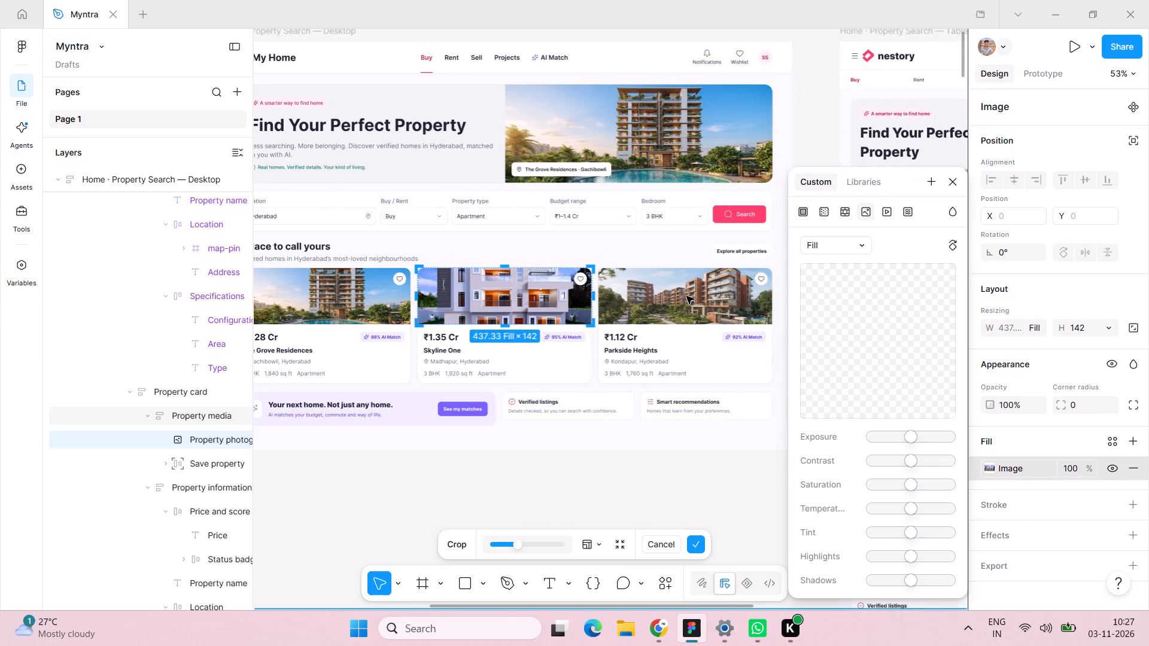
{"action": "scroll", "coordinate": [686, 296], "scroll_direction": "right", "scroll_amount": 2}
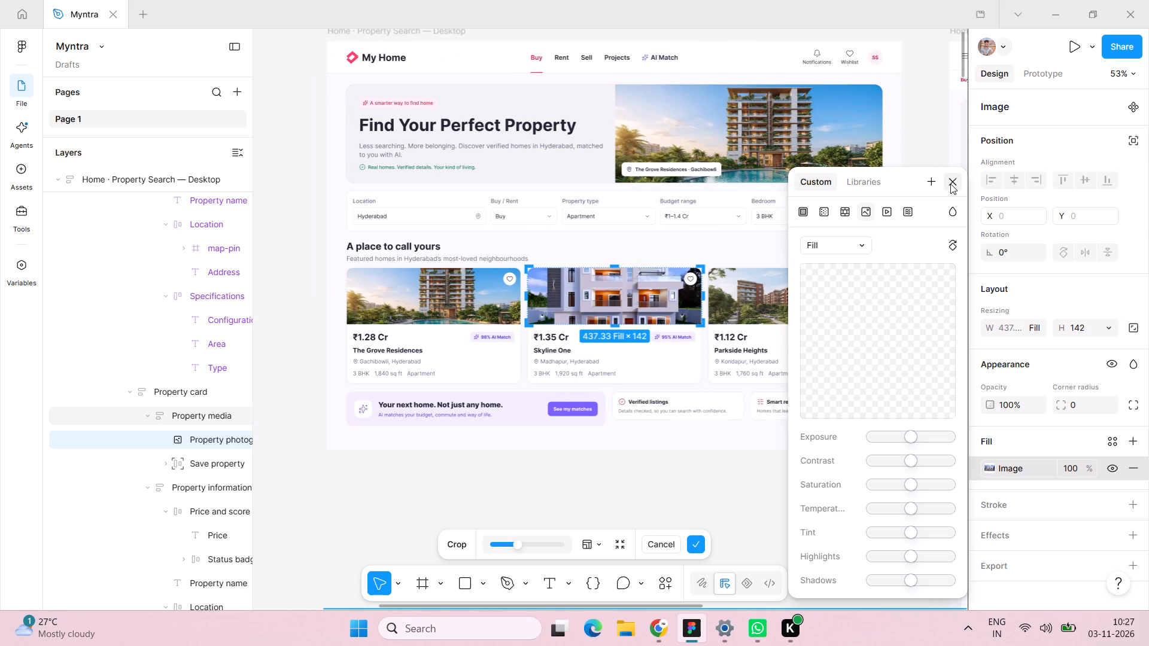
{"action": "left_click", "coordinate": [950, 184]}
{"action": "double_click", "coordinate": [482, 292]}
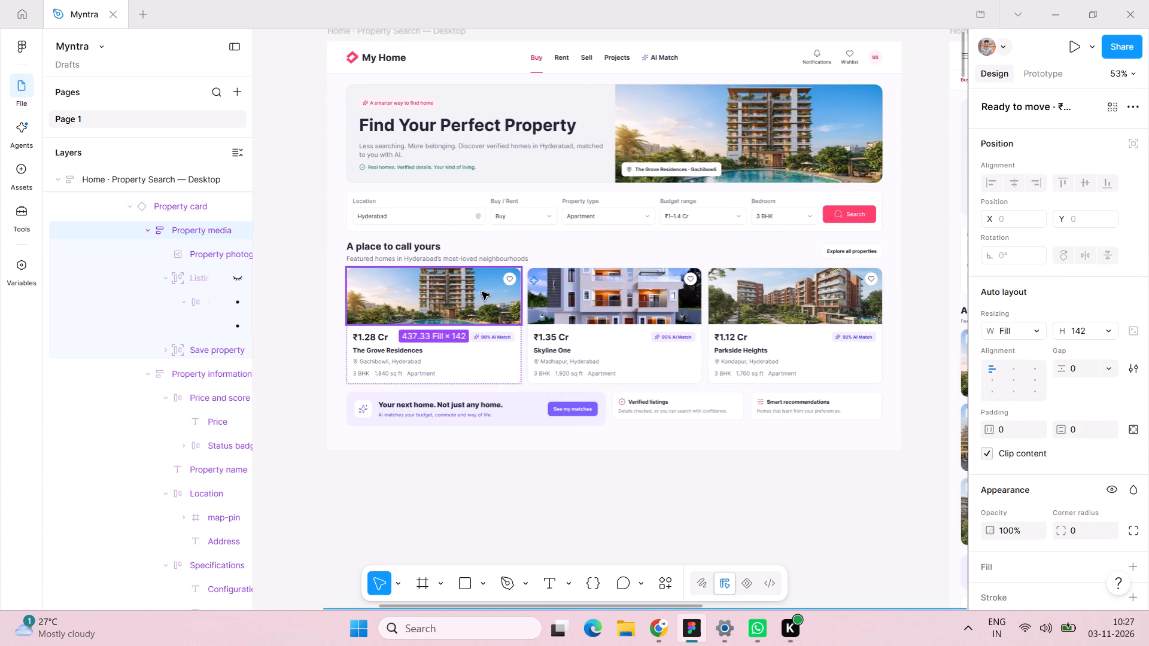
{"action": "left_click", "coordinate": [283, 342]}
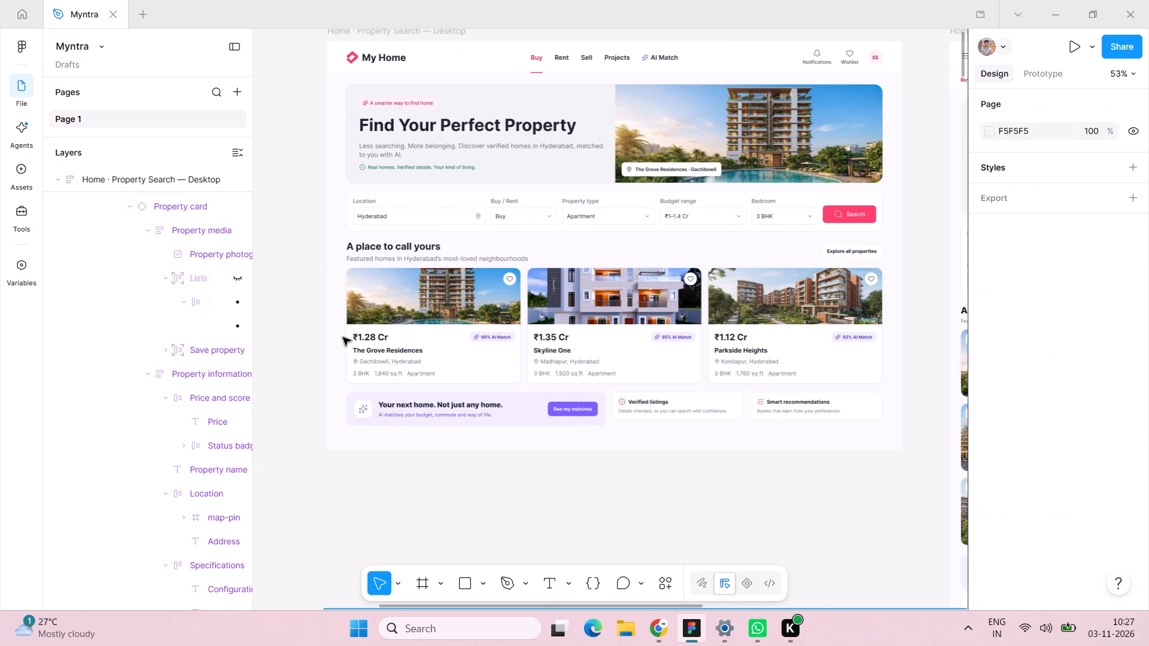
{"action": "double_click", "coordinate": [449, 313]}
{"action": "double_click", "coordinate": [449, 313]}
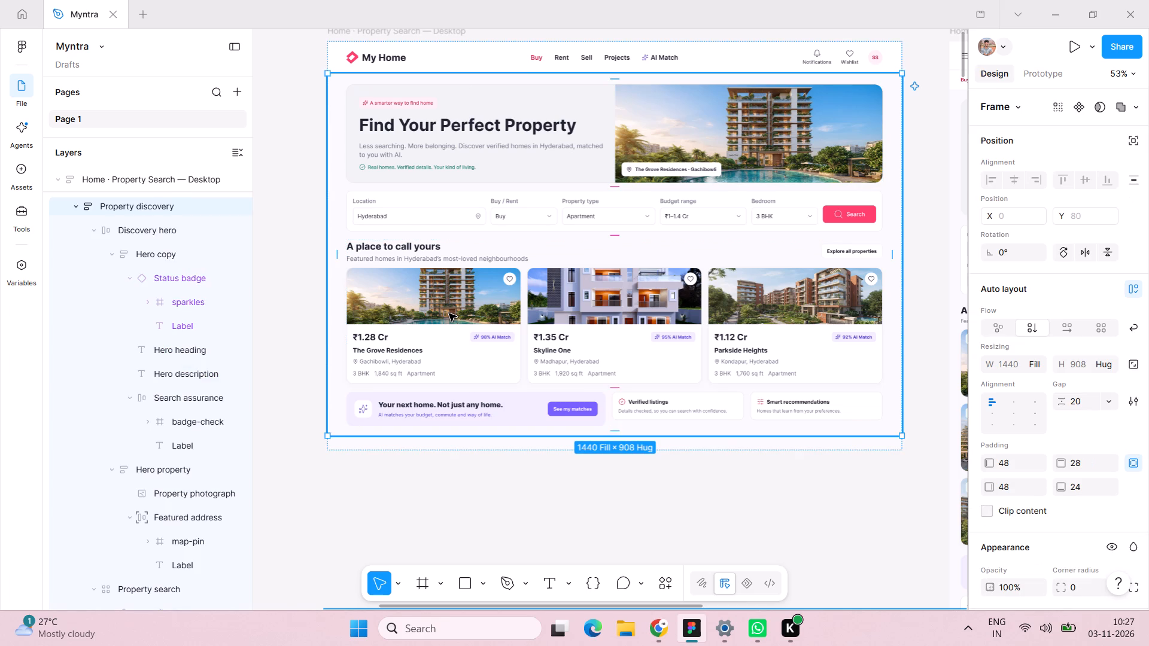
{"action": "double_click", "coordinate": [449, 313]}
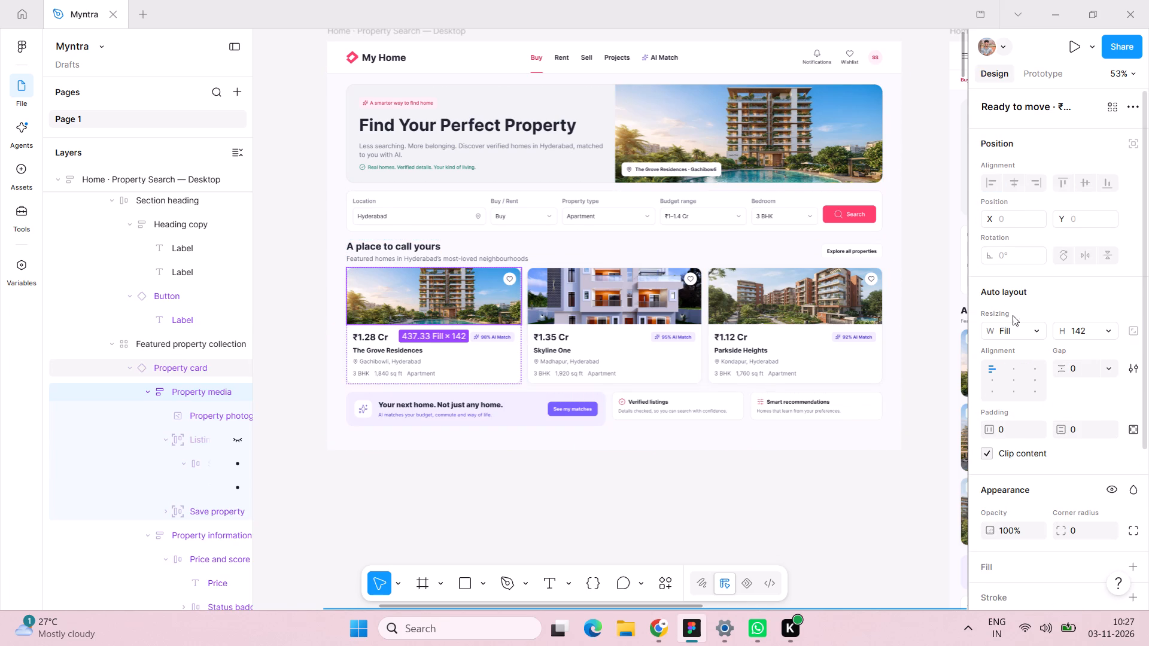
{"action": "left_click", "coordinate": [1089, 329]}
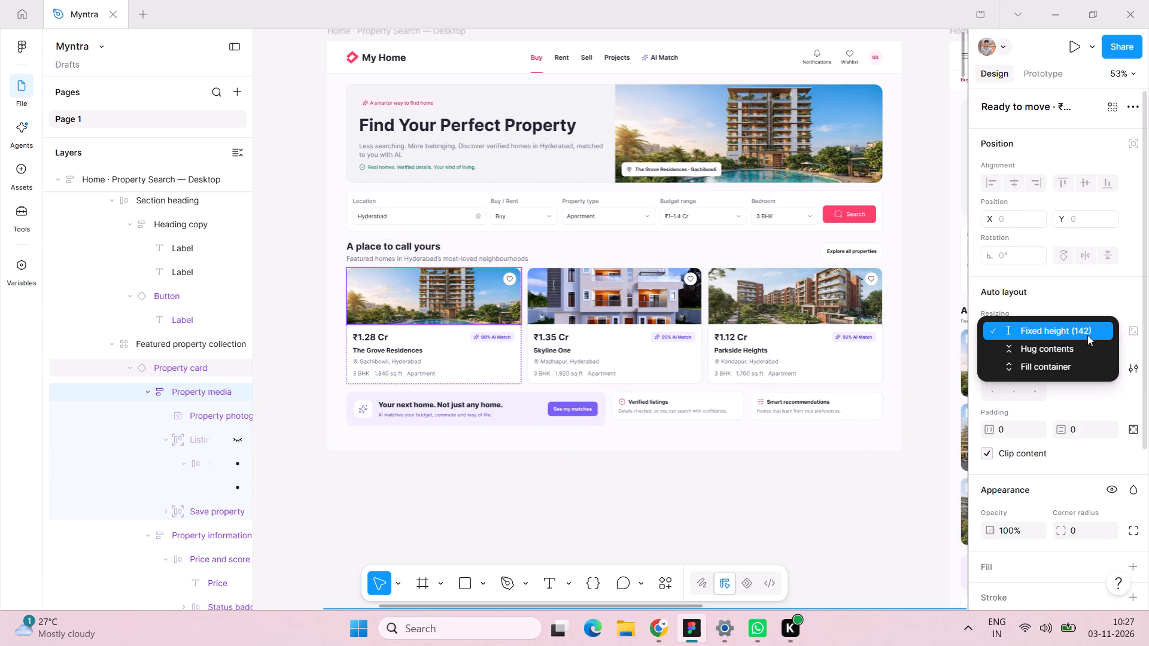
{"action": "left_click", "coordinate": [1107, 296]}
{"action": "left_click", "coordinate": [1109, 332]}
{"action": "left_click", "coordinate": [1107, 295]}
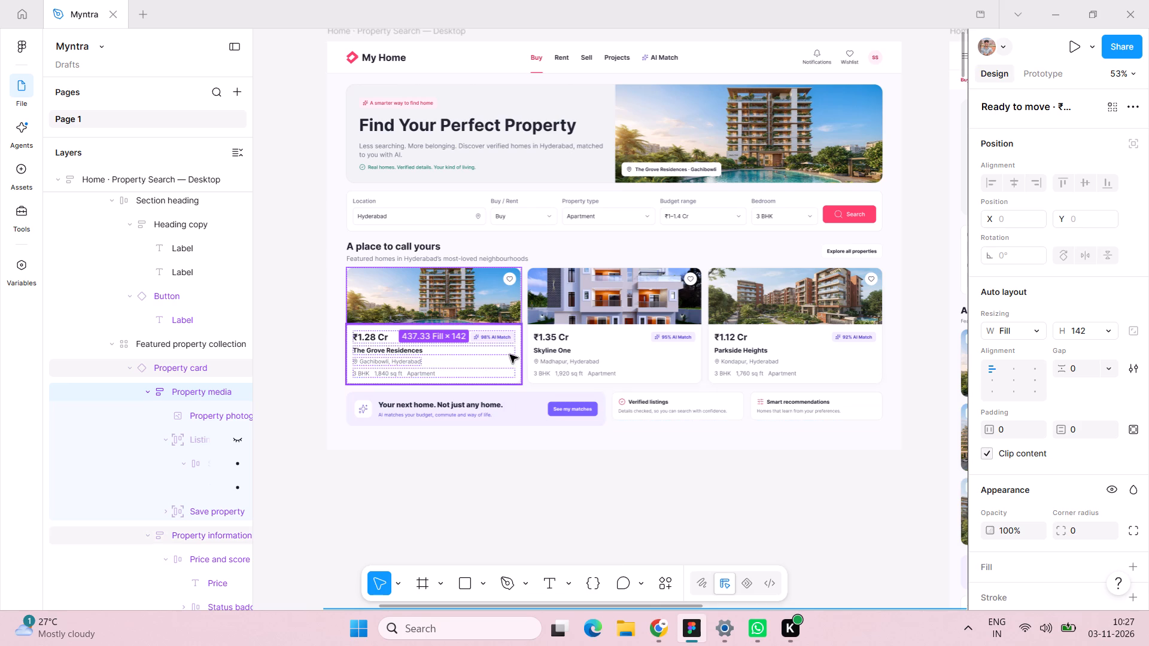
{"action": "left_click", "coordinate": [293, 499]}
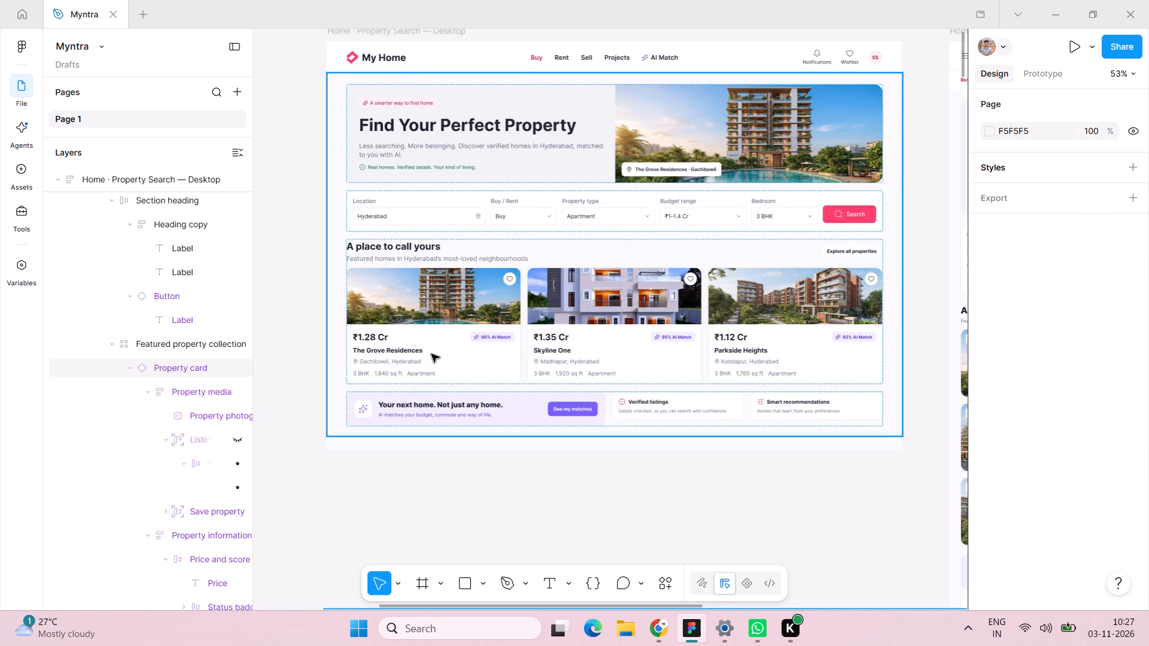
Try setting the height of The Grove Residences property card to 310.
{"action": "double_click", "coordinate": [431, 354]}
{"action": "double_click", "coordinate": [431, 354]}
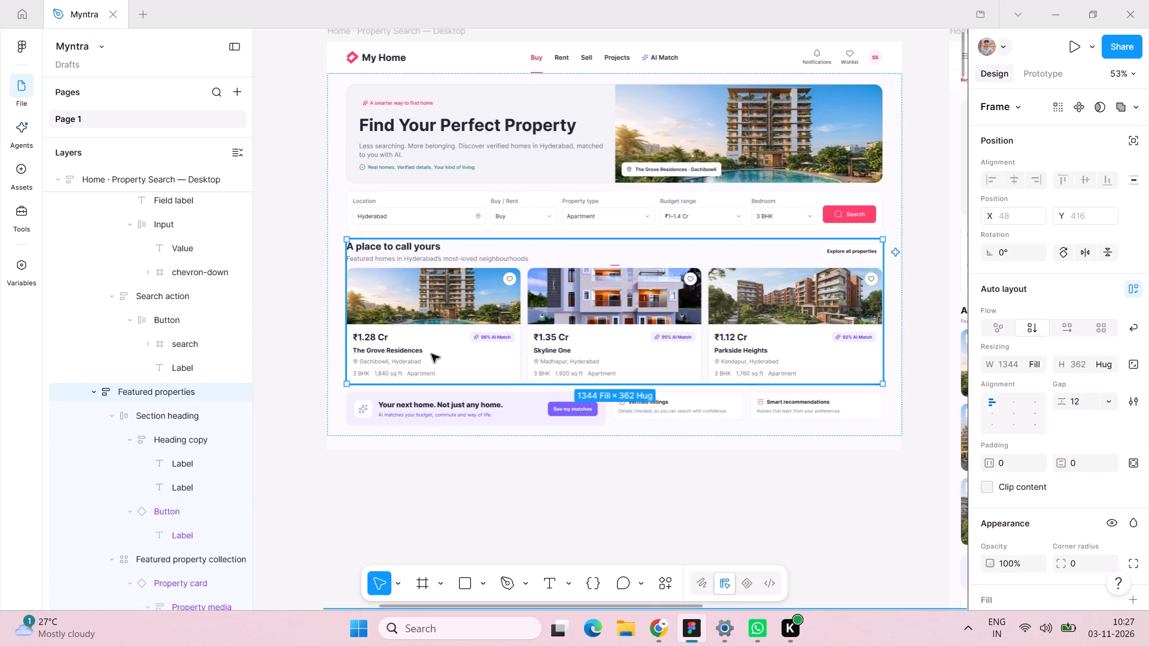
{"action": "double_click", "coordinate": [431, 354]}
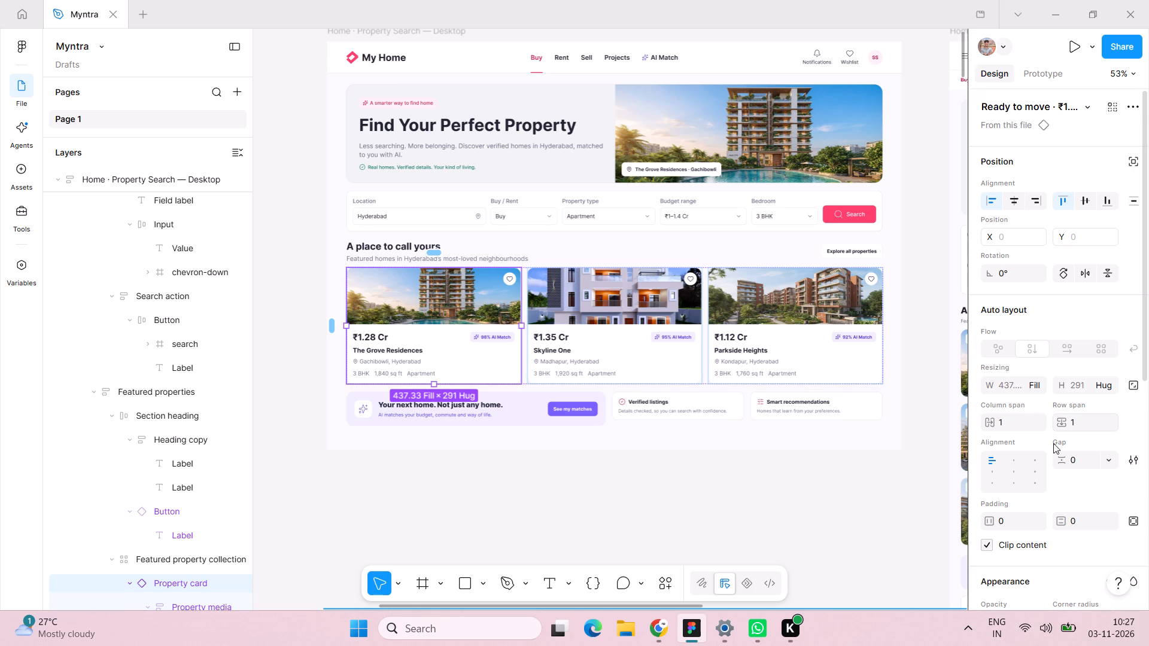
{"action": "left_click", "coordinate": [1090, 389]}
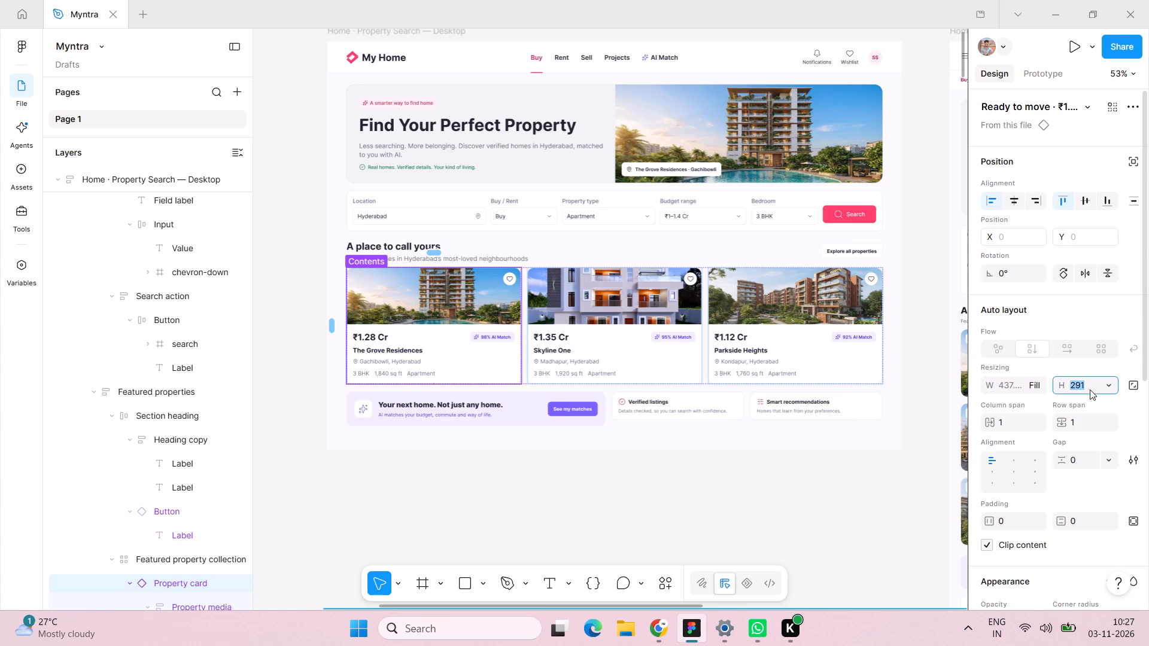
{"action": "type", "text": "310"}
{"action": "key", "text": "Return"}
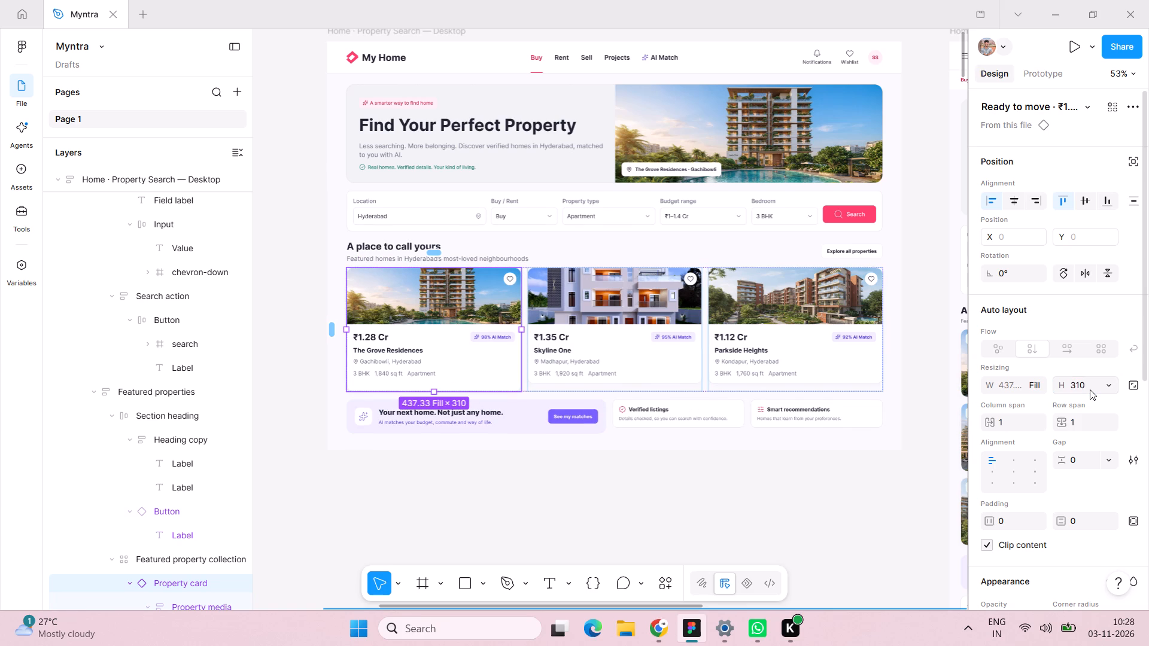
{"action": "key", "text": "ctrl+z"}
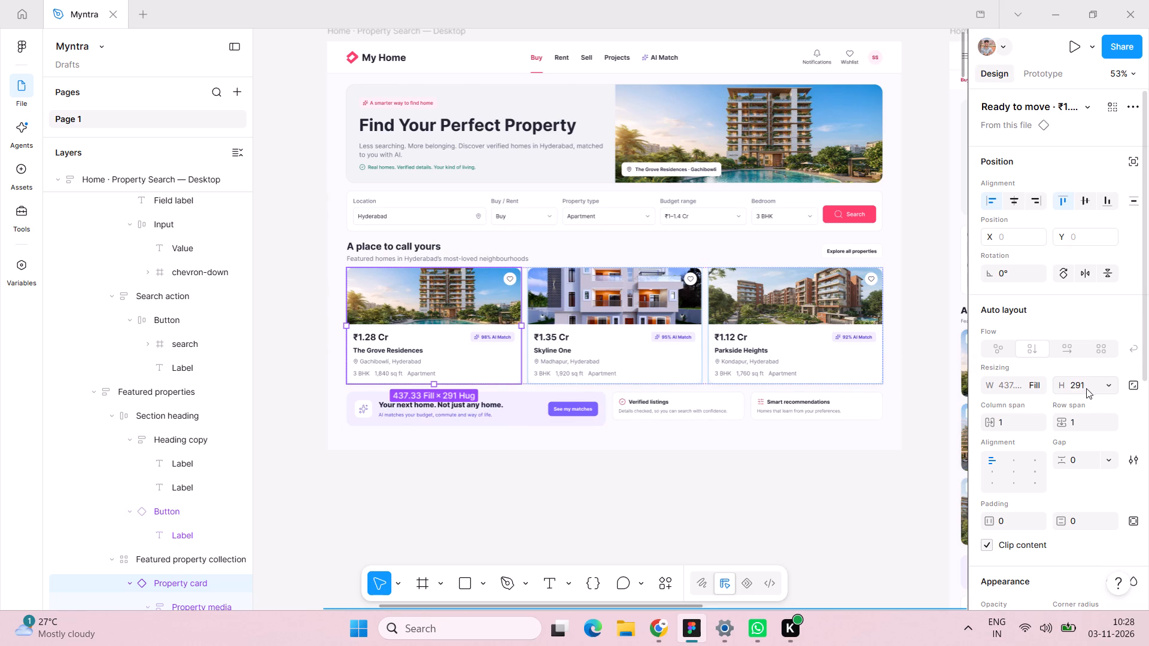
Examine the media layers of The Grove Residences card, including its photograph and the hidden Listing status badge.
{"action": "scroll", "coordinate": [134, 483], "scroll_direction": "down", "scroll_amount": 9}
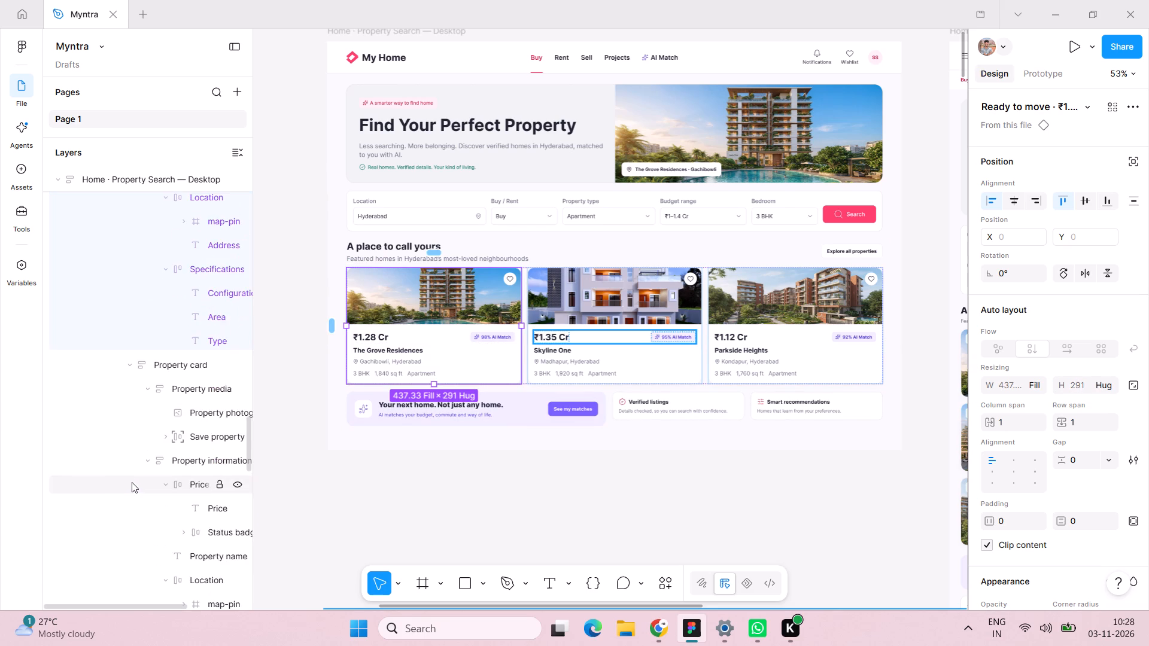
{"action": "scroll", "coordinate": [113, 473], "scroll_direction": "up", "scroll_amount": 4}
{"action": "double_click", "coordinate": [418, 298]}
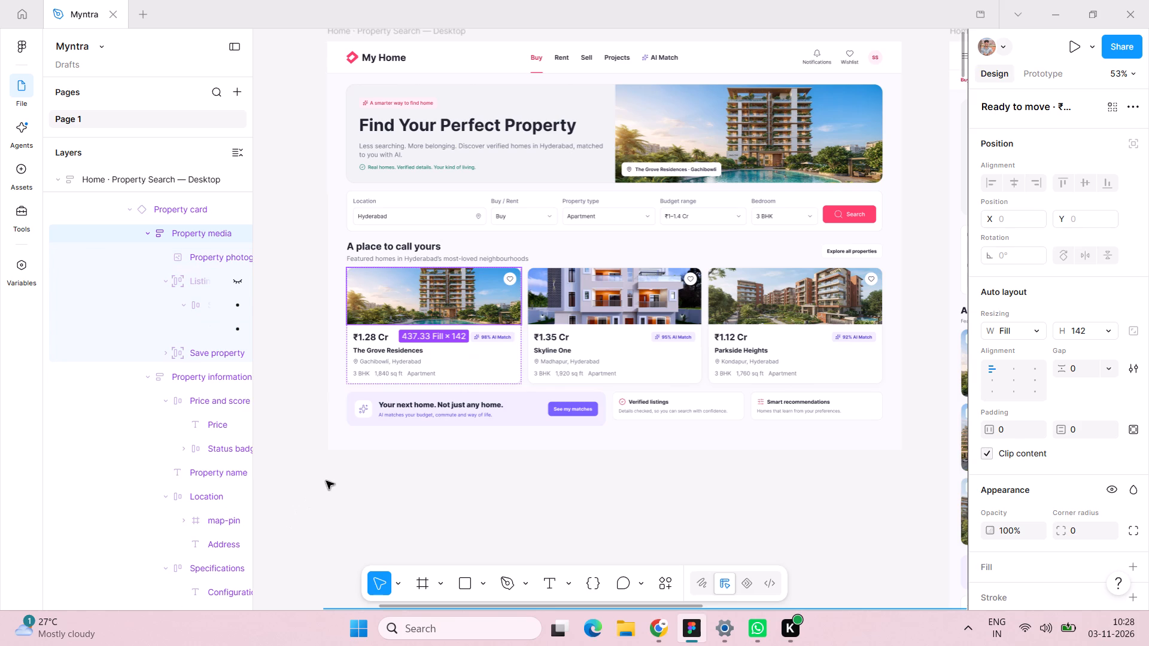
{"action": "left_click_drag", "start_coordinate": [126, 297], "coordinate": [35, 285]}
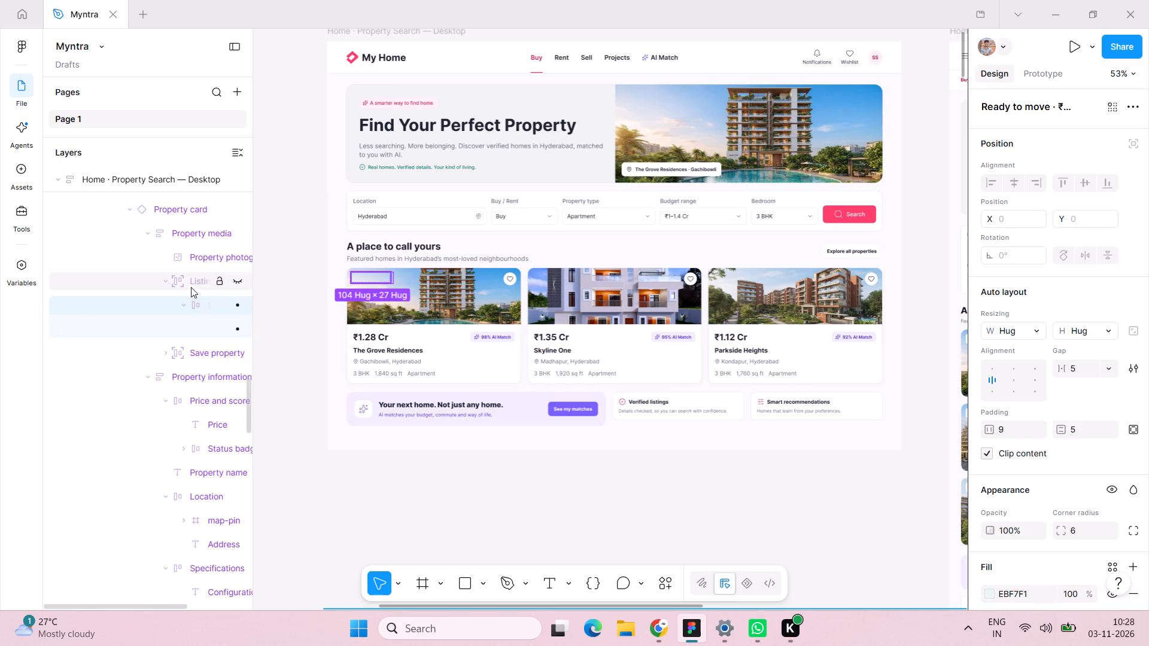
{"action": "scroll", "coordinate": [191, 287], "scroll_direction": "left", "scroll_amount": 4}
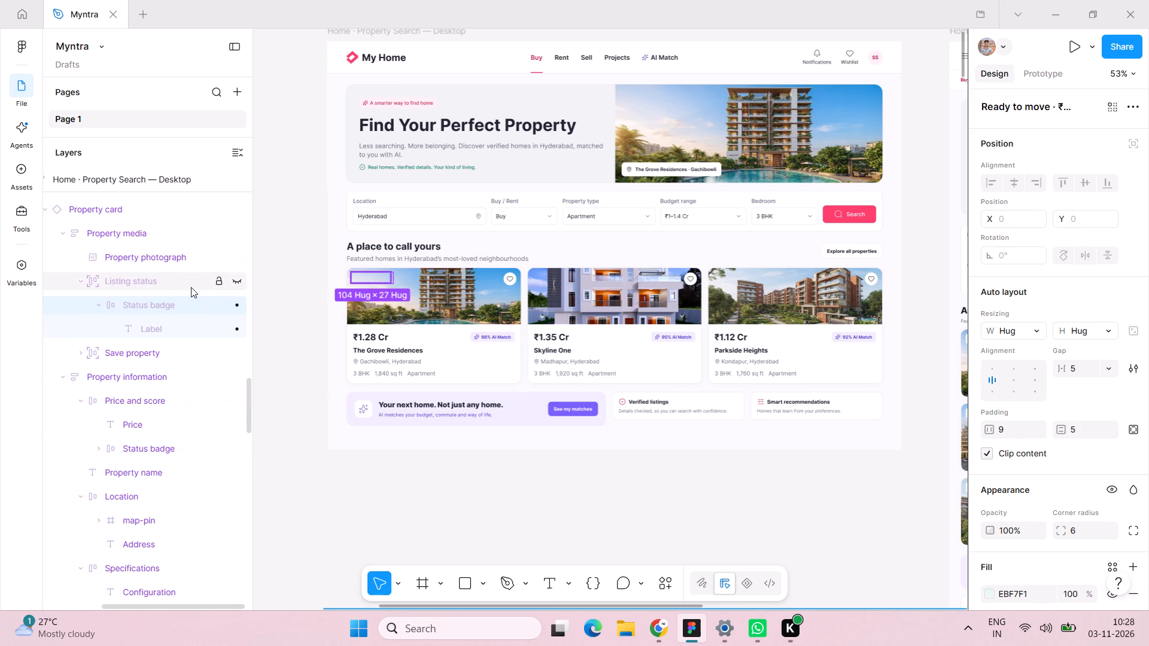
{"action": "scroll", "coordinate": [191, 287], "scroll_direction": "left", "scroll_amount": 2}
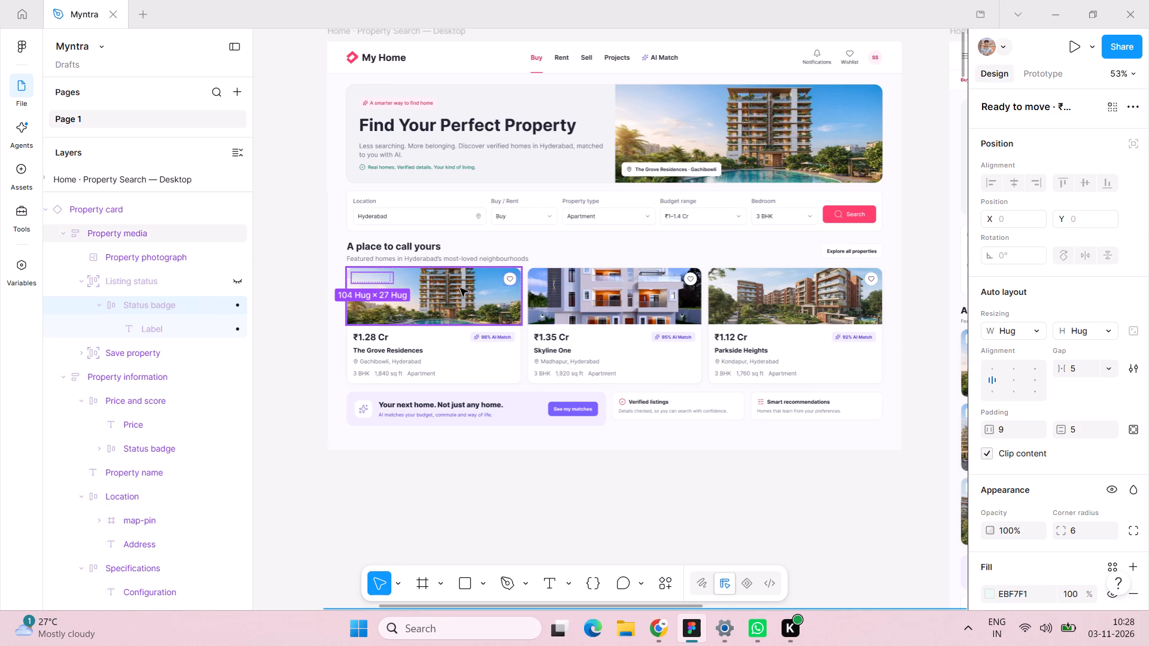
{"action": "double_click", "coordinate": [311, 269]}
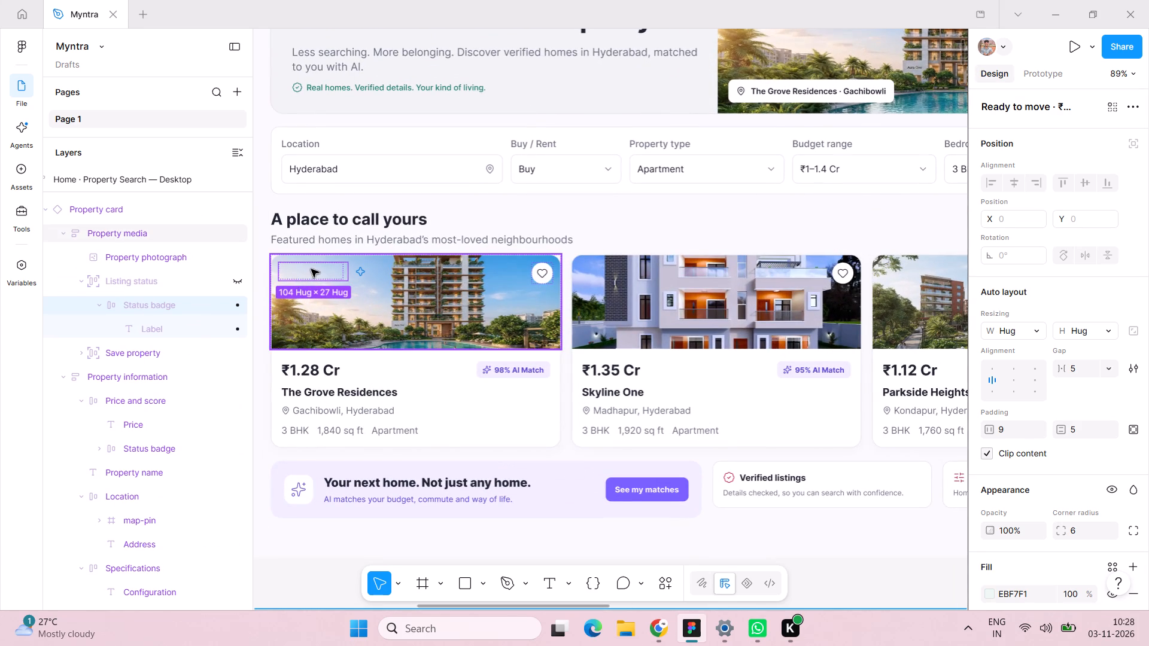
{"action": "double_click", "coordinate": [338, 278]}
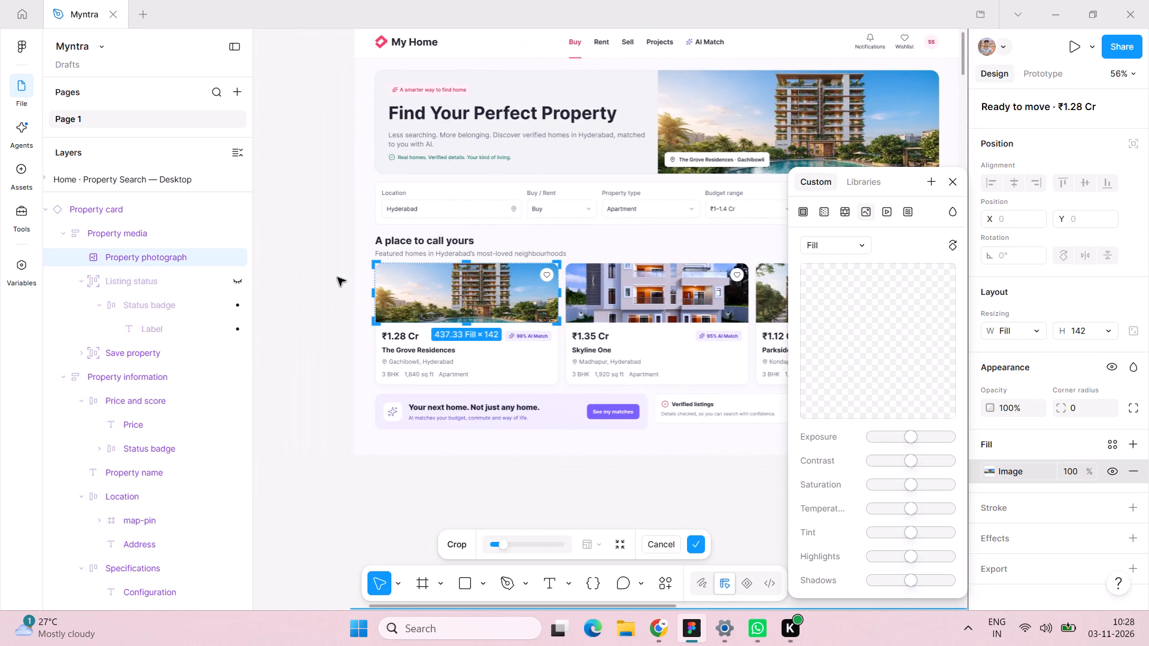
{"action": "scroll", "coordinate": [338, 278], "scroll_direction": "right", "scroll_amount": 1}
{"action": "left_click", "coordinate": [338, 278]}
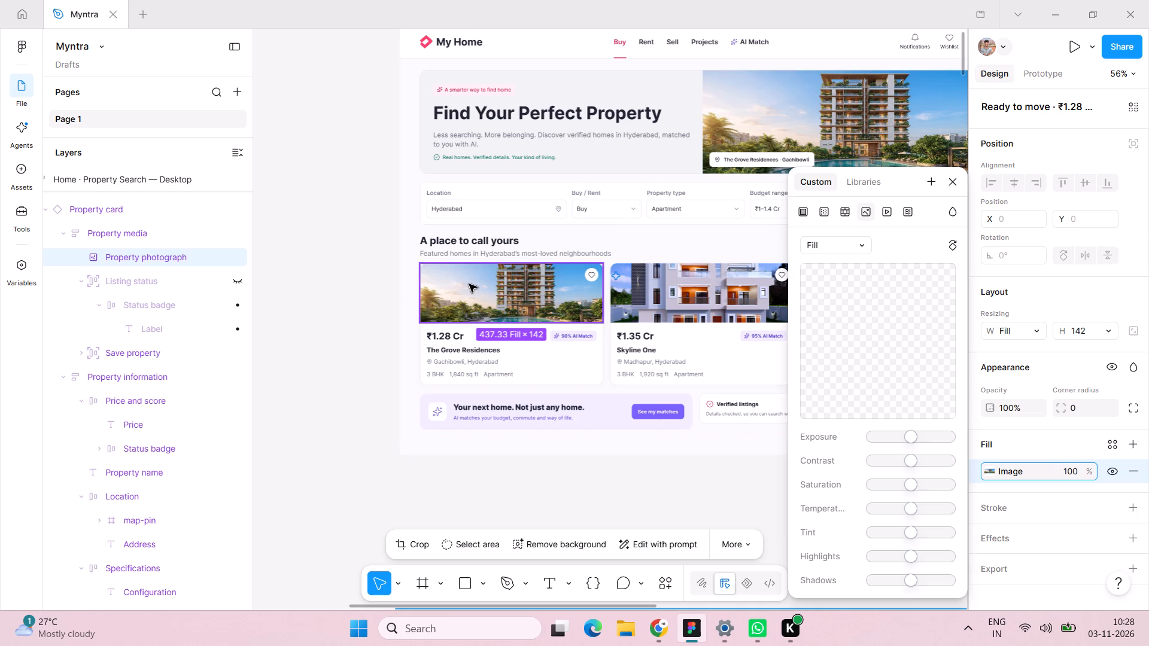
{"action": "left_click", "coordinate": [469, 284]}
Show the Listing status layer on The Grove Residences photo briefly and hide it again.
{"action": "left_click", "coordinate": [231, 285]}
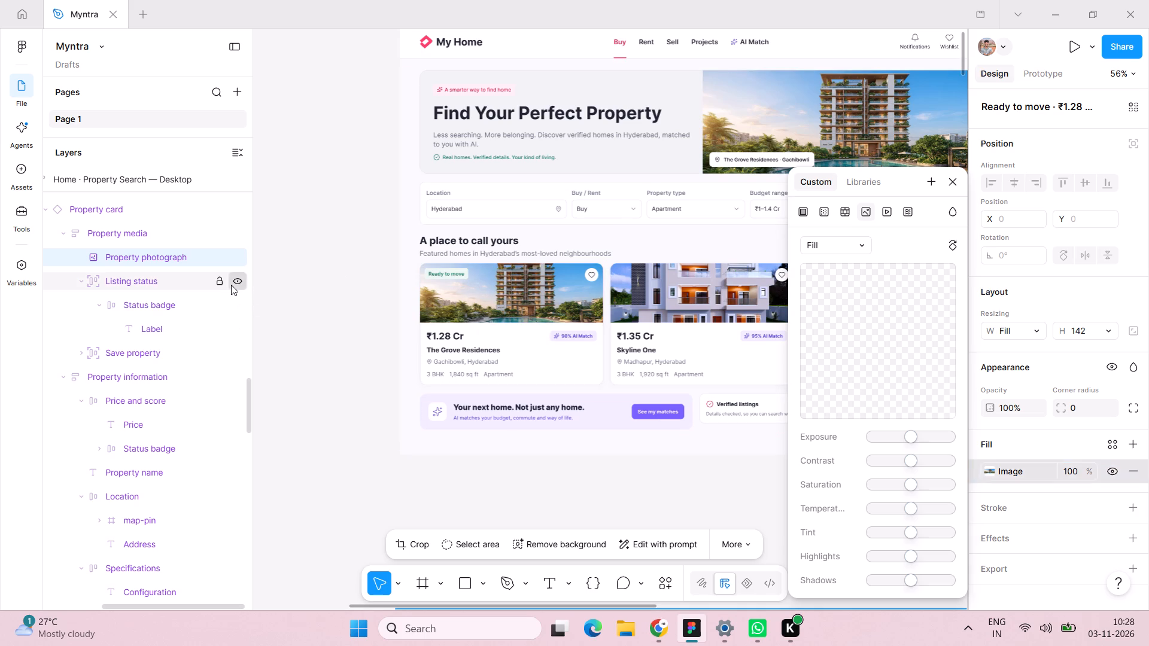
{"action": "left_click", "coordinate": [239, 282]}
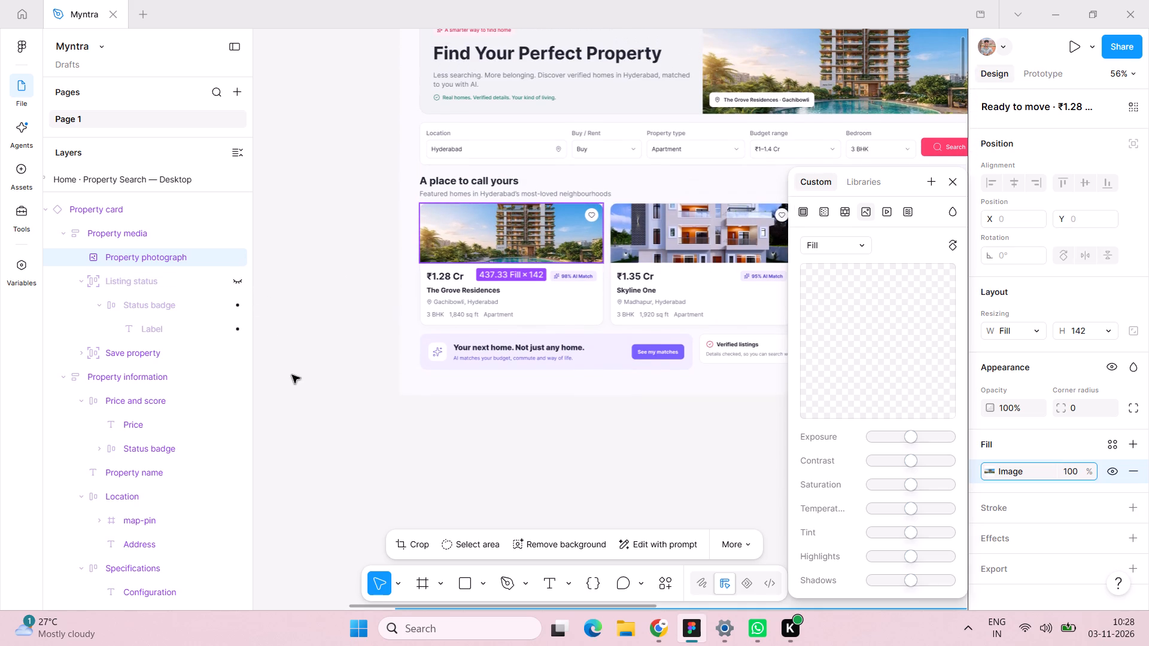
Hide the Status badge layer inside the Listing status group of The Grove Residences card.
{"action": "left_click", "coordinate": [234, 305]}
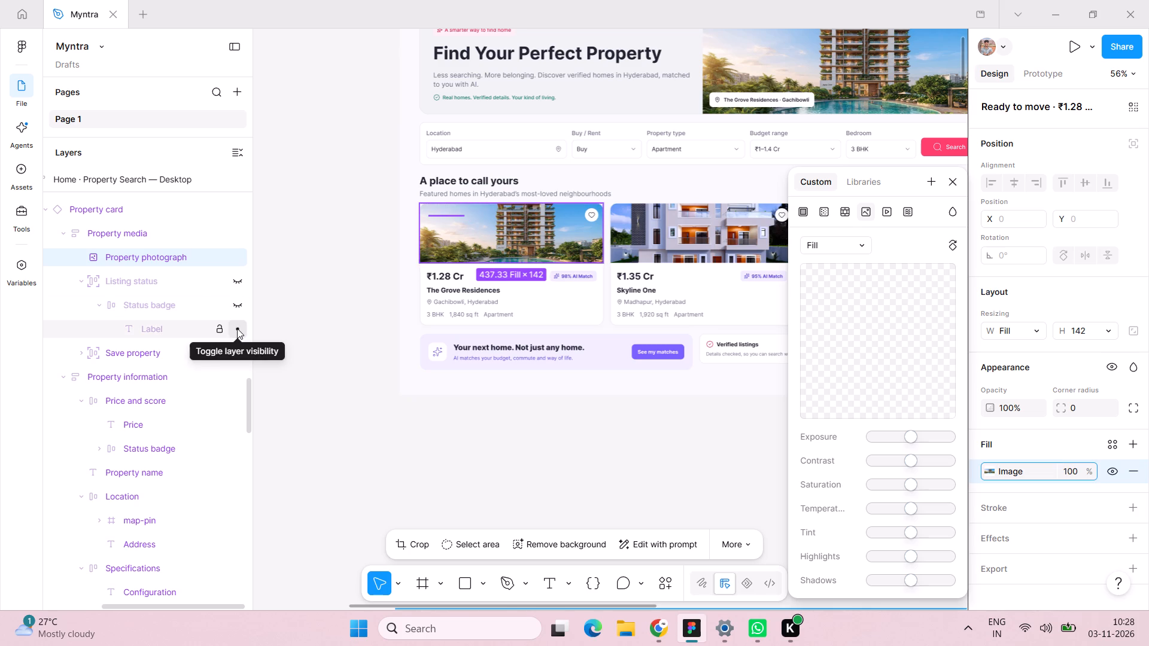
{"action": "left_click", "coordinate": [237, 328]}
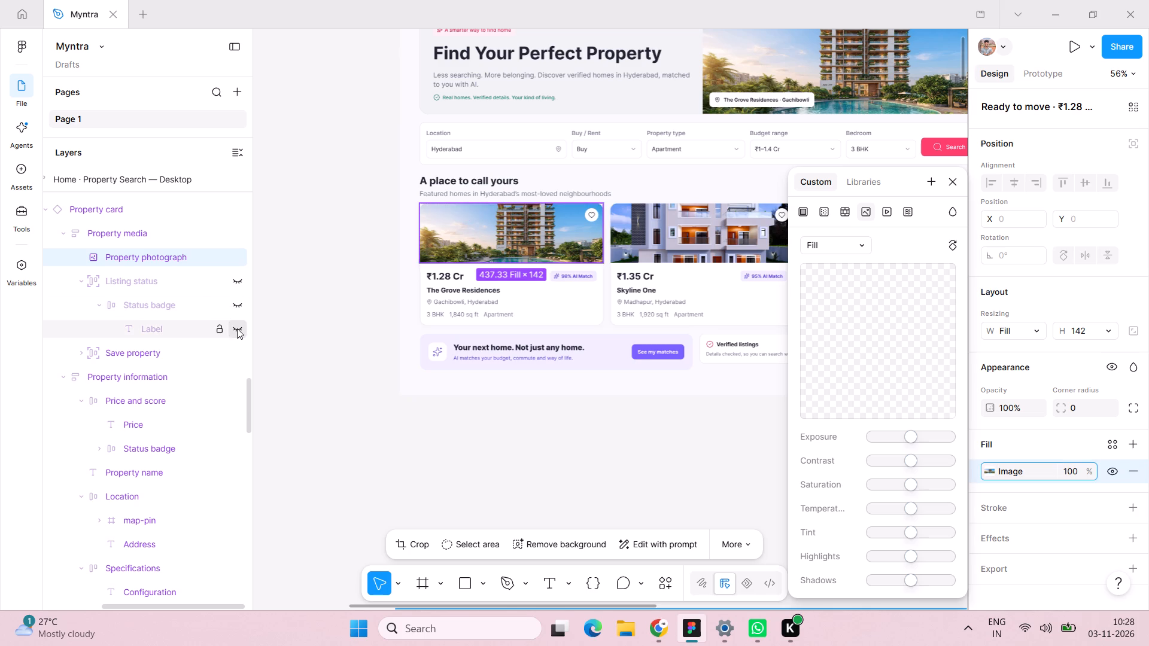
{"action": "key", "text": "ctrl+z"}
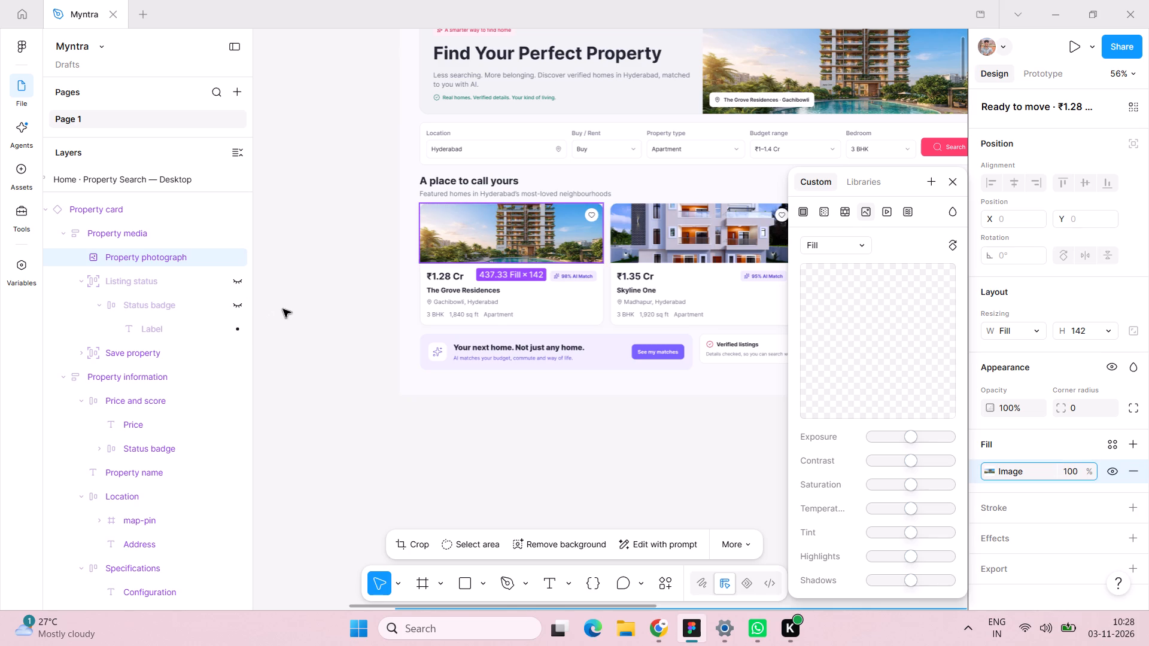
{"action": "left_click", "coordinate": [283, 309]}
{"action": "scroll", "coordinate": [283, 309], "scroll_direction": "left", "scroll_amount": 2}
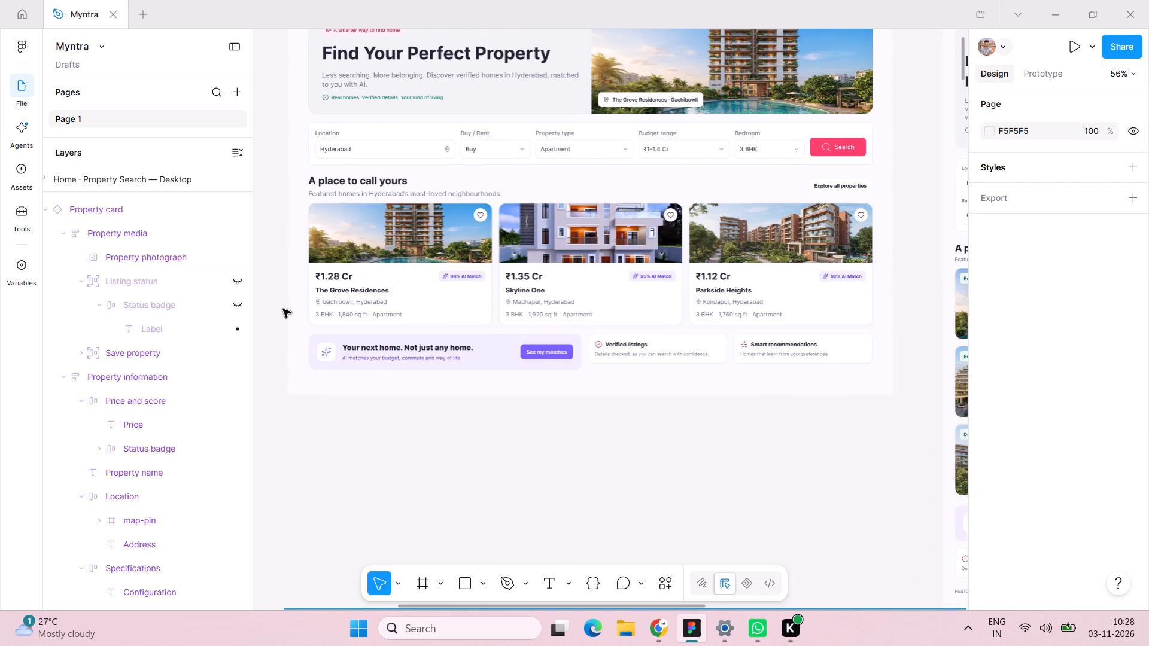
In Chrome, open the related "2 bedroom block of flats" pin on Pinterest, copy its image and return to Figma.
{"action": "scroll", "coordinate": [283, 309], "scroll_direction": "left", "scroll_amount": 1}
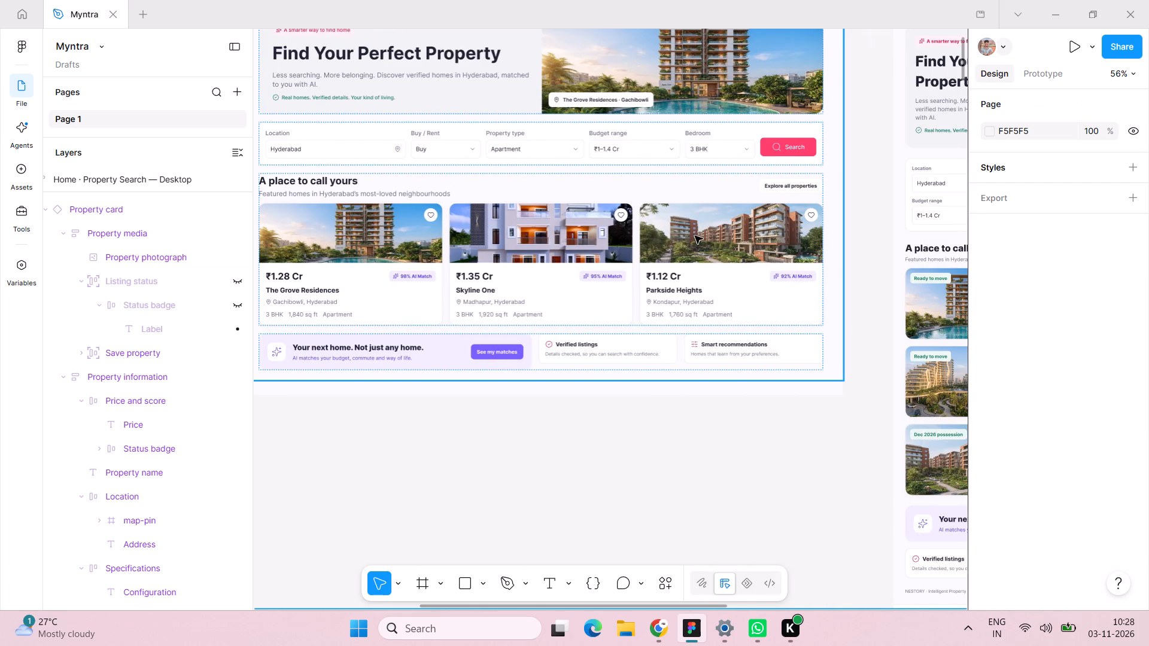
{"action": "key", "text": "alt+Tab"}
{"action": "scroll", "coordinate": [629, 358], "scroll_direction": "down", "scroll_amount": 1}
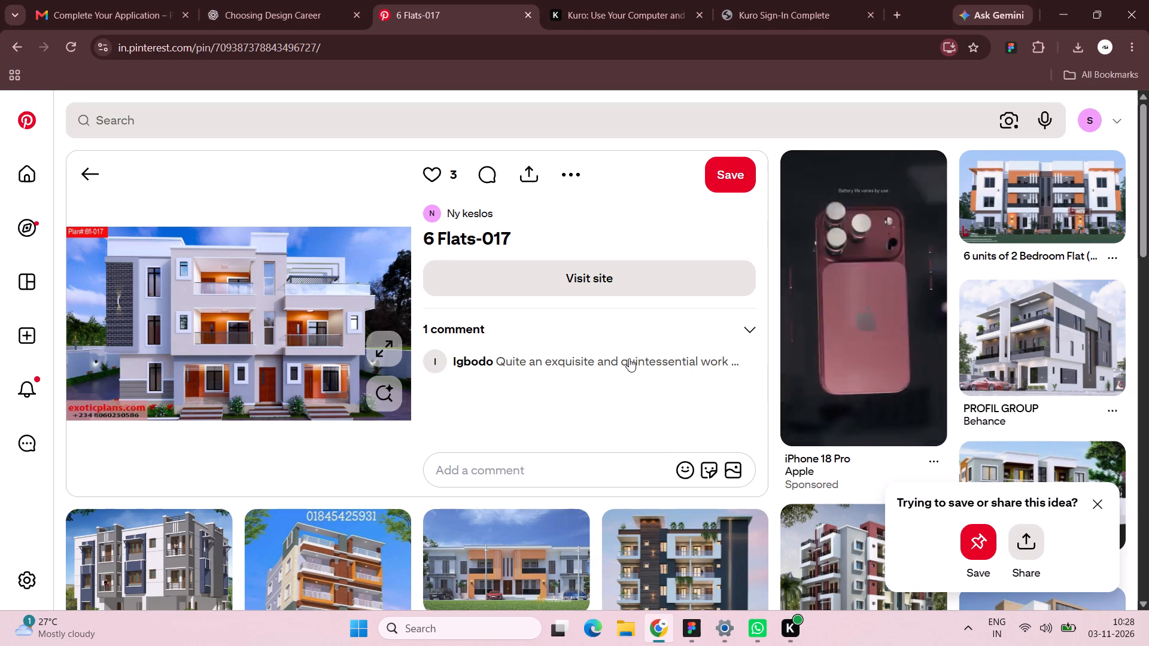
{"action": "scroll", "coordinate": [629, 358], "scroll_direction": "down", "scroll_amount": 2}
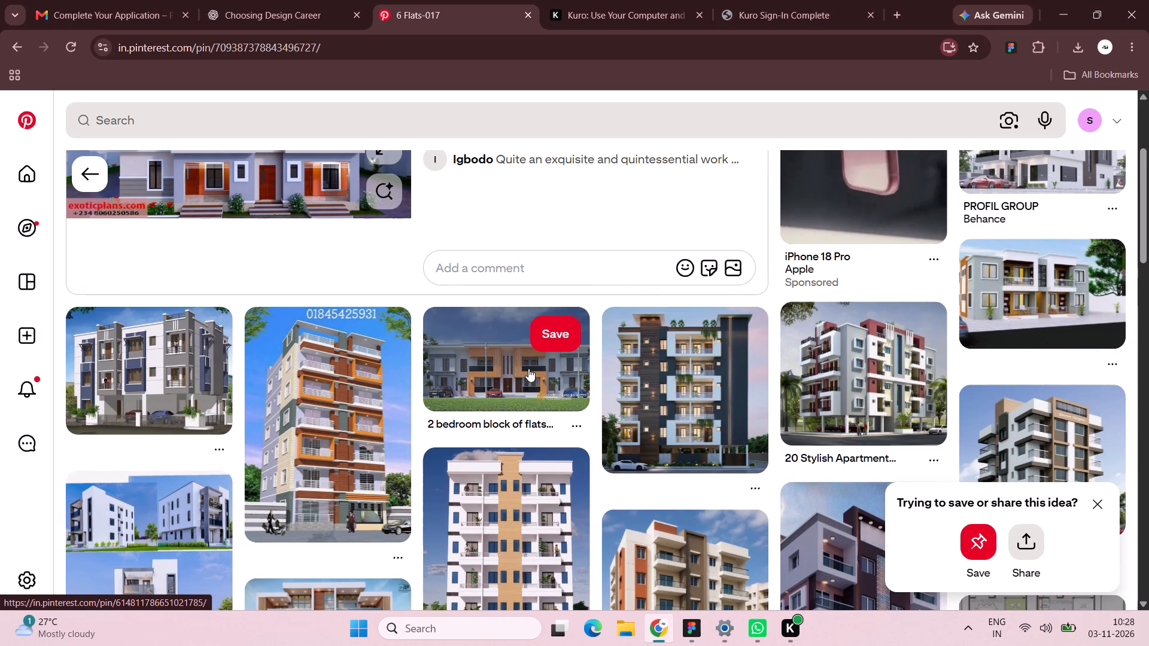
{"action": "double_click", "coordinate": [528, 368]}
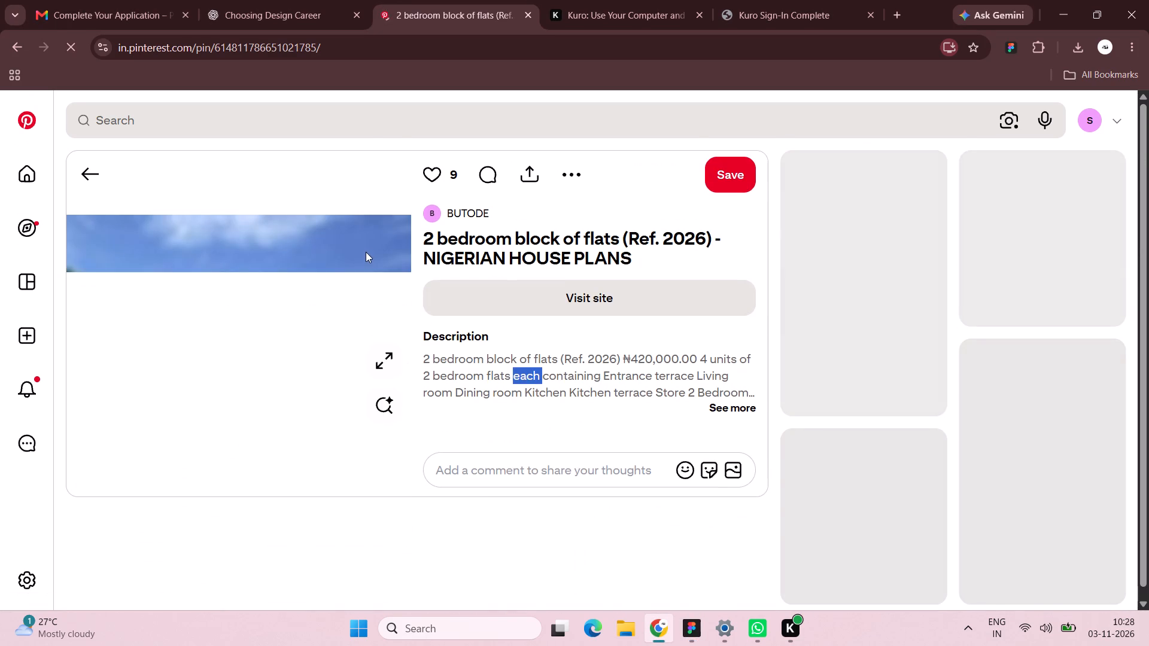
{"action": "right_click", "coordinate": [283, 307]}
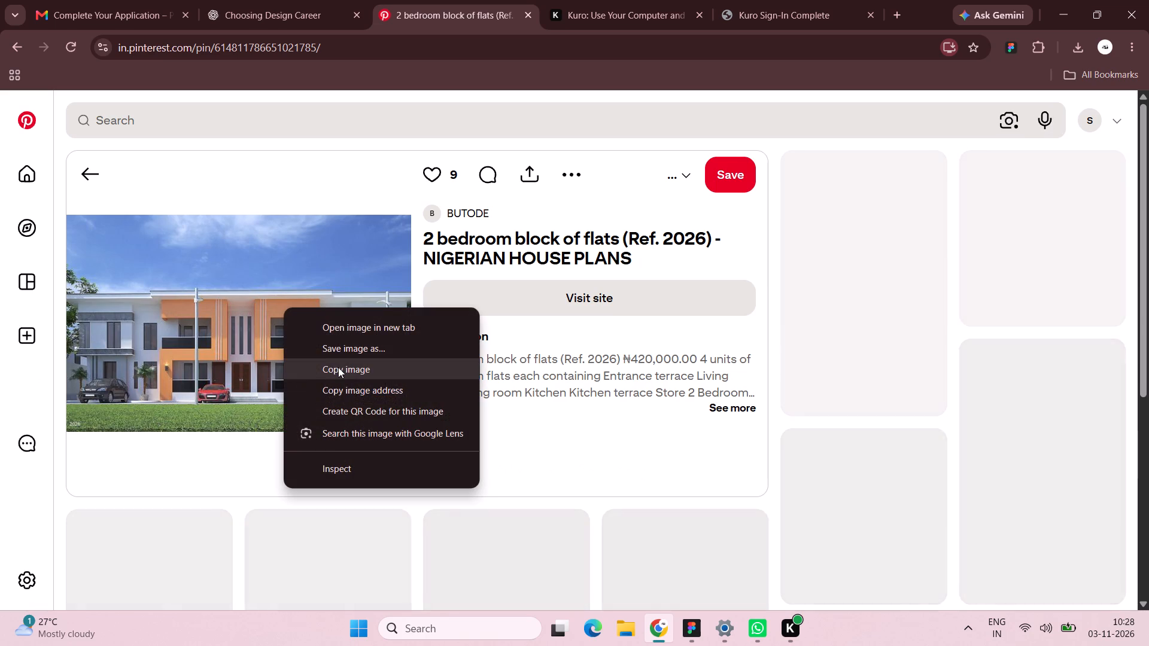
{"action": "left_click", "coordinate": [338, 367]}
{"action": "key", "text": "alt+Tab"}
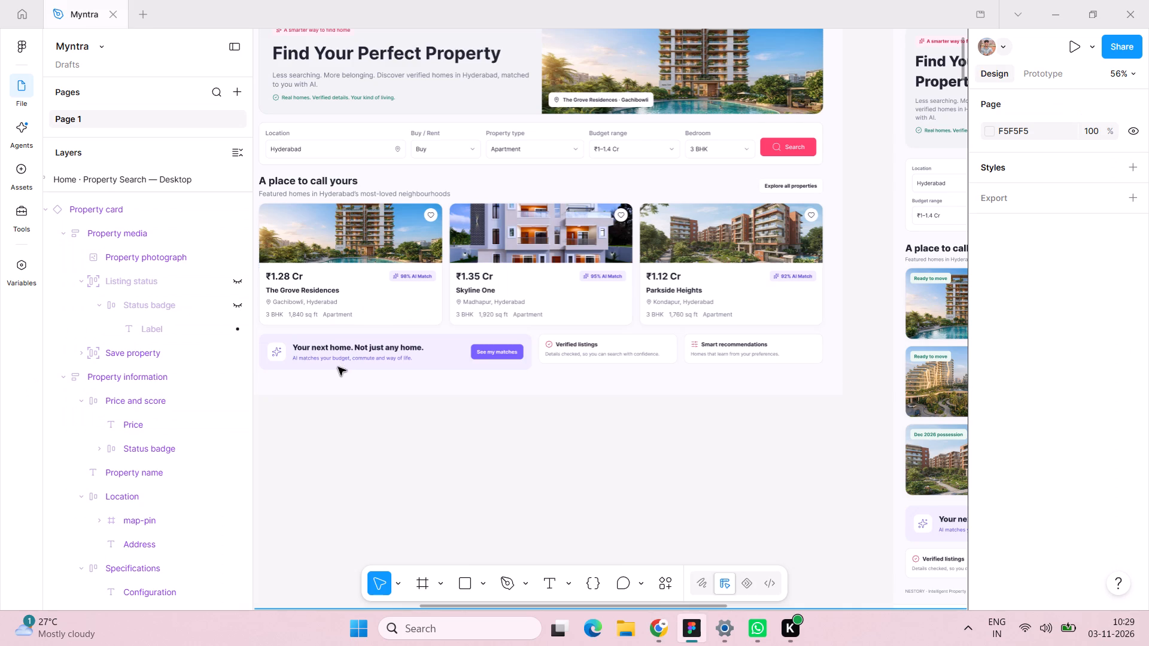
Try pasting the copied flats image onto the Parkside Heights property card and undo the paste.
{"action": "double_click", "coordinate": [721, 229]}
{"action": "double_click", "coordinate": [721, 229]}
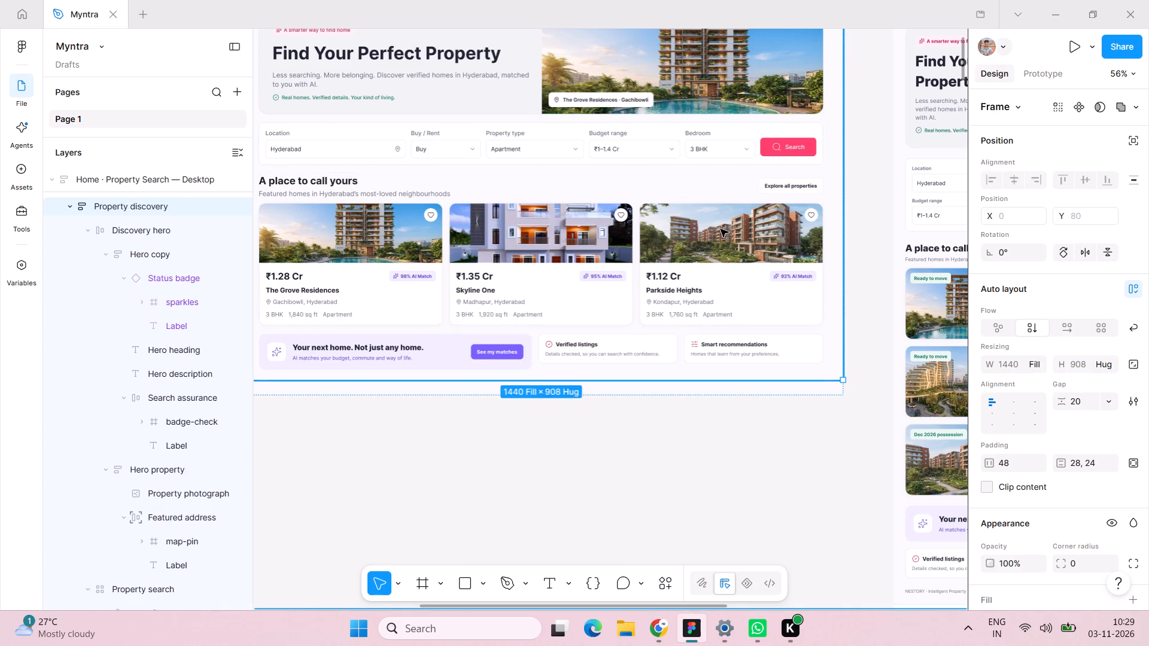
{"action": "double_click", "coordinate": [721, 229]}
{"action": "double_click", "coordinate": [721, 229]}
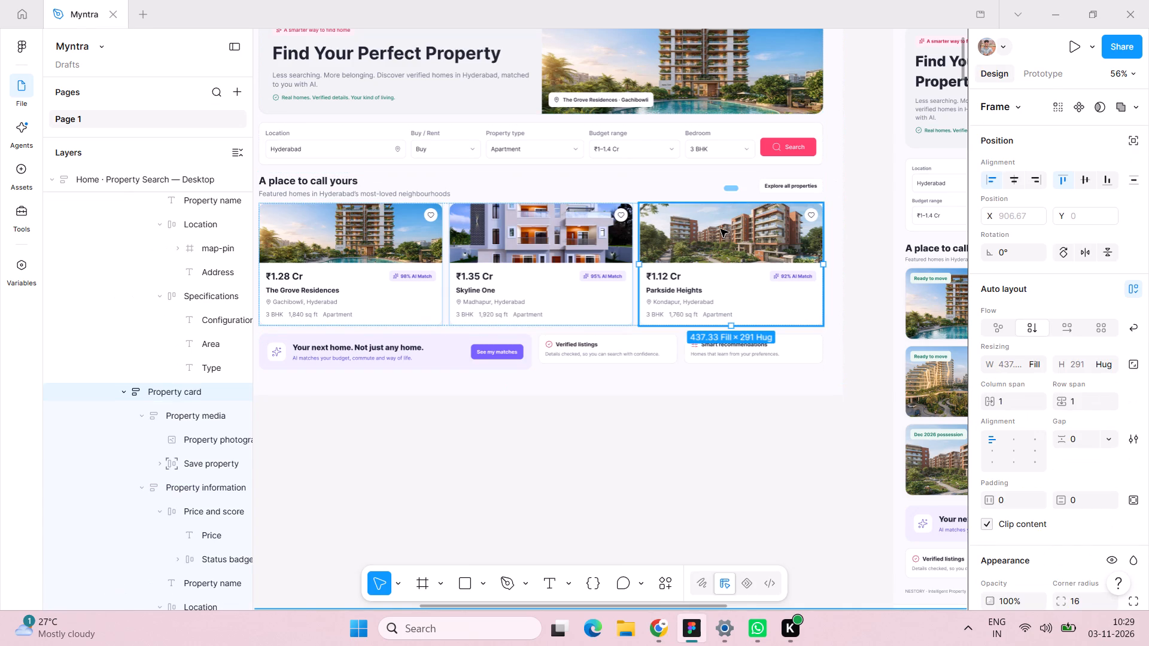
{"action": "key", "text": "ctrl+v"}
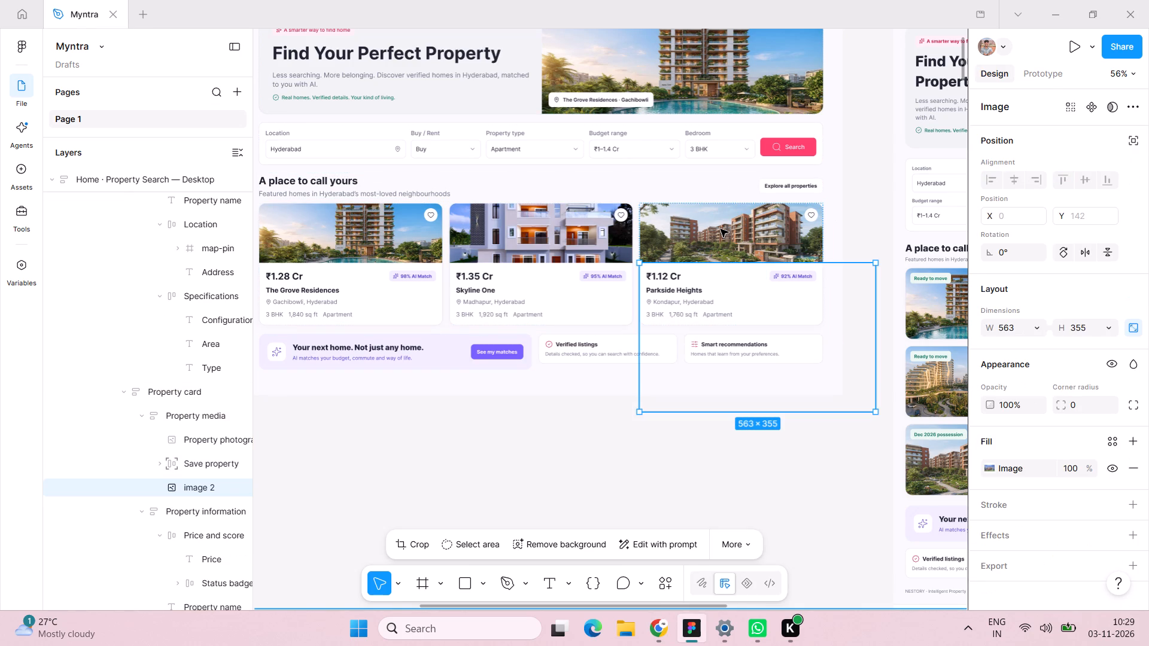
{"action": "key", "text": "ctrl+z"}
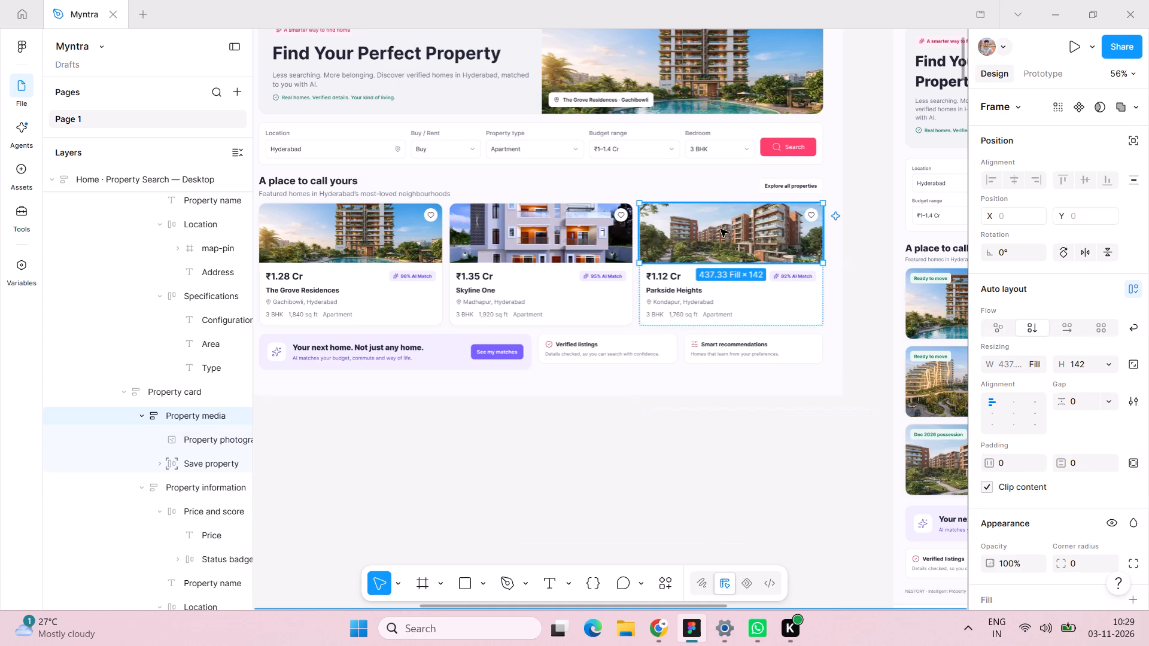
Replace the photograph on the Parkside Heights card with the copied image of the block of flats.
{"action": "scroll", "coordinate": [748, 236], "scroll_direction": "right", "scroll_amount": 1}
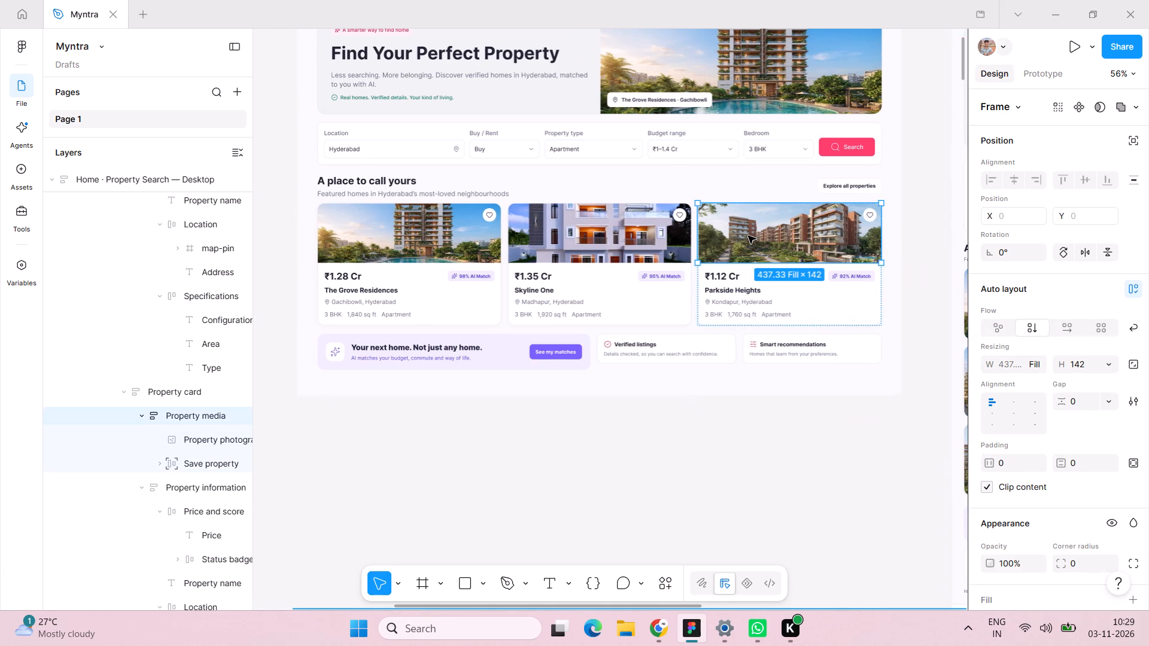
{"action": "double_click", "coordinate": [774, 249]}
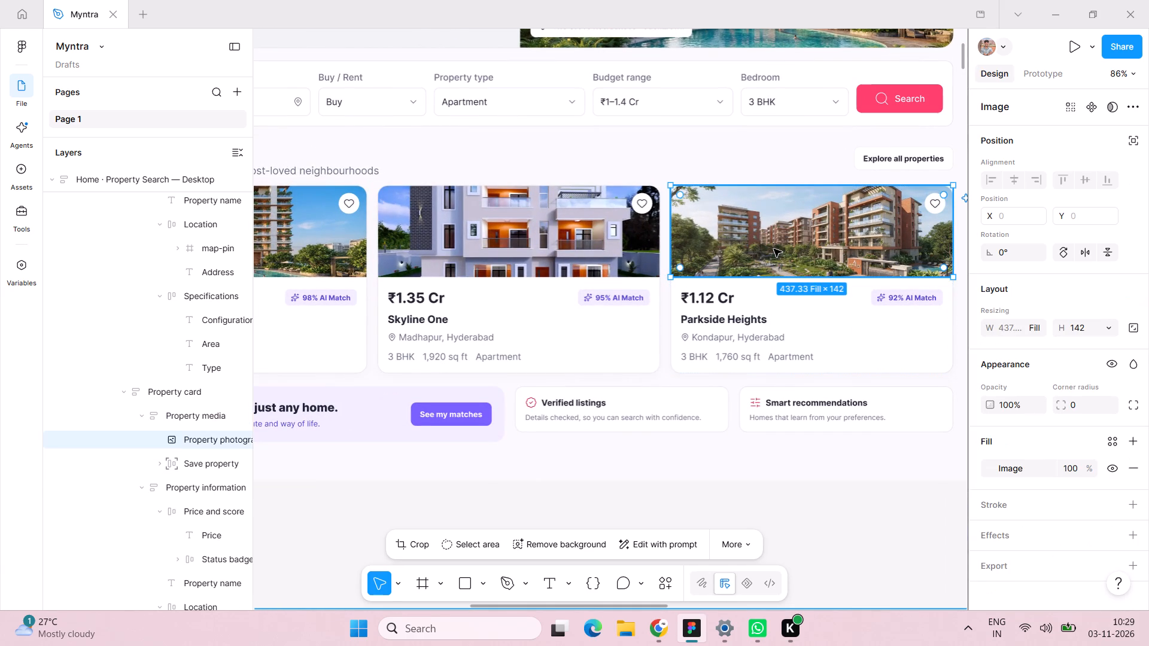
{"action": "double_click", "coordinate": [774, 249]}
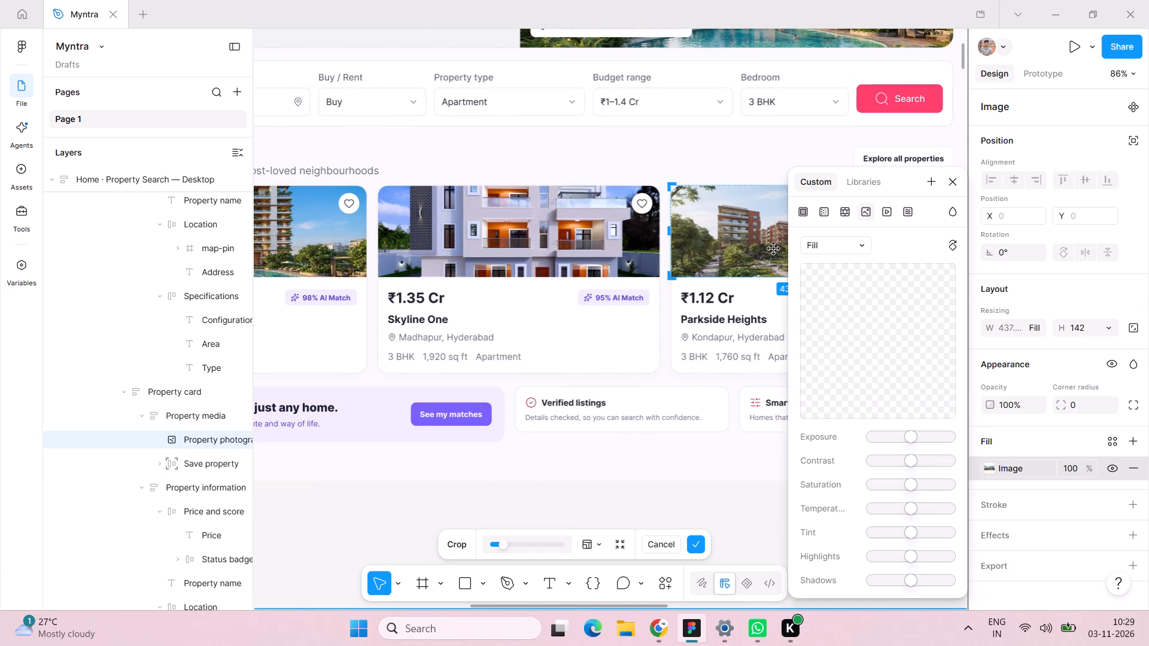
{"action": "left_click", "coordinate": [952, 184]}
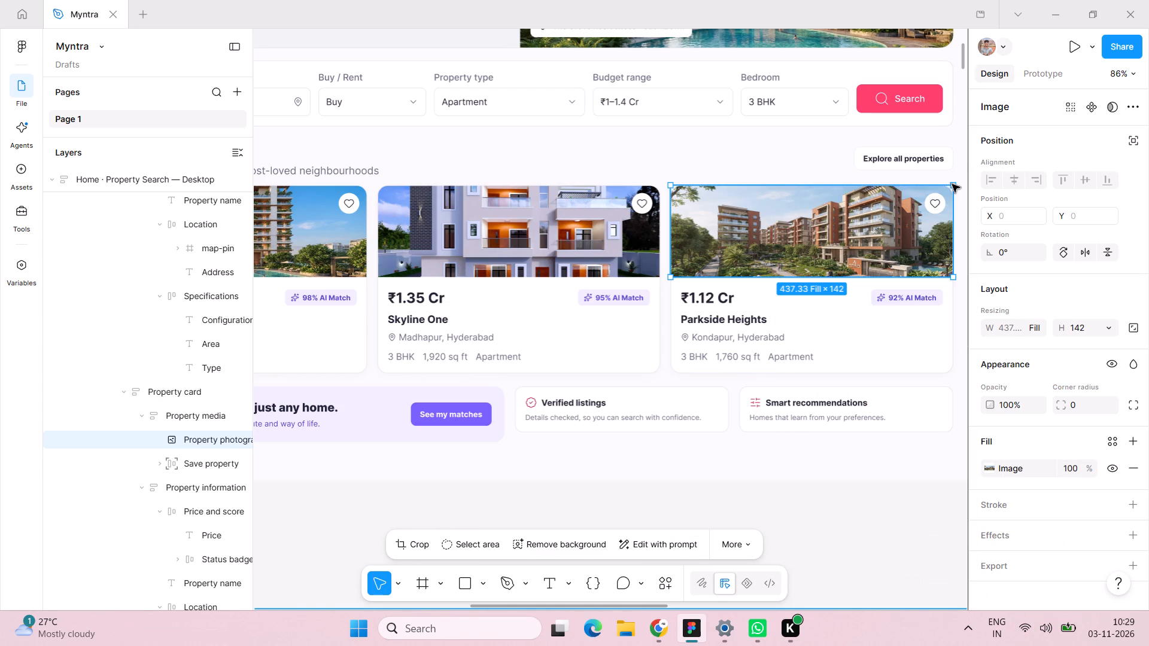
{"action": "key", "text": "ctrl+v"}
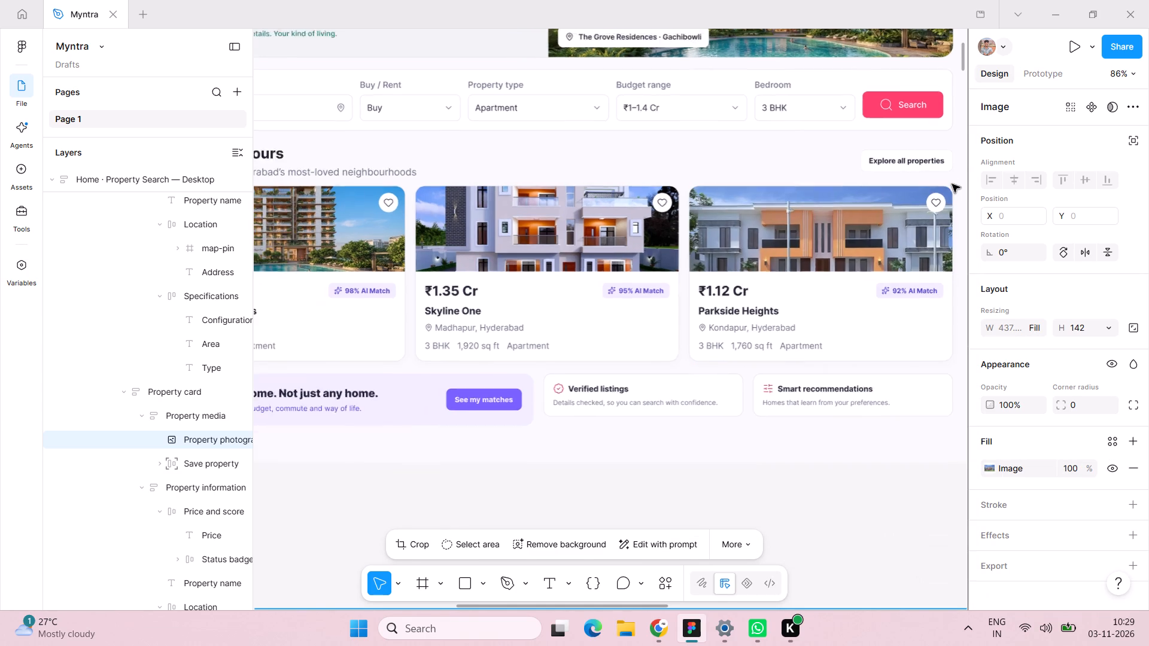
Crop the Parkside Heights photograph by shifting the image up so the building's ground floor and parked cars are in frame.
{"action": "scroll", "coordinate": [952, 184], "scroll_direction": "left", "scroll_amount": 2}
{"action": "double_click", "coordinate": [686, 240]}
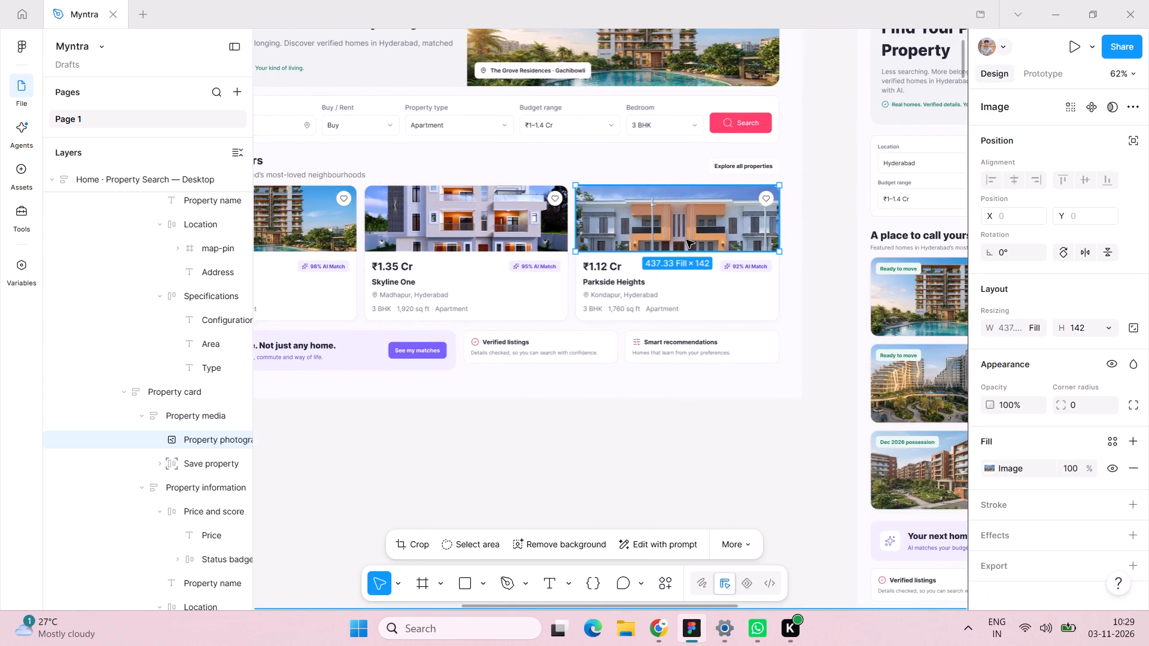
{"action": "left_click_drag", "start_coordinate": [682, 221], "coordinate": [680, 214]}
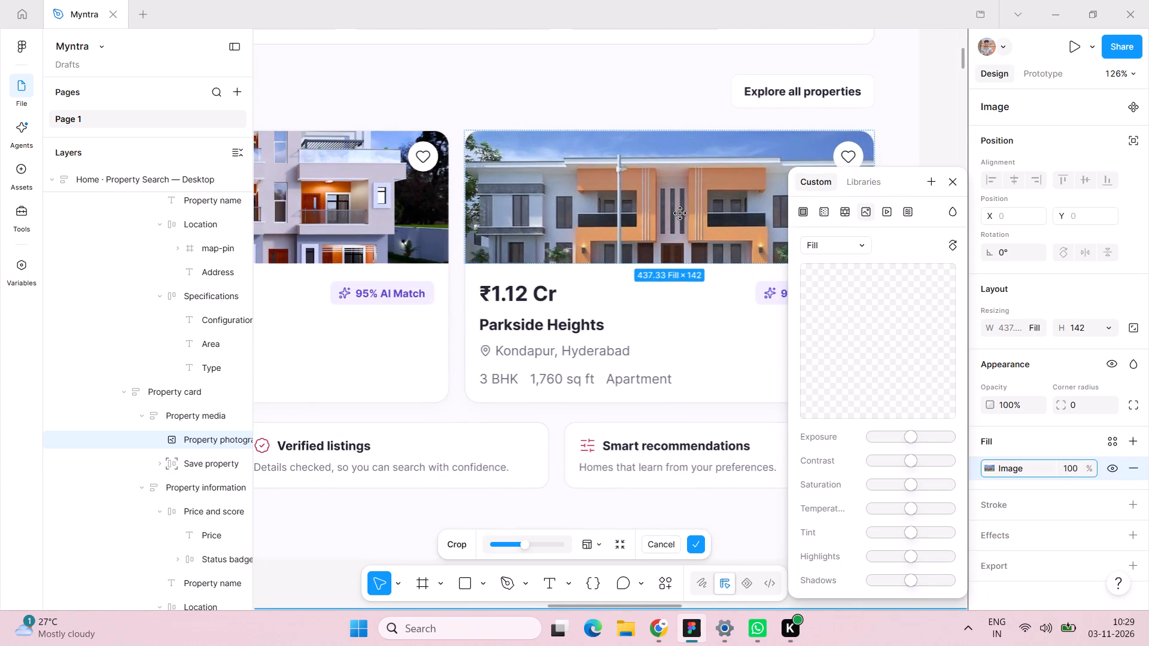
{"action": "left_click_drag", "start_coordinate": [680, 214], "coordinate": [679, 195]}
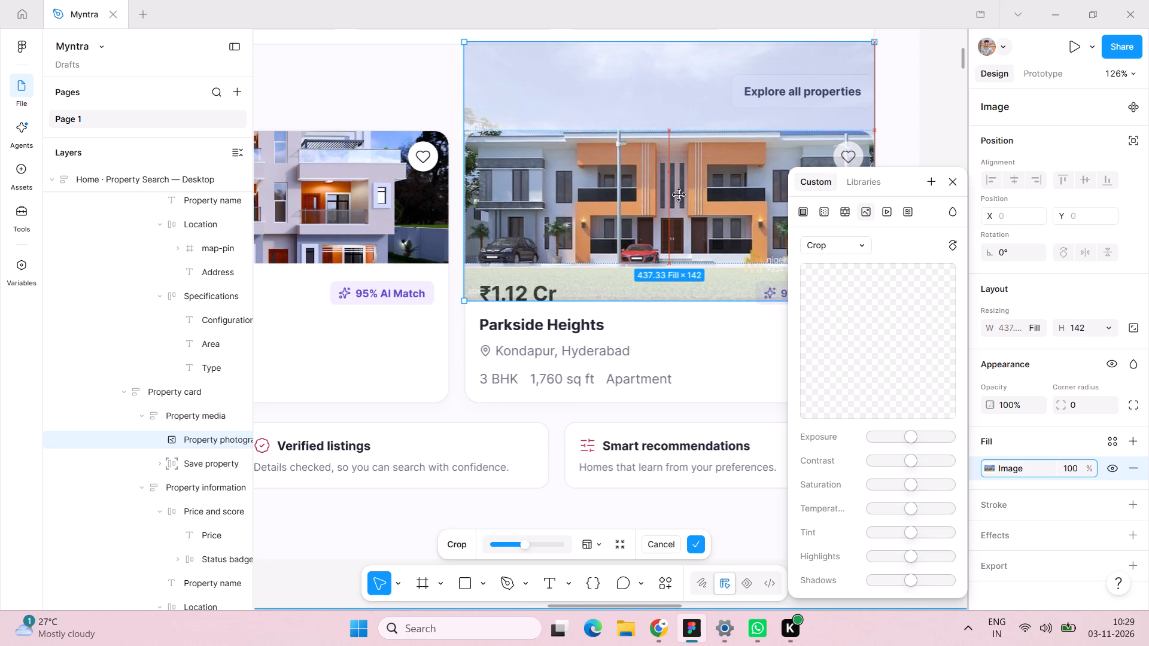
{"action": "left_click_drag", "start_coordinate": [679, 195], "coordinate": [679, 190]}
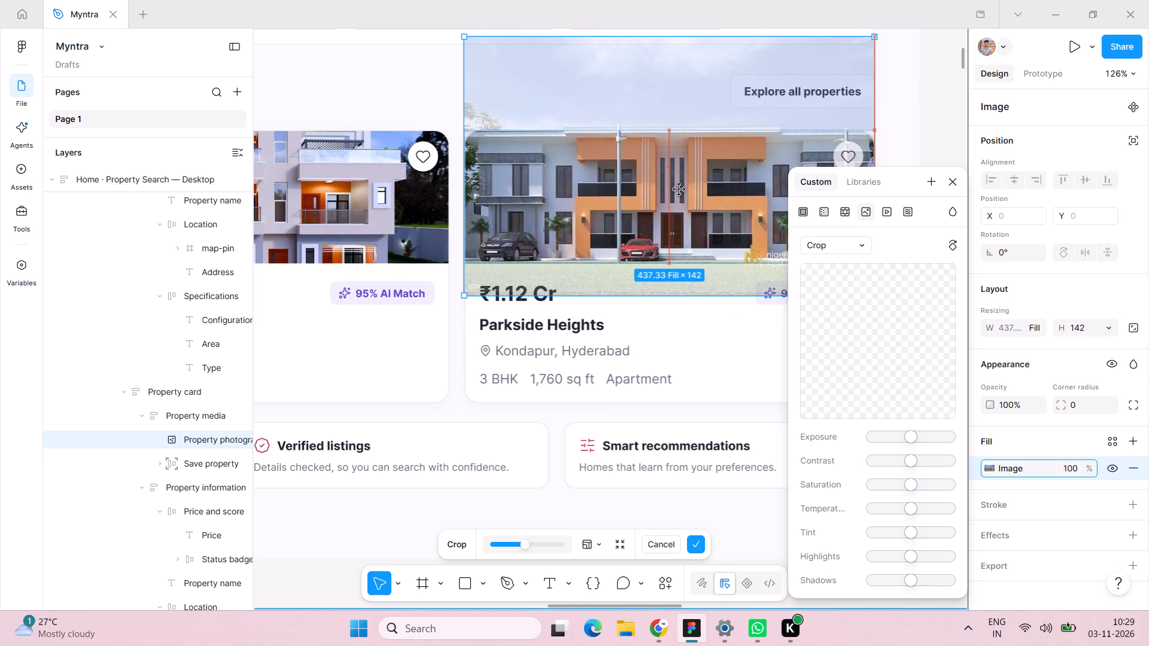
{"action": "left_click_drag", "start_coordinate": [679, 190], "coordinate": [679, 188]}
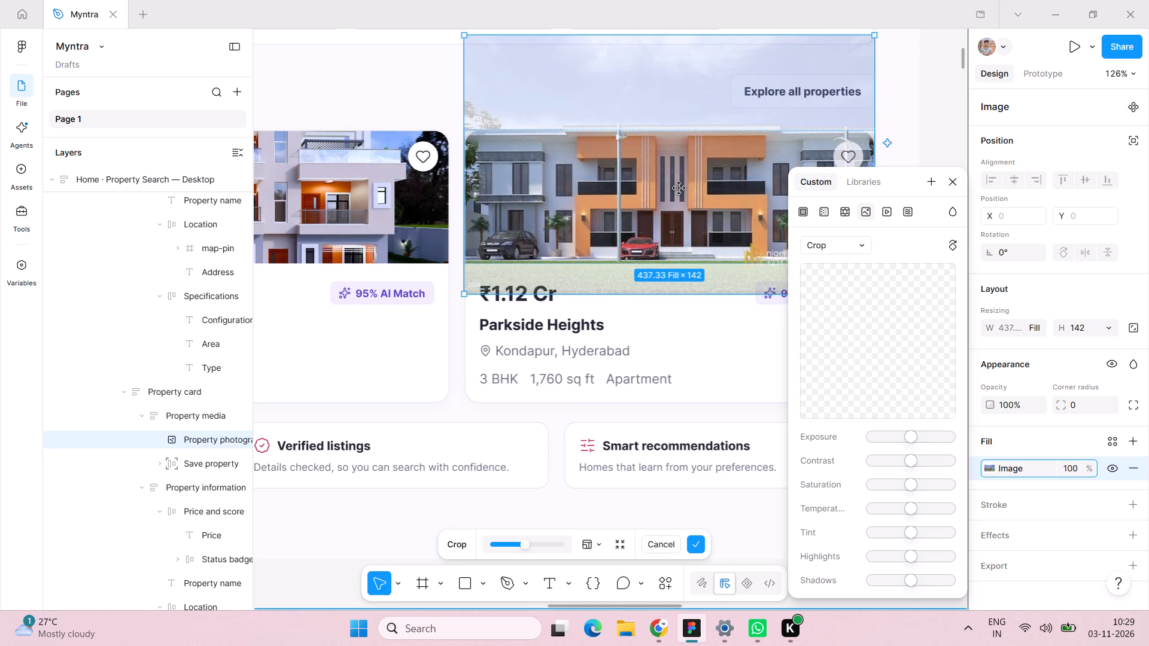
{"action": "left_click", "coordinate": [912, 102]}
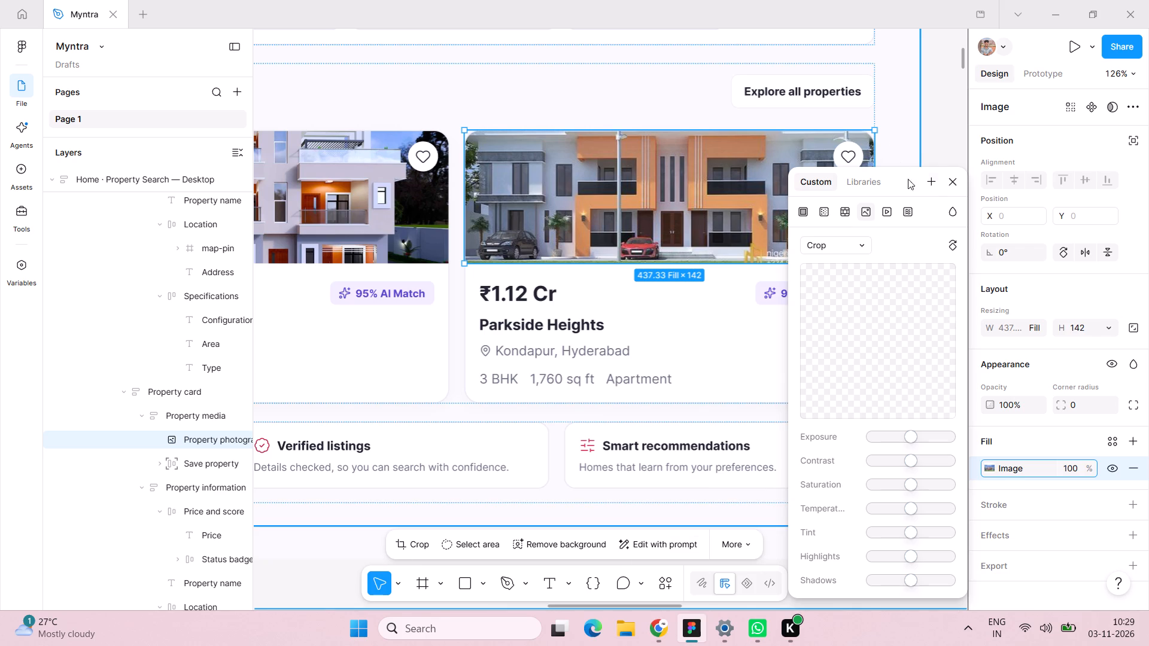
{"action": "left_click", "coordinate": [948, 184]}
{"action": "left_click", "coordinate": [921, 170]}
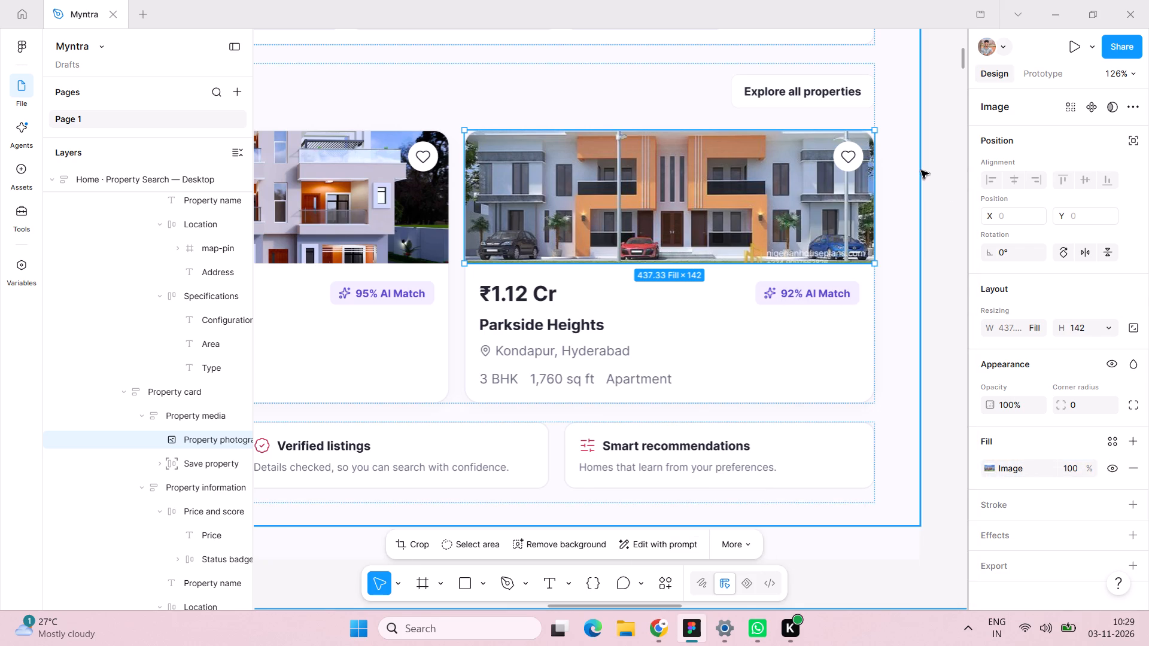
Set the font weight of the "Your next home. Not just any home." promotion heading to Bold.
{"action": "scroll", "coordinate": [921, 170], "scroll_direction": "up", "scroll_amount": 1}
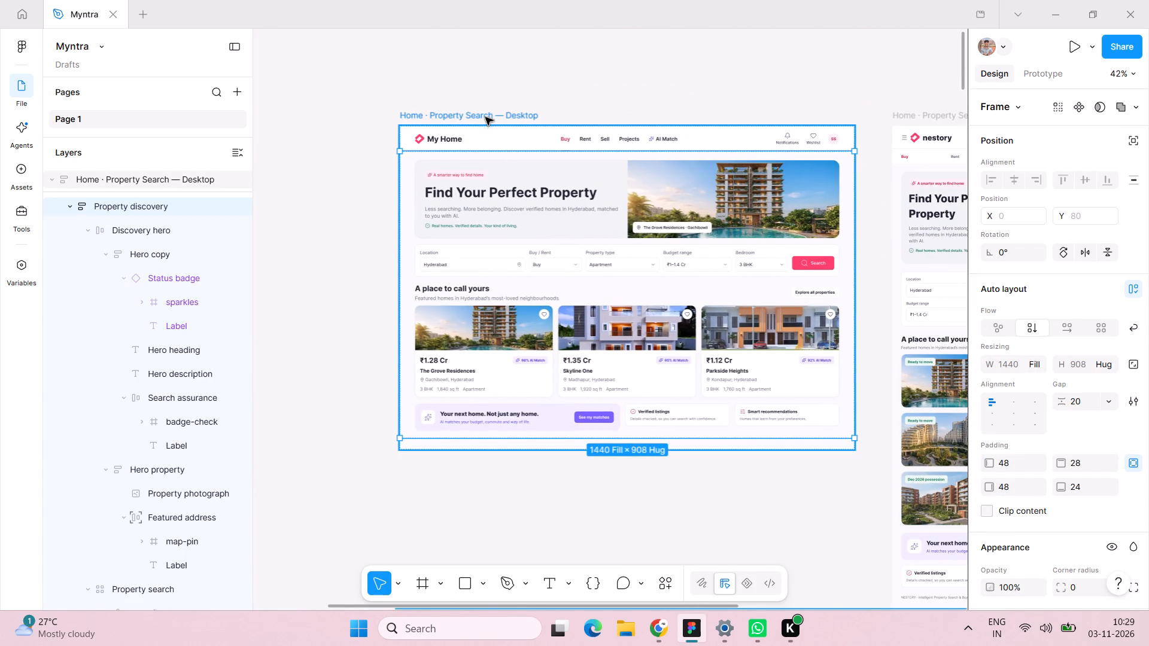
{"action": "left_click", "coordinate": [485, 117]}
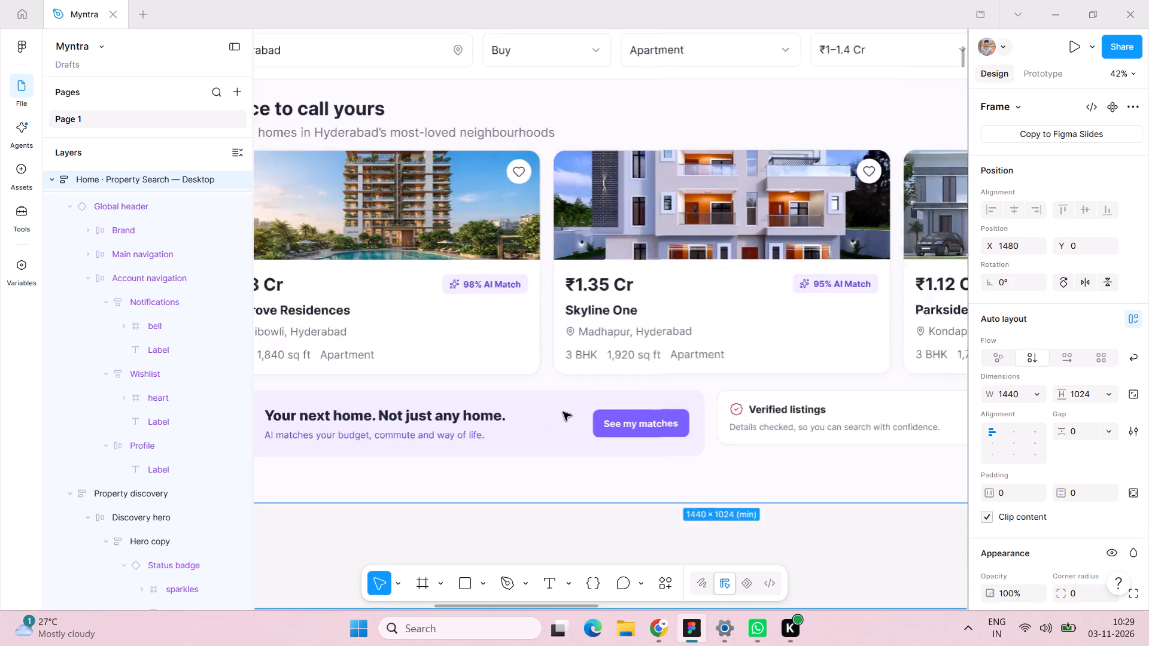
{"action": "scroll", "coordinate": [563, 412], "scroll_direction": "right", "scroll_amount": 4}
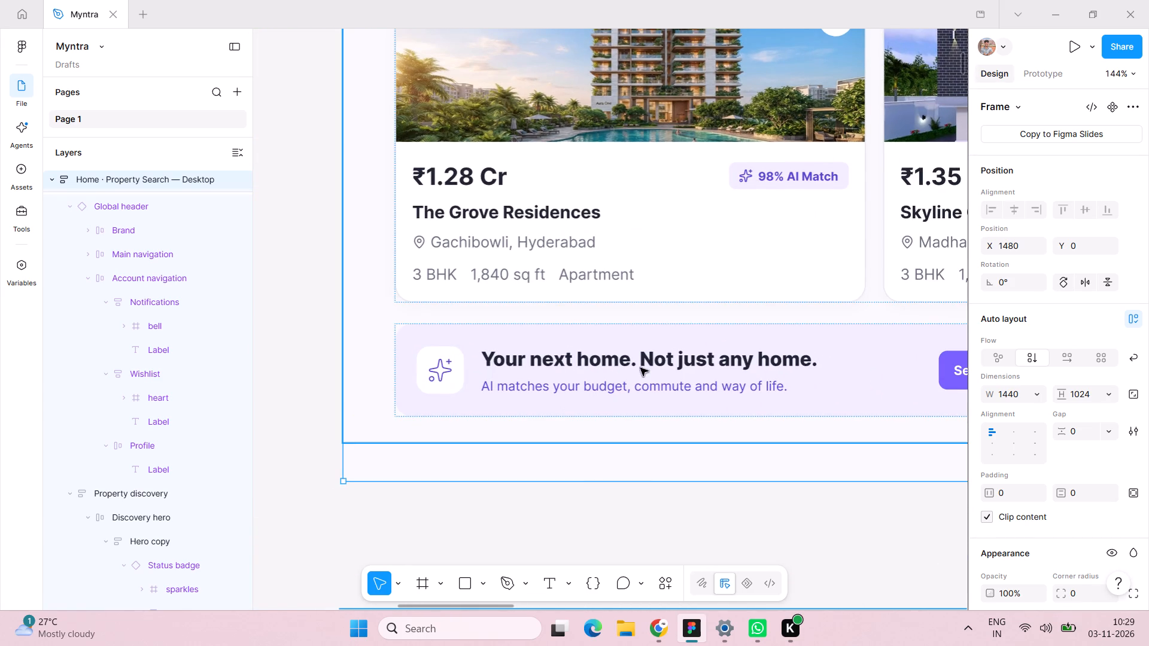
{"action": "triple_click", "coordinate": [675, 359]}
{"action": "double_click", "coordinate": [676, 359]}
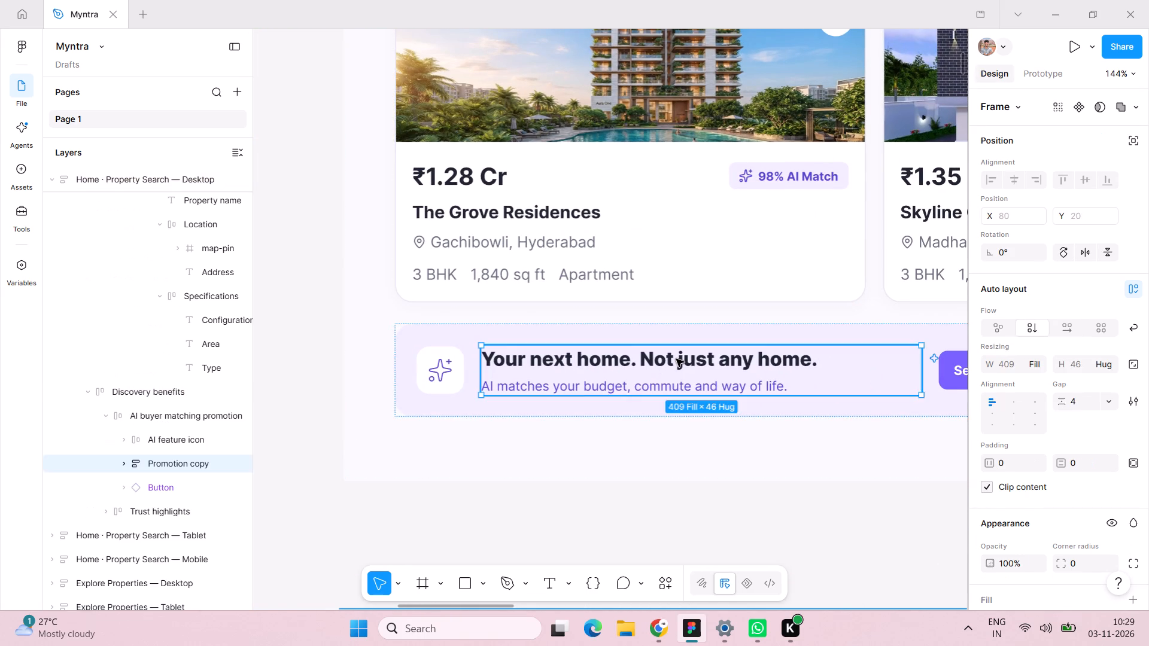
{"action": "double_click", "coordinate": [676, 359]}
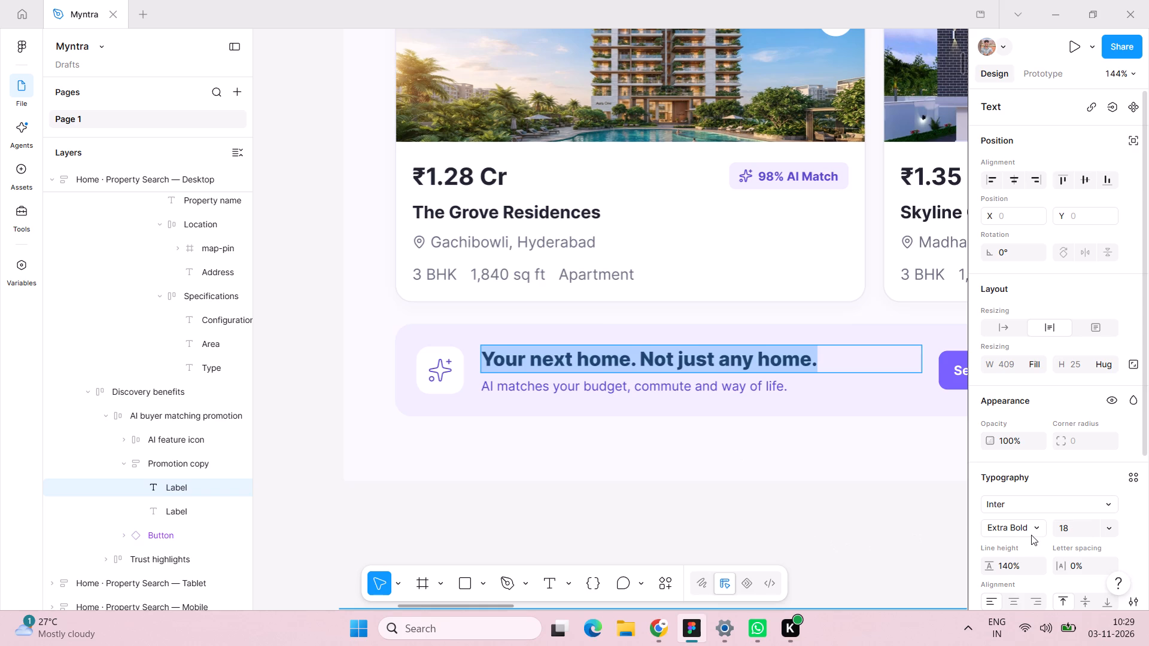
{"action": "left_click", "coordinate": [1035, 531]}
{"action": "left_click", "coordinate": [1025, 508]}
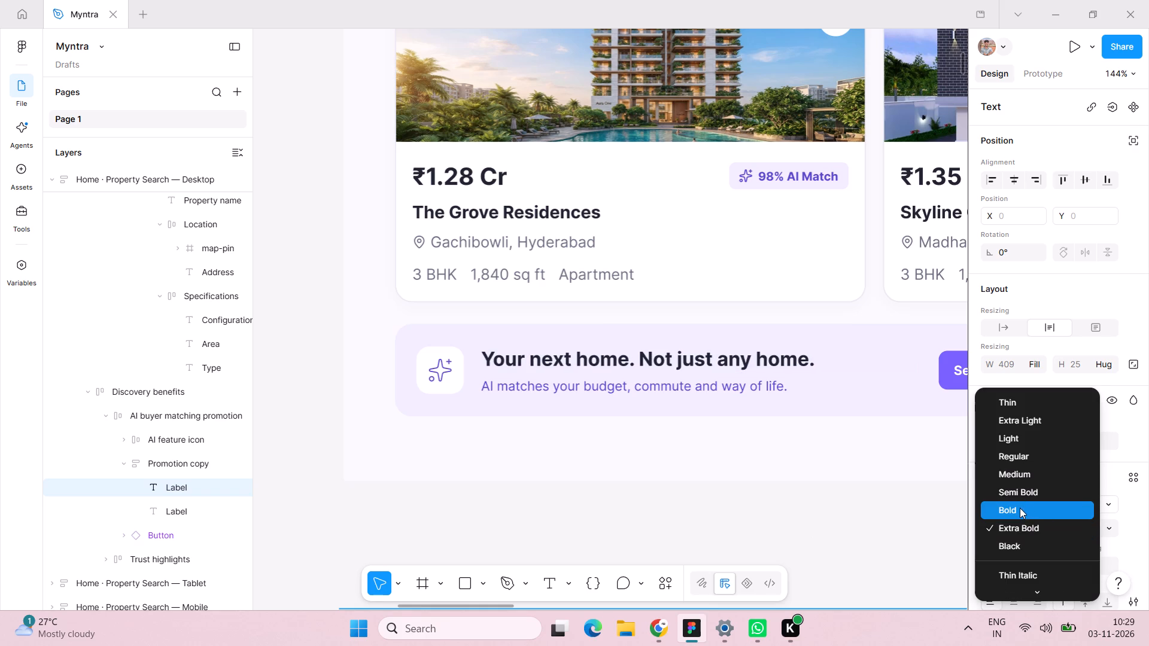
Set the font size of the "AI matches your budget, commute and way of life." line to 14.
{"action": "double_click", "coordinate": [762, 390]}
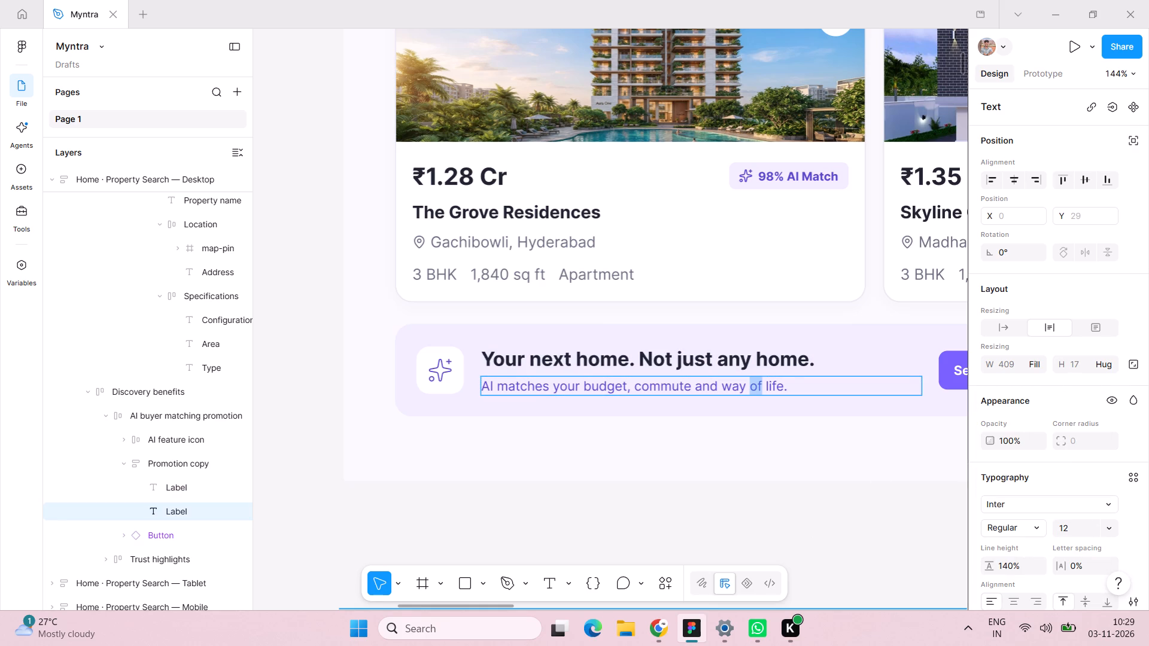
{"action": "triple_click", "coordinate": [803, 390]}
{"action": "left_click", "coordinate": [803, 390]}
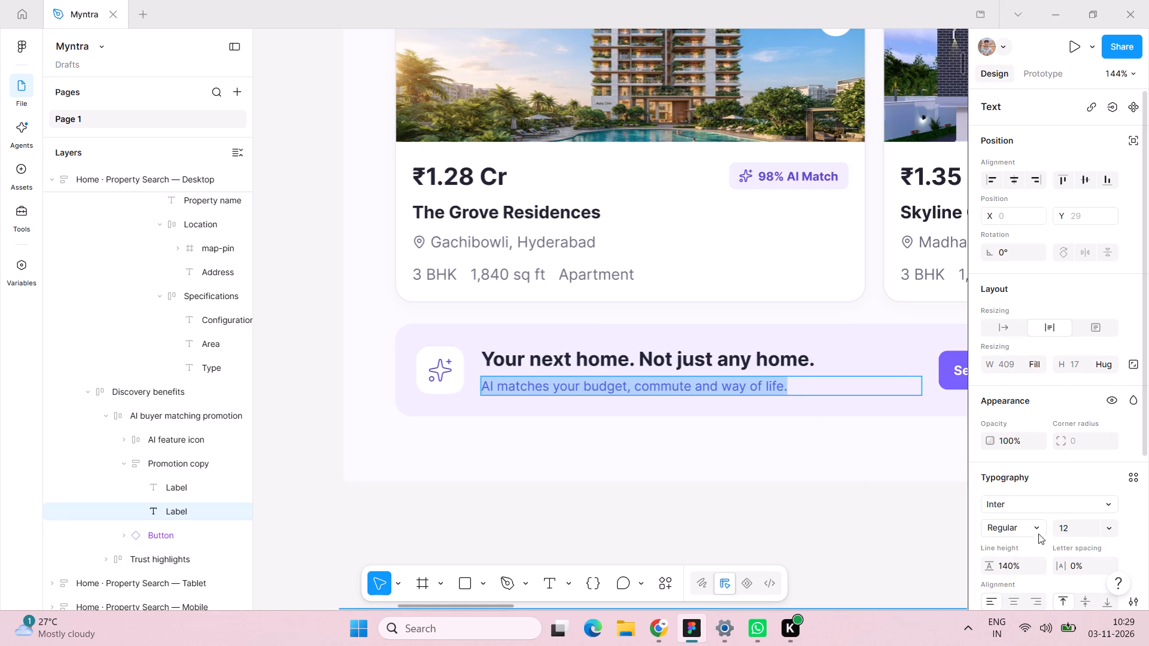
{"action": "left_click", "coordinate": [1069, 525]}
{"action": "type", "text": "14"}
{"action": "key", "text": "Return"}
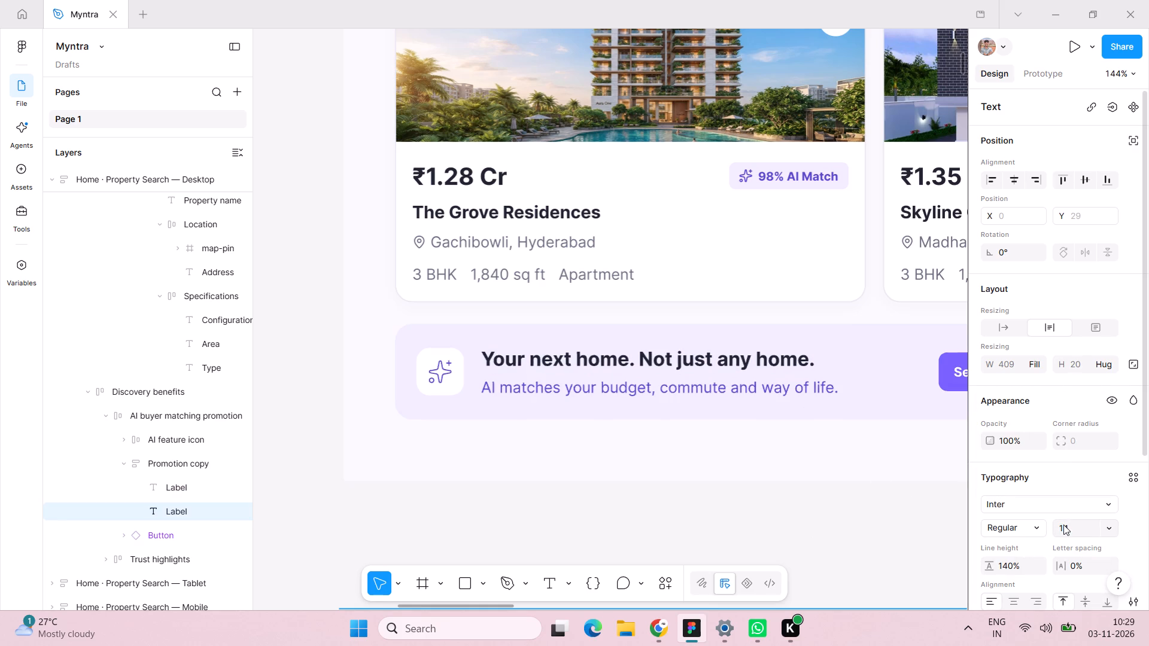
Set the font size of the "See my matches" button label in the promotion banner to 14.
{"action": "scroll", "coordinate": [790, 415], "scroll_direction": "left", "scroll_amount": 2}
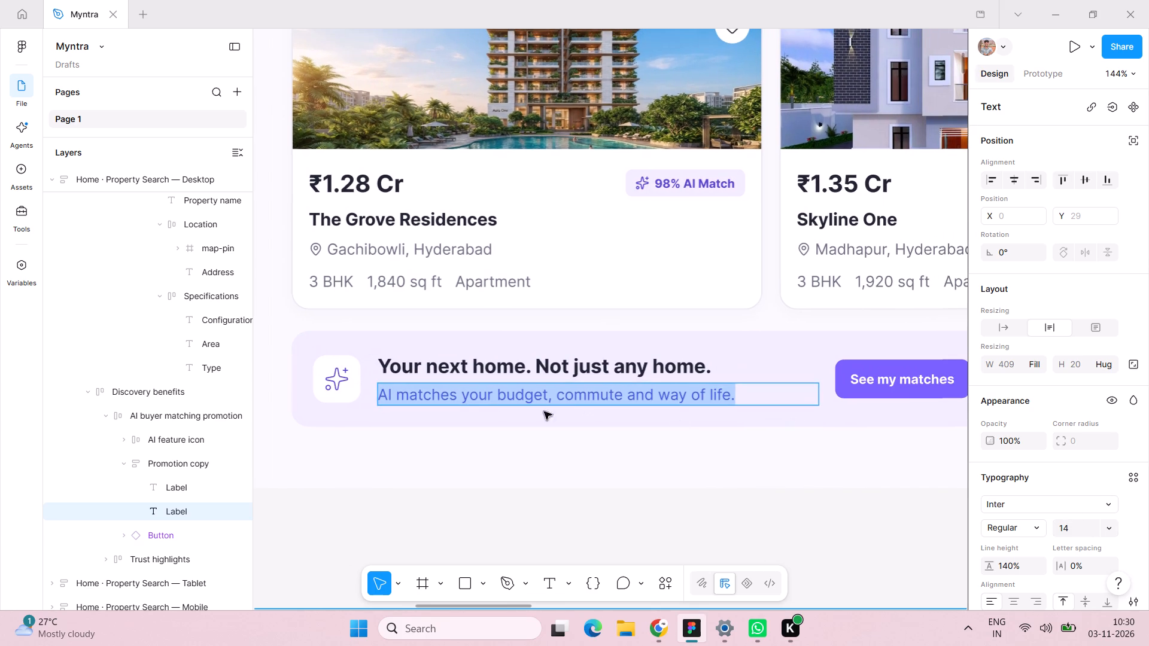
{"action": "scroll", "coordinate": [565, 409], "scroll_direction": "left", "scroll_amount": 4}
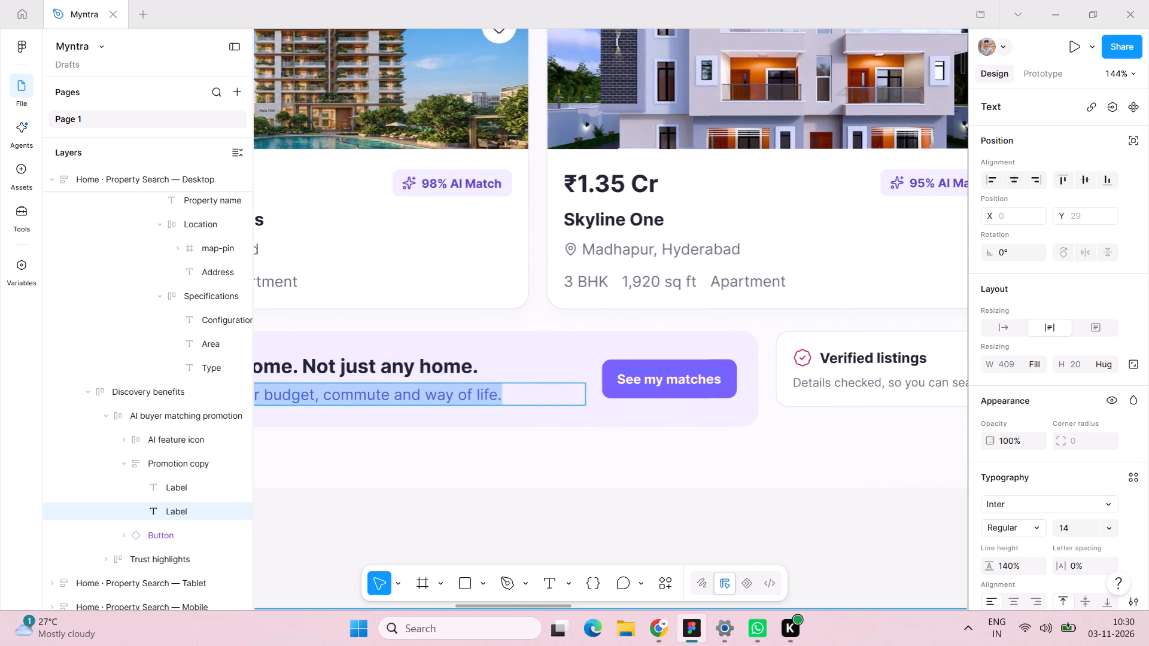
{"action": "triple_click", "coordinate": [681, 380]}
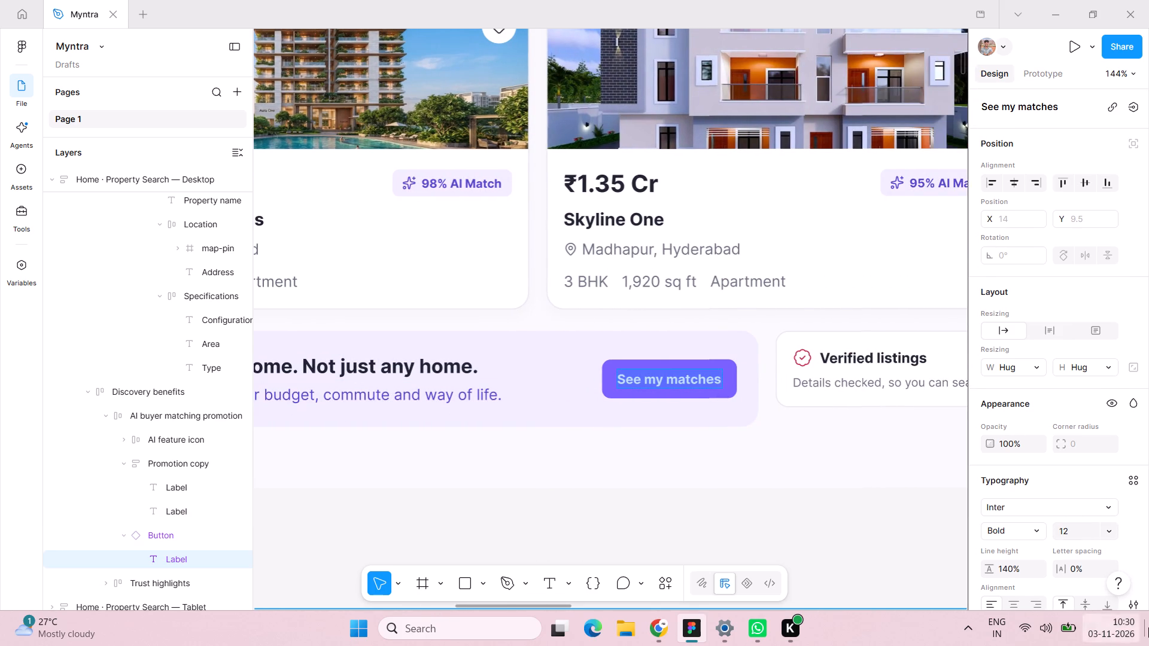
{"action": "left_click", "coordinate": [1148, 628]}
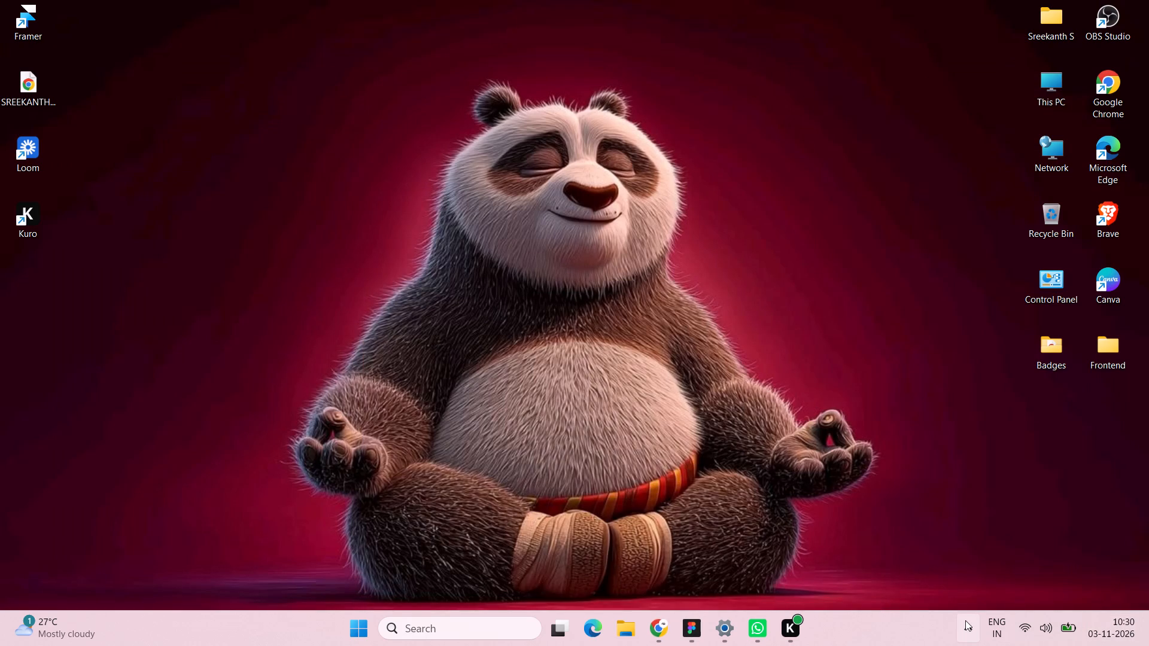
{"action": "key", "text": "alt+Tab"}
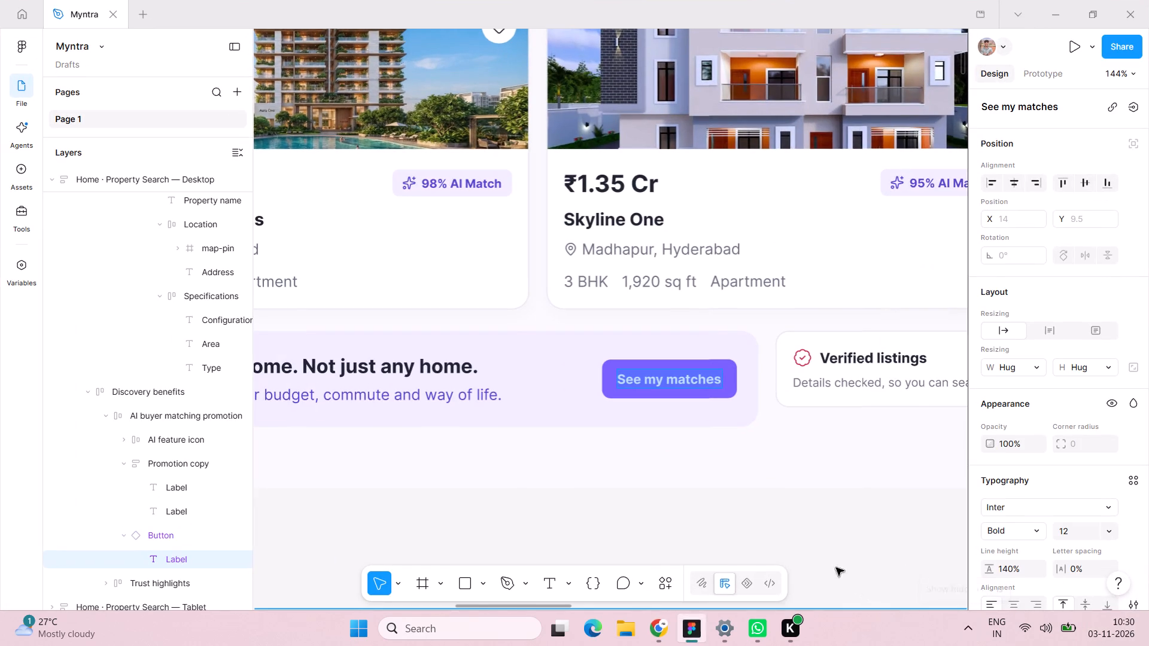
{"action": "left_click", "coordinate": [1081, 526]}
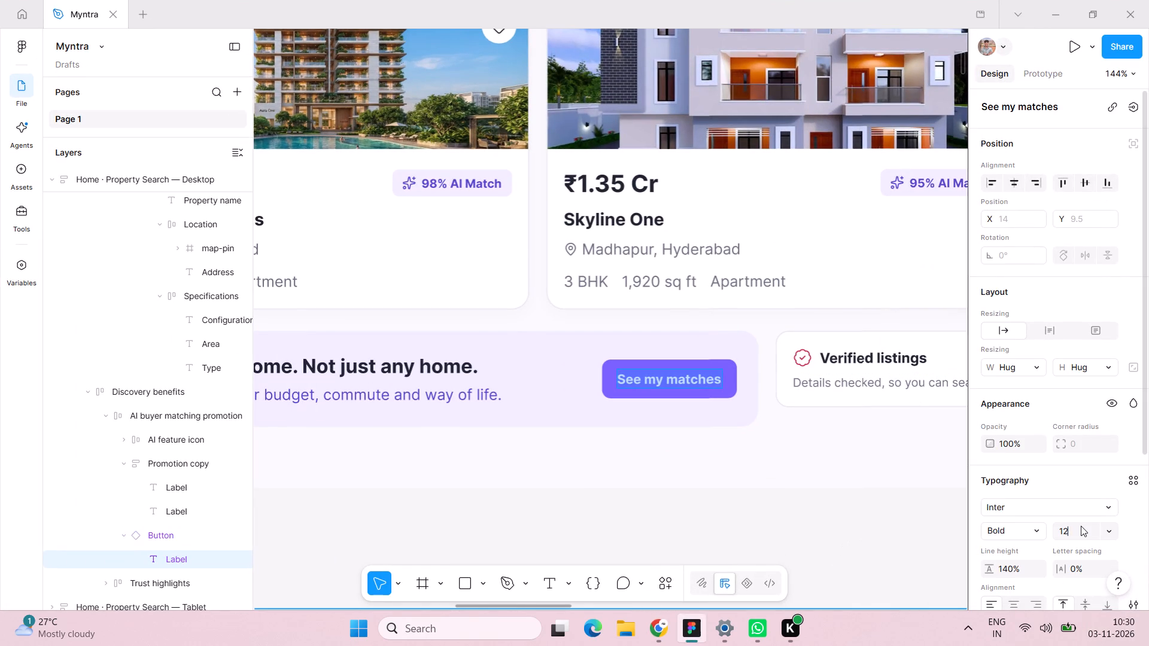
{"action": "type", "text": "14"}
{"action": "key", "text": "Return"}
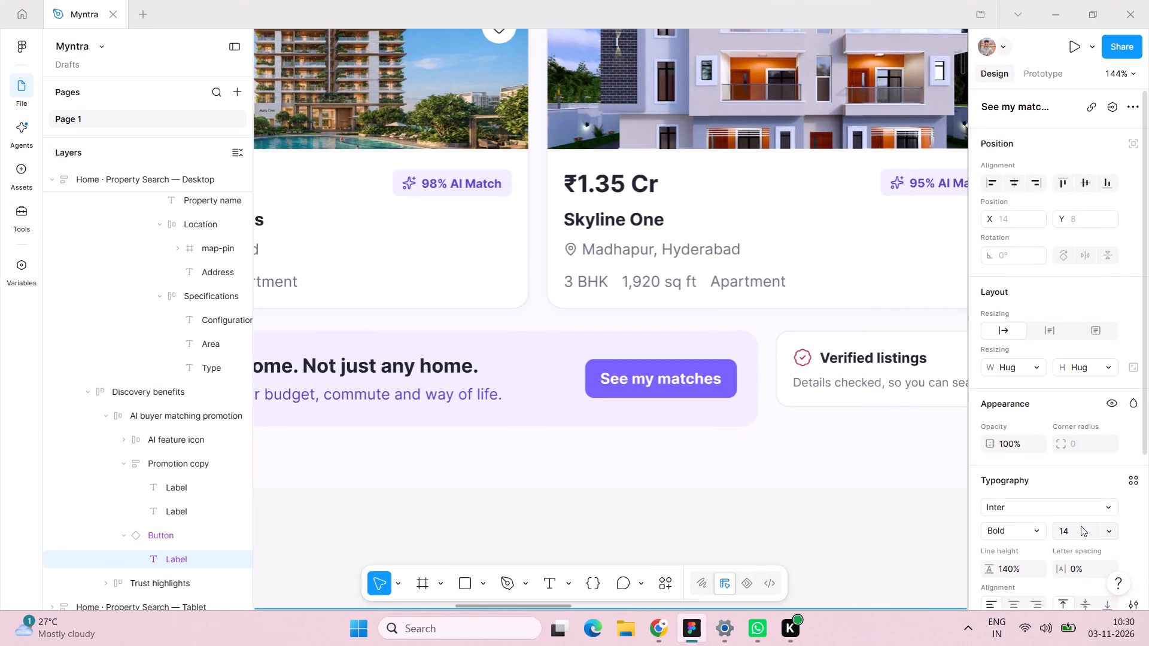
Set the font size of the "Verified listings" highlight title to 14.
{"action": "scroll", "coordinate": [805, 429], "scroll_direction": "left", "scroll_amount": 2}
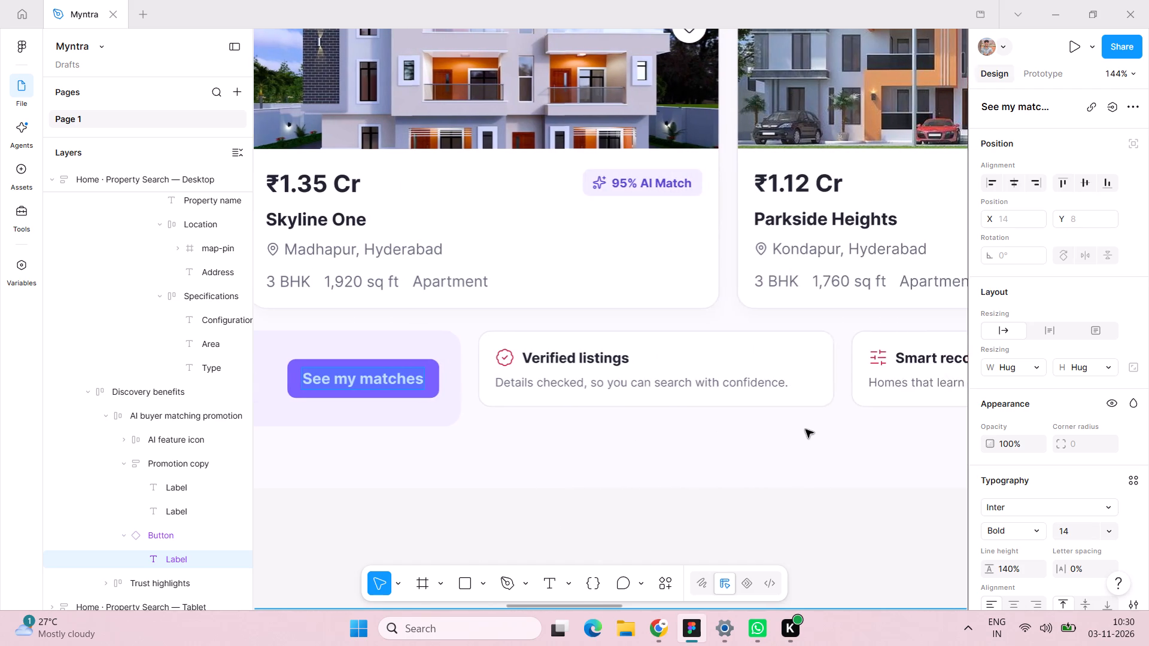
{"action": "scroll", "coordinate": [805, 429], "scroll_direction": "left", "scroll_amount": 2}
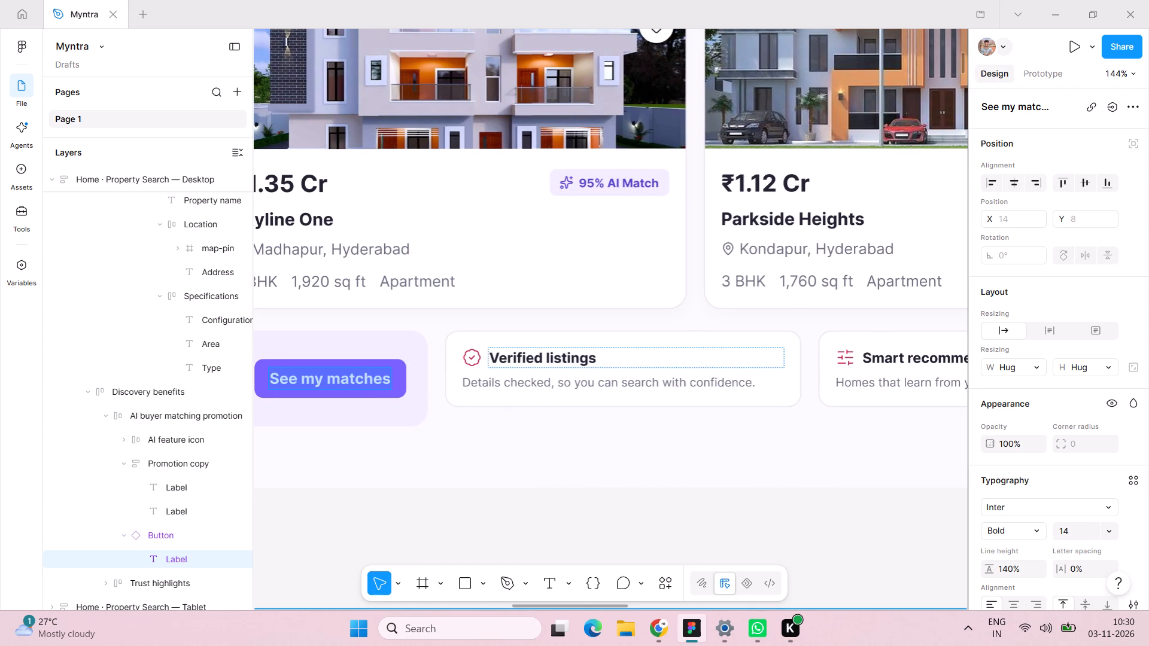
{"action": "double_click", "coordinate": [534, 353]}
{"action": "triple_click", "coordinate": [625, 362]}
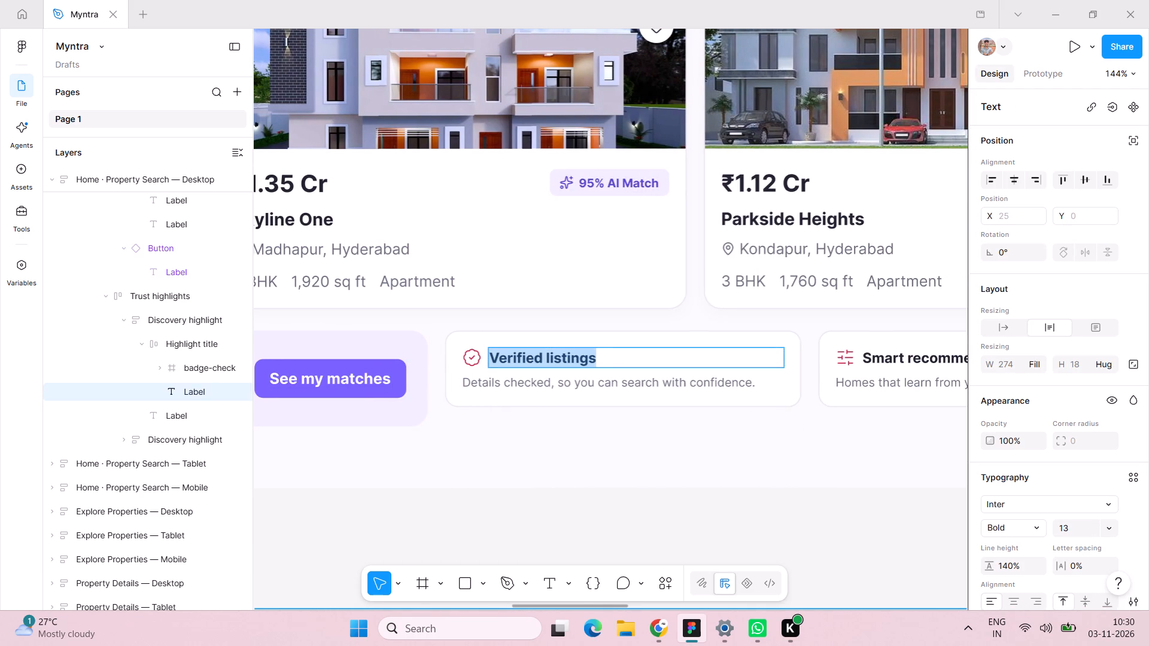
{"action": "left_click", "coordinate": [1092, 525]}
{"action": "type", "text": "14"}
{"action": "key", "text": "Return"}
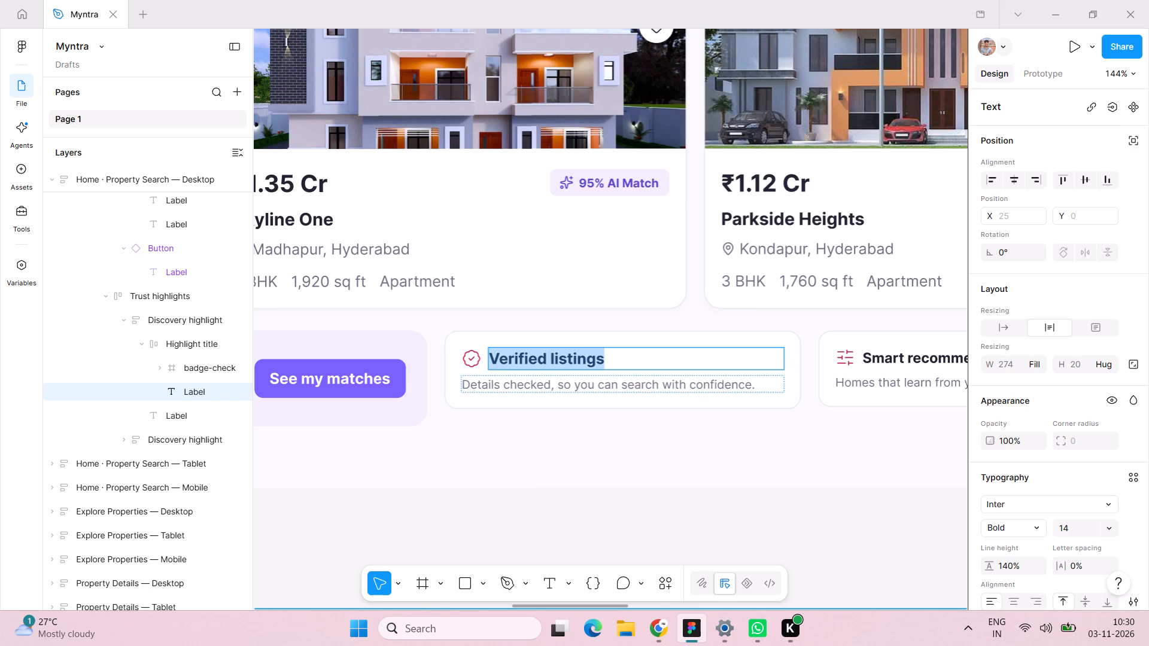
Set the font size of the "Details checked, so you can search with confidence." description to 12.
{"action": "double_click", "coordinate": [699, 394]}
{"action": "double_click", "coordinate": [705, 391]}
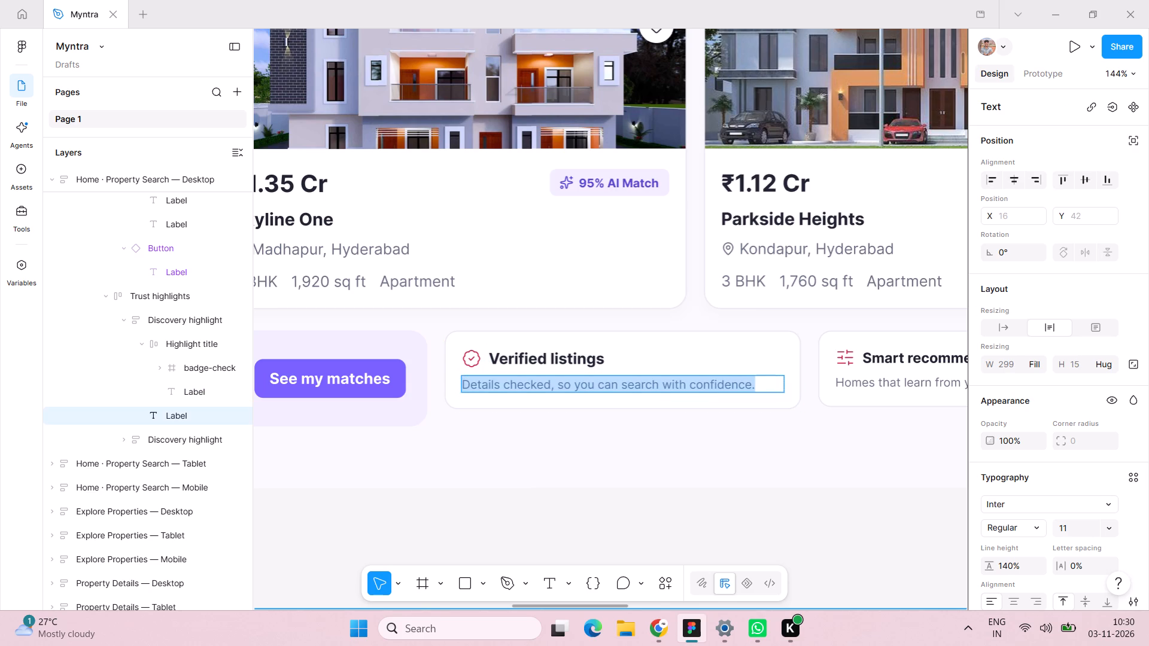
{"action": "left_click", "coordinate": [1068, 538]}
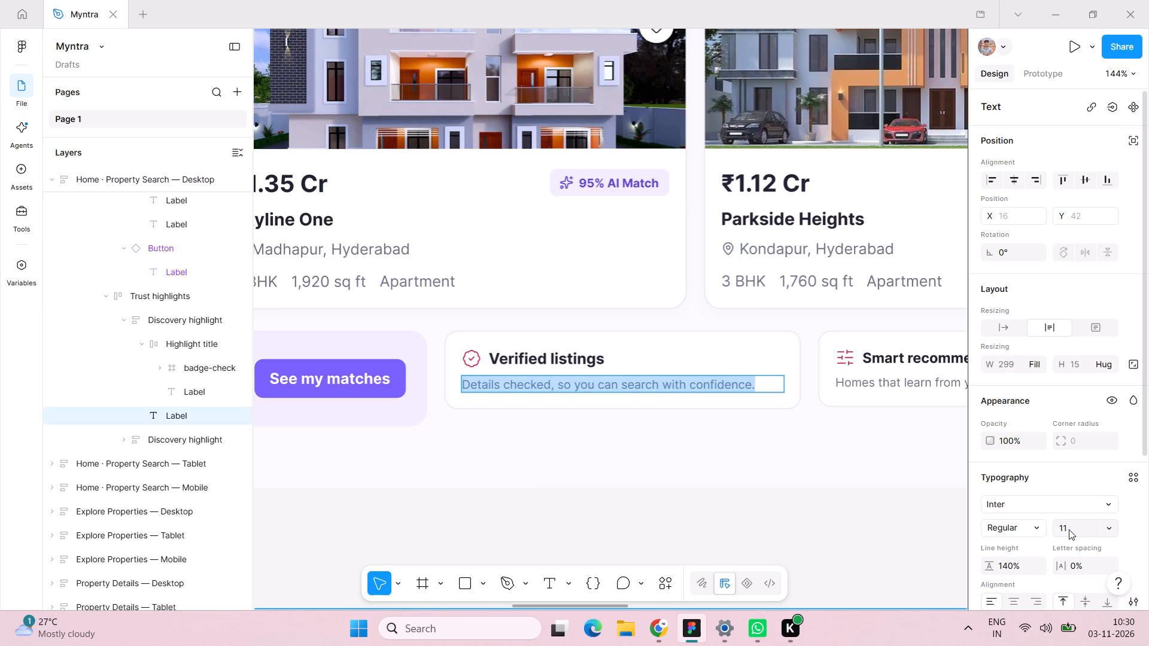
{"action": "left_click", "coordinate": [1069, 529]}
{"action": "type", "text": "12"}
{"action": "key", "text": "Return"}
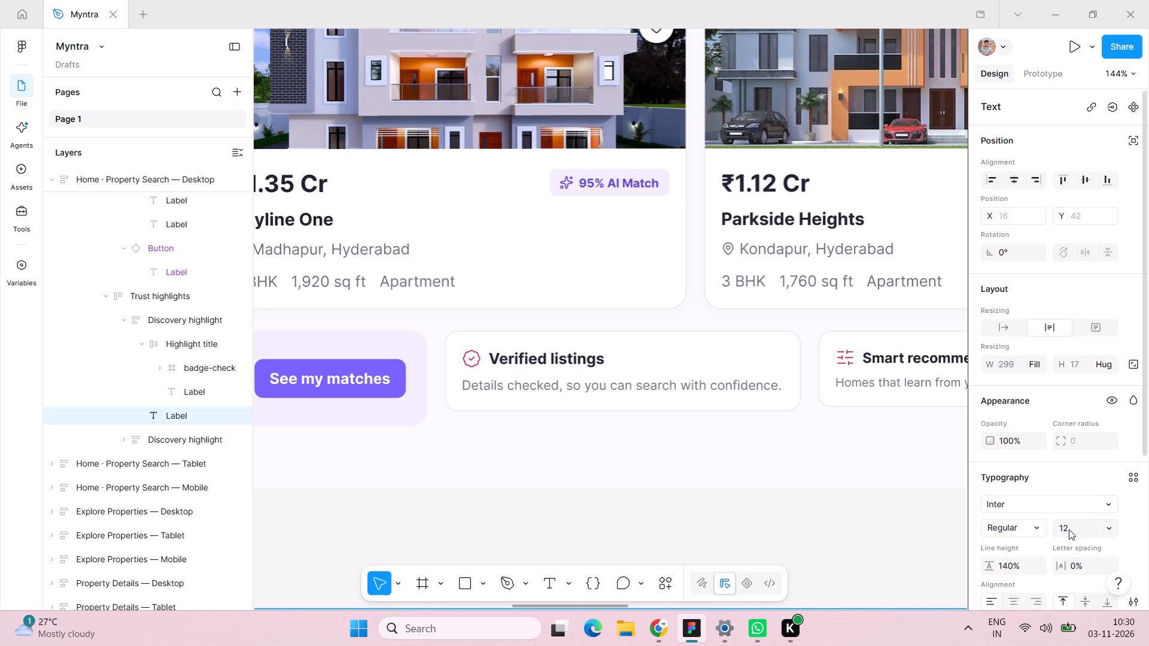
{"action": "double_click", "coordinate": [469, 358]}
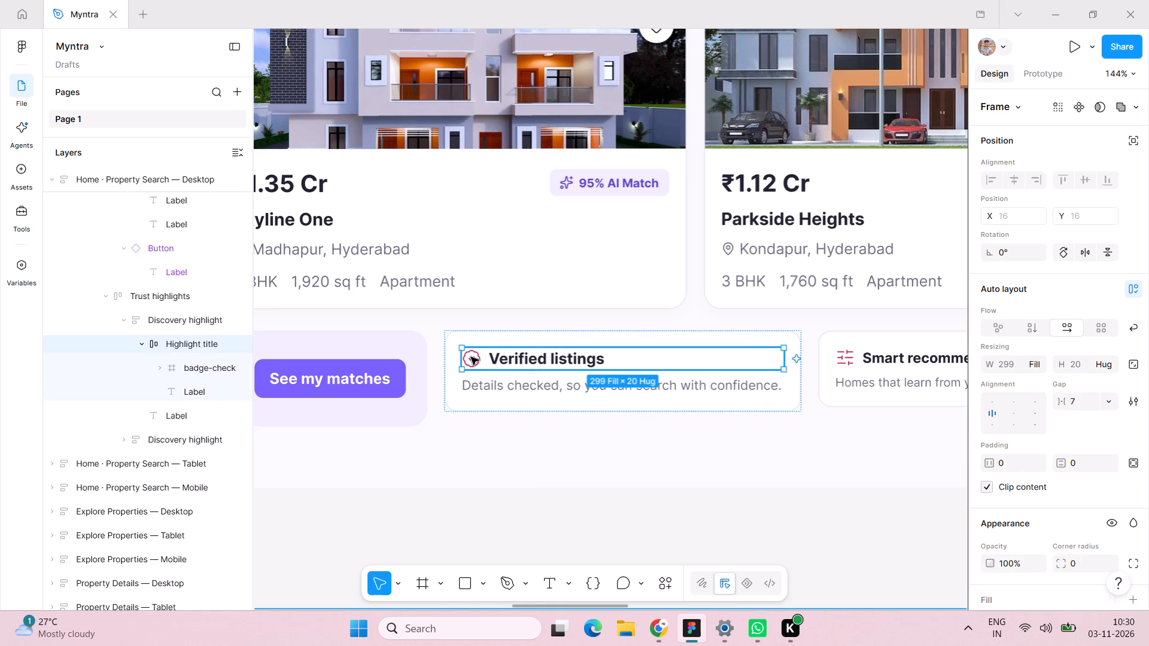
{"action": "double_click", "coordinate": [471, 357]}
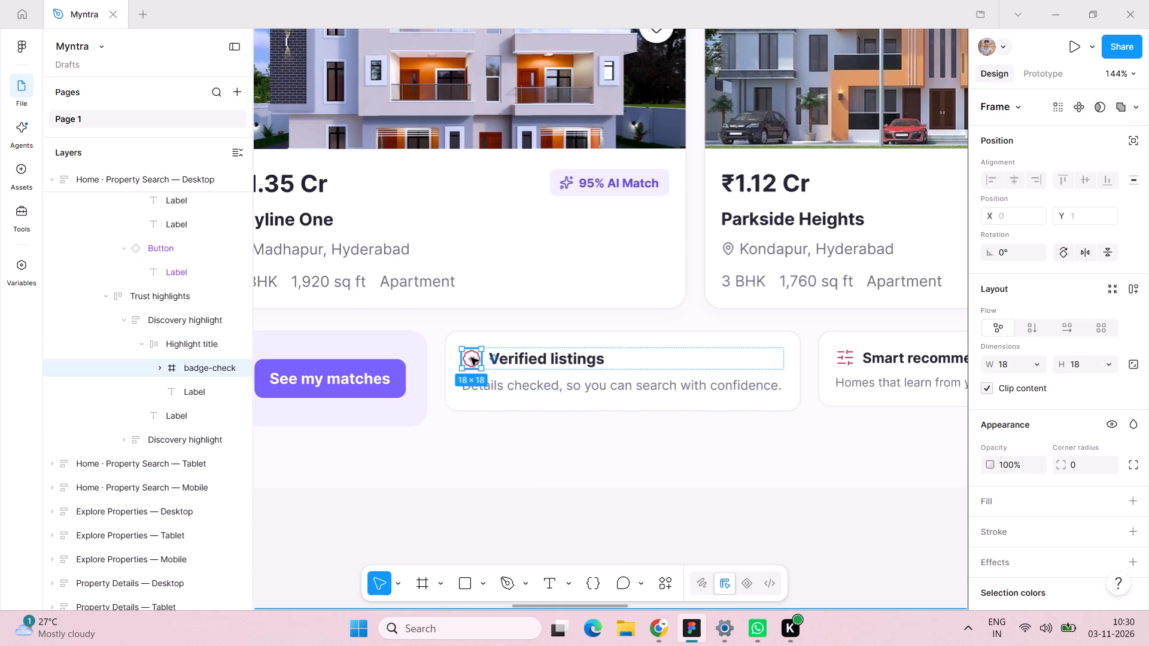
Set the font size of the "Smart recommendations" highlight title to 14.
{"action": "scroll", "coordinate": [858, 377], "scroll_direction": "left", "scroll_amount": 5}
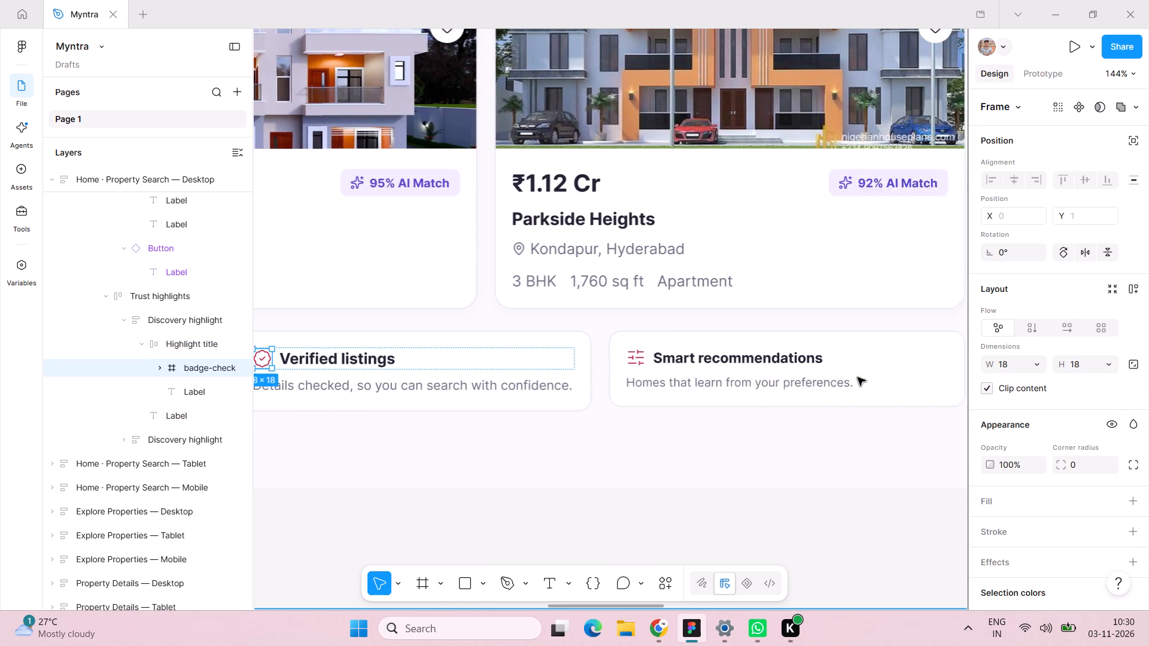
{"action": "scroll", "coordinate": [858, 377], "scroll_direction": "left", "scroll_amount": 2}
{"action": "triple_click", "coordinate": [630, 359]}
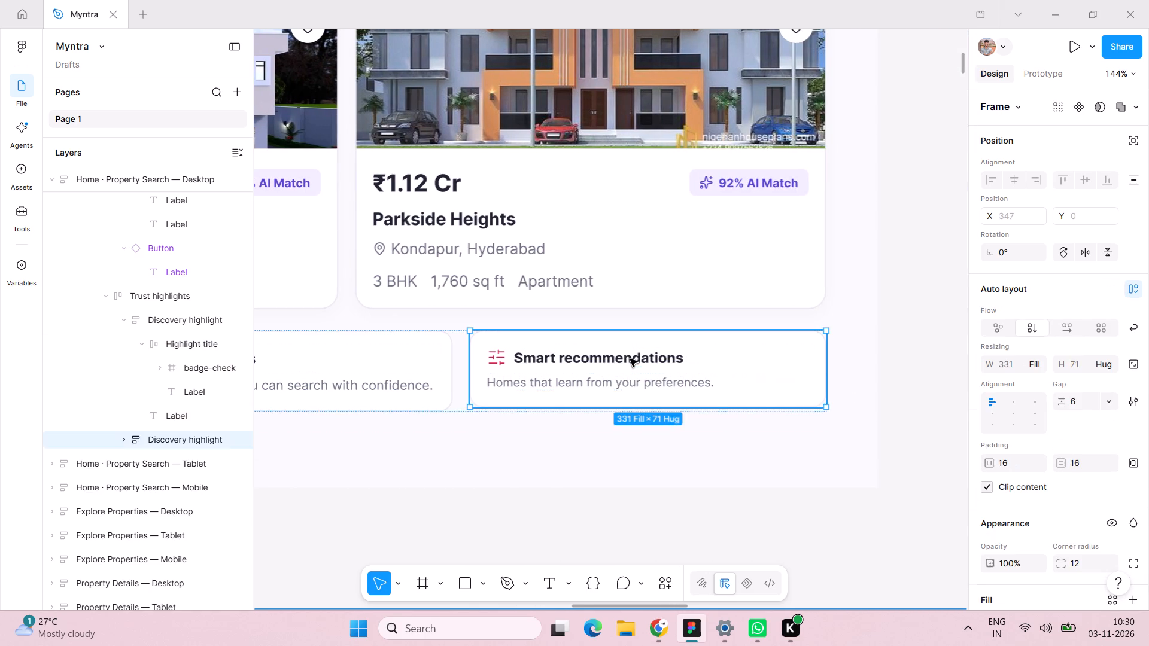
{"action": "double_click", "coordinate": [630, 359]}
{"action": "triple_click", "coordinate": [630, 359]}
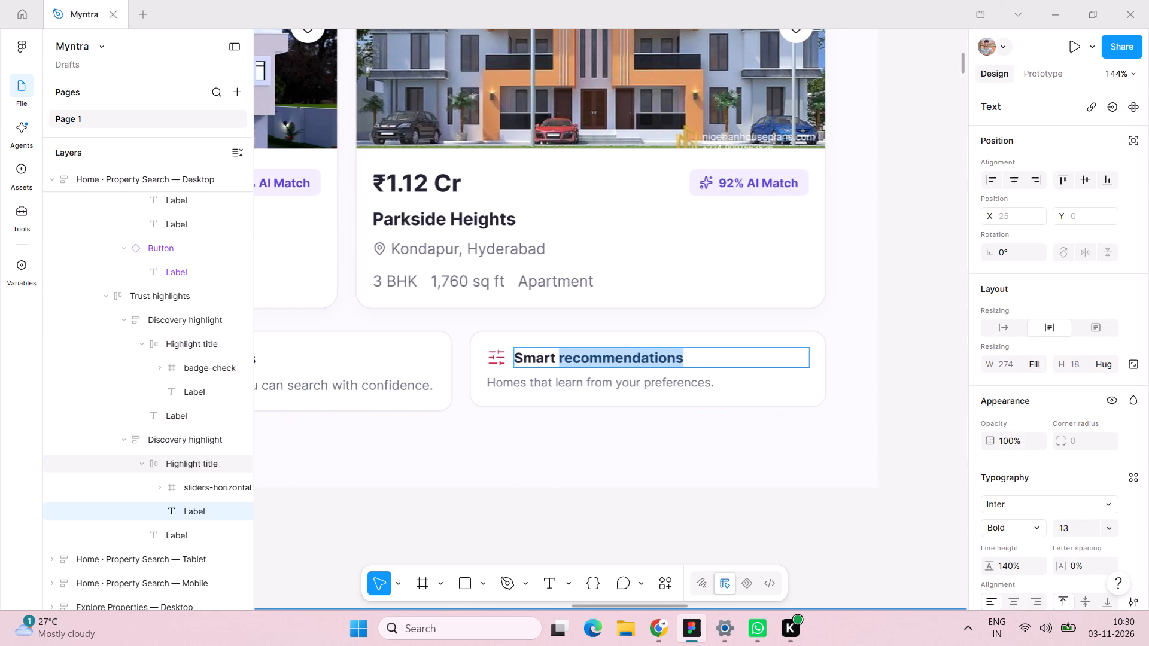
{"action": "left_click", "coordinate": [1081, 521]}
{"action": "type", "text": "14"}
{"action": "key", "text": "Return"}
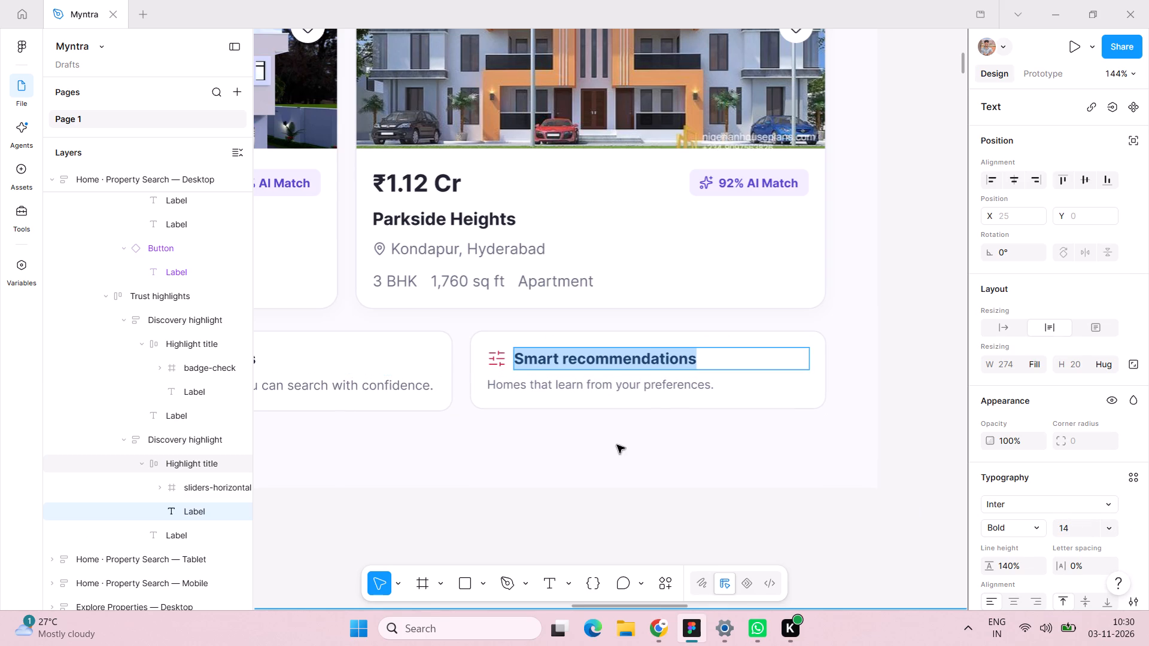
Set the font size of the "Homes that learn from your preferences." description to 12 and clear the selection.
{"action": "double_click", "coordinate": [637, 390]}
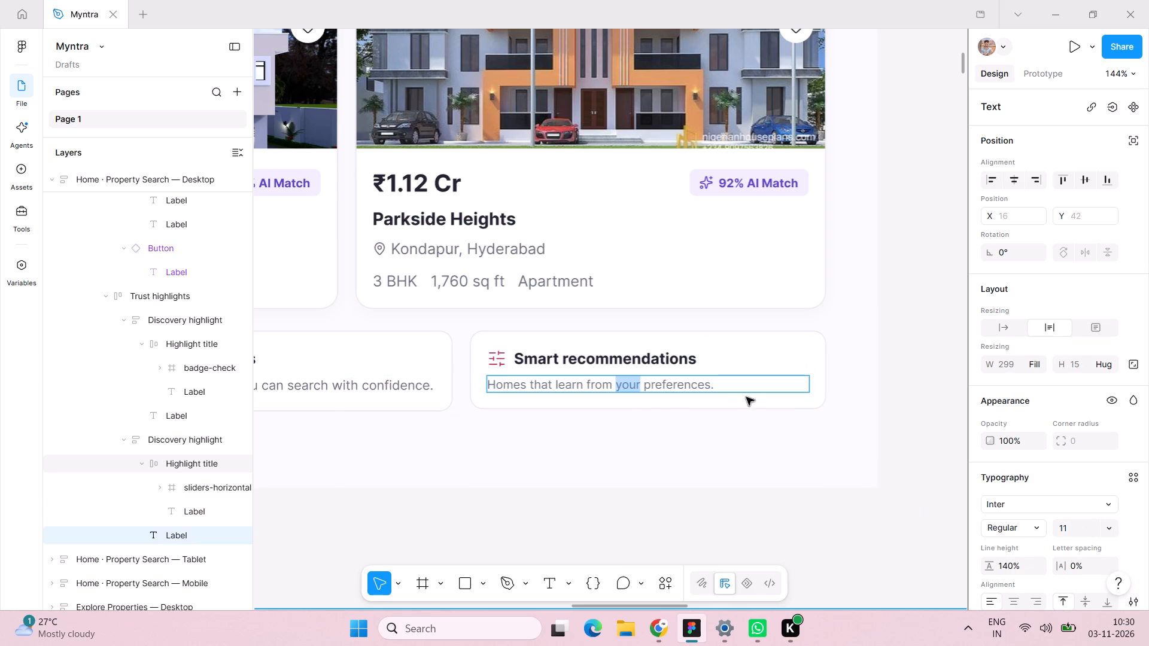
{"action": "triple_click", "coordinate": [736, 391]}
{"action": "left_click", "coordinate": [736, 391]}
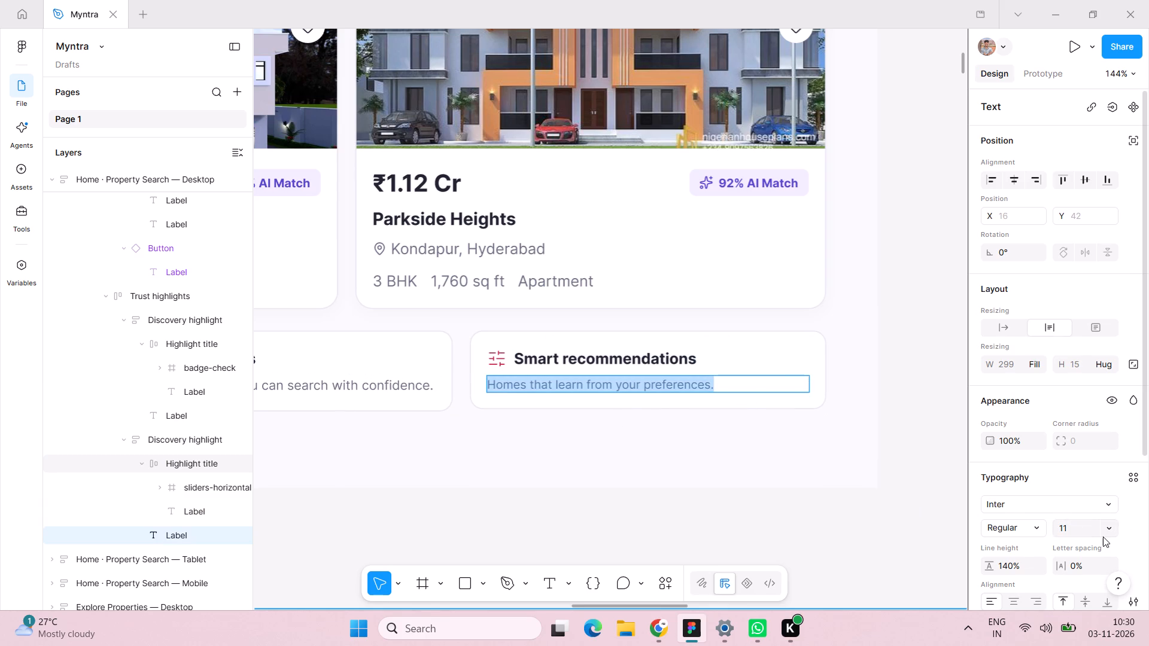
{"action": "left_click", "coordinate": [1071, 534]}
{"action": "type", "text": "12"}
{"action": "key", "text": "Return"}
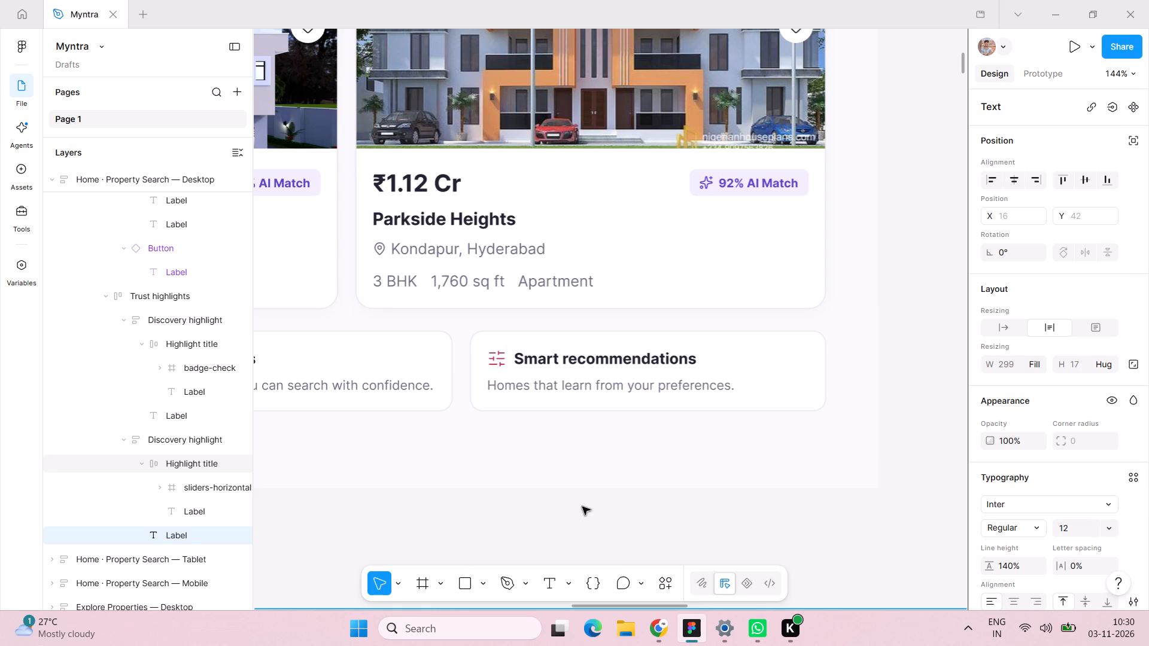
{"action": "left_click", "coordinate": [581, 507]}
{"action": "left_click", "coordinate": [586, 507]}
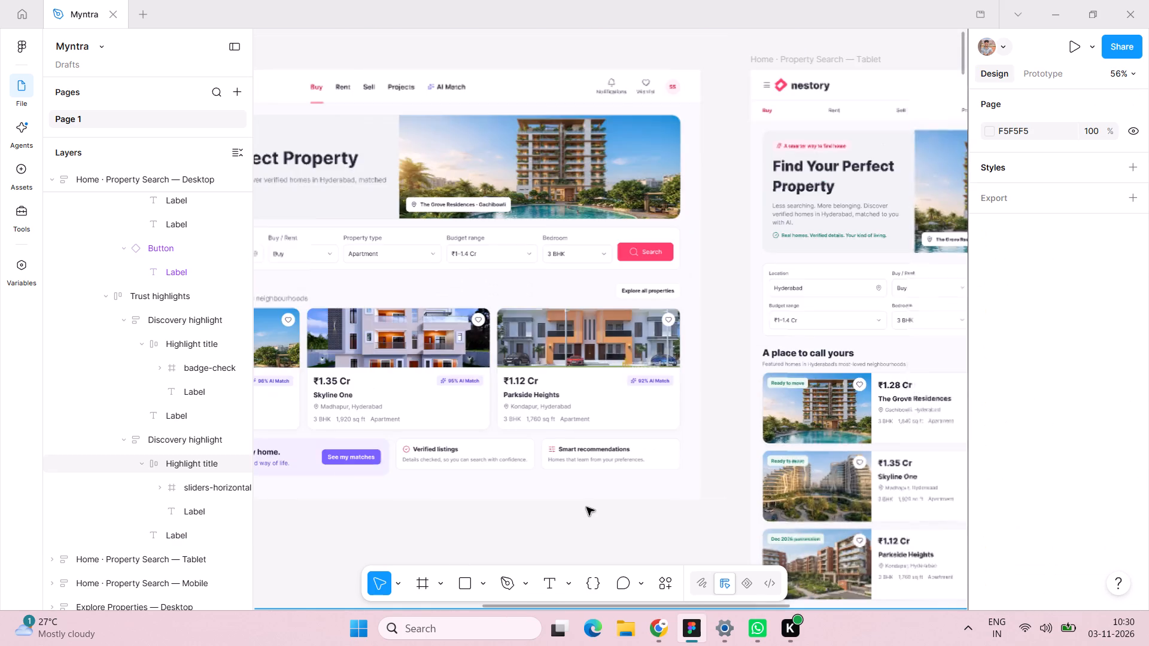
Preview the Home · Property Search — Desktop frame as a full prototype, review it from header to bottom highlights, and return to the design file.
{"action": "scroll", "coordinate": [586, 507], "scroll_direction": "right", "scroll_amount": 2}
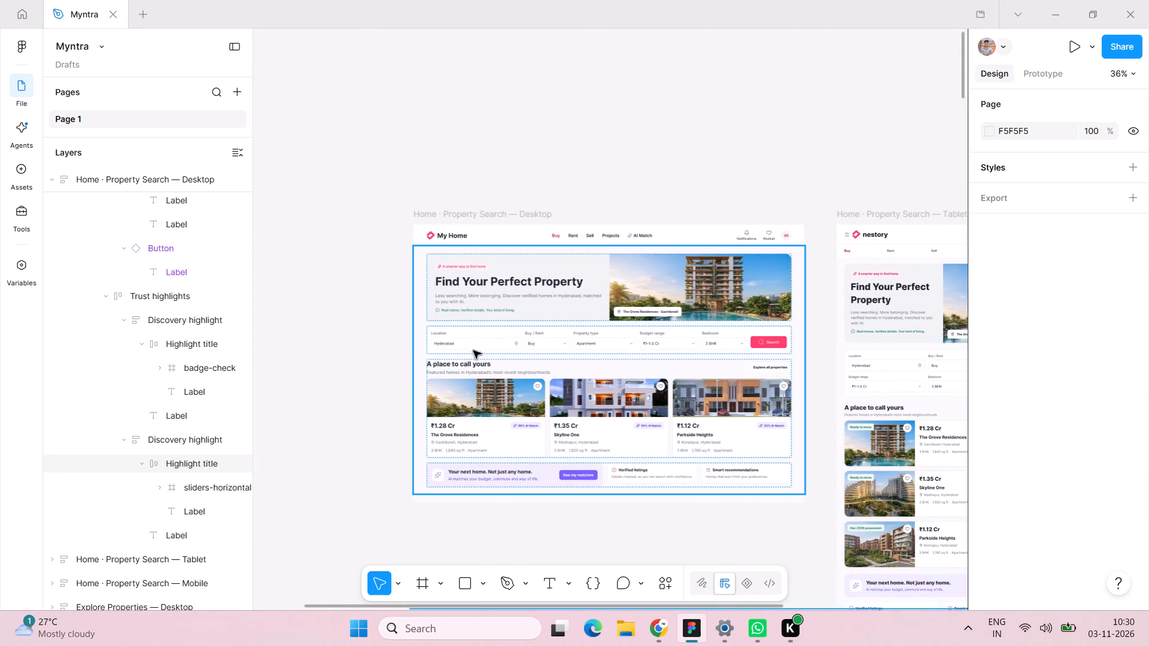
{"action": "left_click", "coordinate": [504, 211]}
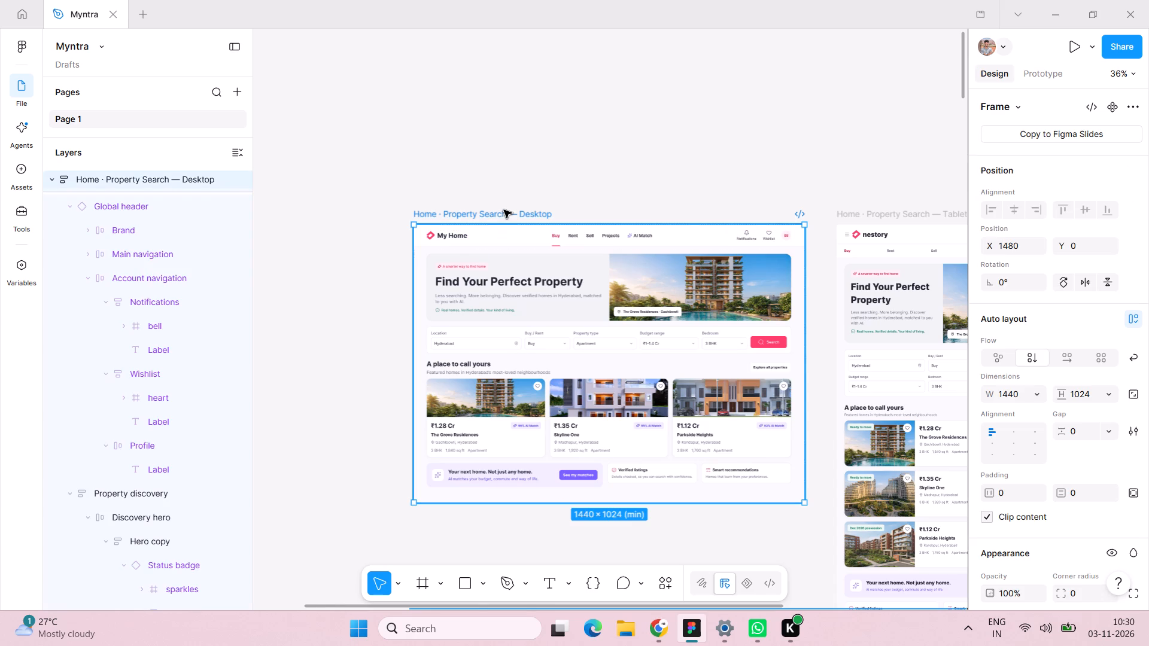
{"action": "key", "text": "shift+space"}
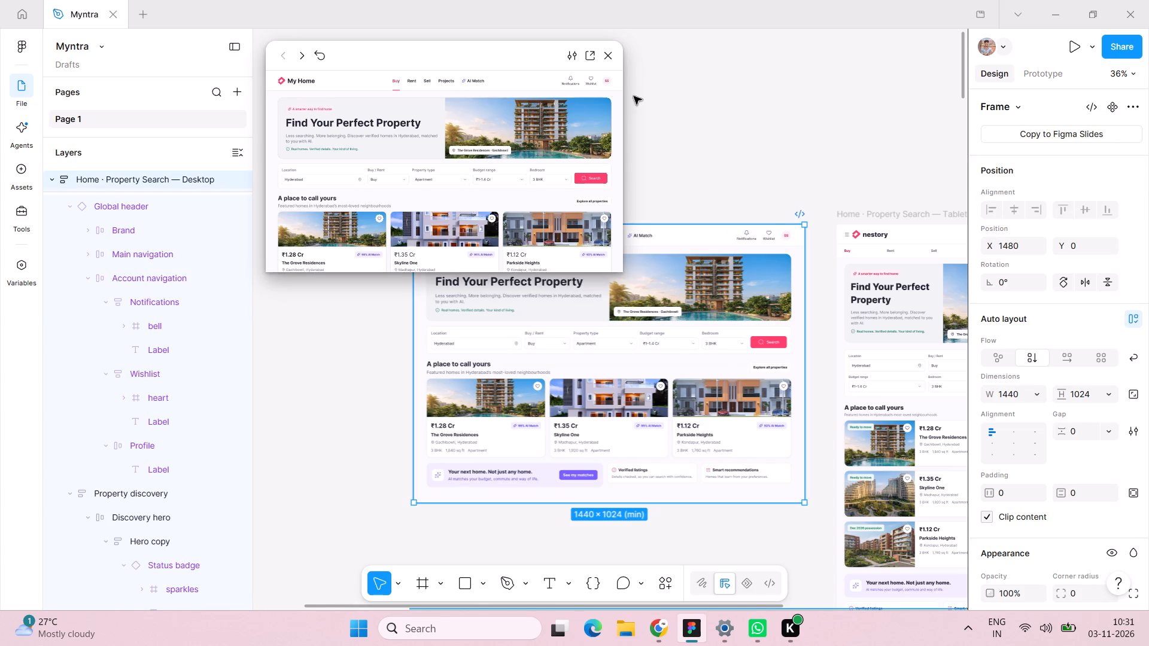
{"action": "left_click", "coordinate": [590, 50]}
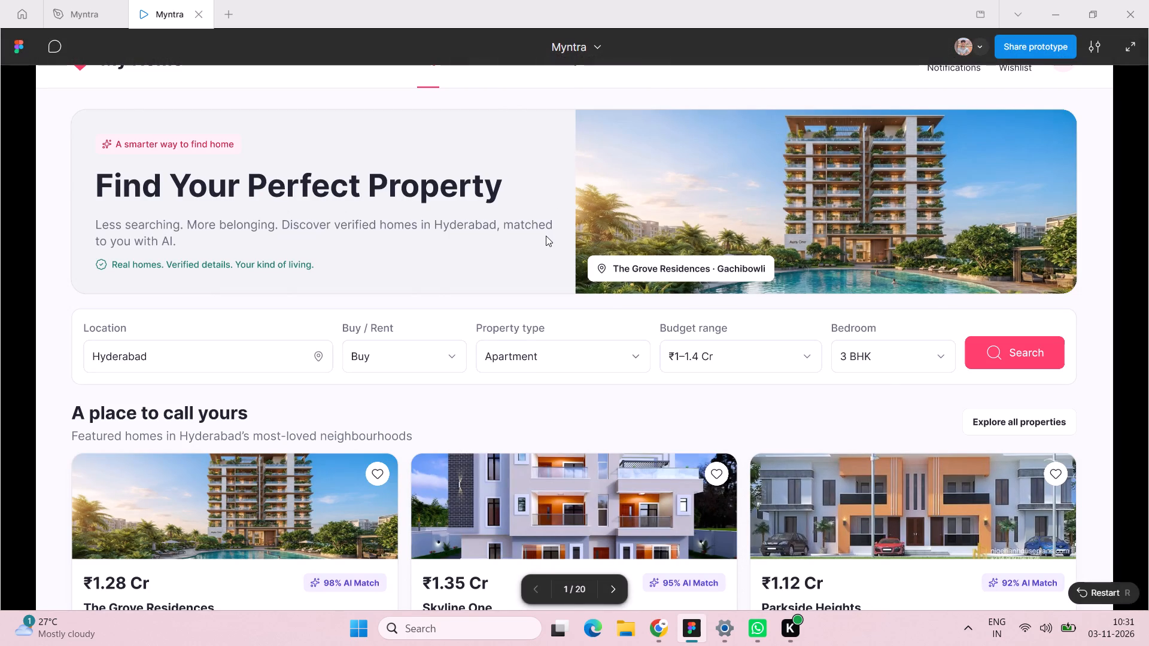
{"action": "scroll", "coordinate": [546, 236], "scroll_direction": "up", "scroll_amount": 11}
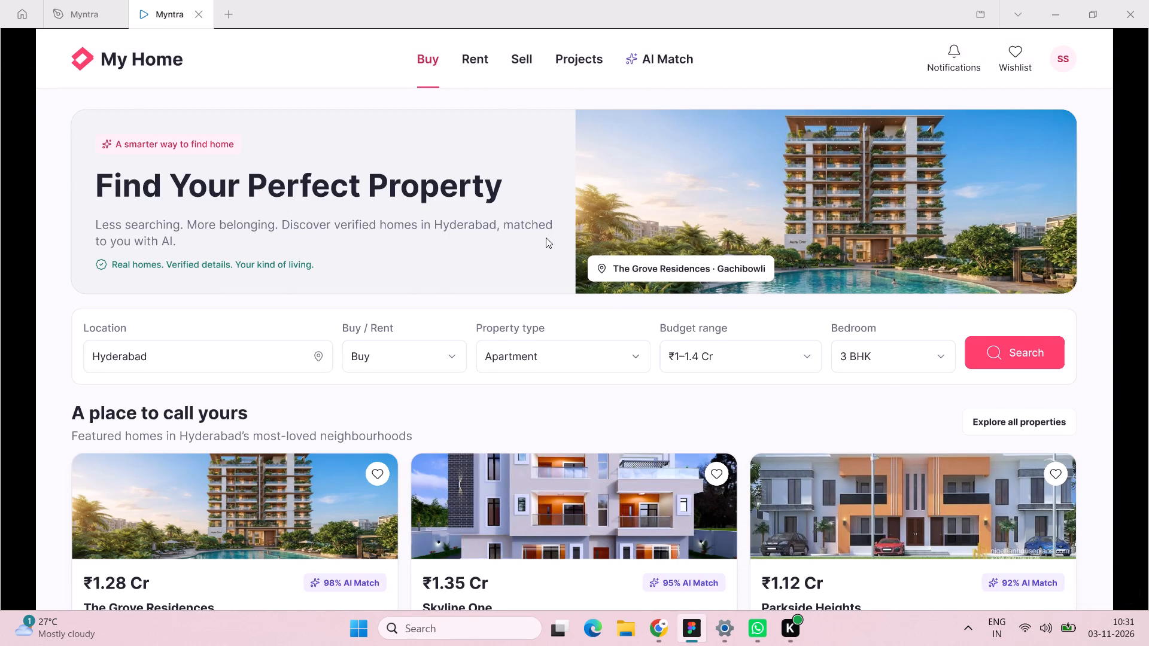
{"action": "scroll", "coordinate": [546, 237], "scroll_direction": "down", "scroll_amount": 9}
{"action": "scroll", "coordinate": [547, 236], "scroll_direction": "up", "scroll_amount": 7}
{"action": "scroll", "coordinate": [547, 236], "scroll_direction": "down", "scroll_amount": 4}
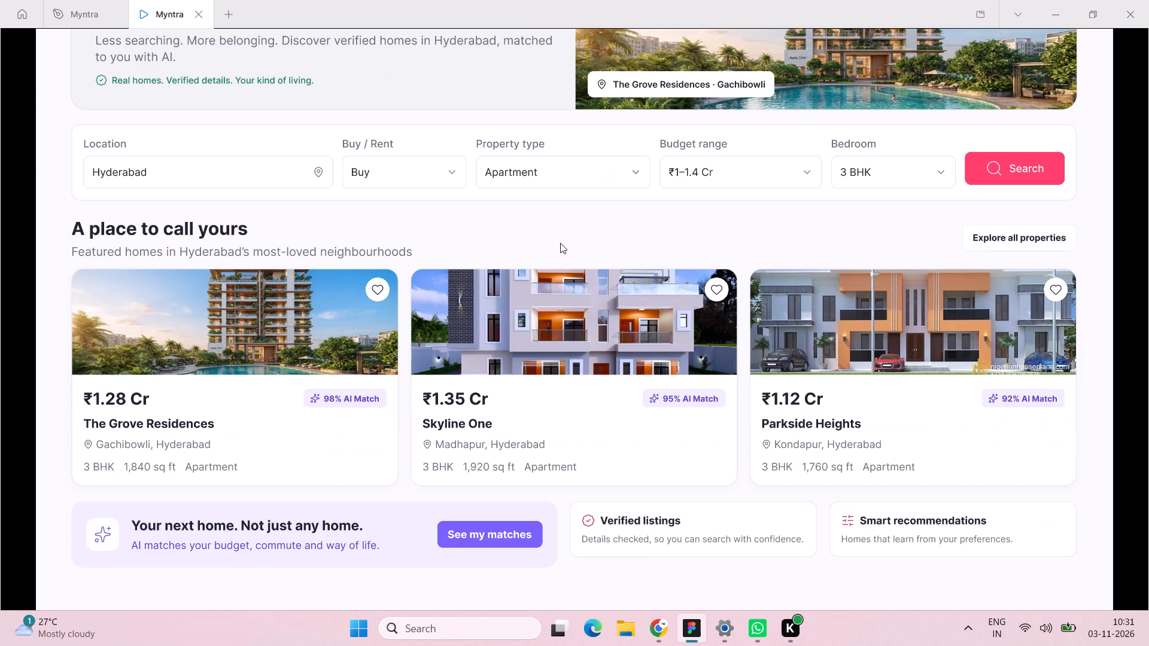
{"action": "scroll", "coordinate": [560, 243], "scroll_direction": "up", "scroll_amount": 5}
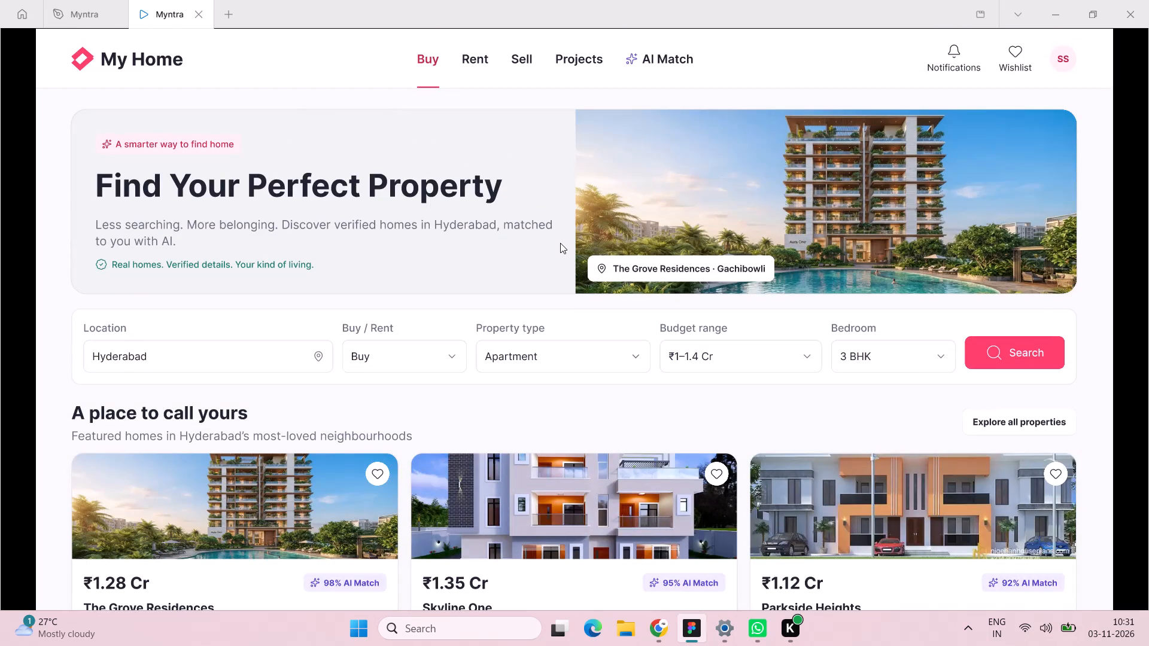
{"action": "left_click", "coordinate": [82, 0]}
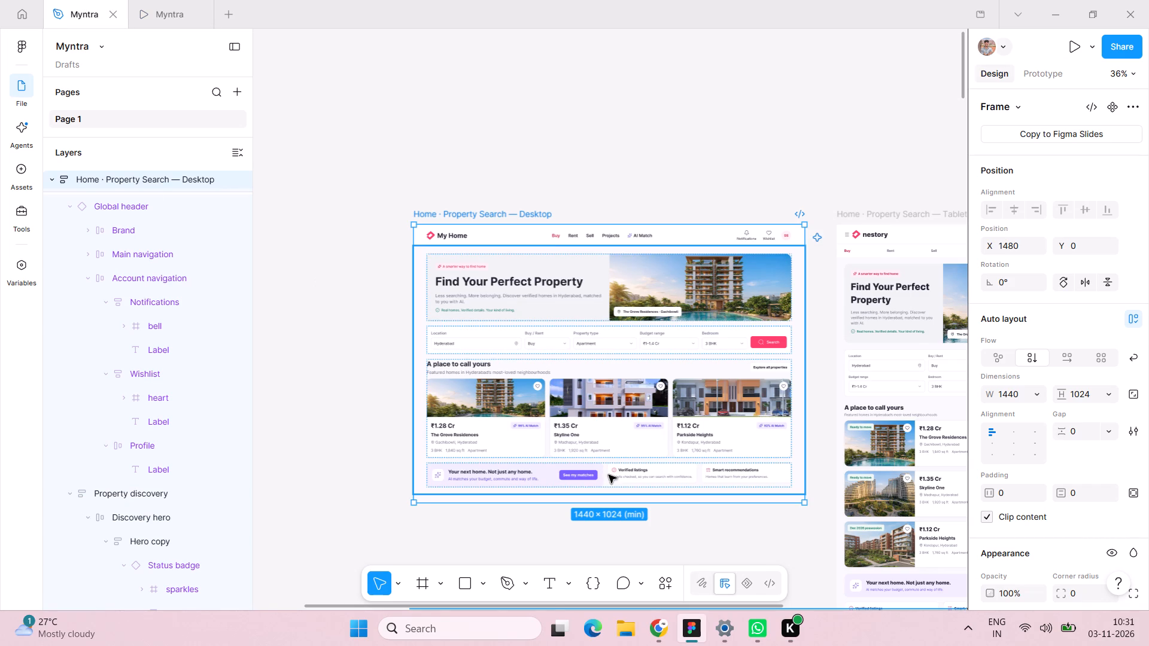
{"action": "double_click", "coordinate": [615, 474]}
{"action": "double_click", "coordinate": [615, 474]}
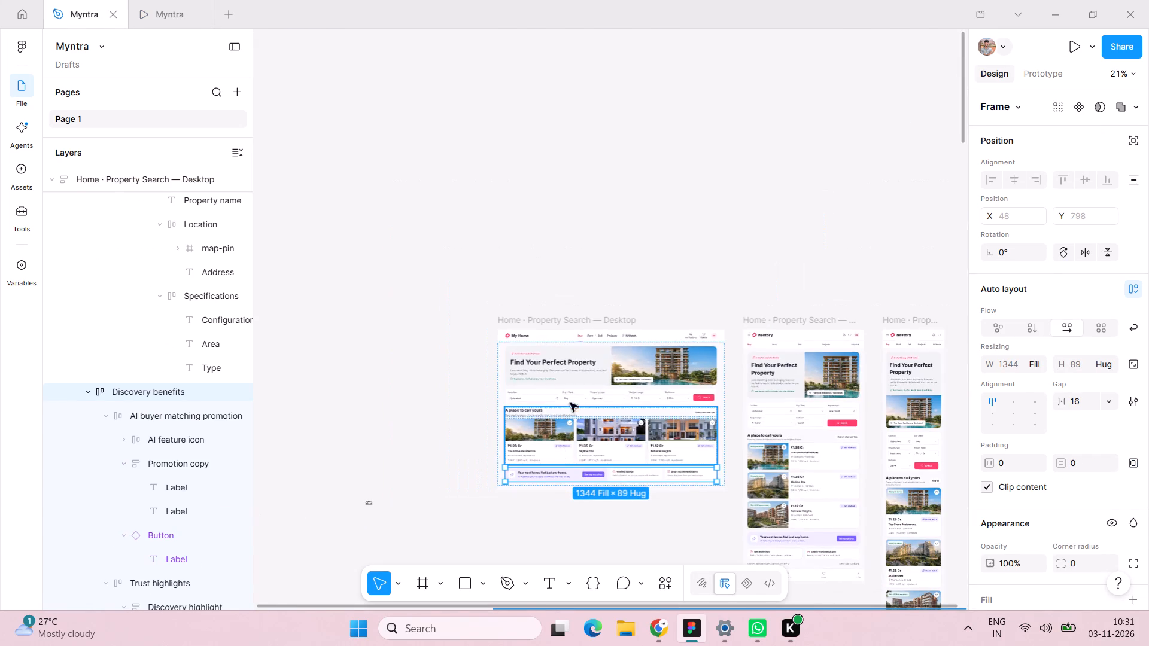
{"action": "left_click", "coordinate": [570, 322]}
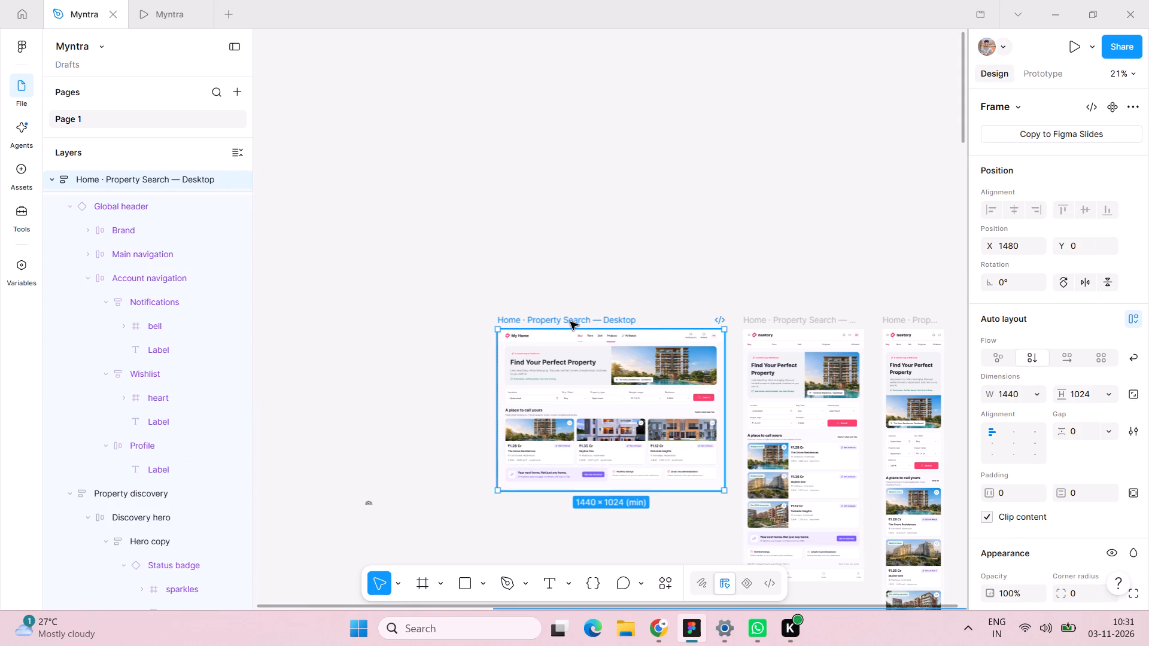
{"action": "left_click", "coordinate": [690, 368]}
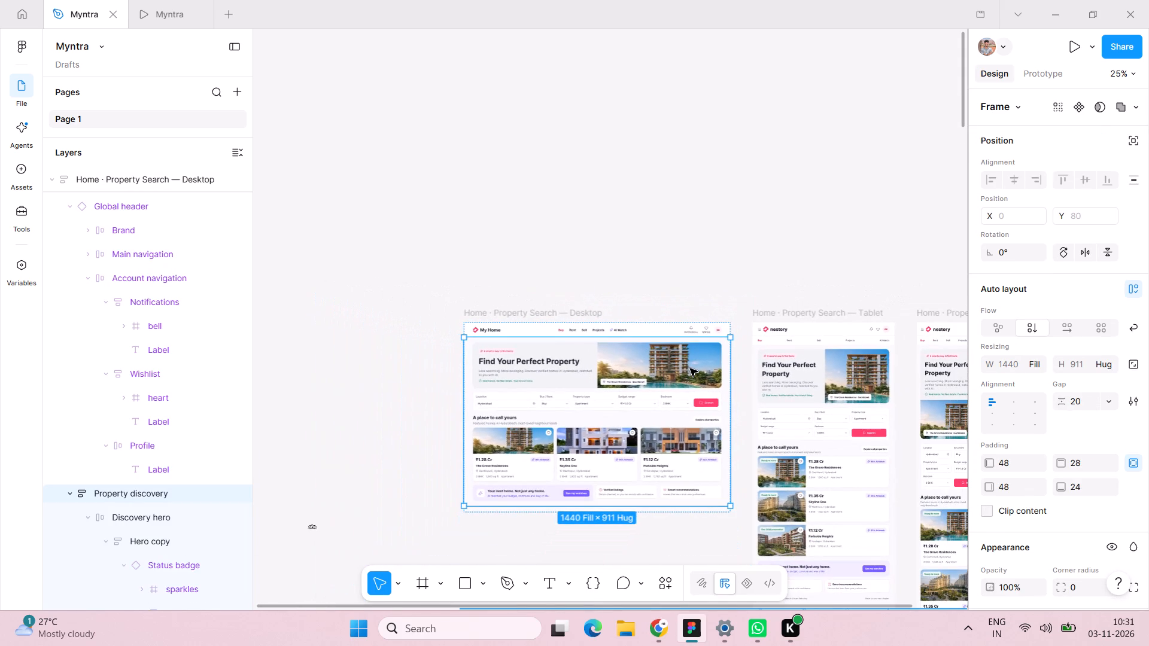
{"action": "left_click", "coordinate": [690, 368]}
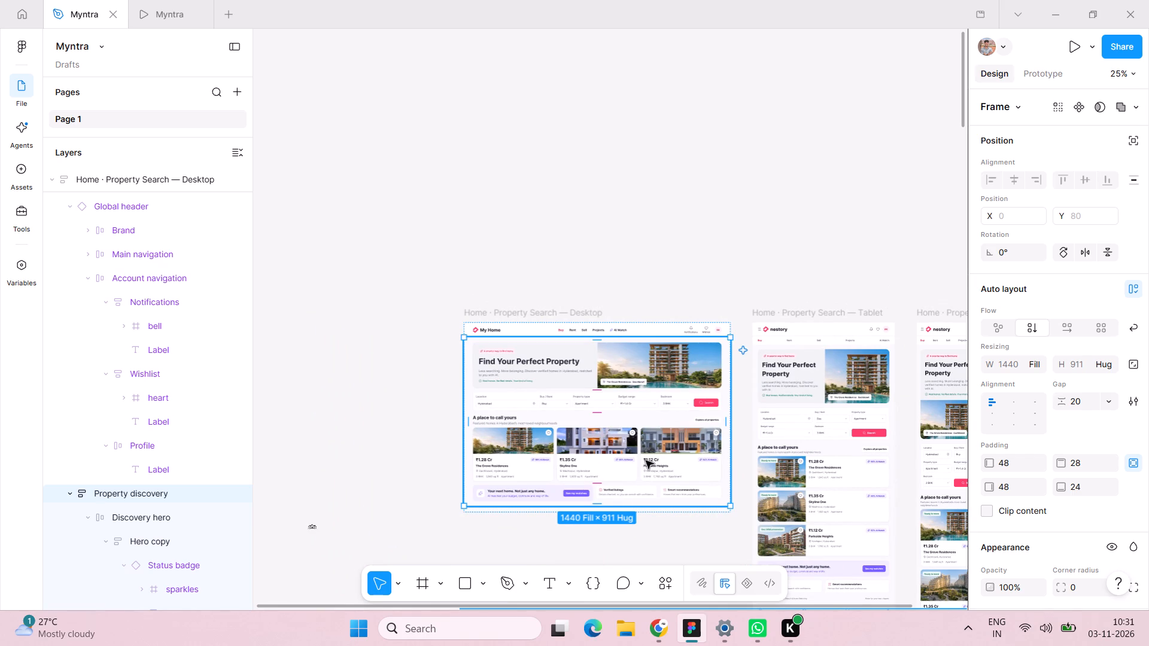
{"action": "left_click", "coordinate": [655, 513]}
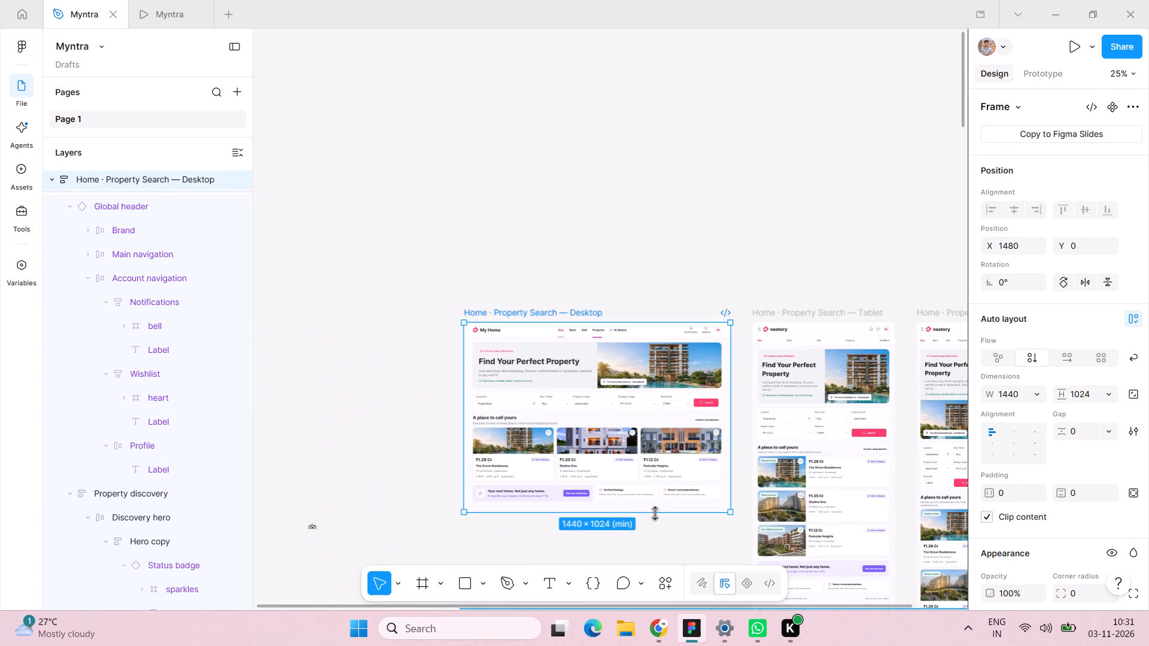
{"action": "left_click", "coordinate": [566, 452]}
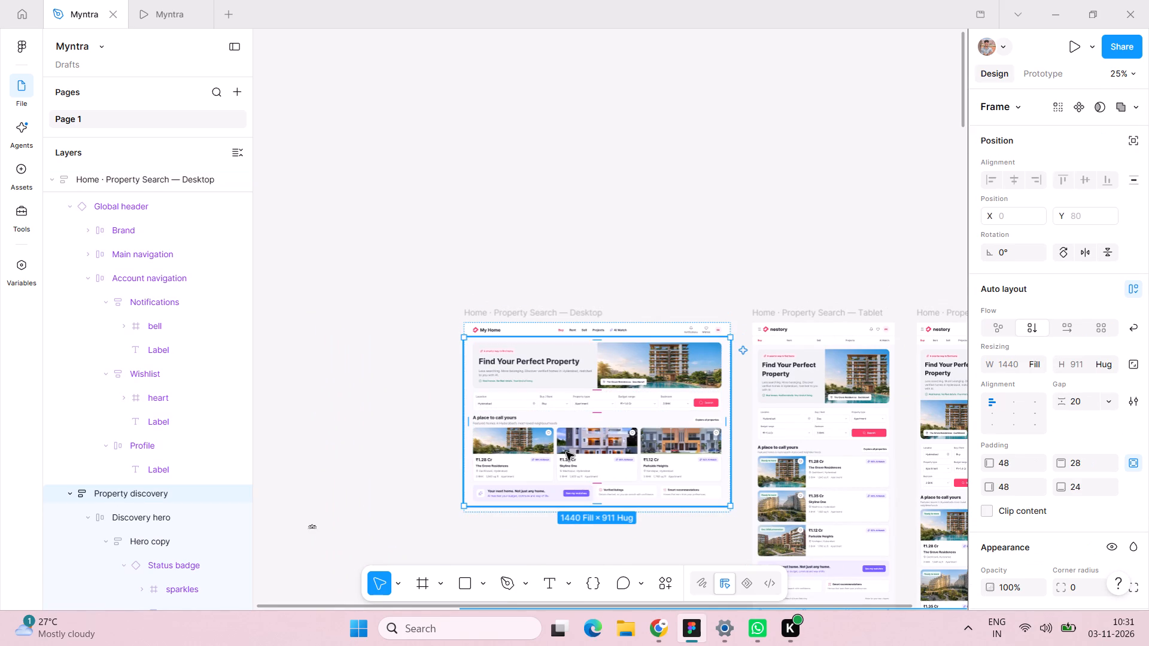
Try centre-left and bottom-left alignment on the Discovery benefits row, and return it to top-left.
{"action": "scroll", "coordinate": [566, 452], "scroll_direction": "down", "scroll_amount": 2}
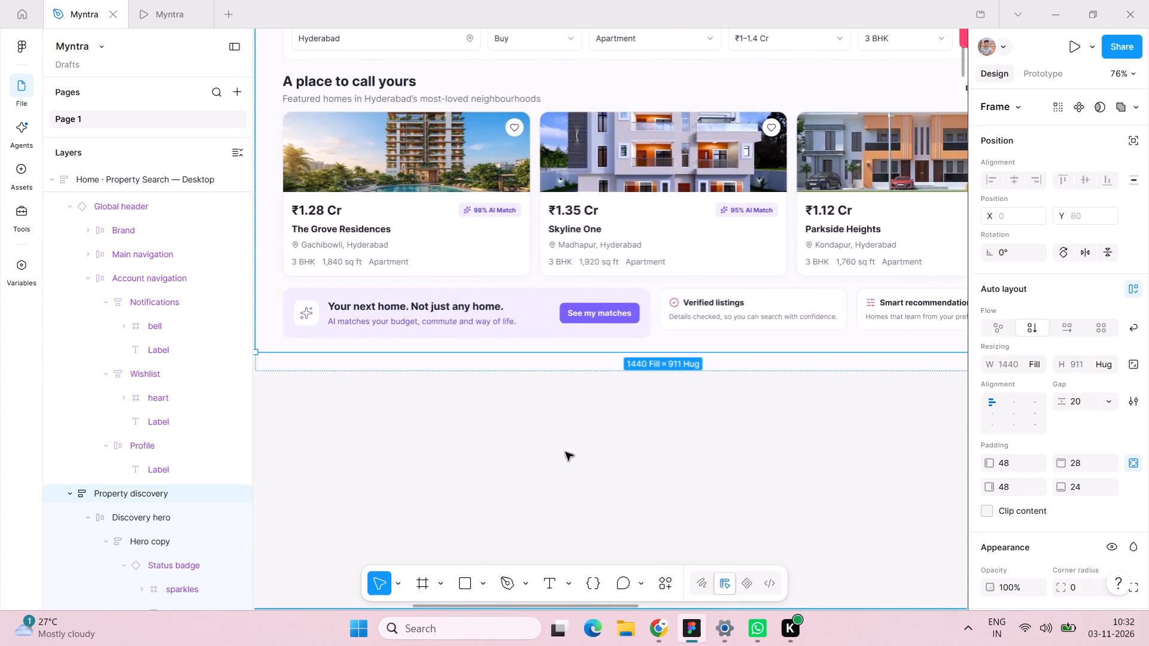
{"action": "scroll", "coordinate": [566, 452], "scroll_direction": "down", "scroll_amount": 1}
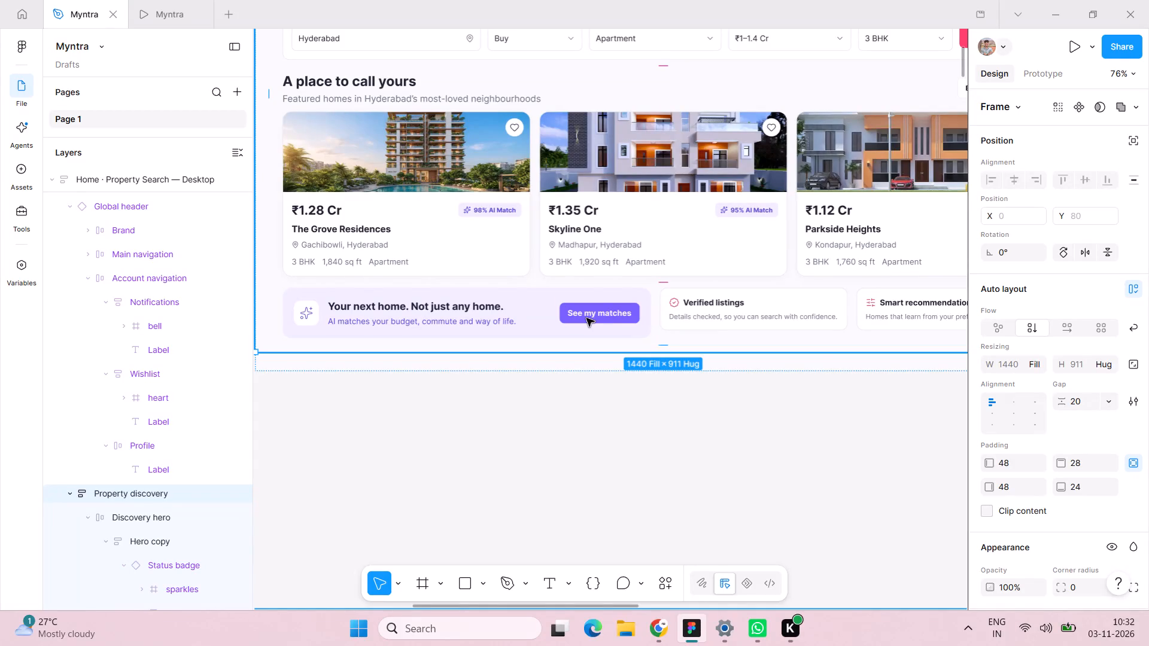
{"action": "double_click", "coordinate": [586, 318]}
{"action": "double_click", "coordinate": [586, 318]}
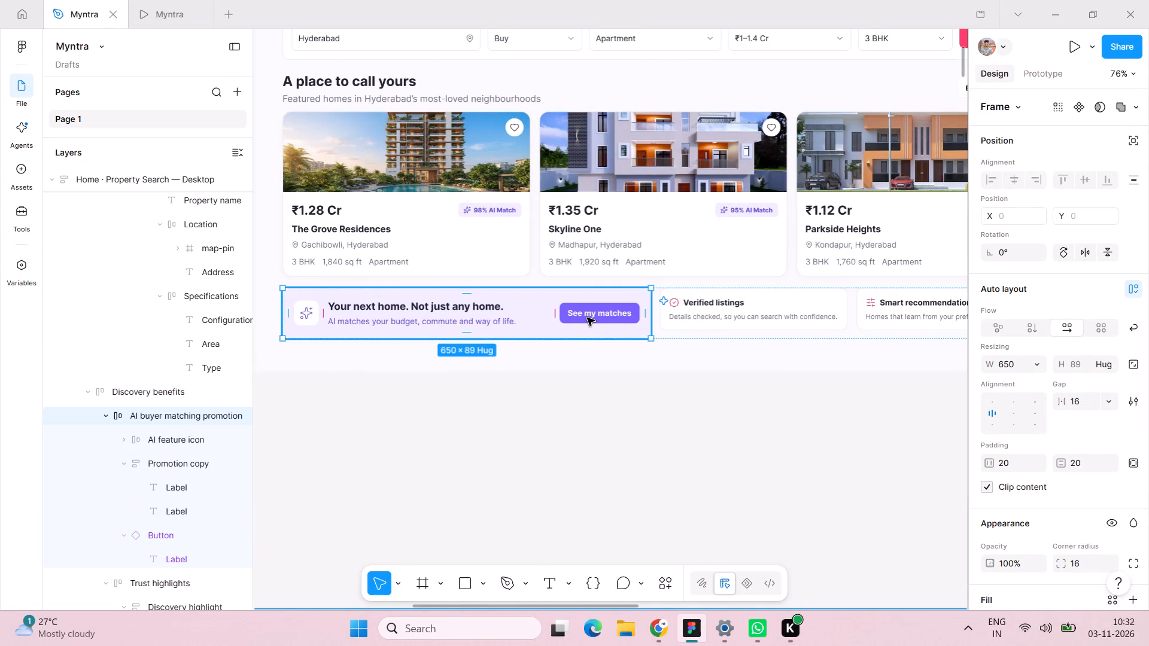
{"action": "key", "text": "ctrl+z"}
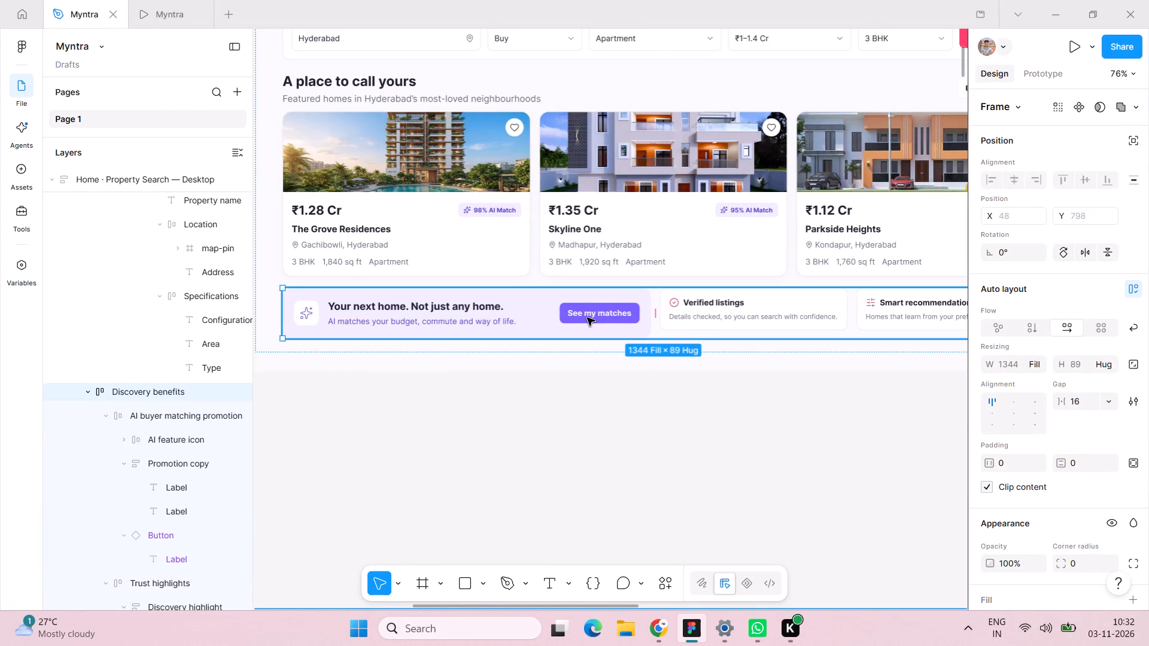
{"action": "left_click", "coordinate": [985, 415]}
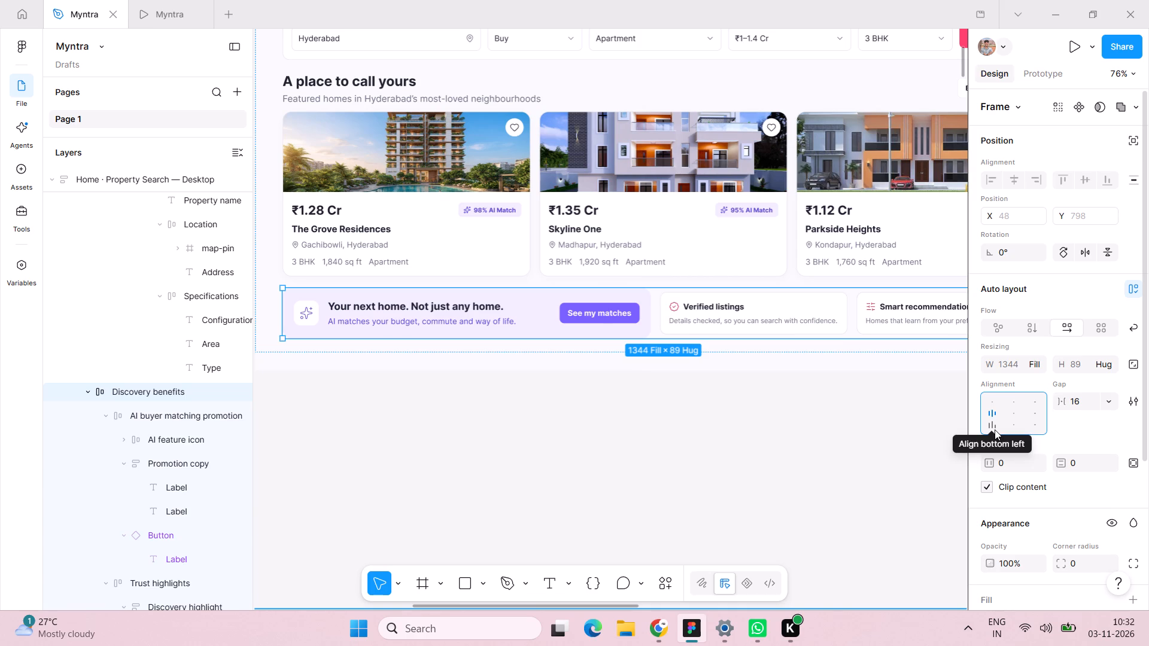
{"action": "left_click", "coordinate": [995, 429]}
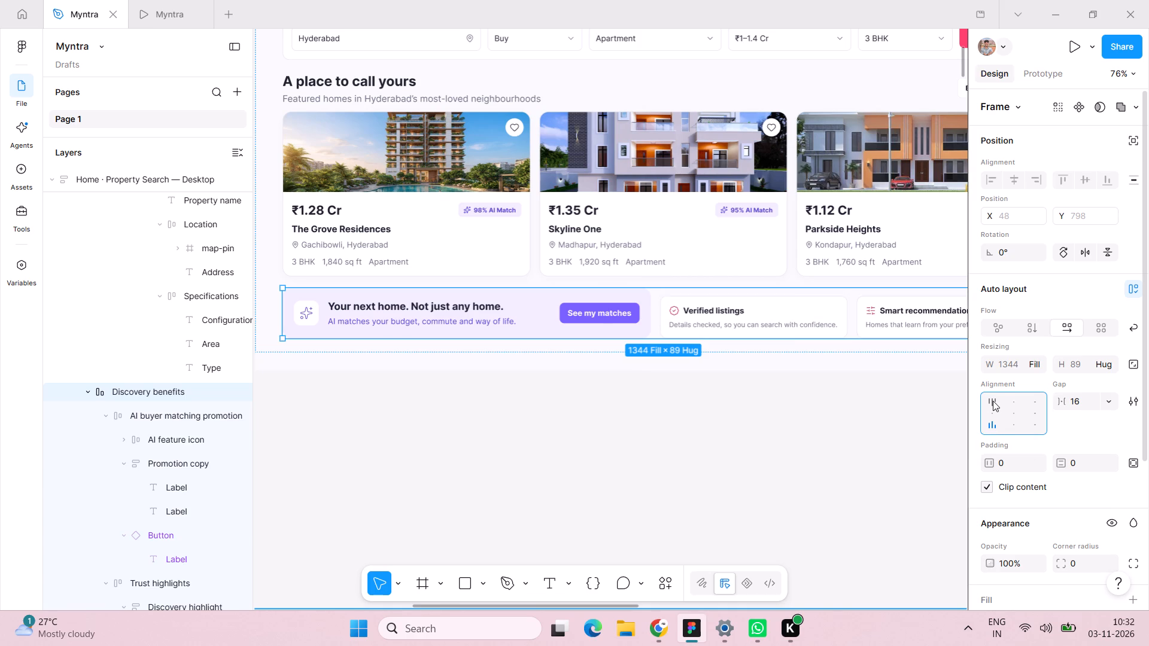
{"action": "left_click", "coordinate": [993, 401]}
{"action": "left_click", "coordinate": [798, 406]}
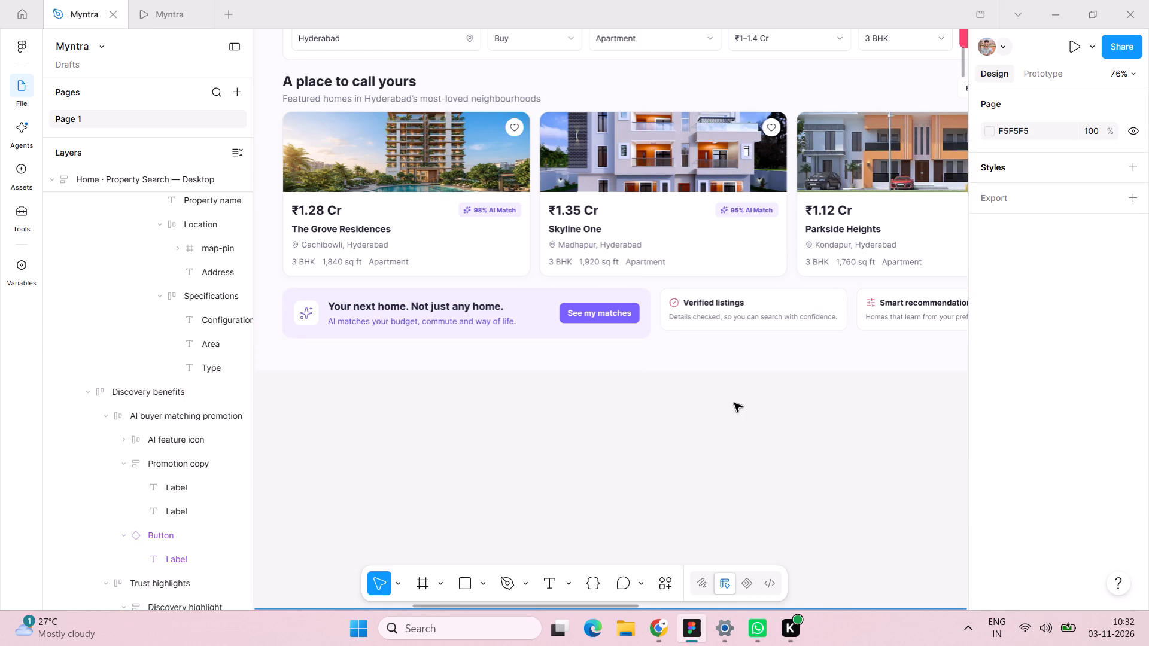
Examine the drop shadow settings of the Discovery hero banner as a reference for the property cards.
{"action": "scroll", "coordinate": [735, 403], "scroll_direction": "up", "scroll_amount": 2}
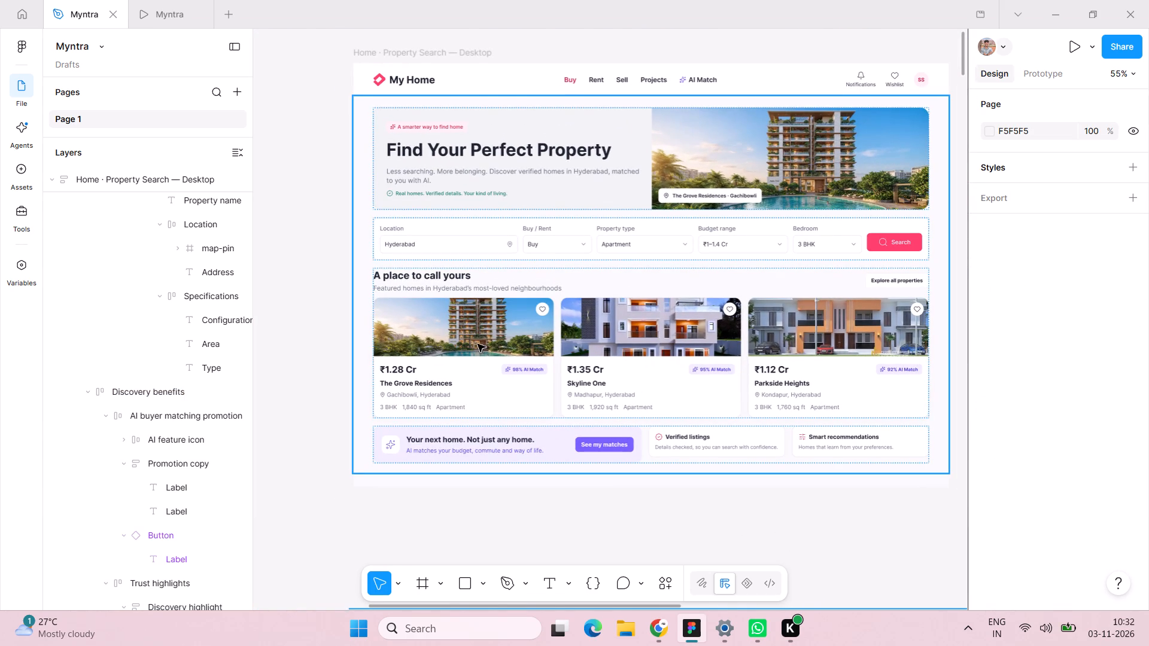
{"action": "left_click", "coordinate": [310, 242]}
{"action": "double_click", "coordinate": [570, 167]}
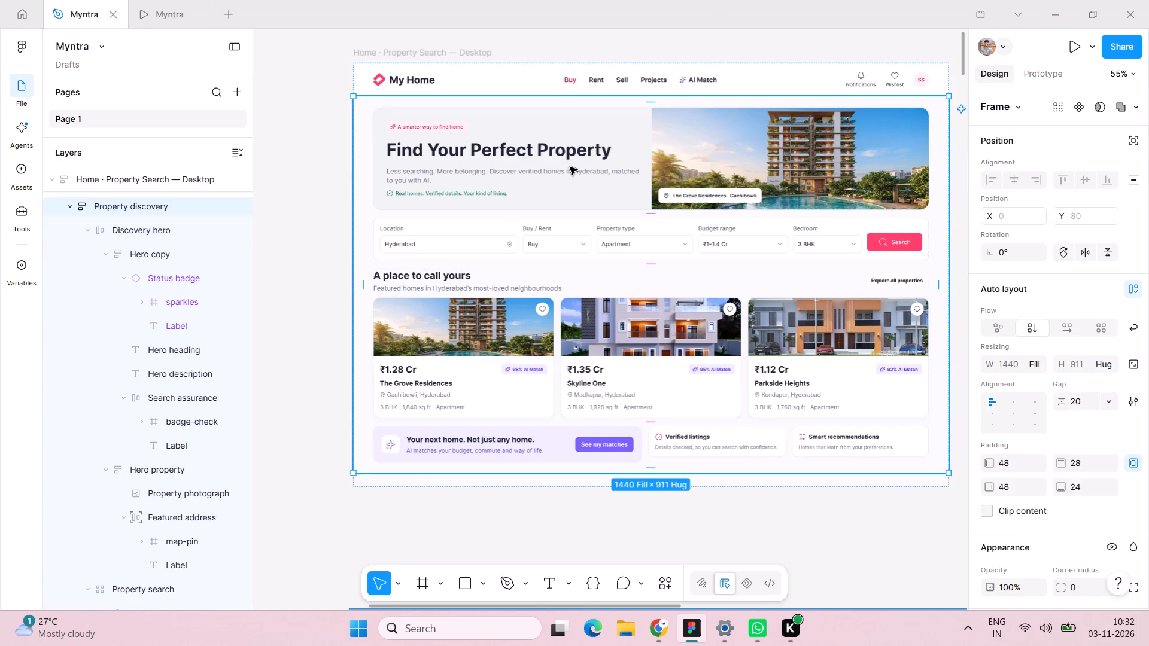
{"action": "triple_click", "coordinate": [570, 167]}
{"action": "left_click", "coordinate": [717, 142]}
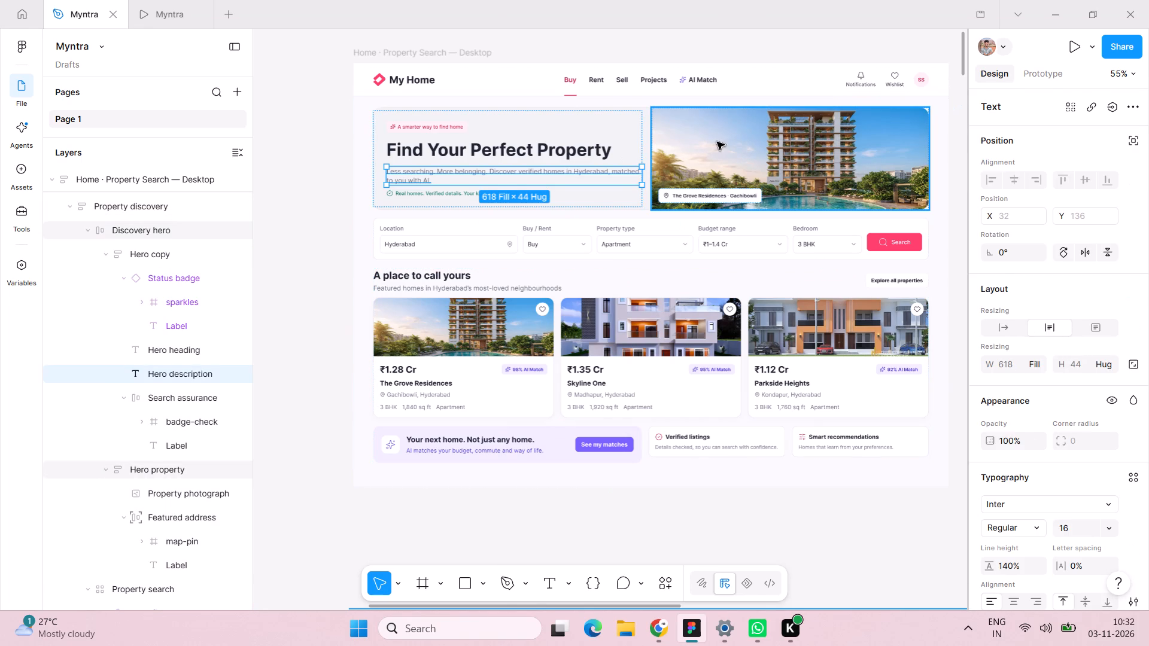
{"action": "left_click", "coordinate": [312, 185]}
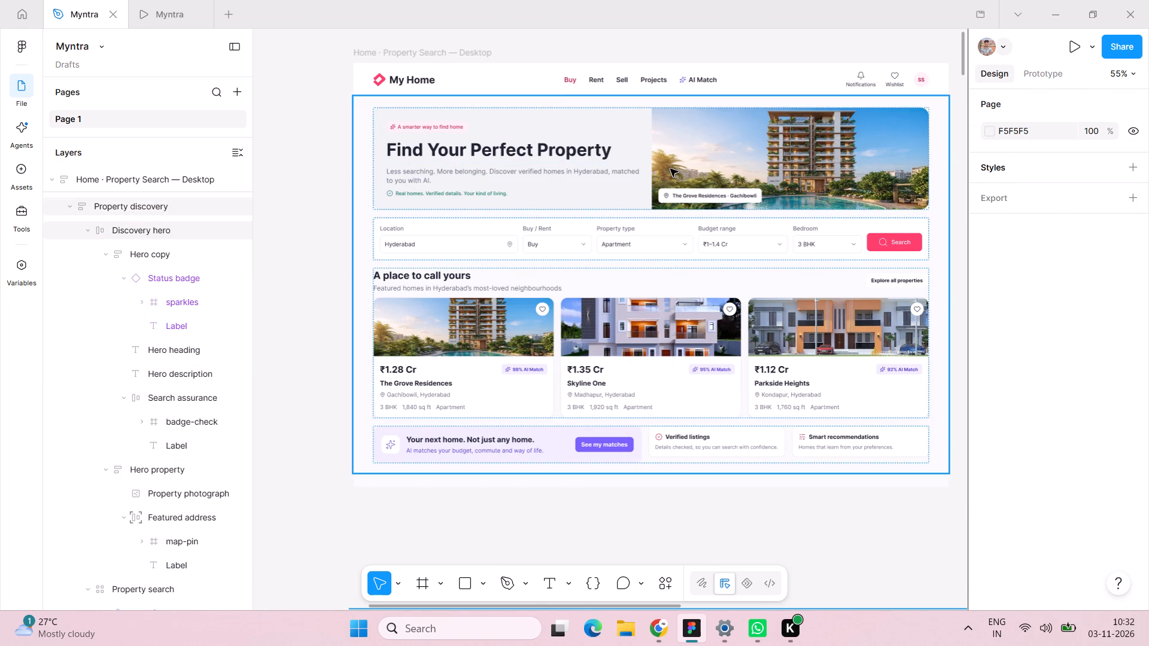
{"action": "double_click", "coordinate": [670, 169]}
{"action": "scroll", "coordinate": [1124, 422], "scroll_direction": "down", "scroll_amount": 4}
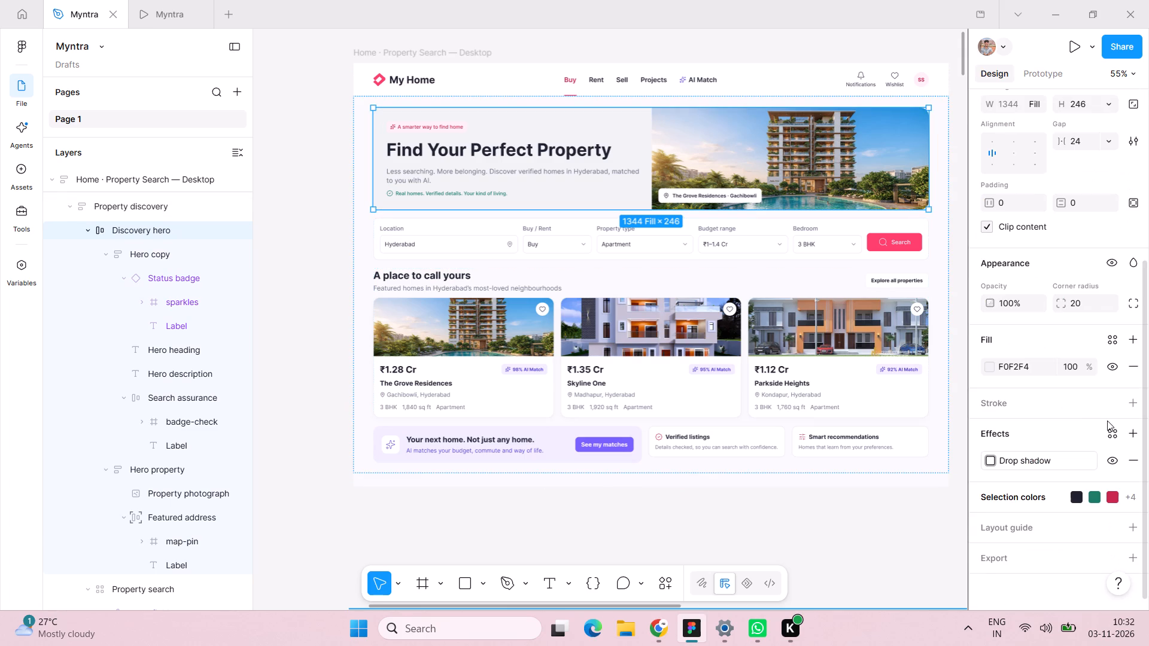
{"action": "left_click", "coordinate": [993, 462]}
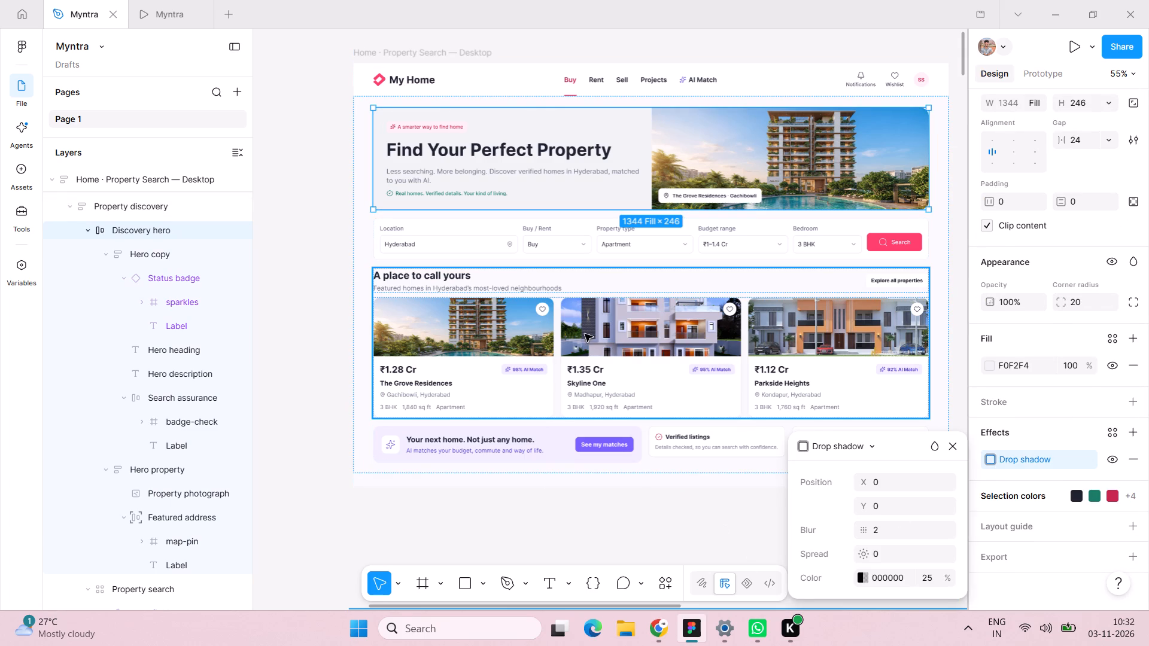
{"action": "left_click_drag", "start_coordinate": [531, 339], "coordinate": [539, 339]}
{"action": "left_click", "coordinate": [539, 339]}
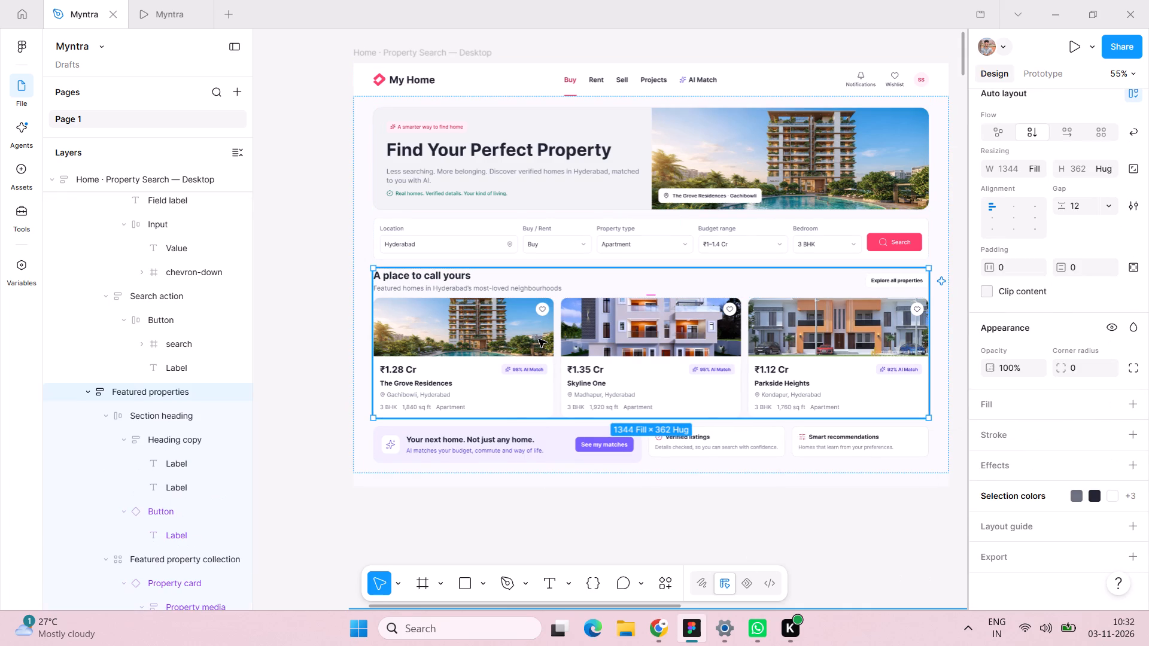
{"action": "key", "text": "ctrl+z"}
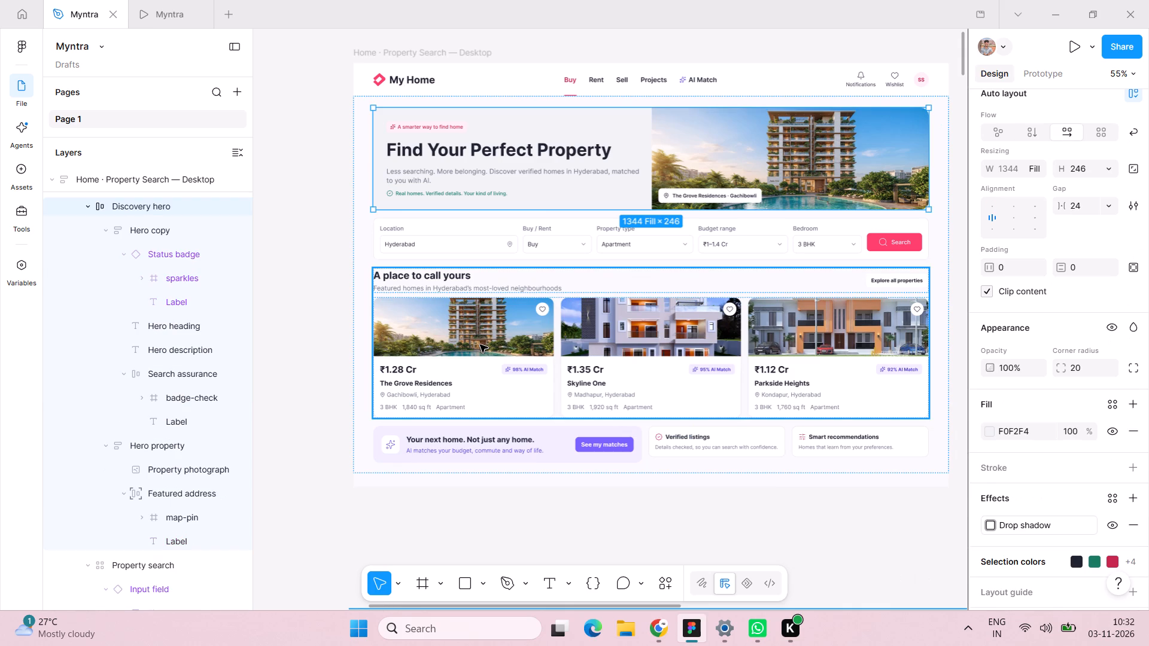
Set the drop shadow of The Grove Residences property card to Y offset 0 and blur 2.
{"action": "double_click", "coordinate": [480, 345]}
{"action": "double_click", "coordinate": [480, 345]}
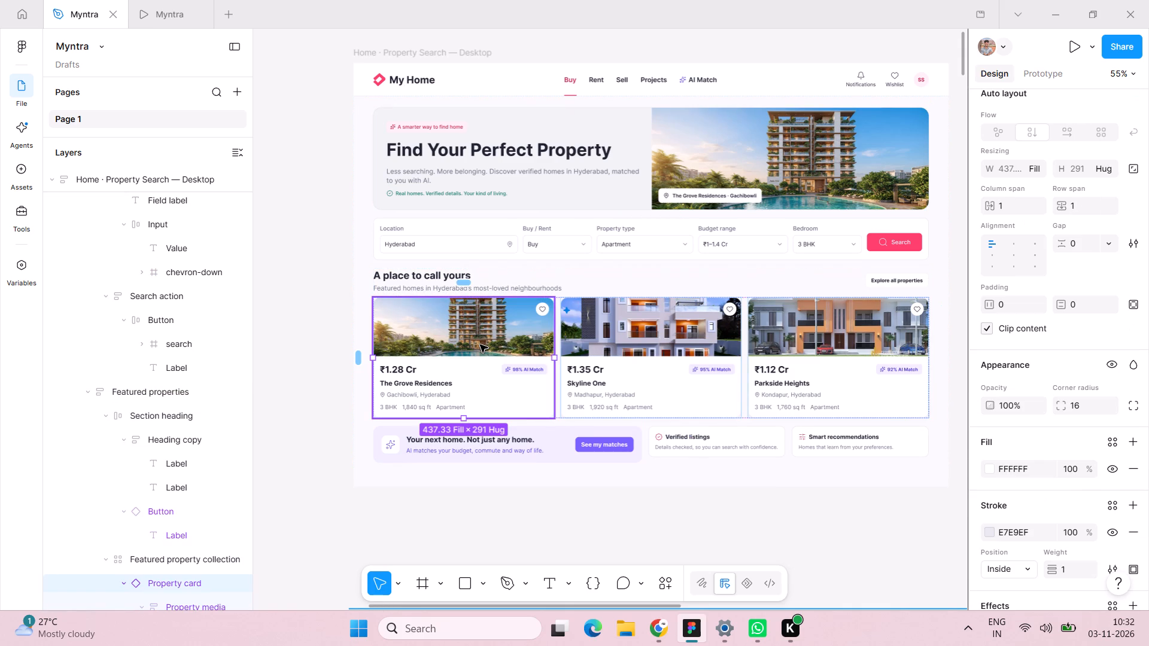
{"action": "scroll", "coordinate": [1027, 429], "scroll_direction": "down", "scroll_amount": 4}
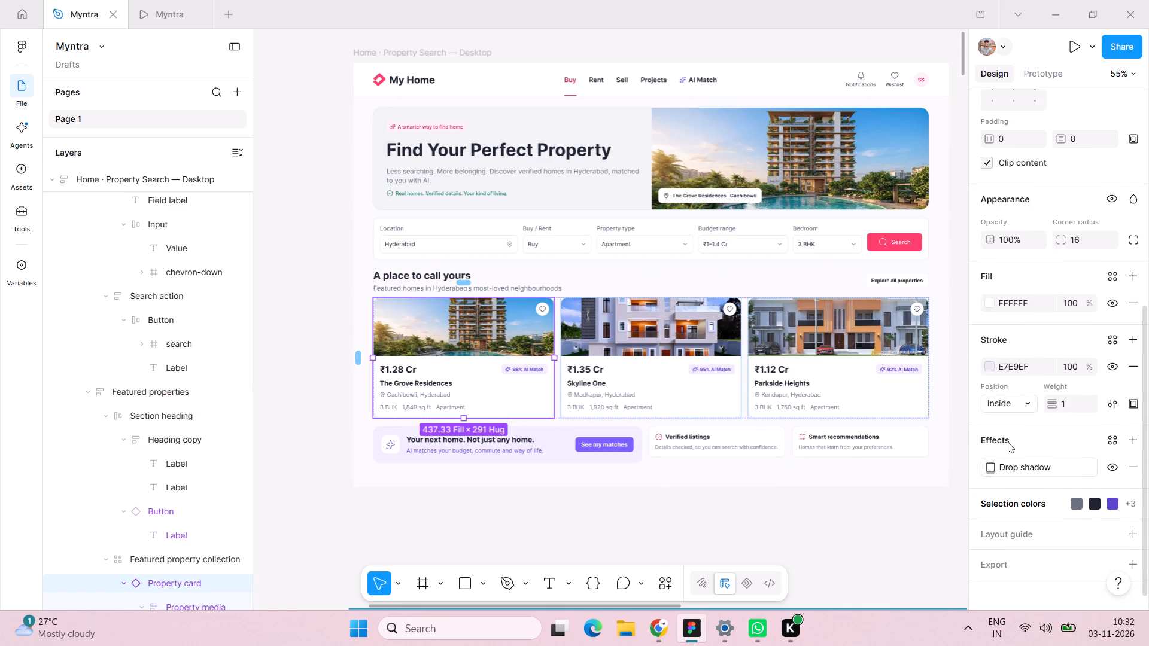
{"action": "left_click", "coordinate": [996, 460]}
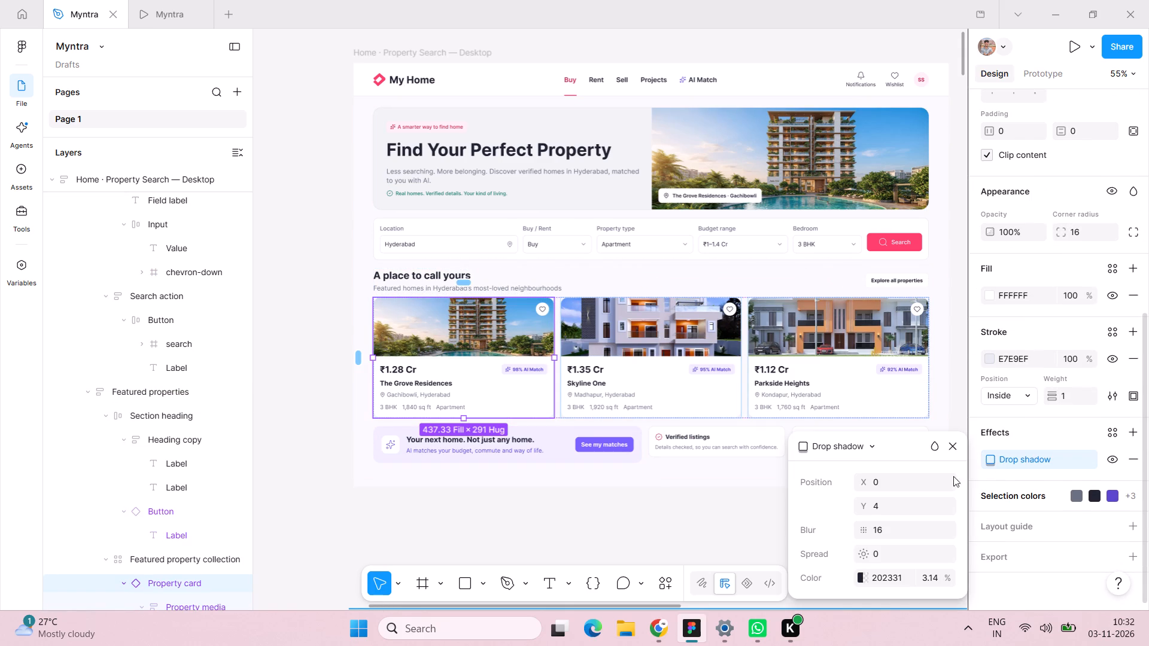
{"action": "left_click", "coordinate": [909, 505]}
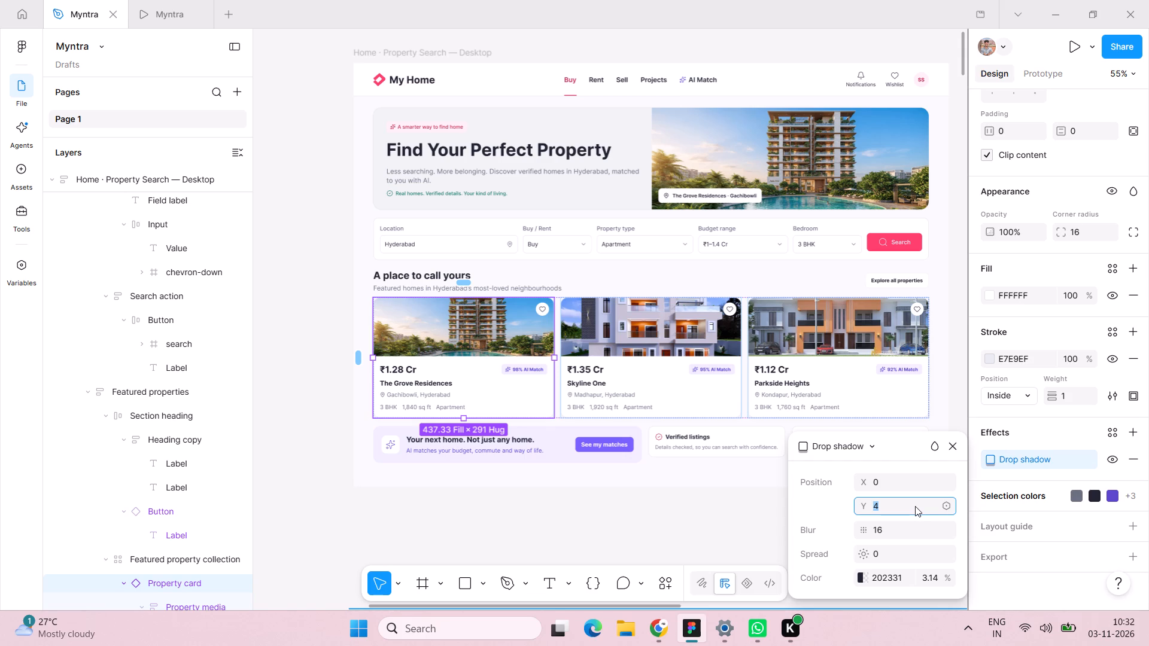
{"action": "key", "text": "0"}
{"action": "key", "text": "Return"}
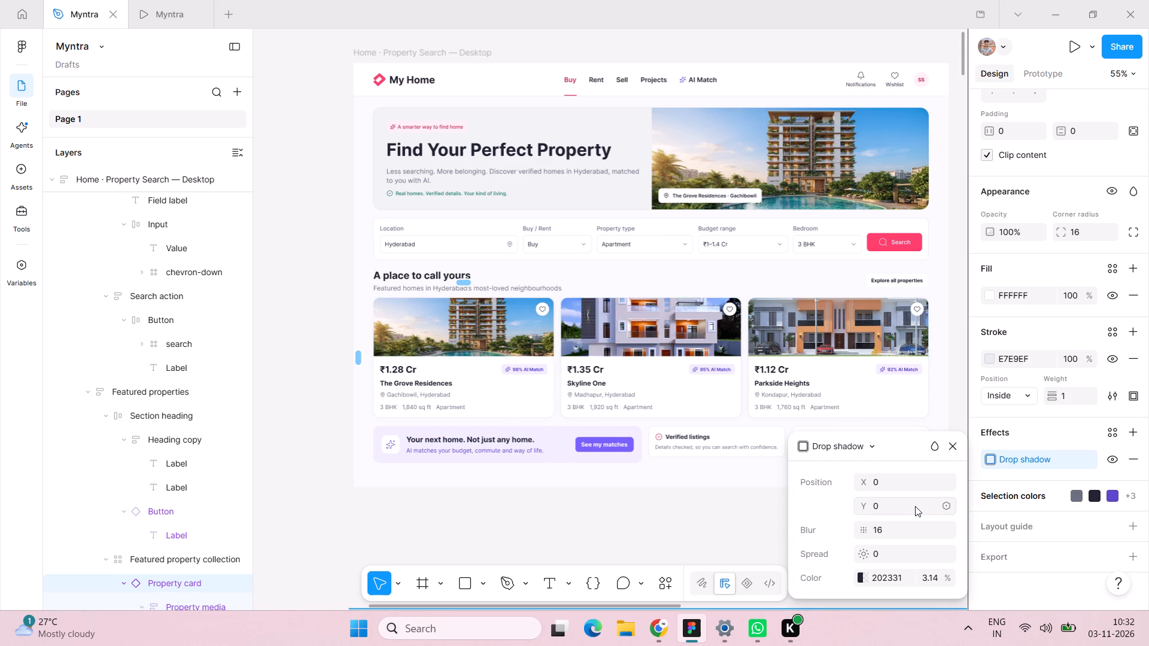
{"action": "left_click", "coordinate": [886, 528]}
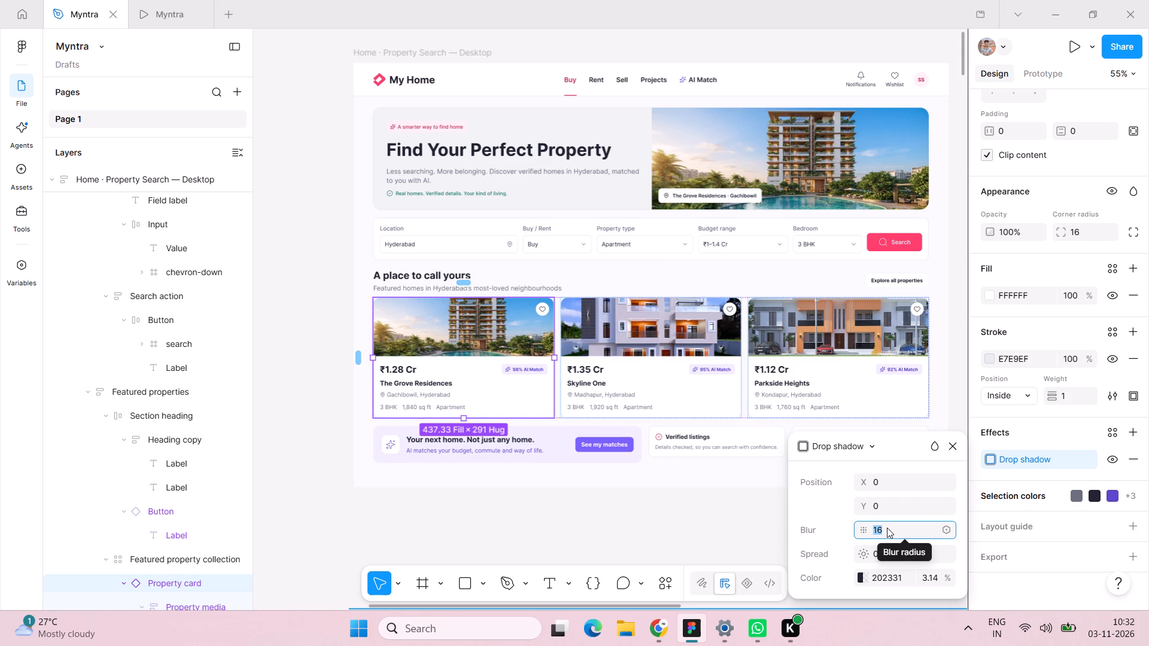
{"action": "key", "text": "2"}
{"action": "key", "text": "Return"}
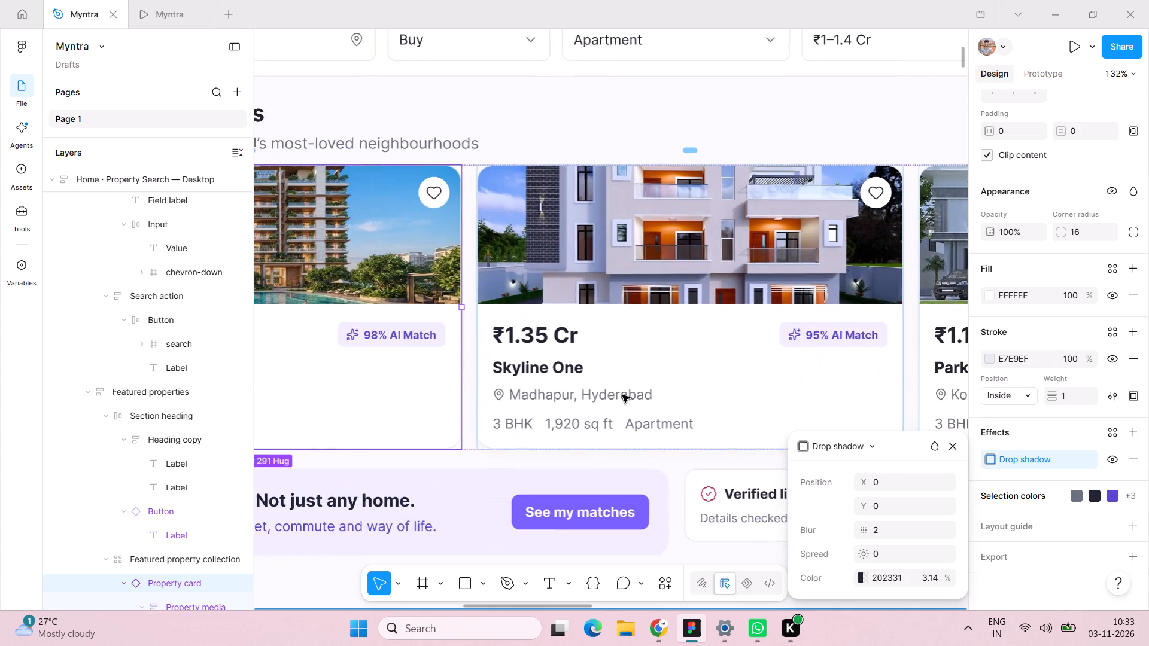
Set the drop shadow of the Skyline One property card to Y offset 0 and blur 2.
{"action": "left_click", "coordinate": [665, 390]}
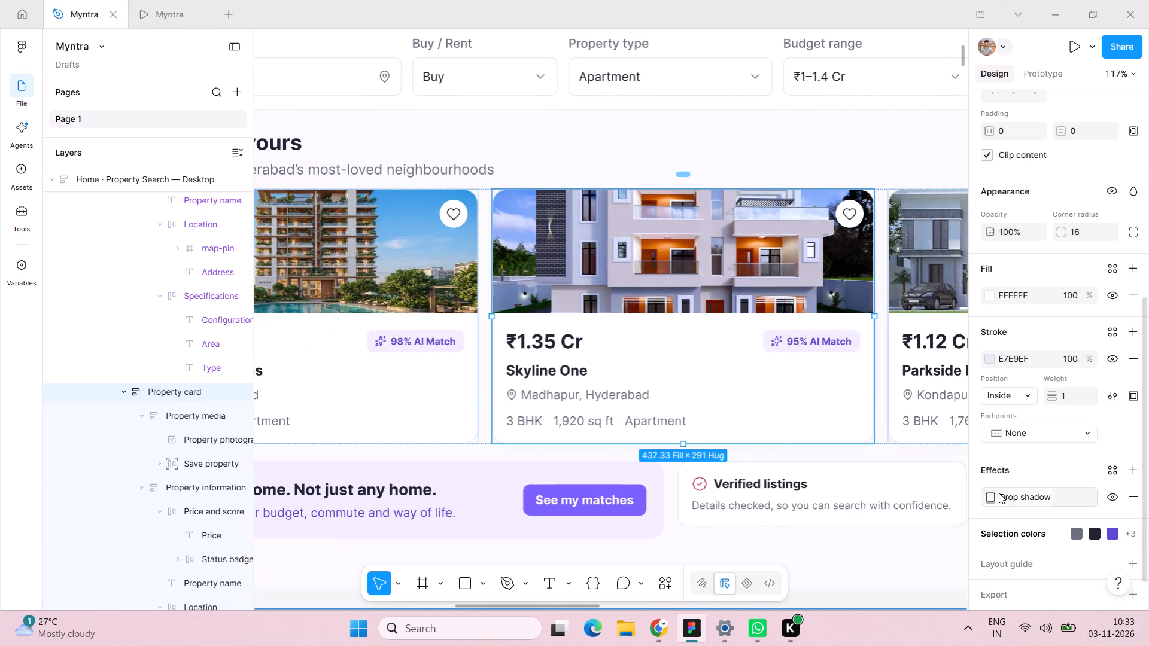
{"action": "left_click", "coordinate": [992, 495]}
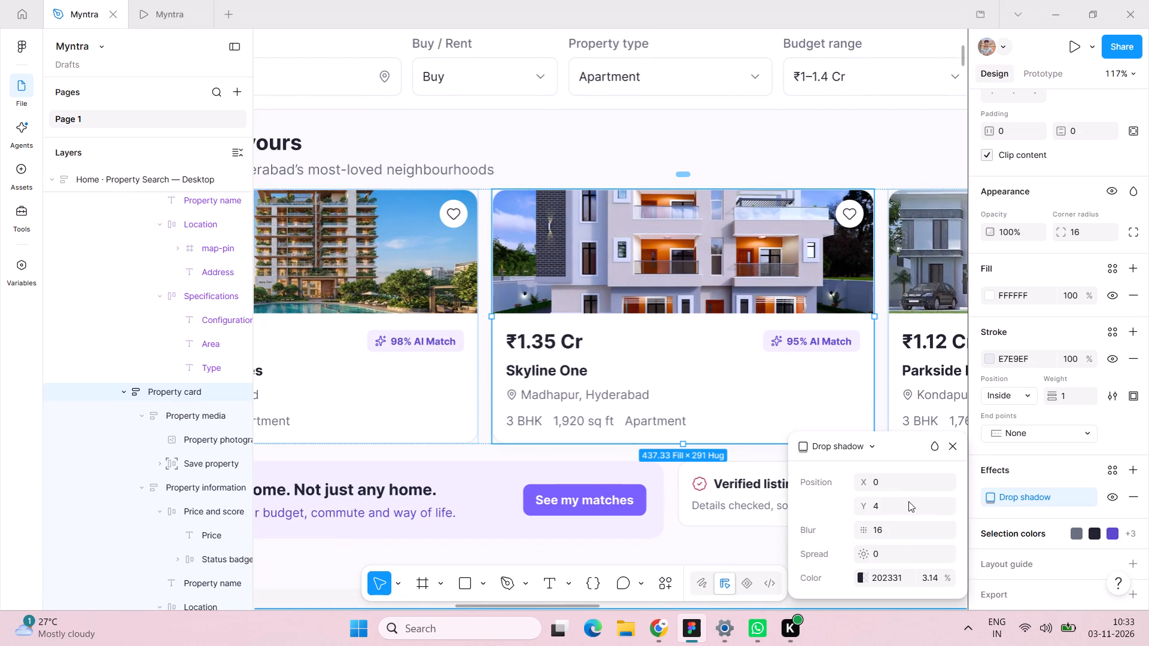
{"action": "left_click", "coordinate": [908, 501]}
{"action": "key", "text": "0"}
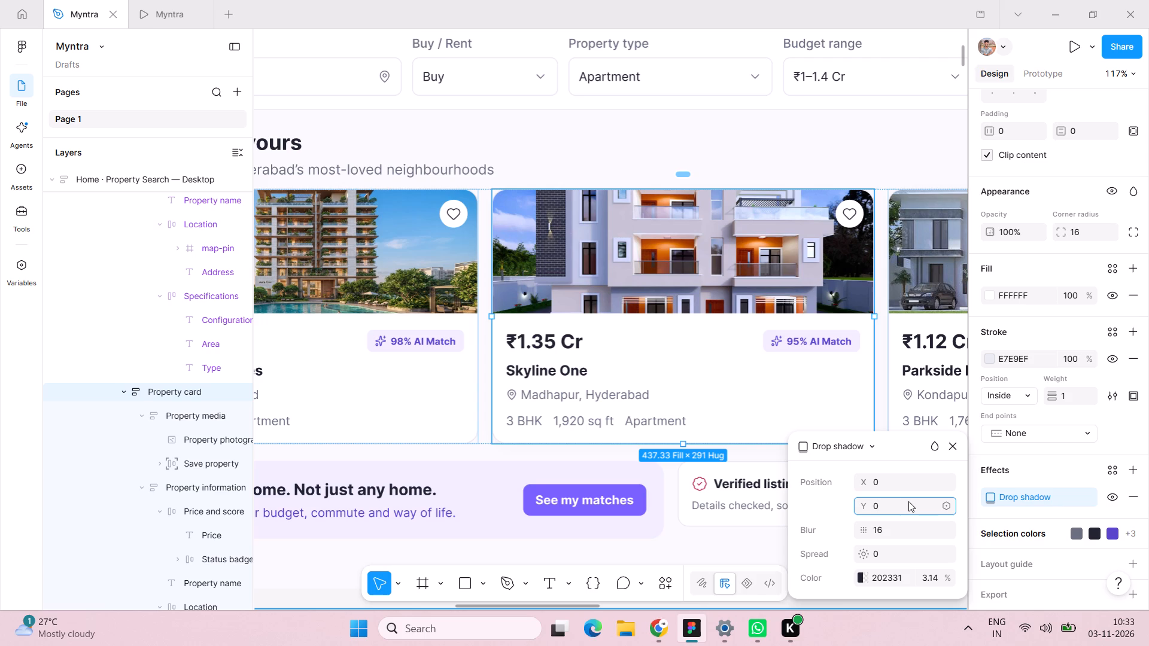
{"action": "key", "text": "Return"}
{"action": "left_click", "coordinate": [891, 531]}
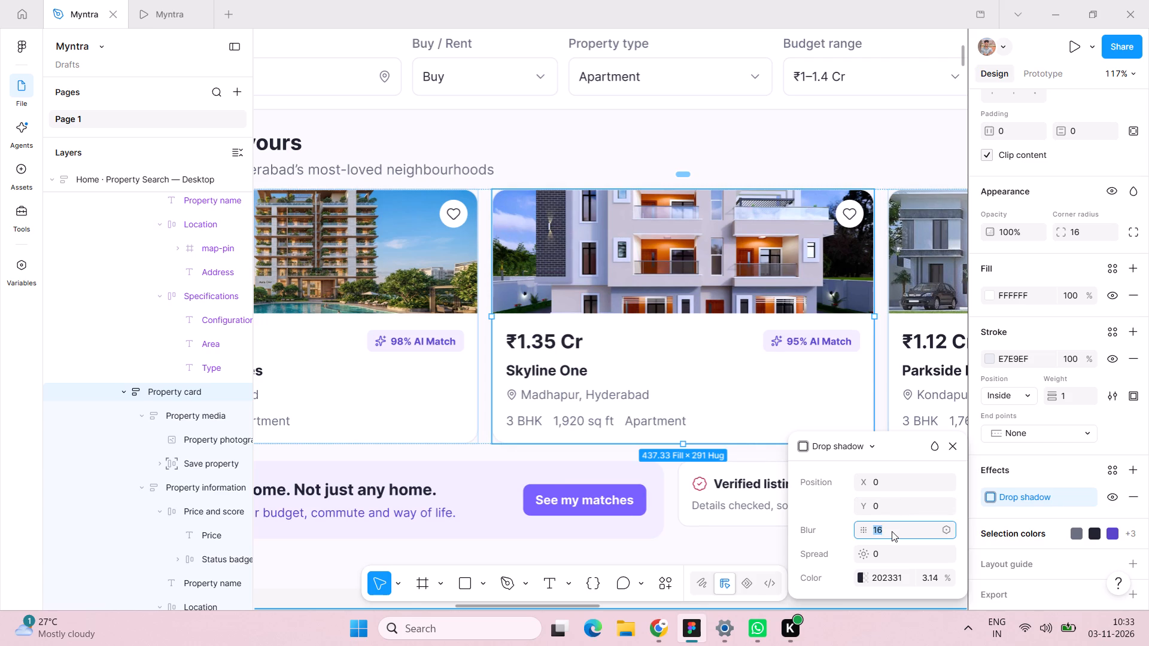
{"action": "key", "text": "2"}
{"action": "key", "text": "Return"}
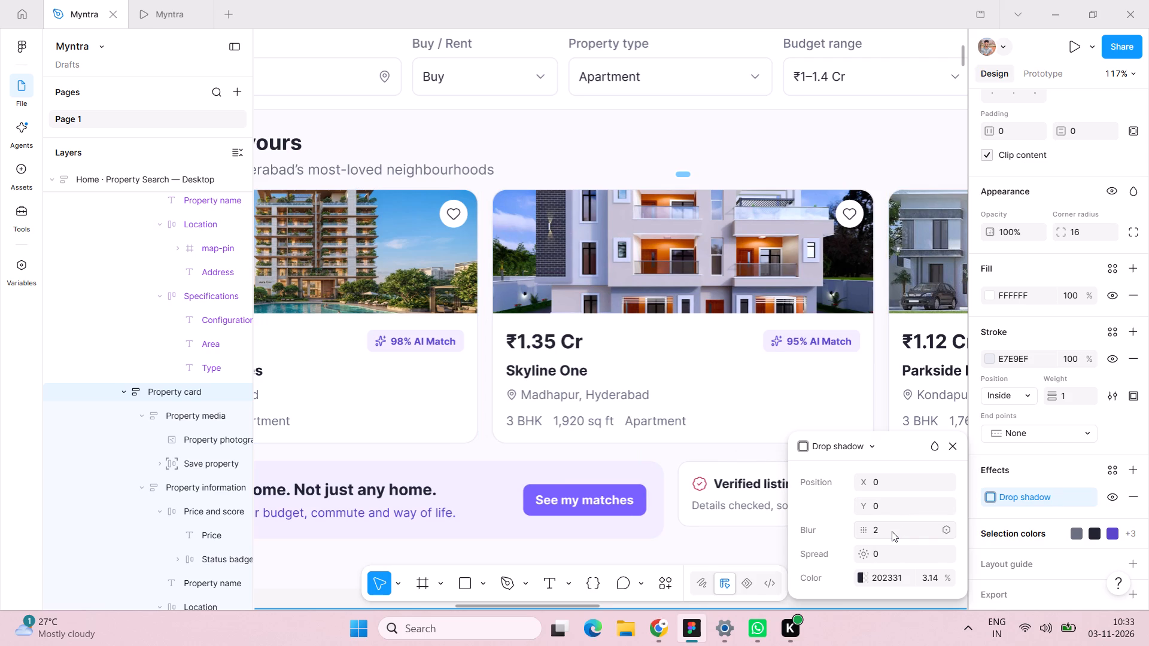
Set the drop shadow of the Parkside Heights property card to Y offset 0 and blur 2.
{"action": "scroll", "coordinate": [892, 267], "scroll_direction": "left", "scroll_amount": 7}
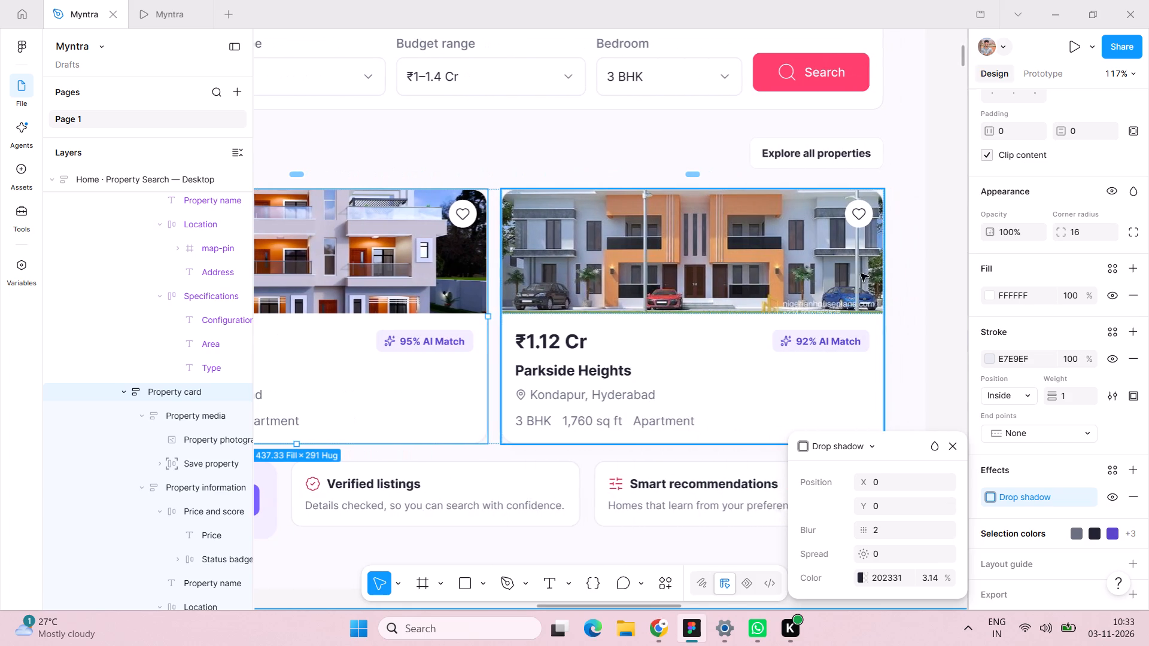
{"action": "left_click", "coordinate": [780, 323]}
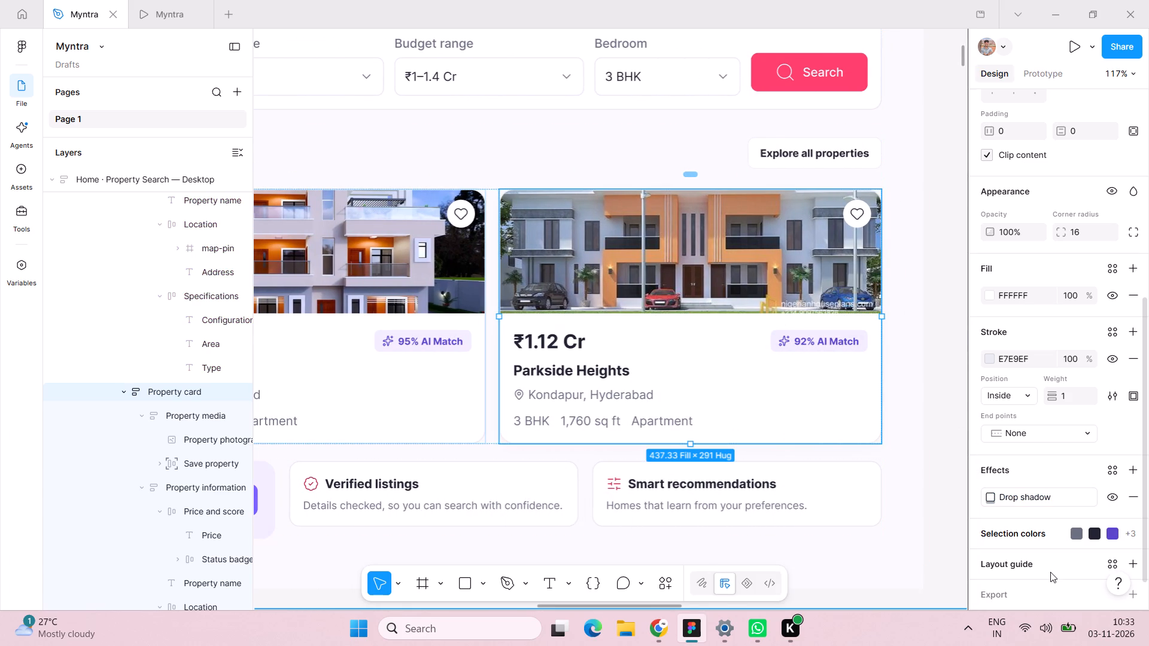
{"action": "left_click", "coordinate": [995, 499]}
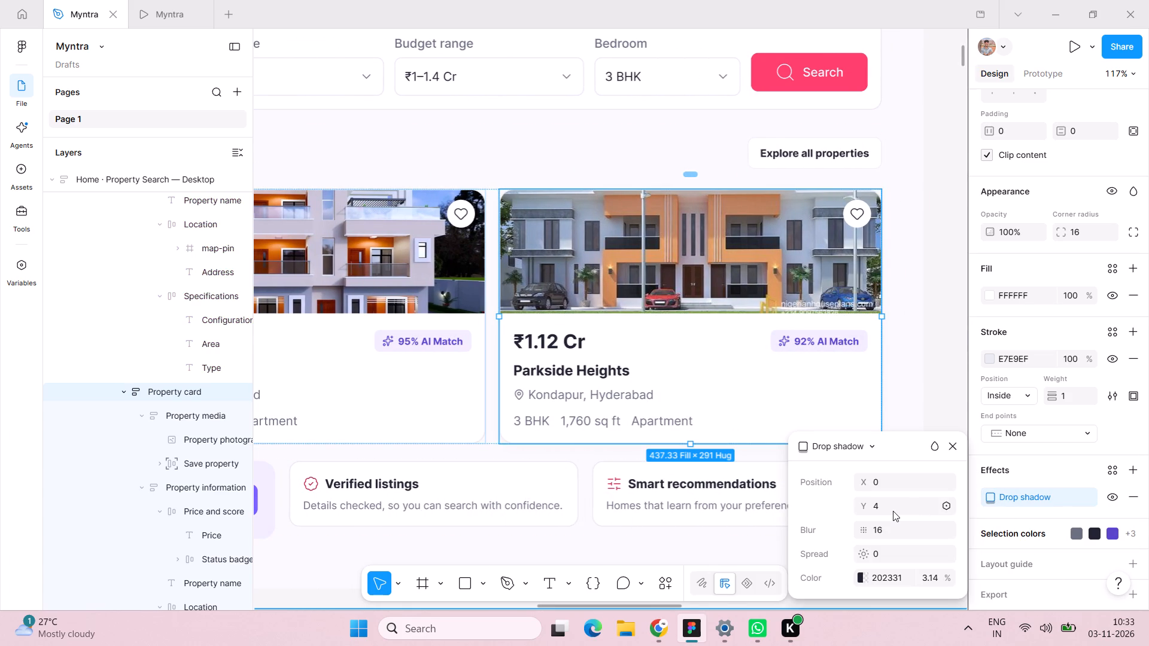
{"action": "left_click", "coordinate": [893, 511]}
{"action": "key", "text": "0"}
{"action": "key", "text": "Return"}
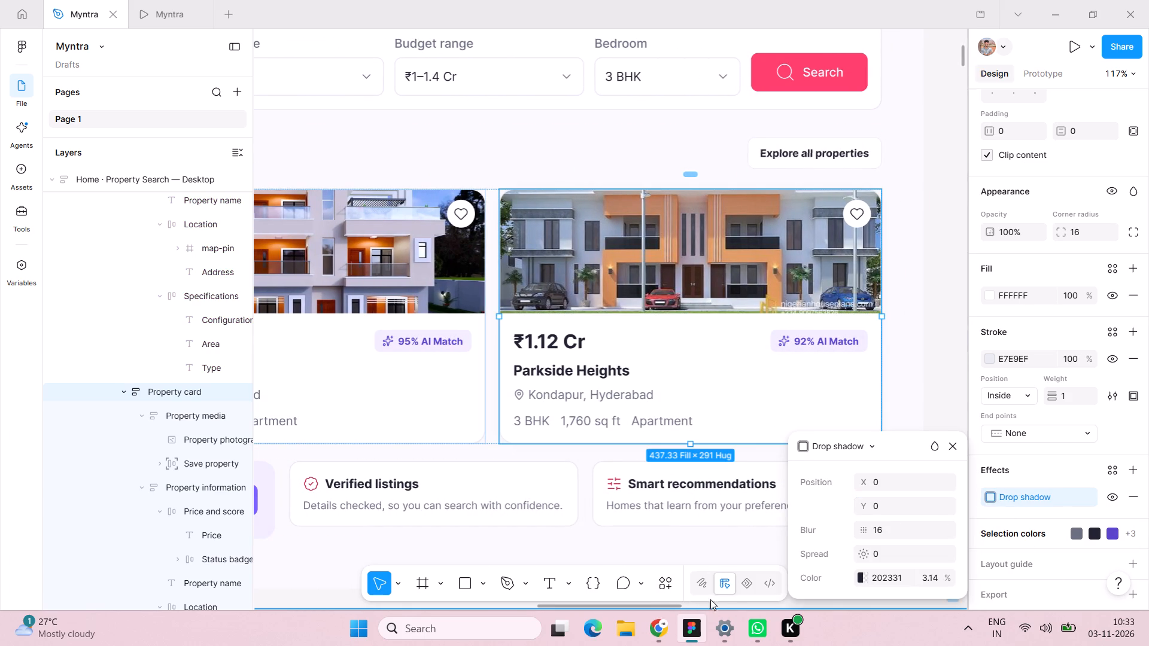
{"action": "left_click", "coordinate": [881, 529]}
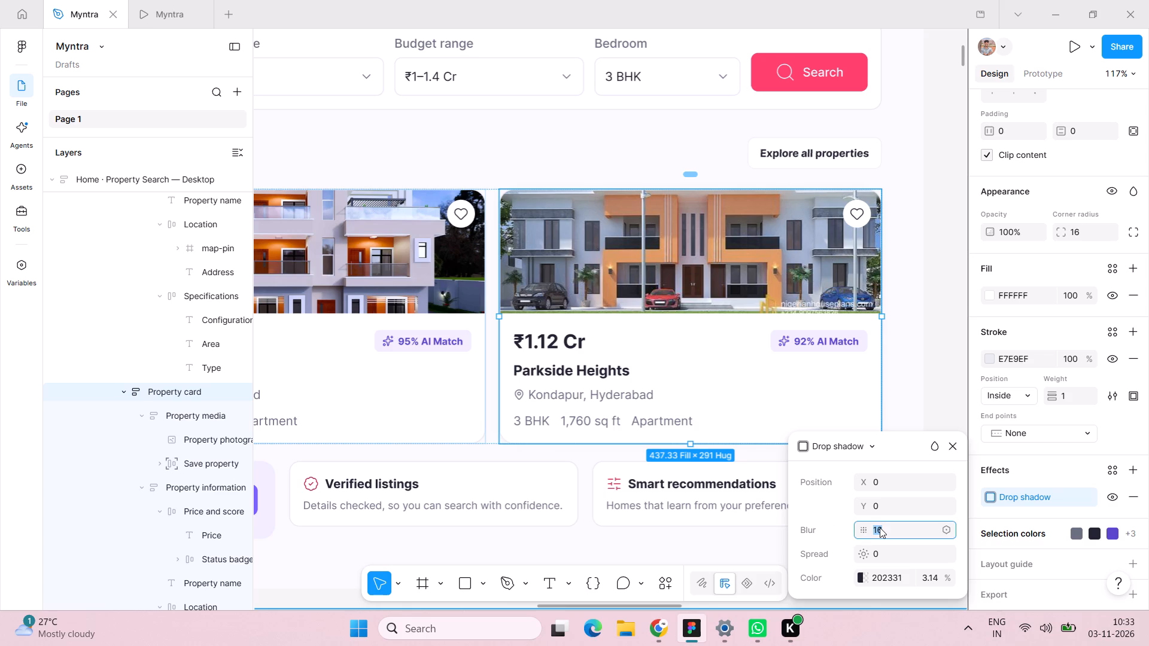
{"action": "key", "text": "2"}
{"action": "key", "text": "Return"}
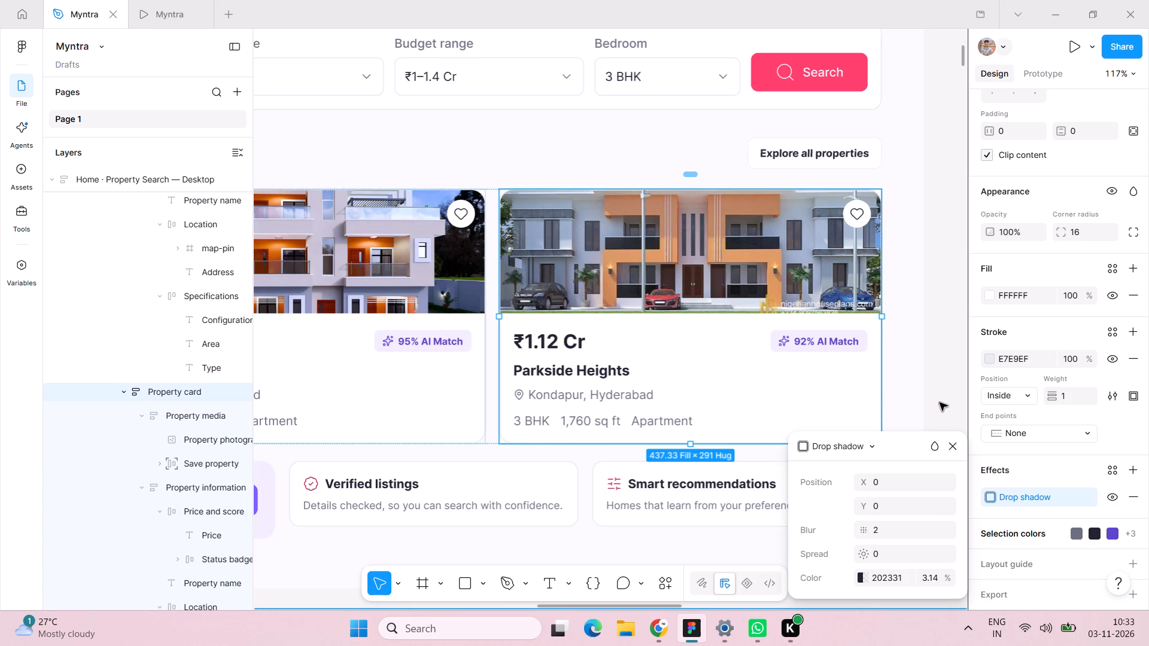
{"action": "left_click", "coordinate": [940, 403]}
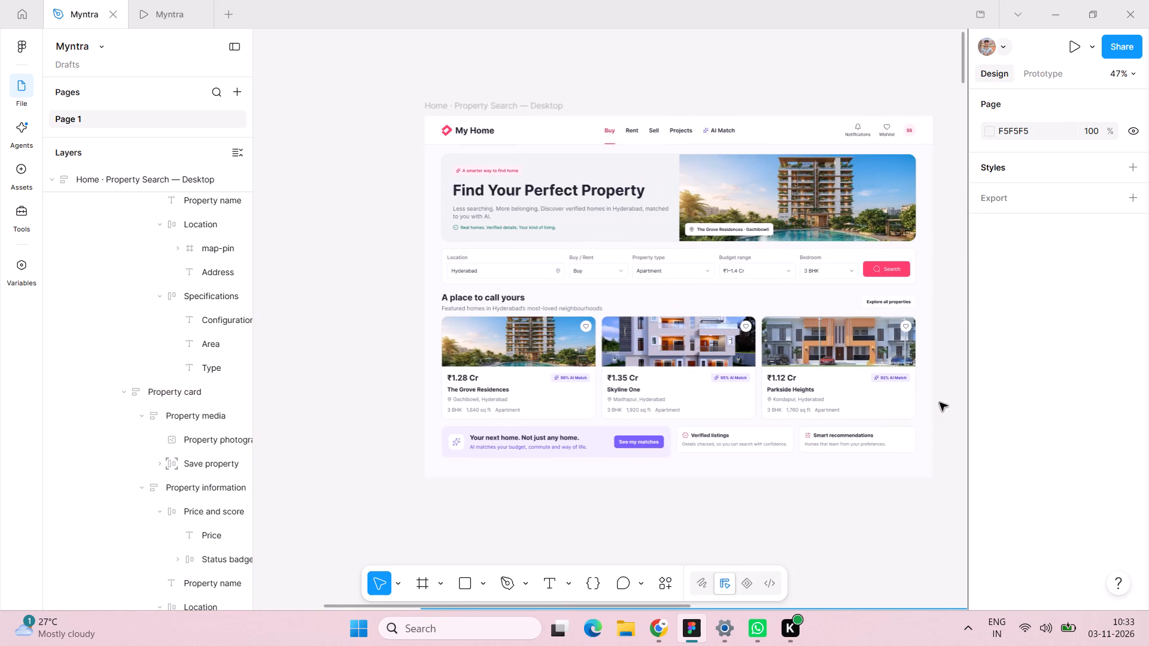
Examine the effect settings of the hero photograph, the Discovery hero banner and the Property search bar.
{"action": "scroll", "coordinate": [786, 260], "scroll_direction": "up", "scroll_amount": 1}
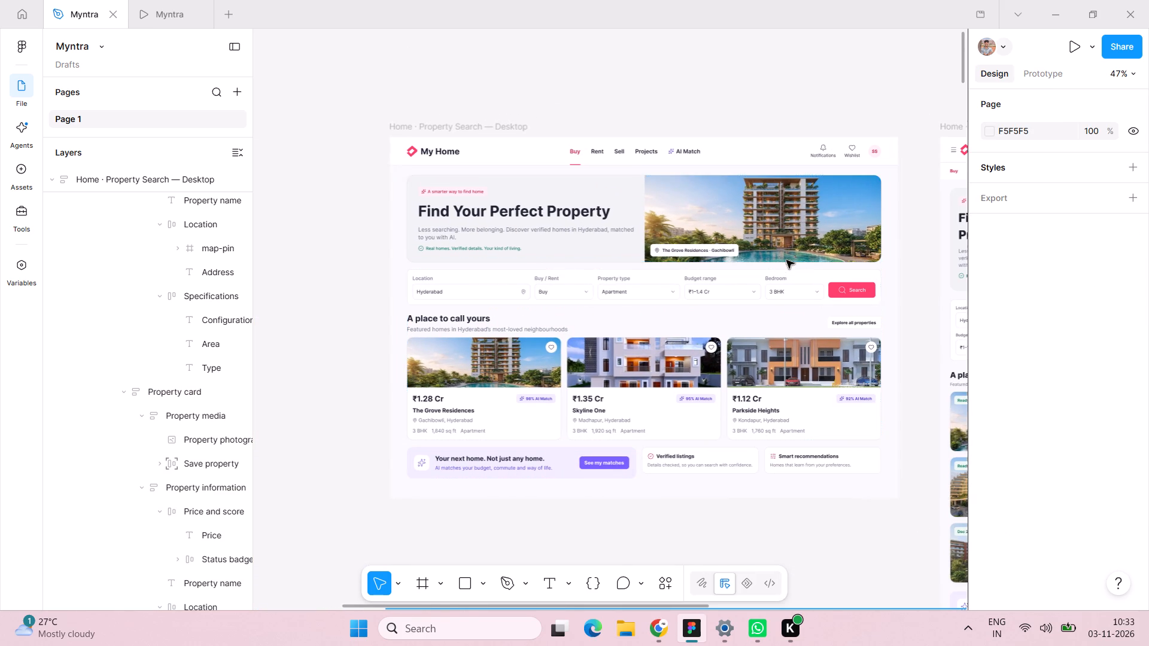
{"action": "scroll", "coordinate": [786, 260], "scroll_direction": "up", "scroll_amount": 1}
{"action": "double_click", "coordinate": [791, 242]}
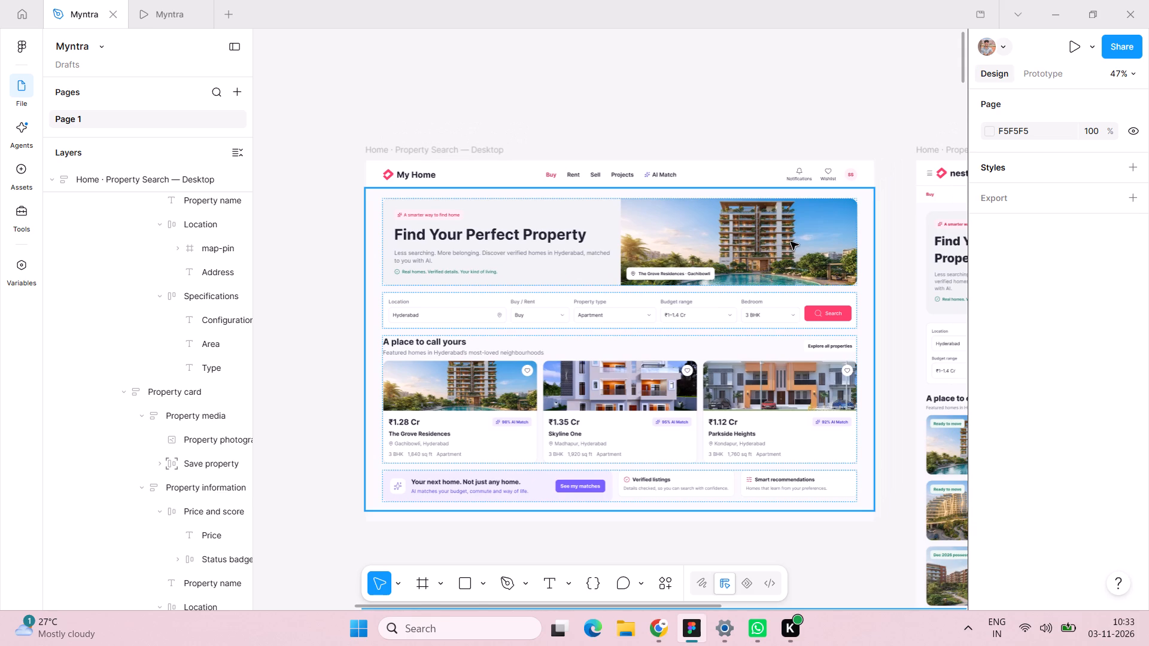
{"action": "double_click", "coordinate": [791, 242]}
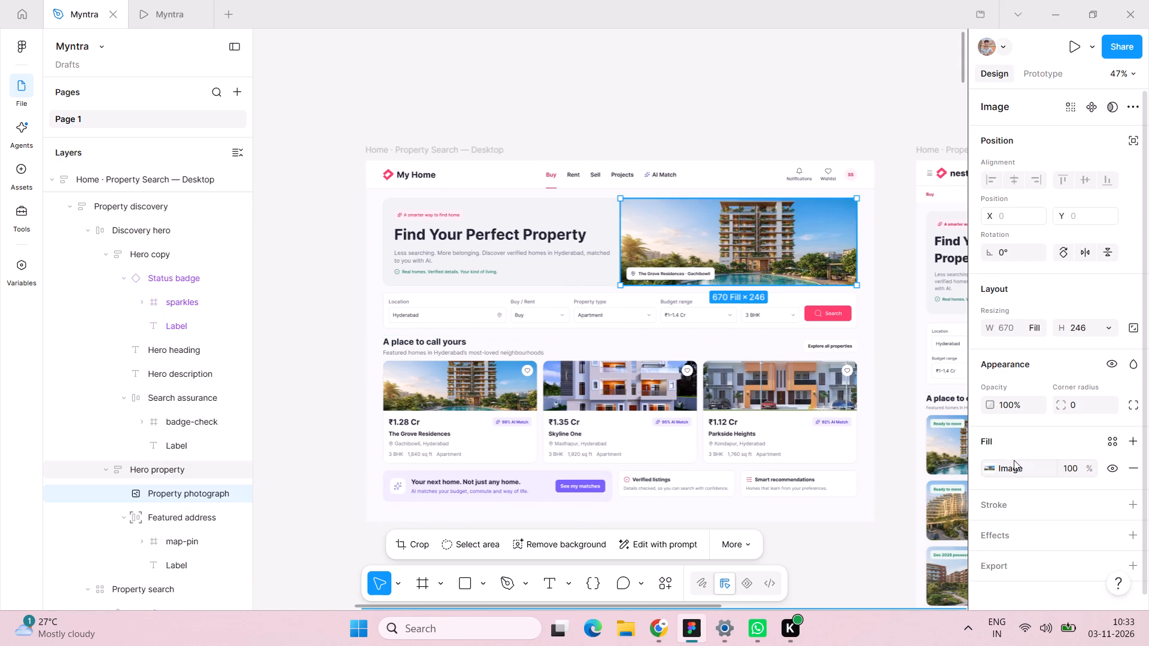
{"action": "scroll", "coordinate": [1014, 457], "scroll_direction": "down", "scroll_amount": 5}
{"action": "scroll", "coordinate": [1017, 455], "scroll_direction": "up", "scroll_amount": 3}
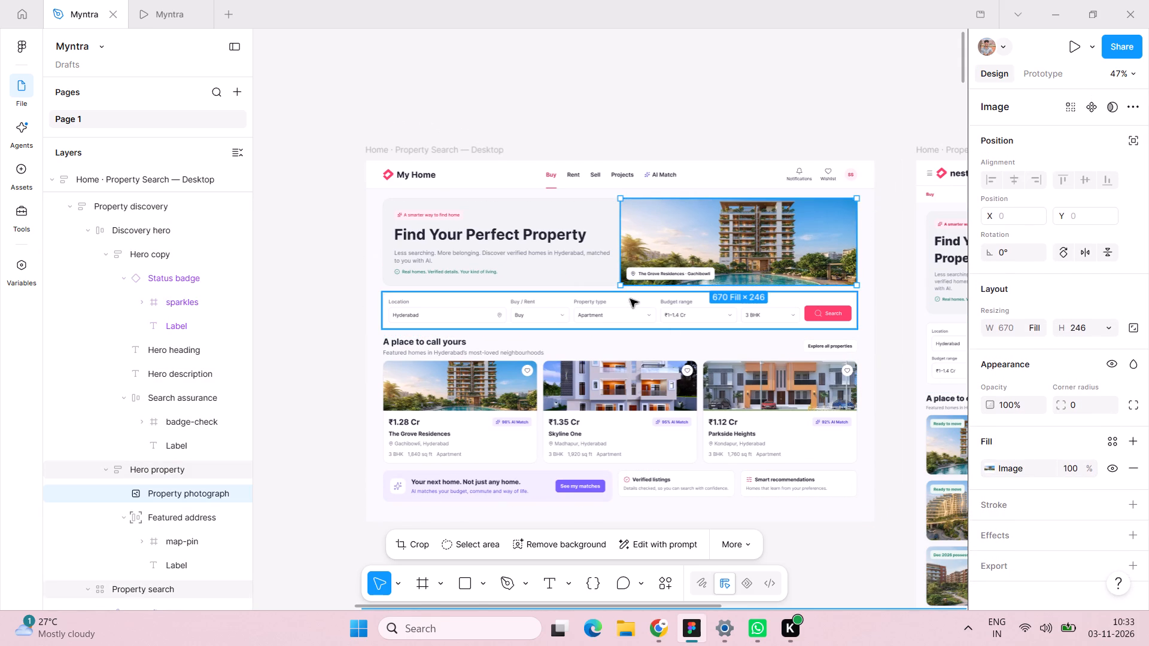
{"action": "left_click", "coordinate": [873, 129]}
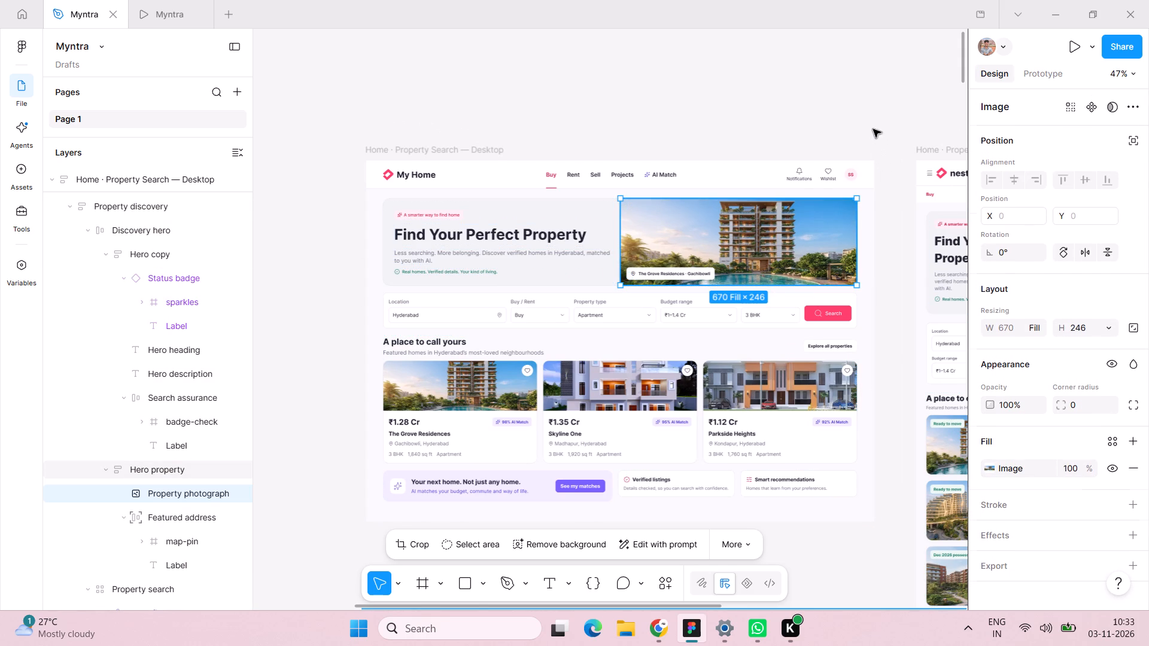
{"action": "double_click", "coordinate": [768, 258]}
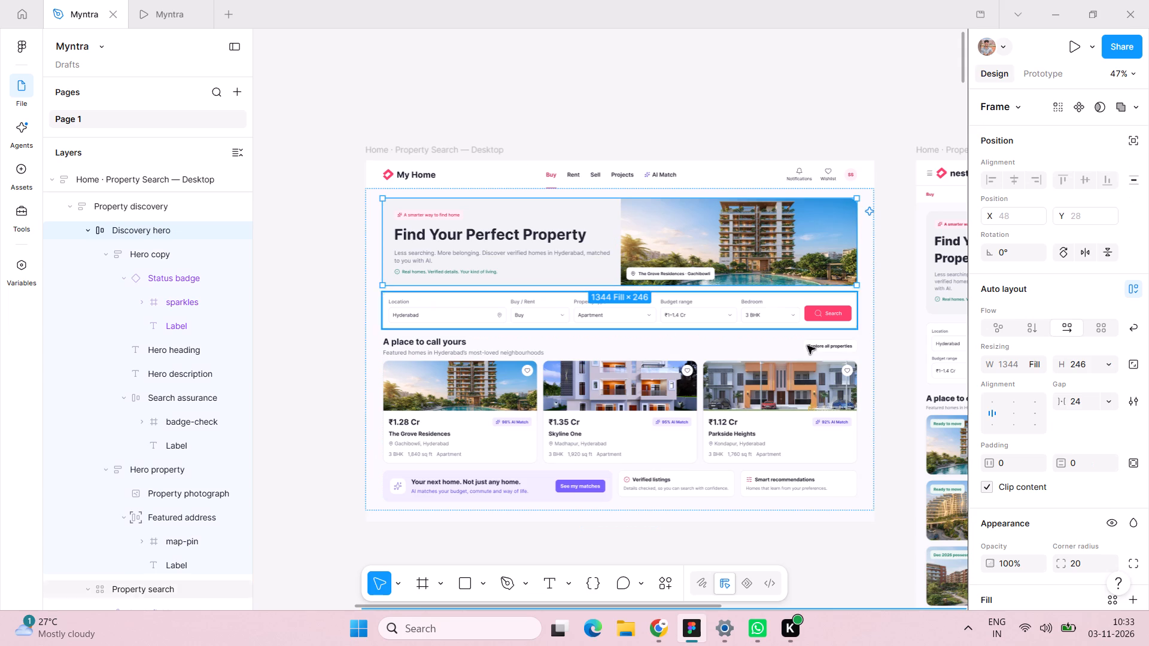
{"action": "scroll", "coordinate": [1063, 465], "scroll_direction": "down", "scroll_amount": 4}
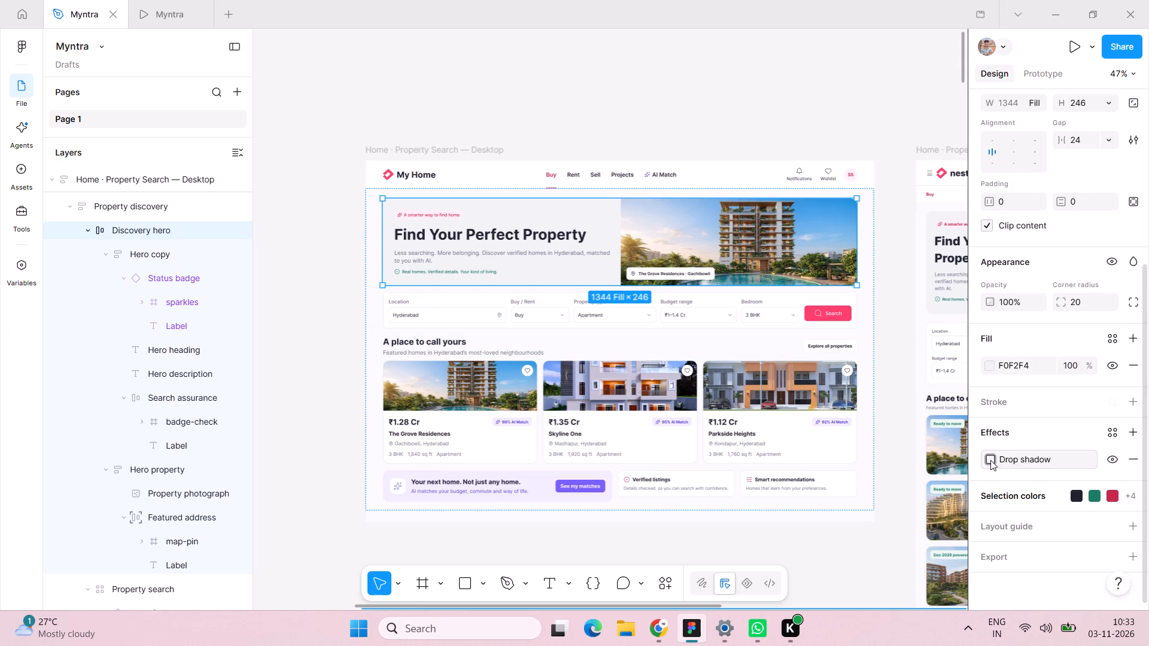
{"action": "left_click", "coordinate": [990, 460]}
{"action": "left_click", "coordinate": [875, 126]}
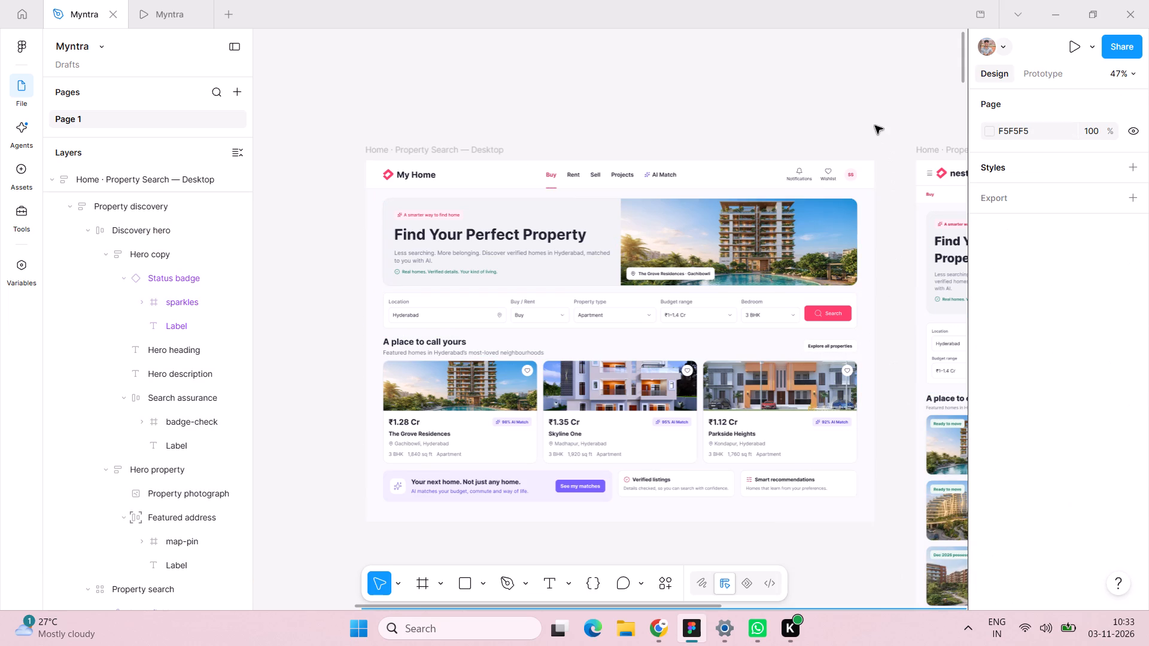
{"action": "double_click", "coordinate": [589, 307]}
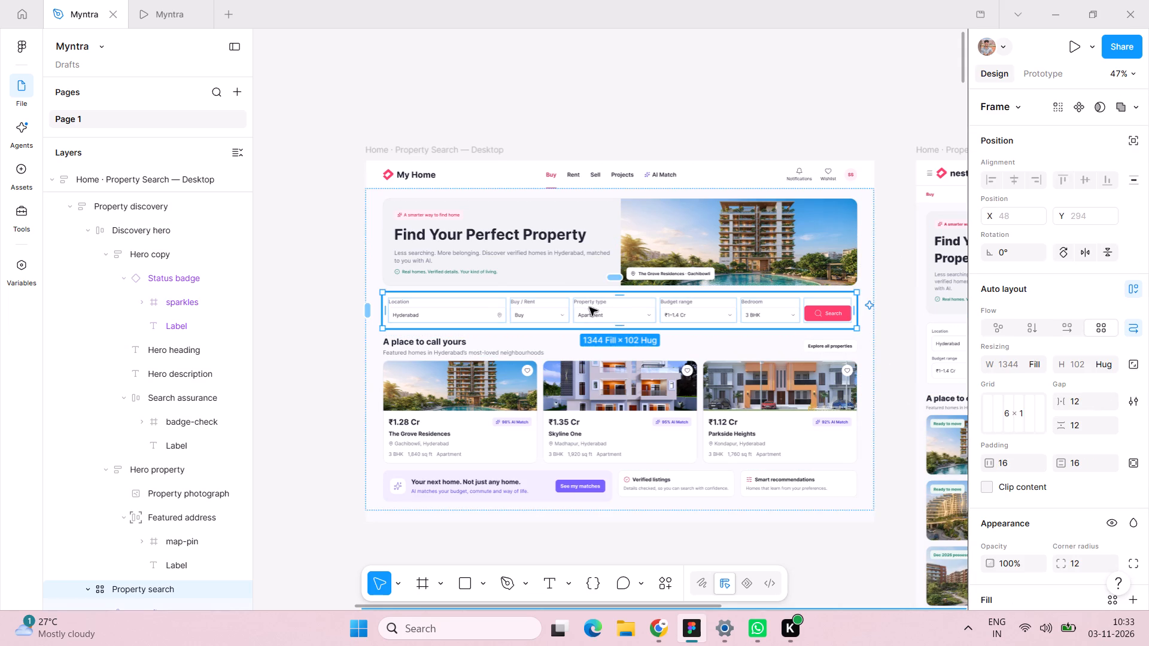
{"action": "scroll", "coordinate": [1077, 495], "scroll_direction": "down", "scroll_amount": 7}
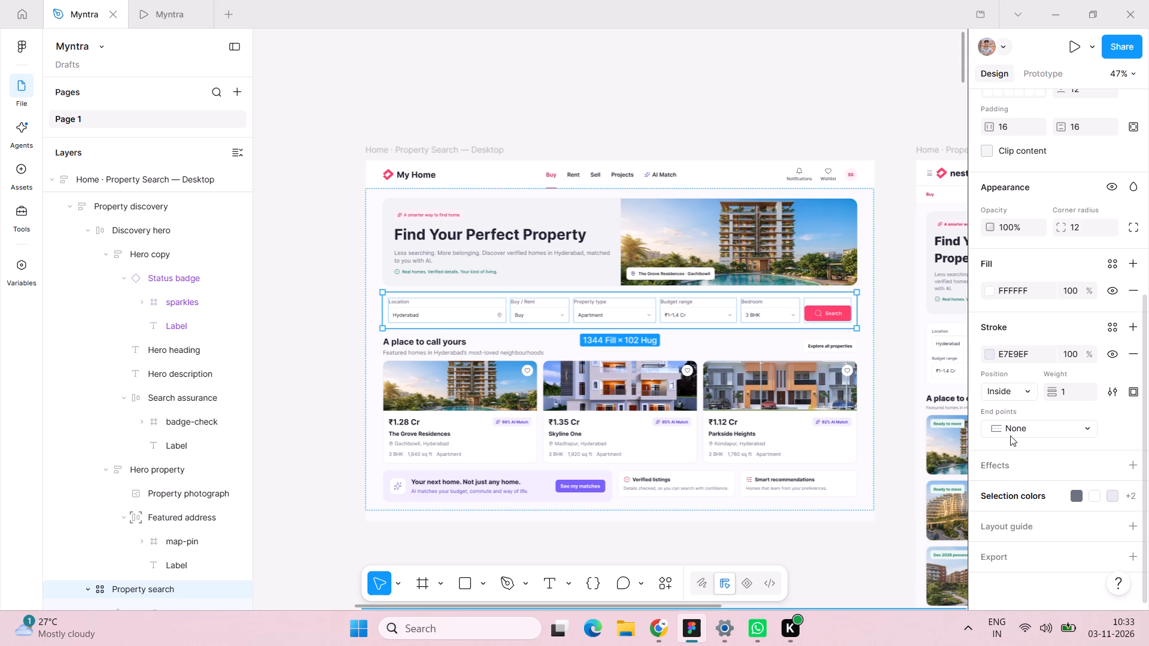
{"action": "left_click", "coordinate": [610, 482]}
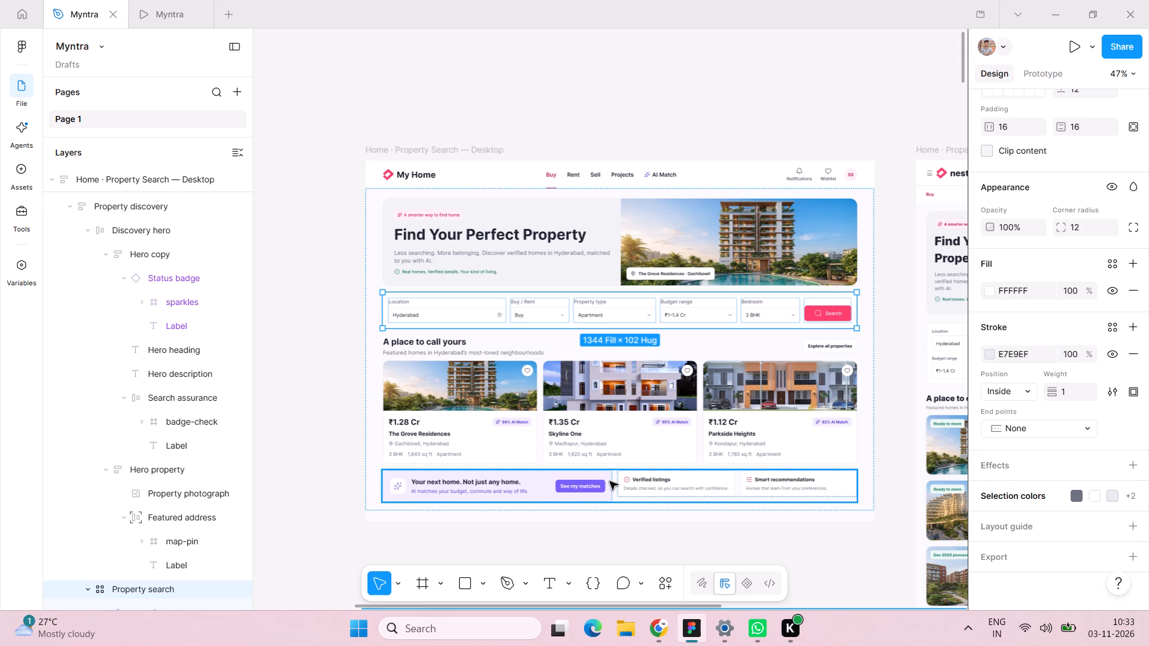
{"action": "left_click", "coordinate": [628, 117]}
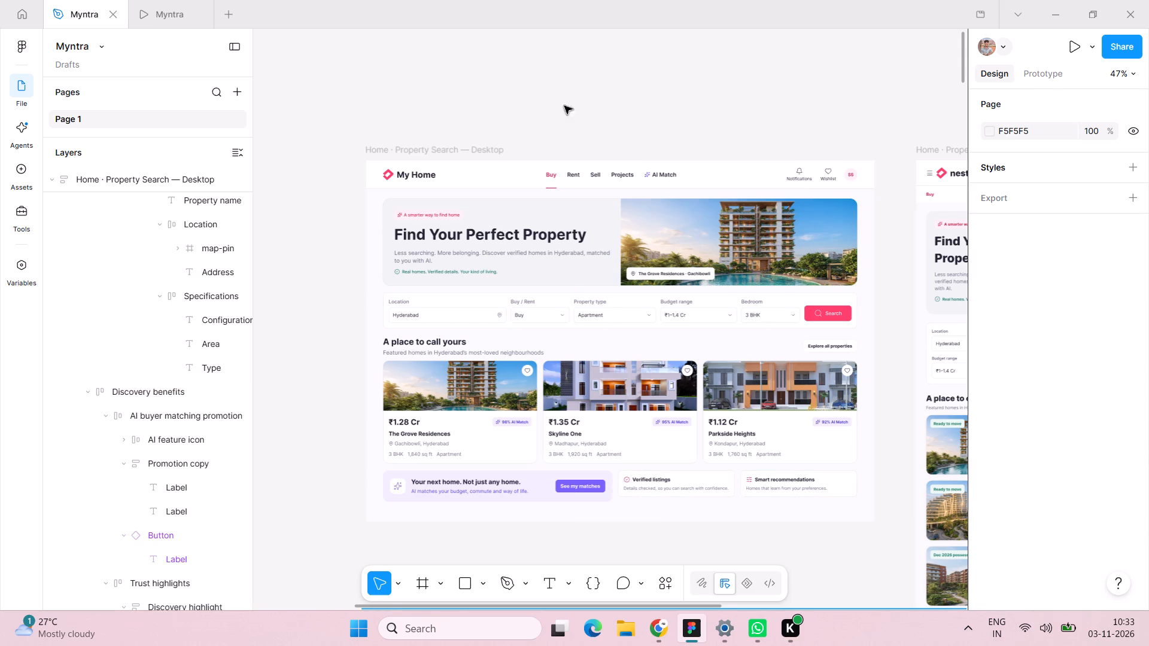
Preview the desktop home page as a full-size prototype, review it from header to benefits row, and return to the design file.
{"action": "left_click", "coordinate": [439, 147]}
{"action": "key", "text": "shift+space"}
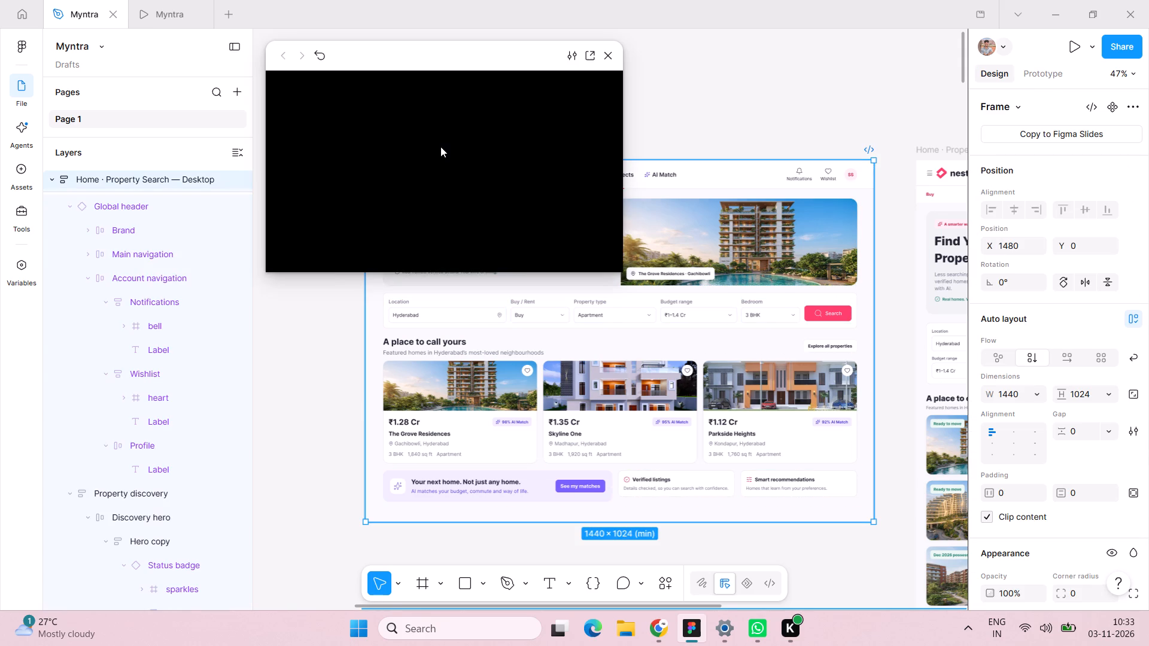
{"action": "left_click", "coordinate": [589, 44]}
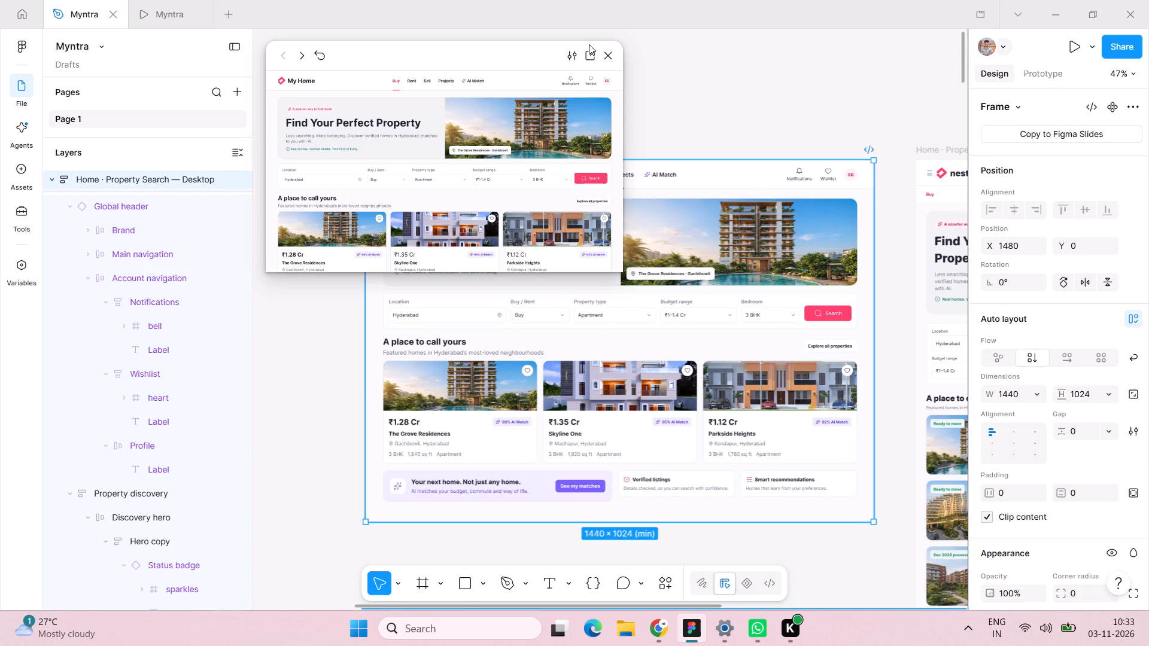
{"action": "left_click", "coordinate": [591, 51]}
{"action": "scroll", "coordinate": [615, 143], "scroll_direction": "up", "scroll_amount": 4}
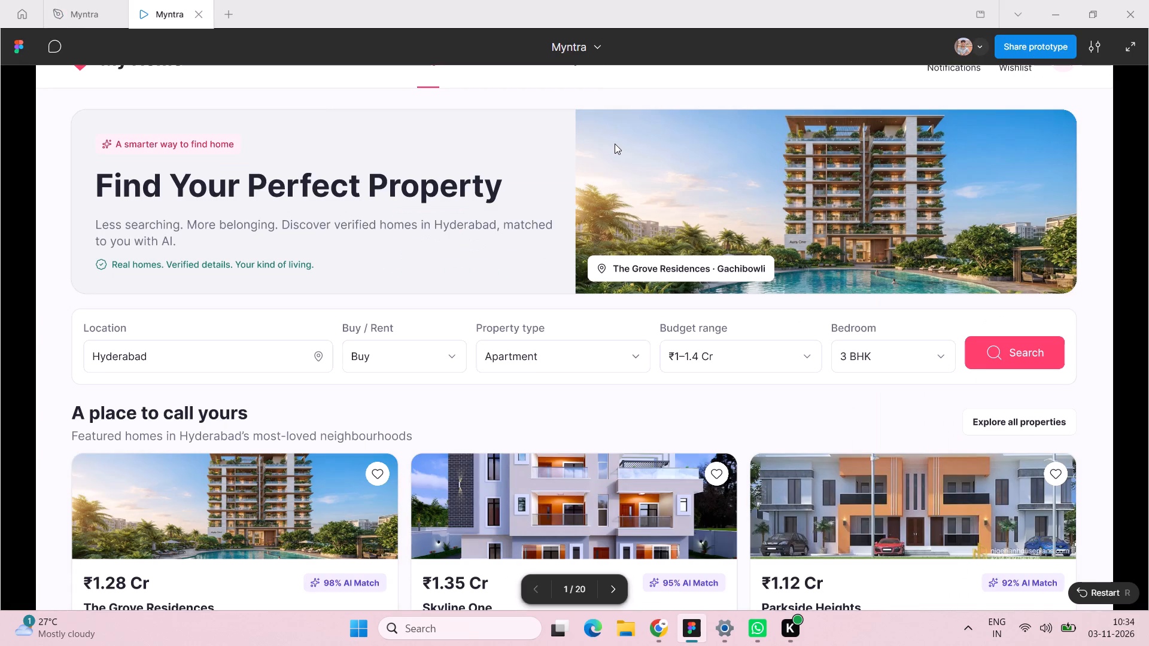
{"action": "scroll", "coordinate": [621, 146], "scroll_direction": "up", "scroll_amount": 4}
{"action": "left_click", "coordinate": [642, 90]}
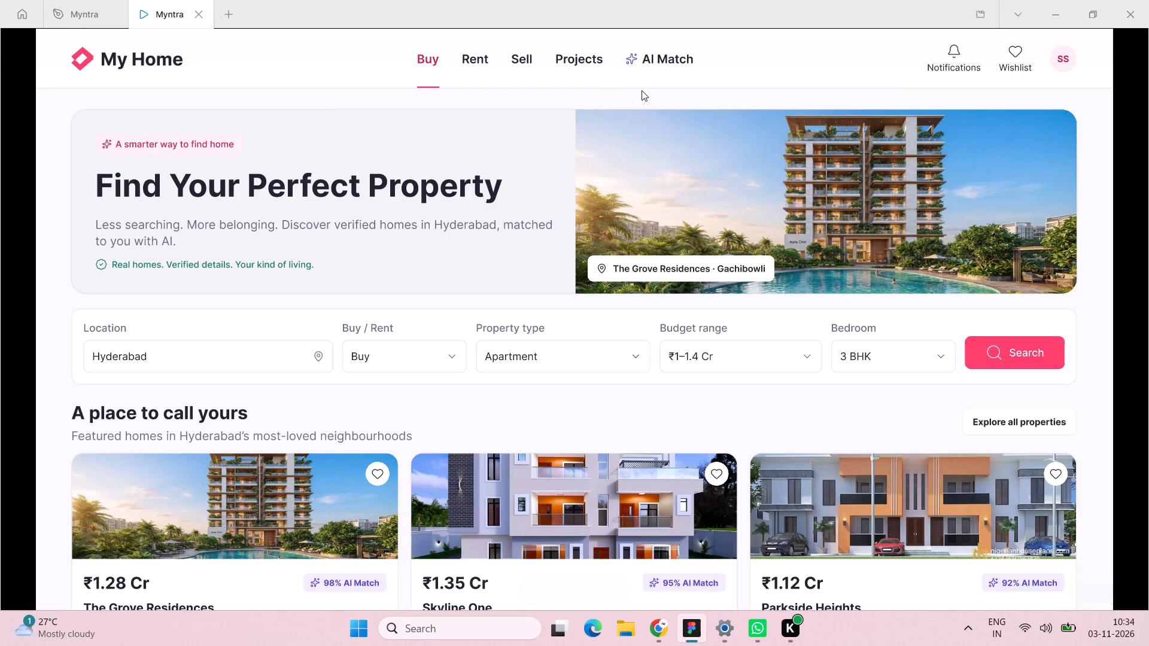
{"action": "scroll", "coordinate": [641, 90], "scroll_direction": "up", "scroll_amount": 3}
{"action": "scroll", "coordinate": [641, 90], "scroll_direction": "down", "scroll_amount": 2}
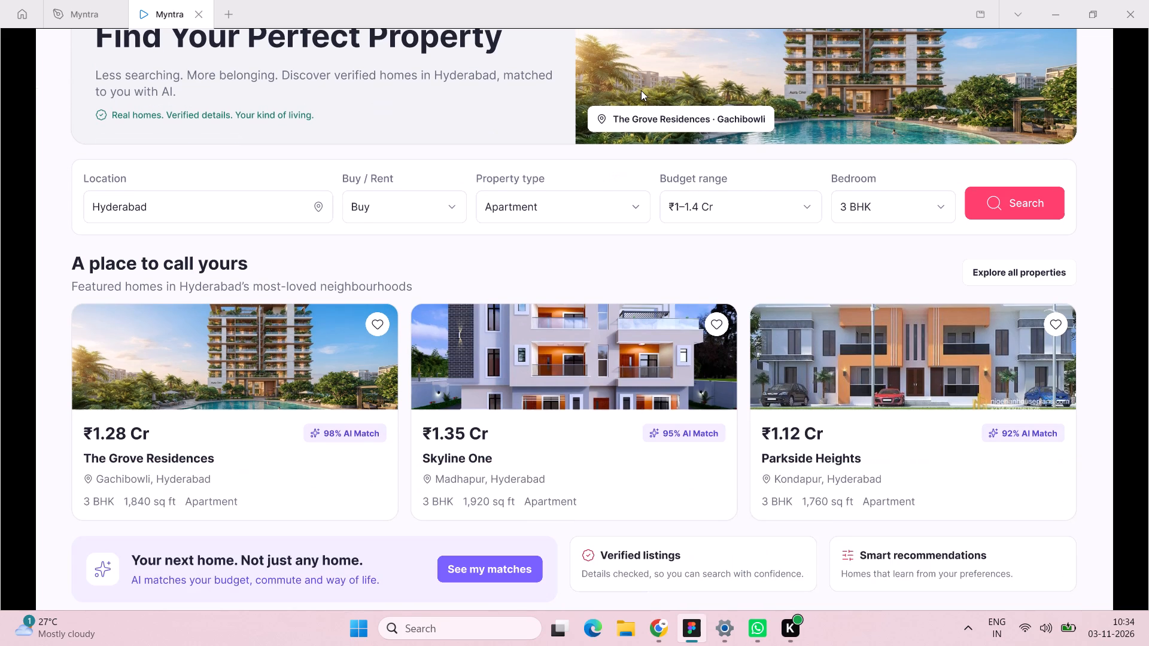
{"action": "scroll", "coordinate": [641, 90], "scroll_direction": "down", "scroll_amount": 2}
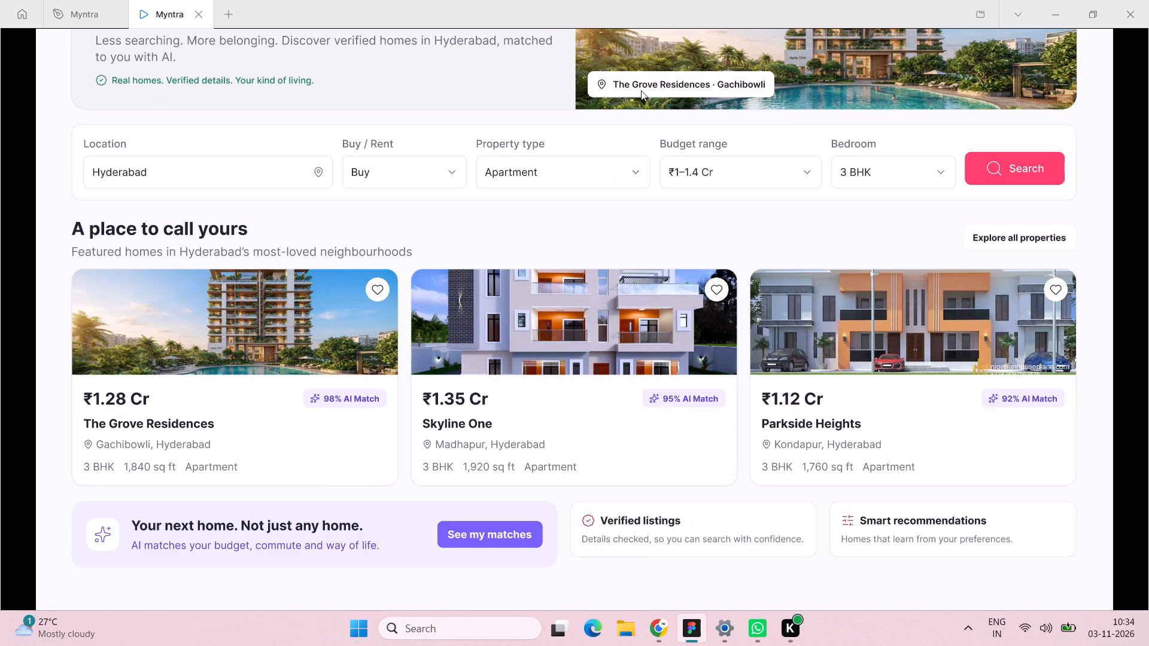
{"action": "scroll", "coordinate": [641, 90], "scroll_direction": "up", "scroll_amount": 6}
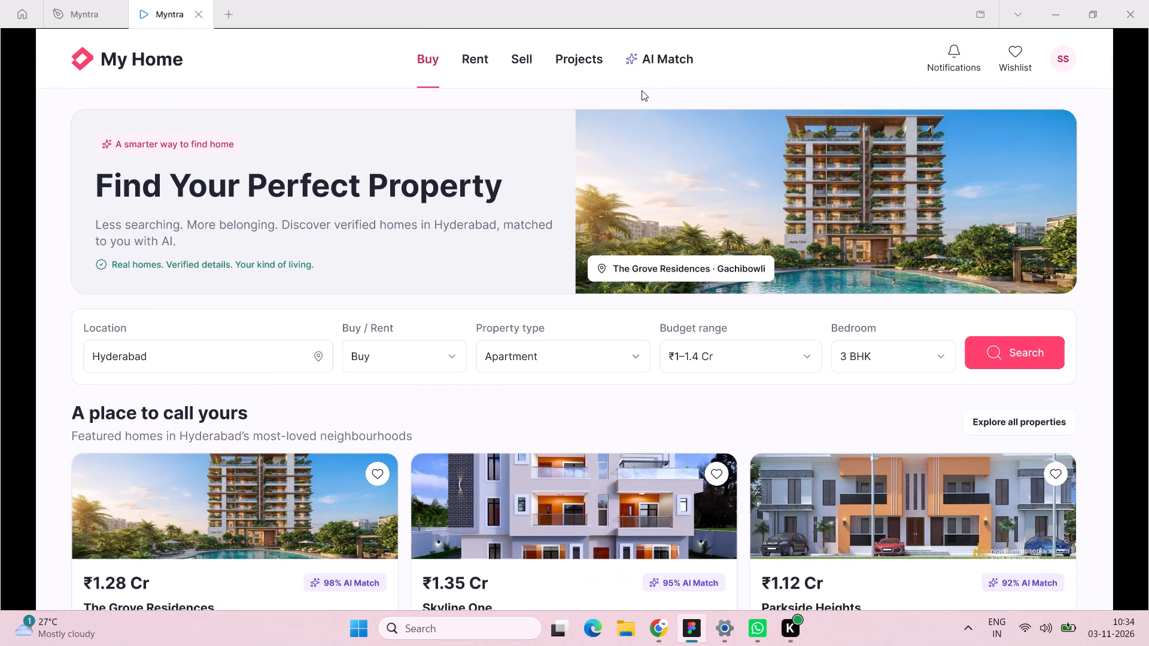
{"action": "scroll", "coordinate": [642, 90], "scroll_direction": "down", "scroll_amount": 4}
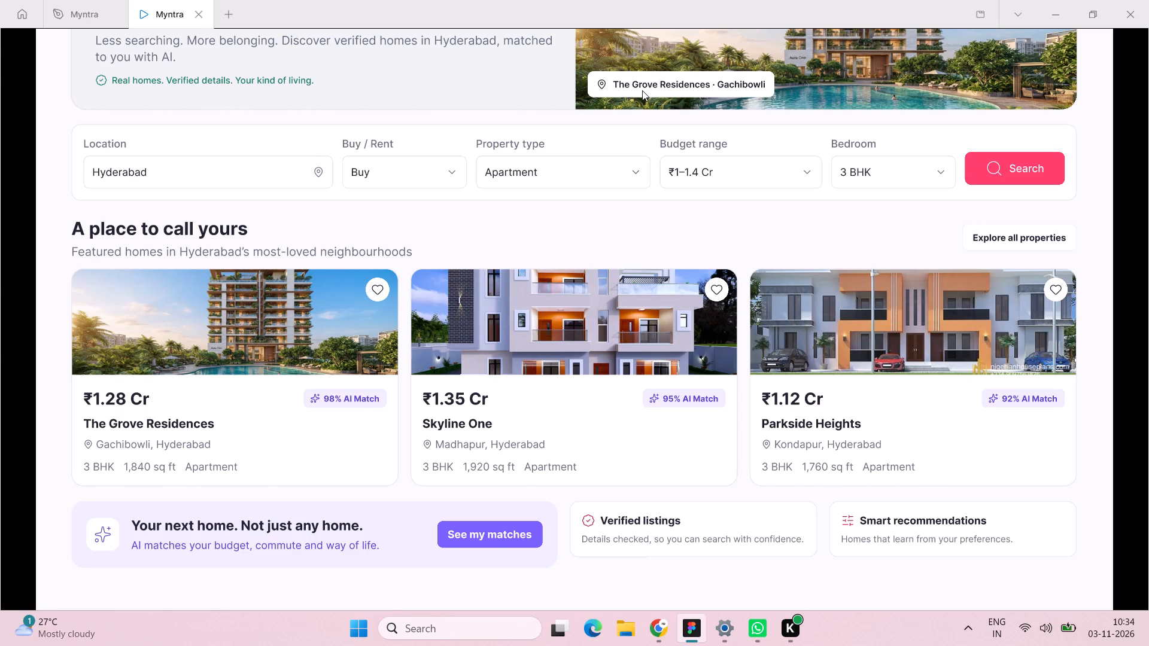
{"action": "scroll", "coordinate": [642, 90], "scroll_direction": "up", "scroll_amount": 5}
{"action": "left_click", "coordinate": [62, 0]}
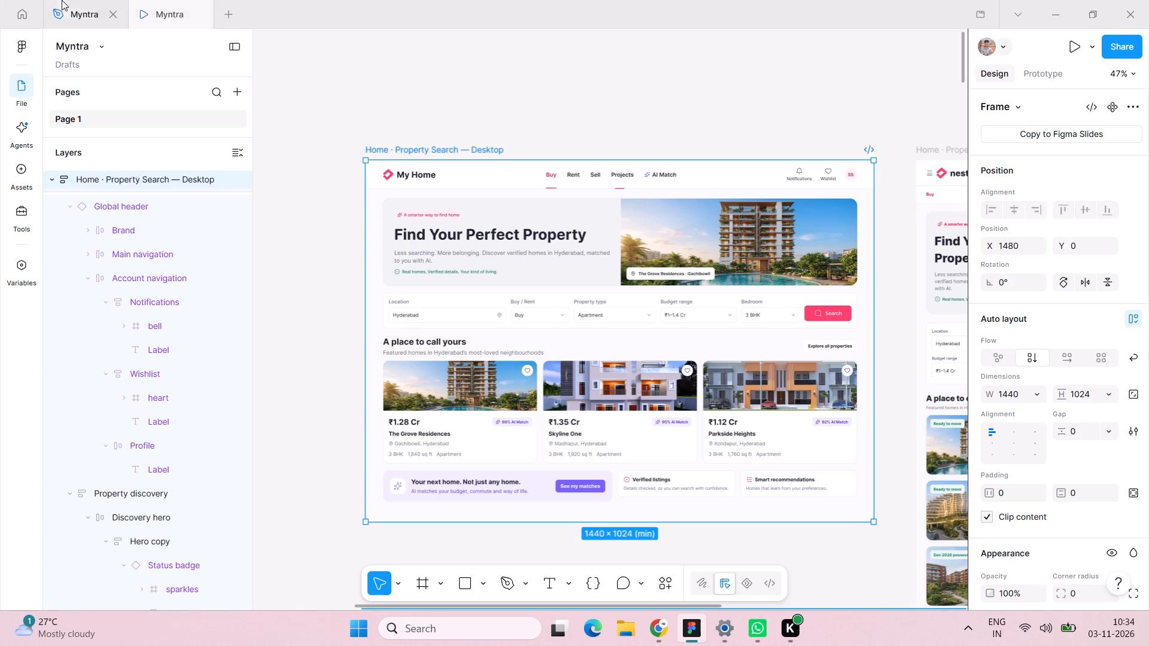
Look over the Explore Properties desktop page for comparison with the home page.
{"action": "left_click", "coordinate": [331, 211]}
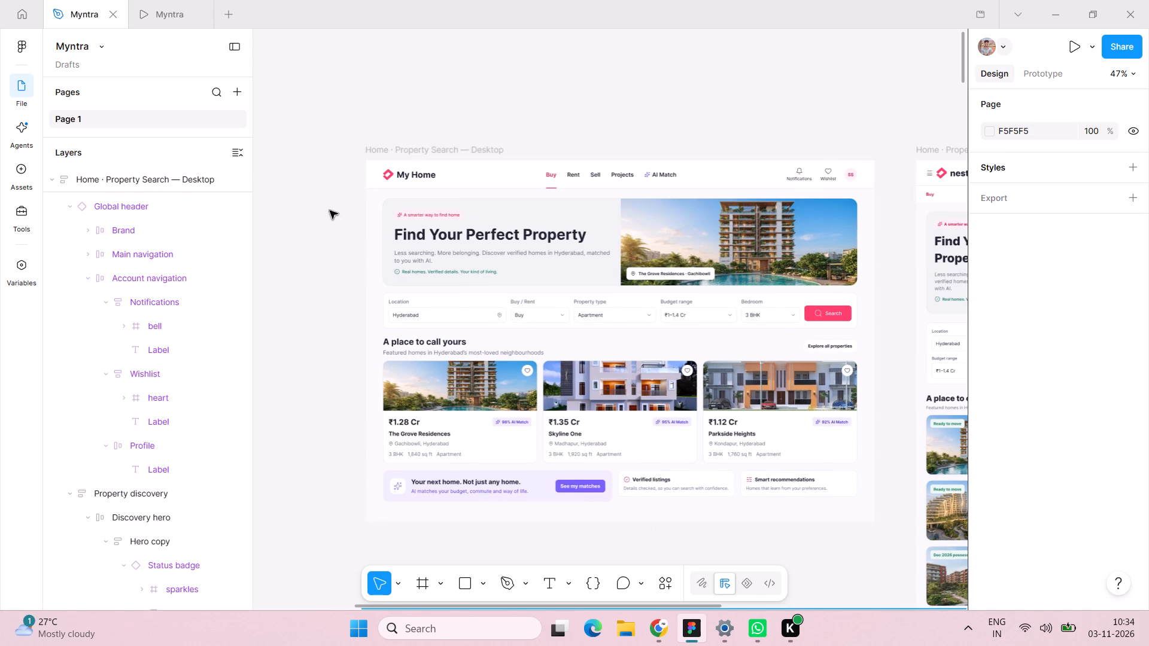
{"action": "scroll", "coordinate": [619, 228], "scroll_direction": "down", "scroll_amount": 17}
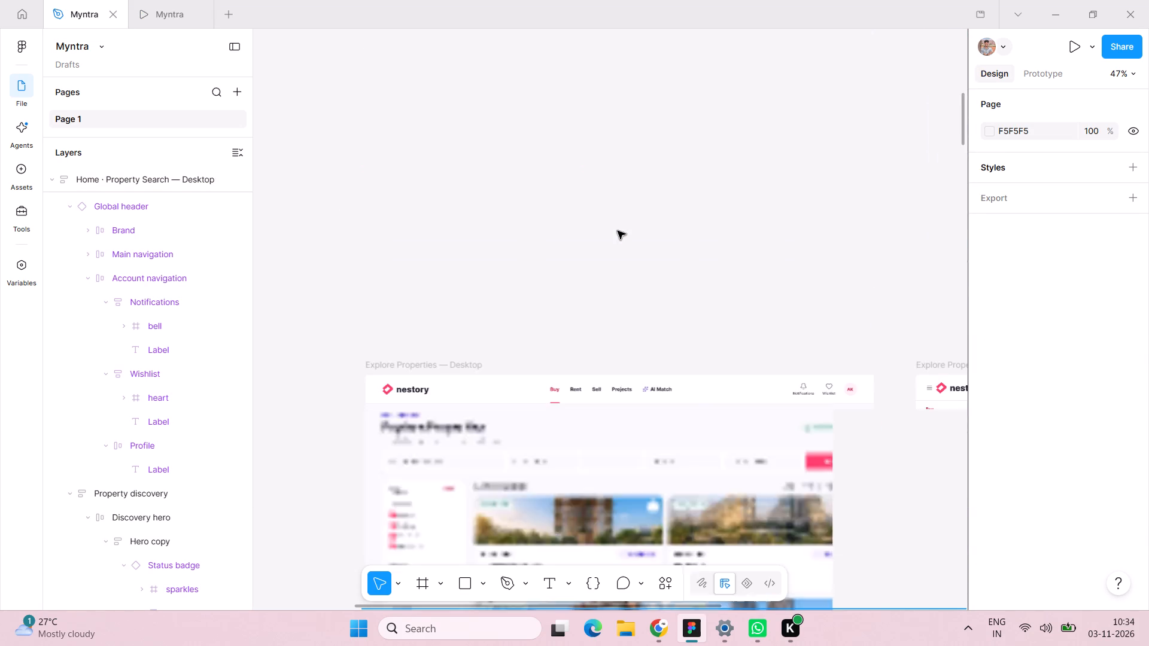
{"action": "scroll", "coordinate": [618, 231], "scroll_direction": "down", "scroll_amount": 8}
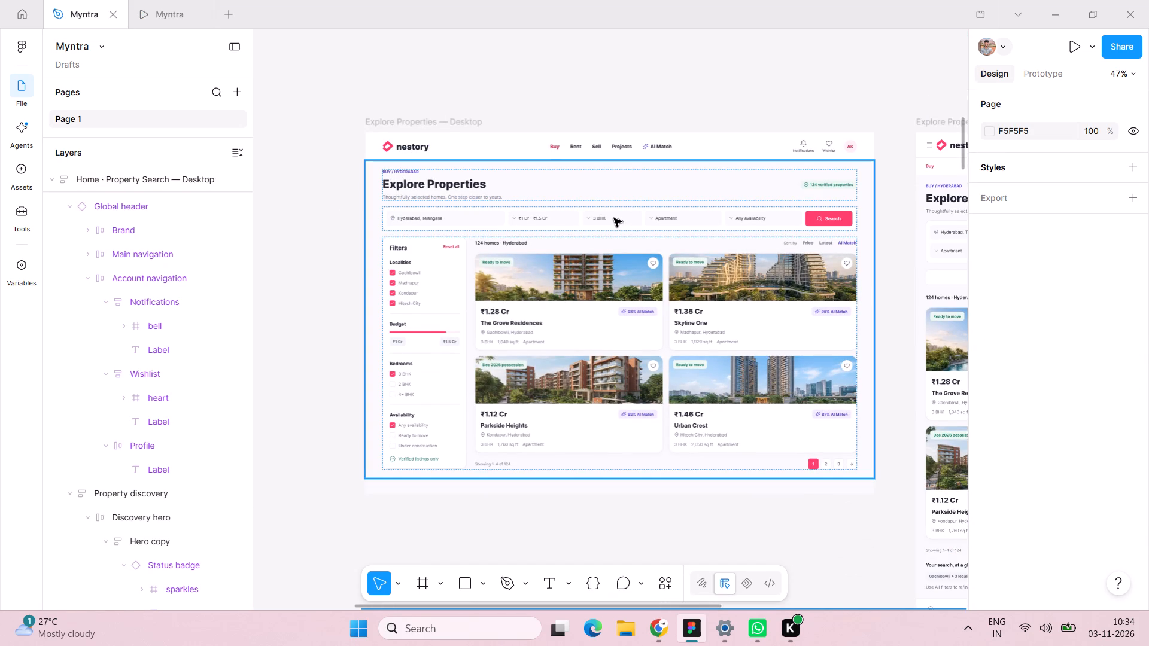
{"action": "scroll", "coordinate": [613, 218], "scroll_direction": "up", "scroll_amount": 17}
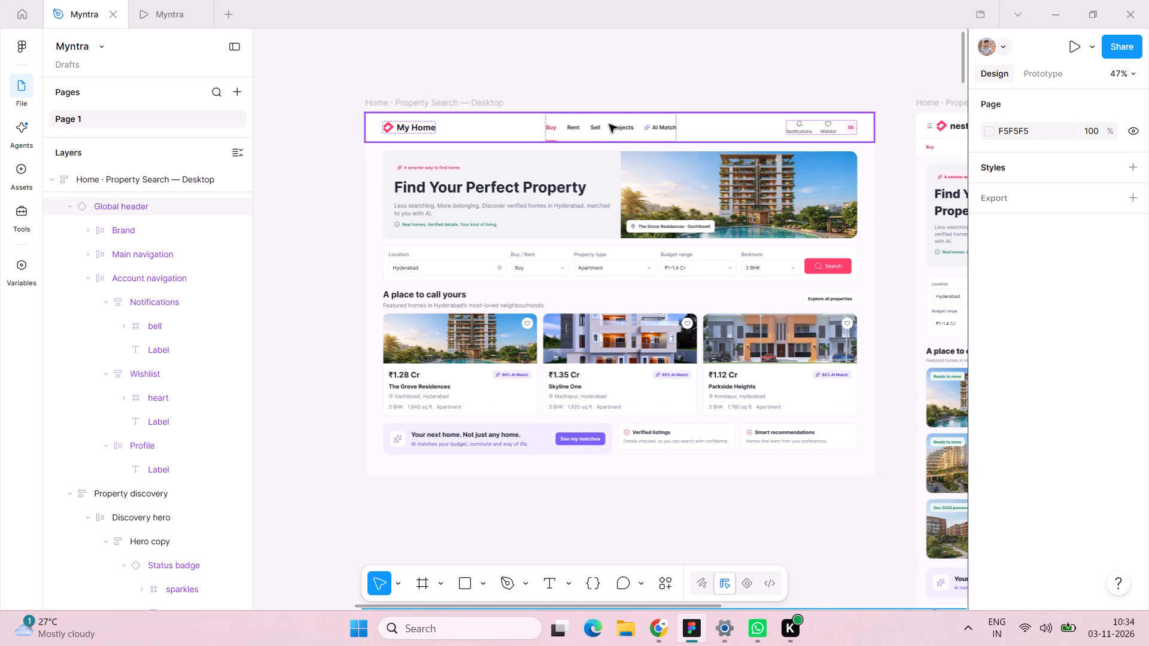
Inspect the Projects navigation label in the home page header and the Hero copy block in the hero banner.
{"action": "double_click", "coordinate": [626, 135]}
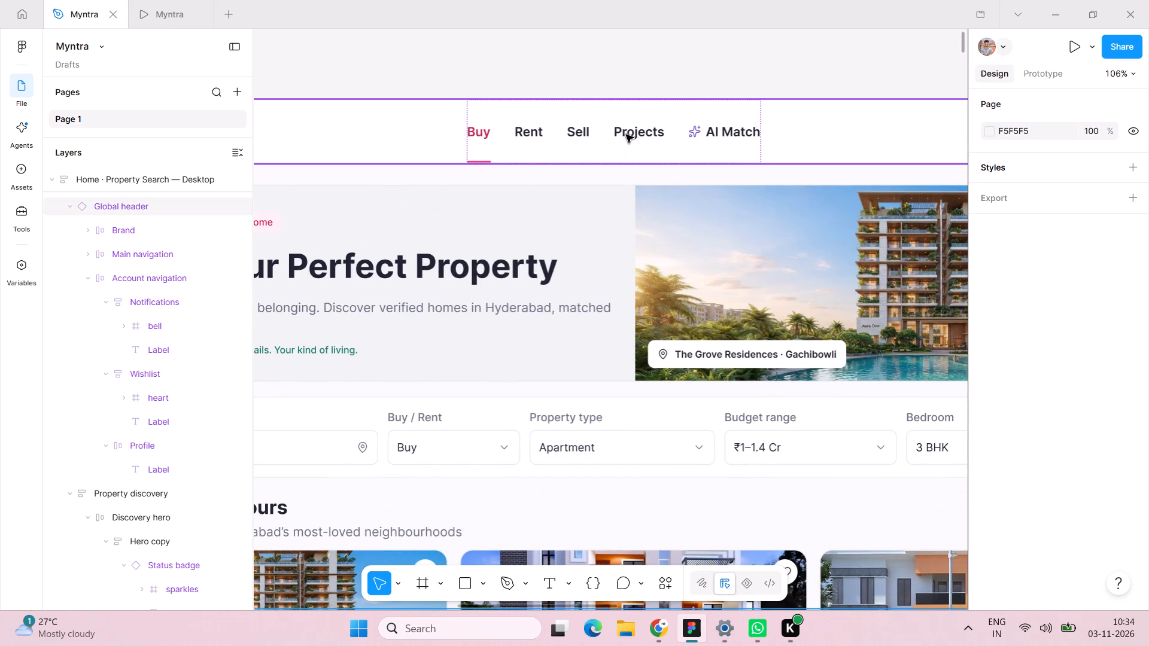
{"action": "double_click", "coordinate": [626, 135]}
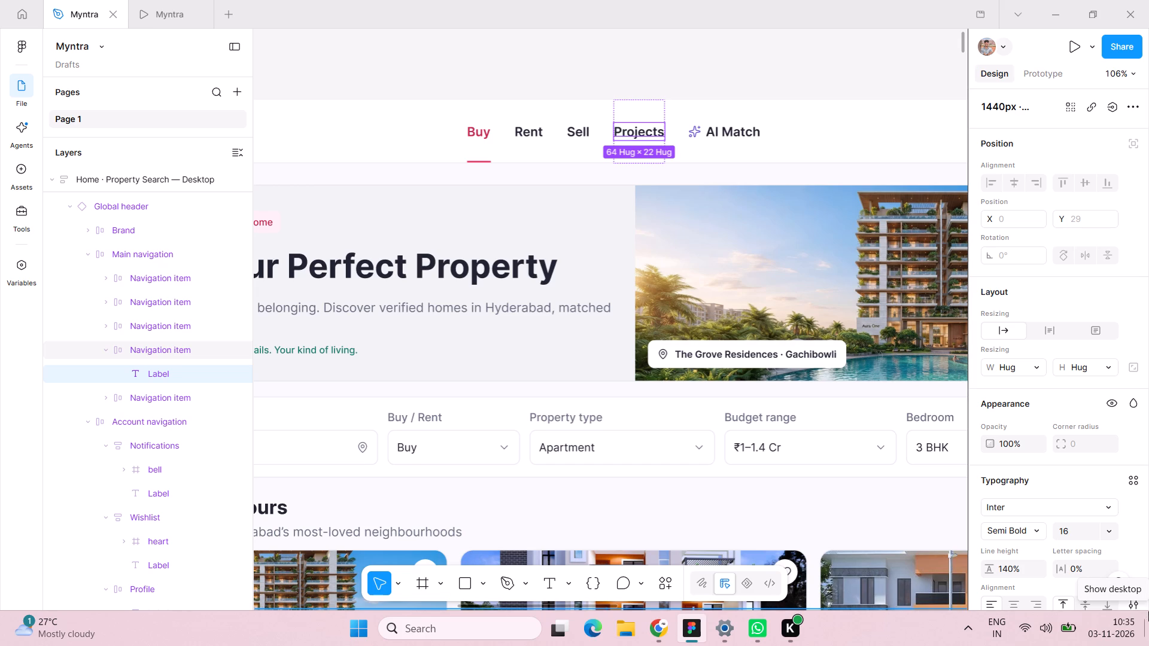
{"action": "scroll", "coordinate": [1148, 611], "scroll_direction": "right", "scroll_amount": 2}
{"action": "scroll", "coordinate": [735, 122], "scroll_direction": "right", "scroll_amount": 4}
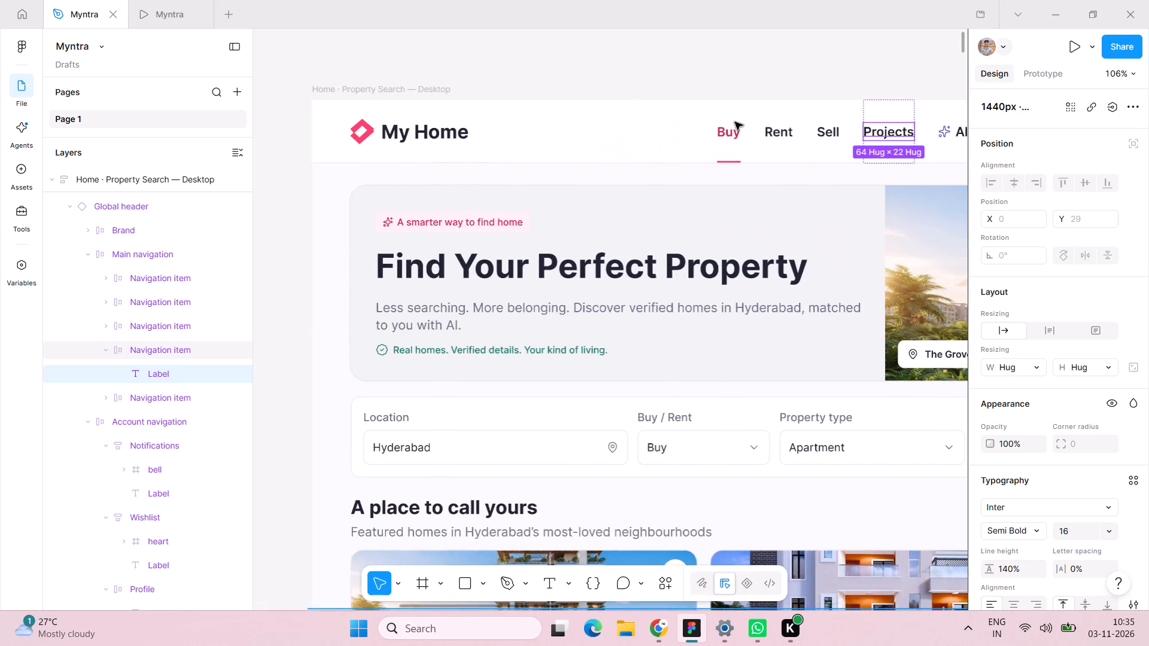
{"action": "scroll", "coordinate": [735, 122], "scroll_direction": "right", "scroll_amount": 1}
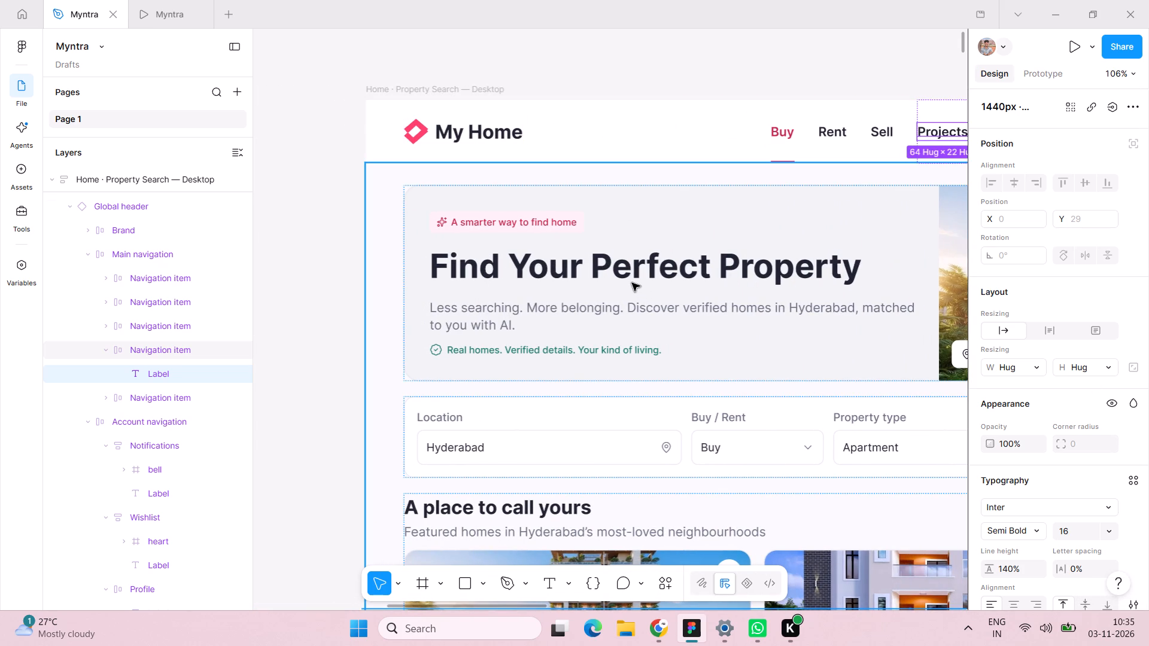
{"action": "triple_click", "coordinate": [649, 272]}
{"action": "double_click", "coordinate": [649, 272]}
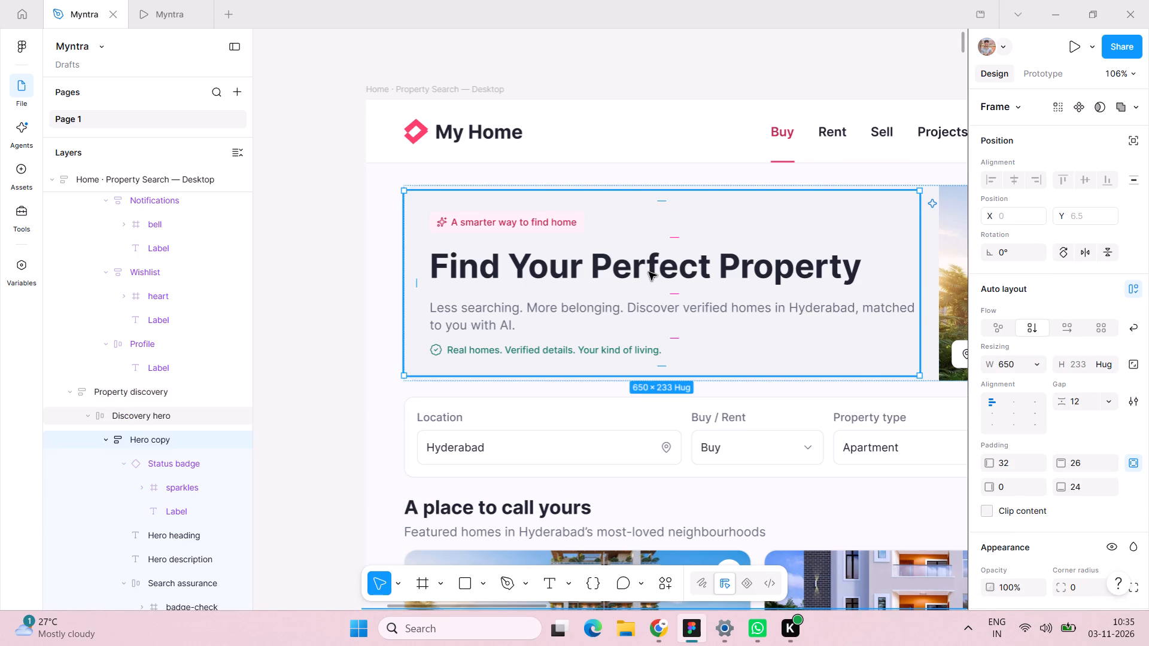
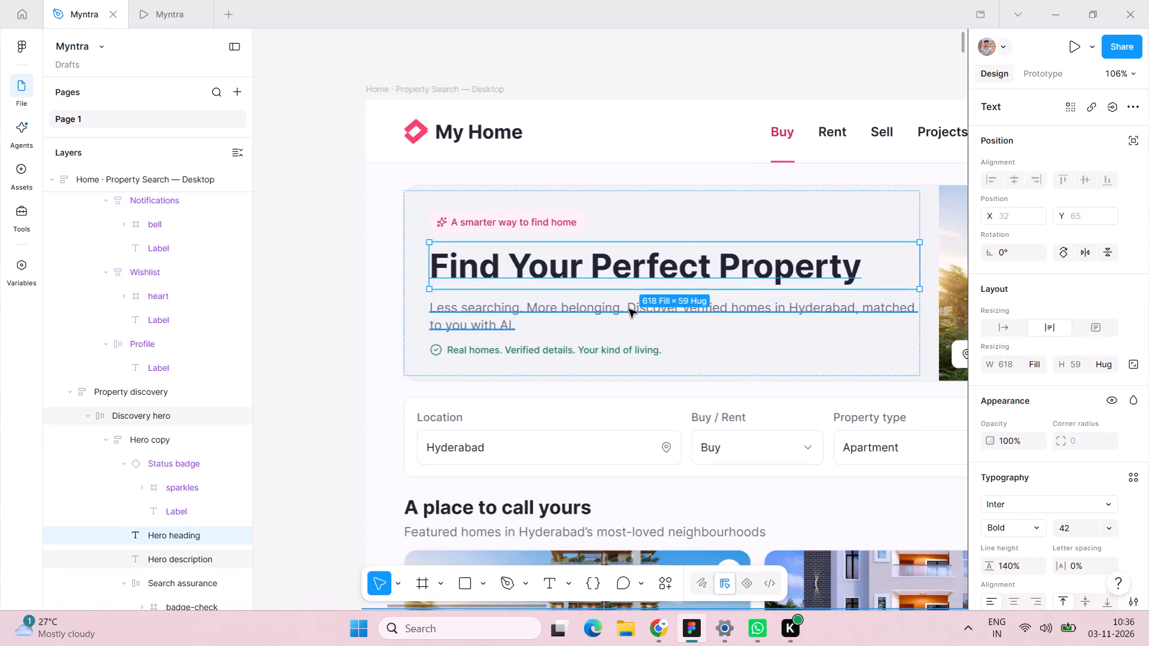
Examine the styling of the Hero description, the Search assurance row with its badge-check icon, and the Status badge label in the hero banner.
{"action": "left_click", "coordinate": [629, 309]}
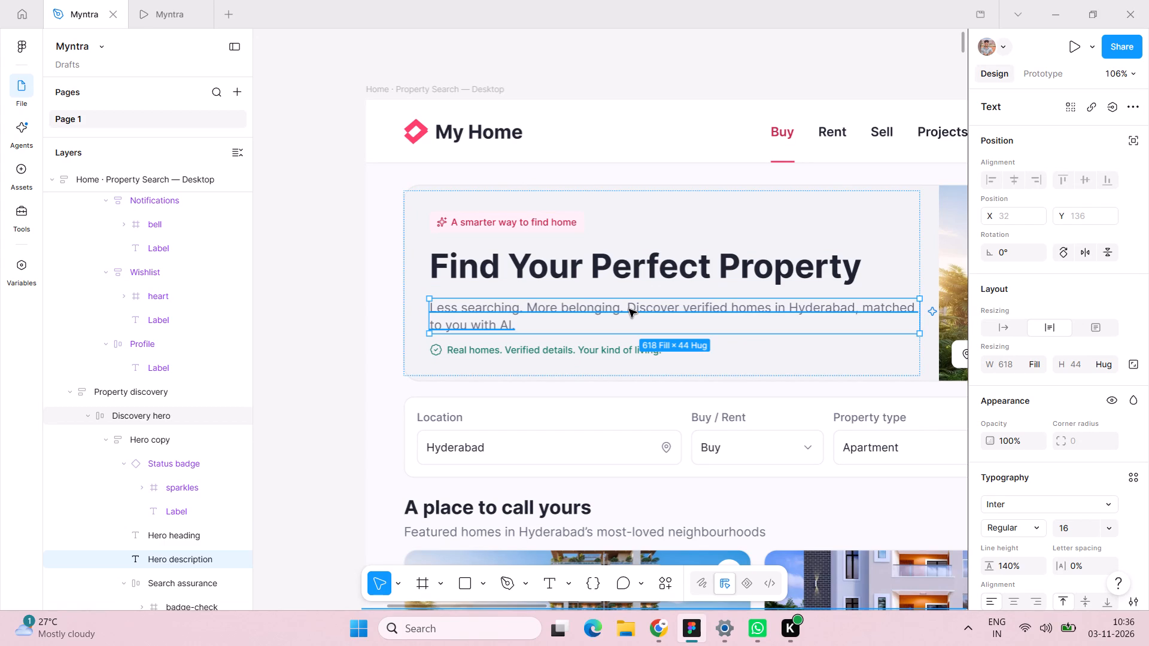
{"action": "left_click", "coordinate": [627, 351]}
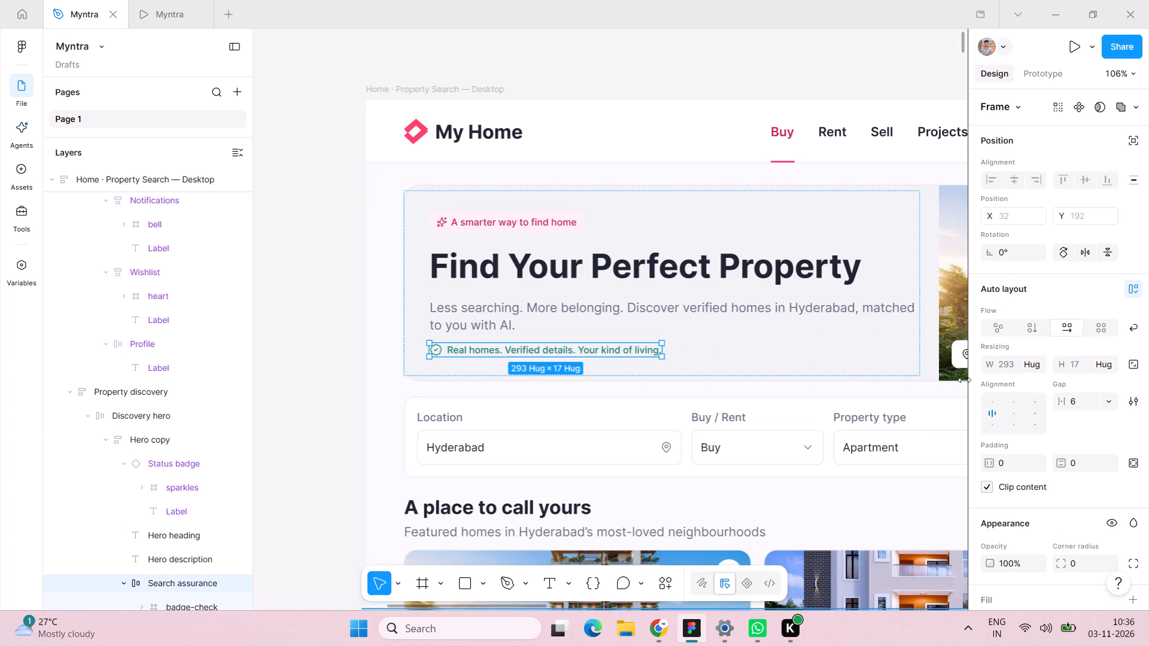
{"action": "scroll", "coordinate": [1062, 402], "scroll_direction": "down", "scroll_amount": 1}
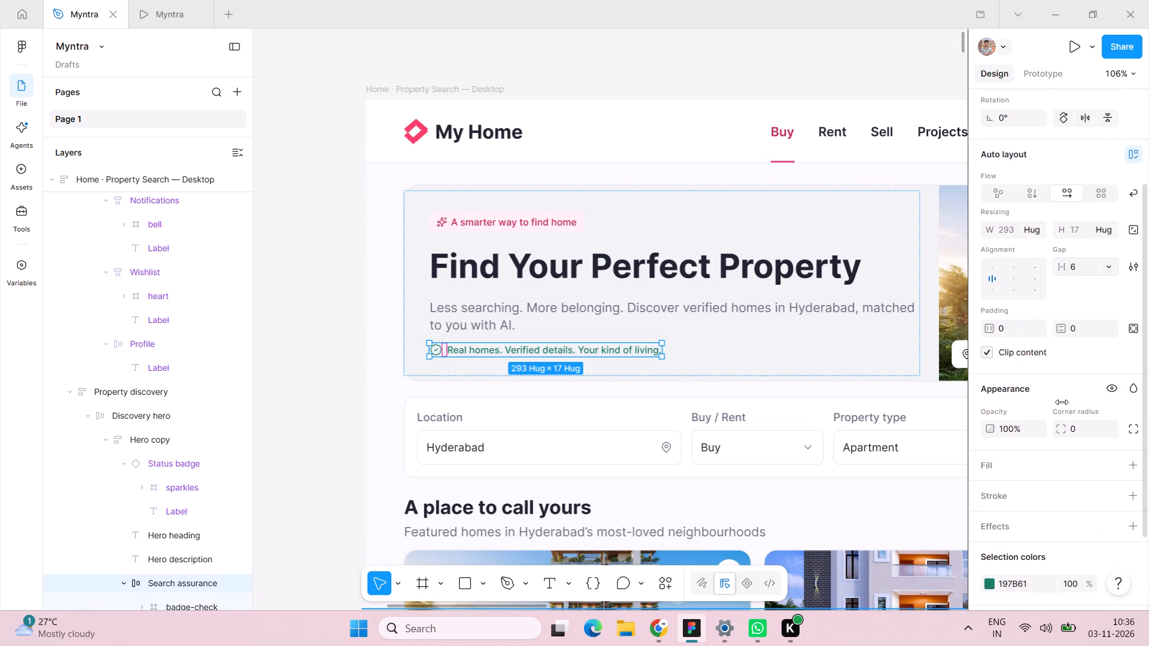
{"action": "scroll", "coordinate": [1062, 402], "scroll_direction": "down", "scroll_amount": 1}
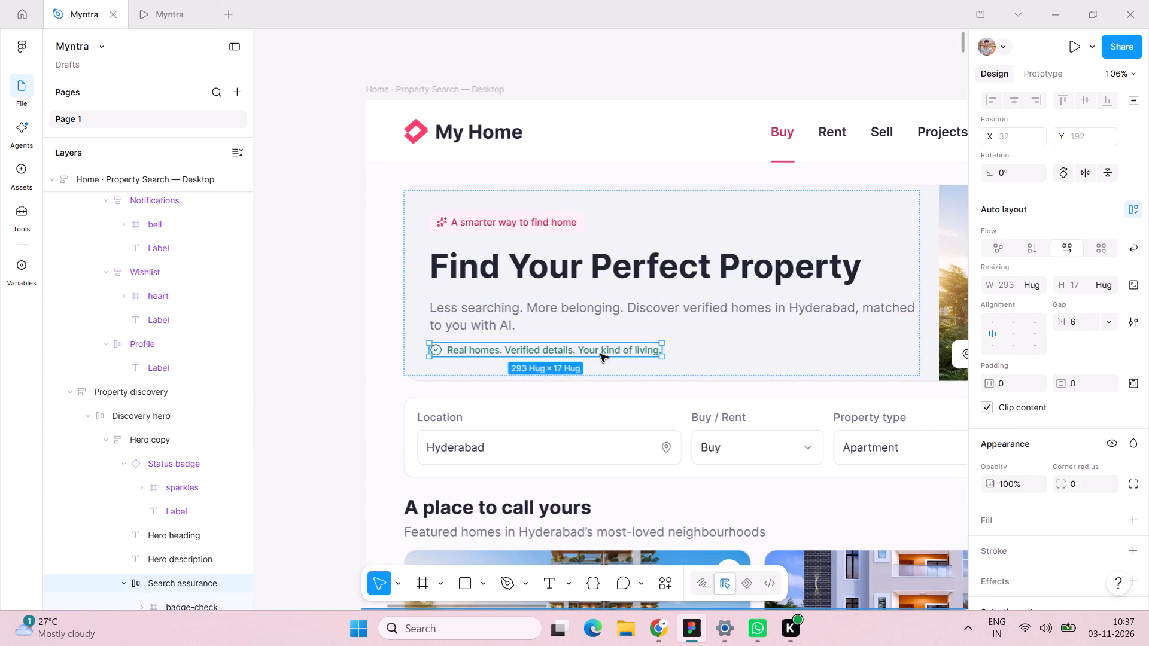
{"action": "double_click", "coordinate": [600, 352]}
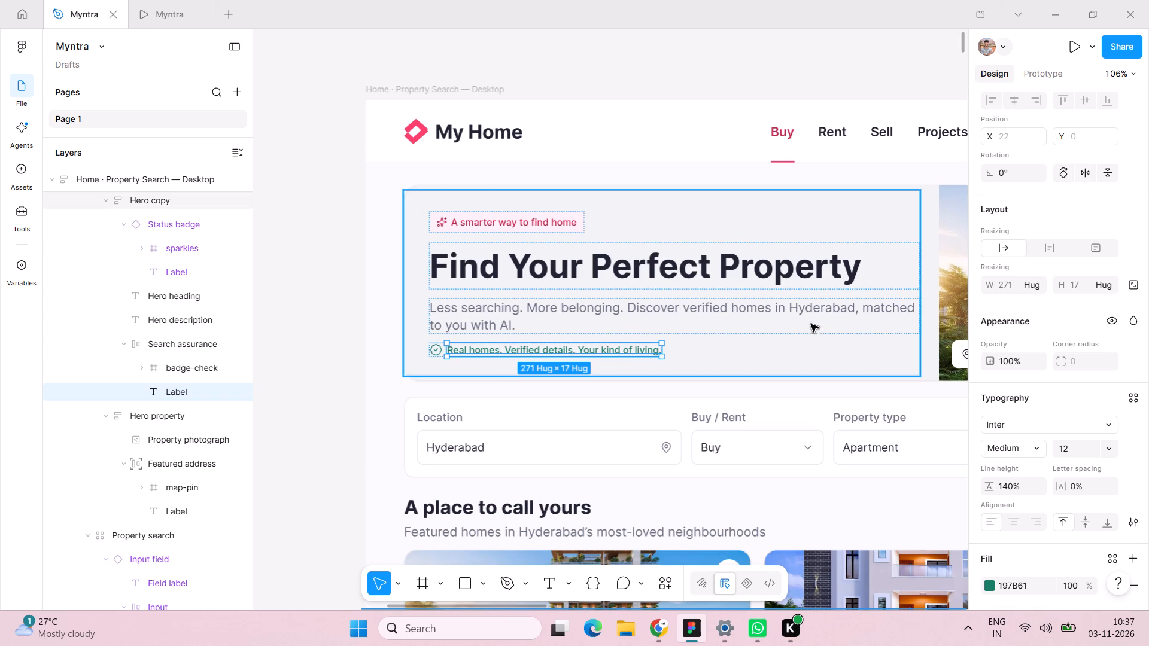
{"action": "left_click", "coordinate": [795, 315]}
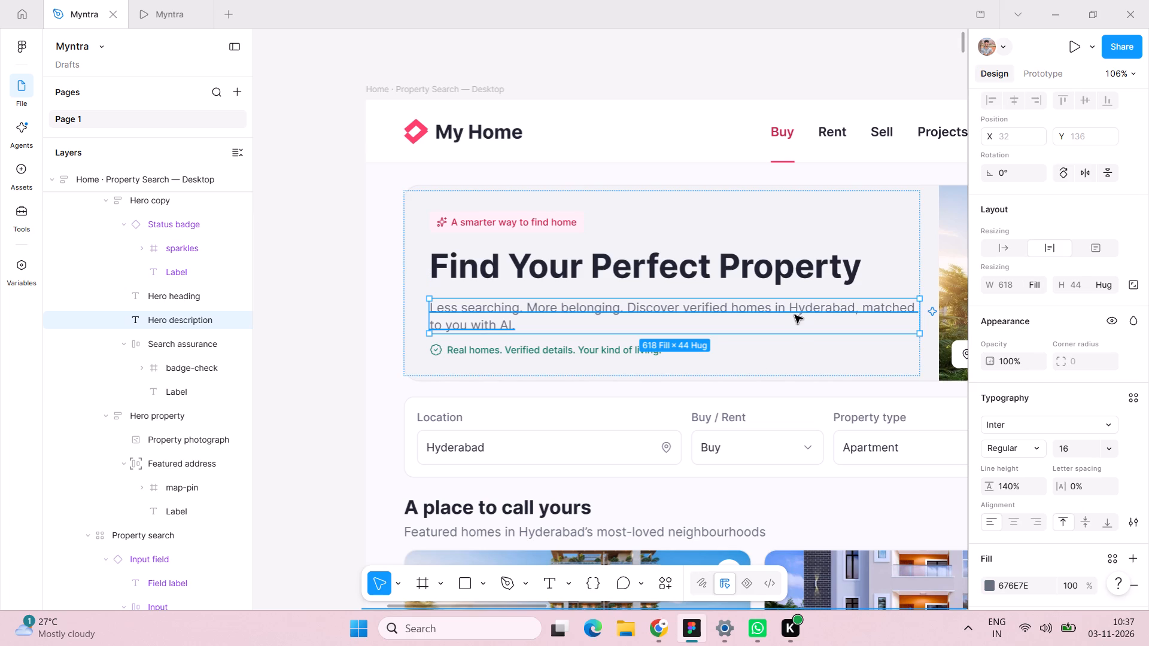
{"action": "double_click", "coordinate": [622, 347]}
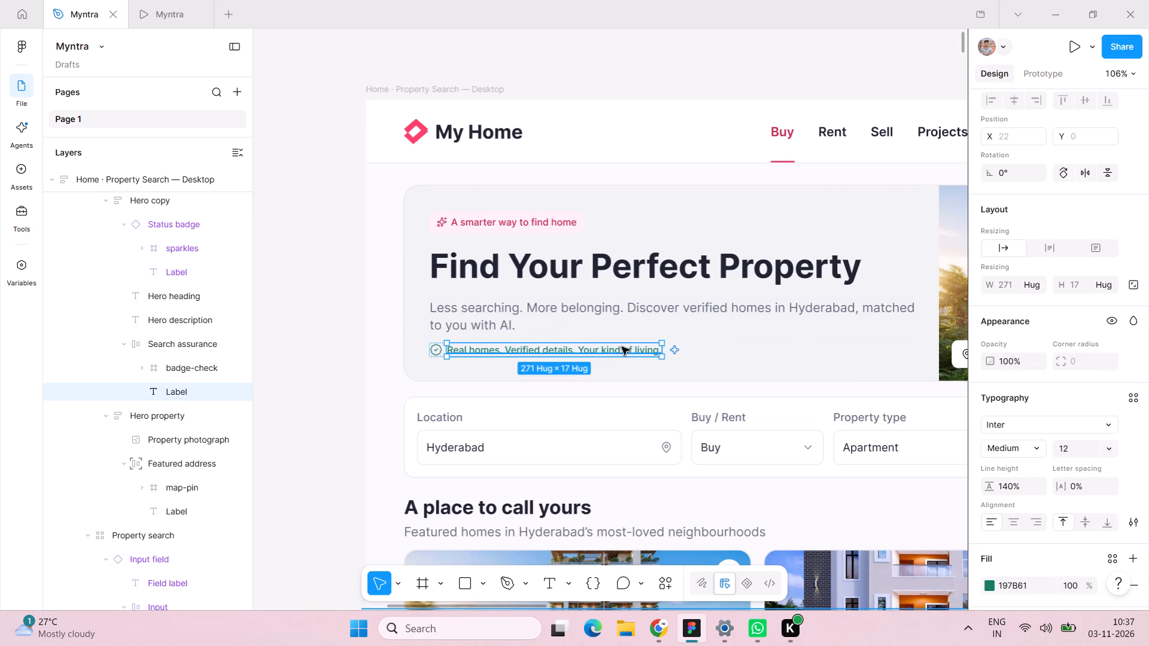
{"action": "left_click", "coordinate": [432, 352]}
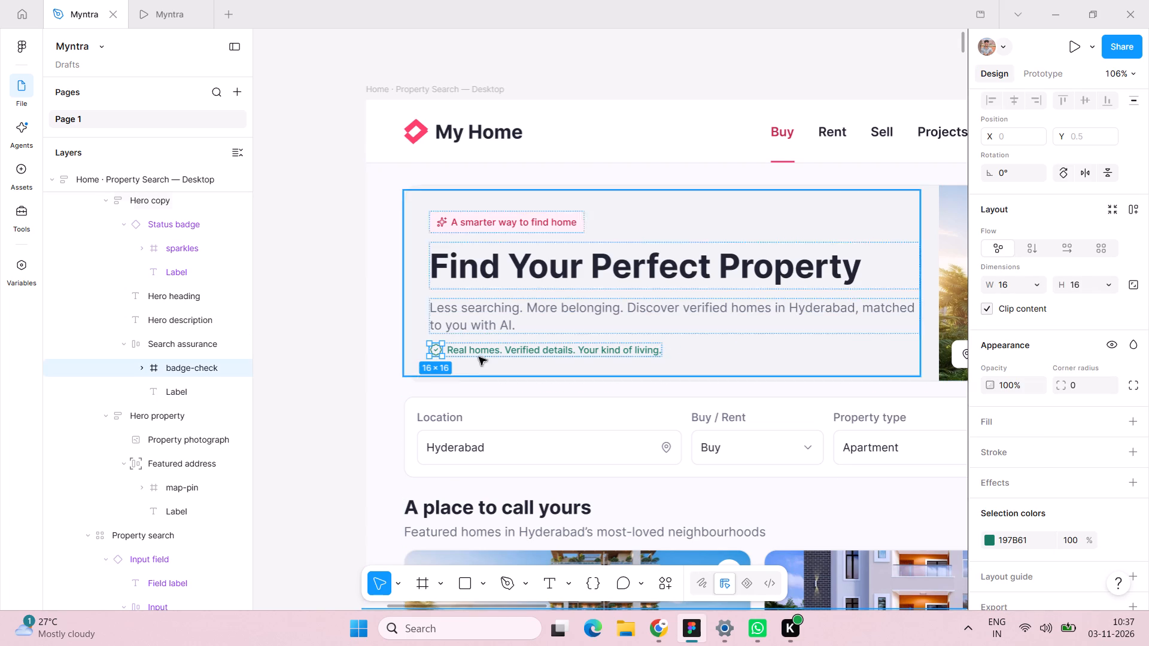
{"action": "left_click", "coordinate": [500, 349]}
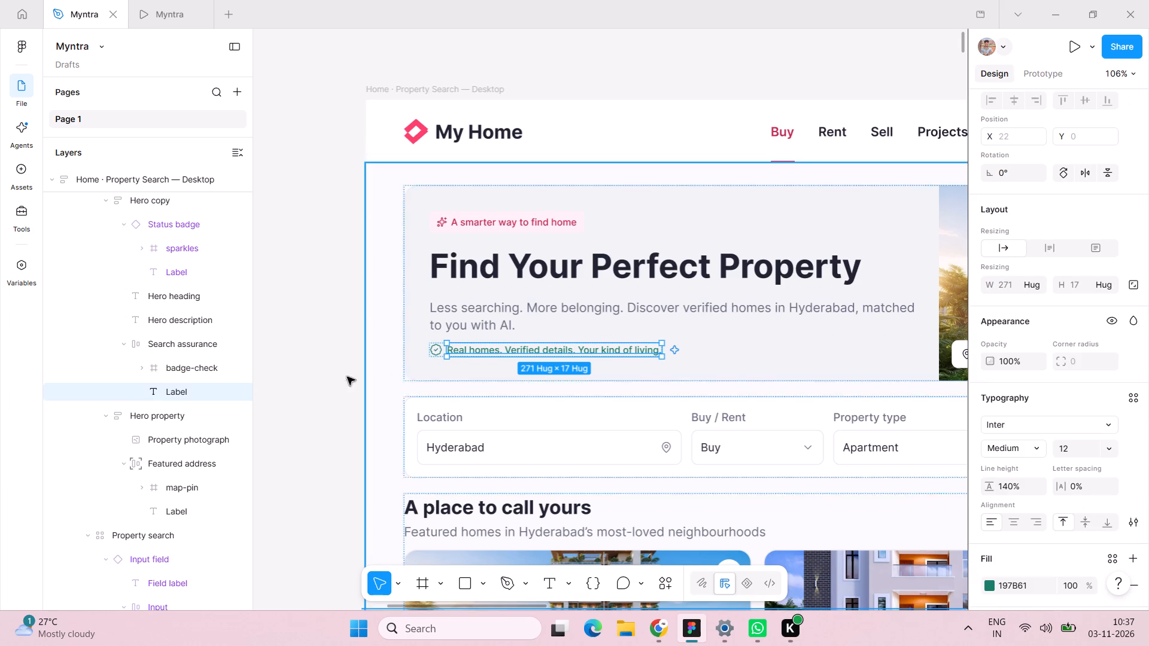
{"action": "left_click", "coordinate": [307, 374]}
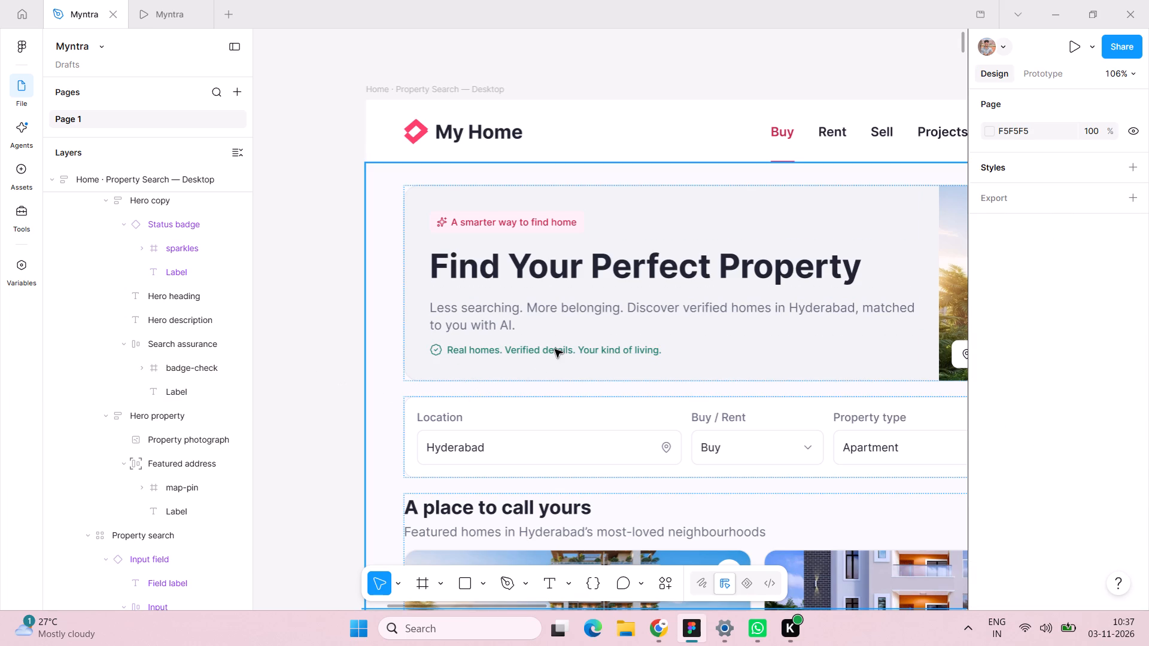
{"action": "double_click", "coordinate": [555, 349]}
{"action": "double_click", "coordinate": [555, 349]}
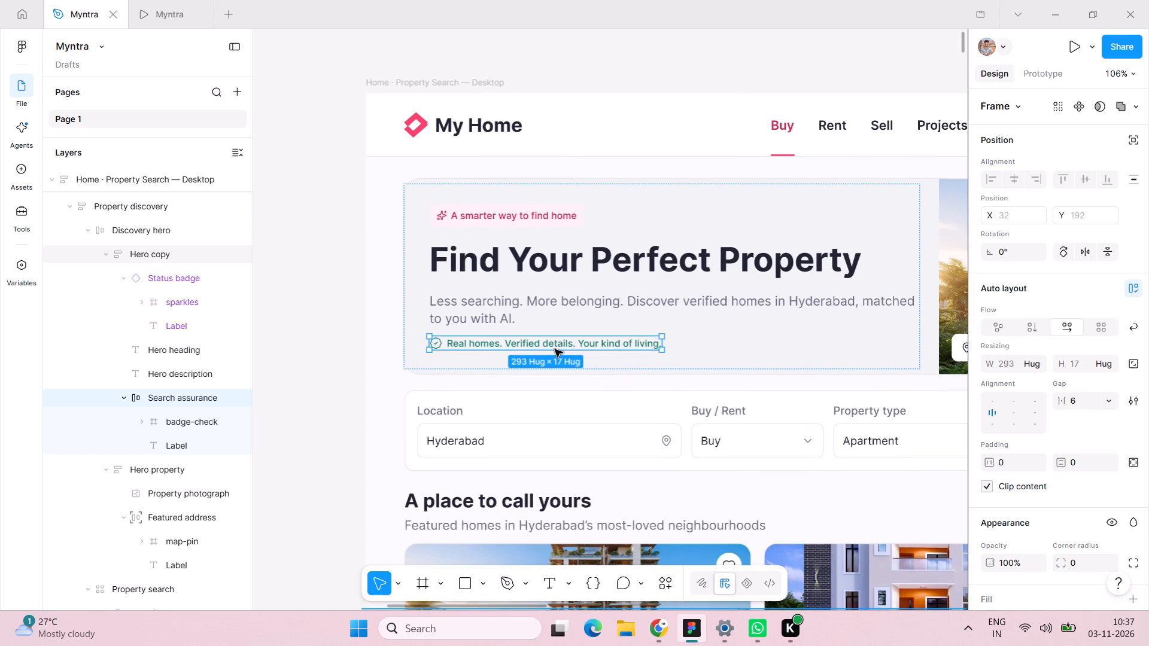
{"action": "scroll", "coordinate": [1062, 363], "scroll_direction": "down", "scroll_amount": 1}
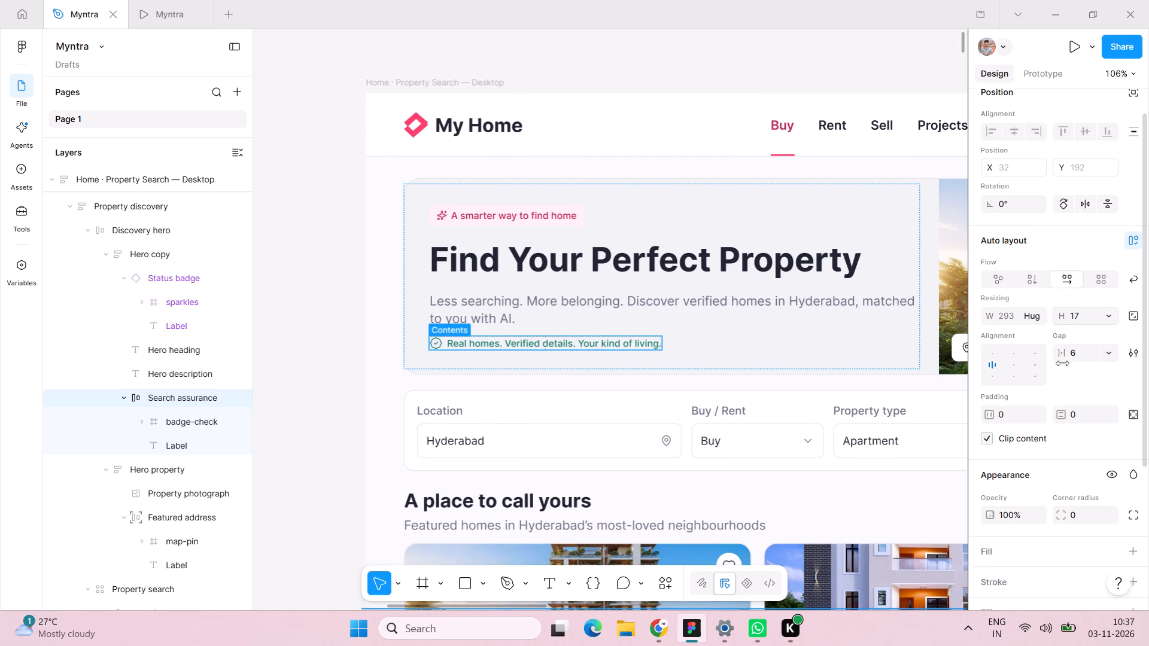
{"action": "scroll", "coordinate": [1062, 363], "scroll_direction": "down", "scroll_amount": 4}
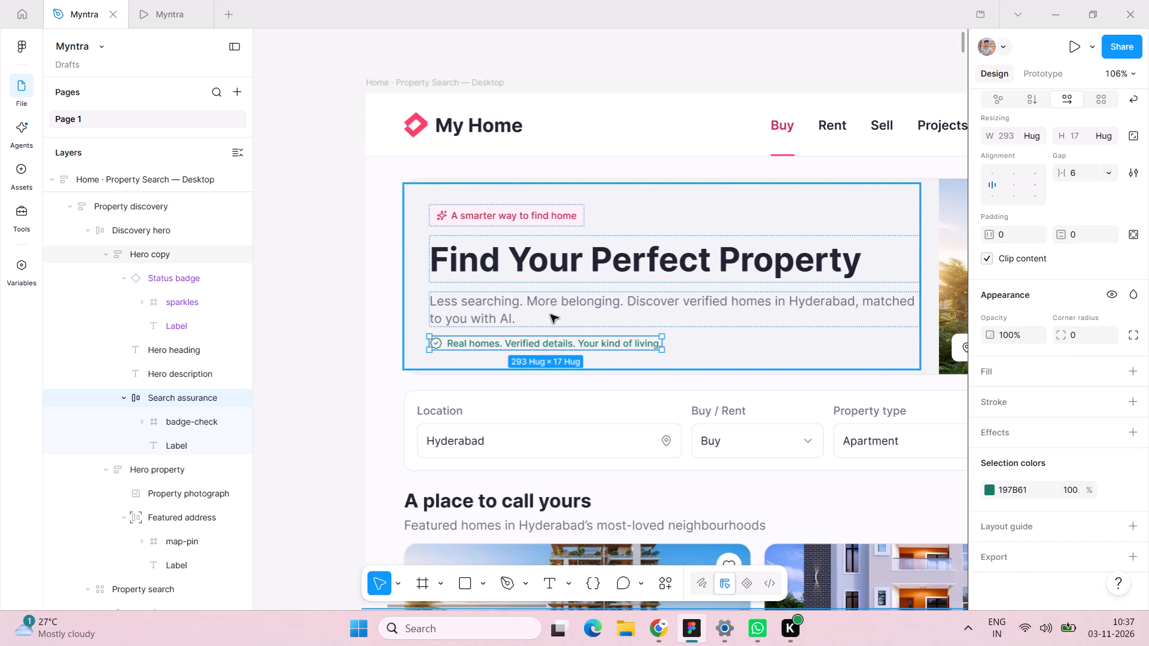
{"action": "double_click", "coordinate": [504, 212]}
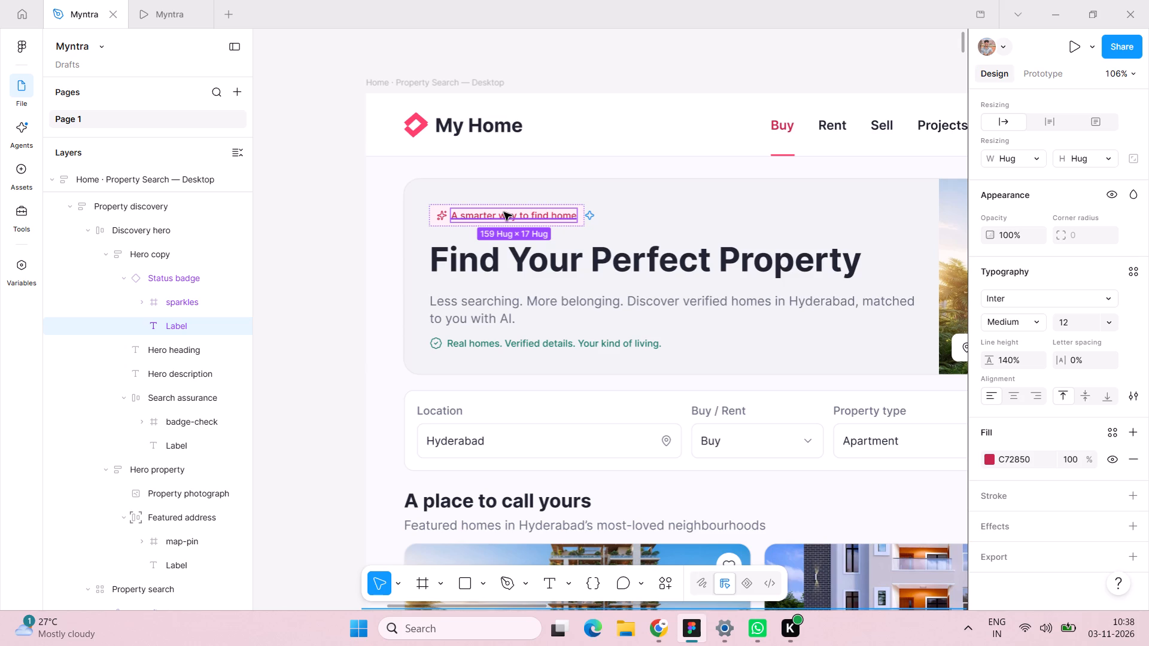
{"action": "left_click", "coordinate": [323, 238]}
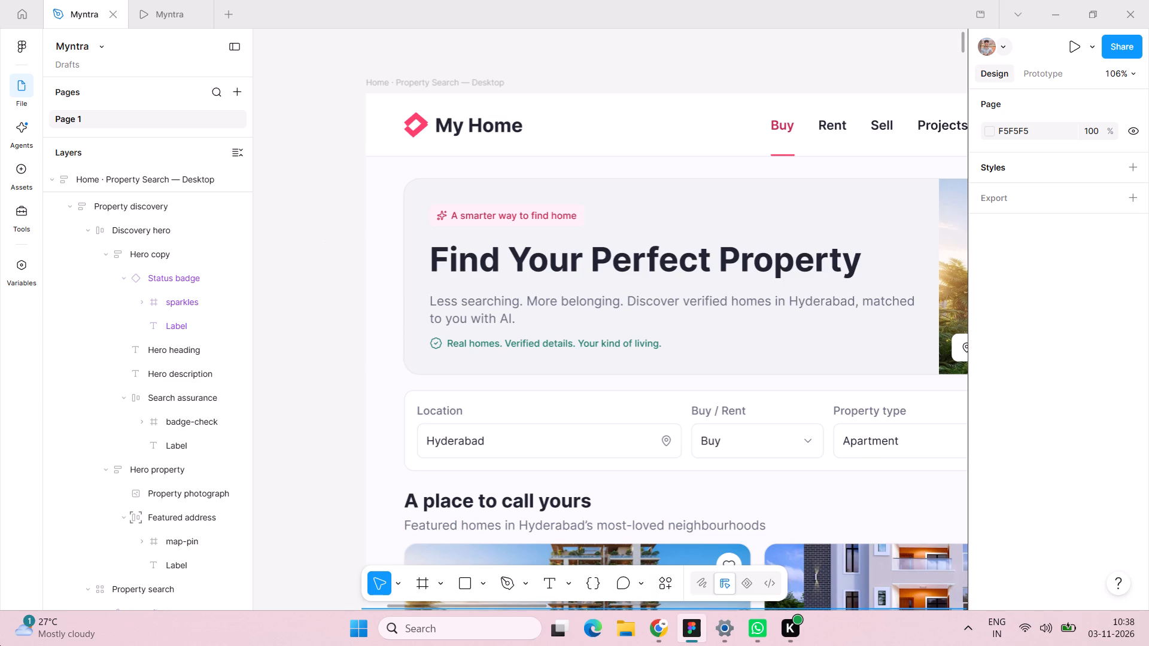
{"action": "left_click", "coordinate": [298, 214]}
Set the corner radius of the Discovery hero banner on the desktop home page to 18.
{"action": "scroll", "coordinate": [298, 214], "scroll_direction": "left", "scroll_amount": 5}
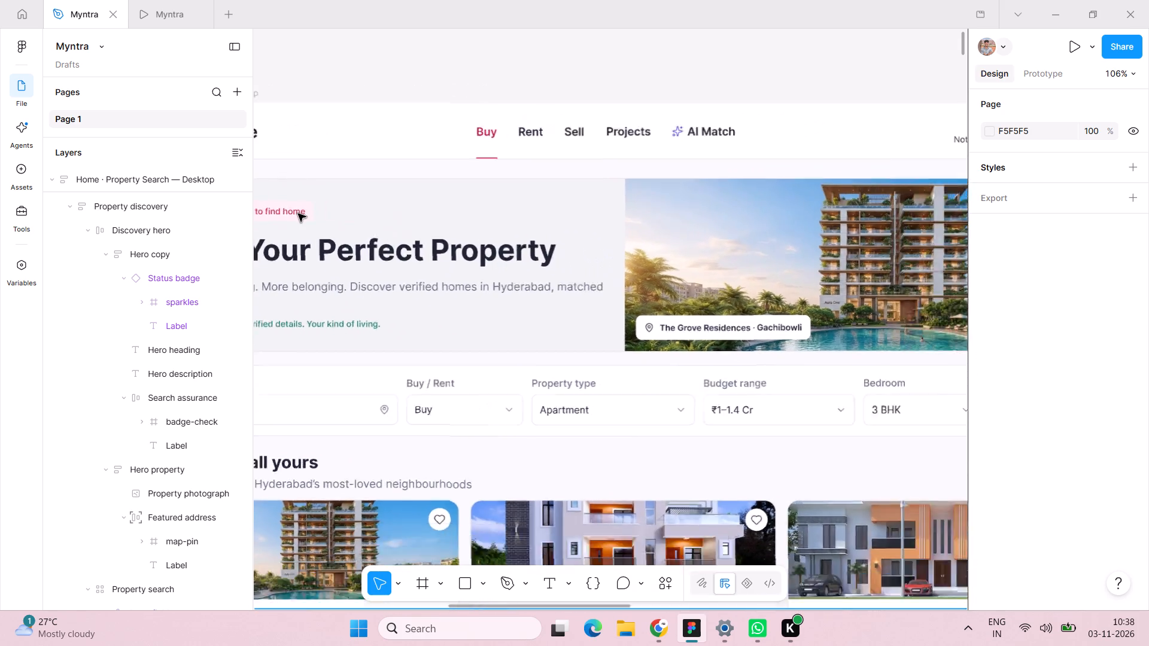
{"action": "left_click", "coordinate": [543, 223]}
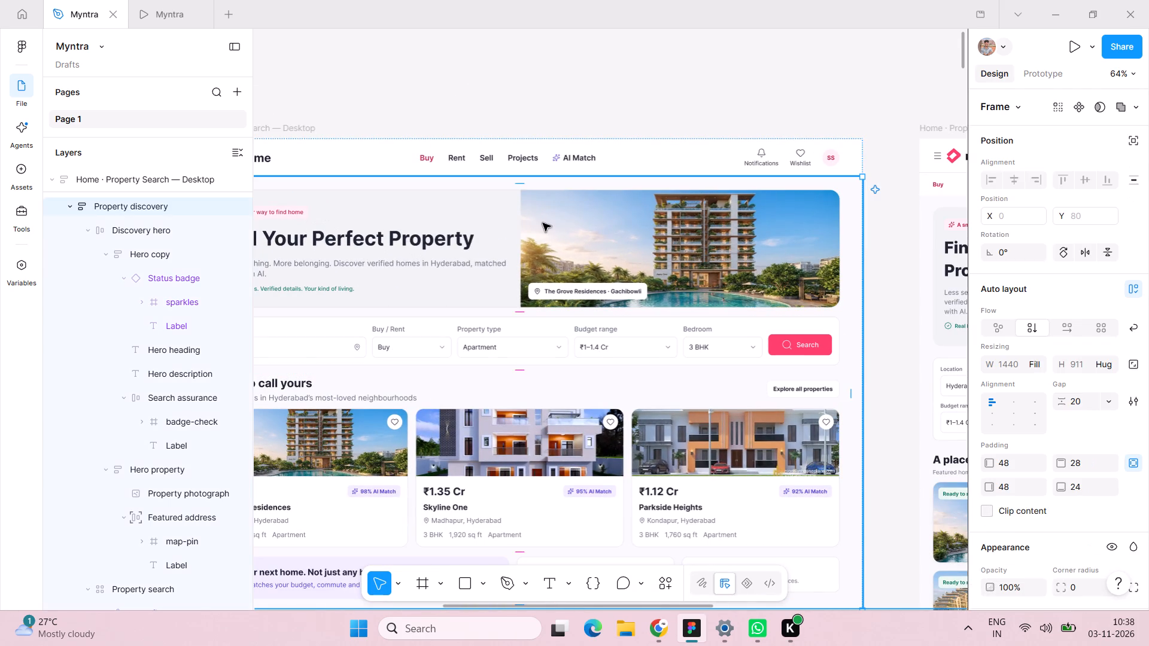
{"action": "double_click", "coordinate": [543, 223]}
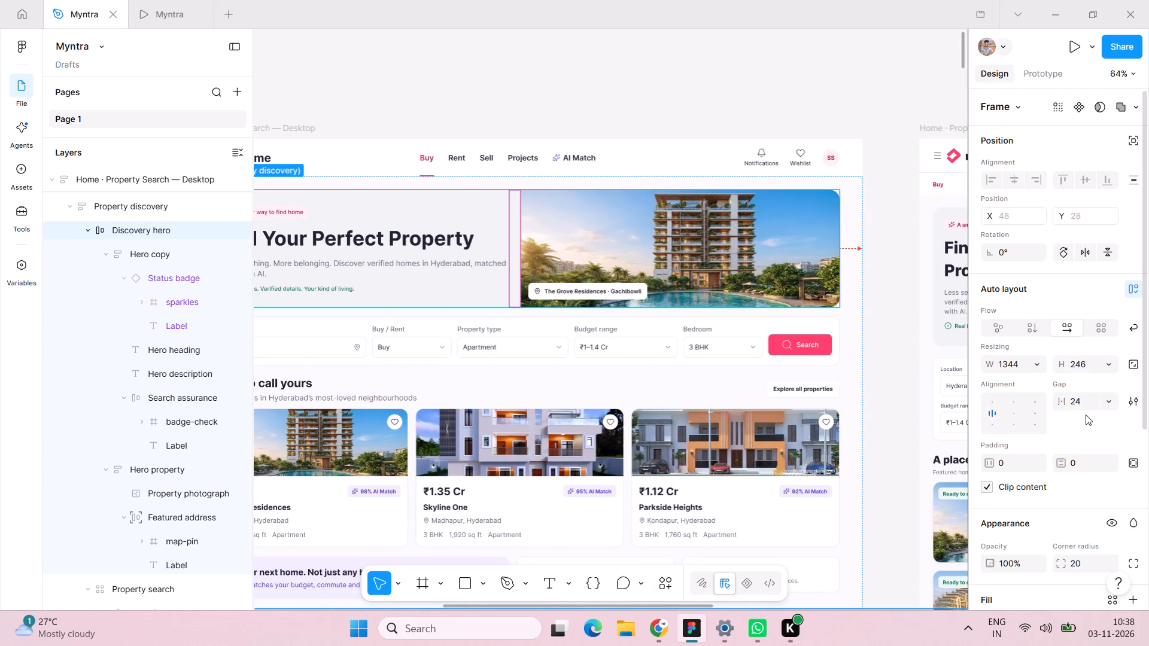
{"action": "scroll", "coordinate": [1083, 415], "scroll_direction": "down", "scroll_amount": 3}
{"action": "left_click", "coordinate": [1095, 341]}
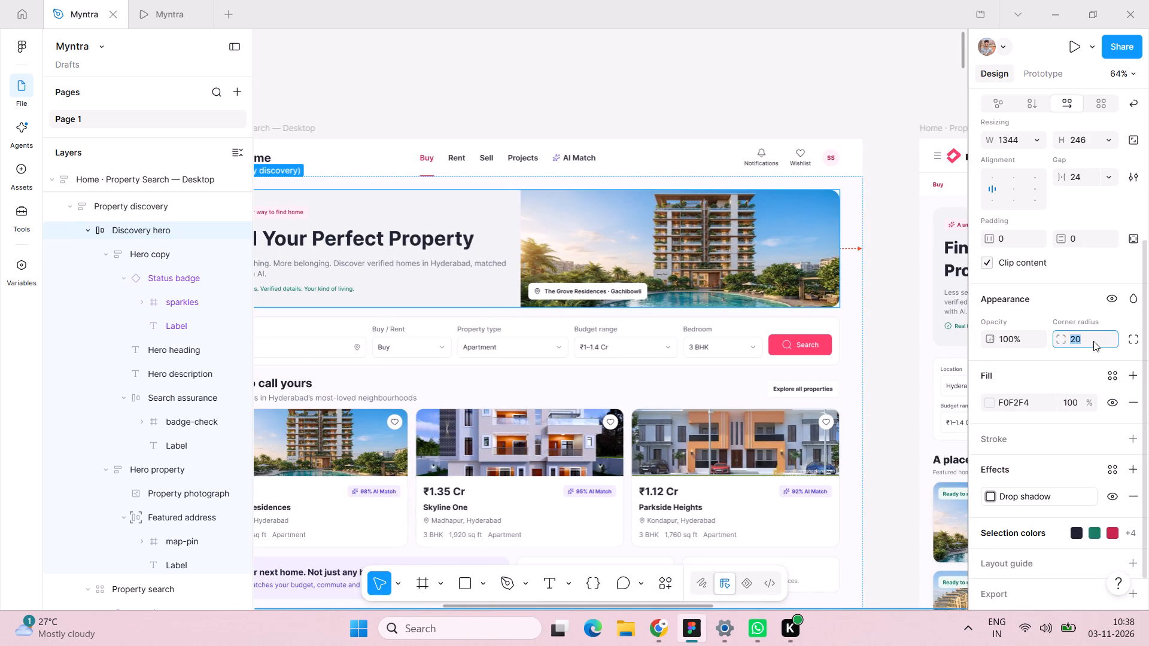
{"action": "type", "text": "18"}
{"action": "key", "text": "Return"}
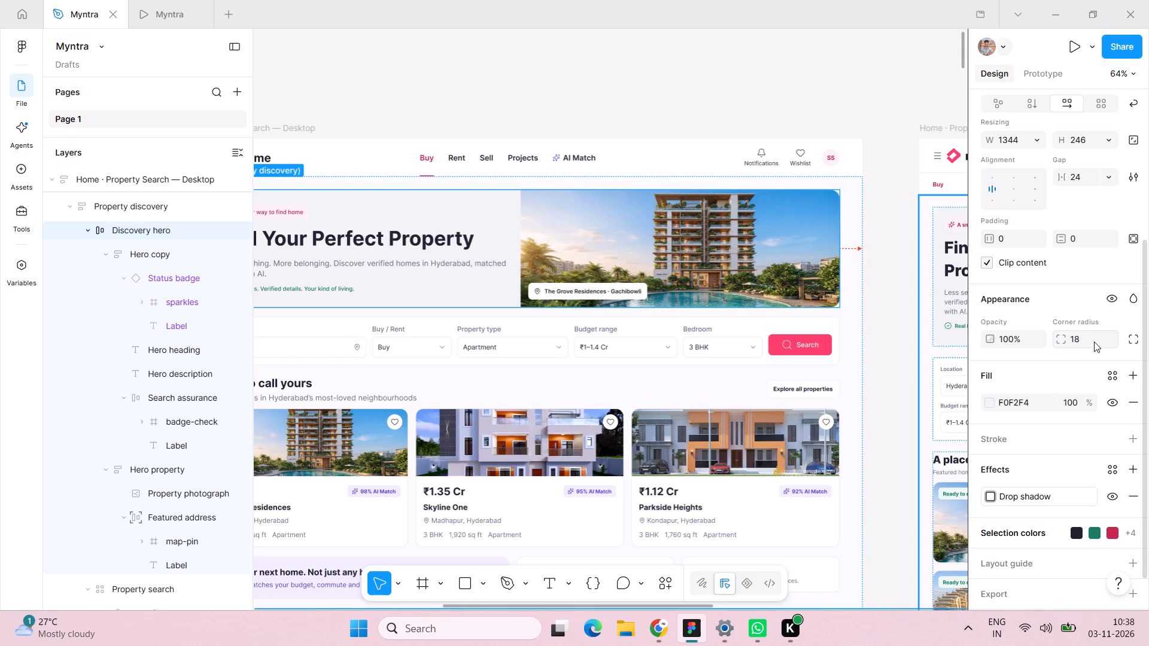
Compare the corner radius and layout settings of the Property search bar, first property card, AI matching promotion and both Discovery highlight cards.
{"action": "left_click", "coordinate": [698, 348]}
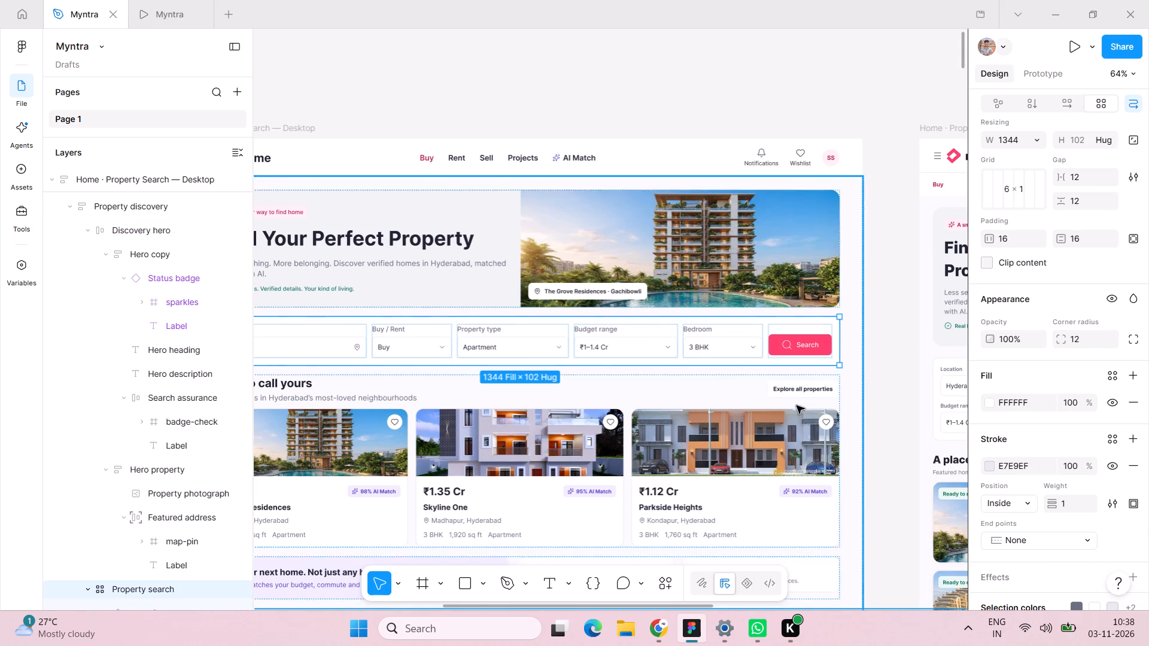
{"action": "left_click", "coordinate": [777, 432]}
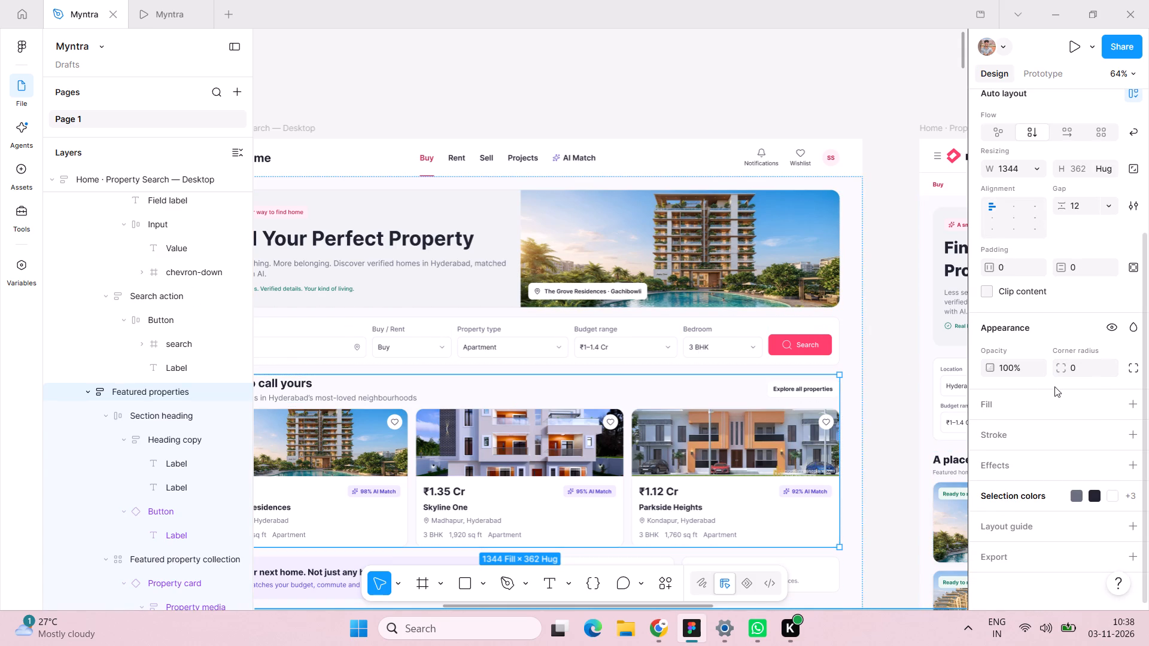
{"action": "scroll", "coordinate": [579, 396], "scroll_direction": "right", "scroll_amount": 1}
{"action": "scroll", "coordinate": [579, 396], "scroll_direction": "down", "scroll_amount": 1}
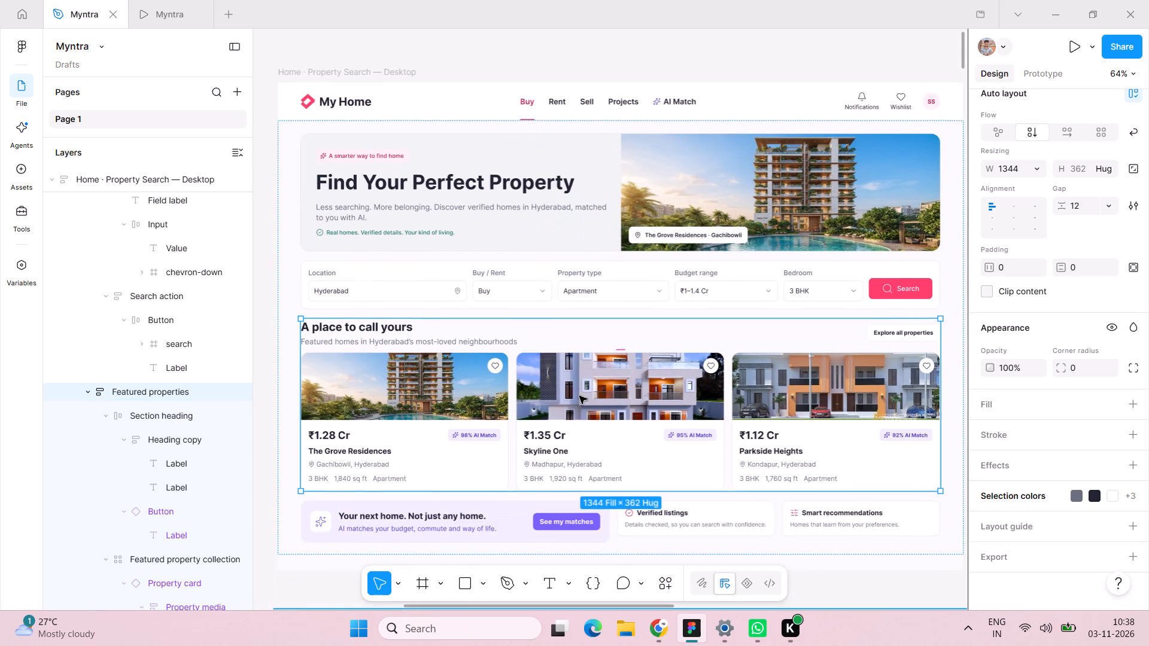
{"action": "scroll", "coordinate": [579, 396], "scroll_direction": "down", "scroll_amount": 1}
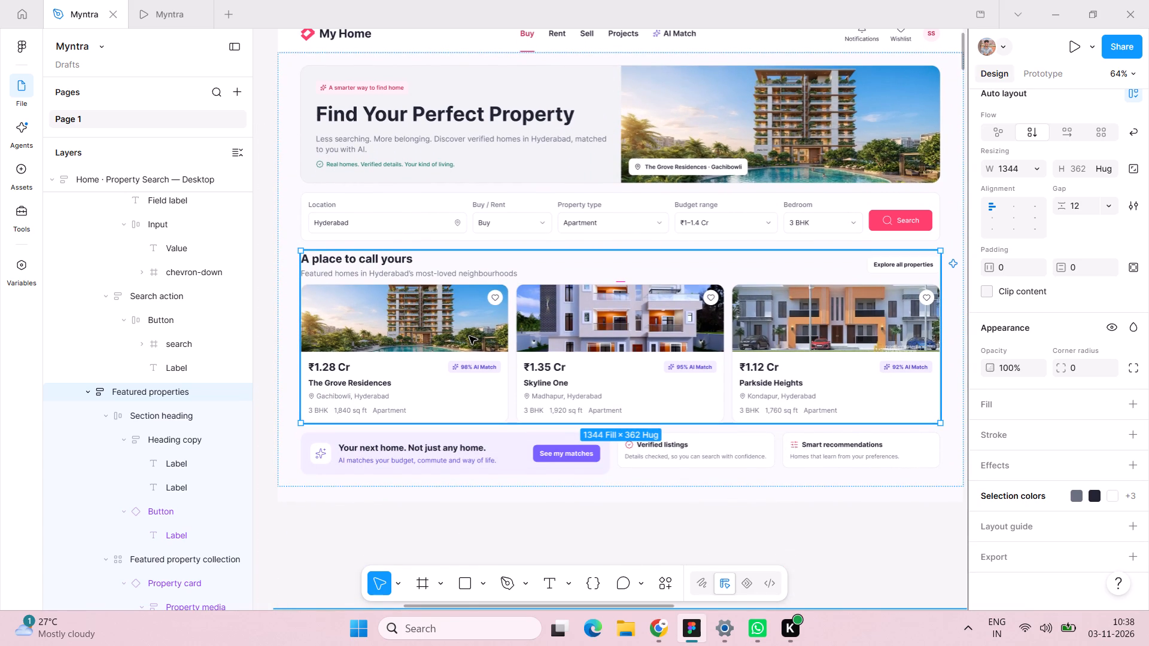
{"action": "double_click", "coordinate": [469, 336]}
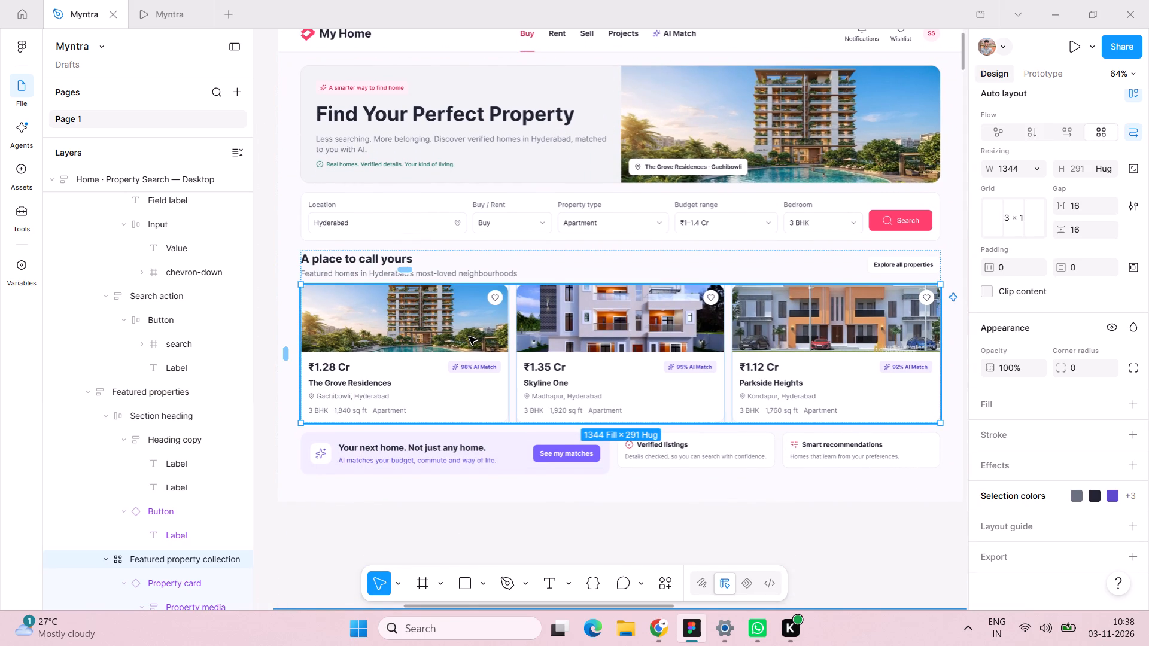
{"action": "double_click", "coordinate": [469, 337]}
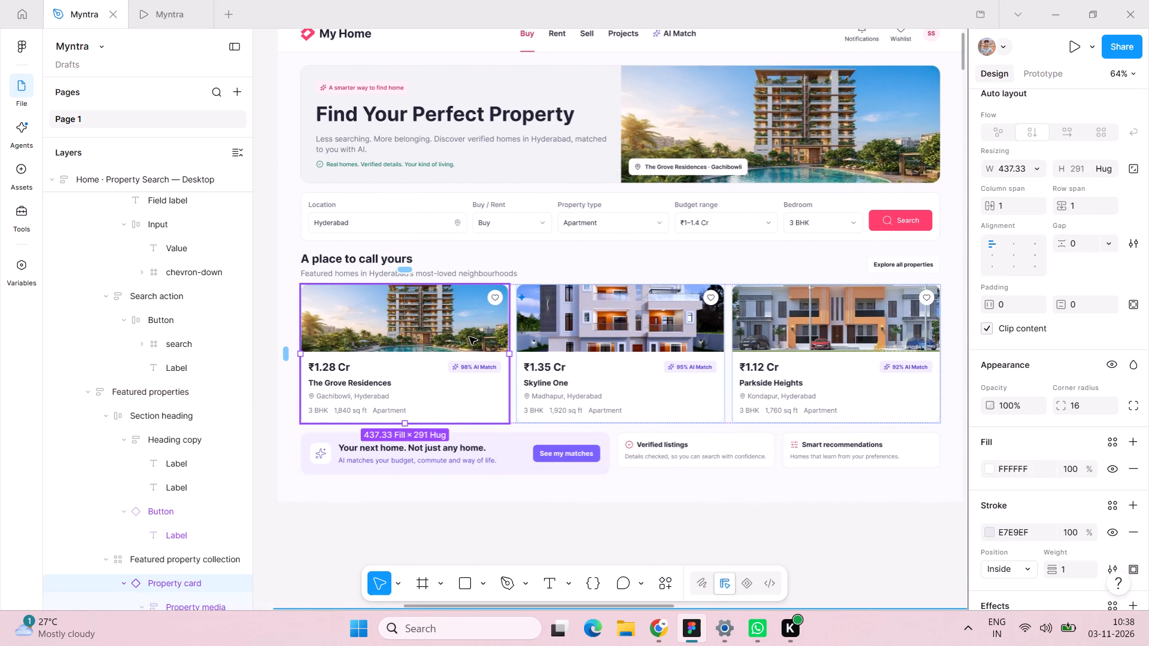
{"action": "left_click", "coordinate": [461, 455]}
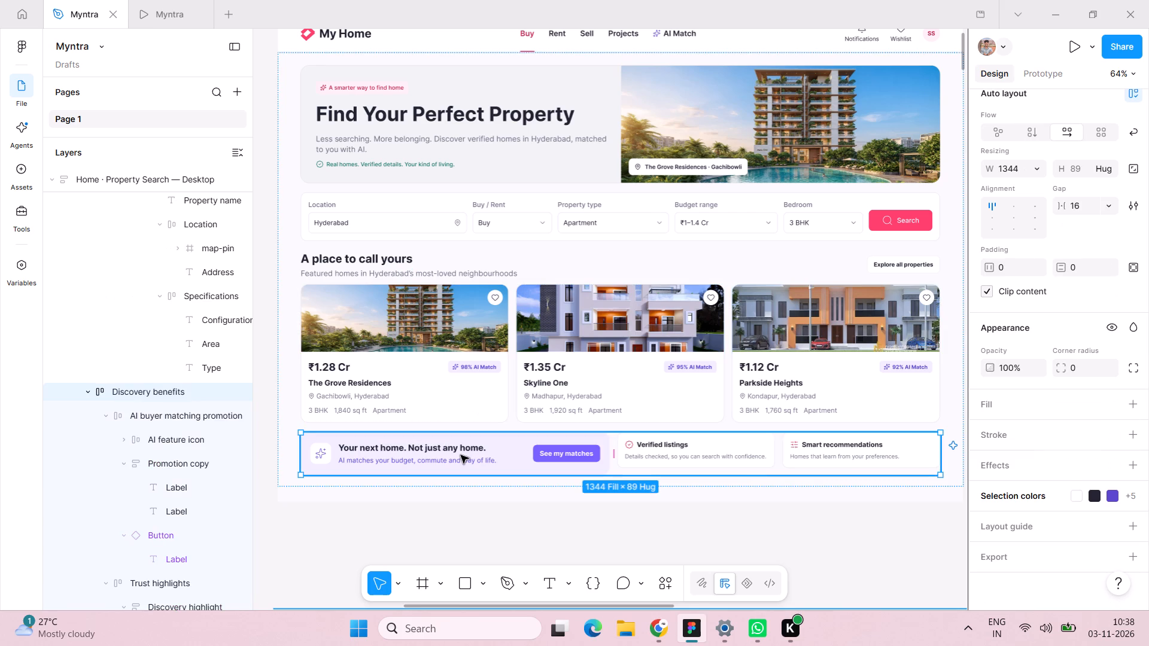
{"action": "double_click", "coordinate": [461, 455]}
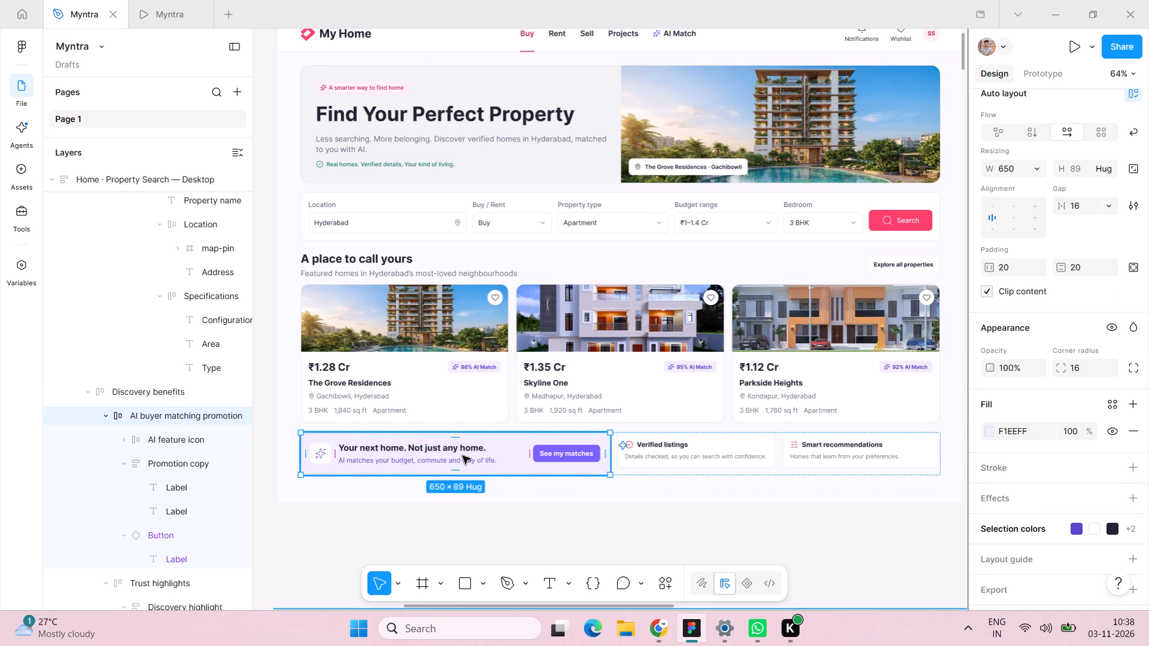
{"action": "double_click", "coordinate": [673, 451]}
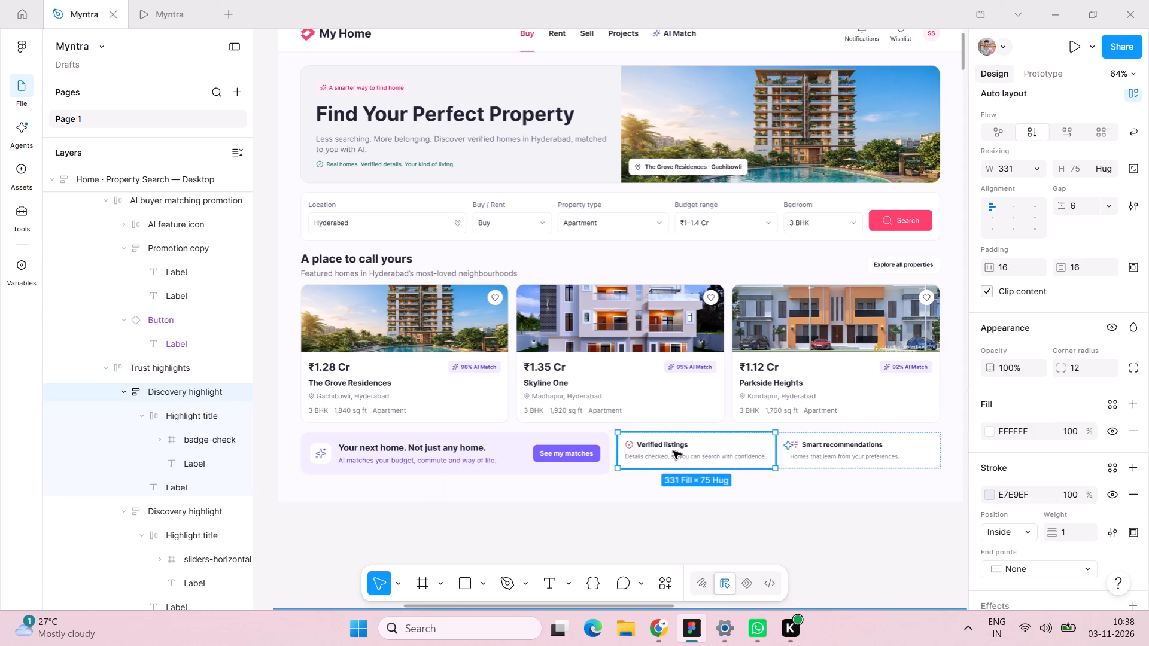
{"action": "left_click", "coordinate": [837, 445]}
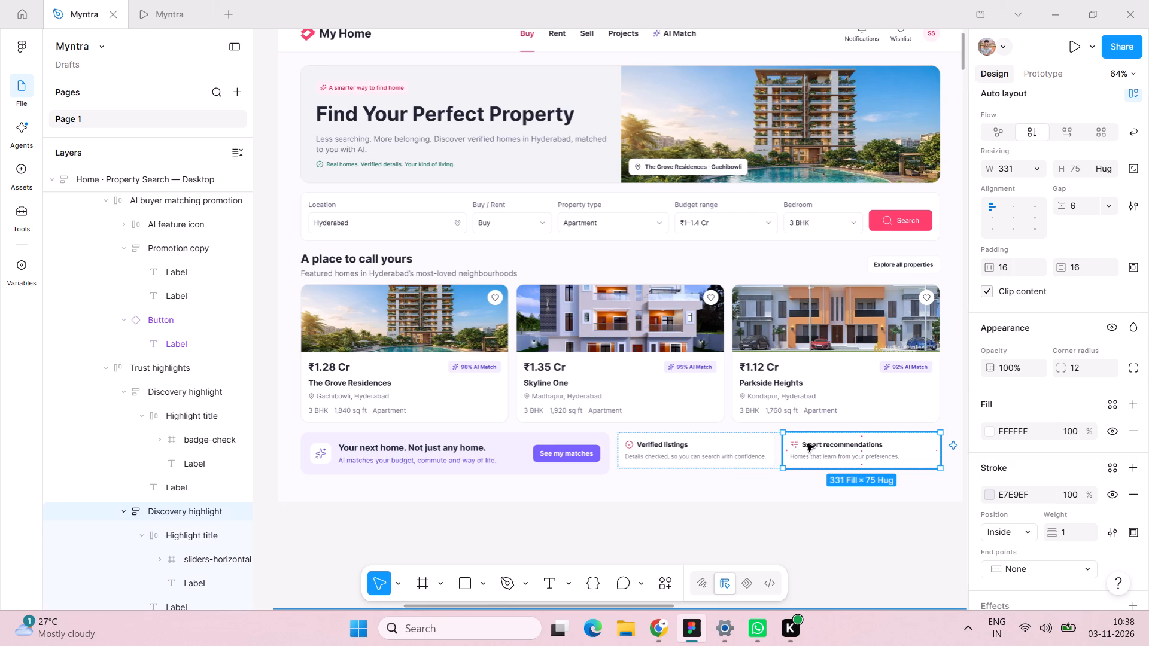
{"action": "scroll", "coordinate": [767, 401], "scroll_direction": "up", "scroll_amount": 7}
{"action": "left_click", "coordinate": [704, 90]}
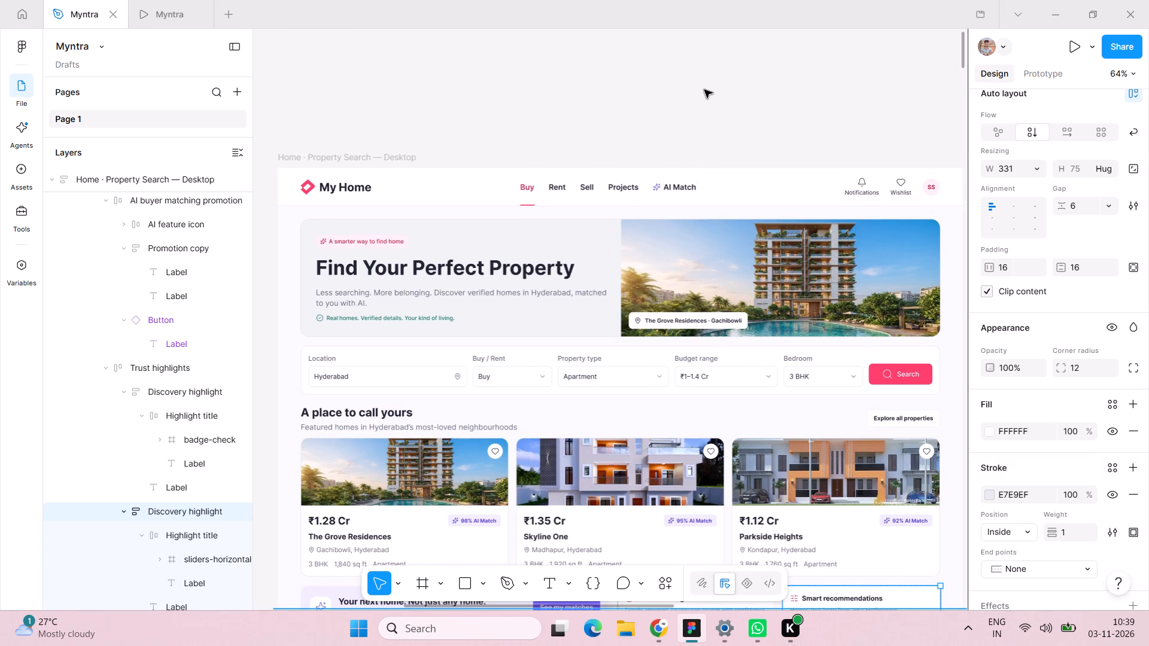
Look over the Explore Properties desktop page and return to the home page designs.
{"action": "scroll", "coordinate": [705, 90], "scroll_direction": "down", "scroll_amount": 1}
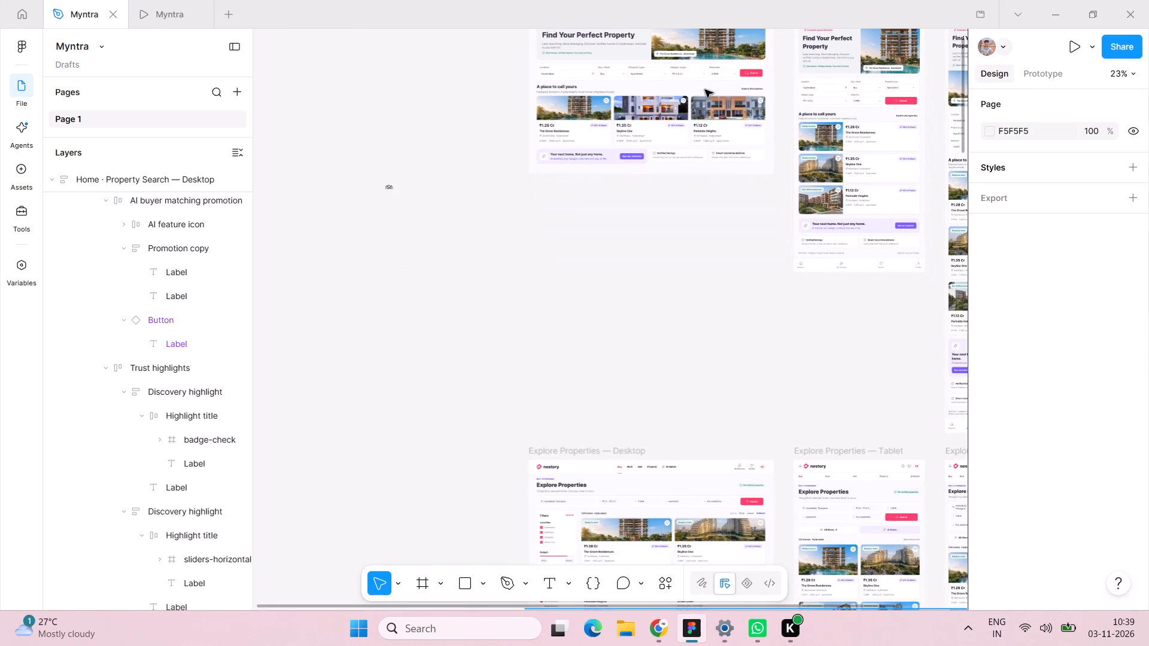
{"action": "scroll", "coordinate": [705, 90], "scroll_direction": "down", "scroll_amount": 4}
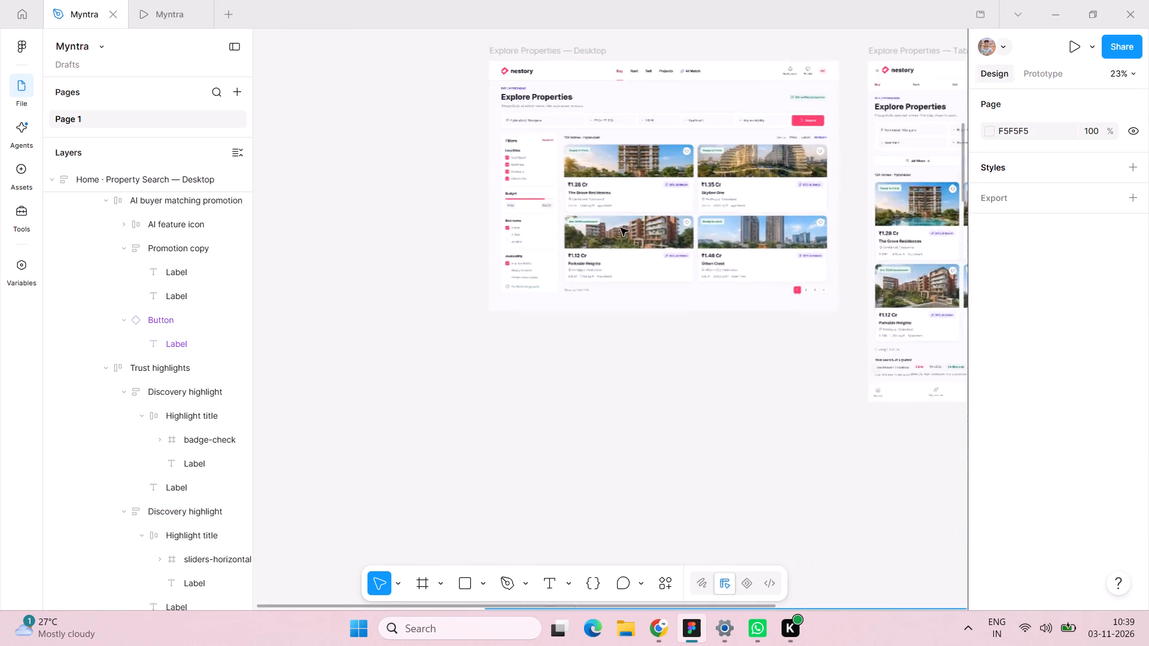
{"action": "scroll", "coordinate": [621, 228], "scroll_direction": "up", "scroll_amount": 3}
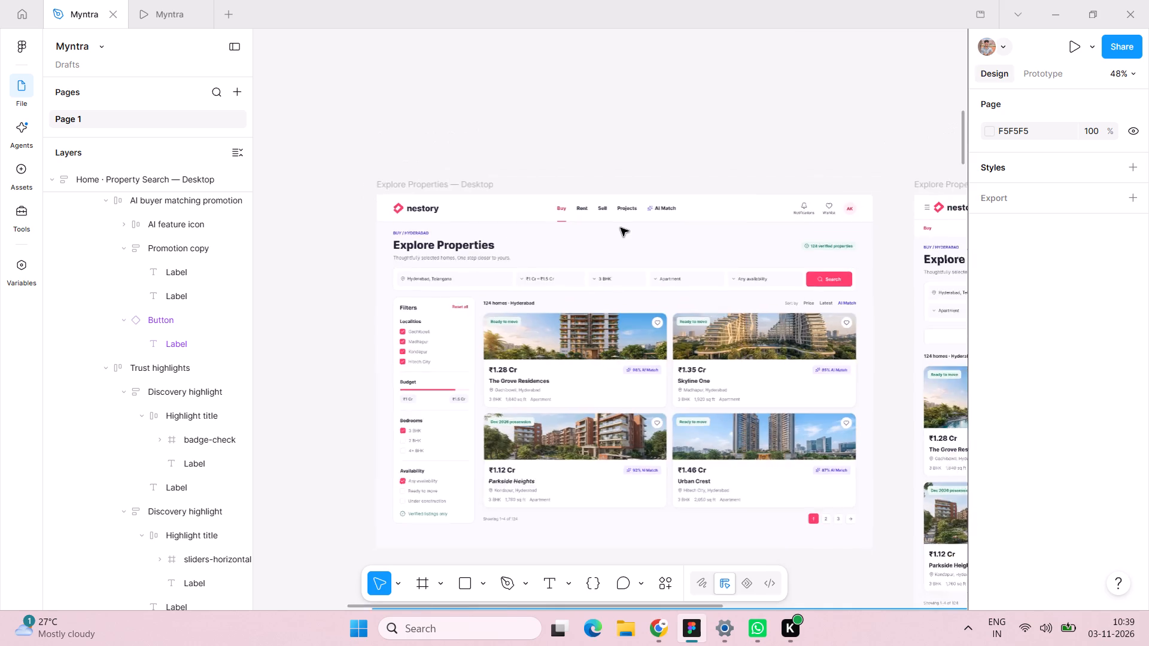
{"action": "scroll", "coordinate": [621, 228], "scroll_direction": "up", "scroll_amount": 3}
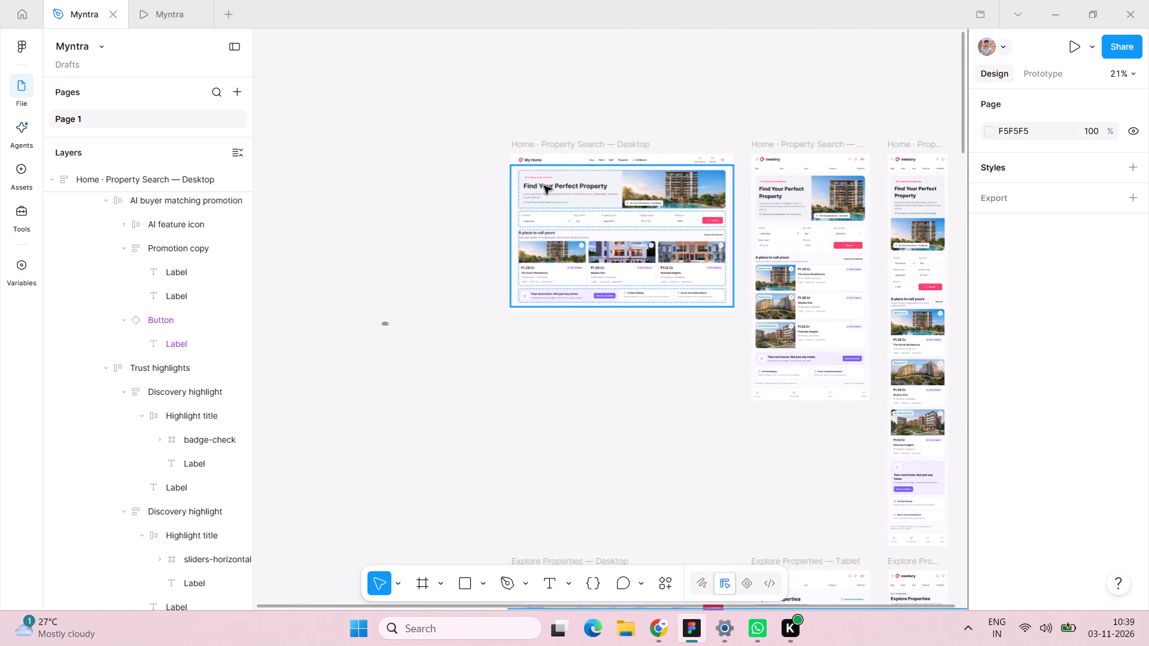
Copy the "My Home" brand name from the desktop home page header and replace the "nestory" brand text on Explore Properties — Desktop with it.
{"action": "double_click", "coordinate": [524, 100]}
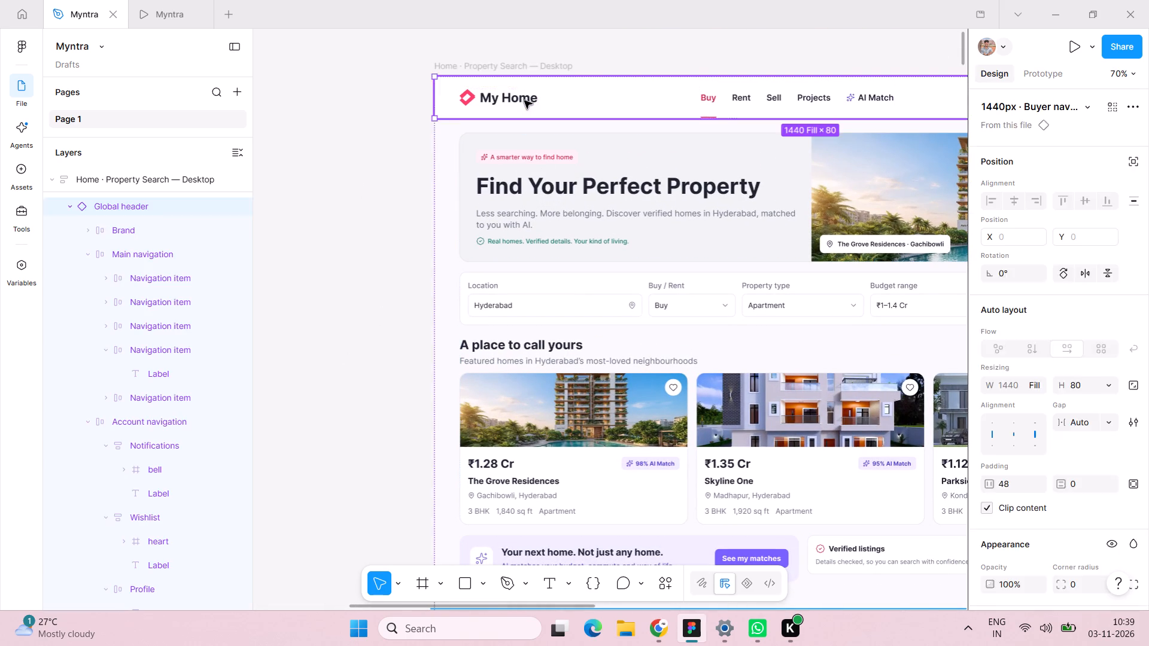
{"action": "double_click", "coordinate": [524, 100]}
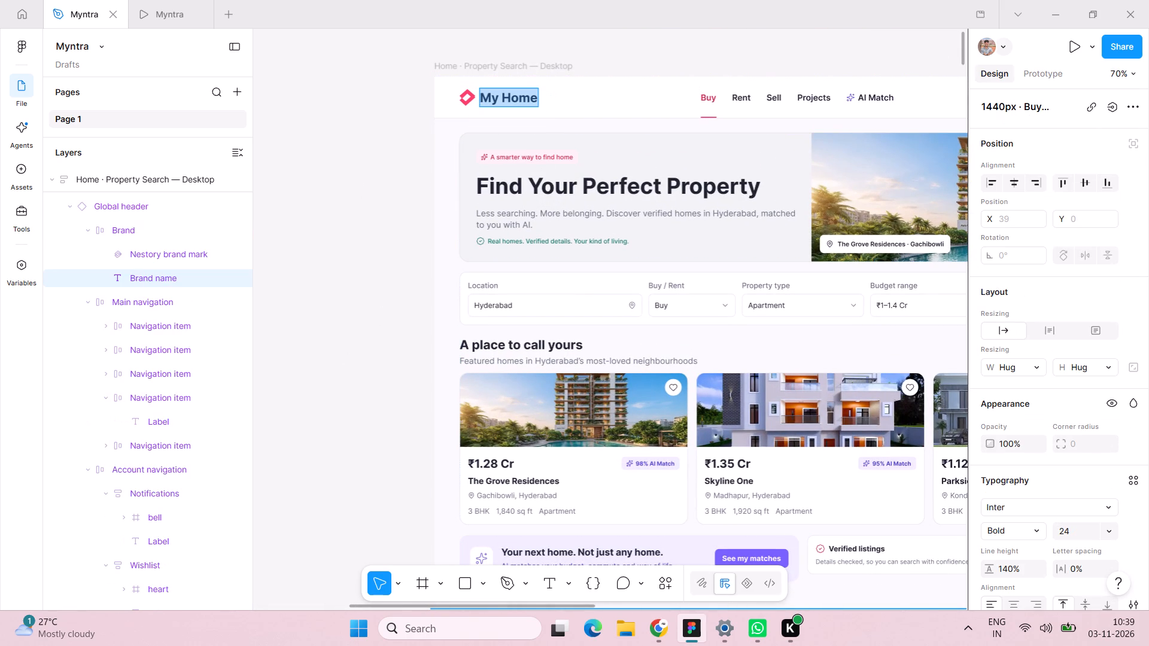
{"action": "key", "text": "ctrl+c"}
{"action": "key", "text": "ctrl+c"}
{"action": "key", "text": "ctrl+c"}
{"action": "scroll", "coordinate": [501, 219], "scroll_direction": "down", "scroll_amount": 3}
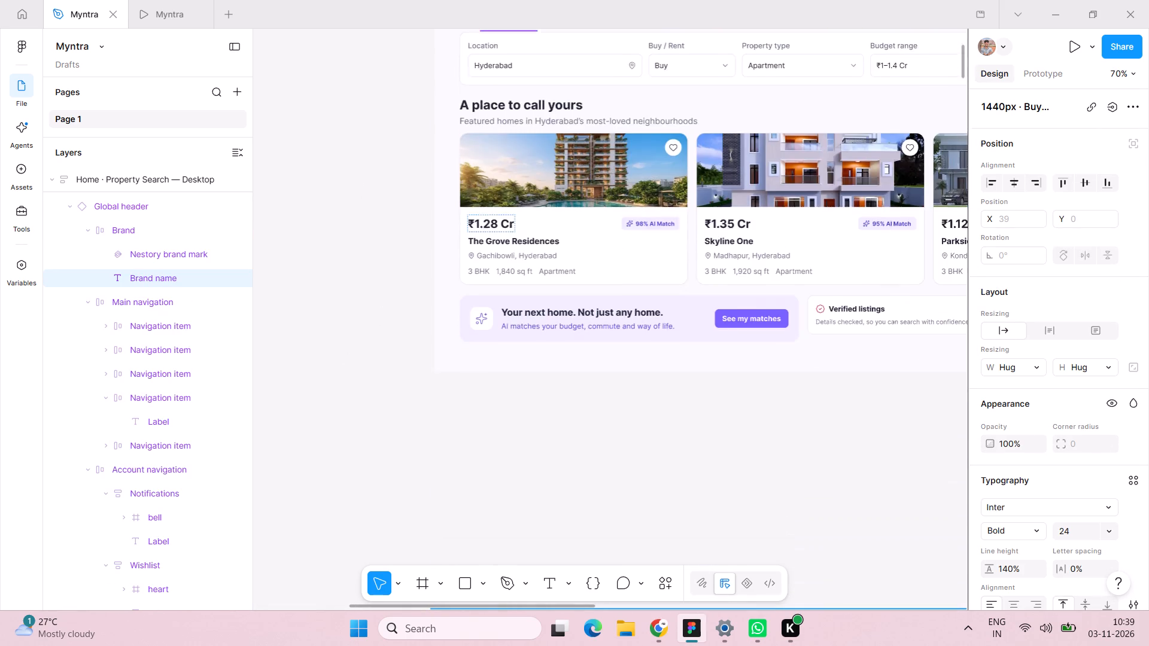
{"action": "scroll", "coordinate": [501, 219], "scroll_direction": "down", "scroll_amount": 9}
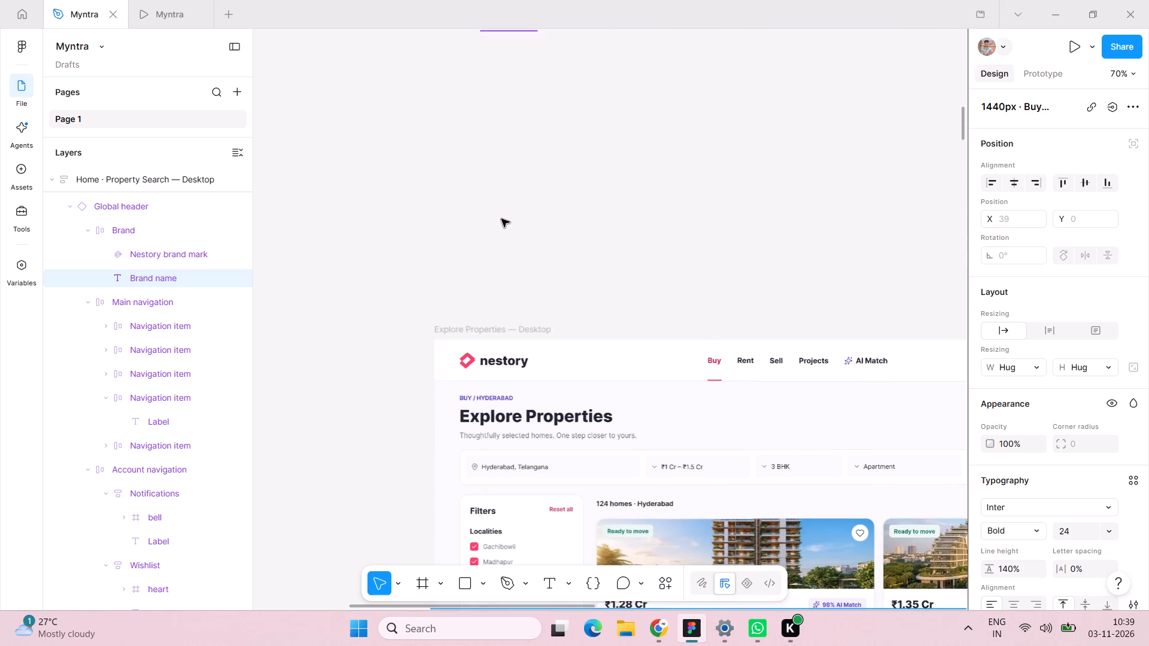
{"action": "scroll", "coordinate": [501, 219], "scroll_direction": "down", "scroll_amount": 1}
{"action": "double_click", "coordinate": [501, 150]}
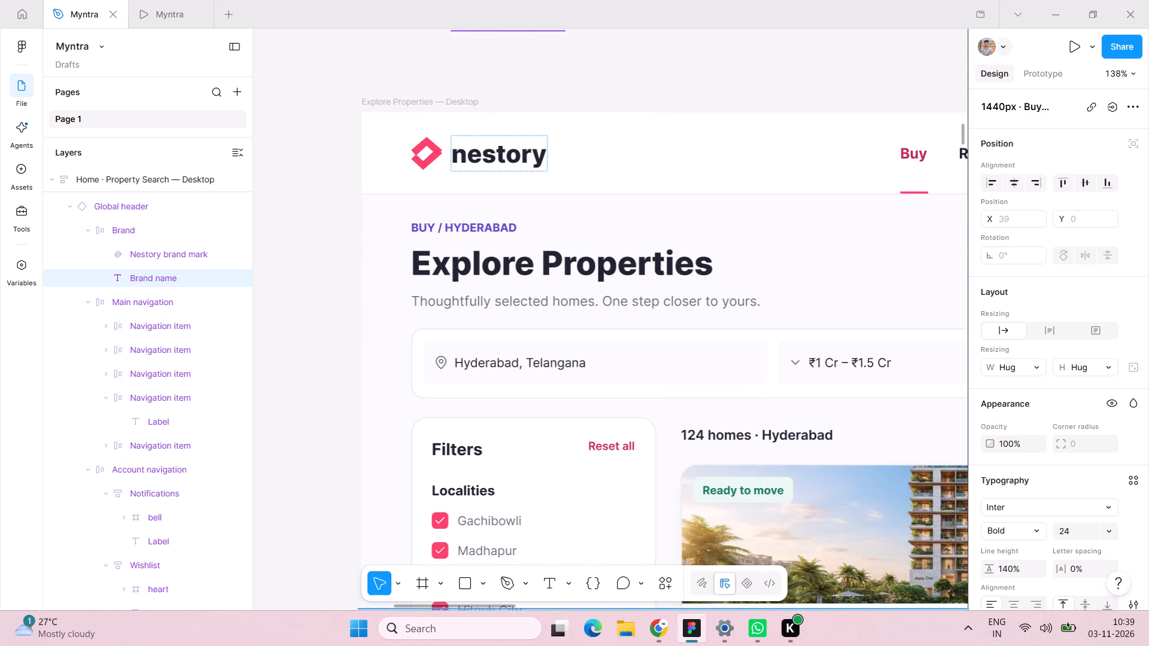
{"action": "key", "text": "ctrl+v"}
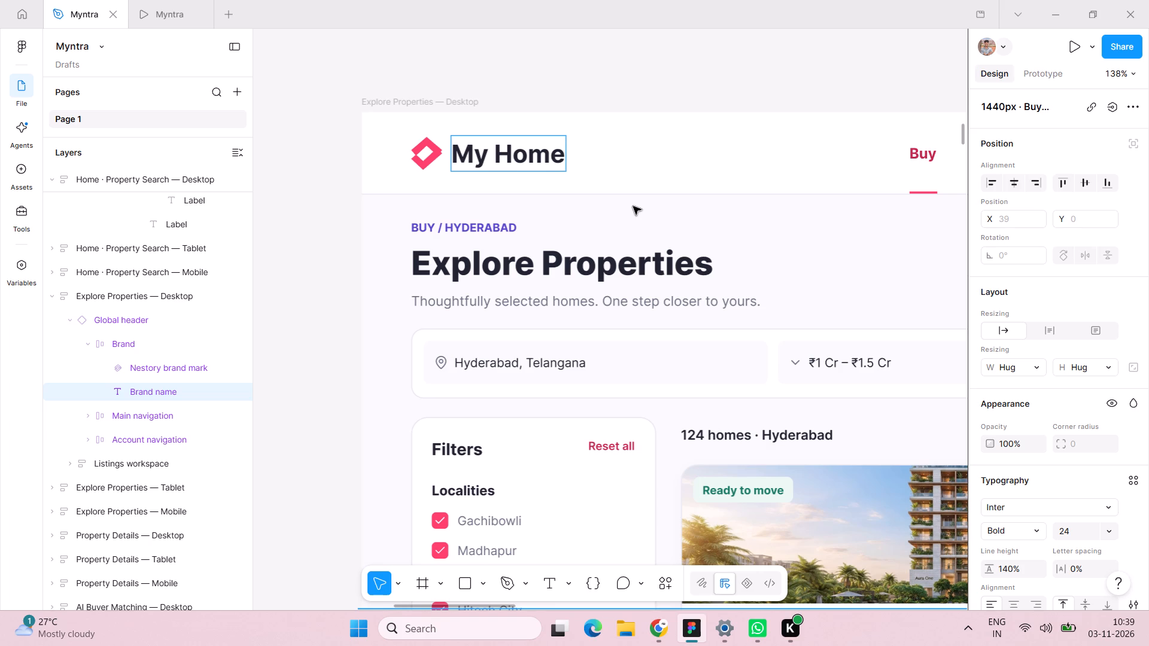
Examine the typography of the AI Match navigation label in the Explore Properties desktop header.
{"action": "scroll", "coordinate": [637, 206], "scroll_direction": "left", "scroll_amount": 5}
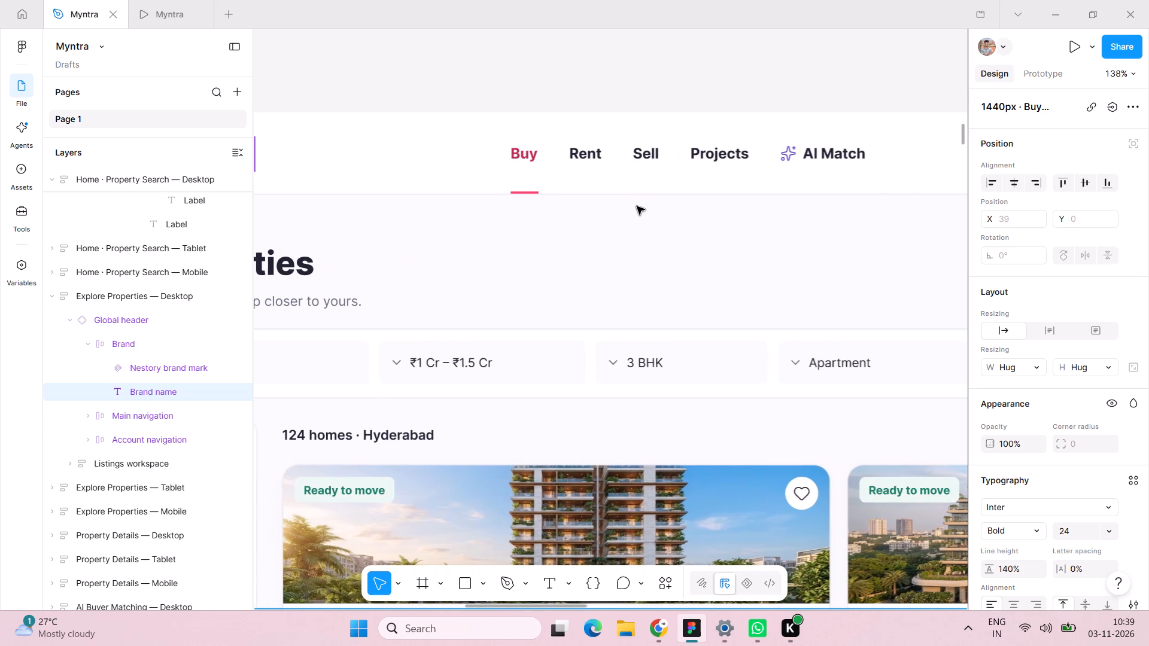
{"action": "scroll", "coordinate": [637, 206], "scroll_direction": "left", "scroll_amount": 1}
{"action": "left_click", "coordinate": [826, 161]}
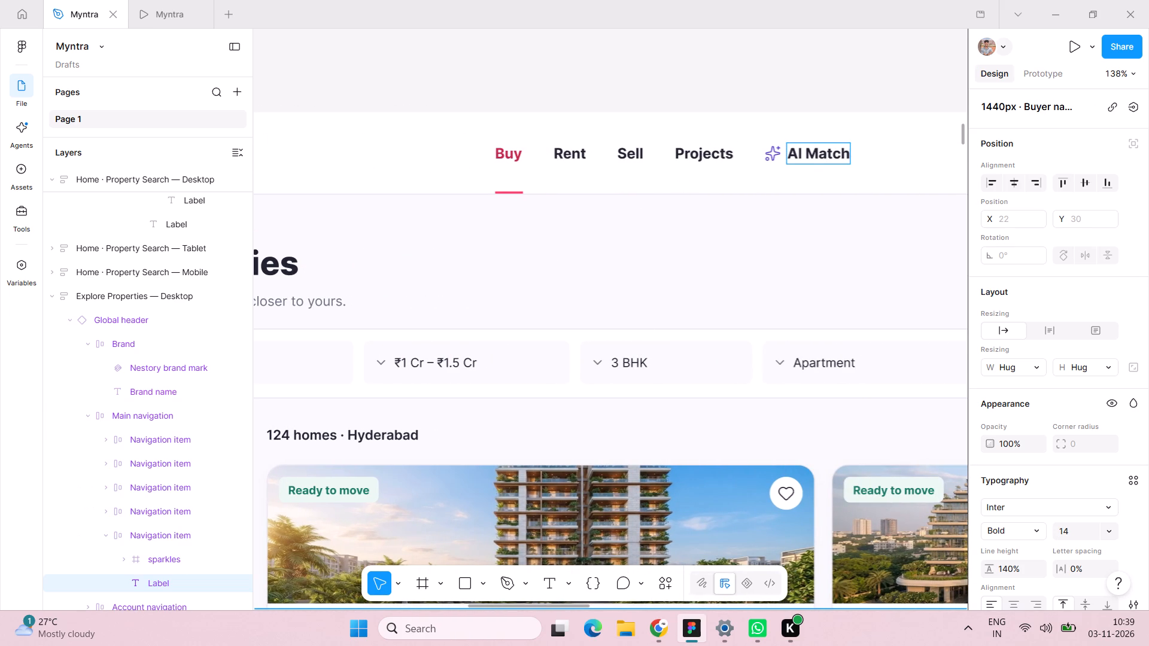
{"action": "double_click", "coordinate": [826, 161]}
{"action": "left_click", "coordinate": [825, 161]}
{"action": "left_click", "coordinate": [828, 158]}
{"action": "triple_click", "coordinate": [828, 159]}
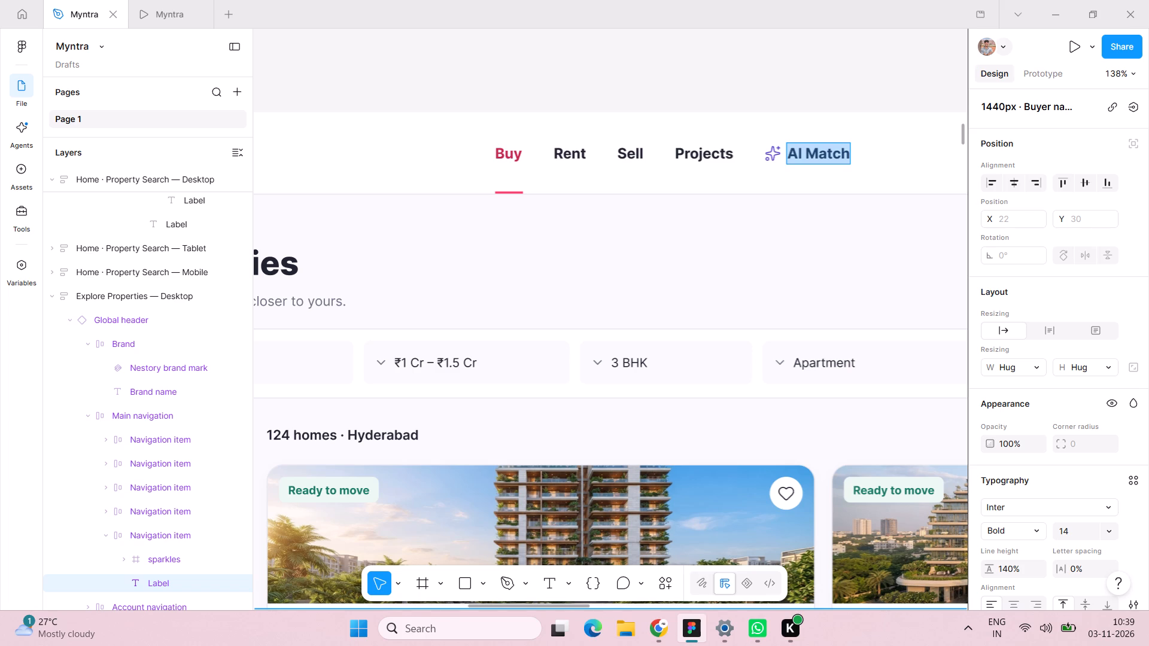
{"action": "left_click", "coordinate": [727, 90]}
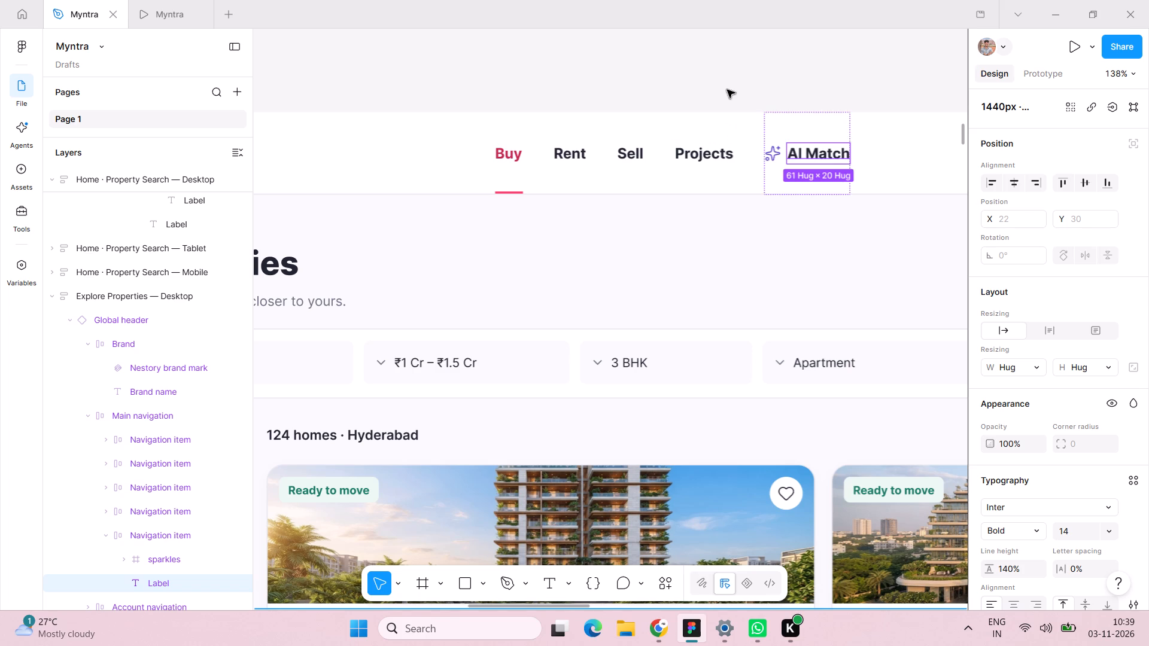
{"action": "left_click", "coordinate": [727, 90]}
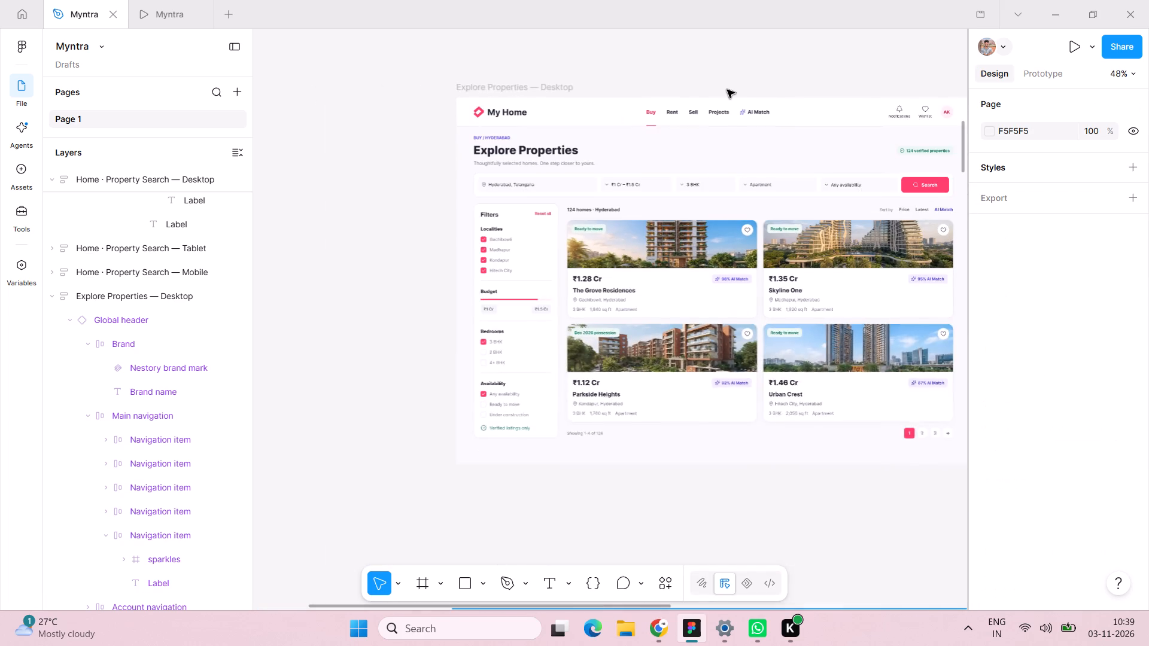
Check the font settings of the Buy navigation label and the brand name in the desktop home page header.
{"action": "scroll", "coordinate": [727, 90], "scroll_direction": "up", "scroll_amount": 6}
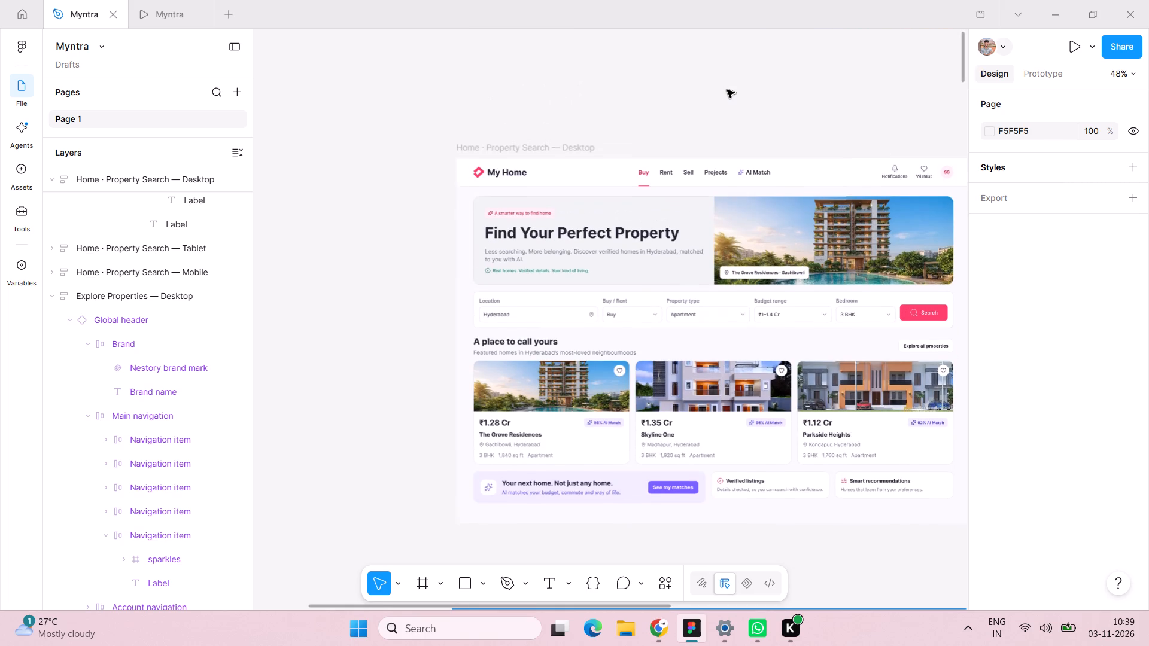
{"action": "scroll", "coordinate": [727, 90], "scroll_direction": "down", "scroll_amount": 1}
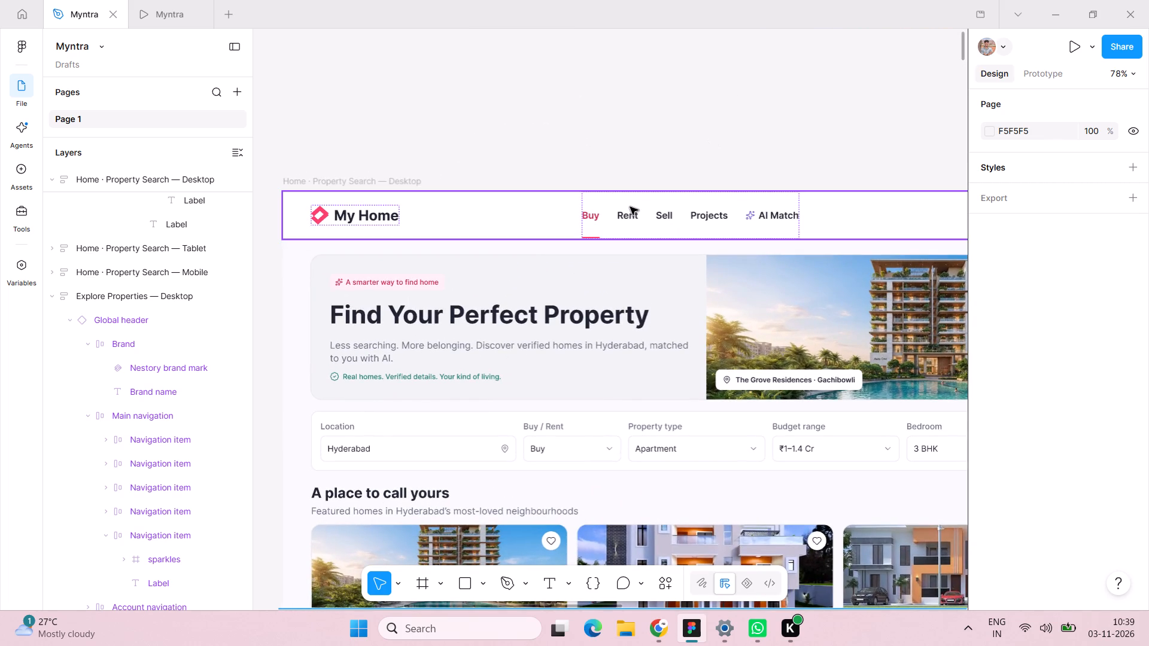
{"action": "double_click", "coordinate": [589, 219]}
{"action": "double_click", "coordinate": [590, 219]}
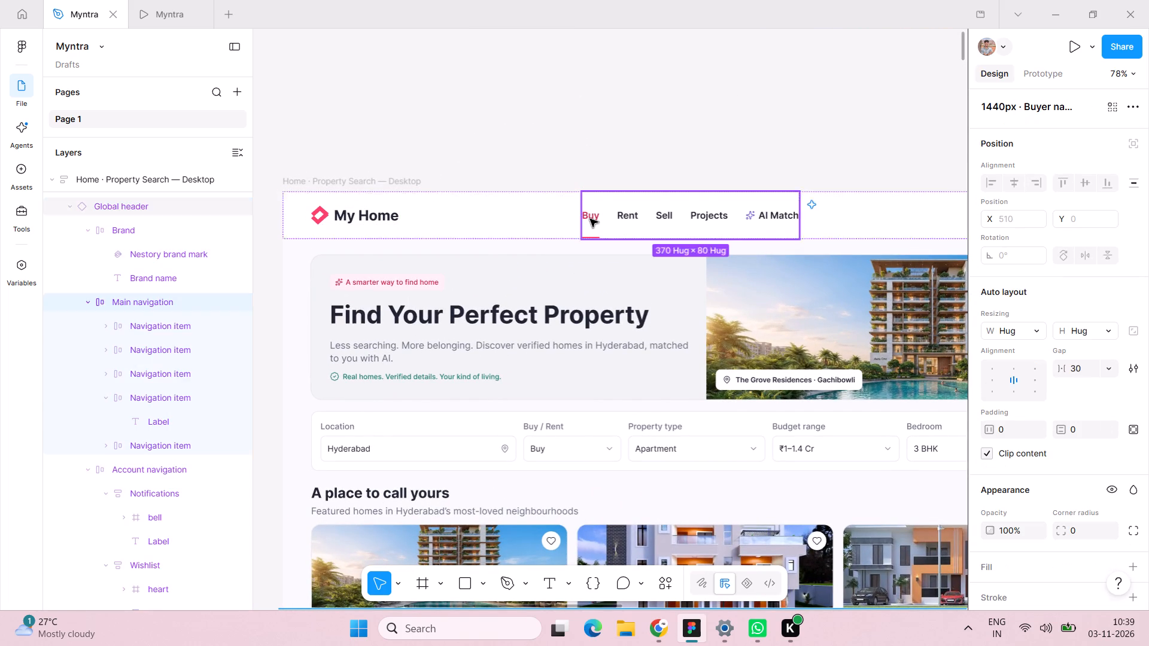
{"action": "double_click", "coordinate": [590, 219]}
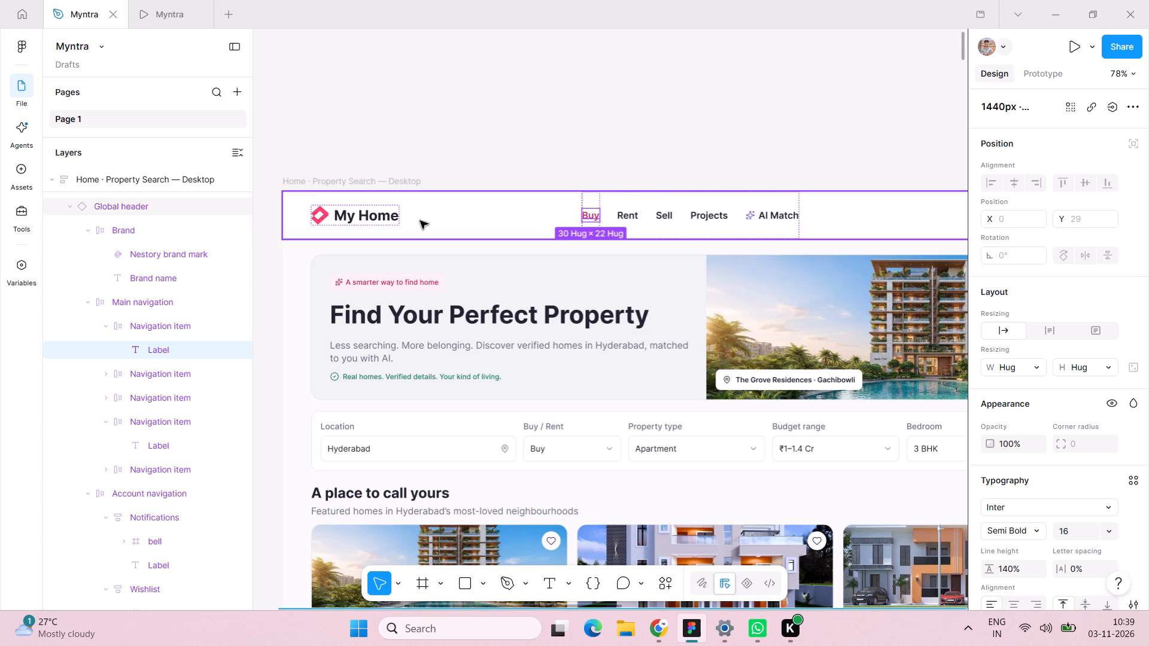
{"action": "double_click", "coordinate": [349, 212]}
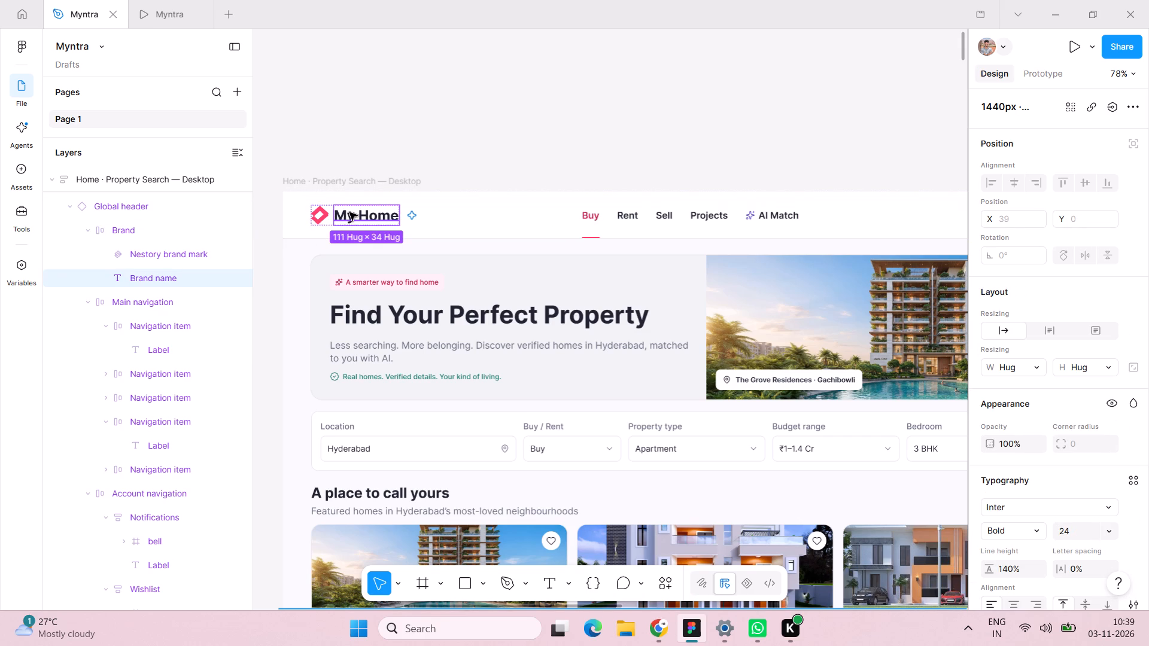
{"action": "left_click", "coordinate": [408, 113]}
Set the font size of the Buy navigation label in the Explore Properties desktop header to 16.
{"action": "scroll", "coordinate": [408, 113], "scroll_direction": "down", "scroll_amount": 3}
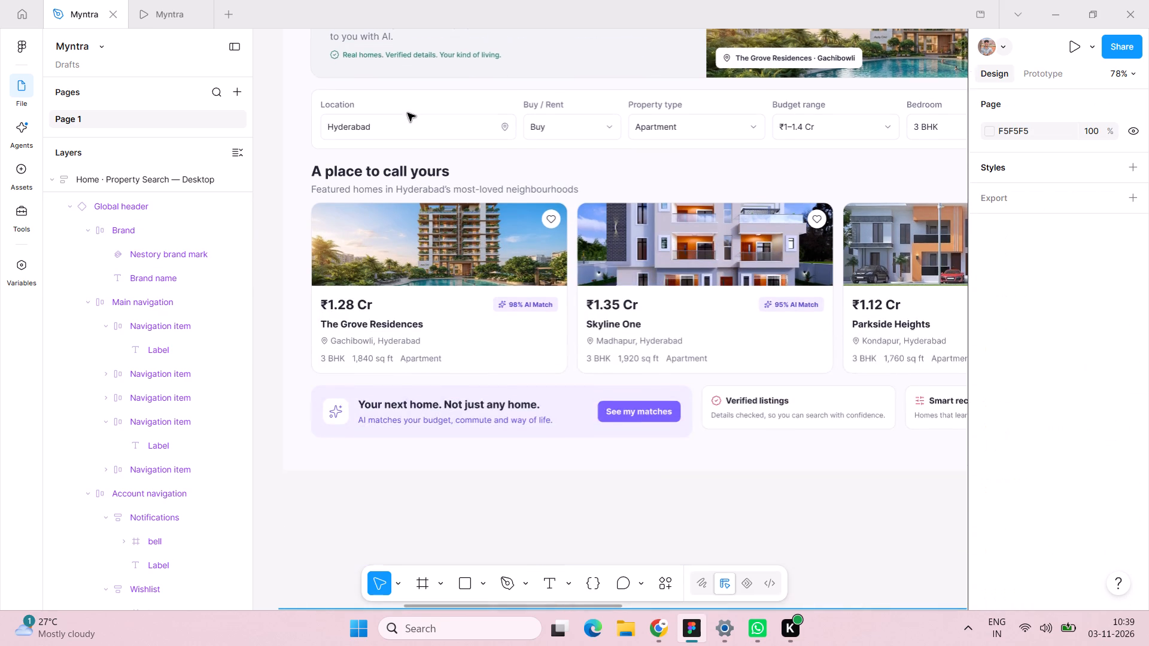
{"action": "scroll", "coordinate": [408, 113], "scroll_direction": "down", "scroll_amount": 11}
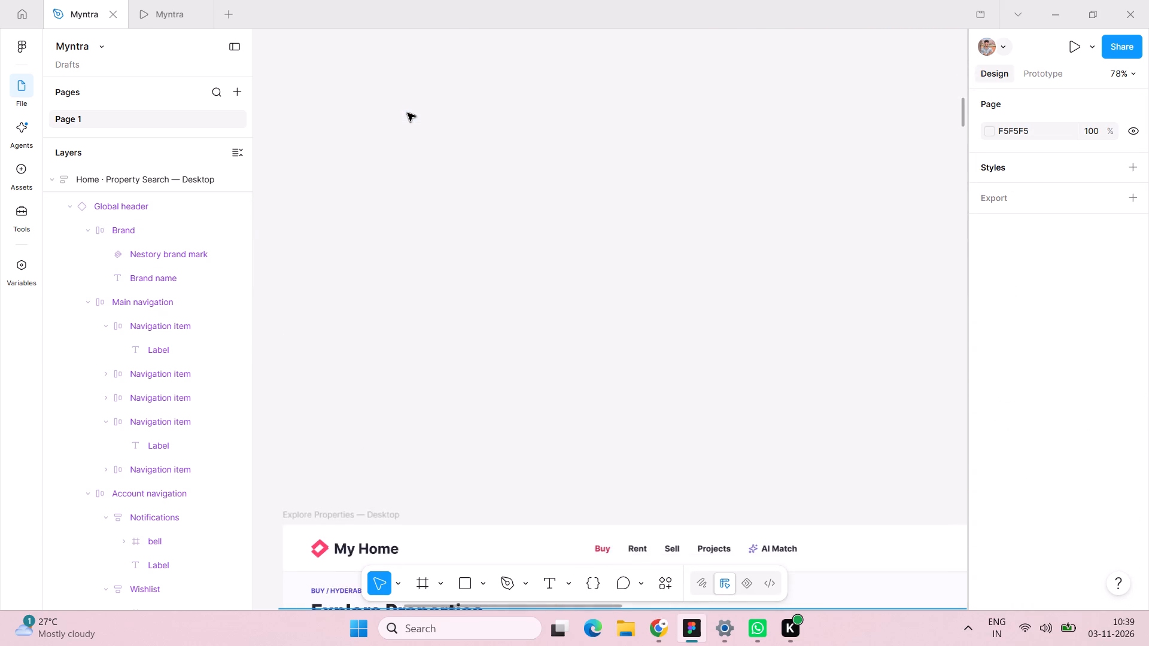
{"action": "scroll", "coordinate": [408, 113], "scroll_direction": "down", "scroll_amount": 2}
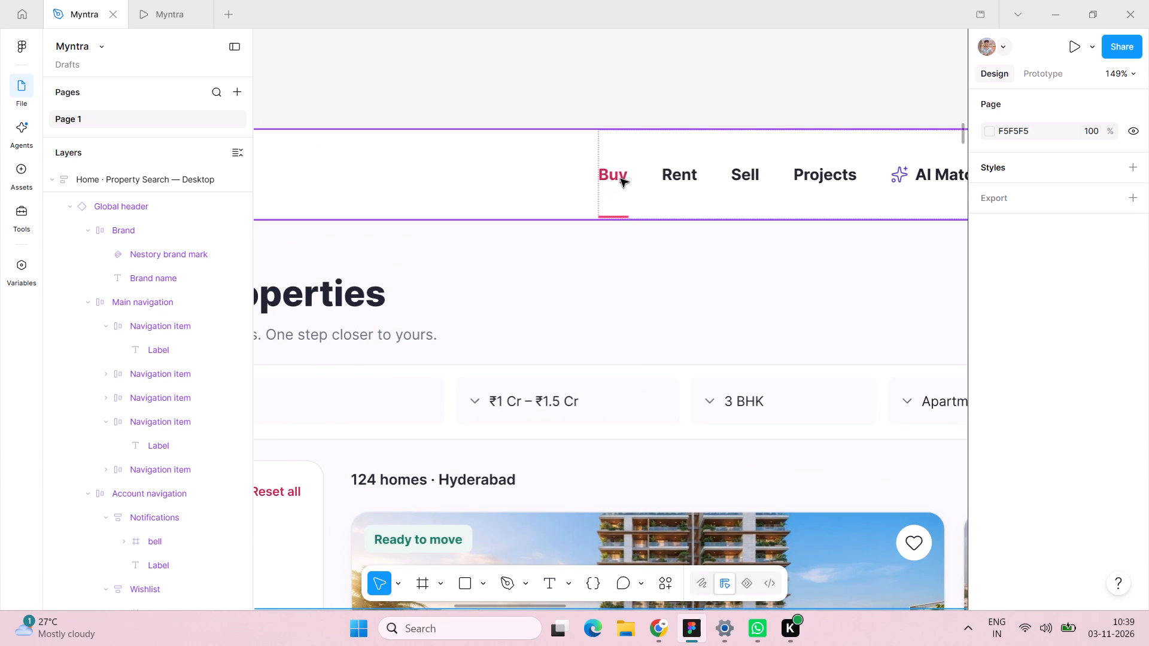
{"action": "double_click", "coordinate": [621, 178]}
{"action": "left_click", "coordinate": [616, 178]}
{"action": "left_click", "coordinate": [615, 178]}
{"action": "left_click", "coordinate": [615, 178]}
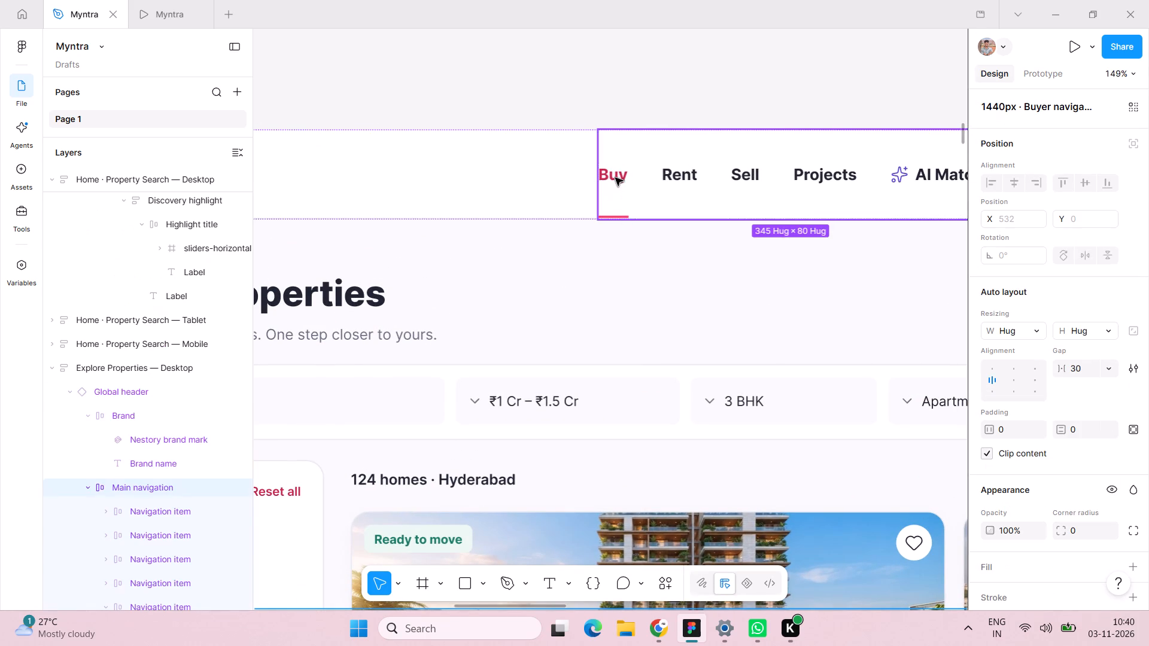
{"action": "double_click", "coordinate": [615, 178]}
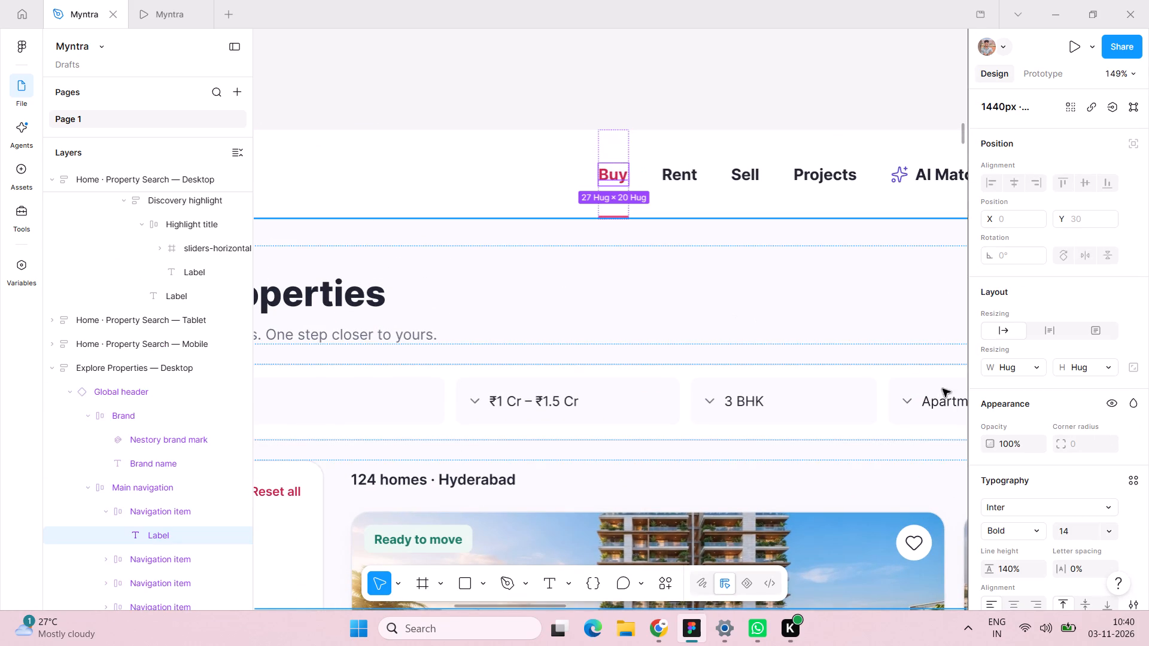
{"action": "left_click", "coordinate": [1077, 539]}
{"action": "type", "text": "16"}
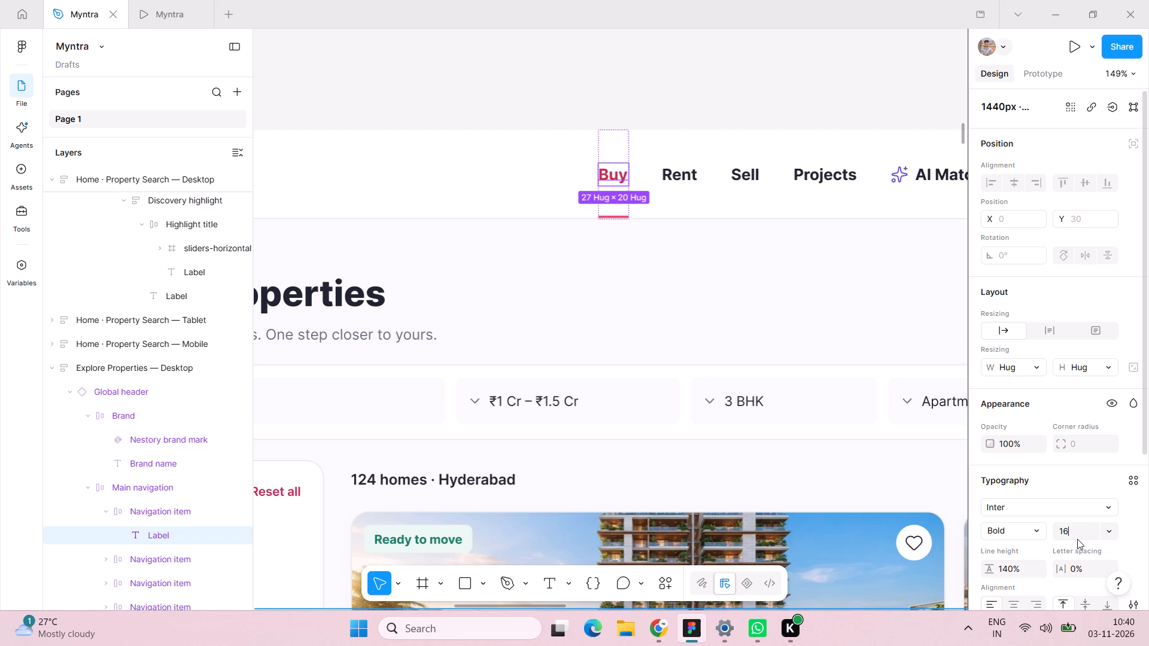
{"action": "key", "text": "Return"}
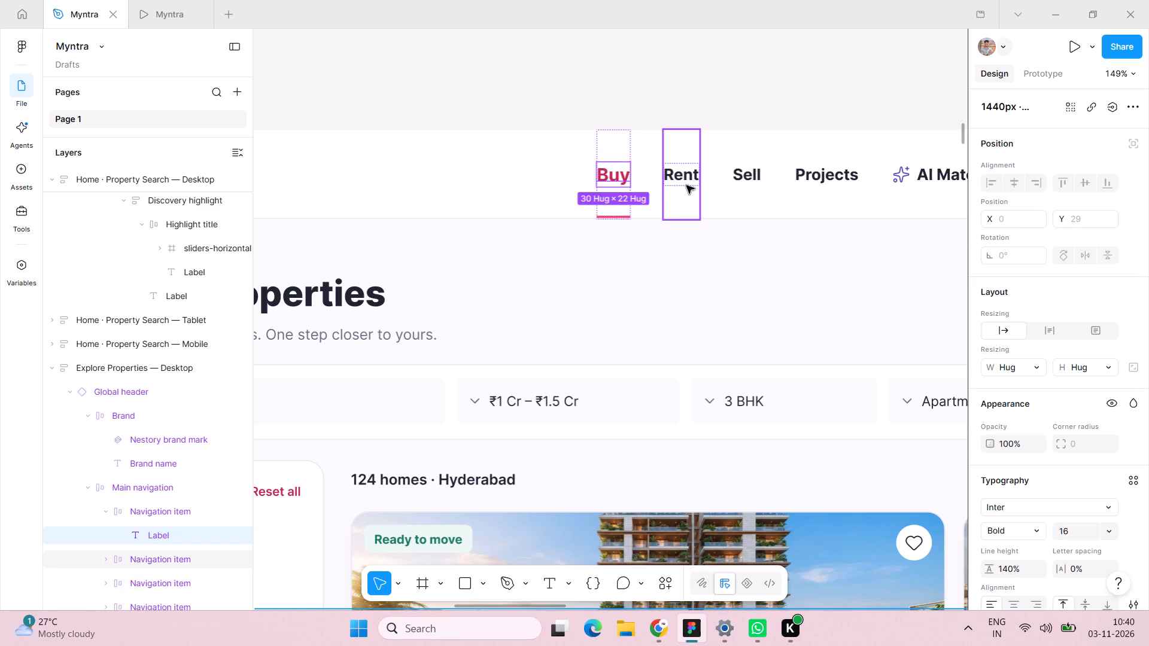
Set the font size of the Rent, Sell, Projects and AI Match labels in the Explore Properties desktop header to 16.
{"action": "double_click", "coordinate": [687, 182]}
{"action": "scroll", "coordinate": [687, 180], "scroll_direction": "left", "scroll_amount": 1}
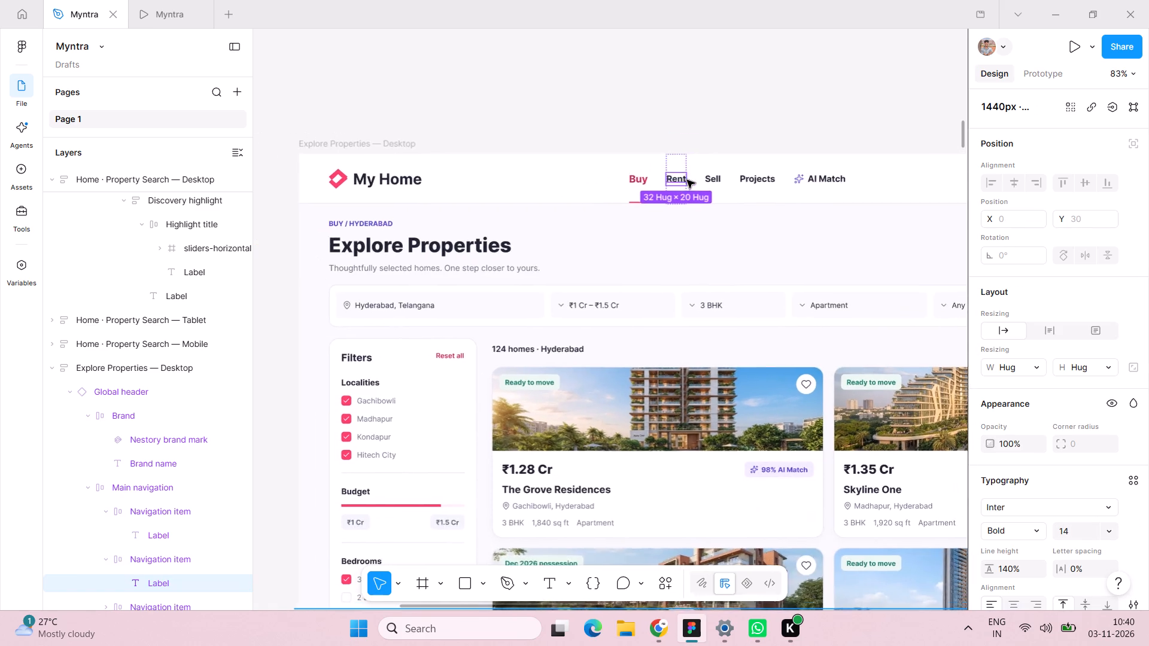
{"action": "scroll", "coordinate": [687, 180], "scroll_direction": "left", "scroll_amount": 1}
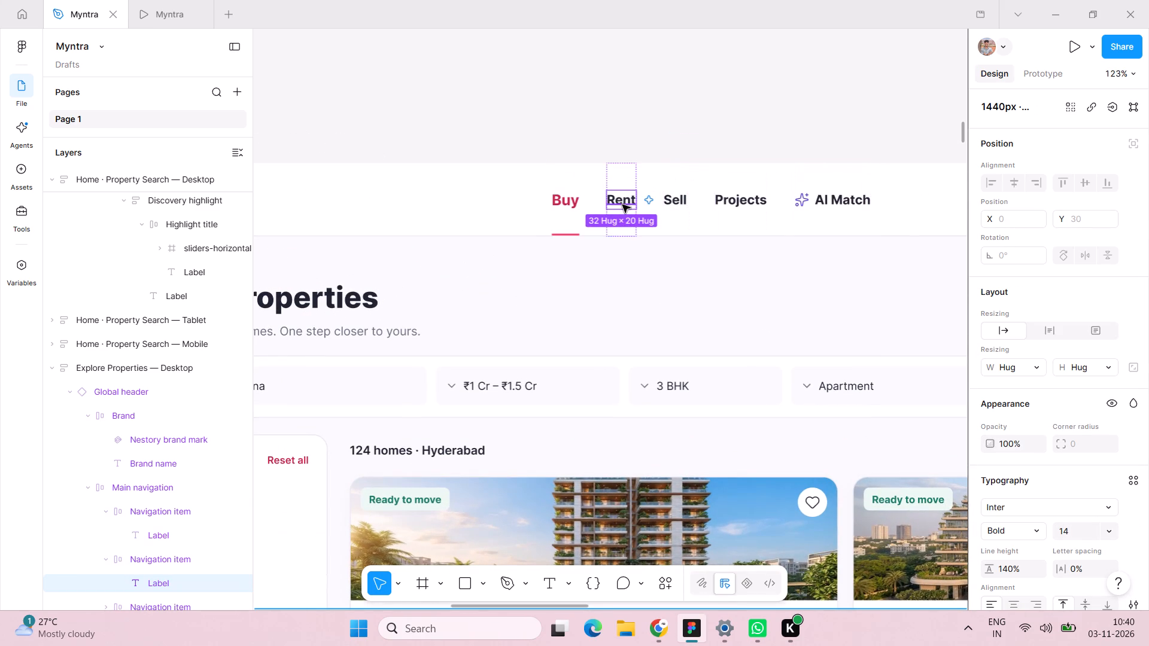
{"action": "double_click", "coordinate": [622, 205]}
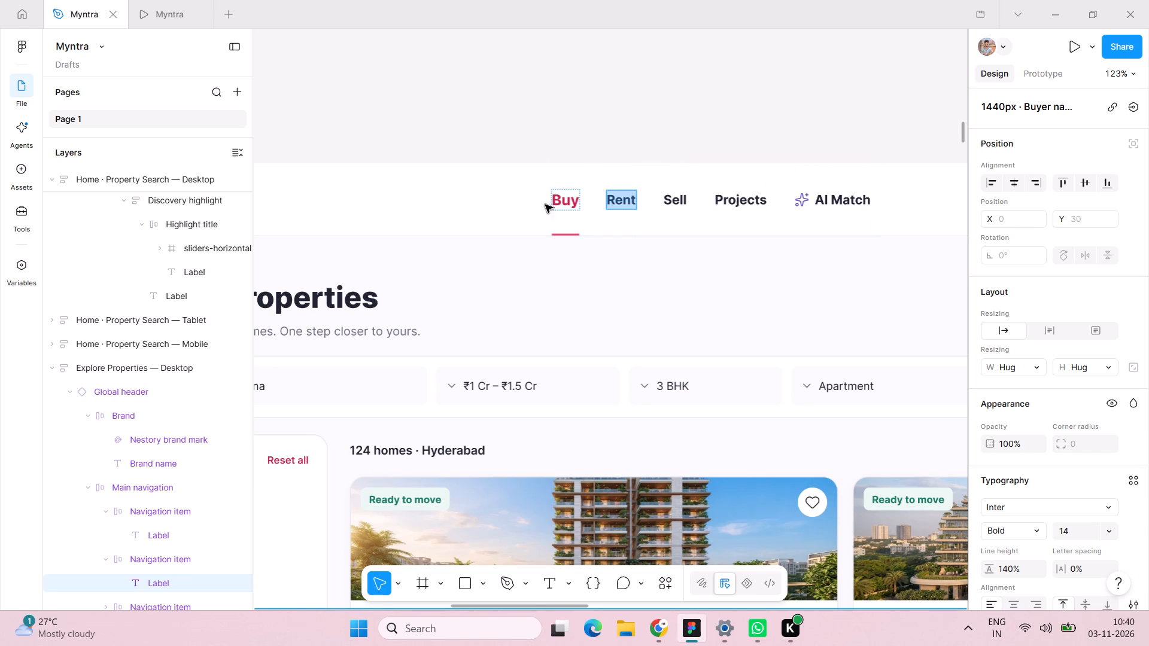
{"action": "left_click", "coordinate": [614, 222]}
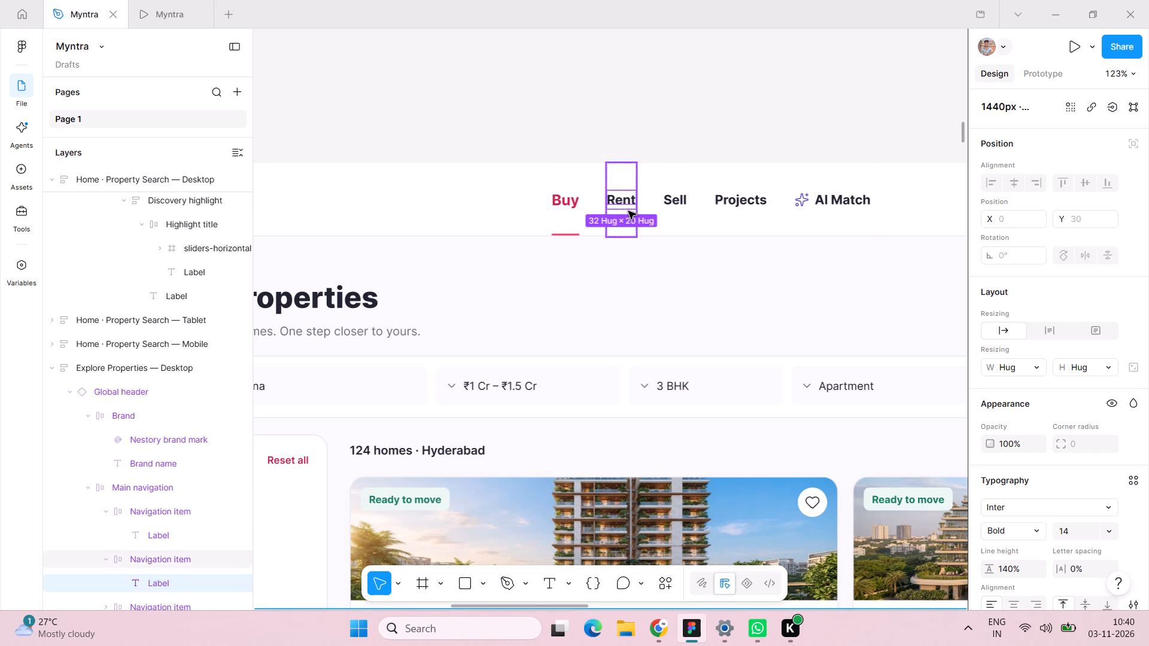
{"action": "left_click", "coordinate": [628, 209]}
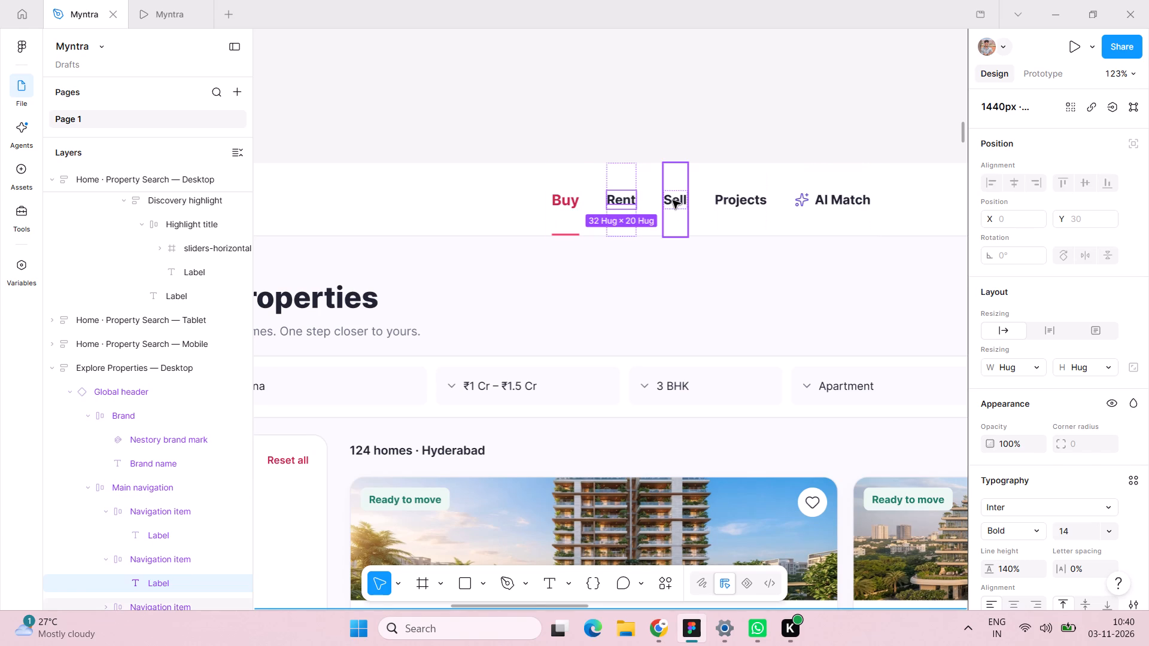
{"action": "double_click", "coordinate": [673, 200], "text": "shift"}
{"action": "double_click", "coordinate": [735, 199], "text": "shift"}
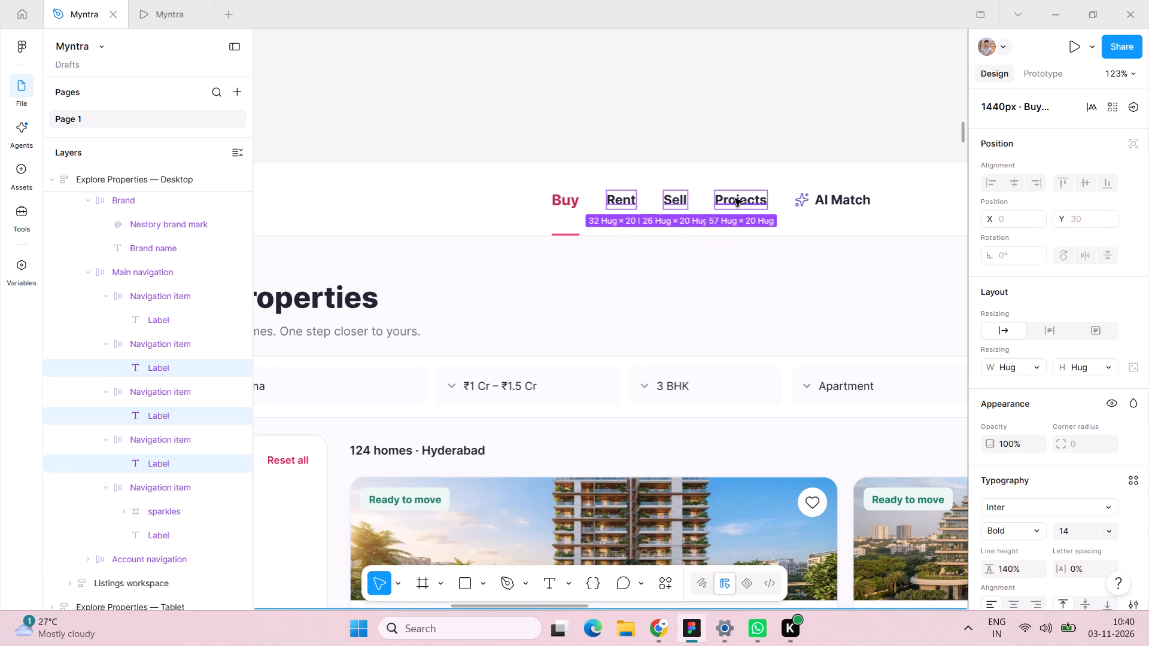
{"action": "double_click", "coordinate": [826, 198], "text": "shift"}
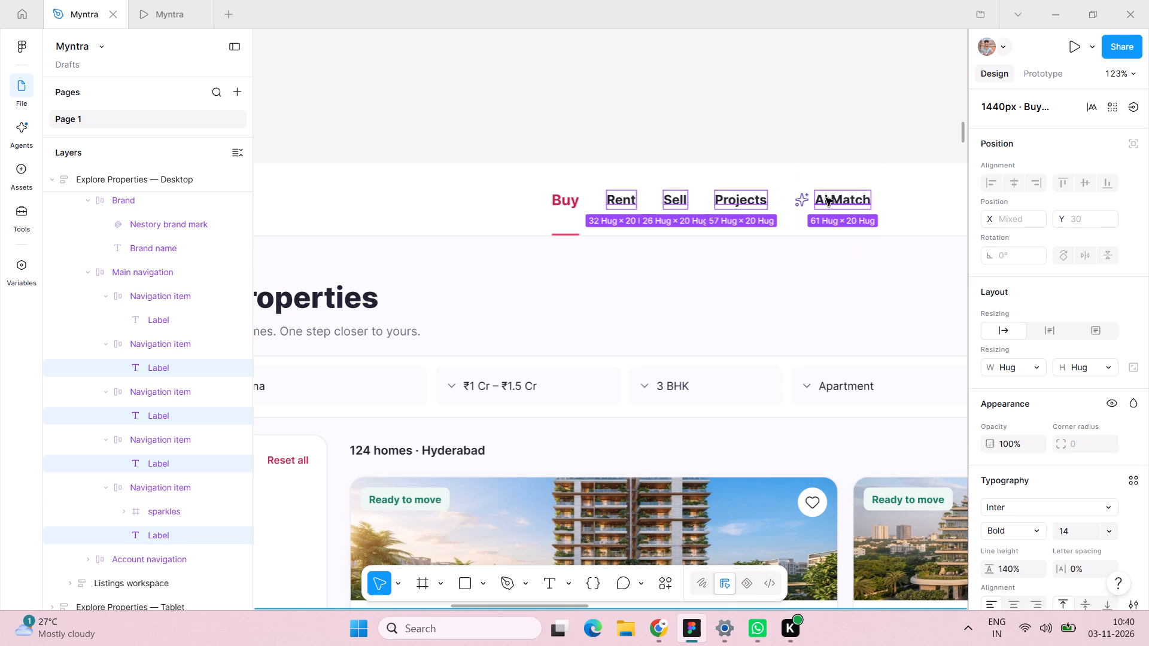
{"action": "left_click", "coordinate": [1078, 530]}
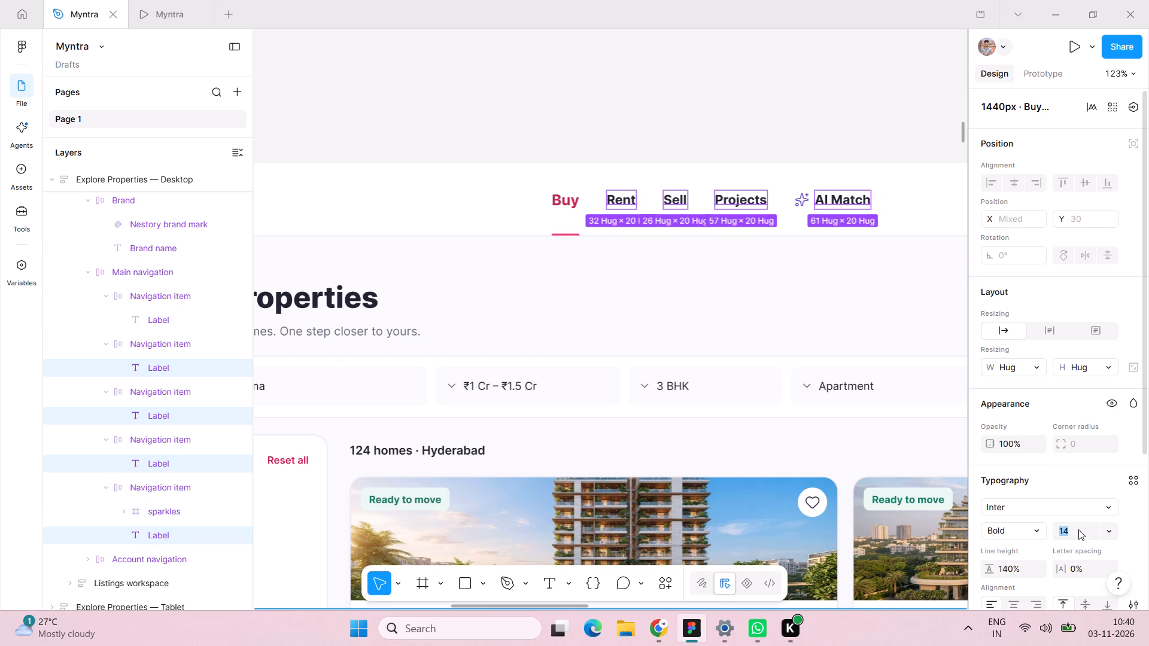
{"action": "type", "text": "16"}
{"action": "key", "text": "Return"}
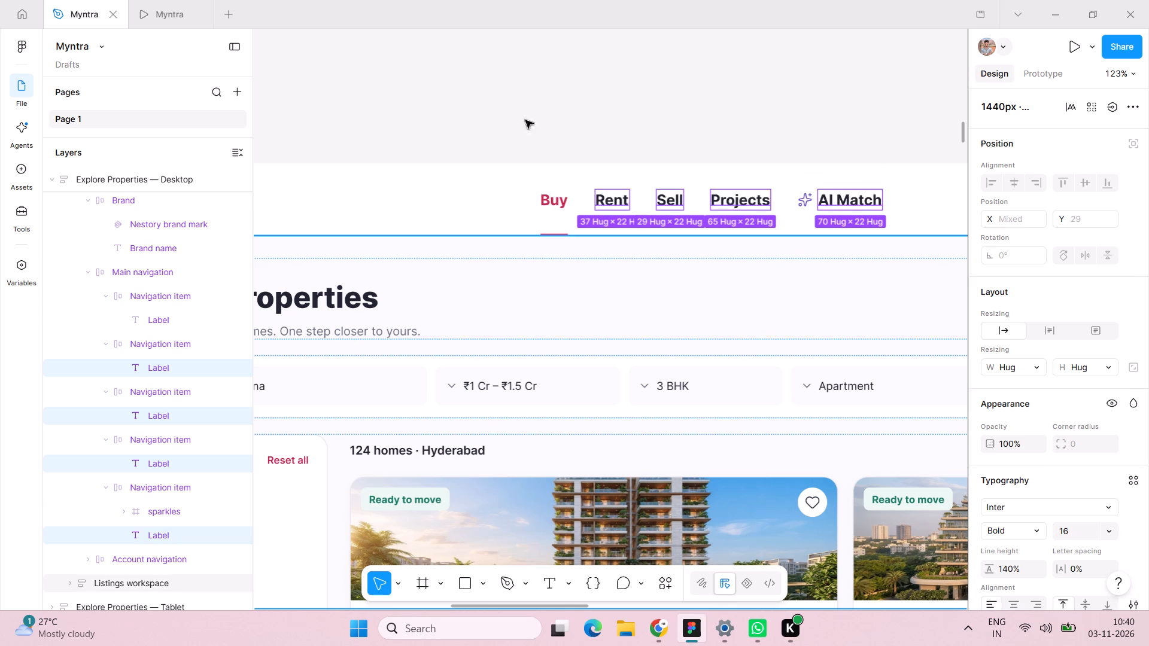
{"action": "left_click", "coordinate": [537, 66]}
Check the font settings of the Rent navigation label in the desktop home page header.
{"action": "scroll", "coordinate": [537, 66], "scroll_direction": "up", "scroll_amount": 12}
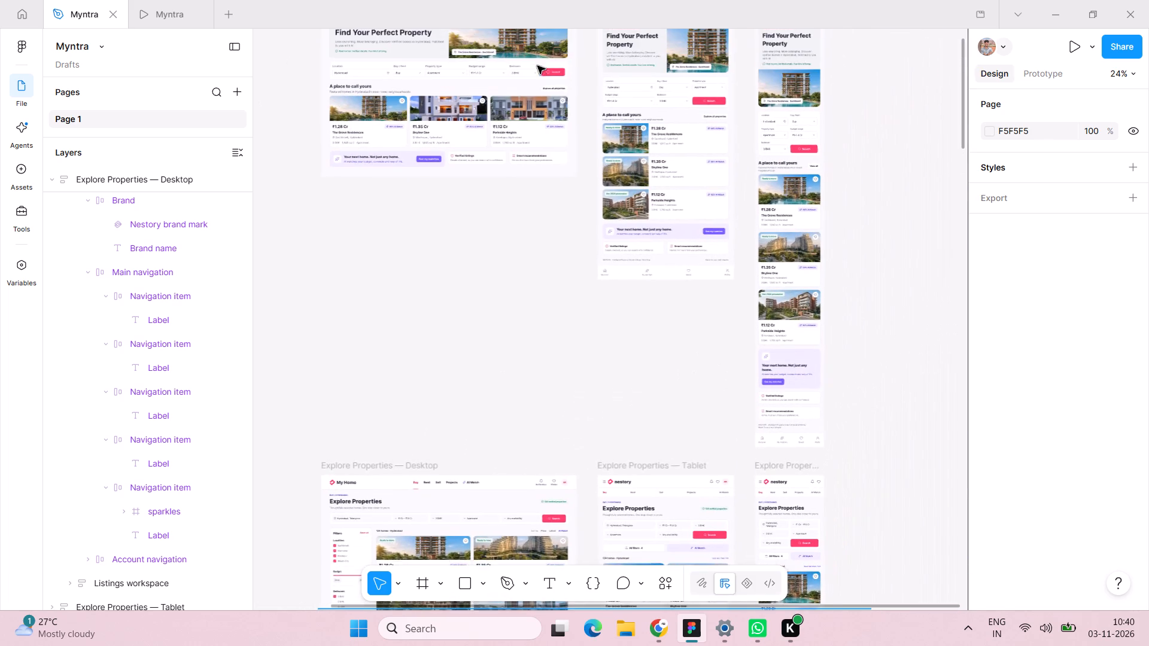
{"action": "scroll", "coordinate": [537, 66], "scroll_direction": "up", "scroll_amount": 2}
{"action": "scroll", "coordinate": [537, 66], "scroll_direction": "right", "scroll_amount": 1}
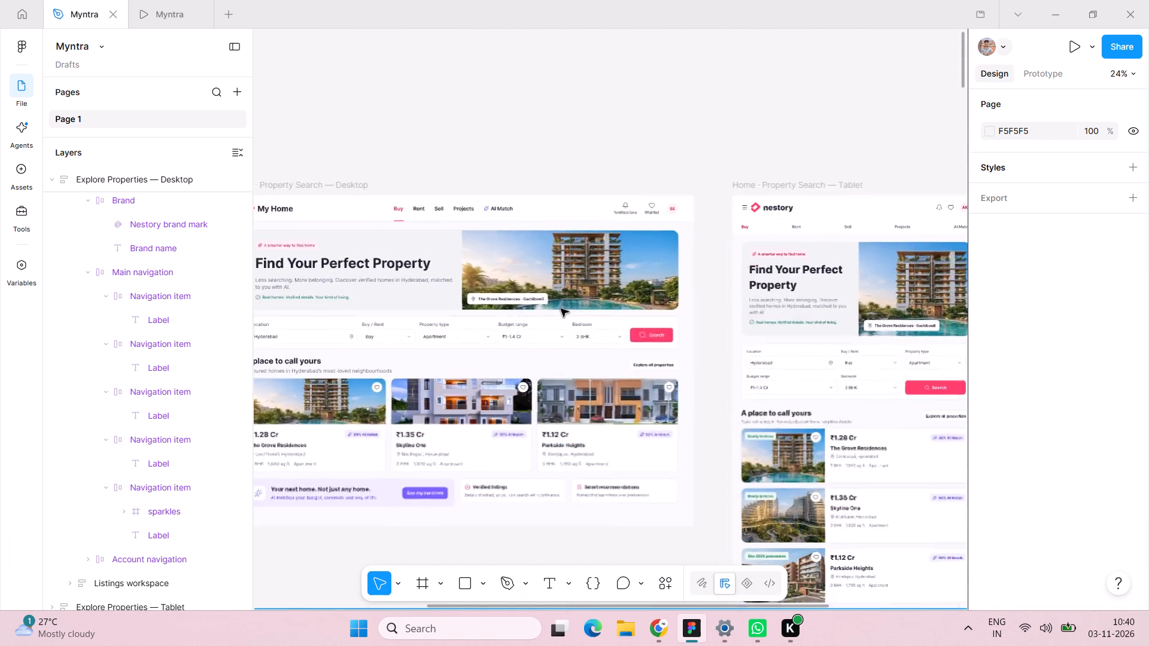
{"action": "scroll", "coordinate": [558, 306], "scroll_direction": "right", "scroll_amount": 3}
{"action": "scroll", "coordinate": [558, 306], "scroll_direction": "up", "scroll_amount": 1}
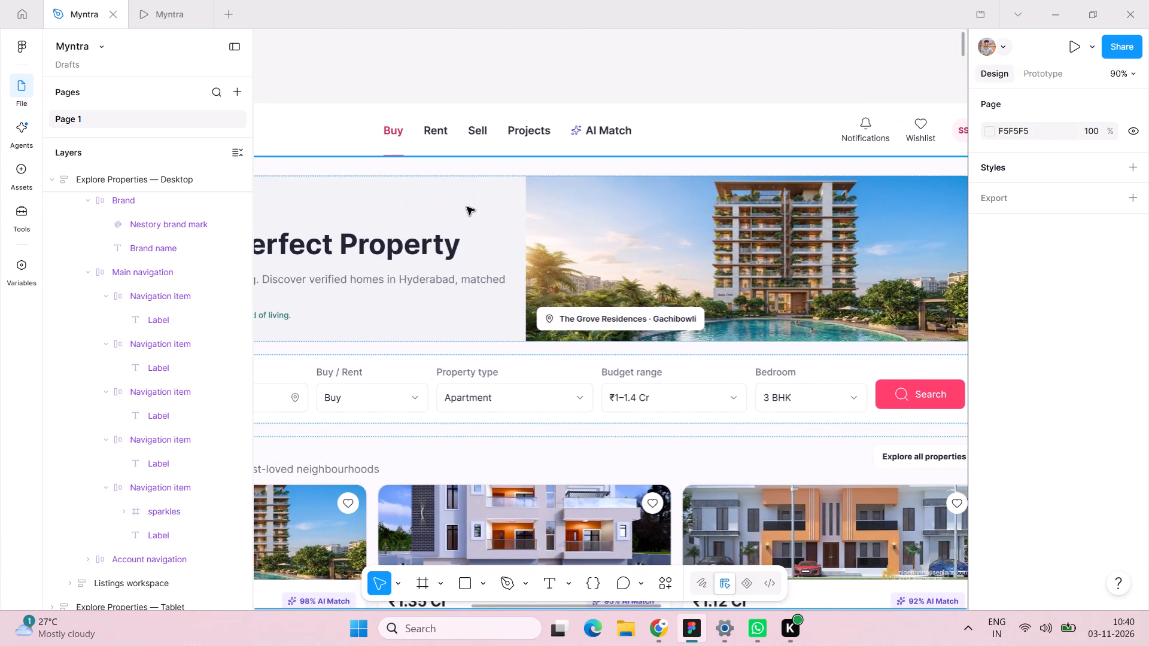
{"action": "triple_click", "coordinate": [404, 123]}
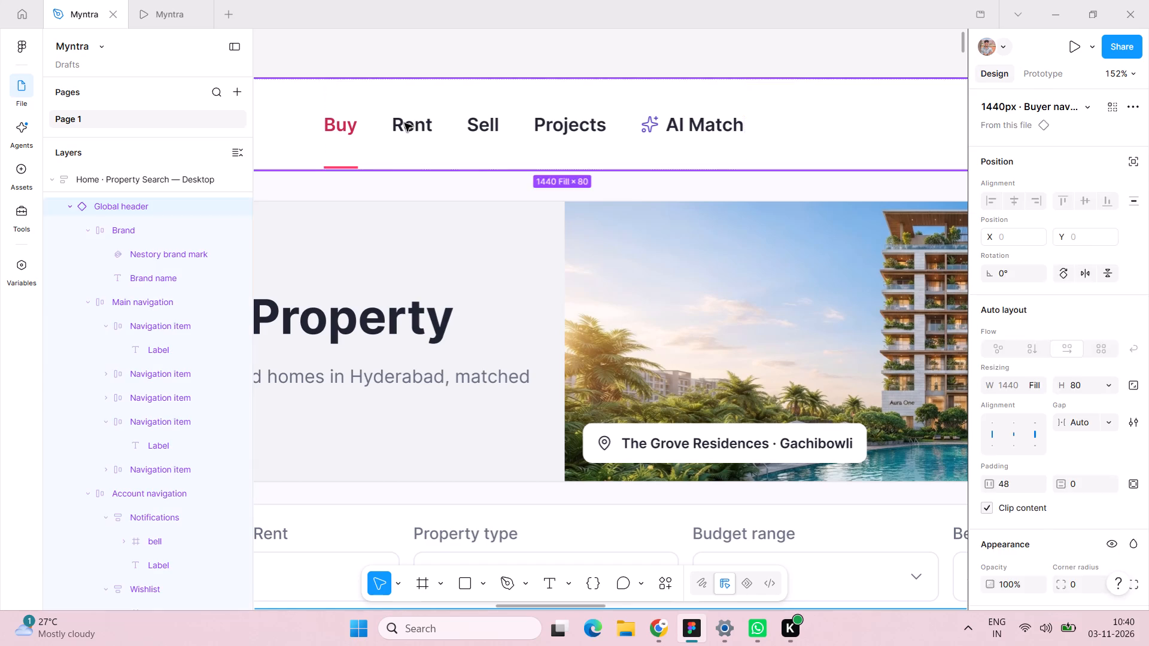
{"action": "double_click", "coordinate": [405, 123]}
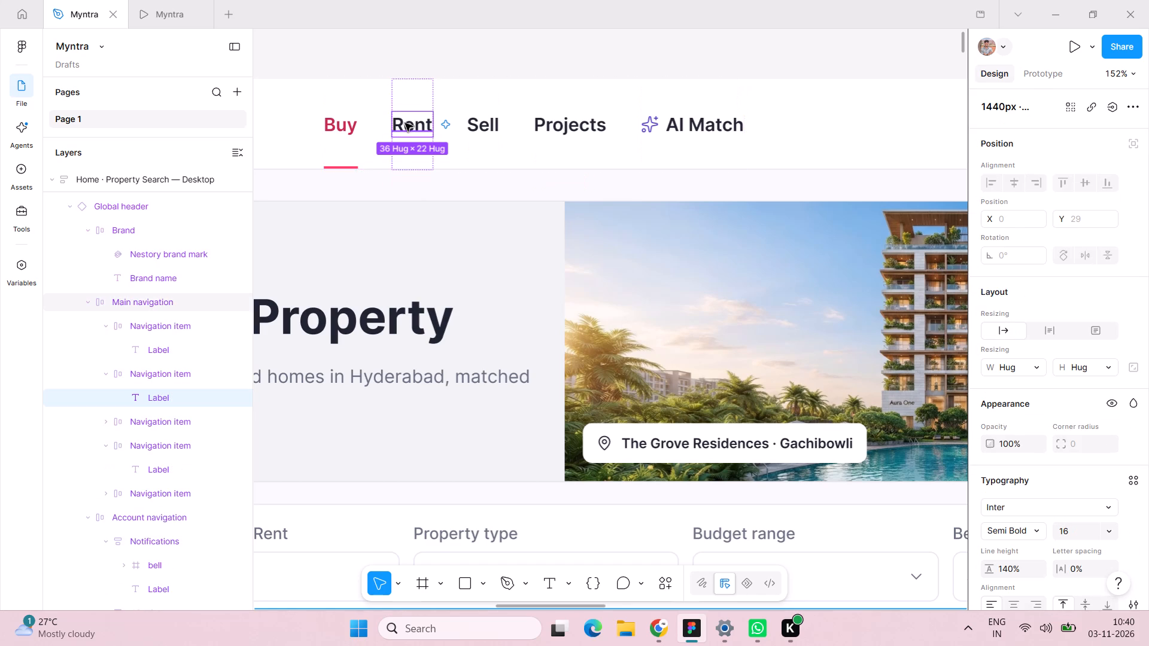
Examine the Buy navigation item in the desktop home page header, including its underline and its label's typography.
{"action": "double_click", "coordinate": [341, 163]}
{"action": "double_click", "coordinate": [342, 164]}
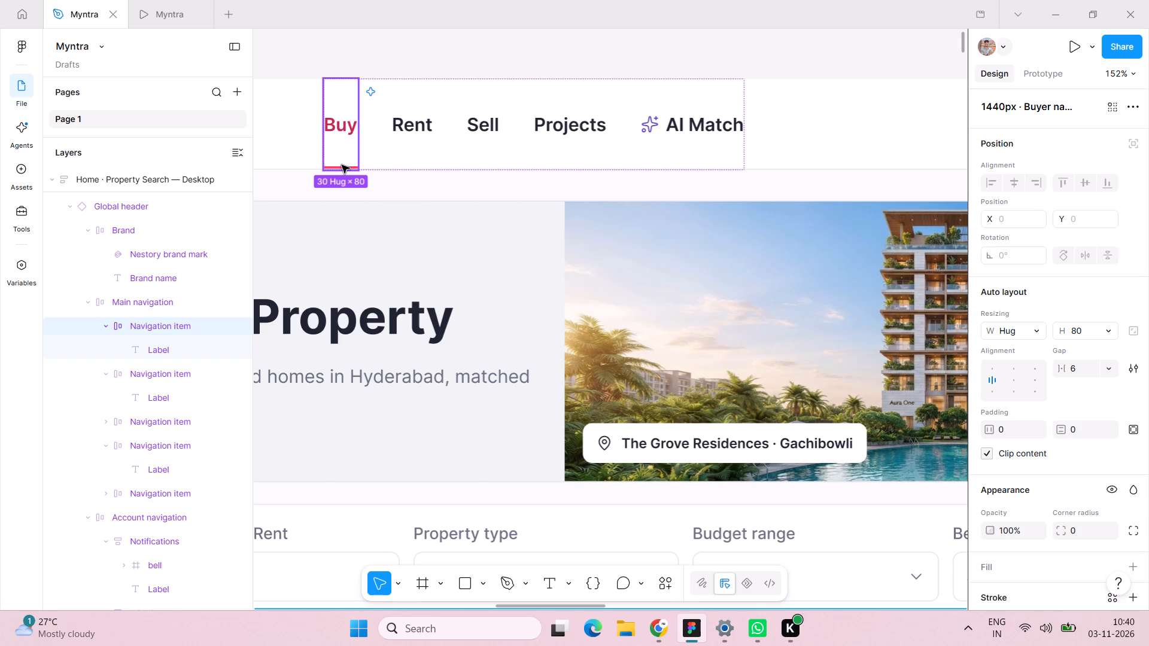
{"action": "triple_click", "coordinate": [342, 165]}
{"action": "double_click", "coordinate": [342, 165]}
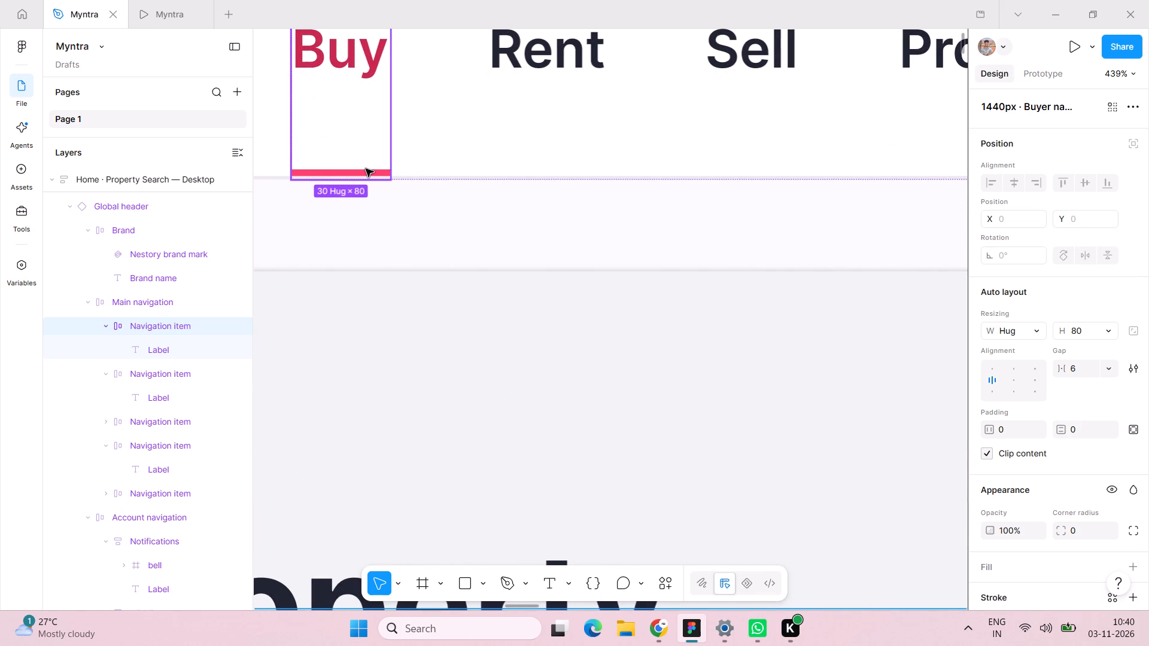
{"action": "double_click", "coordinate": [366, 169]}
{"action": "triple_click", "coordinate": [366, 169]}
{"action": "left_click", "coordinate": [366, 170]}
{"action": "double_click", "coordinate": [340, 68]}
{"action": "double_click", "coordinate": [339, 67]}
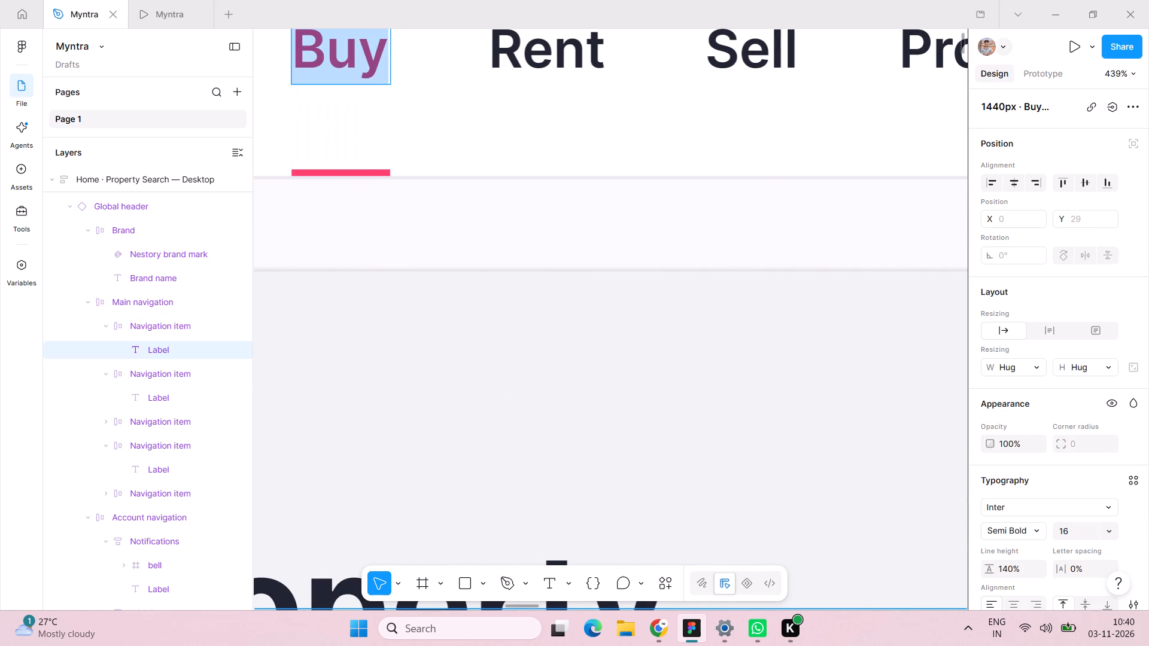
{"action": "triple_click", "coordinate": [358, 175]}
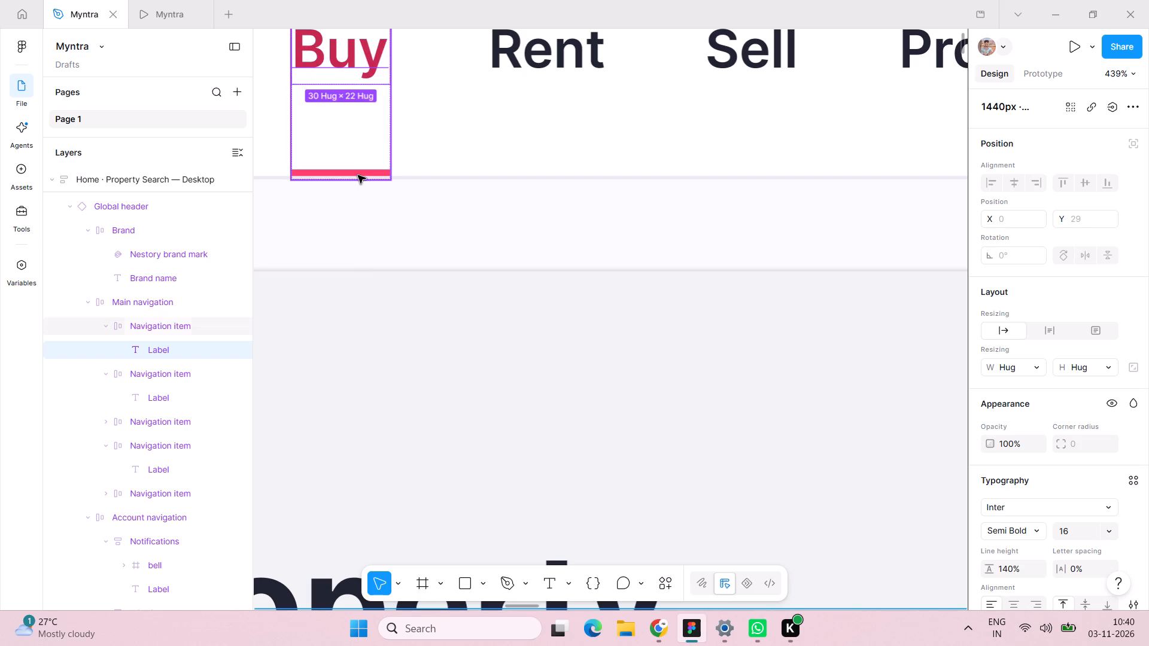
{"action": "left_click", "coordinate": [358, 175]}
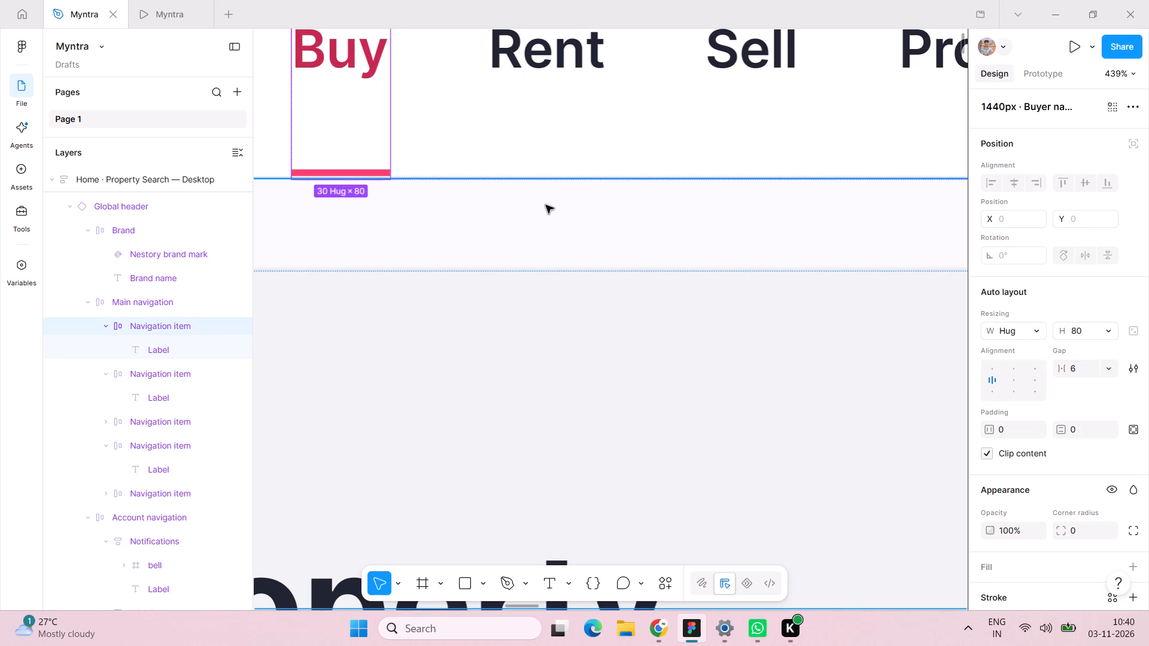
Compare the typography of the My Home brand name in the desktop home page and Explore Properties headers.
{"action": "scroll", "coordinate": [510, 190], "scroll_direction": "right", "scroll_amount": 1}
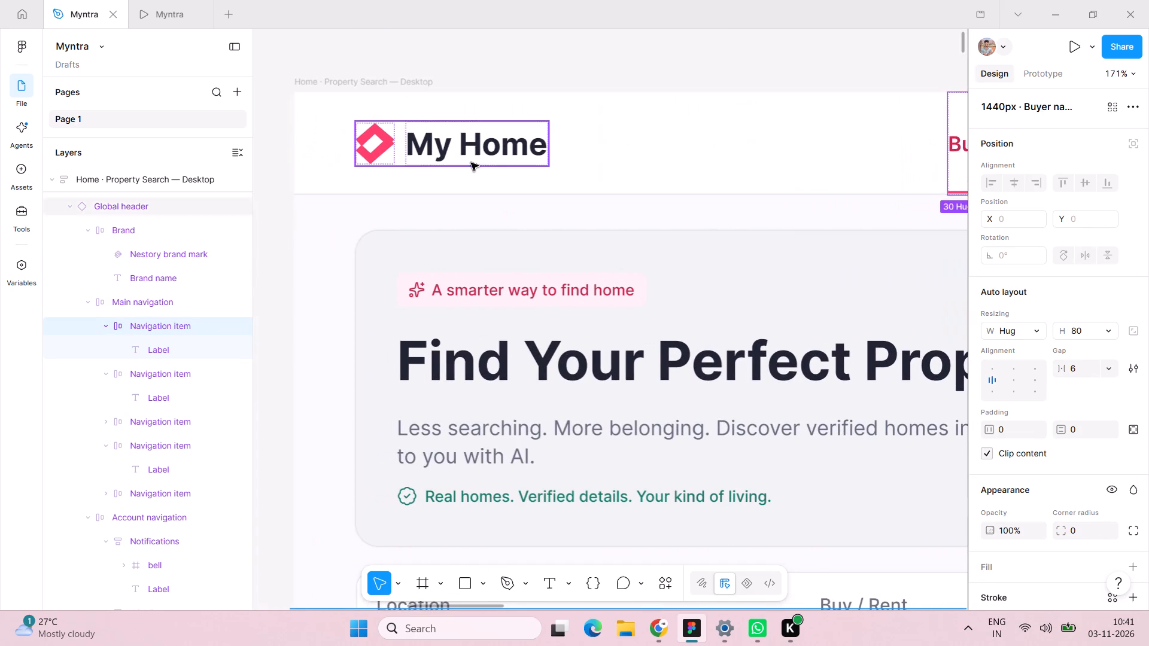
{"action": "double_click", "coordinate": [475, 153]}
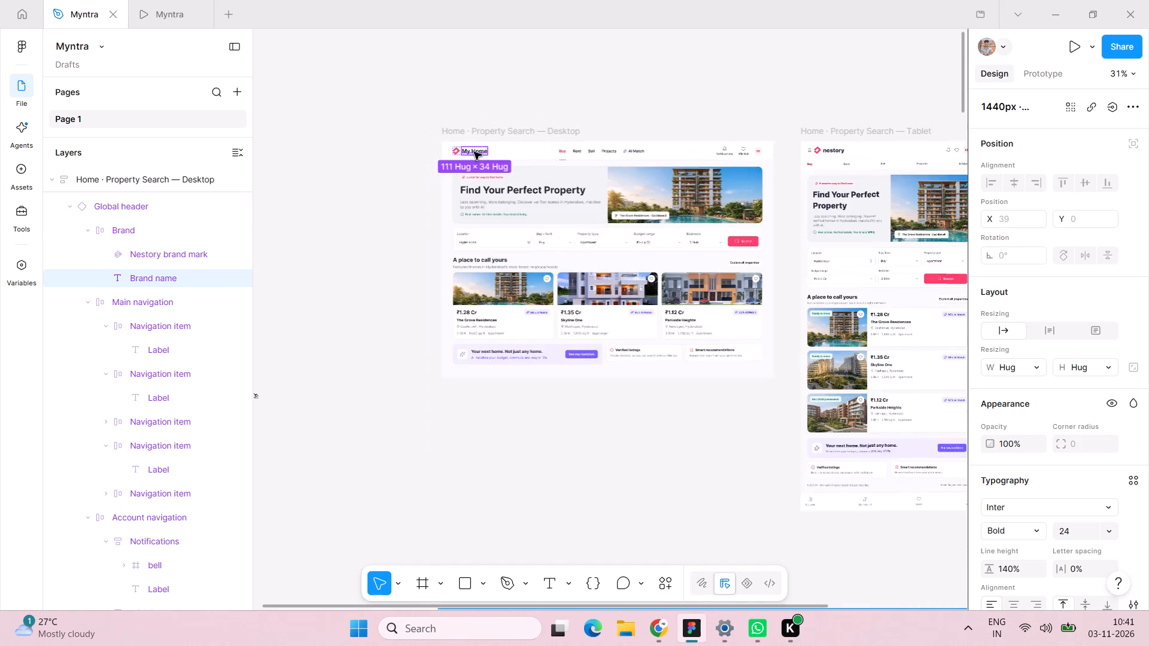
{"action": "scroll", "coordinate": [474, 152], "scroll_direction": "down", "scroll_amount": 6}
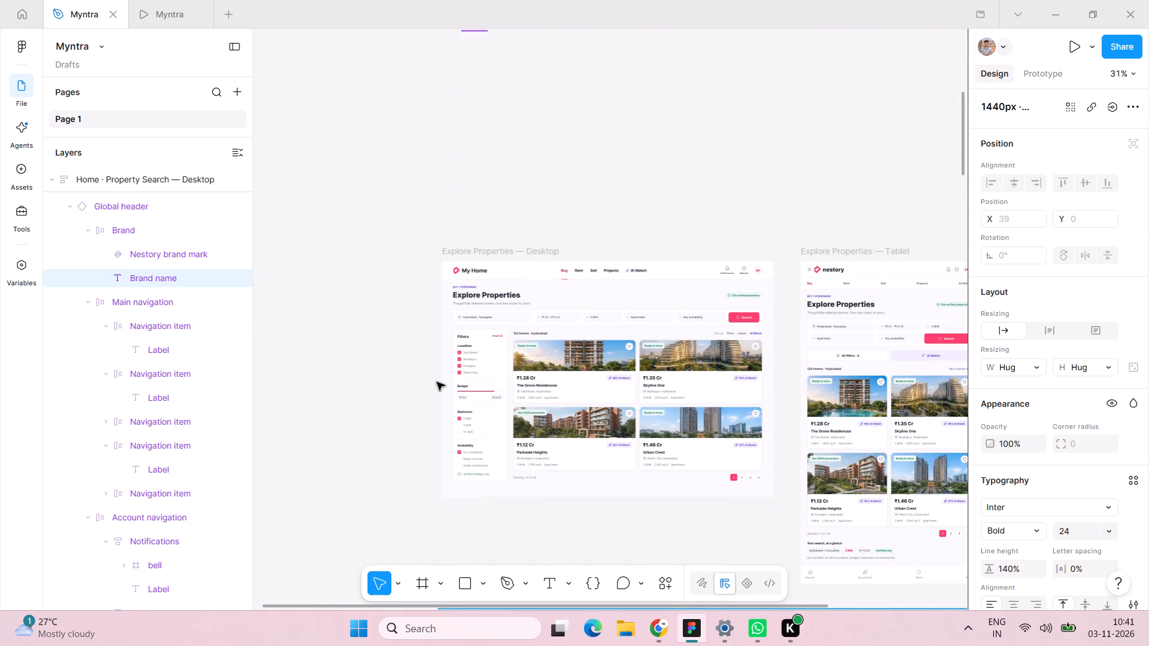
{"action": "scroll", "coordinate": [493, 306], "scroll_direction": "right", "scroll_amount": 1}
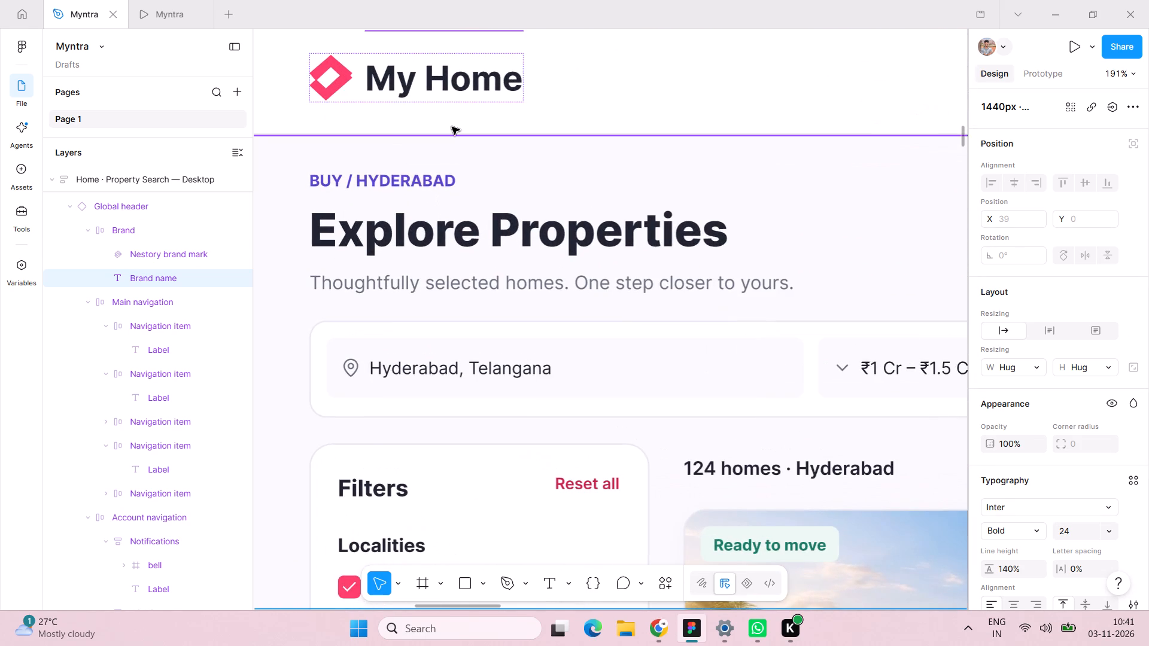
{"action": "double_click", "coordinate": [455, 103]}
{"action": "double_click", "coordinate": [456, 103]}
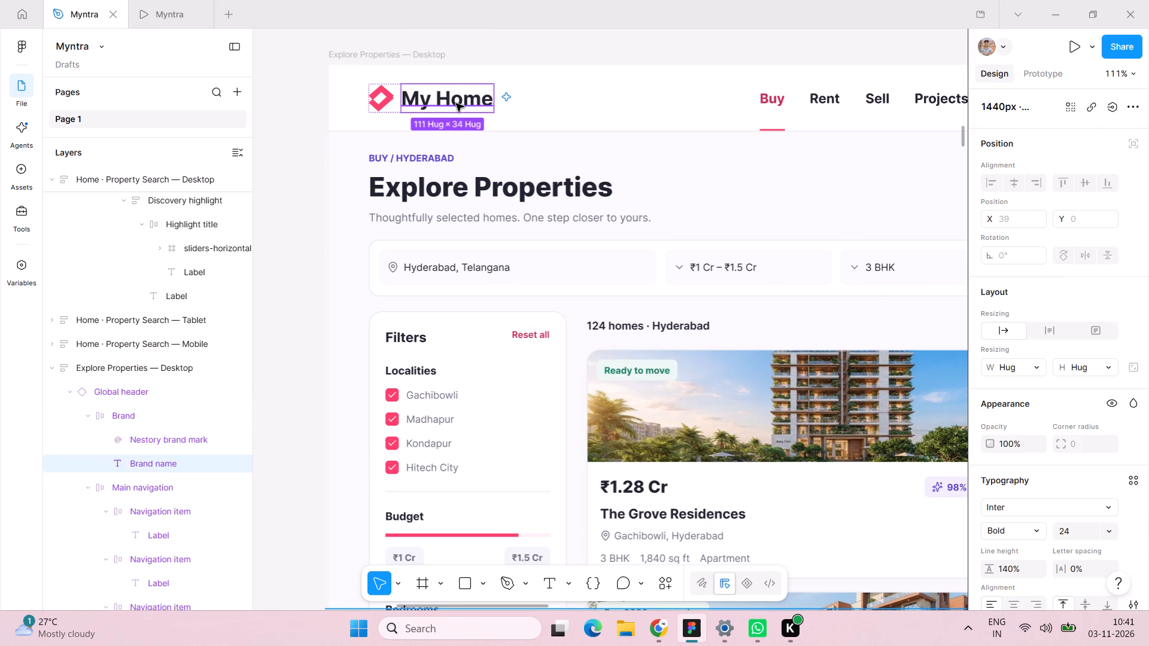
Set the font weight of the Buy, Rent, Sell, Projects and AI Match labels in the Explore Properties desktop header to Semi Bold.
{"action": "scroll", "coordinate": [736, 129], "scroll_direction": "left", "scroll_amount": 2}
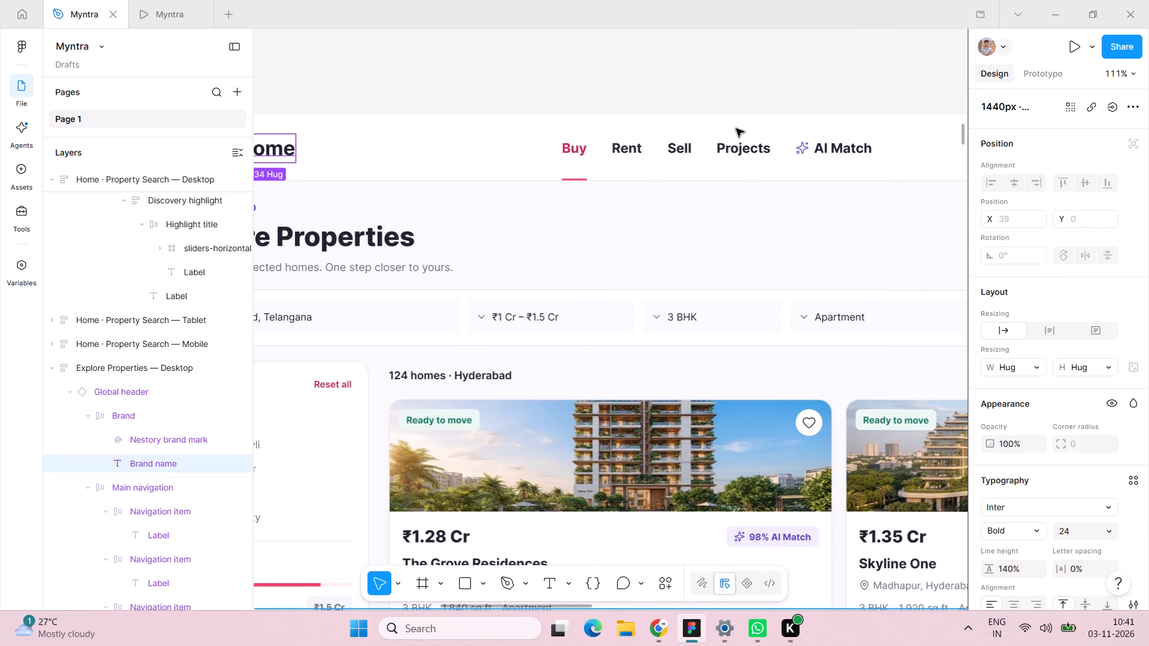
{"action": "scroll", "coordinate": [736, 129], "scroll_direction": "left", "scroll_amount": 1}
{"action": "double_click", "coordinate": [574, 145]}
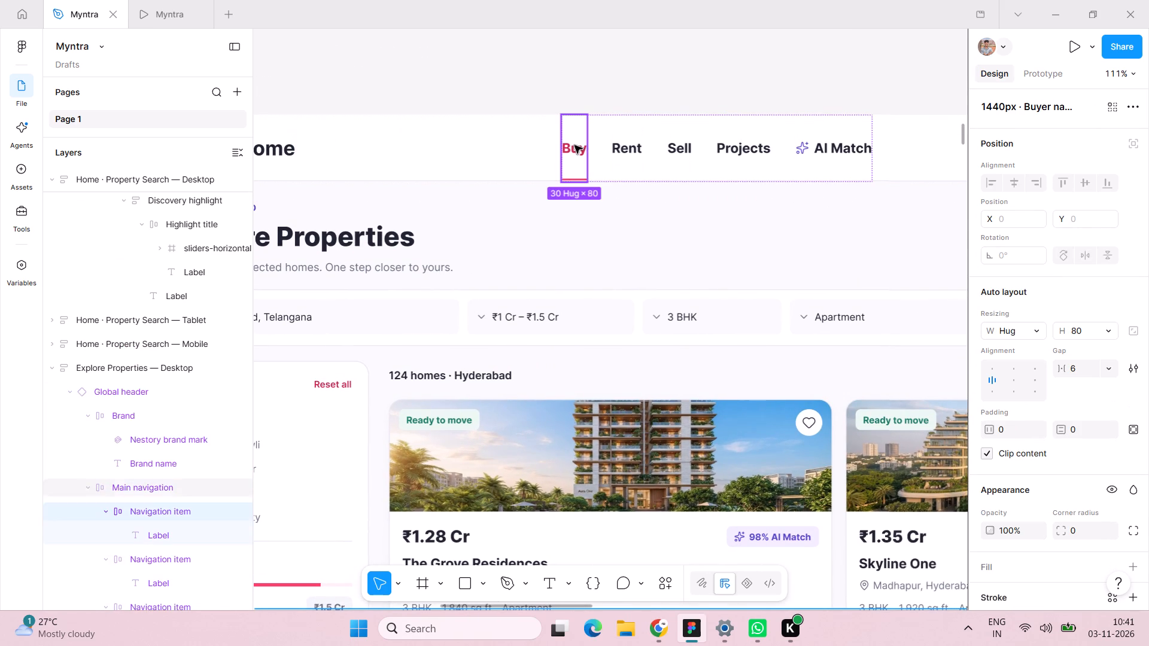
{"action": "double_click", "coordinate": [574, 146]}
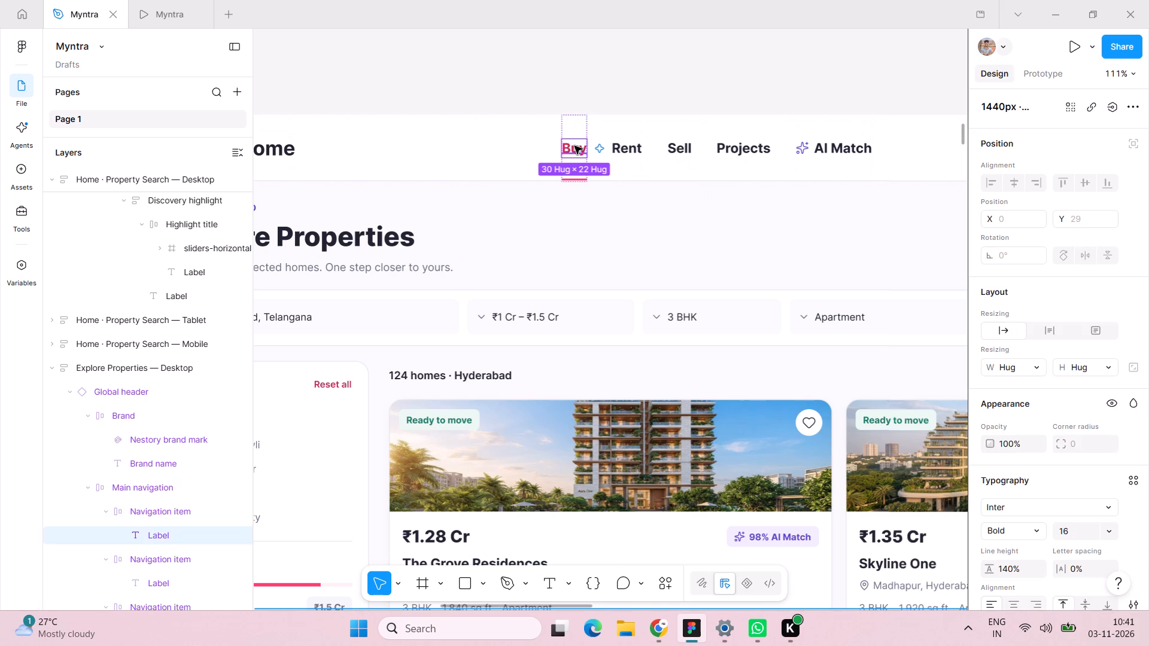
{"action": "double_click", "coordinate": [633, 154], "text": "shift"}
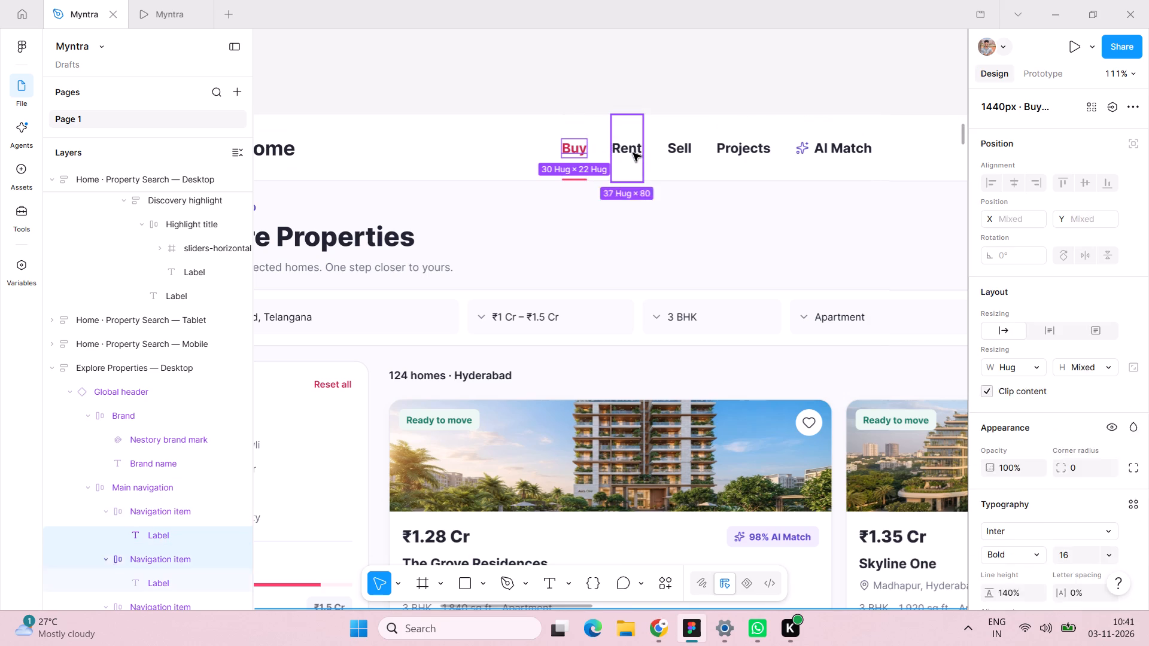
{"action": "double_click", "coordinate": [676, 151], "text": "shift"}
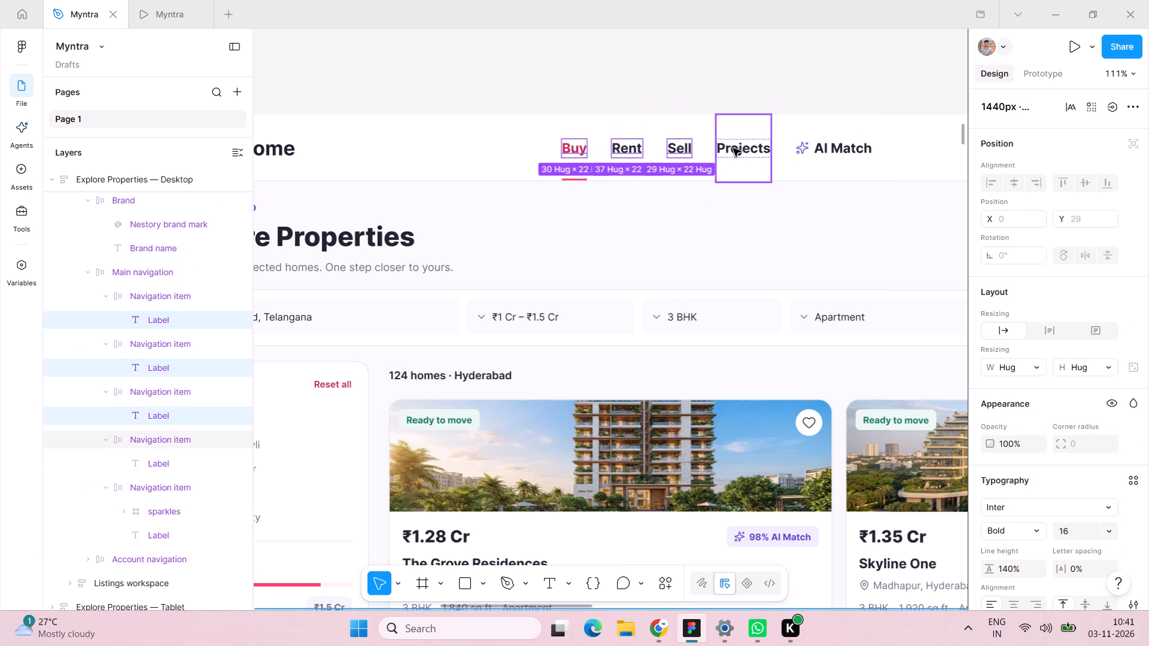
{"action": "double_click", "coordinate": [733, 148], "text": "shift"}
{"action": "double_click", "coordinate": [841, 148], "text": "shift"}
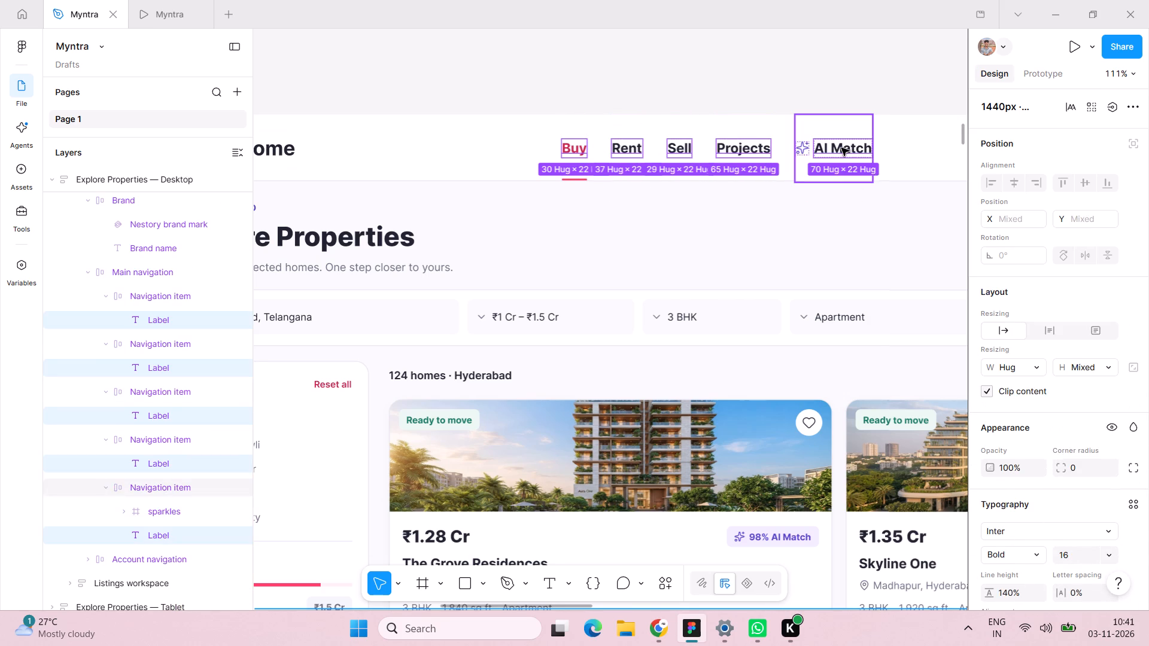
{"action": "left_click", "coordinate": [1026, 531]}
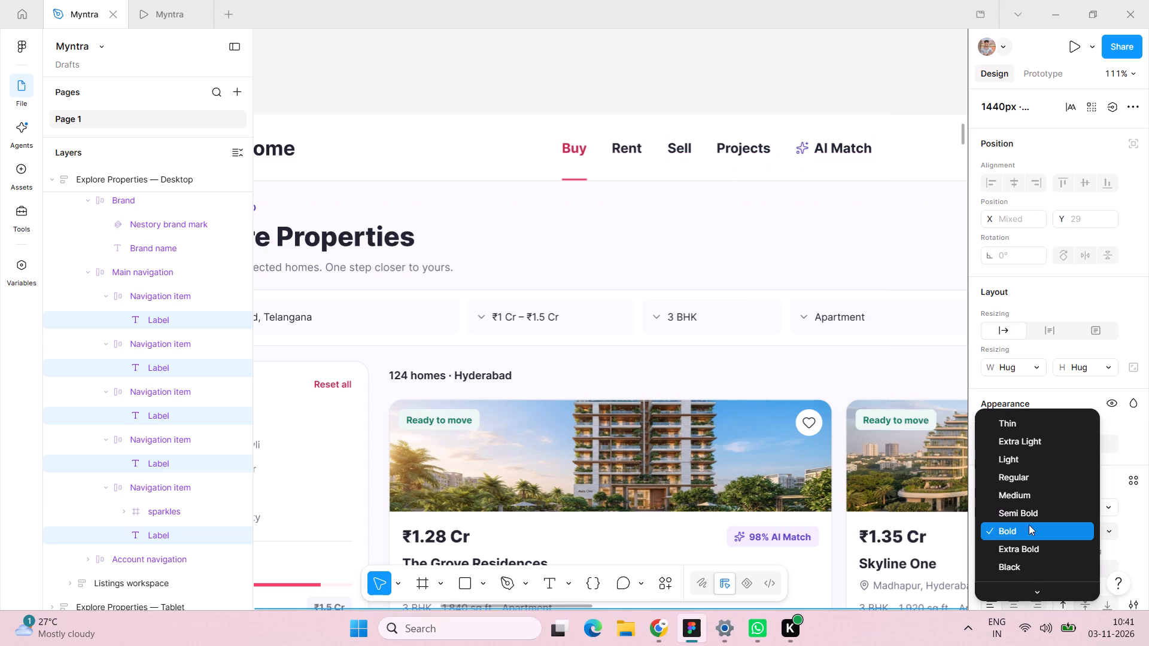
{"action": "left_click", "coordinate": [1031, 511]}
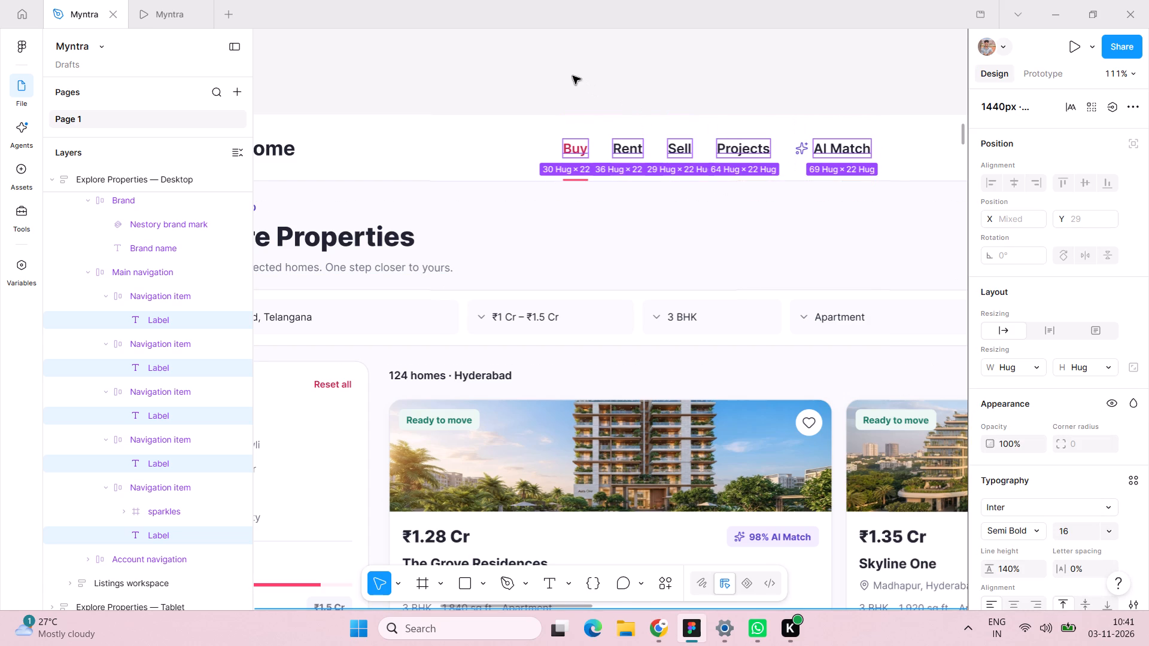
{"action": "left_click", "coordinate": [564, 72]}
Set the font size of the Notifications and Wishlist labels in the Explore Properties desktop header to 14, after trying 16.
{"action": "scroll", "coordinate": [564, 72], "scroll_direction": "left", "scroll_amount": 1}
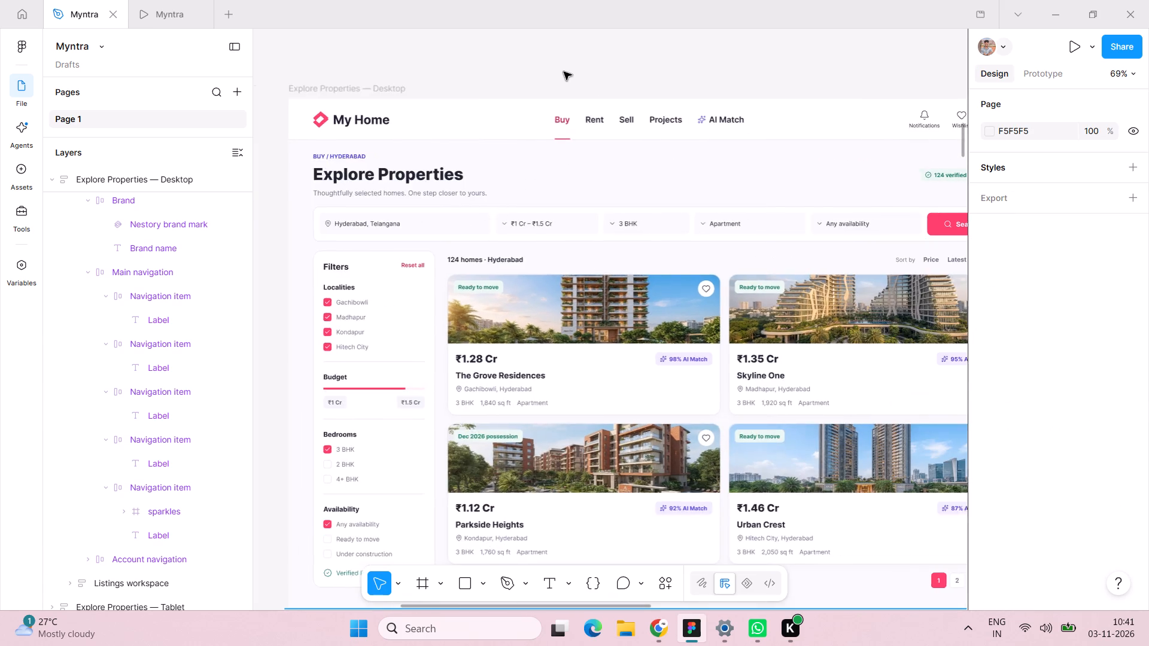
{"action": "scroll", "coordinate": [564, 72], "scroll_direction": "left", "scroll_amount": 4}
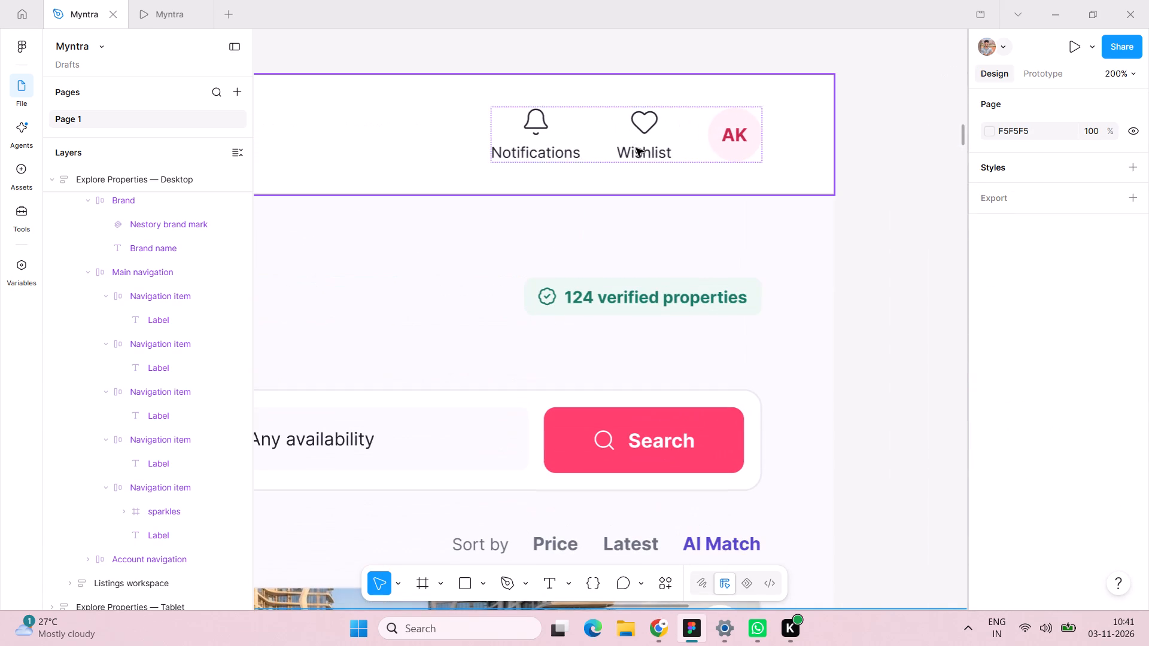
{"action": "double_click", "coordinate": [654, 159]}
{"action": "triple_click", "coordinate": [657, 155]}
{"action": "left_click", "coordinate": [657, 154]}
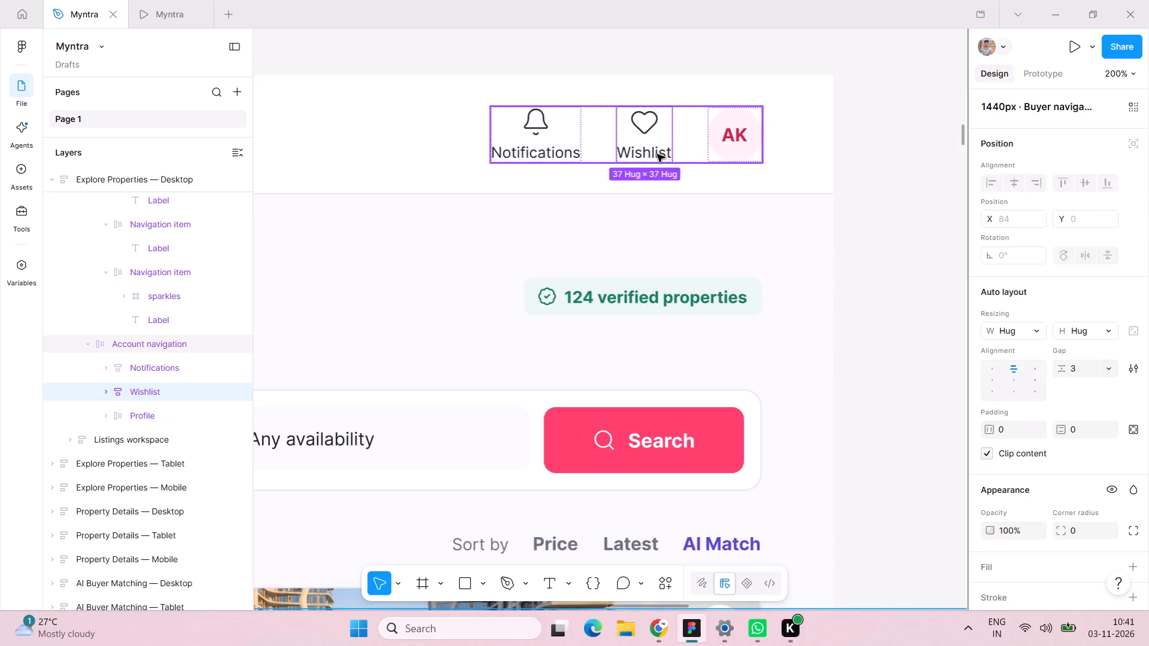
{"action": "double_click", "coordinate": [536, 151], "text": "shift"}
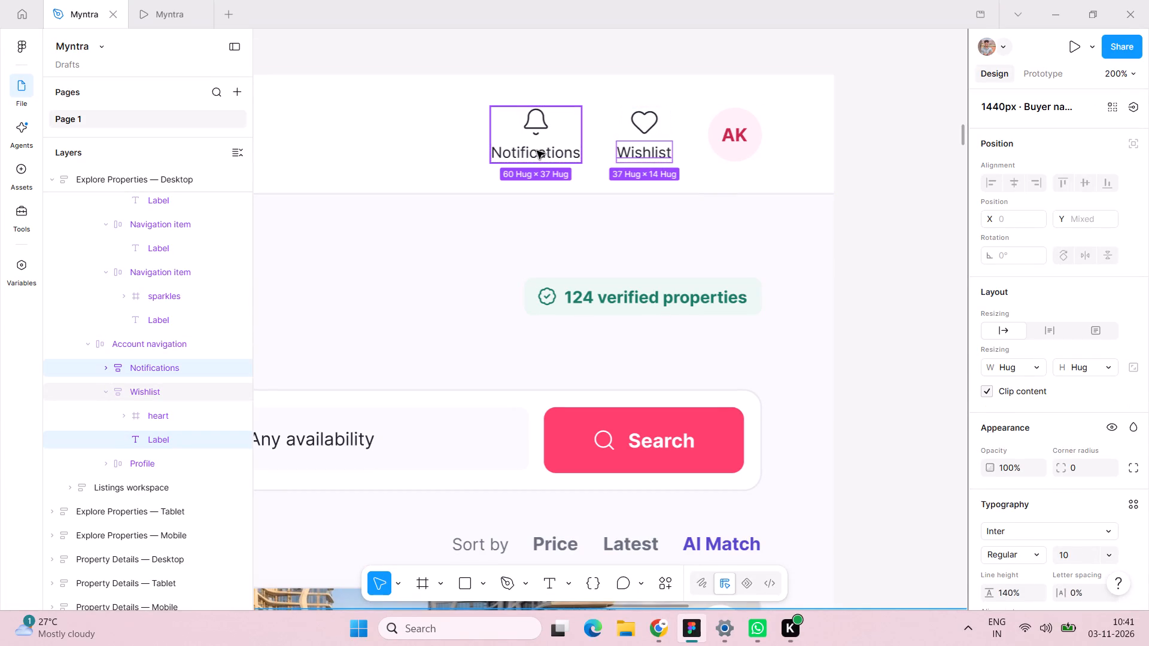
{"action": "left_click", "coordinate": [1070, 531]}
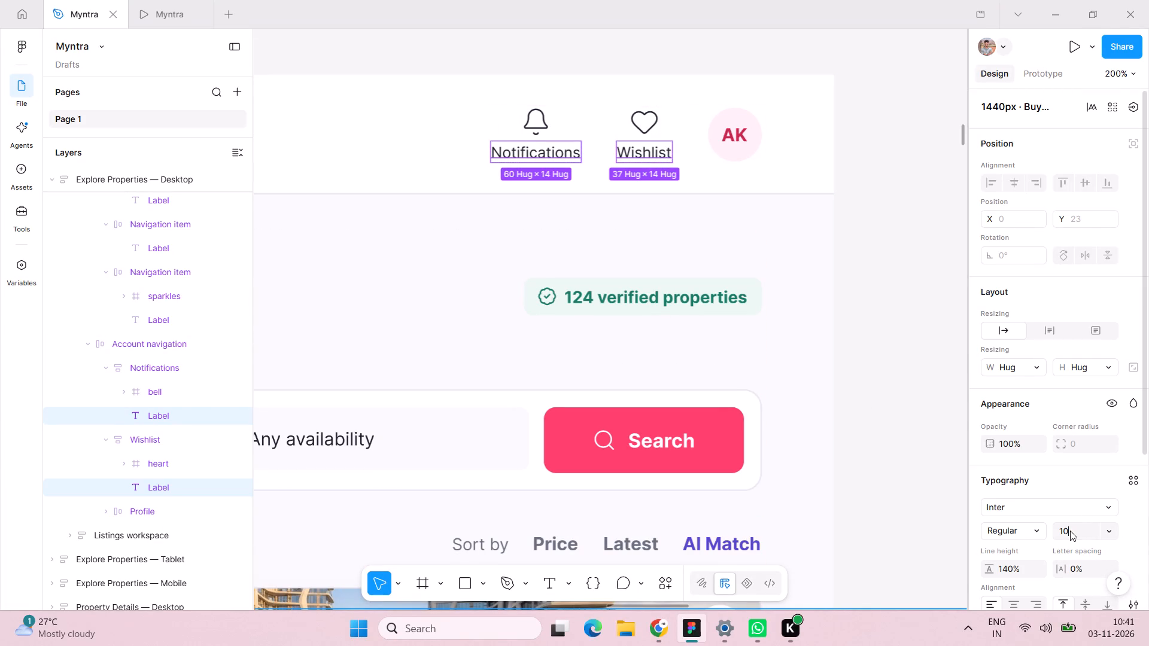
{"action": "type", "text": "16"}
{"action": "key", "text": "Return"}
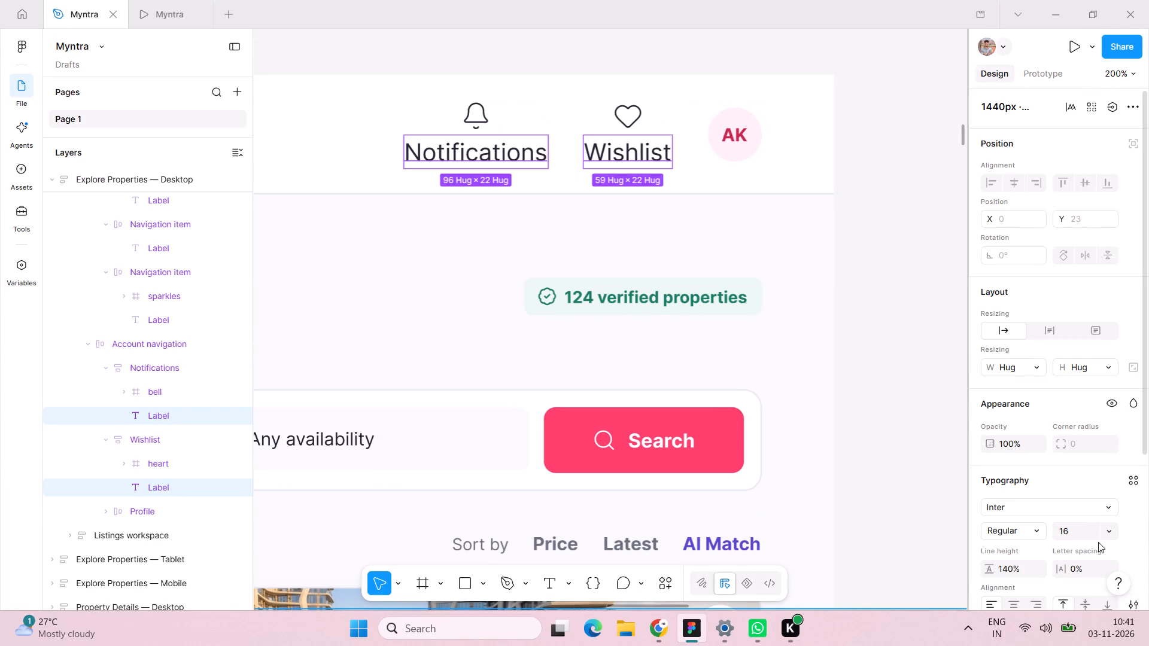
{"action": "left_click", "coordinate": [1082, 535]}
{"action": "type", "text": "14"}
{"action": "key", "text": "Return"}
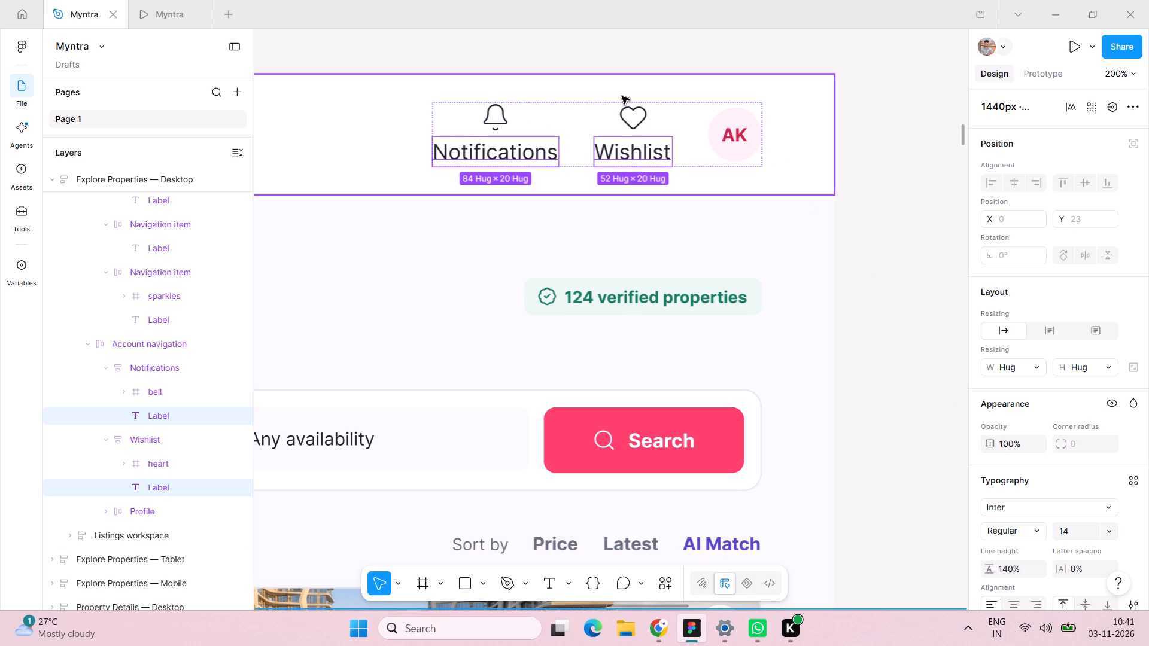
Replace the initials in the Explore Properties desktop header's profile badge with SS.
{"action": "triple_click", "coordinate": [729, 136]}
{"action": "double_click", "coordinate": [729, 136]}
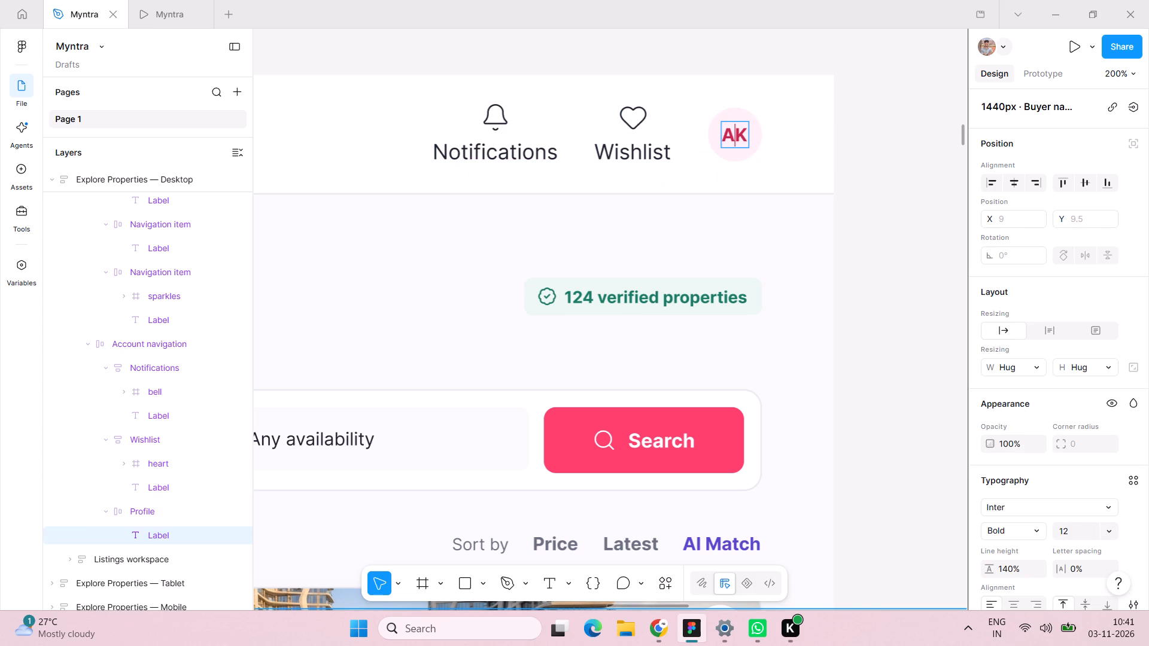
{"action": "left_click", "coordinate": [728, 136]}
{"action": "double_click", "coordinate": [728, 136]}
{"action": "type", "text": "SS"}
{"action": "left_click", "coordinate": [859, 123]}
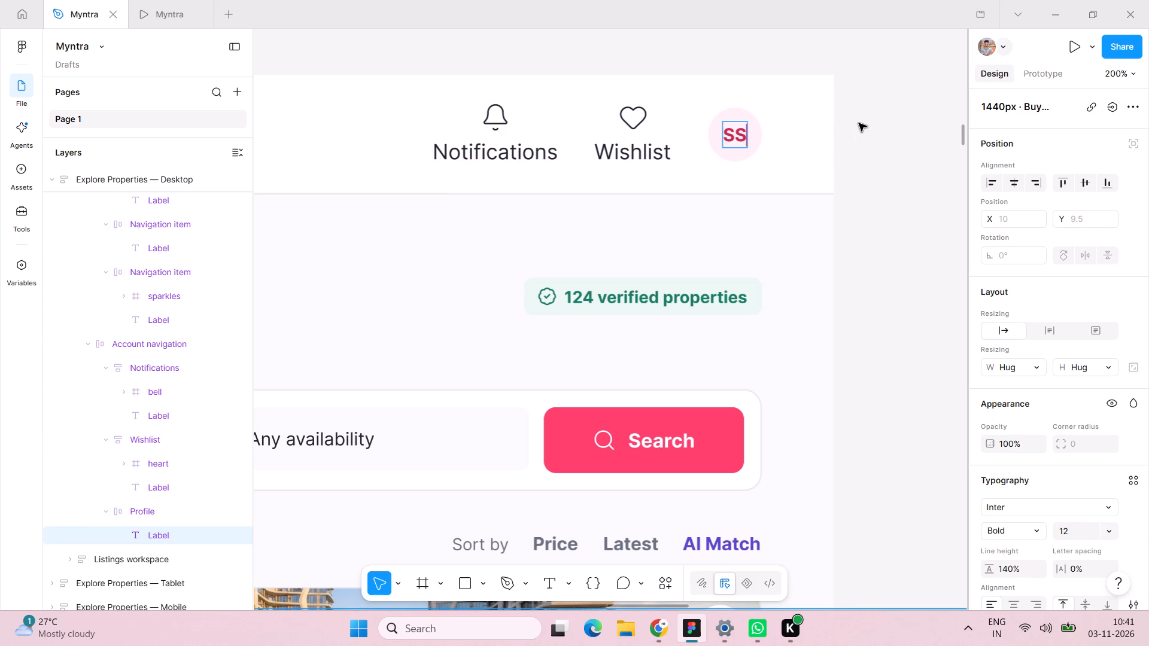
Set the font size of the Notifications and Wishlist labels in the desktop home page header to 14, matching Explore Properties.
{"action": "double_click", "coordinate": [645, 155]}
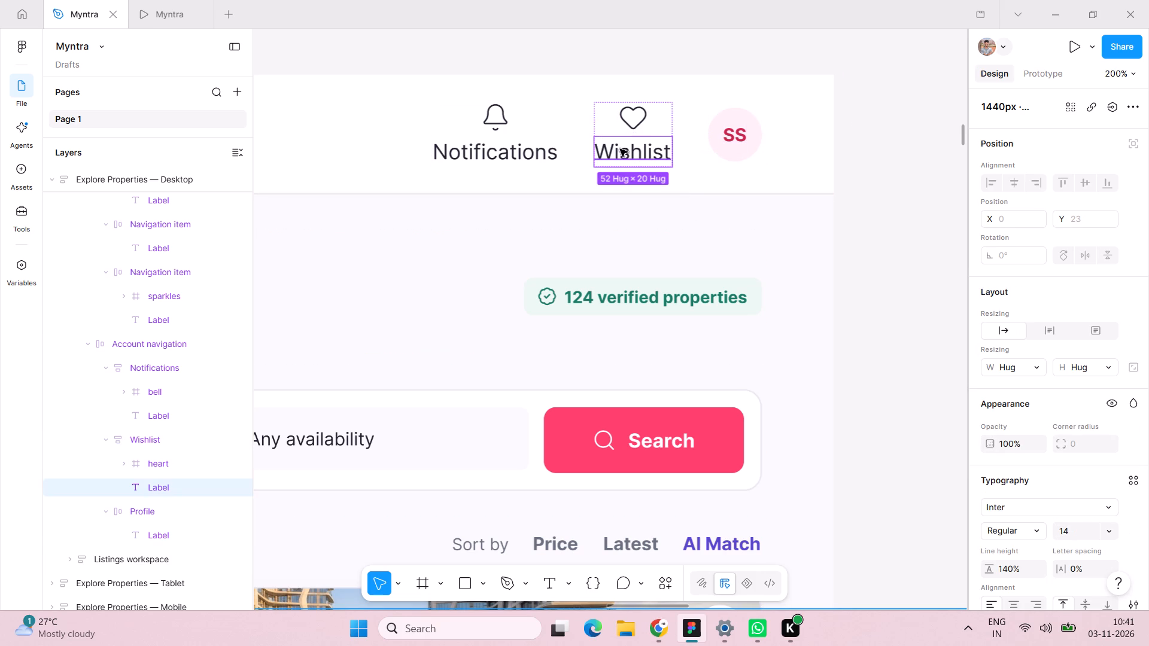
{"action": "double_click", "coordinate": [472, 161], "text": "shift"}
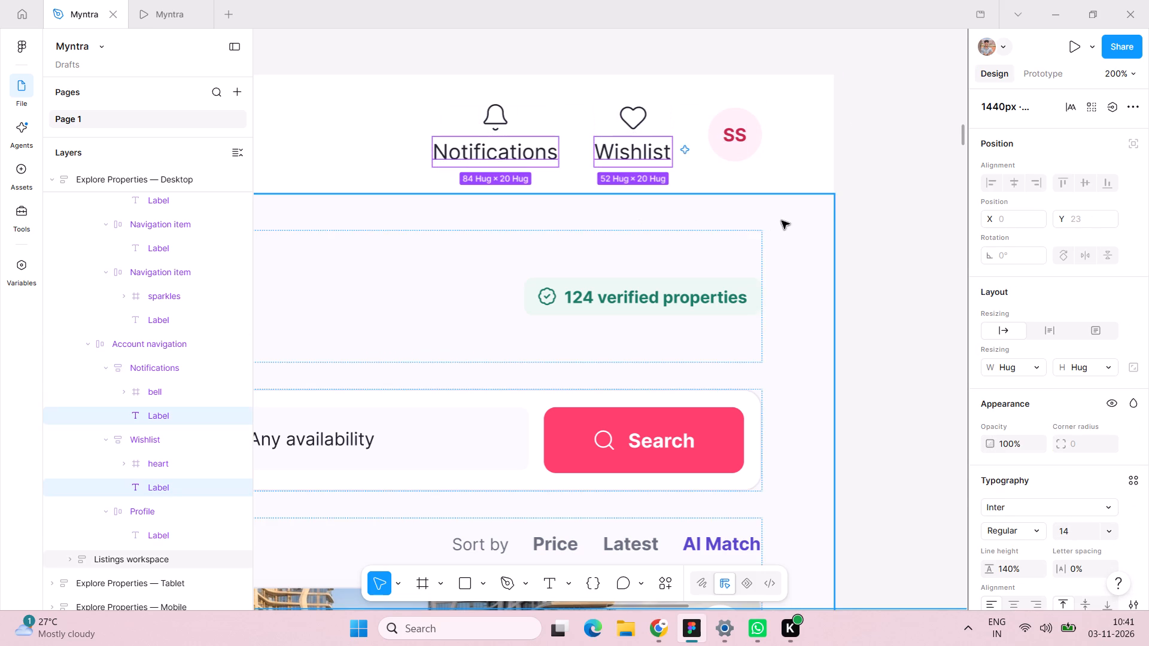
{"action": "left_click", "coordinate": [904, 125]}
{"action": "scroll", "coordinate": [904, 126], "scroll_direction": "up", "scroll_amount": 4}
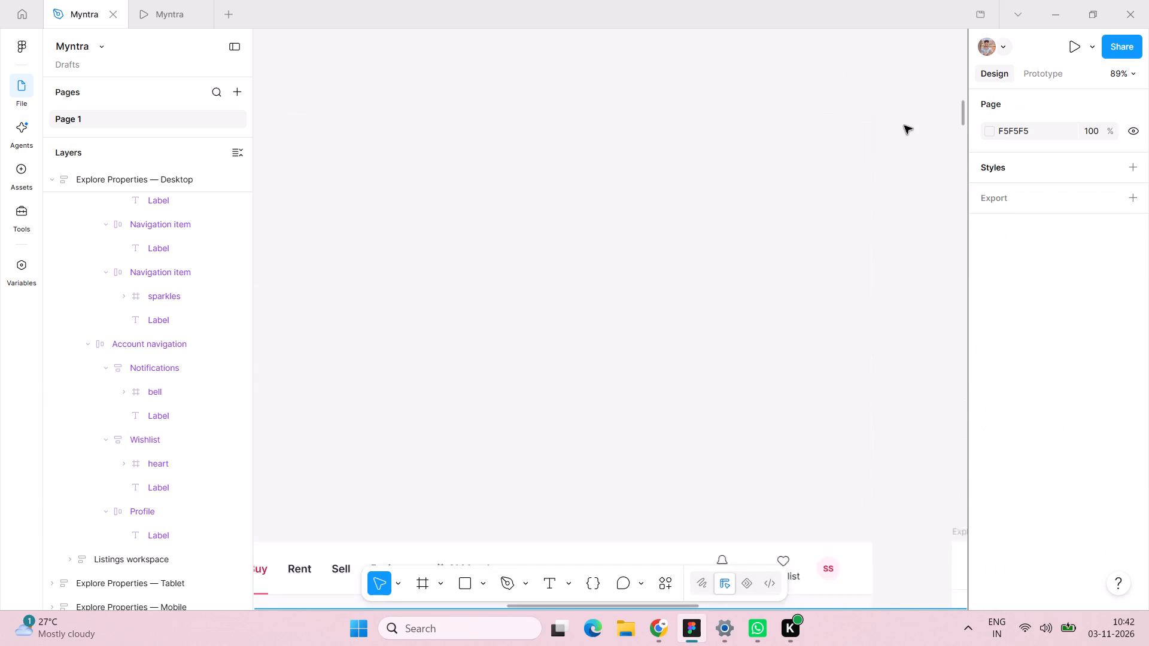
{"action": "scroll", "coordinate": [904, 126], "scroll_direction": "up", "scroll_amount": 4}
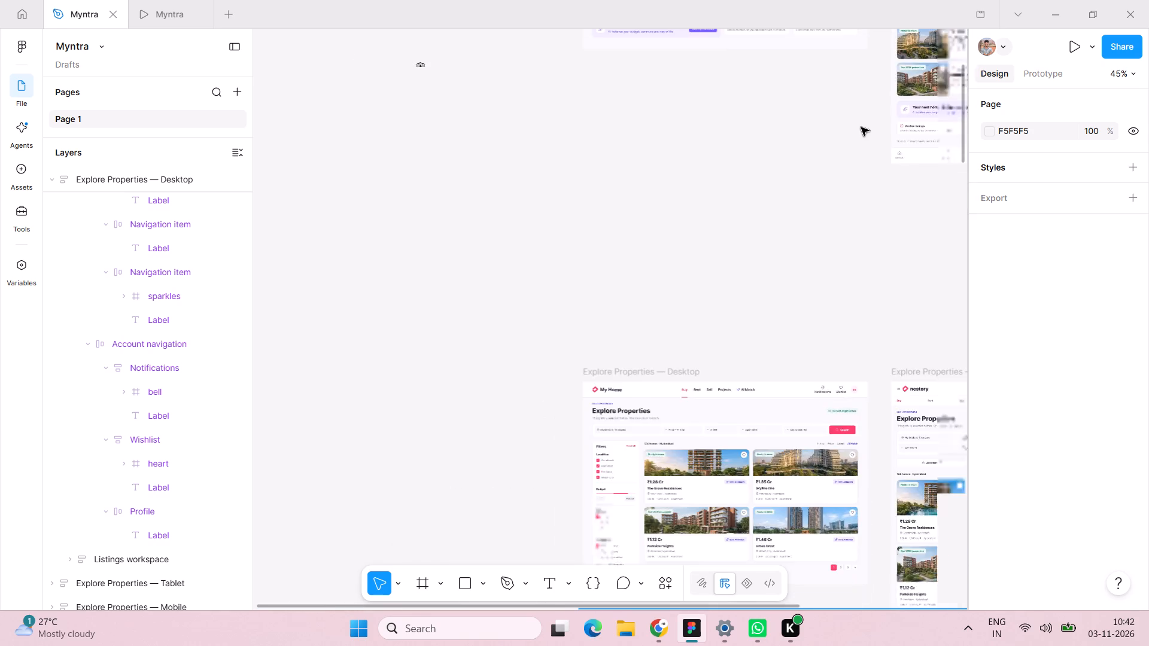
{"action": "scroll", "coordinate": [861, 127], "scroll_direction": "up", "scroll_amount": 4}
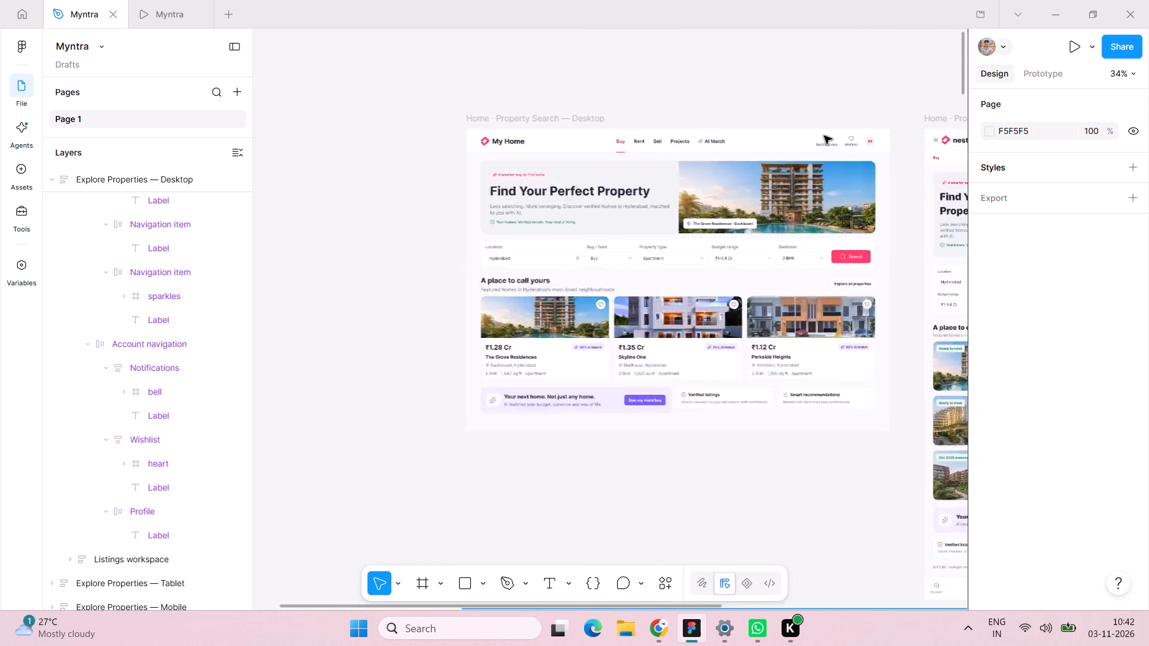
{"action": "scroll", "coordinate": [824, 136], "scroll_direction": "left", "scroll_amount": 1}
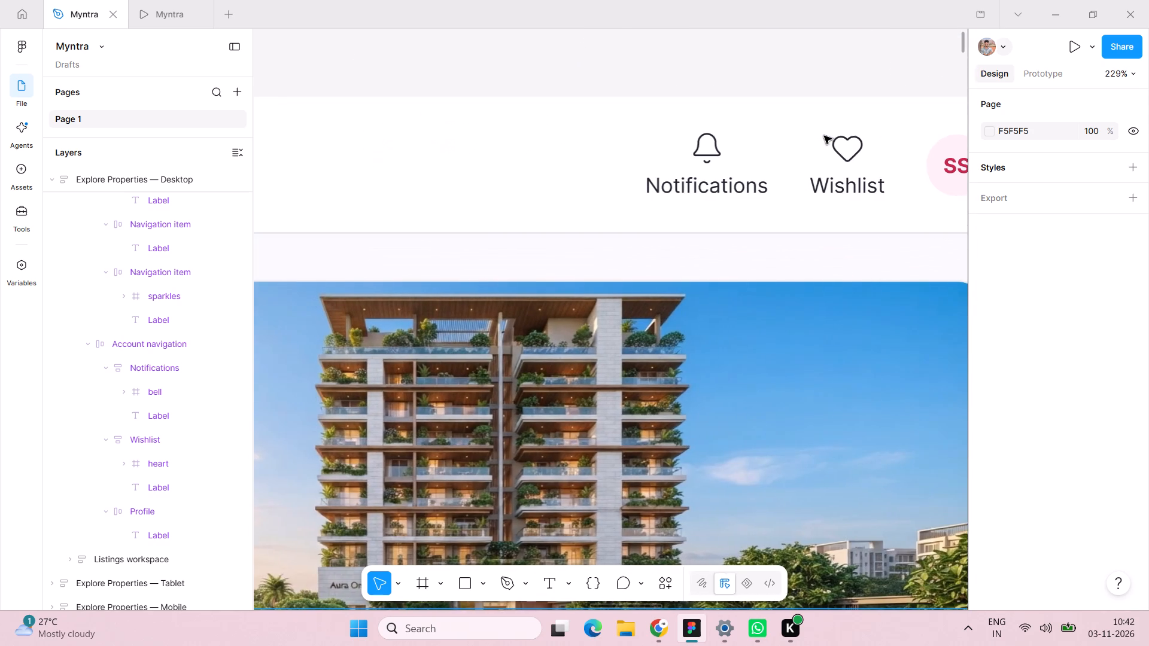
{"action": "scroll", "coordinate": [824, 136], "scroll_direction": "left", "scroll_amount": 1}
{"action": "triple_click", "coordinate": [728, 183]}
{"action": "double_click", "coordinate": [728, 183]}
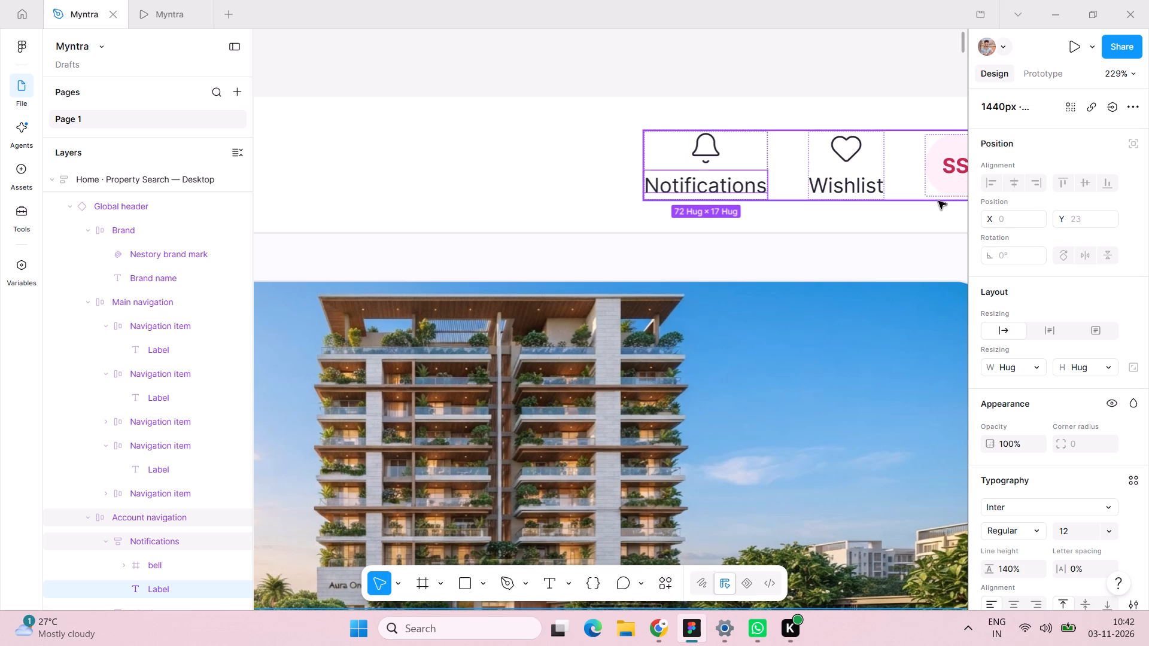
{"action": "double_click", "coordinate": [831, 181], "text": "shift"}
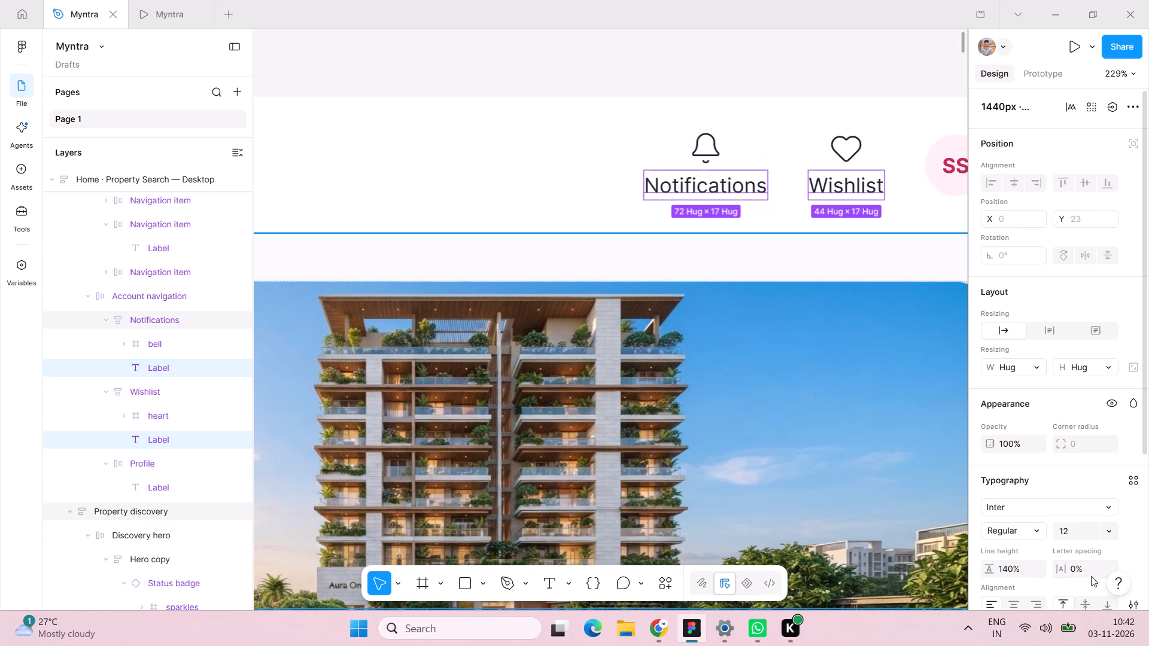
{"action": "left_click", "coordinate": [1082, 535]}
{"action": "type", "text": "14"}
{"action": "key", "text": "Return"}
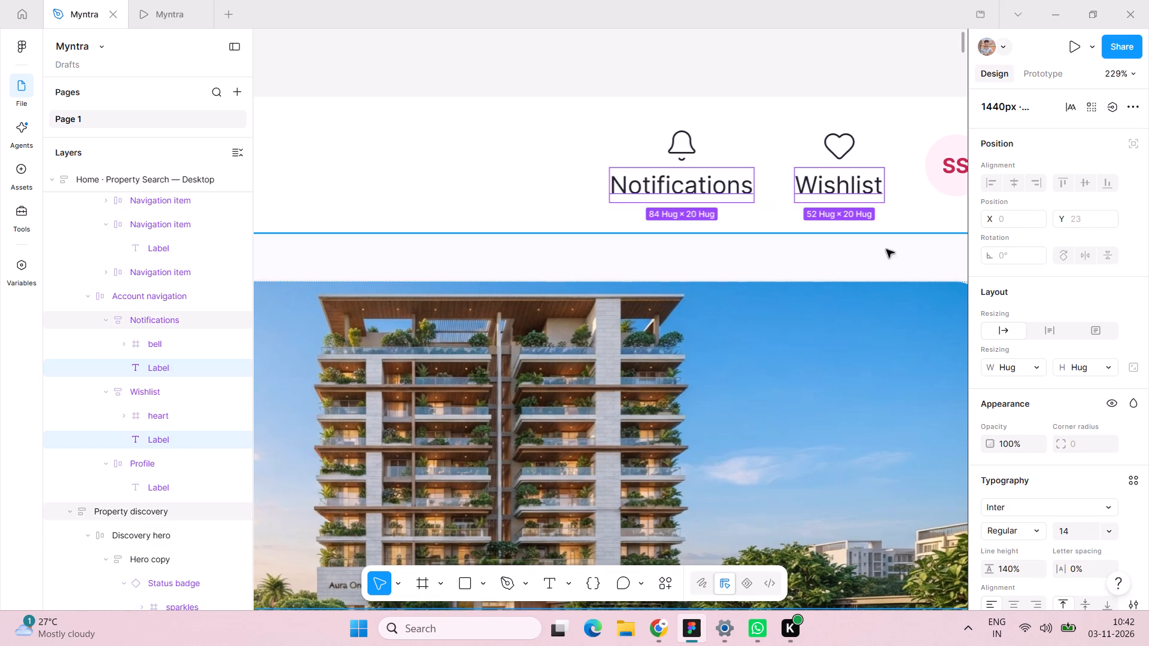
{"action": "left_click", "coordinate": [766, 62]}
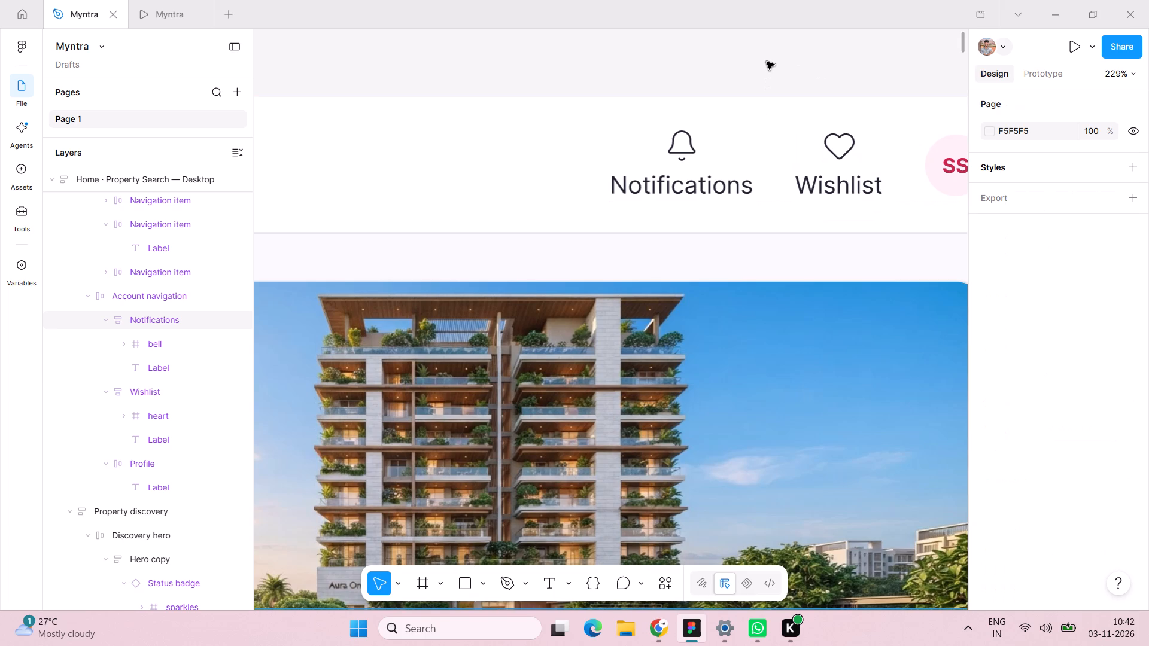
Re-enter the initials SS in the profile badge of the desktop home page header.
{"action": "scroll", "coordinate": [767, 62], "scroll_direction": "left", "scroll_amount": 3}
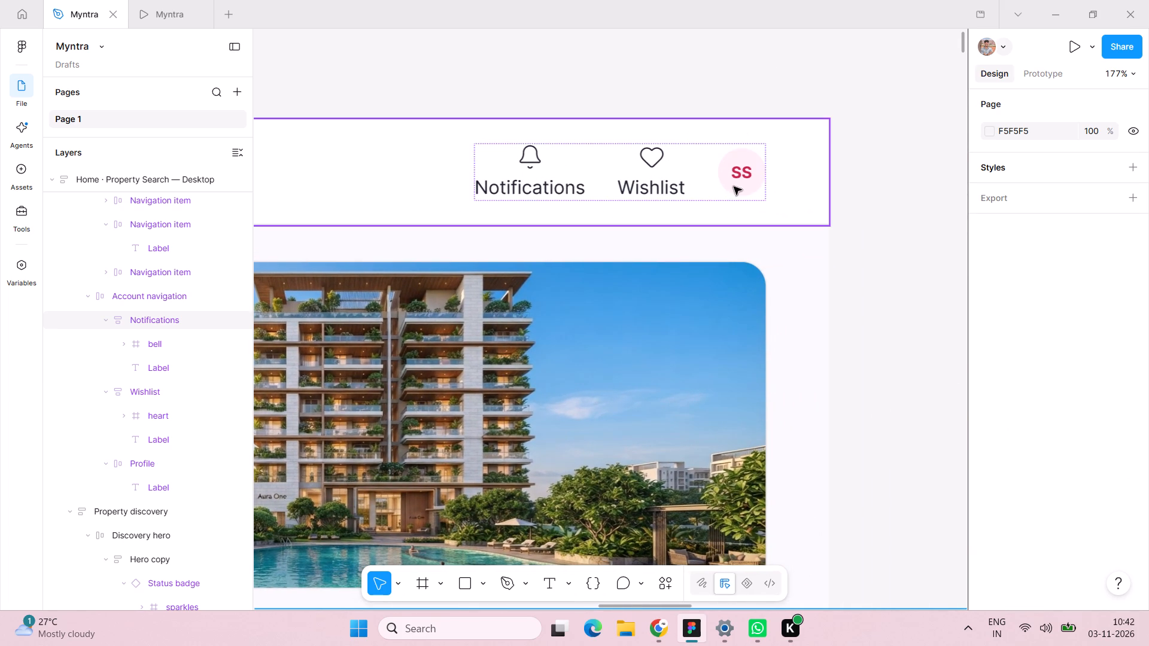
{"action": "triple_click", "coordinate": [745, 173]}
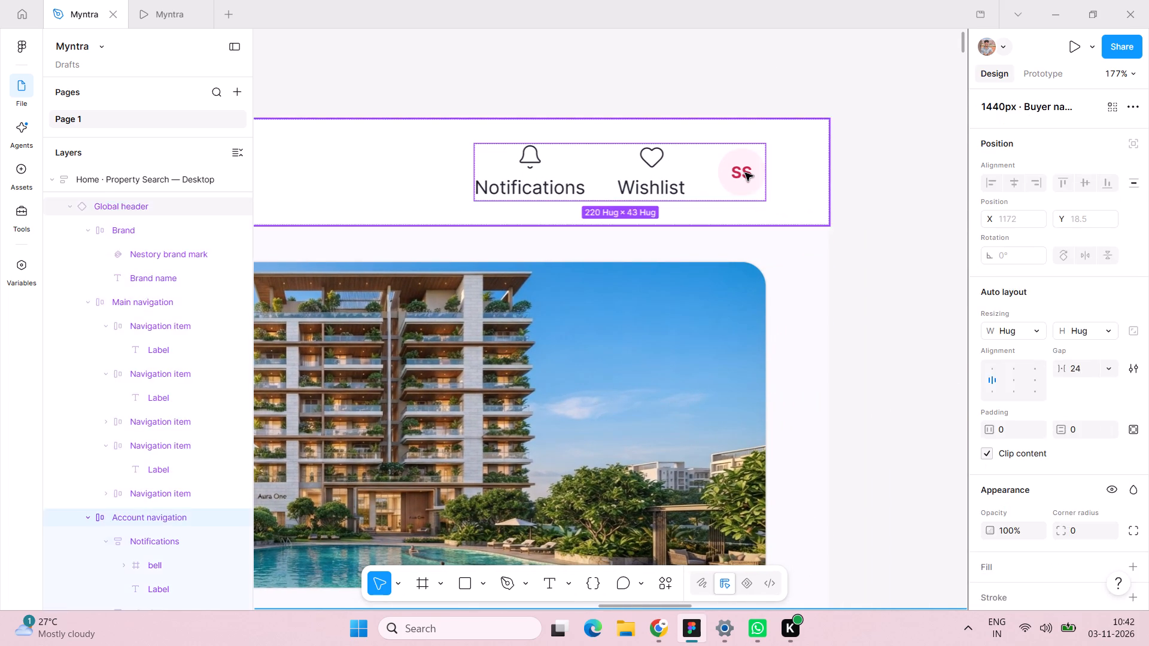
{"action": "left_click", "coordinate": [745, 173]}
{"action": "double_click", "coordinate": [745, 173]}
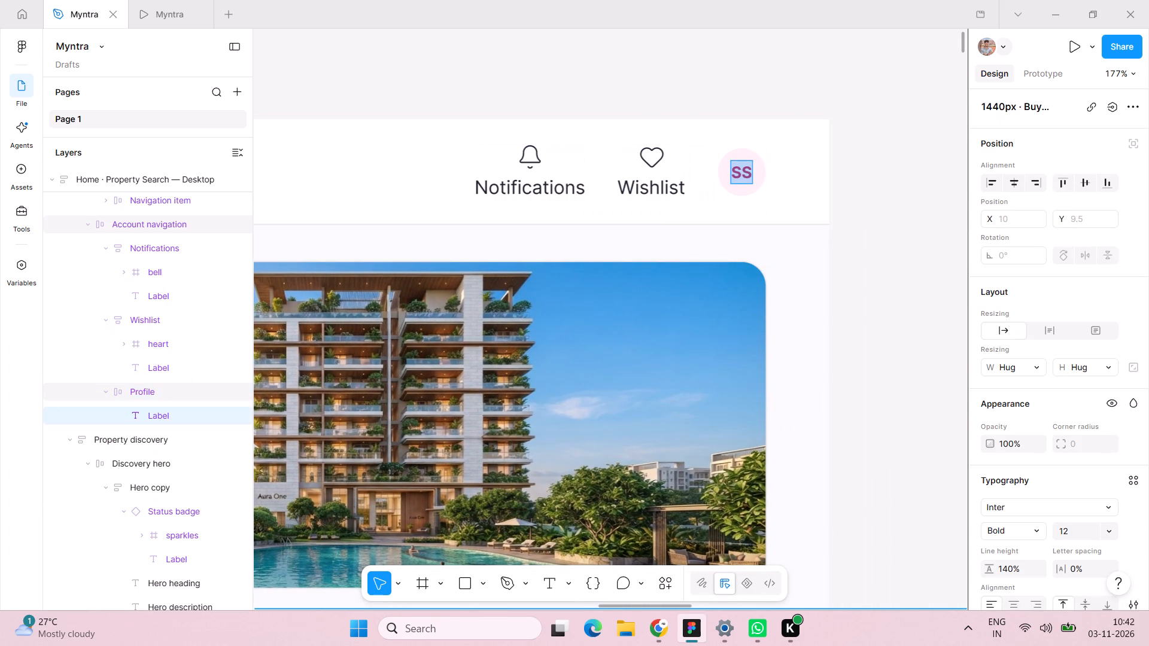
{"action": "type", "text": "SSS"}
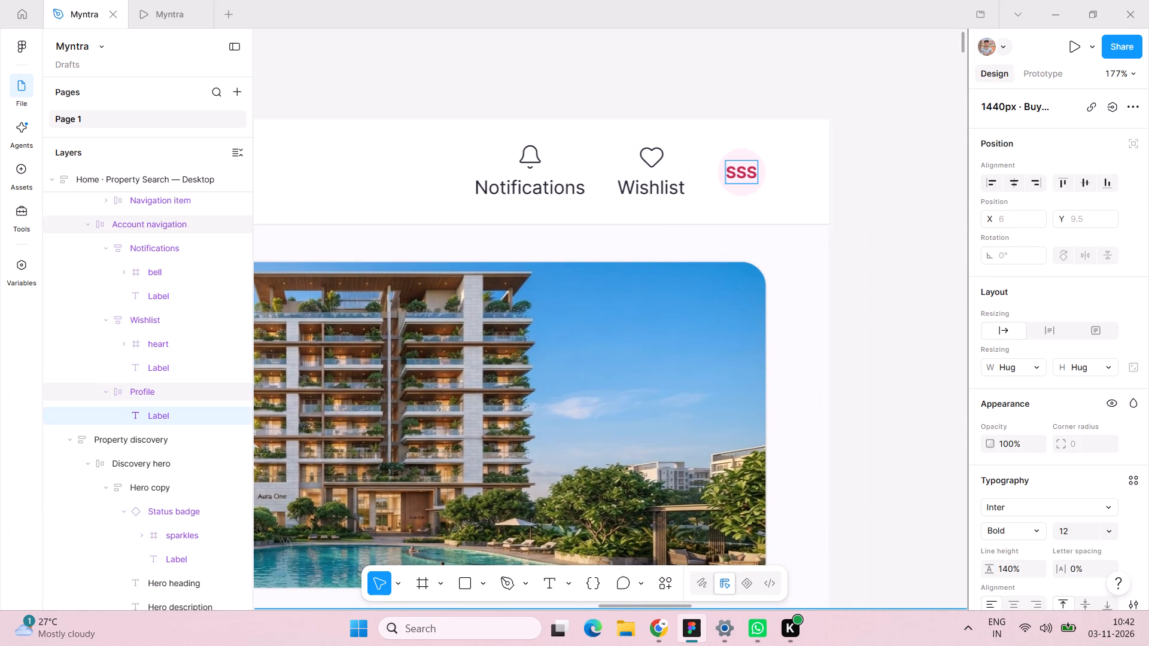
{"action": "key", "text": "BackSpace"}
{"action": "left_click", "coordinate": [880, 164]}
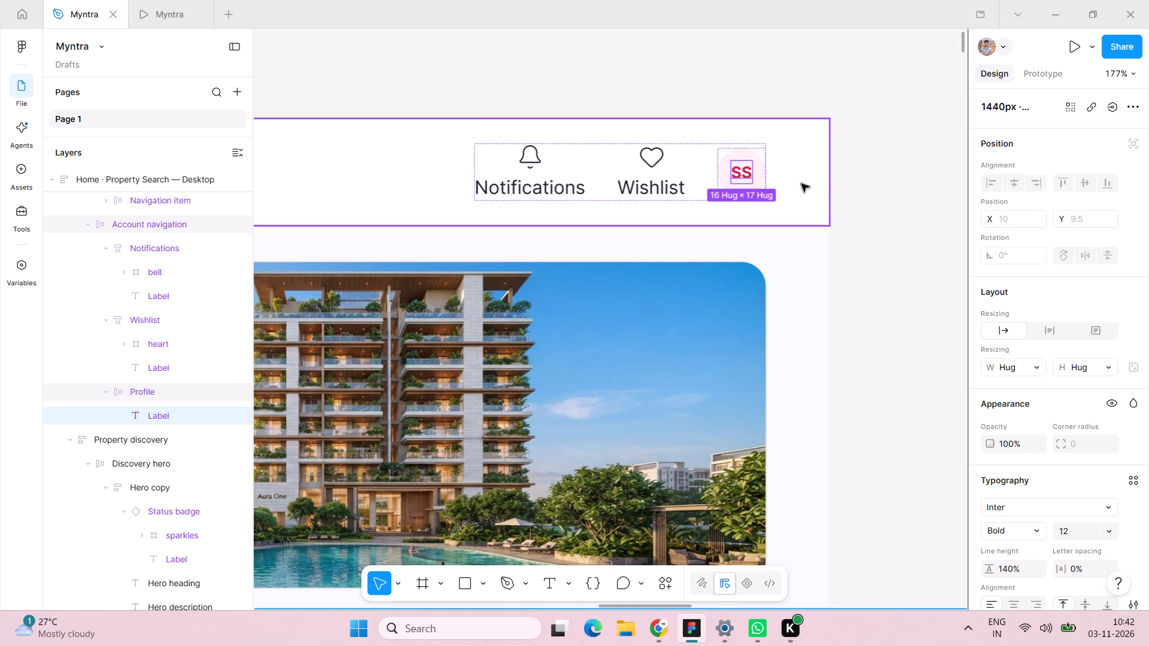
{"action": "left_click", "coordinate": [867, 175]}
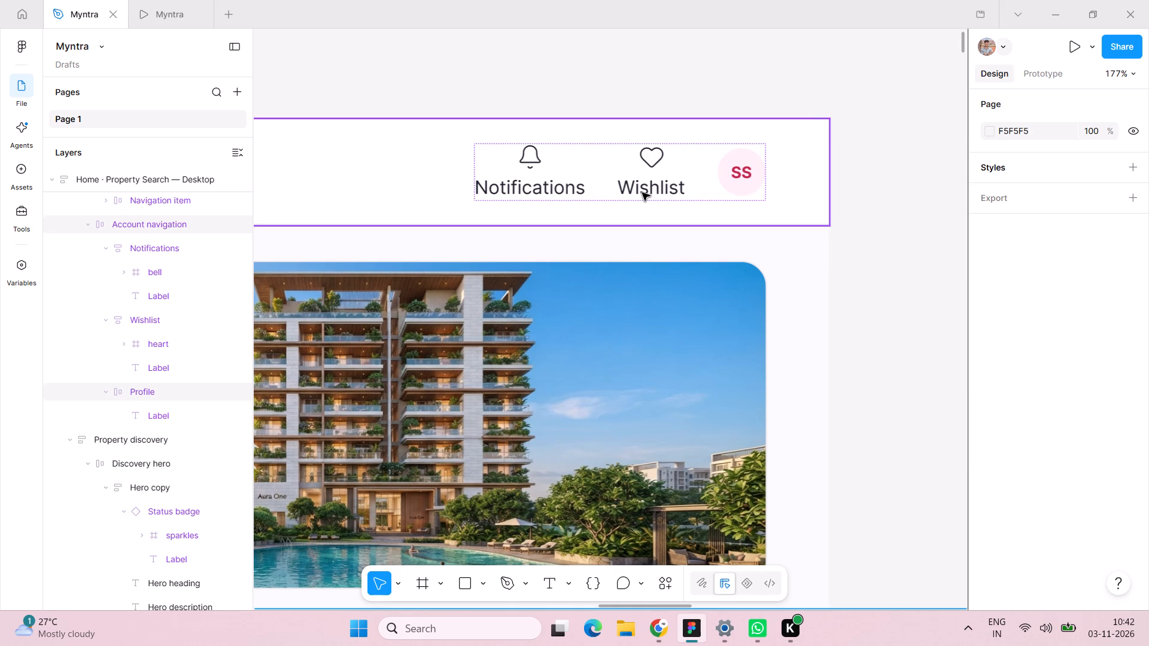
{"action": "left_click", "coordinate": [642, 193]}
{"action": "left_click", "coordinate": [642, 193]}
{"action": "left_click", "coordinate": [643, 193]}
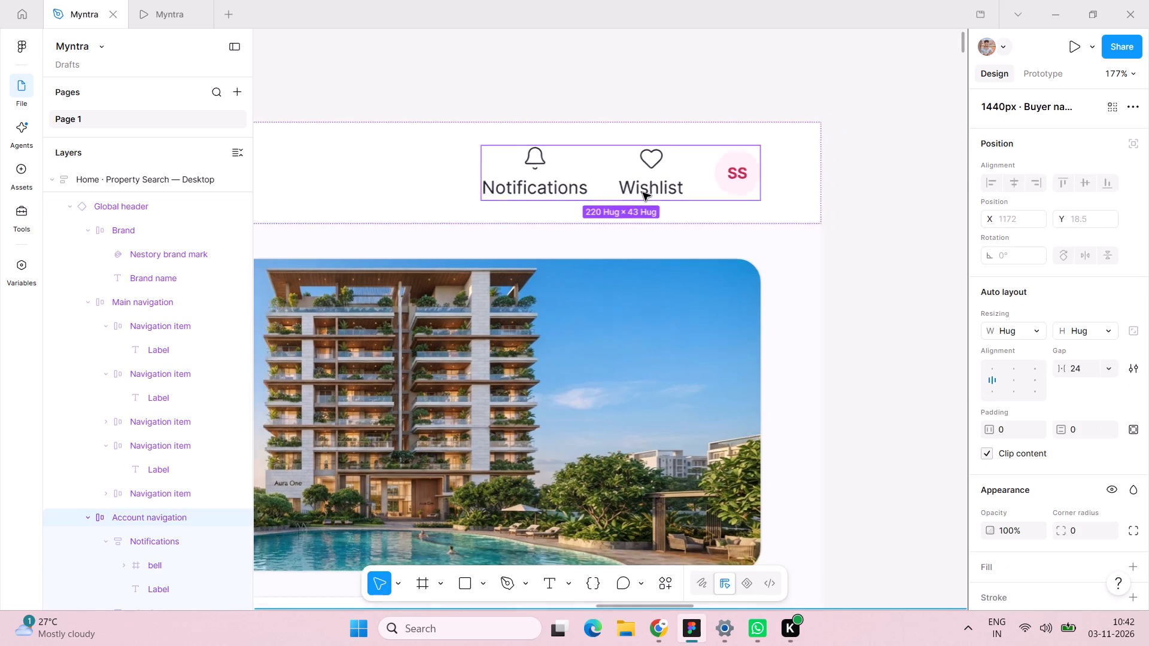
Preview the desktop property-search home page as a prototype and review it from the header to the bottom cards.
{"action": "scroll", "coordinate": [643, 193], "scroll_direction": "right", "scroll_amount": 1}
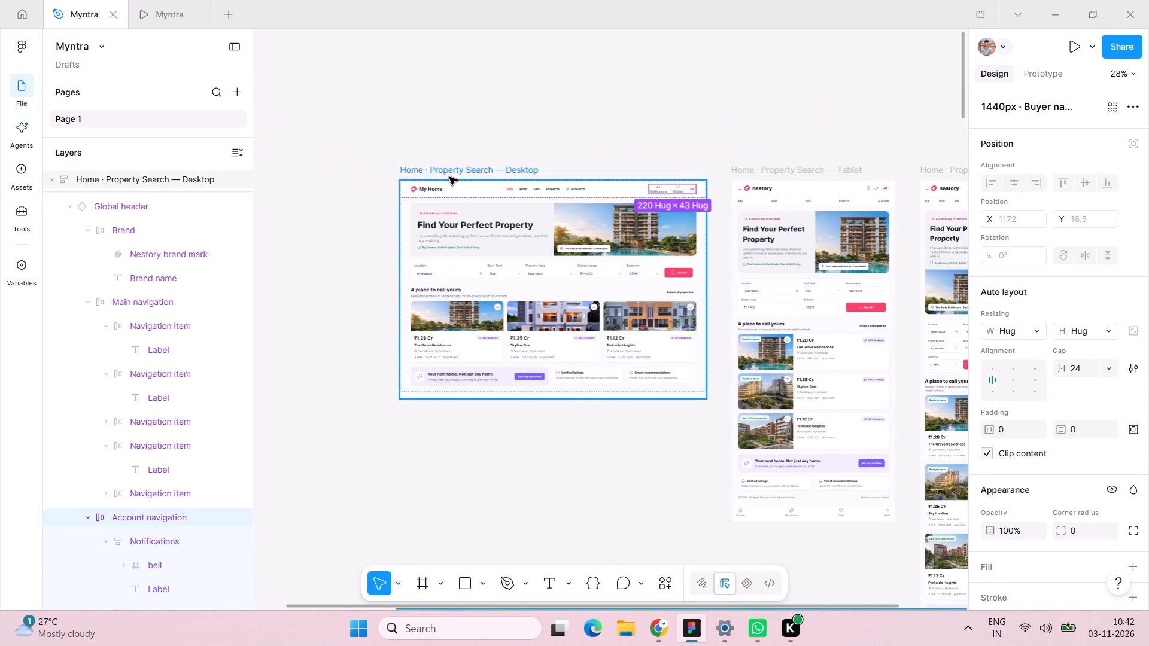
{"action": "left_click", "coordinate": [452, 173]}
{"action": "key", "text": "shift+space"}
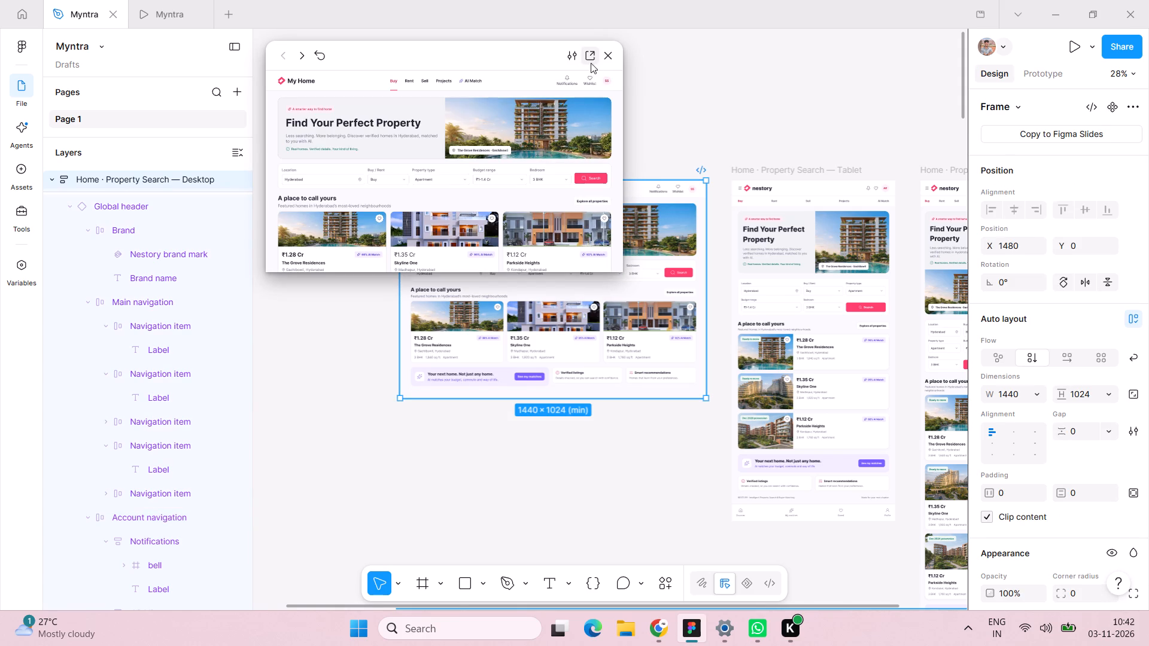
{"action": "left_click", "coordinate": [591, 63]}
{"action": "scroll", "coordinate": [666, 189], "scroll_direction": "up", "scroll_amount": 4}
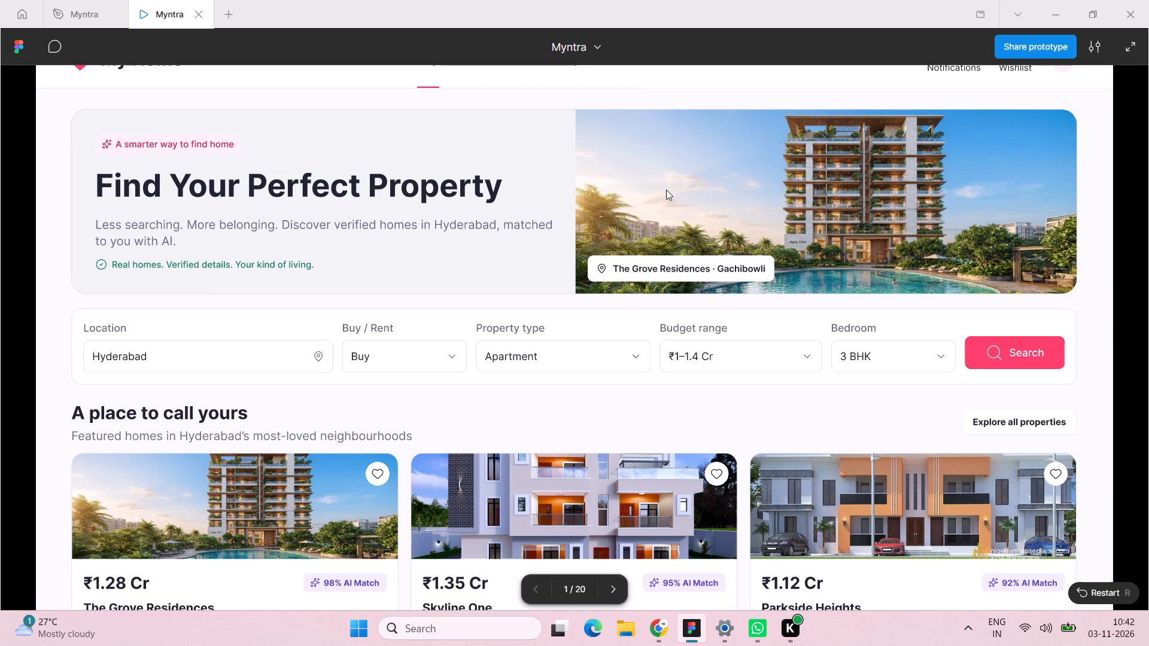
{"action": "scroll", "coordinate": [666, 190], "scroll_direction": "up", "scroll_amount": 4}
{"action": "left_click", "coordinate": [671, 104]}
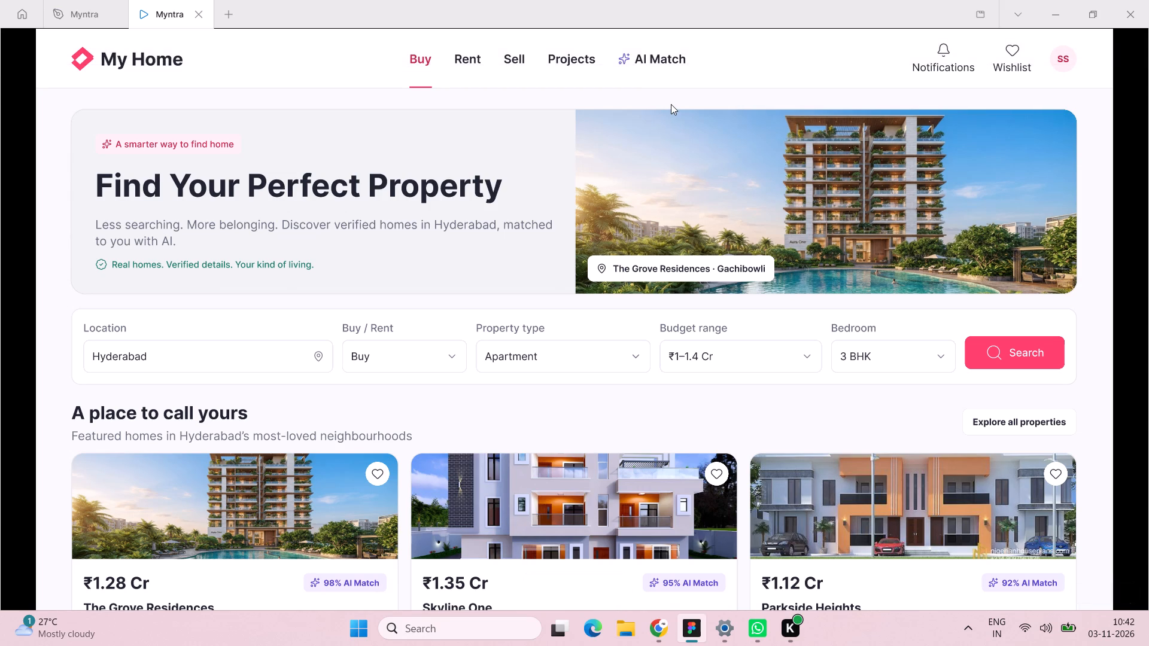
{"action": "scroll", "coordinate": [671, 104], "scroll_direction": "up", "scroll_amount": 2}
{"action": "scroll", "coordinate": [670, 105], "scroll_direction": "down", "scroll_amount": 3}
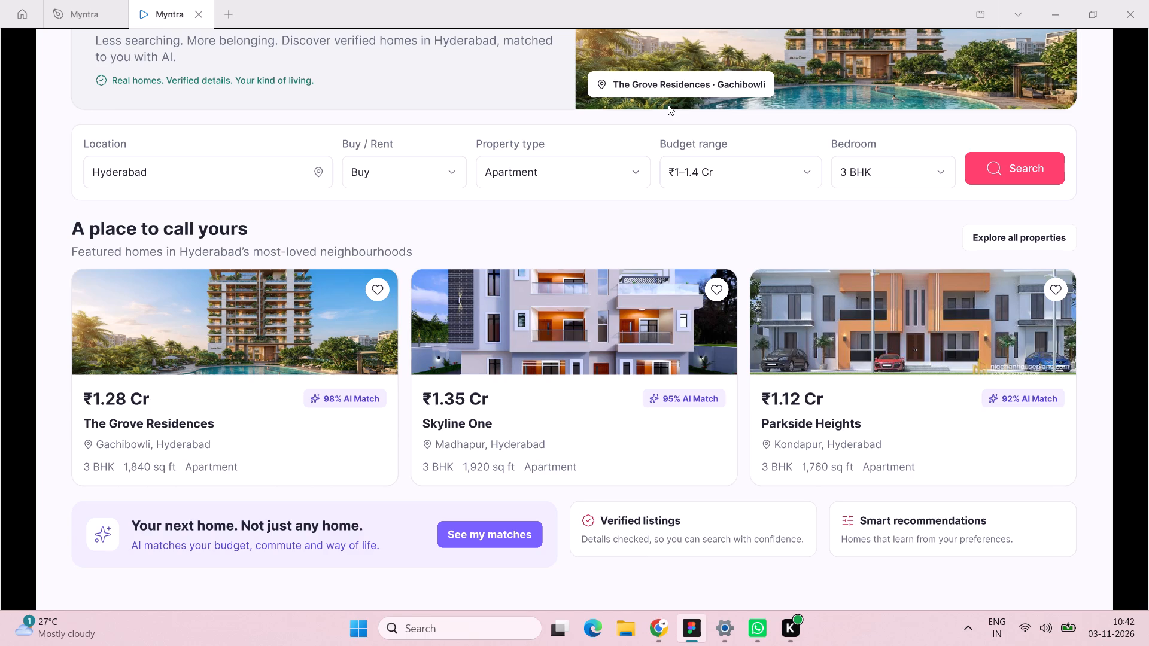
{"action": "scroll", "coordinate": [668, 105], "scroll_direction": "down", "scroll_amount": 3}
{"action": "scroll", "coordinate": [667, 105], "scroll_direction": "up", "scroll_amount": 3}
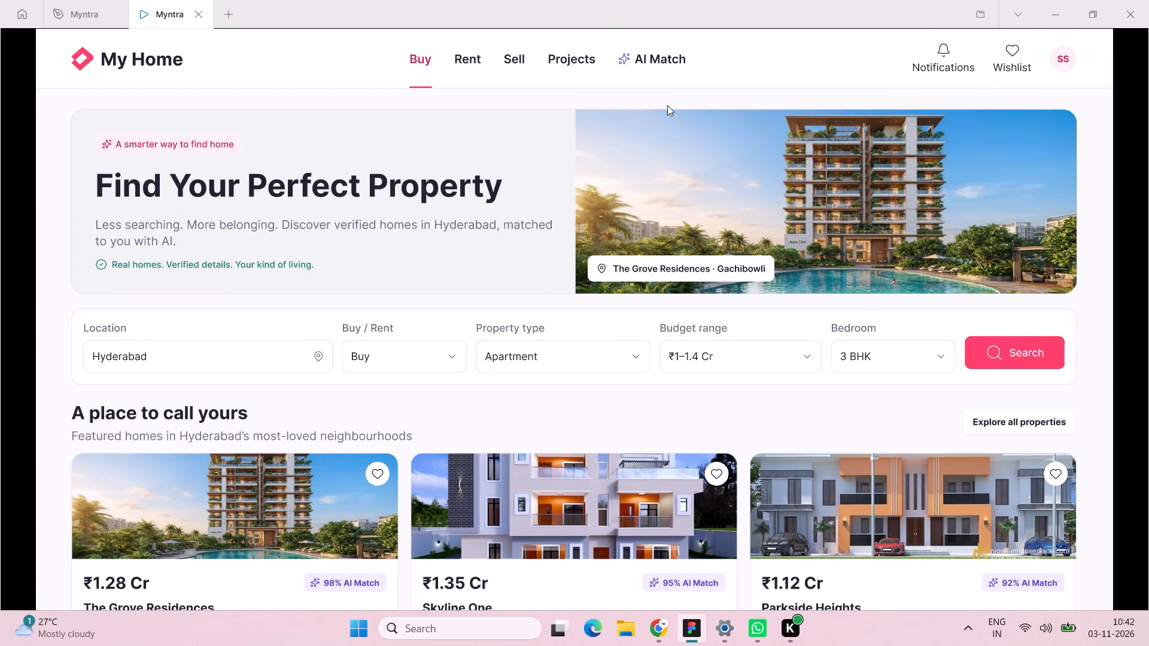
{"action": "scroll", "coordinate": [667, 105], "scroll_direction": "down", "scroll_amount": 4}
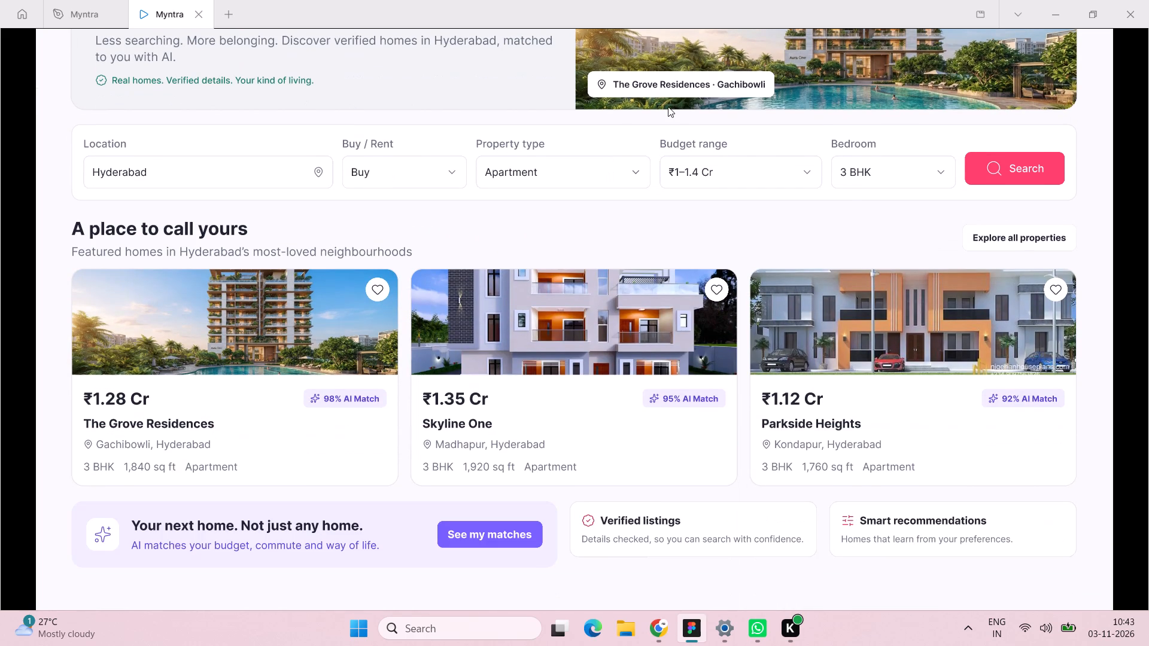
{"action": "scroll", "coordinate": [668, 106], "scroll_direction": "up", "scroll_amount": 5}
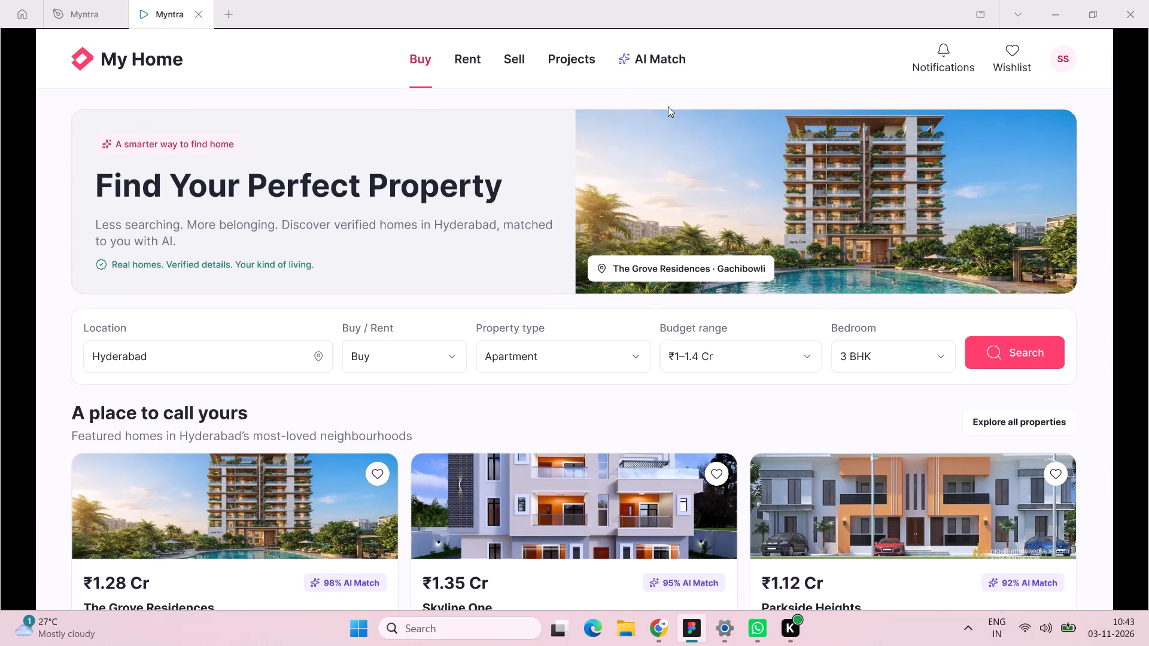
{"action": "scroll", "coordinate": [668, 106], "scroll_direction": "up", "scroll_amount": 1}
{"action": "left_click", "coordinate": [80, 0]}
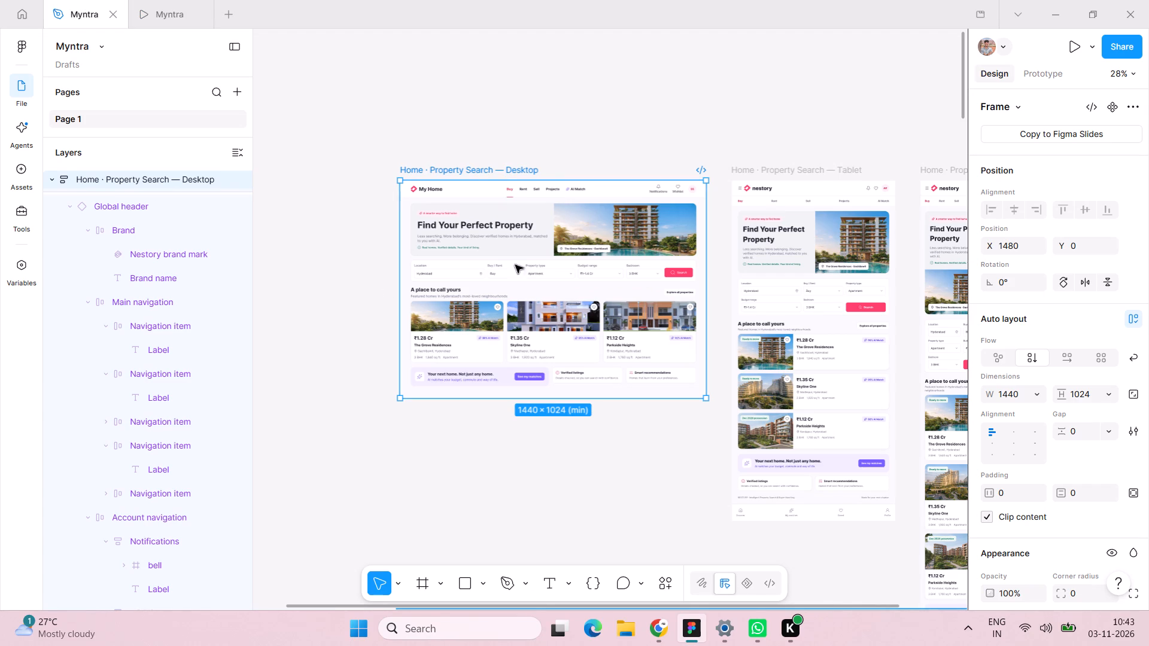
Check the typography of the Notifications and Wishlist labels in the Explore Properties desktop header.
{"action": "scroll", "coordinate": [623, 226], "scroll_direction": "down", "scroll_amount": 5}
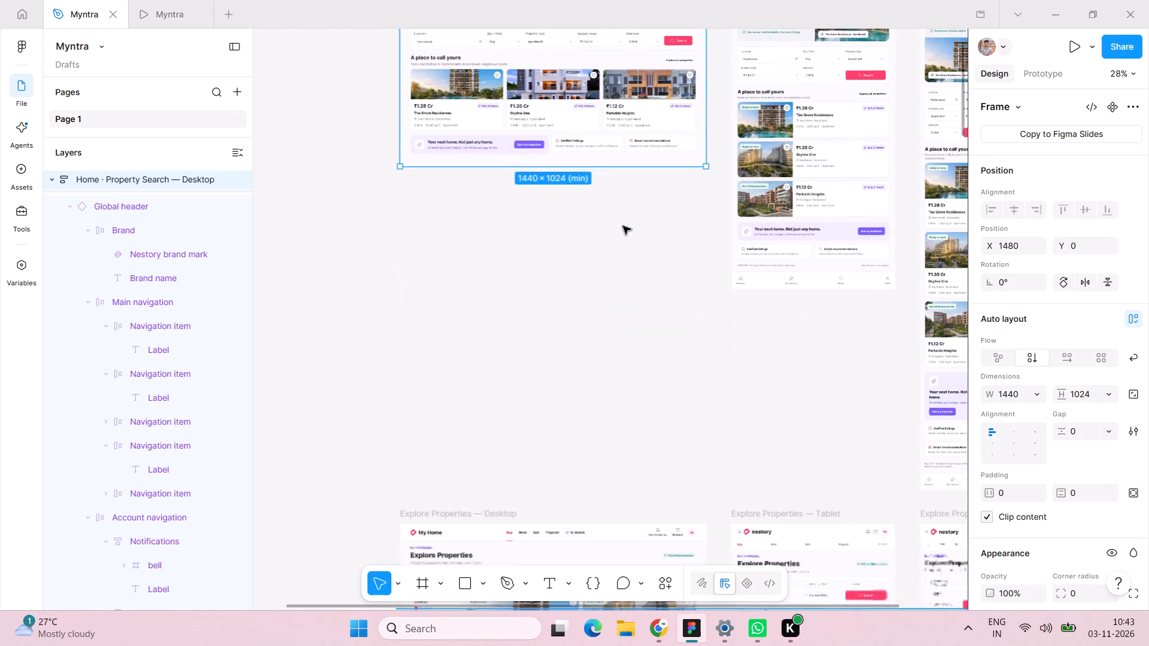
{"action": "scroll", "coordinate": [623, 226], "scroll_direction": "down", "scroll_amount": 2}
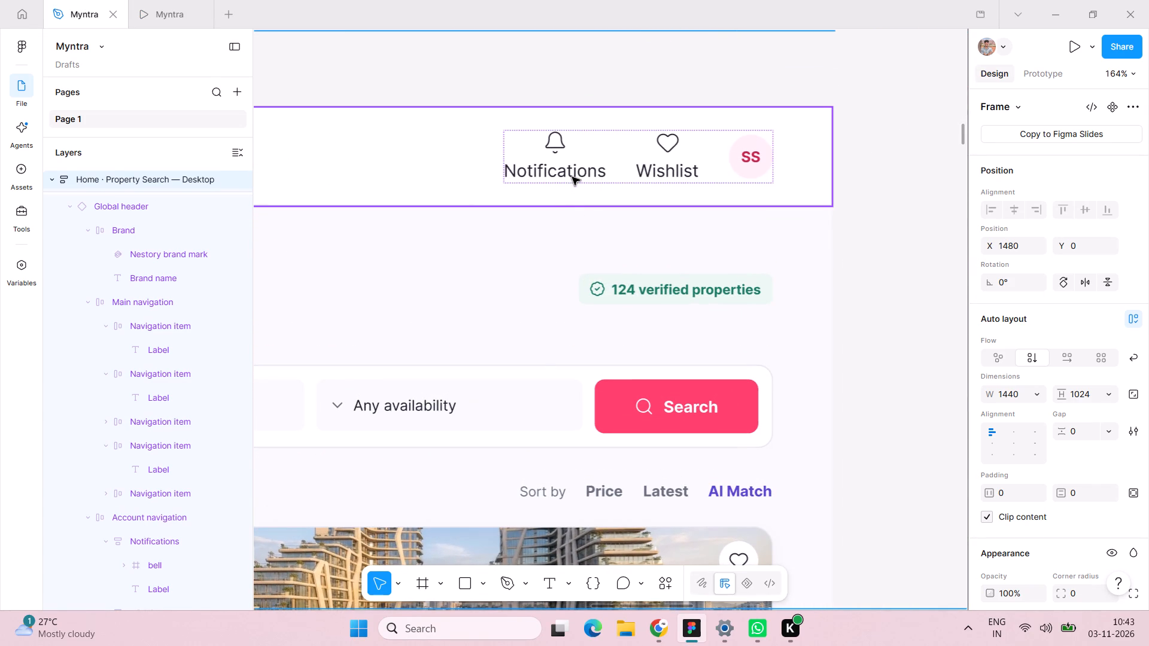
{"action": "triple_click", "coordinate": [572, 177]}
{"action": "double_click", "coordinate": [572, 177]}
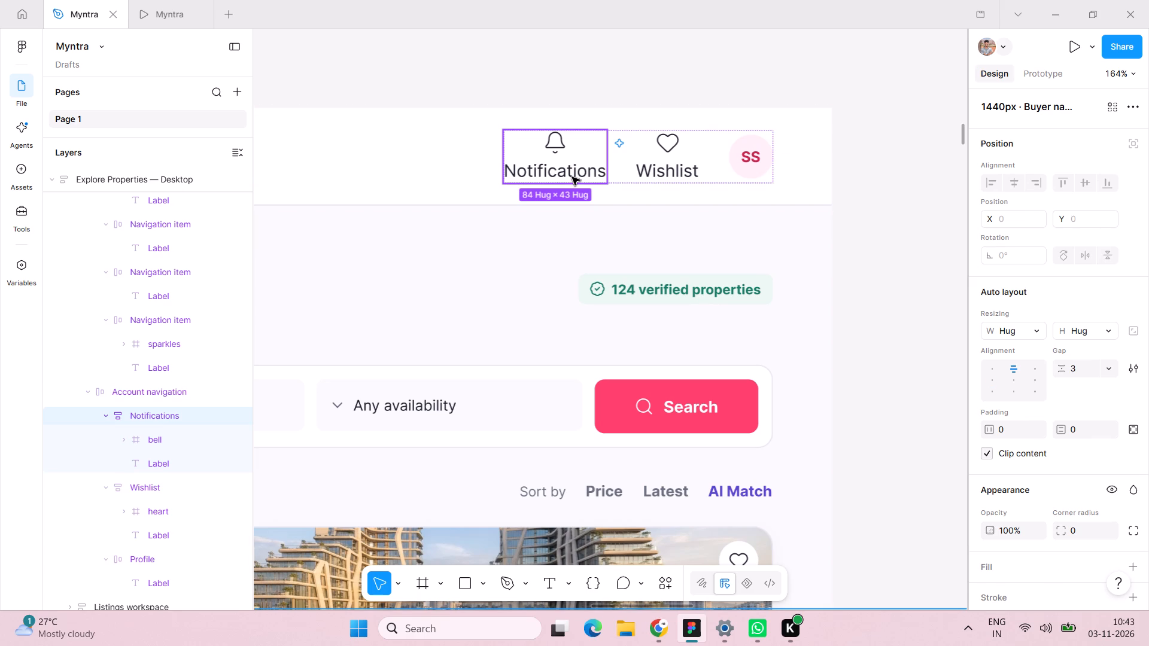
{"action": "double_click", "coordinate": [572, 177]}
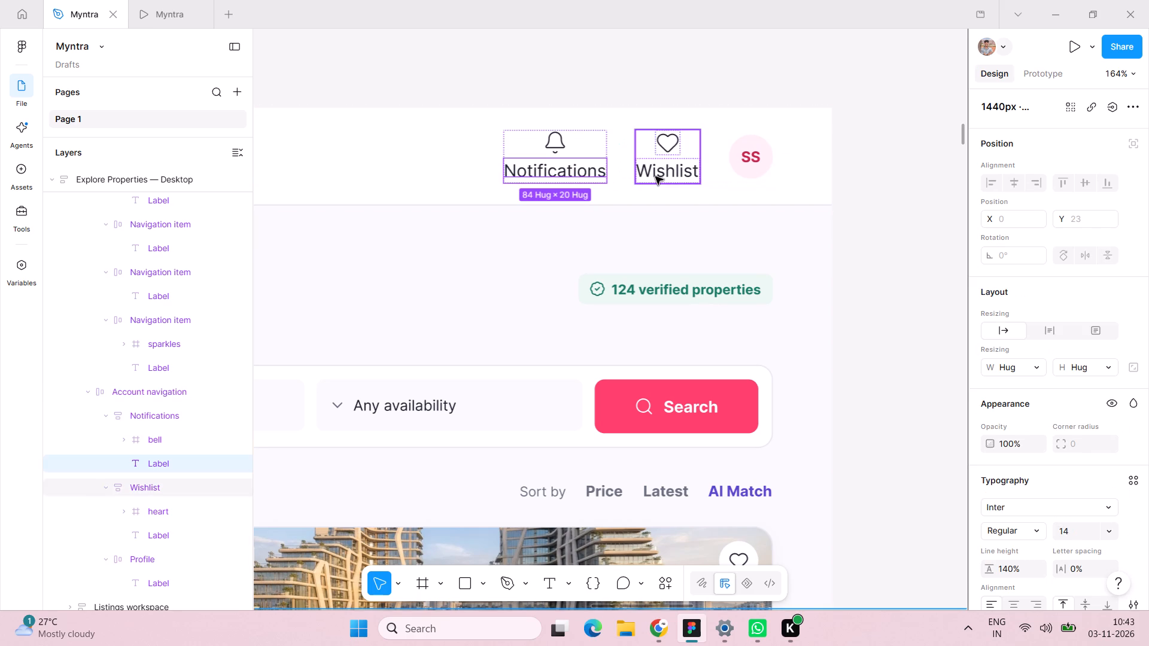
{"action": "double_click", "coordinate": [655, 176], "text": "shift"}
{"action": "left_click", "coordinate": [734, 80]}
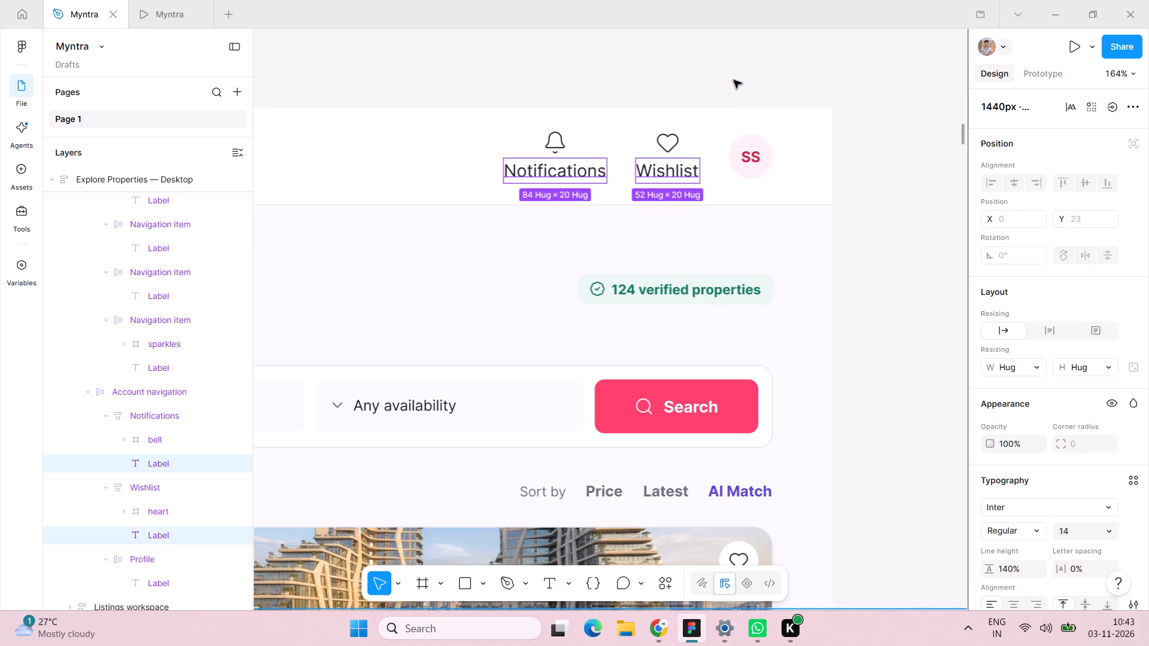
Delete the BUY / HYDERABAD eyebrow text above the page title on the desktop Explore Properties page.
{"action": "scroll", "coordinate": [734, 86], "scroll_direction": "right", "scroll_amount": 4}
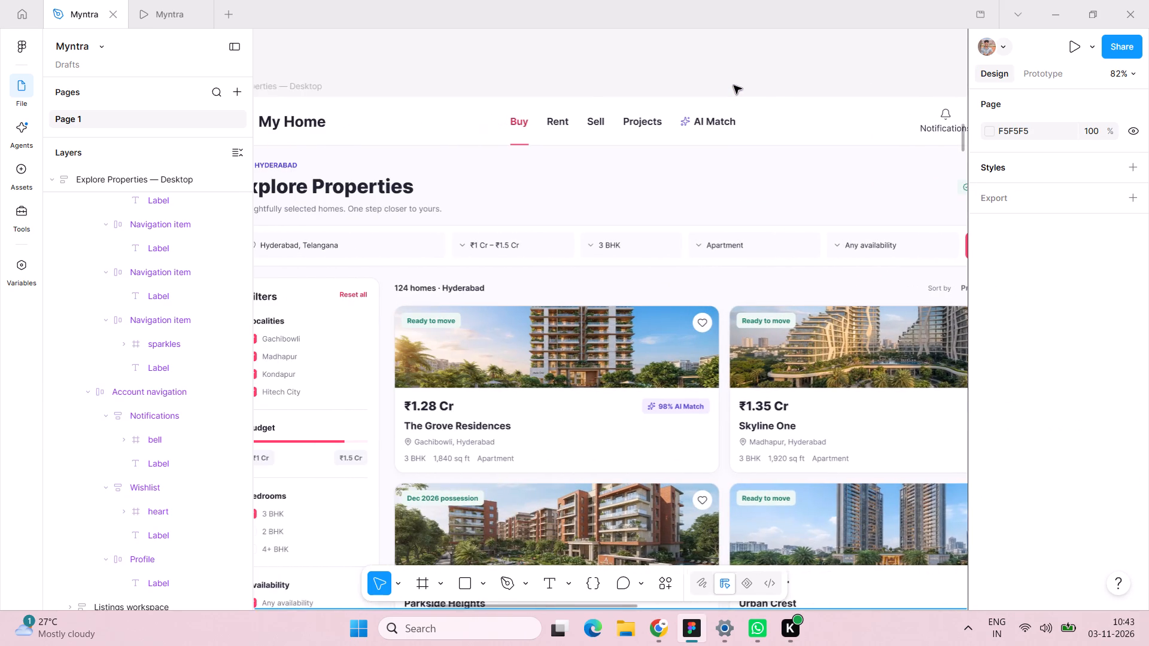
{"action": "scroll", "coordinate": [734, 86], "scroll_direction": "right", "scroll_amount": 1}
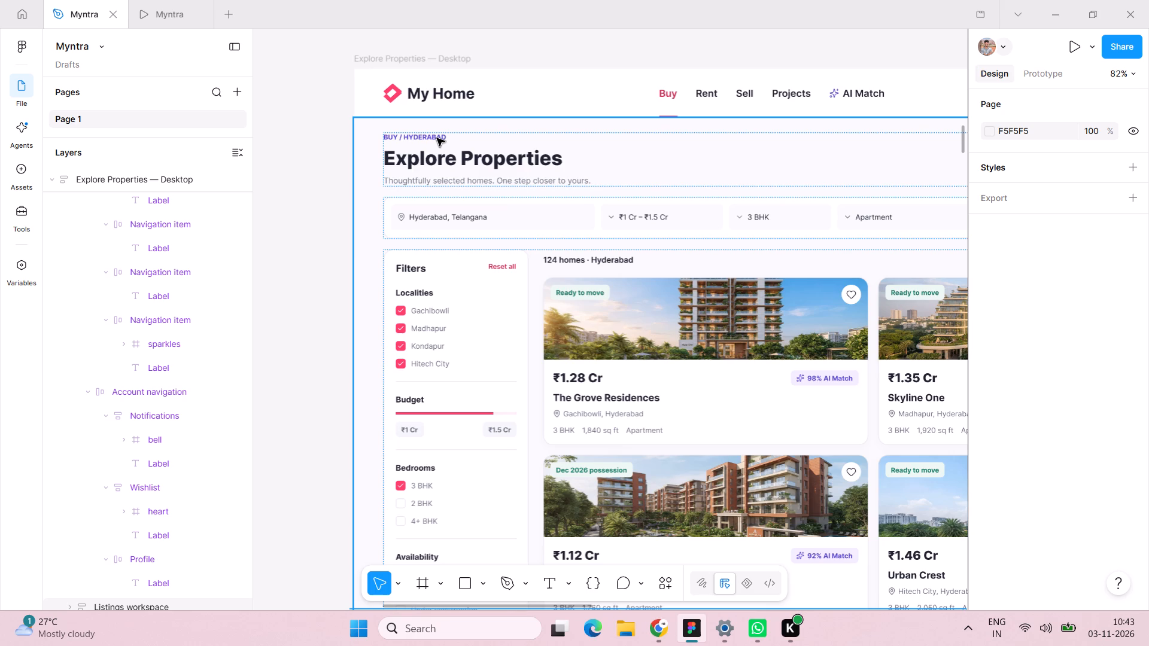
{"action": "double_click", "coordinate": [436, 138]}
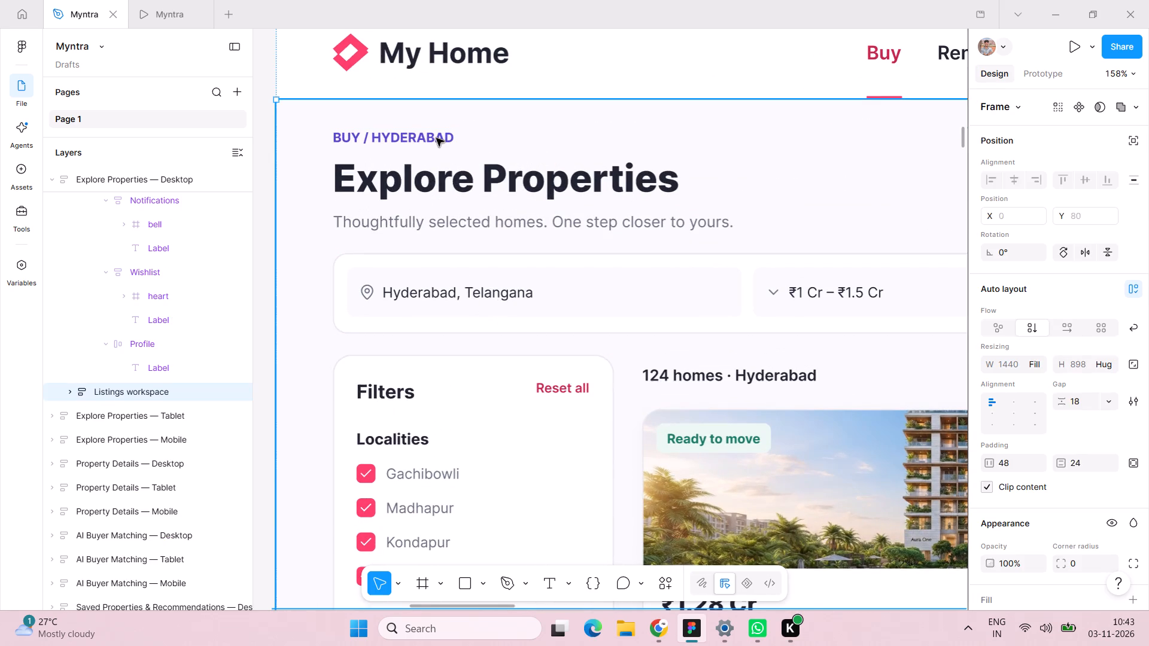
{"action": "double_click", "coordinate": [436, 138]}
{"action": "double_click", "coordinate": [439, 138]}
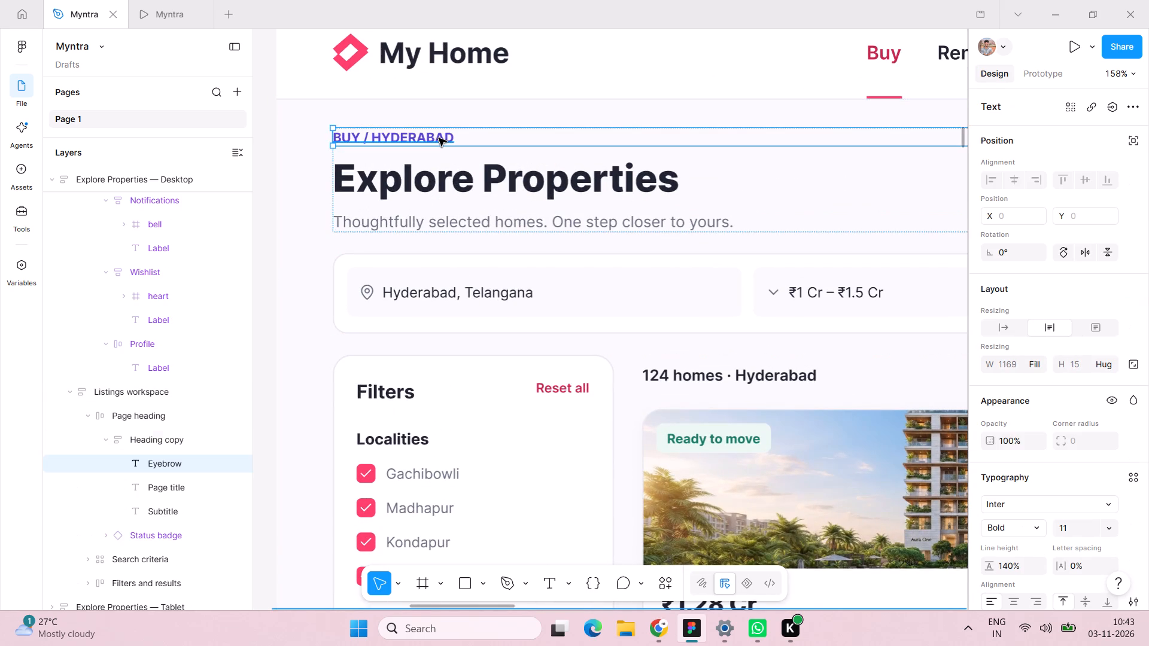
{"action": "key", "text": "BackSpace"}
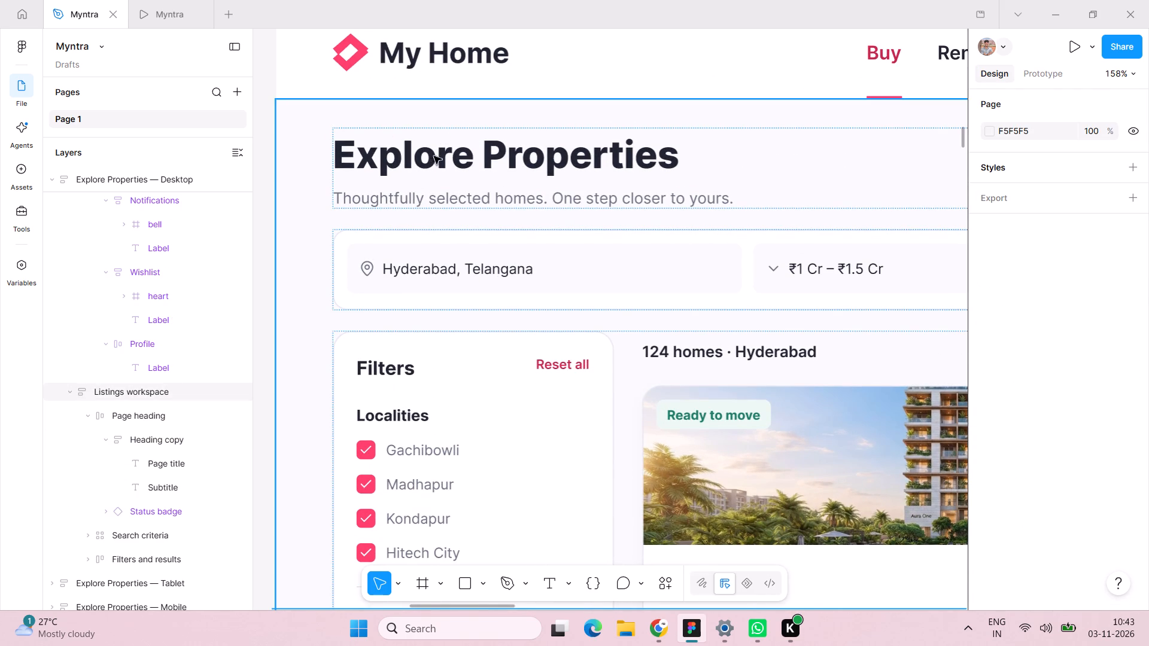
Set the font weight of the Explore Properties page title to Bold.
{"action": "triple_click", "coordinate": [439, 157]}
{"action": "double_click", "coordinate": [440, 157]}
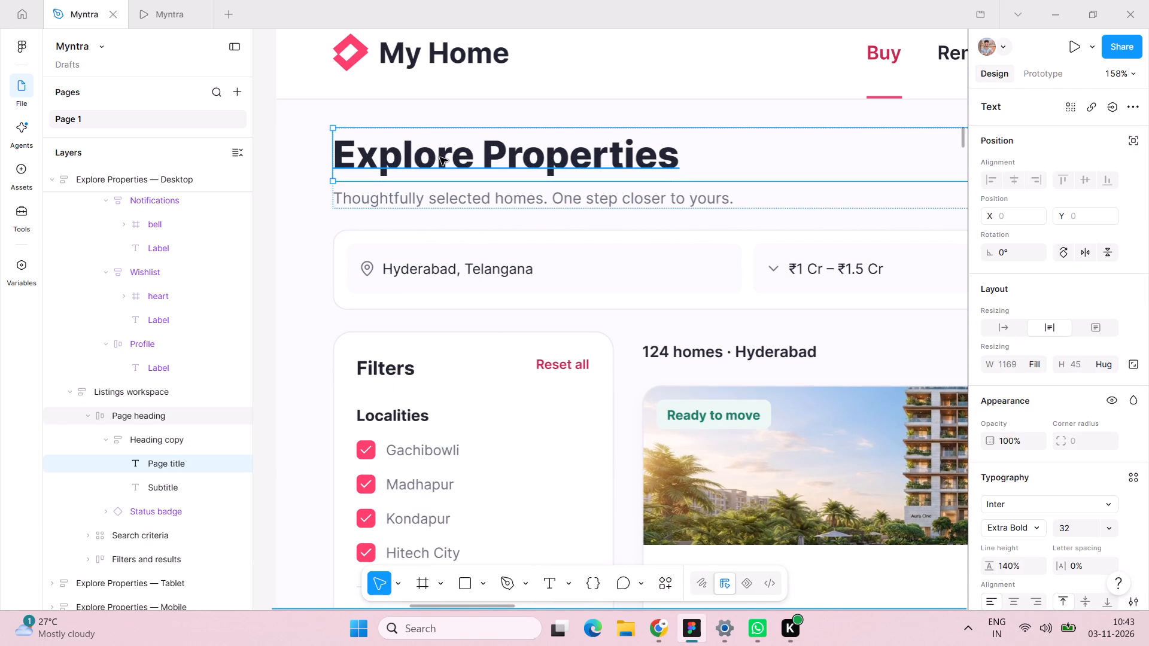
{"action": "double_click", "coordinate": [440, 157]}
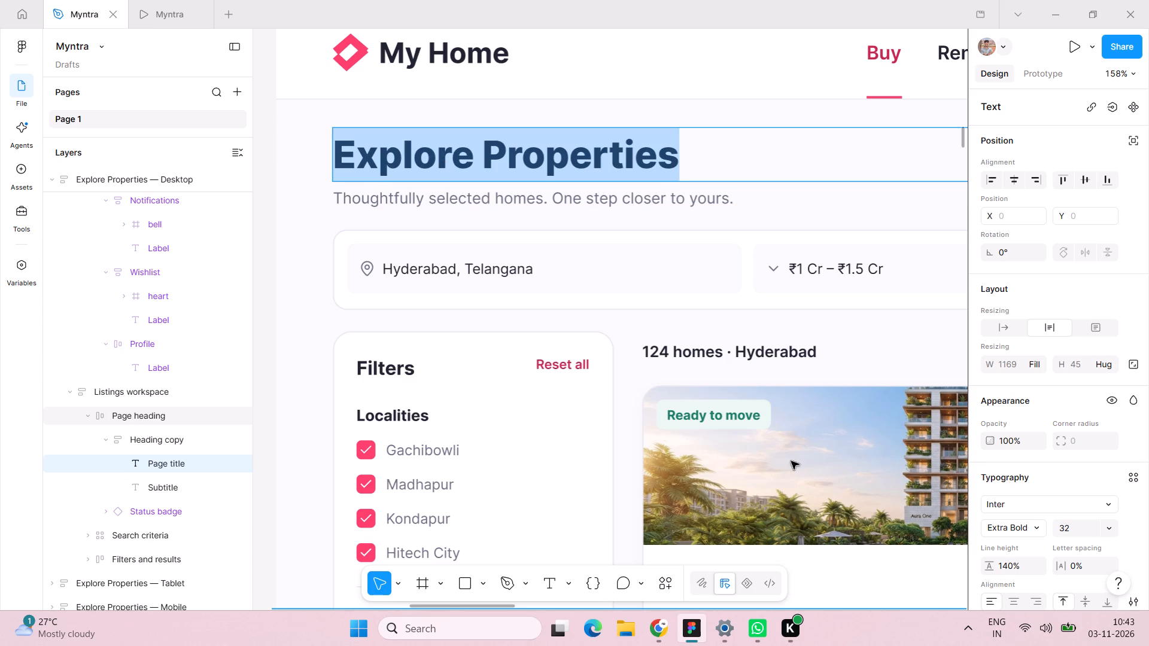
{"action": "left_click", "coordinate": [1031, 523]}
{"action": "left_click", "coordinate": [1028, 514]}
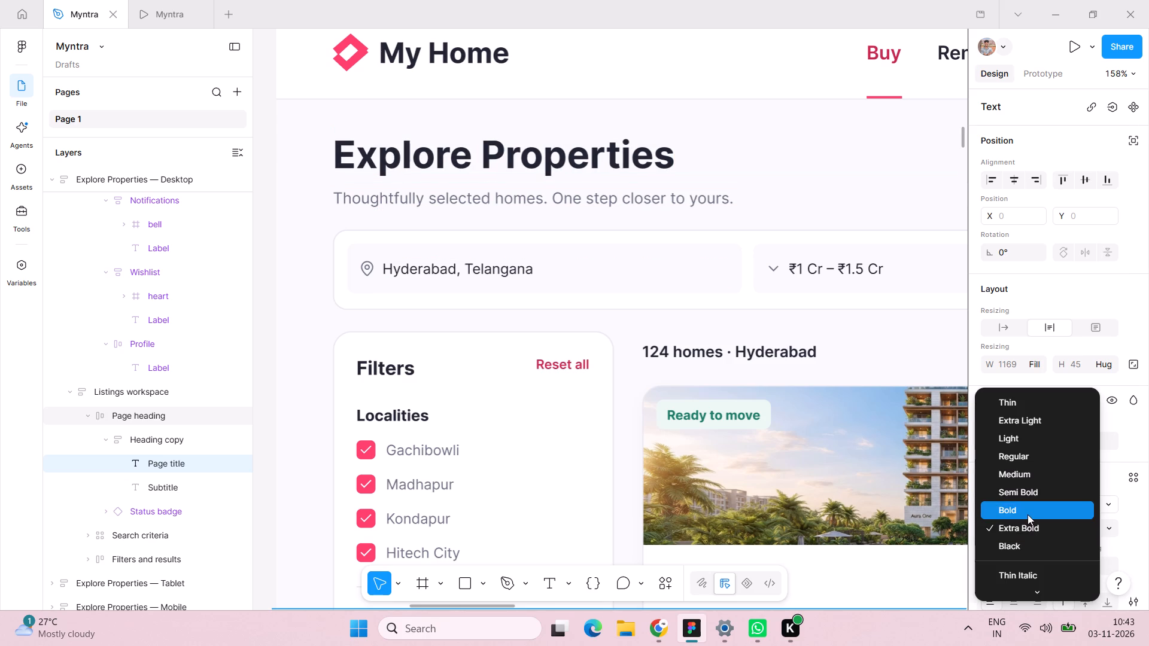
Set the font size of the subtitle under the Explore Properties title to 14.
{"action": "double_click", "coordinate": [673, 200]}
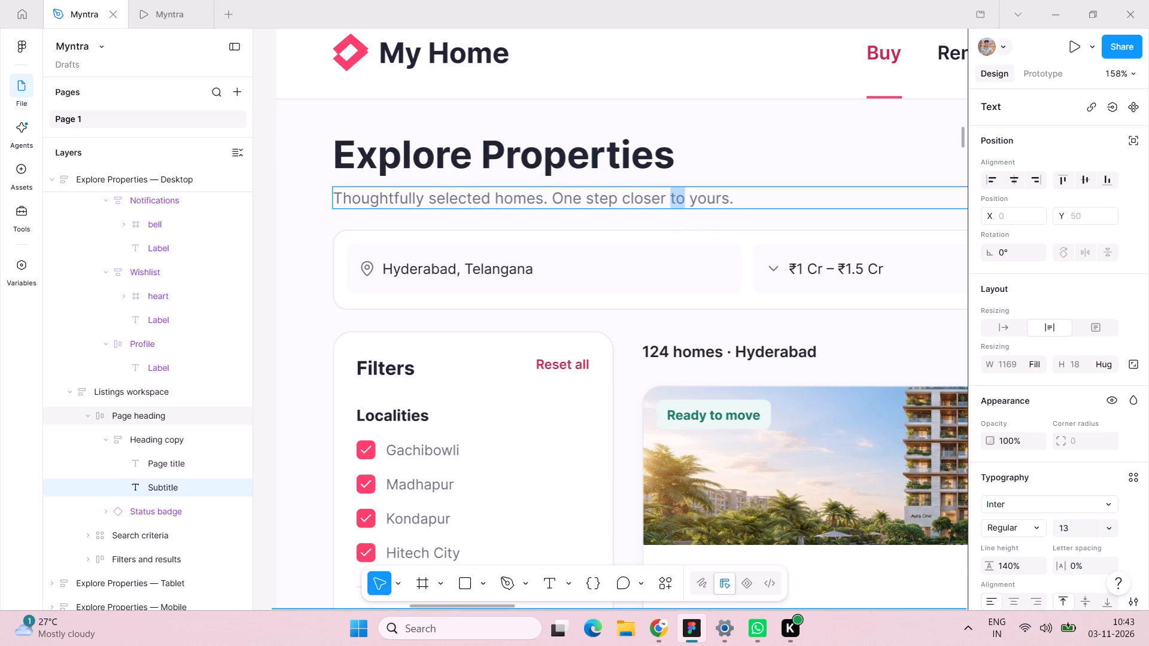
{"action": "triple_click", "coordinate": [768, 197]}
{"action": "left_click", "coordinate": [768, 197]}
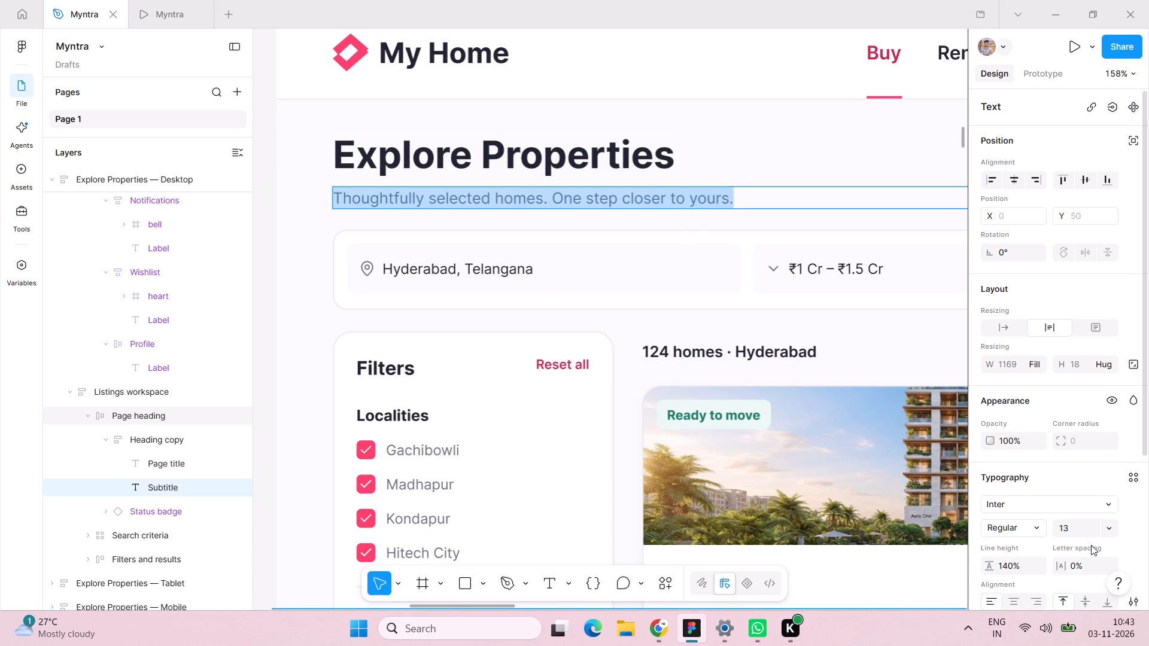
{"action": "left_click", "coordinate": [1081, 532]}
{"action": "type", "text": "14"}
{"action": "key", "text": "Return"}
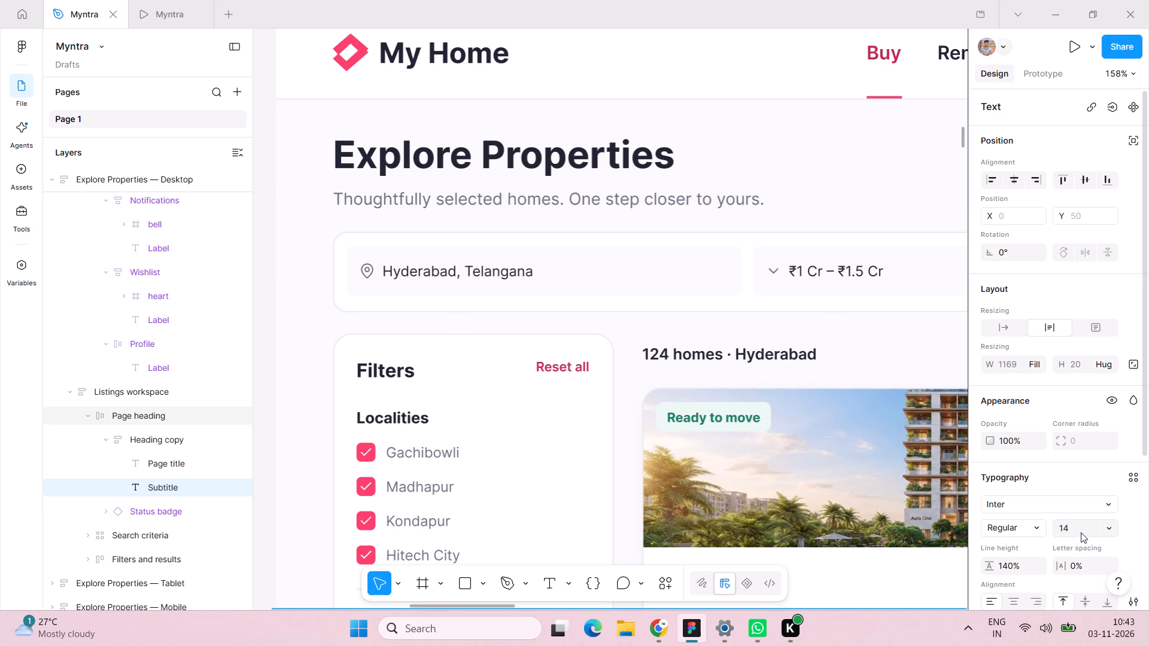
Set the font size of the Hyderabad, Telangana and ₹1 Cr – ₹1.5 Cr search filter labels to 14.
{"action": "double_click", "coordinate": [480, 275]}
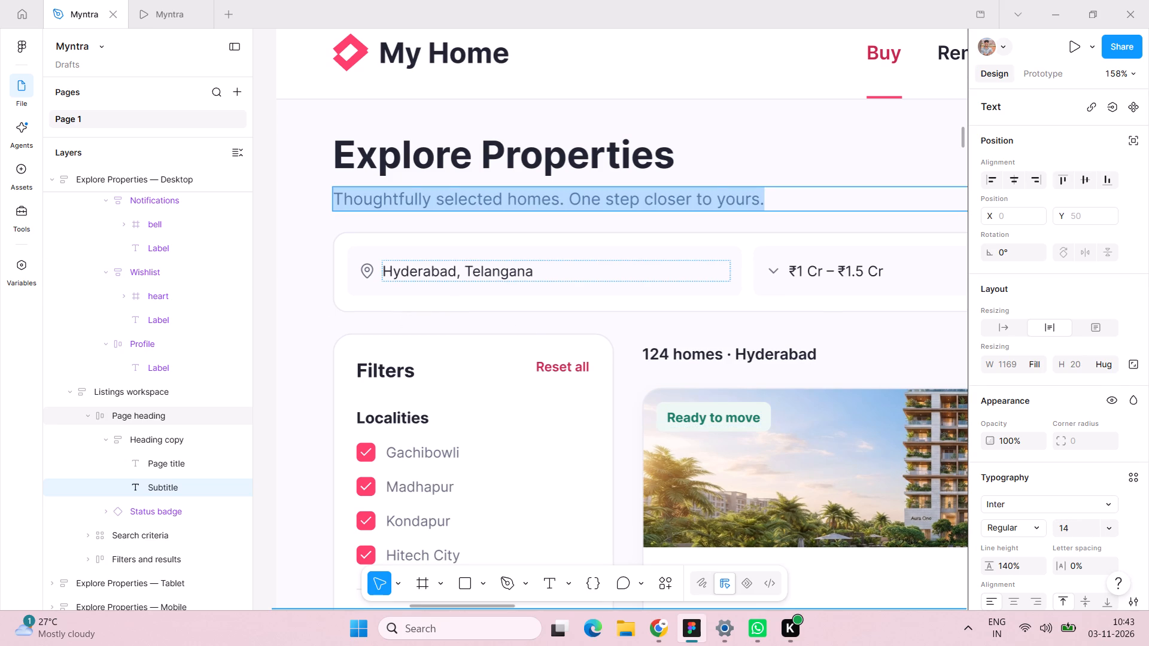
{"action": "triple_click", "coordinate": [562, 282]}
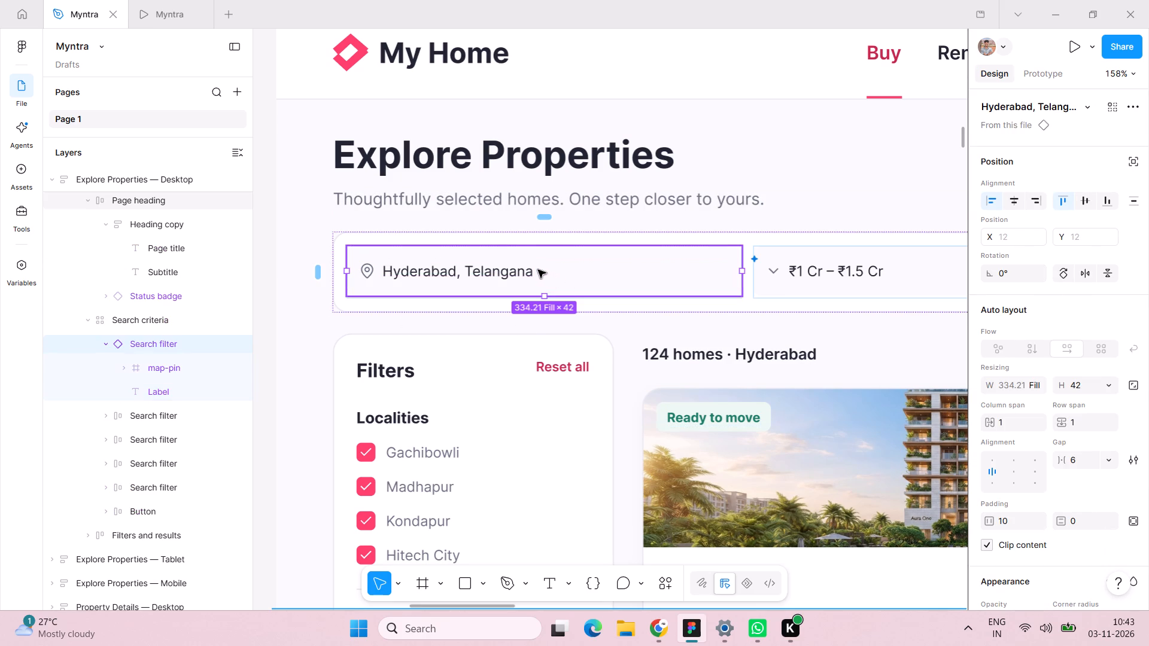
{"action": "triple_click", "coordinate": [516, 270]}
{"action": "left_click", "coordinate": [518, 270]}
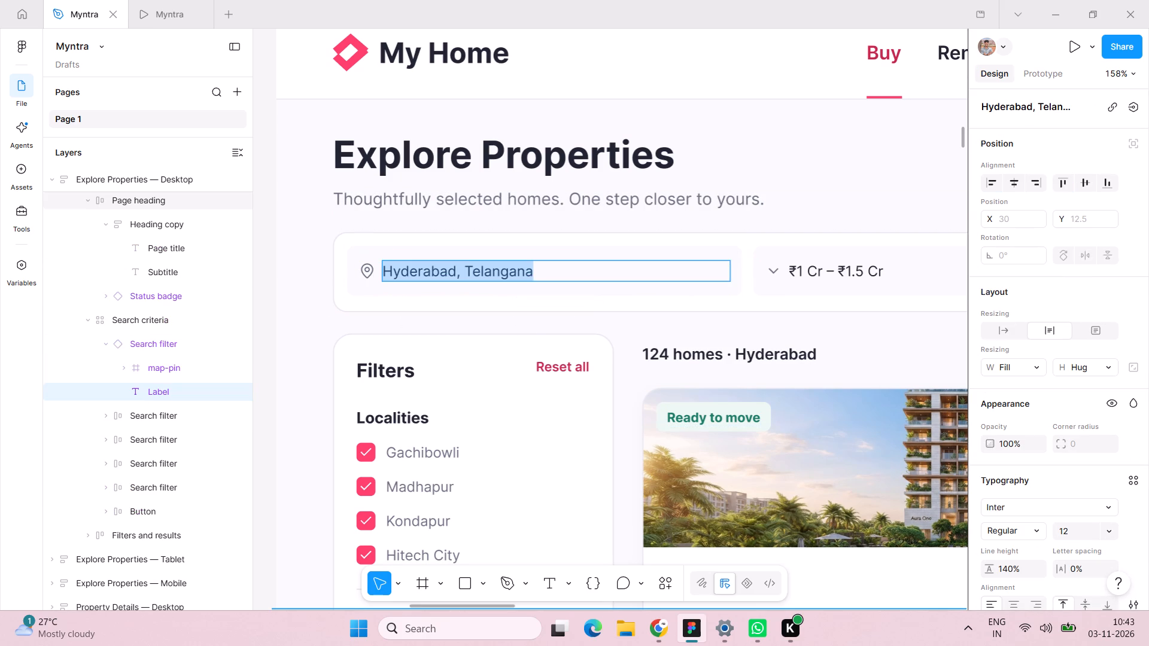
{"action": "left_click", "coordinate": [1080, 531]}
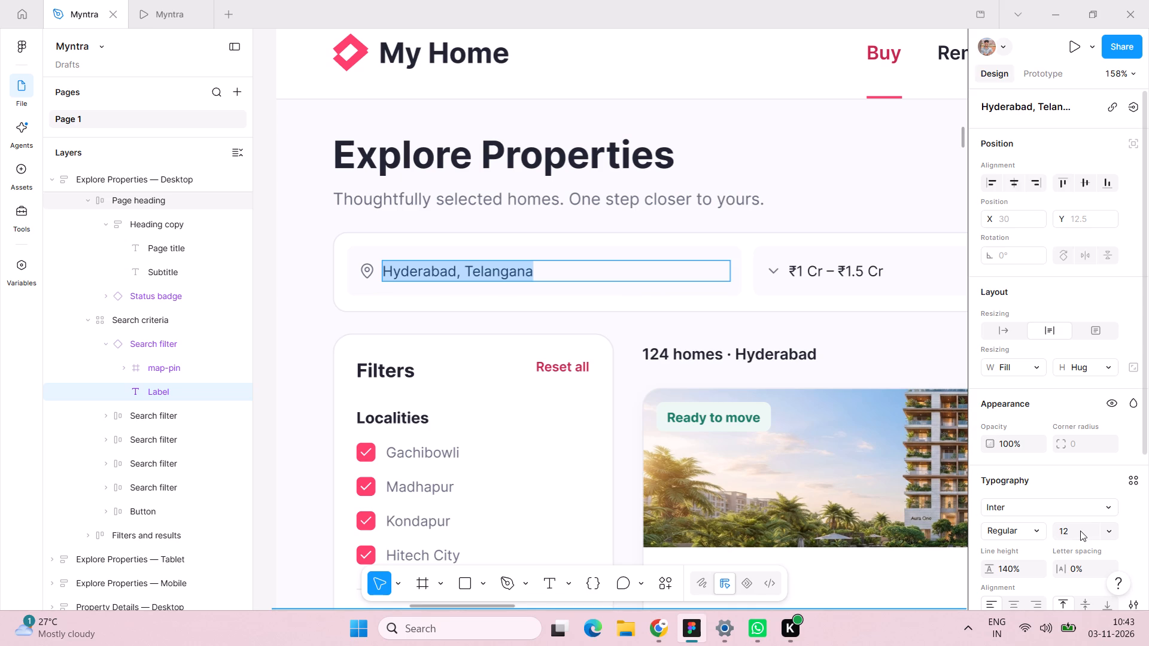
{"action": "type", "text": "14"}
{"action": "key", "text": "Return"}
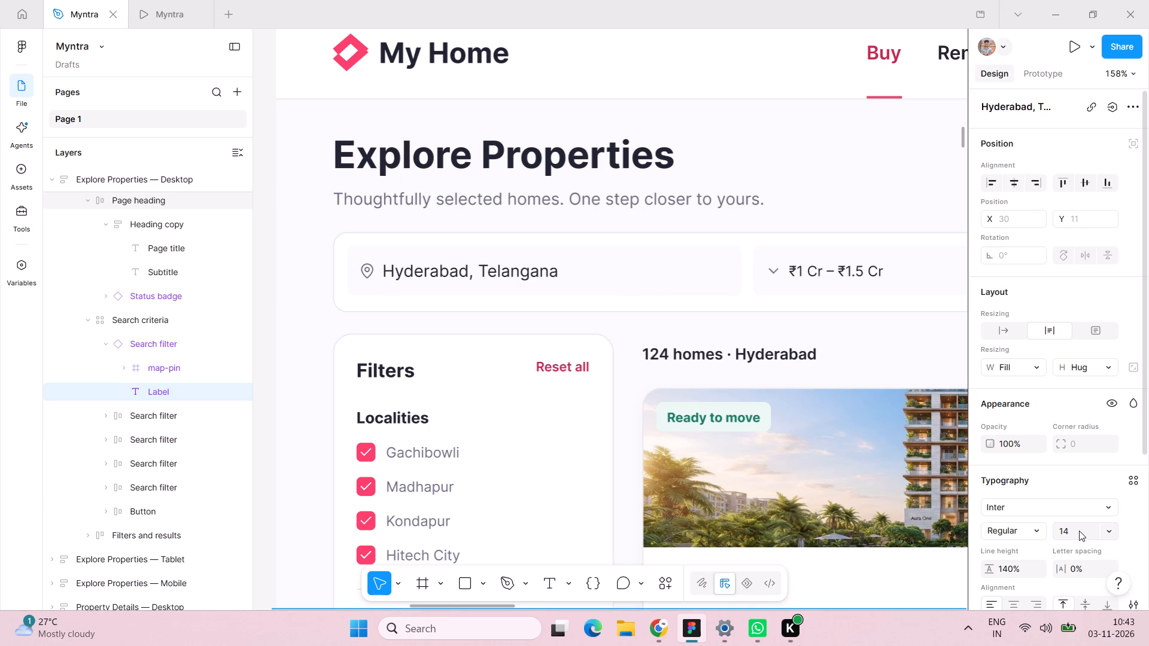
{"action": "triple_click", "coordinate": [893, 272]}
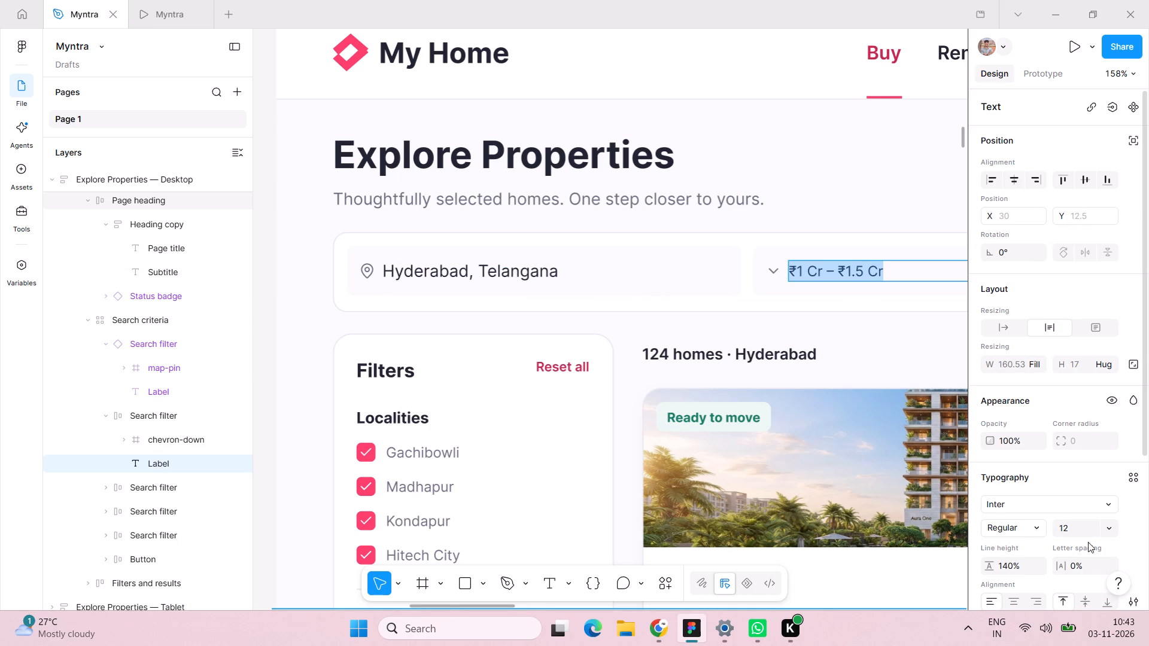
{"action": "left_click", "coordinate": [1084, 531]}
{"action": "type", "text": "14"}
{"action": "key", "text": "Return"}
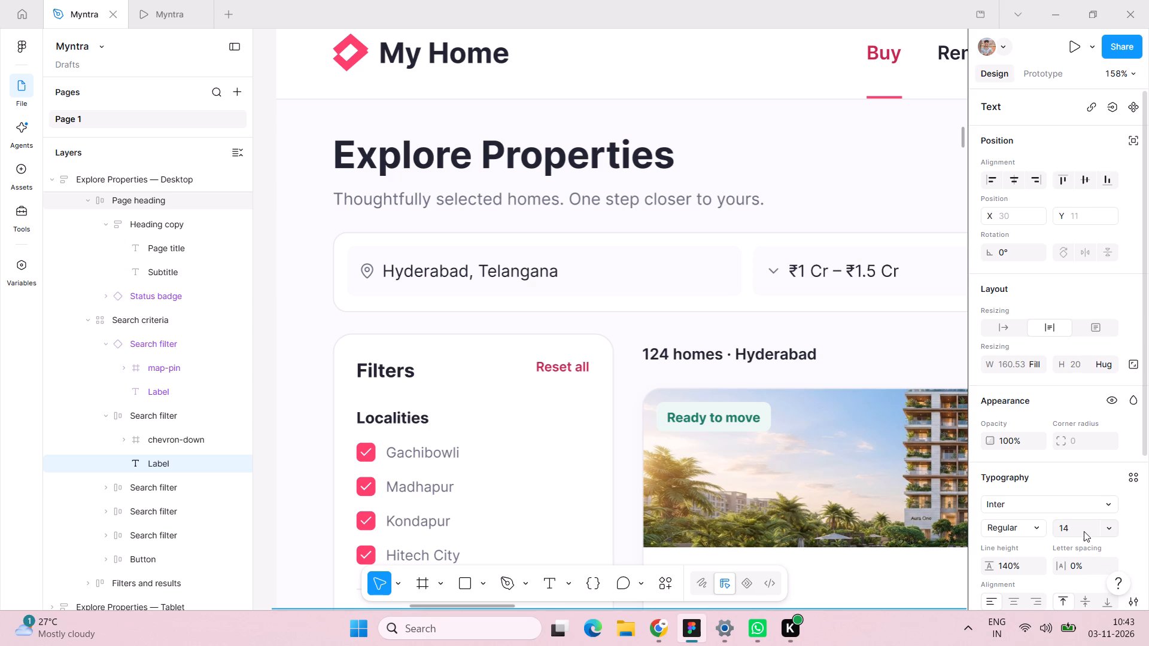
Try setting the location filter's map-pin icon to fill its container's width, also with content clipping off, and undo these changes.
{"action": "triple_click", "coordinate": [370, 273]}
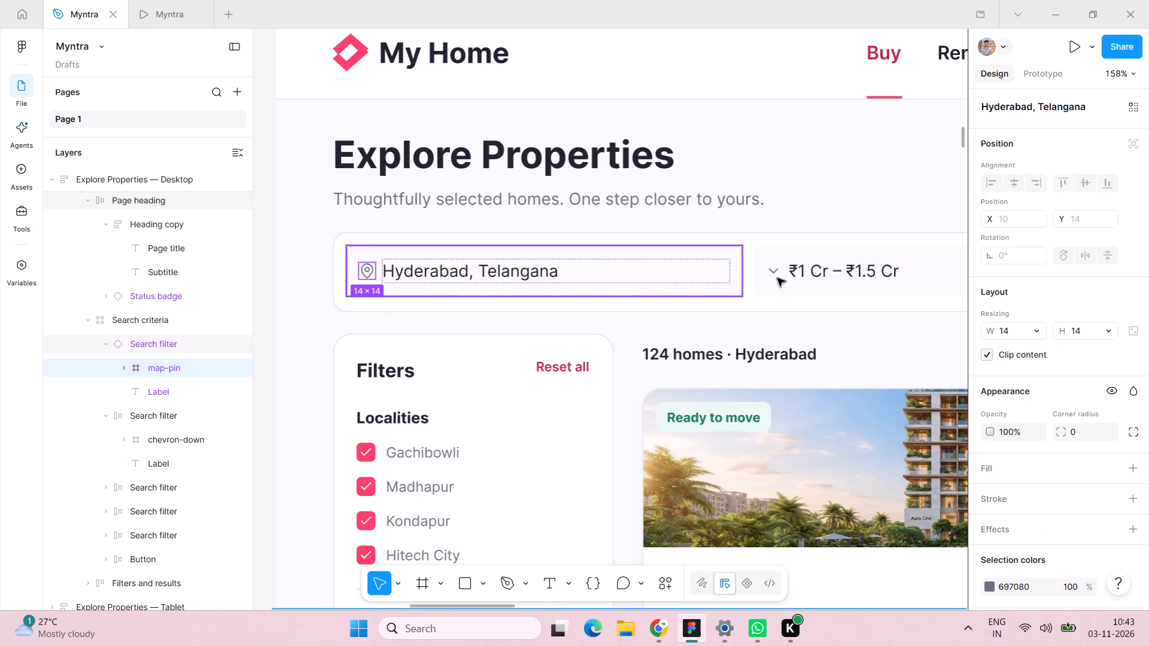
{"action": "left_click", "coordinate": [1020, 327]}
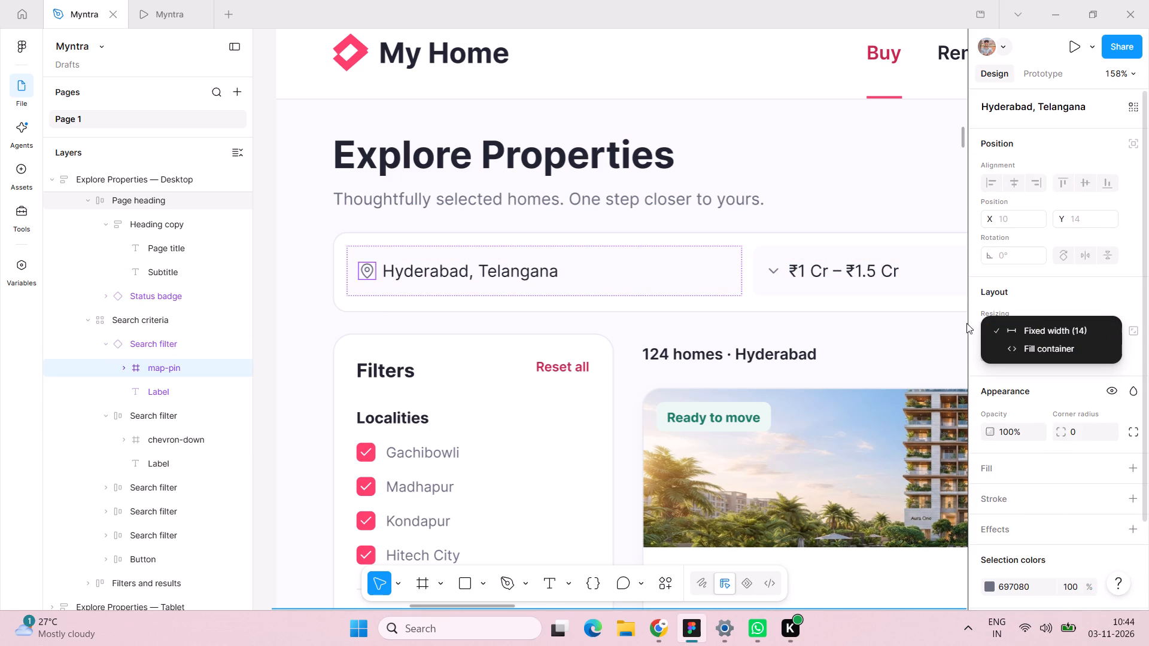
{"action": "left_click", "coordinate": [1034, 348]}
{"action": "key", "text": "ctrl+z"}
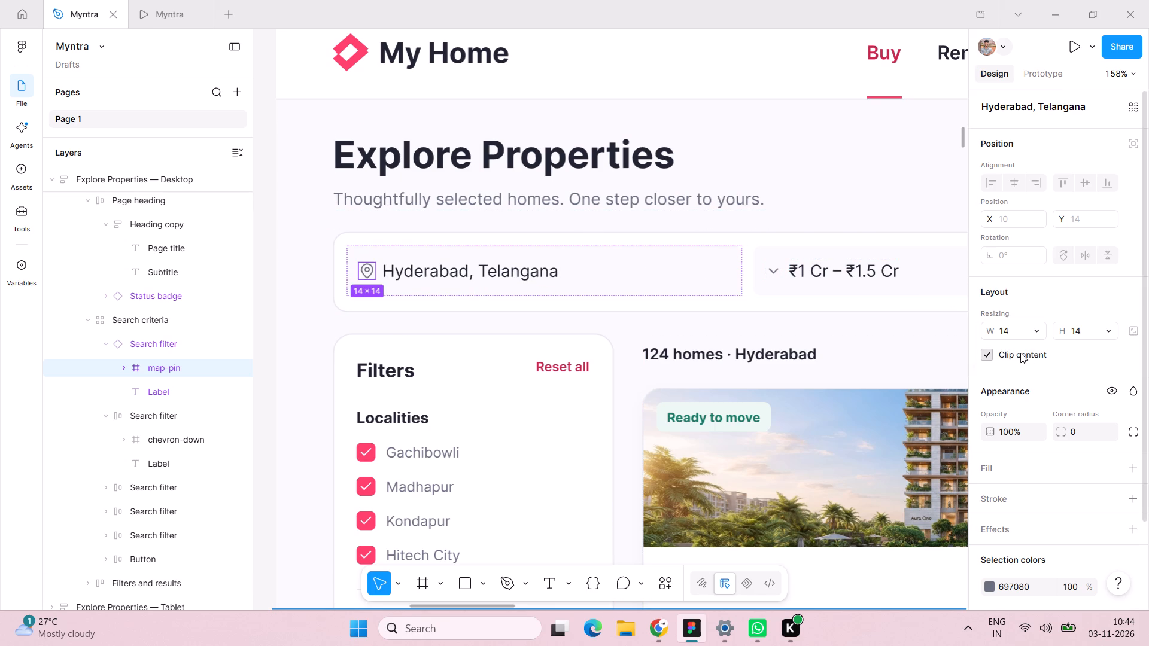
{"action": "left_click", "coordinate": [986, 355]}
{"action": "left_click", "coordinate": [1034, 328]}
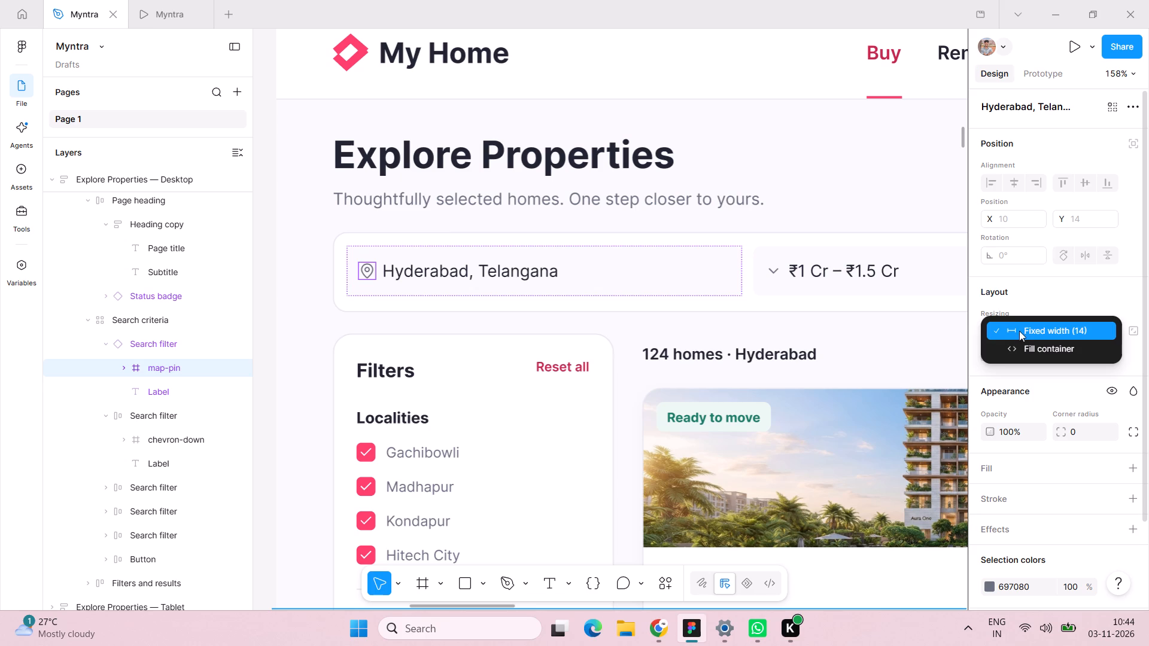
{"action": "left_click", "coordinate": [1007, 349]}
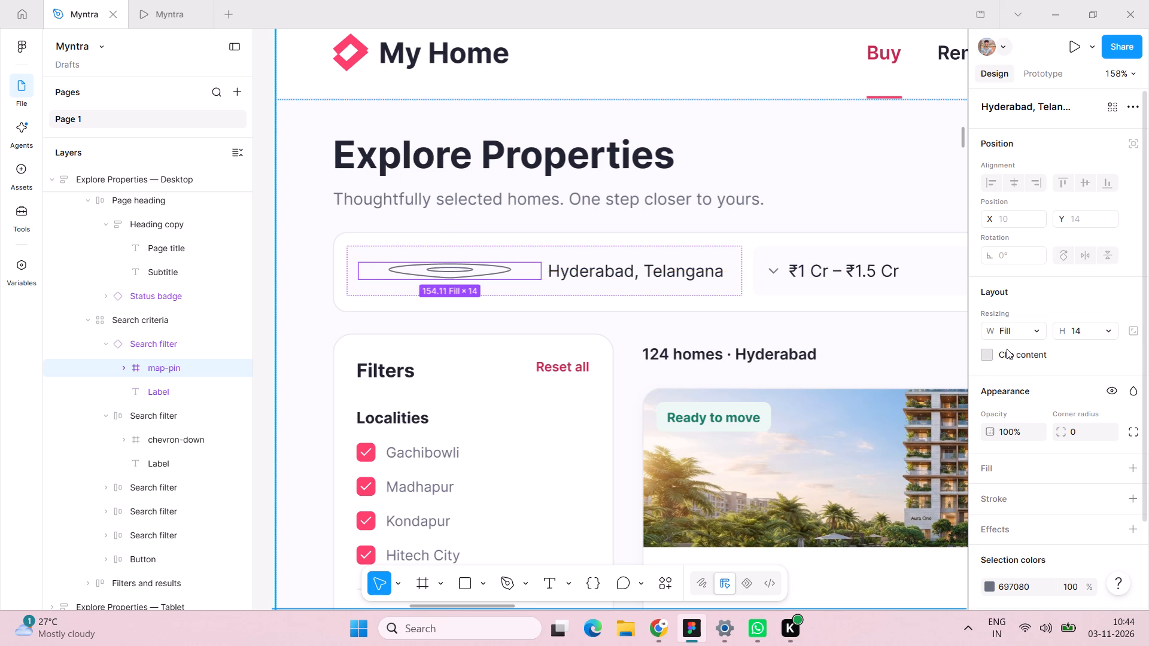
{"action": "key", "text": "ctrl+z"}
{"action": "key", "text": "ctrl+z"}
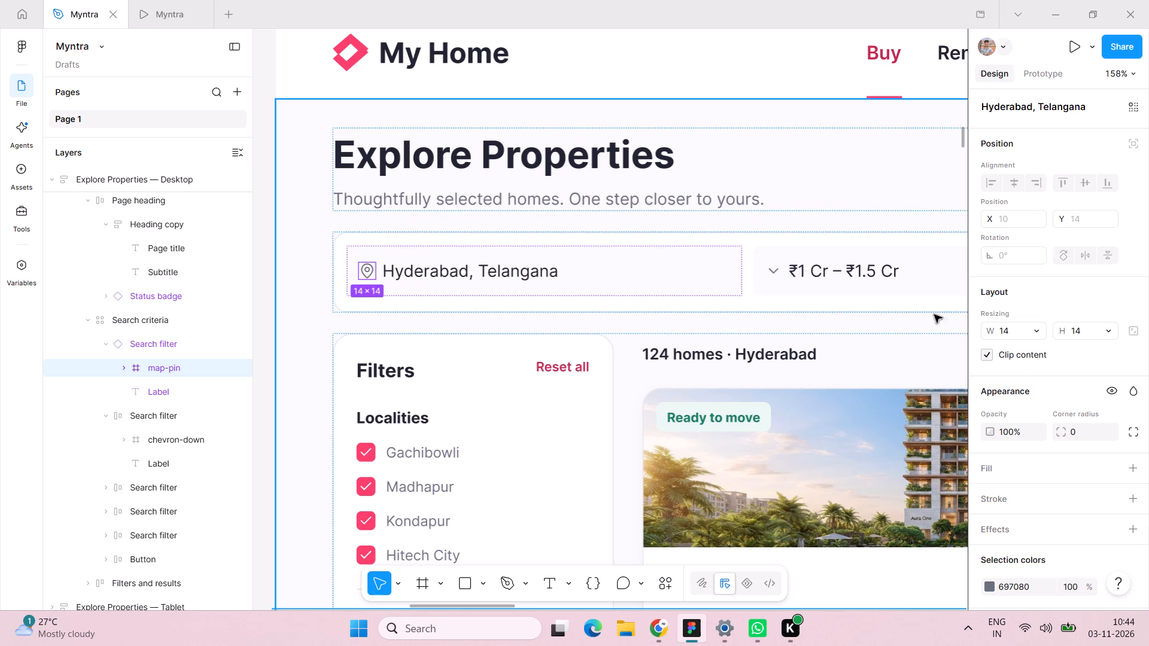
Lock the aspect ratio of the chevron icons in the price, 3 BHK and Apartment filters and resize them to 16 × 16.
{"action": "scroll", "coordinate": [795, 268], "scroll_direction": "left", "scroll_amount": 2}
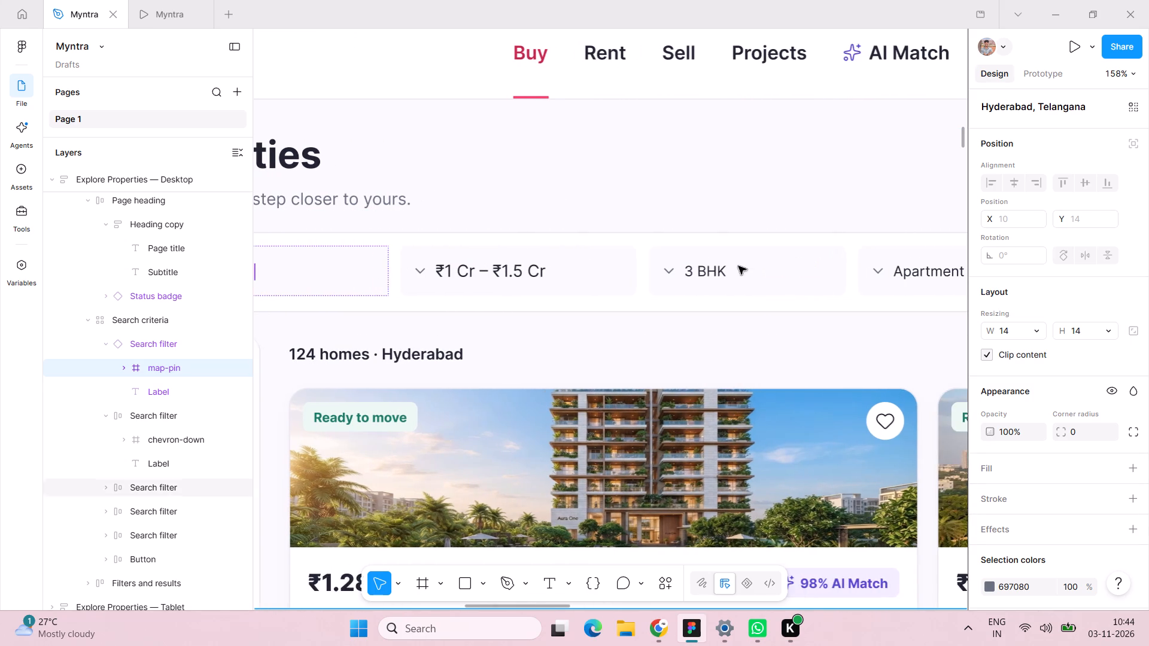
{"action": "scroll", "coordinate": [738, 266], "scroll_direction": "left", "scroll_amount": 1}
{"action": "double_click", "coordinate": [464, 275]}
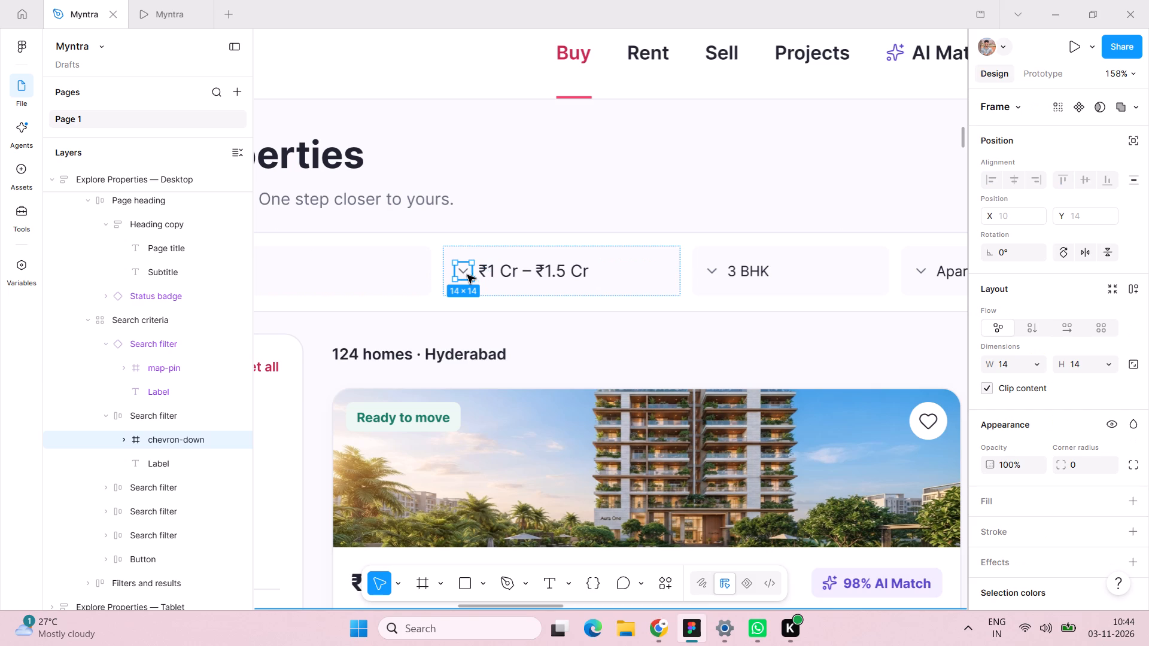
{"action": "double_click", "coordinate": [708, 269], "text": "shift"}
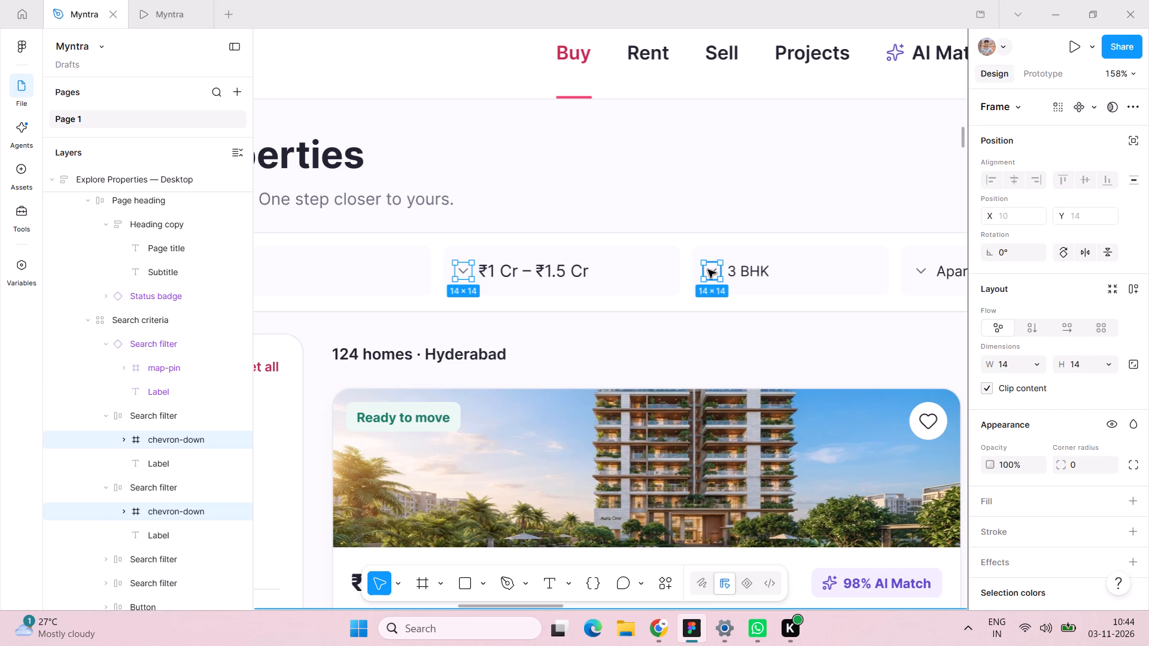
{"action": "double_click", "coordinate": [916, 270], "text": "shift"}
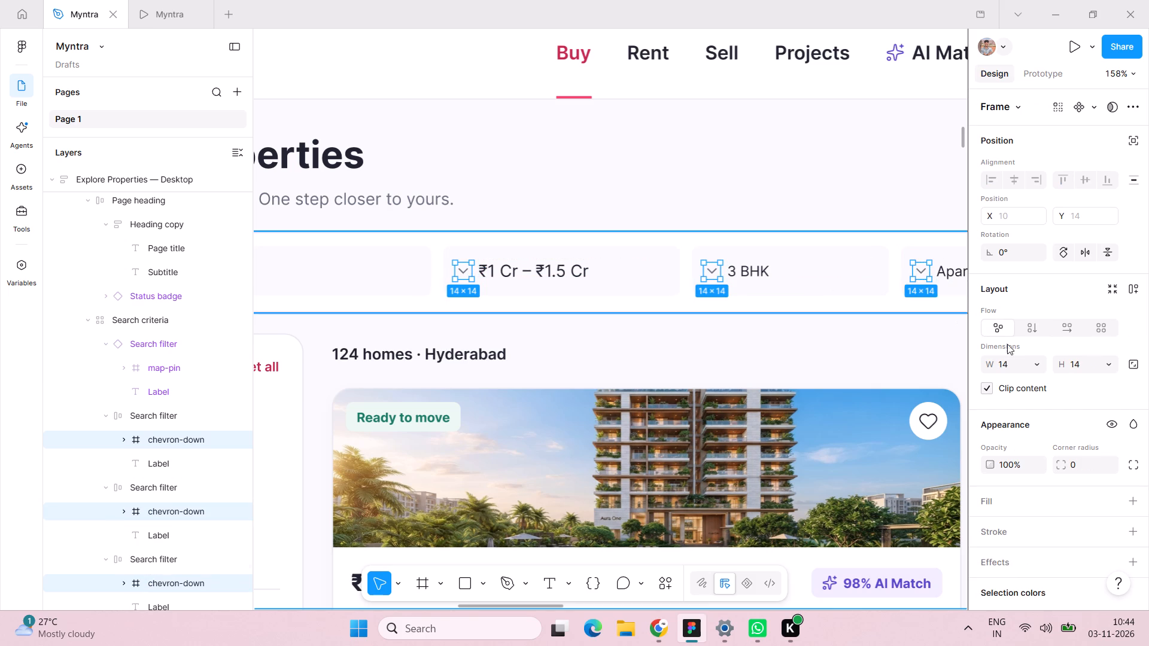
{"action": "left_click", "coordinate": [1134, 364]}
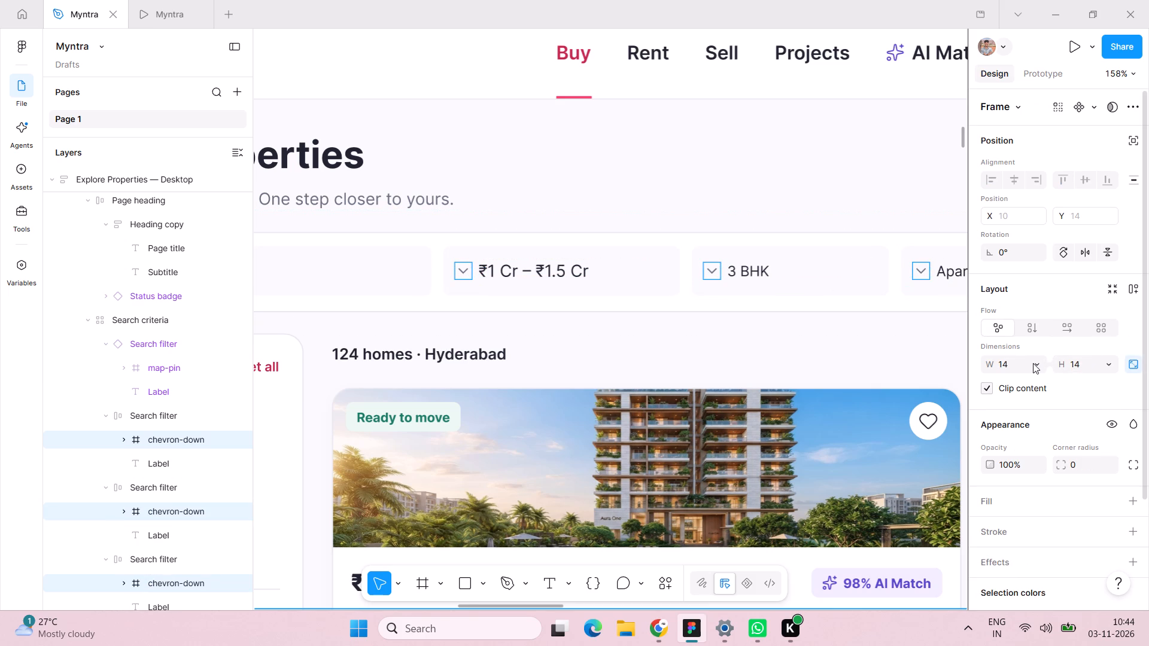
{"action": "left_click", "coordinate": [1033, 363]}
{"action": "left_click", "coordinate": [1059, 348]}
{"action": "left_click", "coordinate": [1014, 358]}
{"action": "type", "text": "16"}
{"action": "key", "text": "Return"}
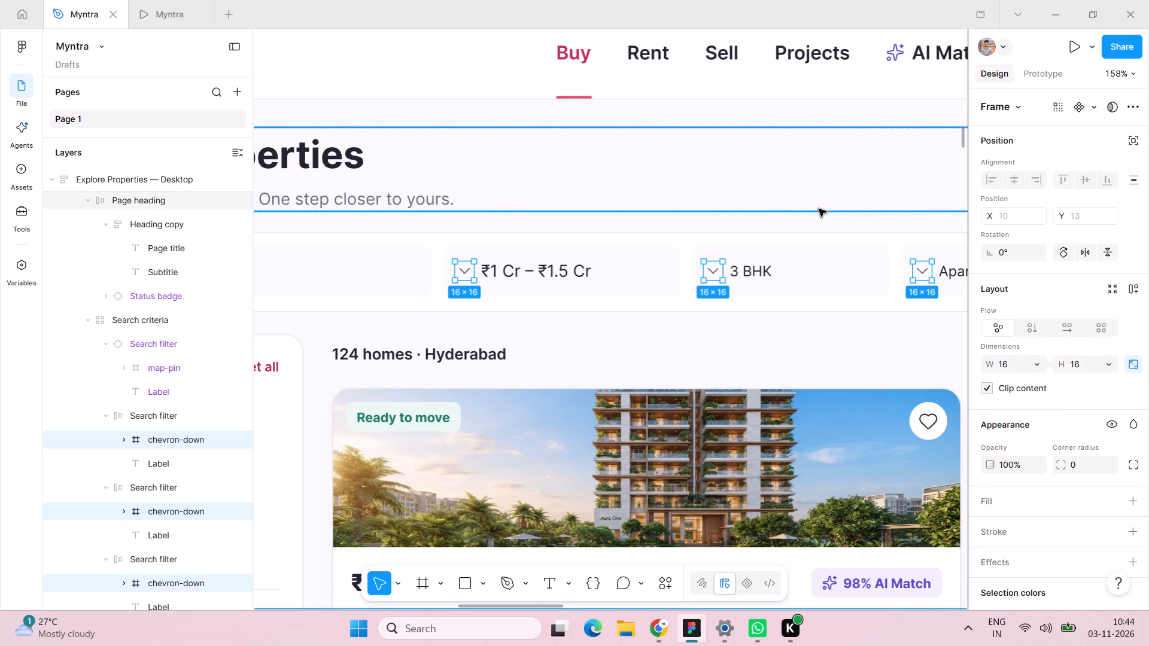
Set the font size of the 3 BHK, Apartment and Any availability search filter labels to 14.
{"action": "scroll", "coordinate": [819, 209], "scroll_direction": "left", "scroll_amount": 5}
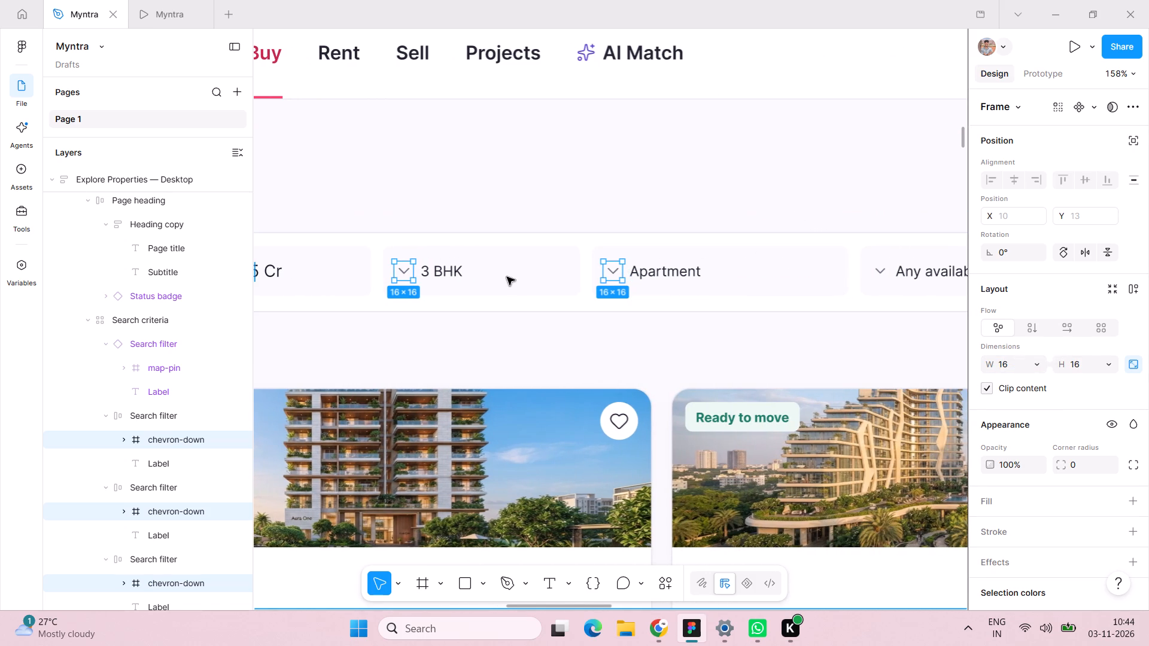
{"action": "double_click", "coordinate": [445, 272]}
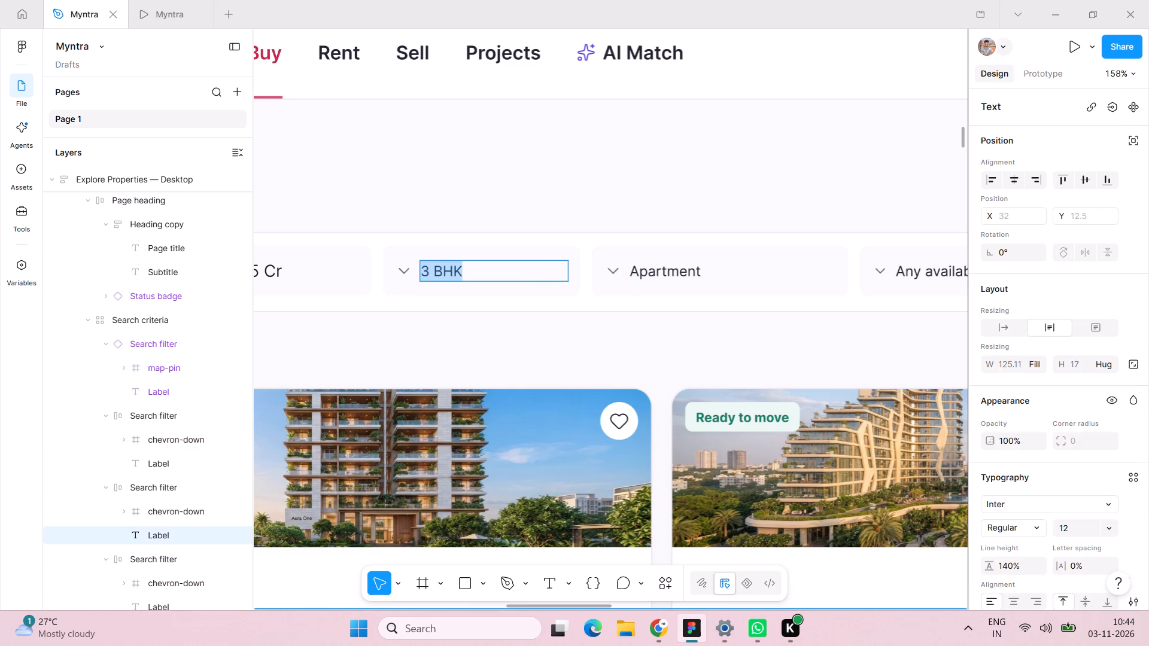
{"action": "double_click", "coordinate": [673, 270], "text": "shift"}
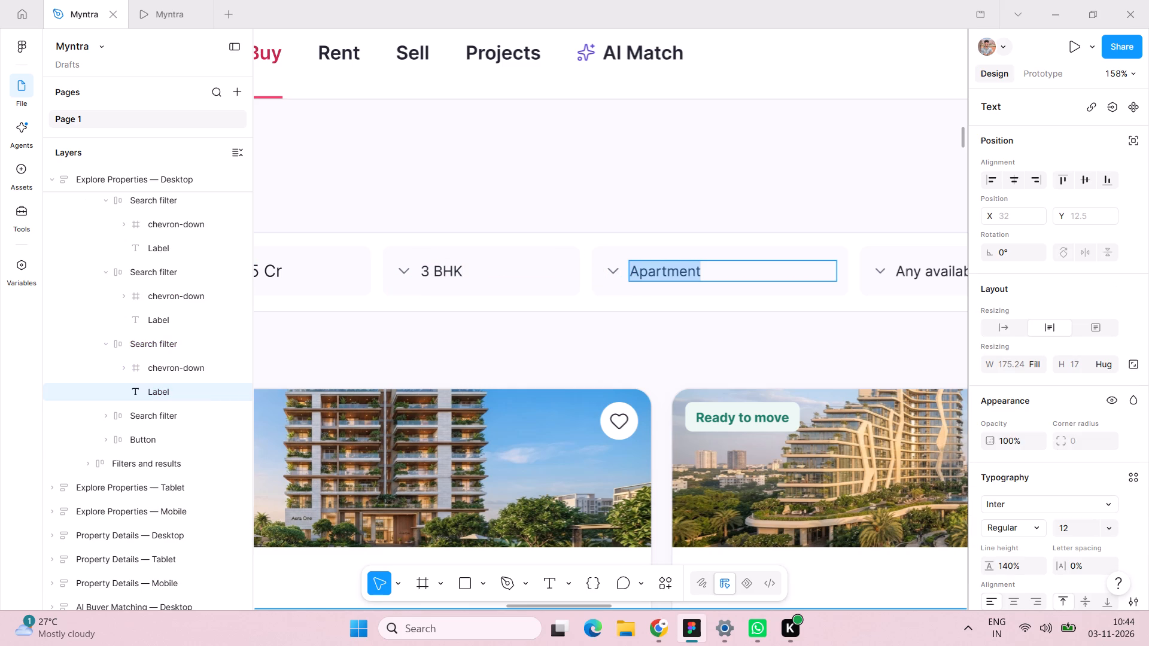
{"action": "left_click", "coordinate": [565, 195]}
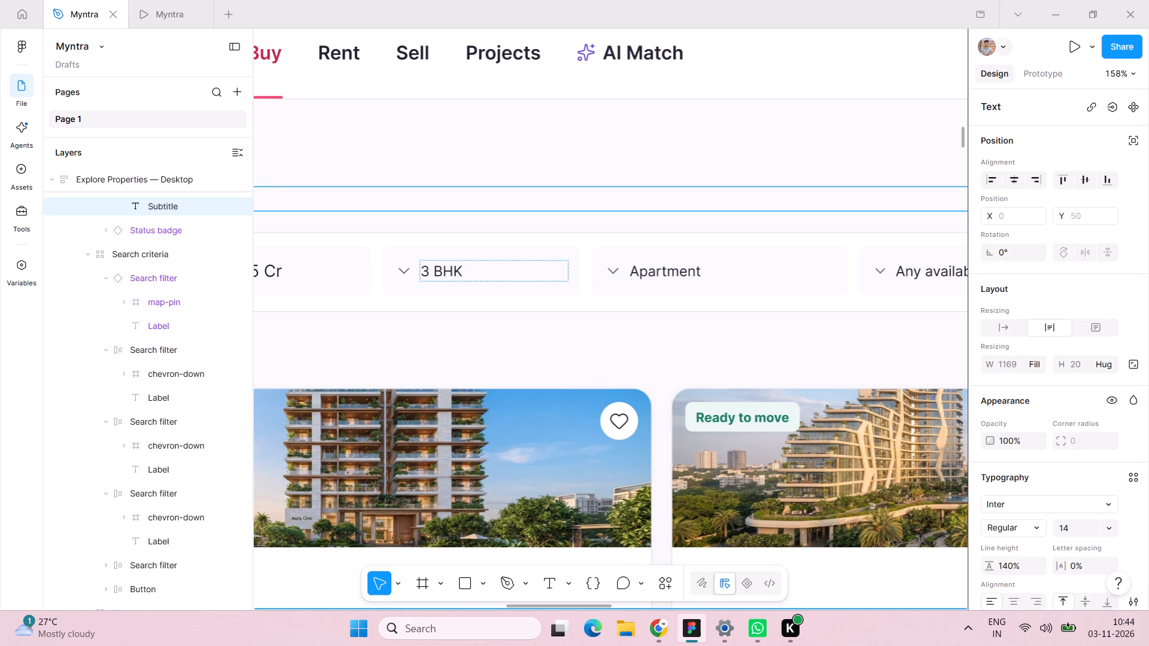
{"action": "scroll", "coordinate": [476, 272], "scroll_direction": "right", "scroll_amount": 1}
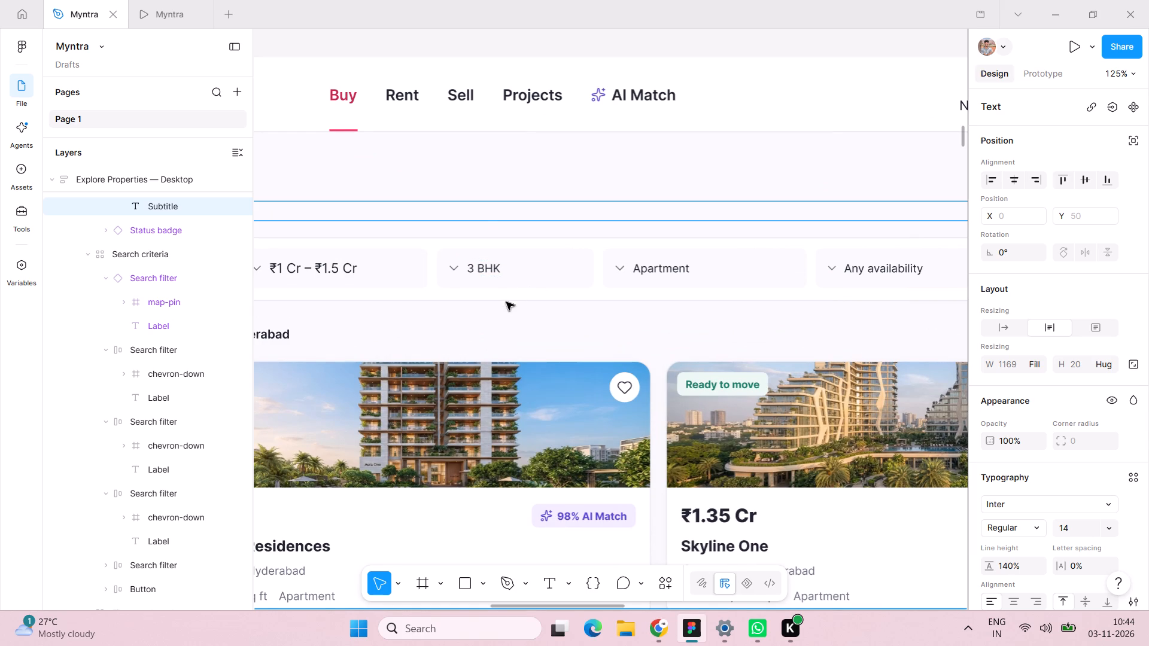
{"action": "left_click", "coordinate": [507, 332]}
{"action": "triple_click", "coordinate": [489, 267]}
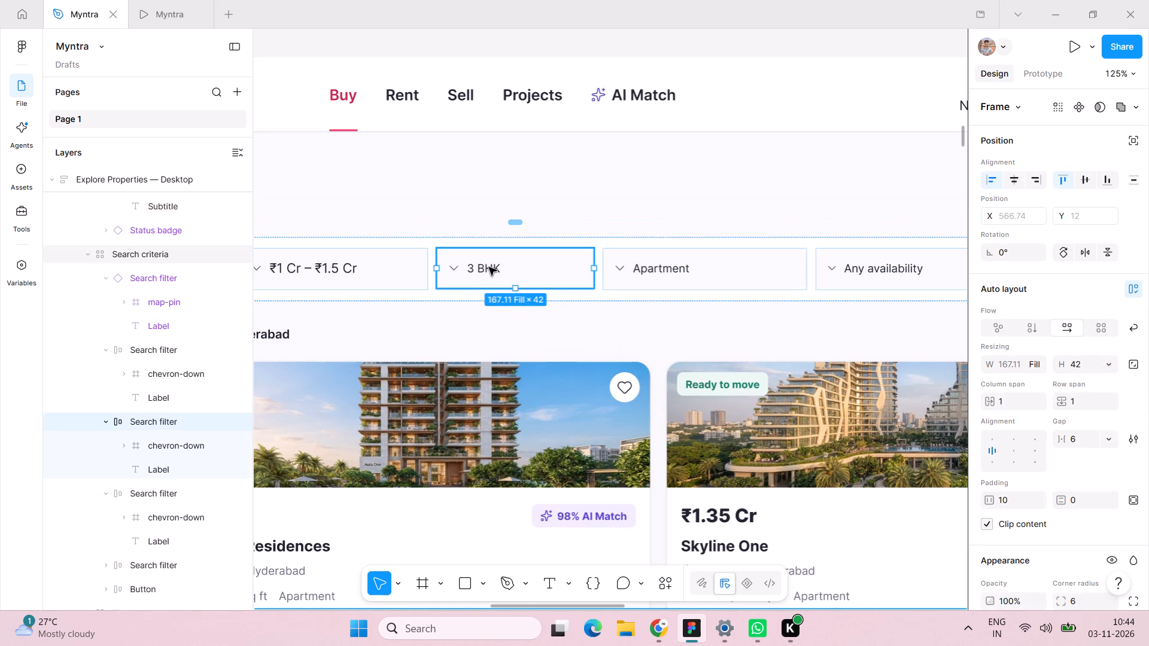
{"action": "left_click", "coordinate": [489, 267]}
{"action": "left_click", "coordinate": [502, 316]}
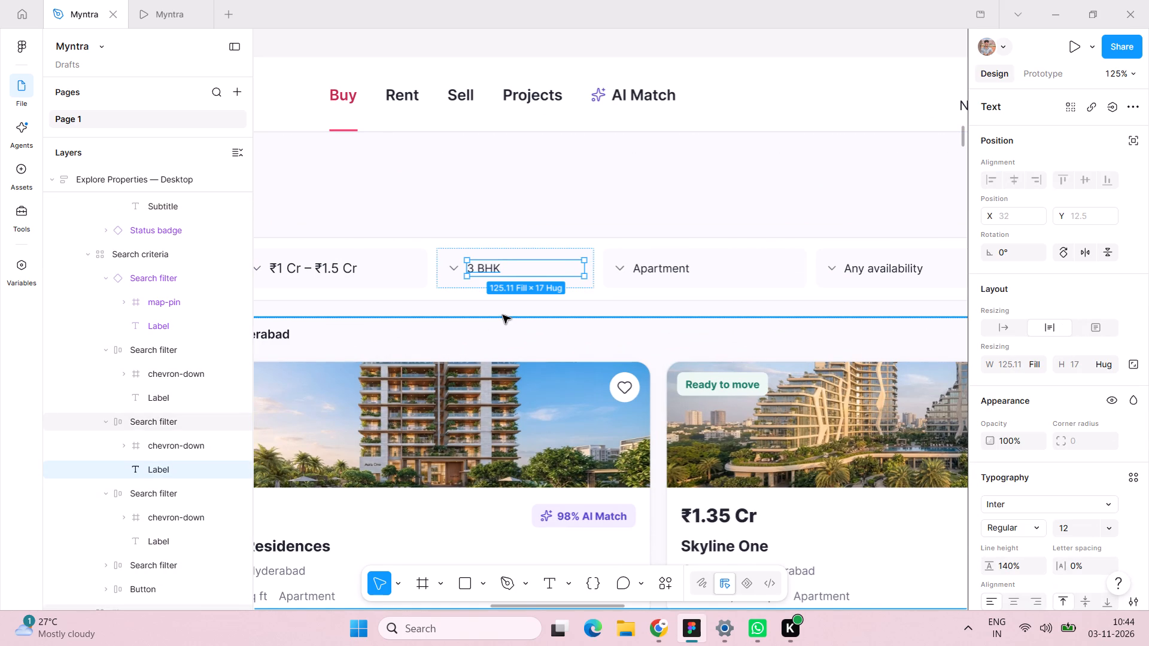
{"action": "double_click", "coordinate": [691, 274], "text": "shift"}
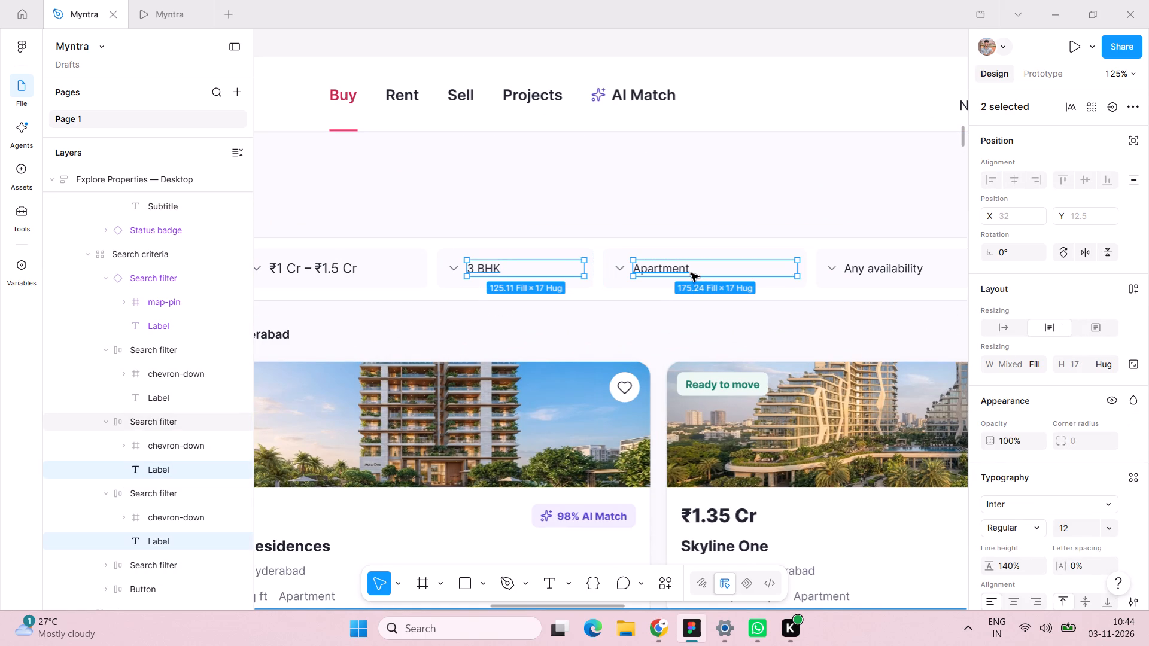
{"action": "double_click", "coordinate": [892, 267], "text": "shift"}
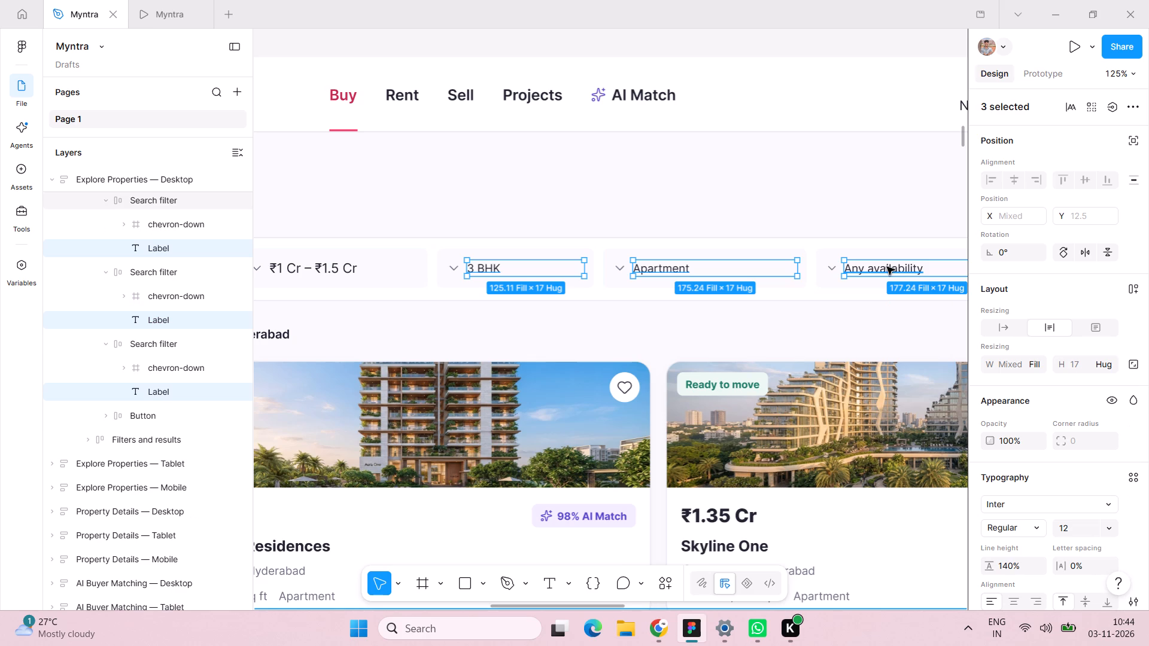
{"action": "left_click", "coordinate": [1081, 532]}
{"action": "type", "text": "14"}
{"action": "key", "text": "Return"}
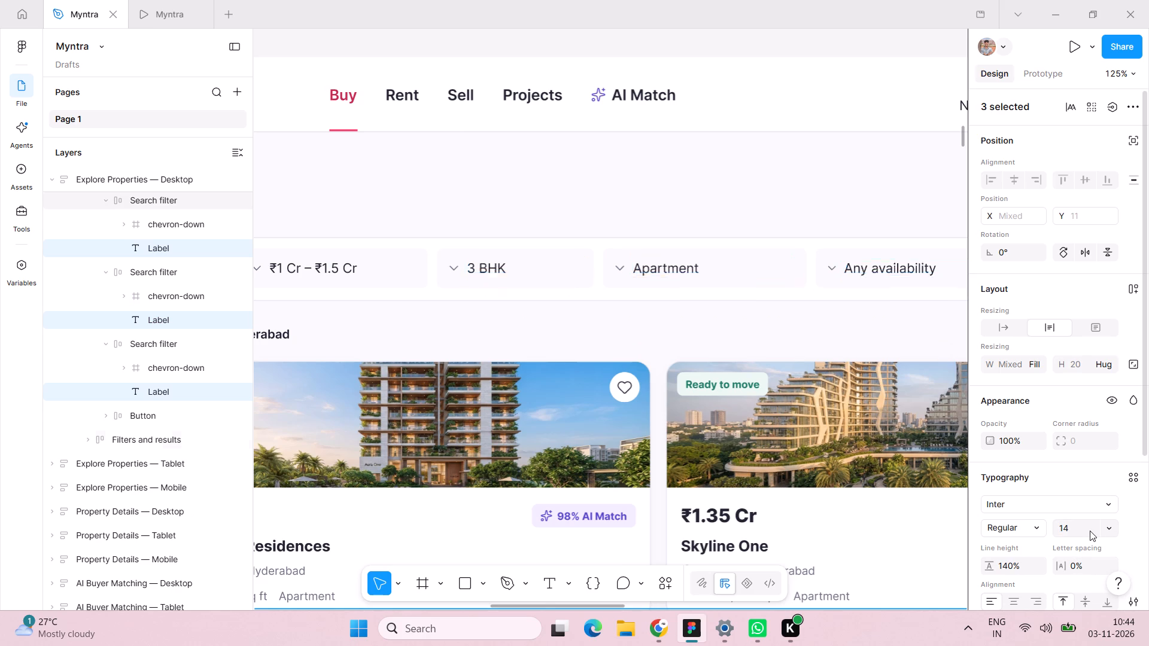
Lock the aspect ratio of the chevron icon in the Any availability filter and resize it to 16 × 16.
{"action": "scroll", "coordinate": [1037, 499], "scroll_direction": "left", "scroll_amount": 5}
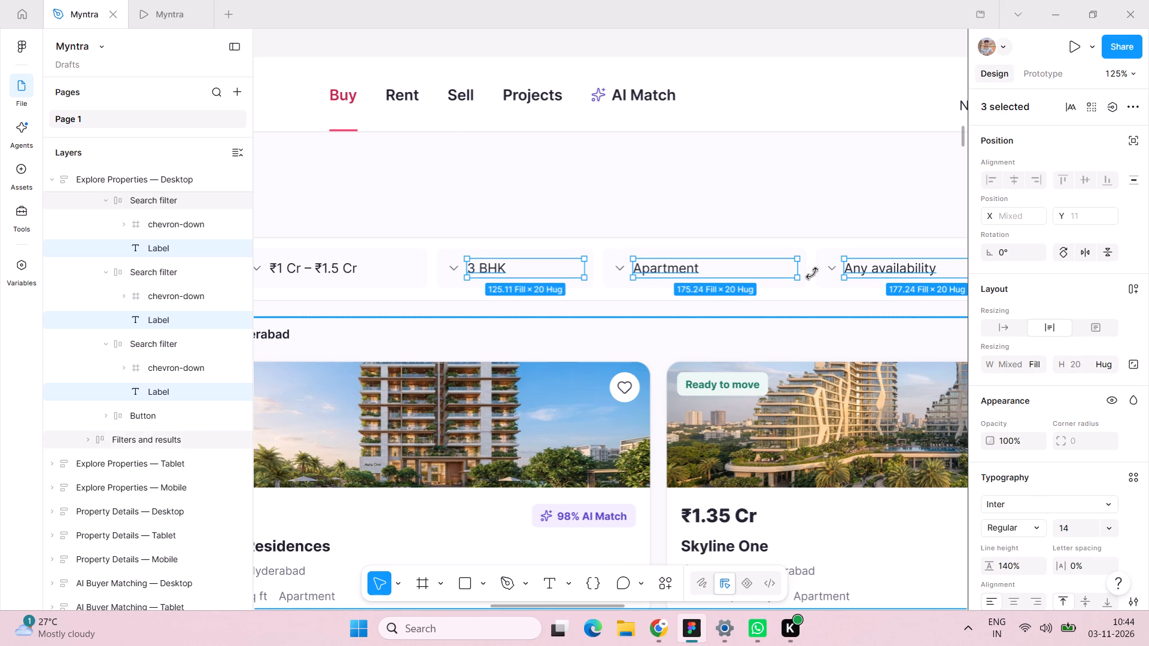
{"action": "scroll", "coordinate": [821, 266], "scroll_direction": "left", "scroll_amount": 4}
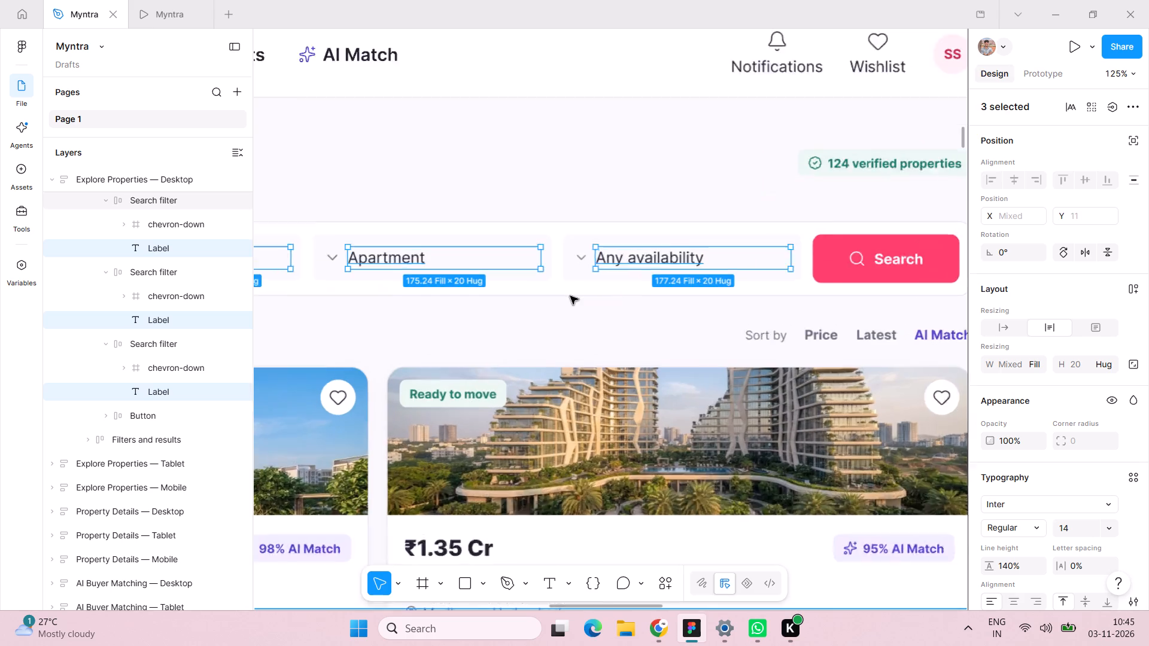
{"action": "double_click", "coordinate": [583, 242]}
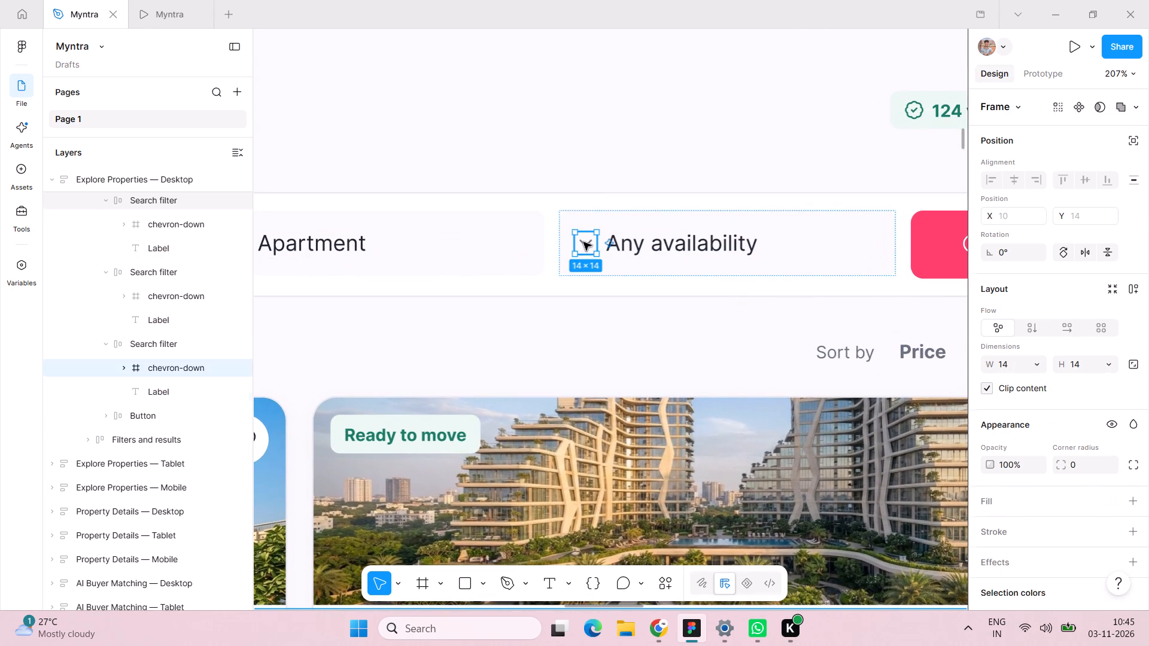
{"action": "key", "text": "ctrl+z"}
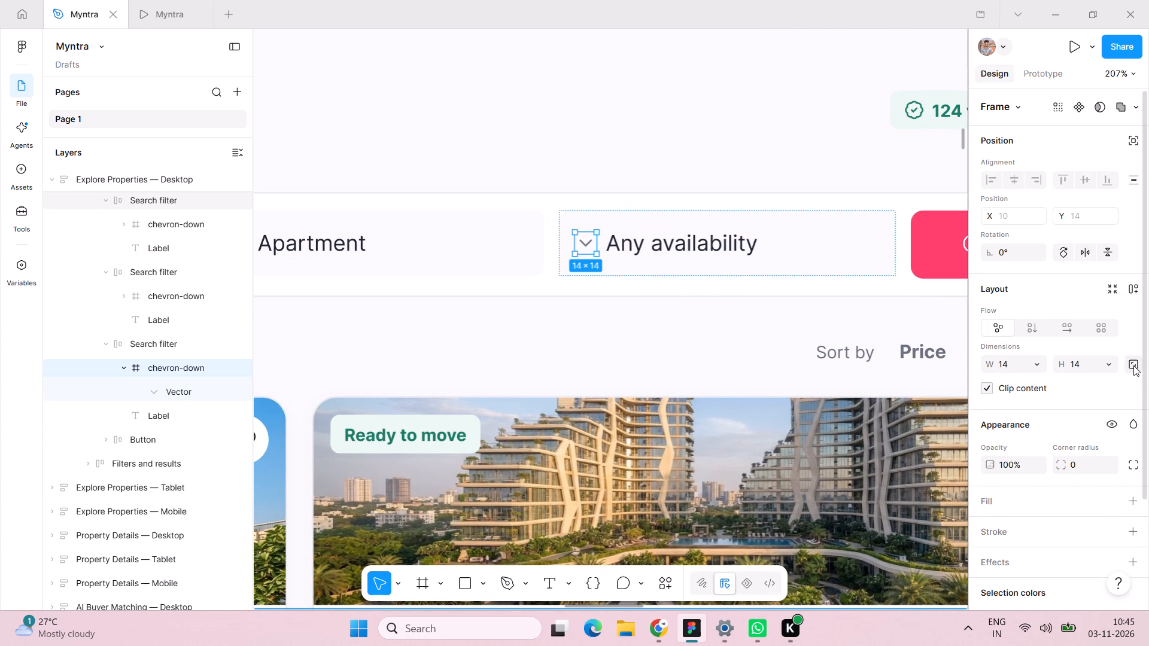
{"action": "left_click", "coordinate": [1133, 365]}
{"action": "left_click", "coordinate": [1021, 367]}
{"action": "type", "text": "16"}
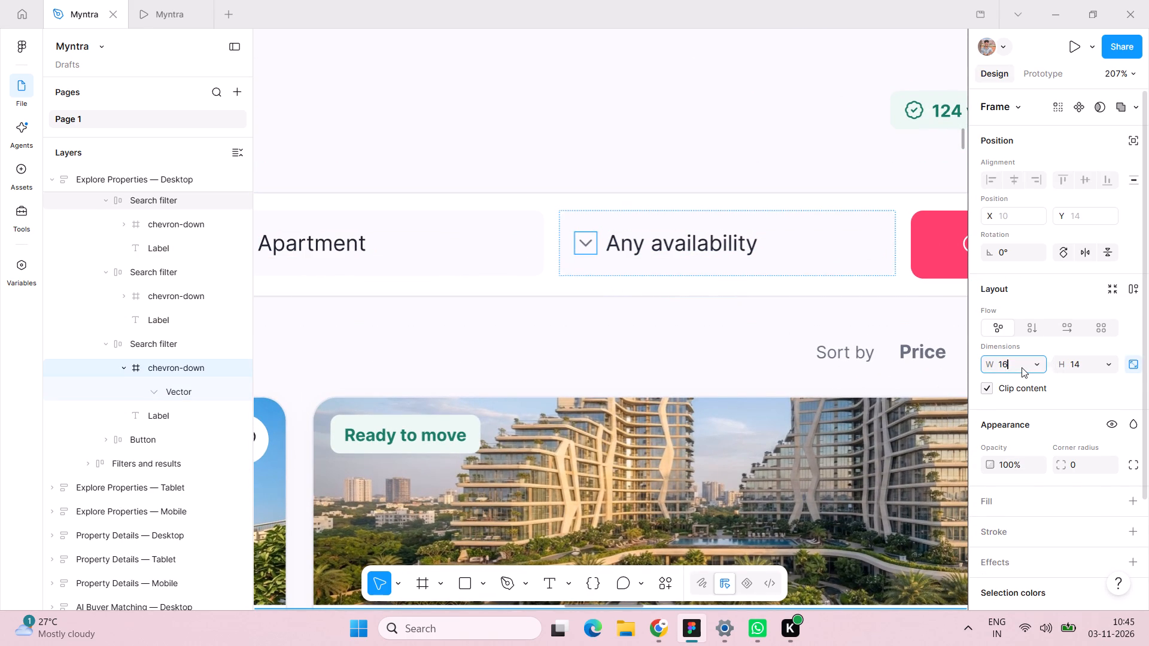
{"action": "key", "text": "Return"}
Set the font size of the Search button's label to 14.
{"action": "scroll", "coordinate": [750, 222], "scroll_direction": "left", "scroll_amount": 1}
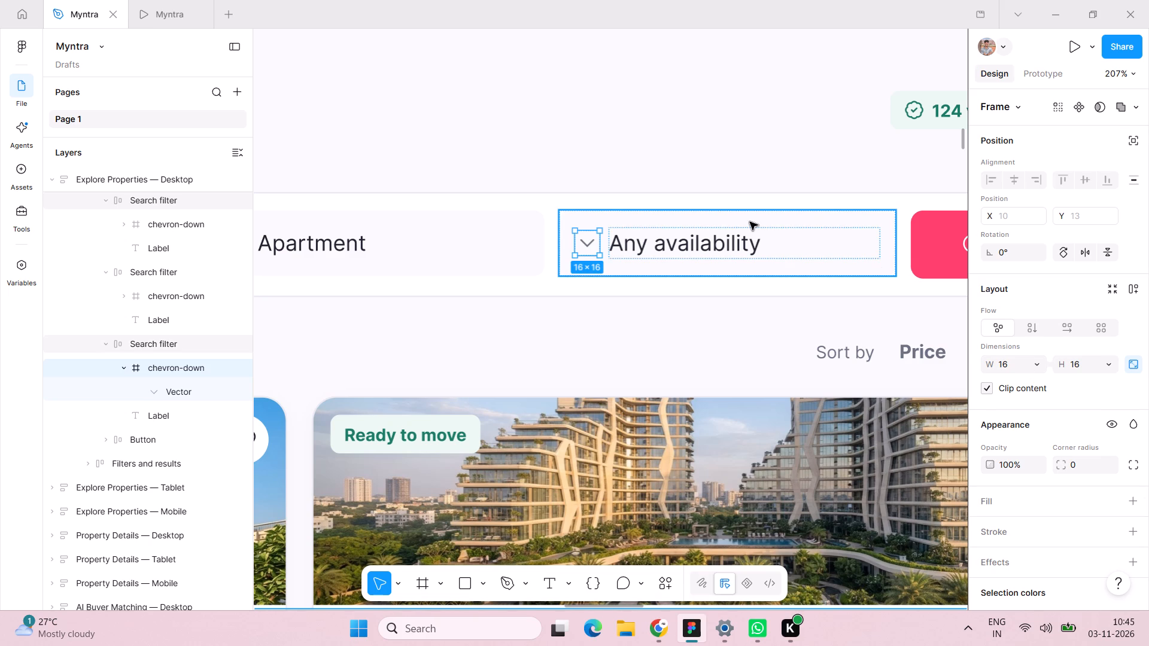
{"action": "scroll", "coordinate": [750, 222], "scroll_direction": "left", "scroll_amount": 2}
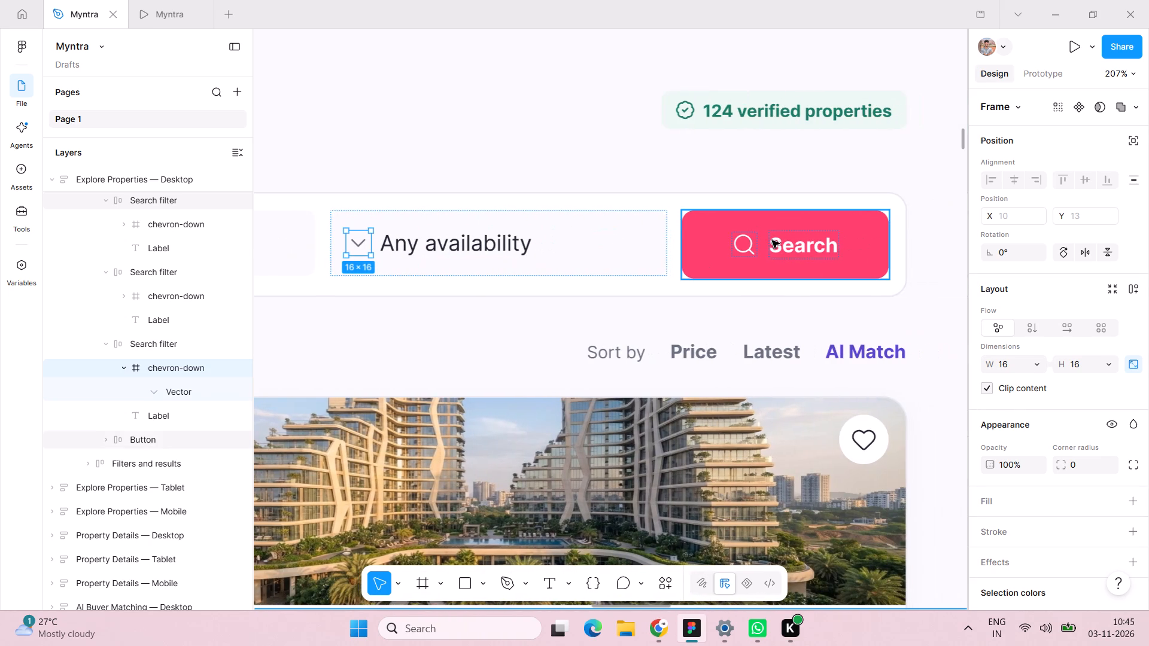
{"action": "double_click", "coordinate": [794, 248]}
{"action": "double_click", "coordinate": [794, 248]}
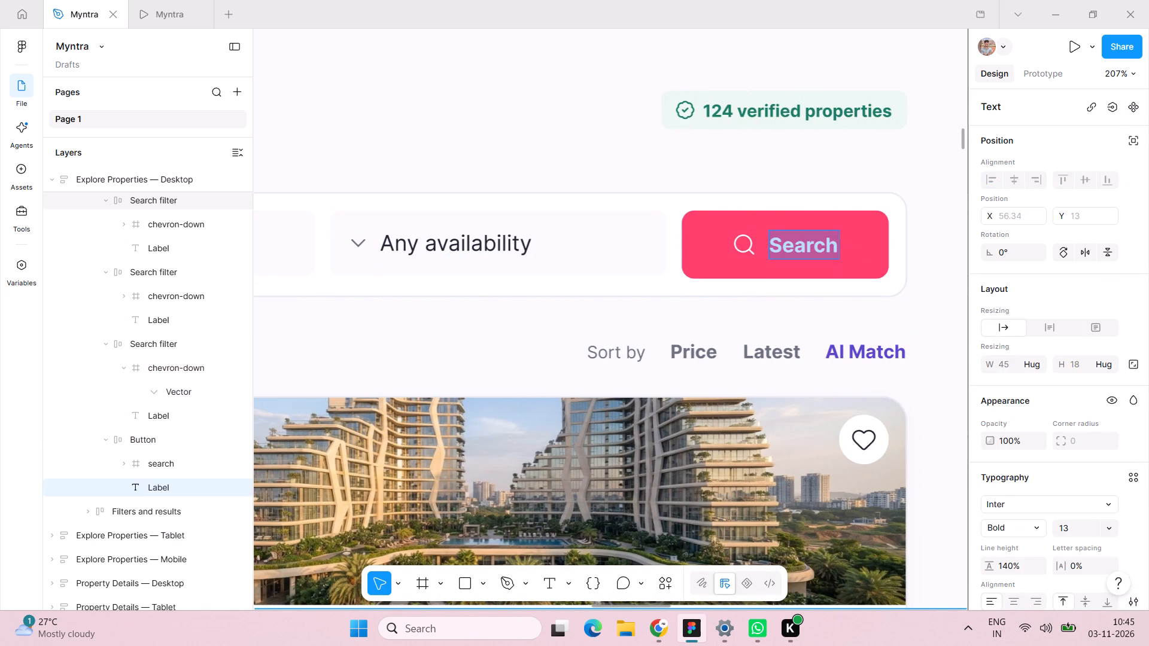
{"action": "left_click", "coordinate": [1083, 522]}
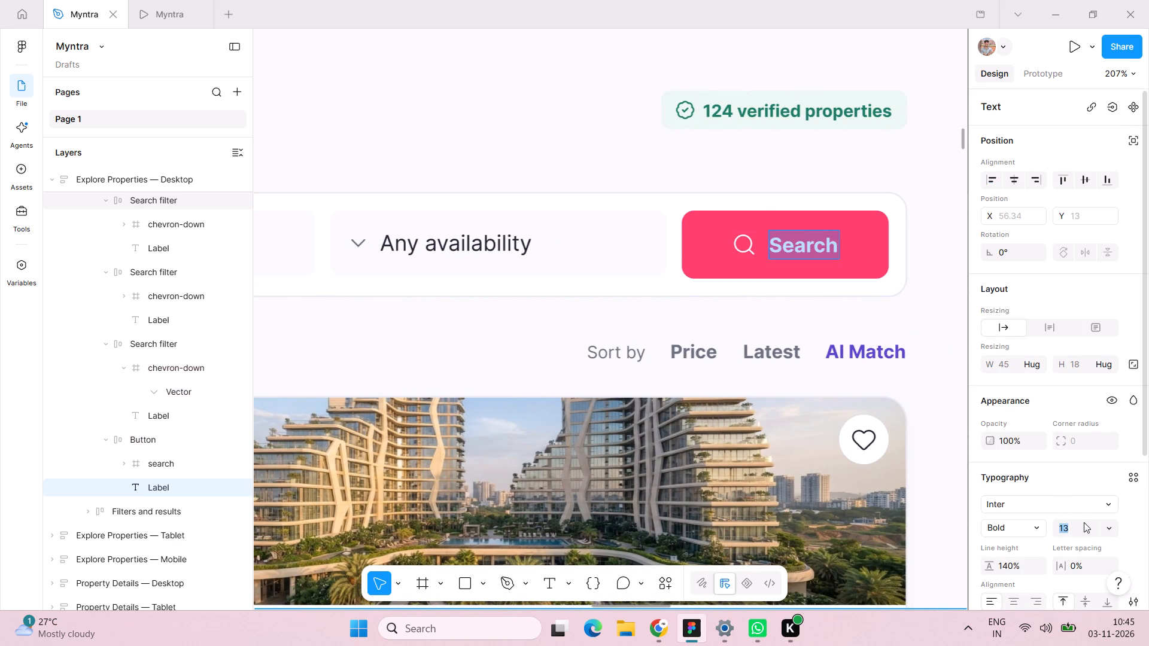
{"action": "type", "text": "14"}
{"action": "key", "text": "Return"}
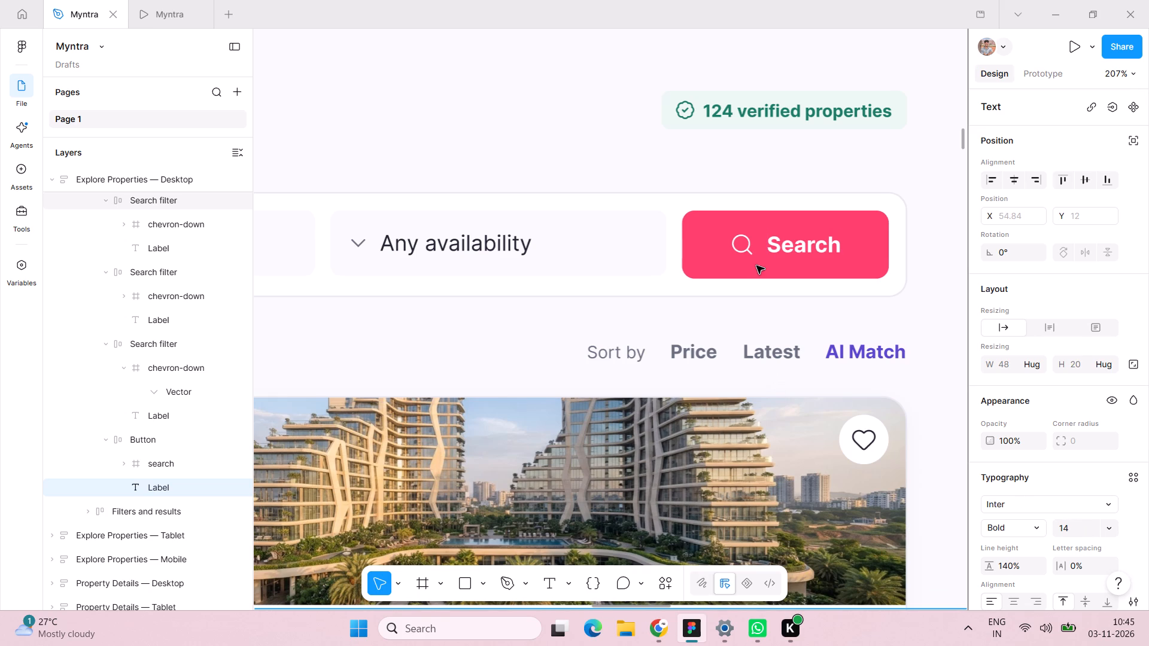
Lock the aspect ratio of the Search button's magnifier icon frame and set its width to 18.
{"action": "left_click", "coordinate": [745, 251]}
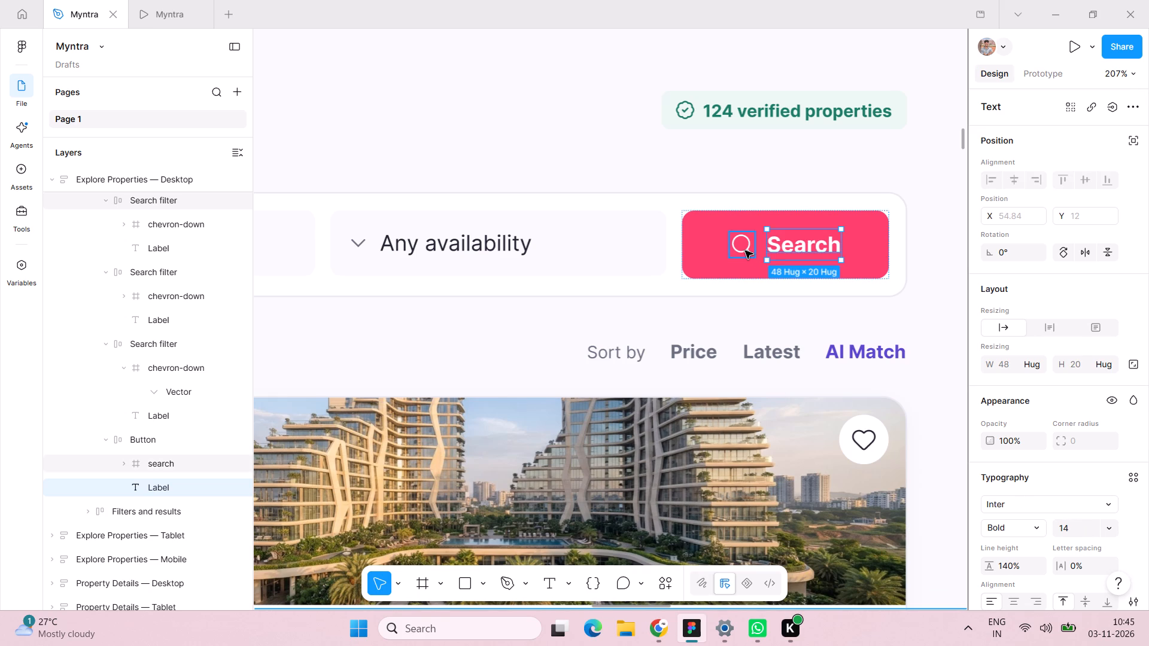
{"action": "double_click", "coordinate": [745, 251]}
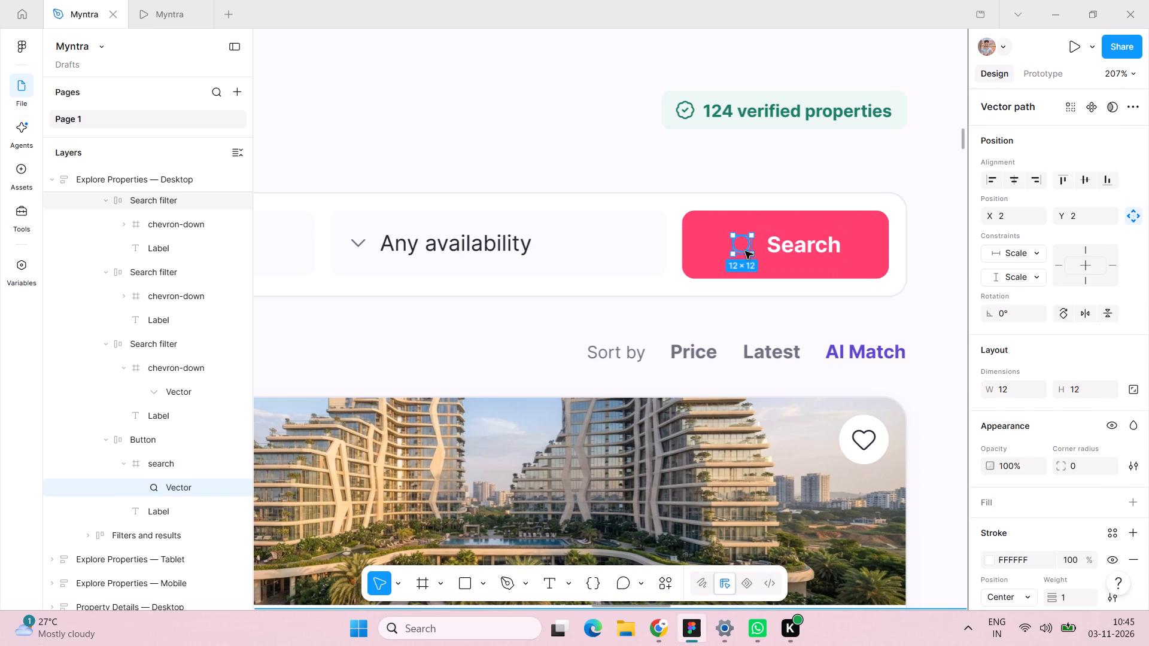
{"action": "key", "text": "ctrl+z"}
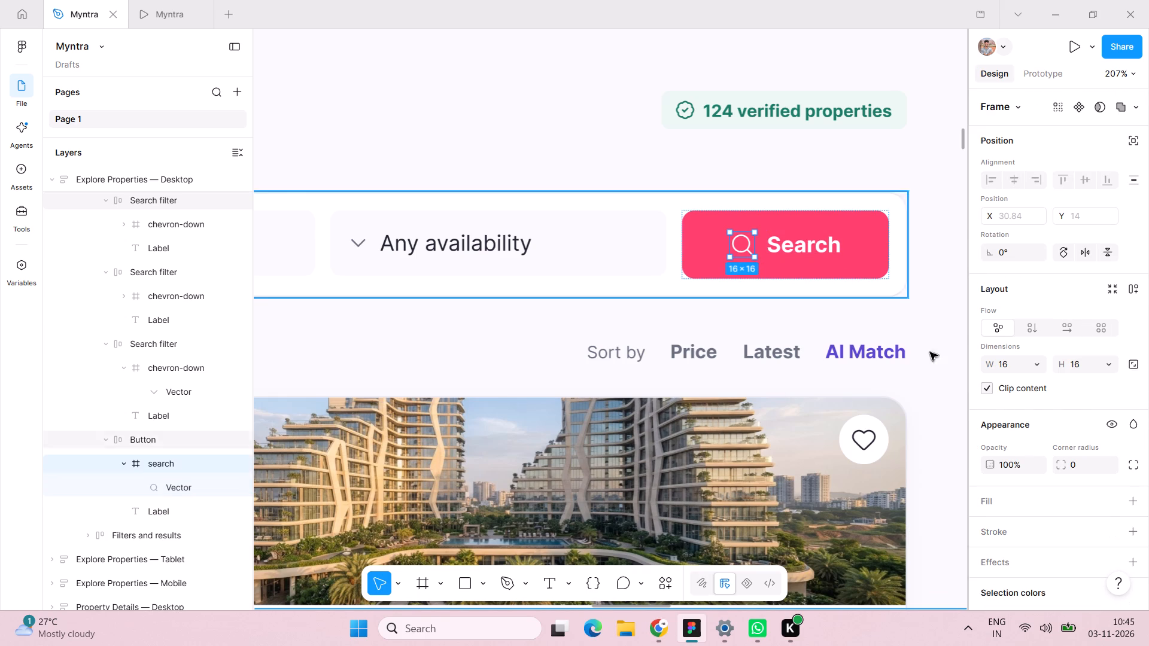
{"action": "left_click", "coordinate": [1132, 362]}
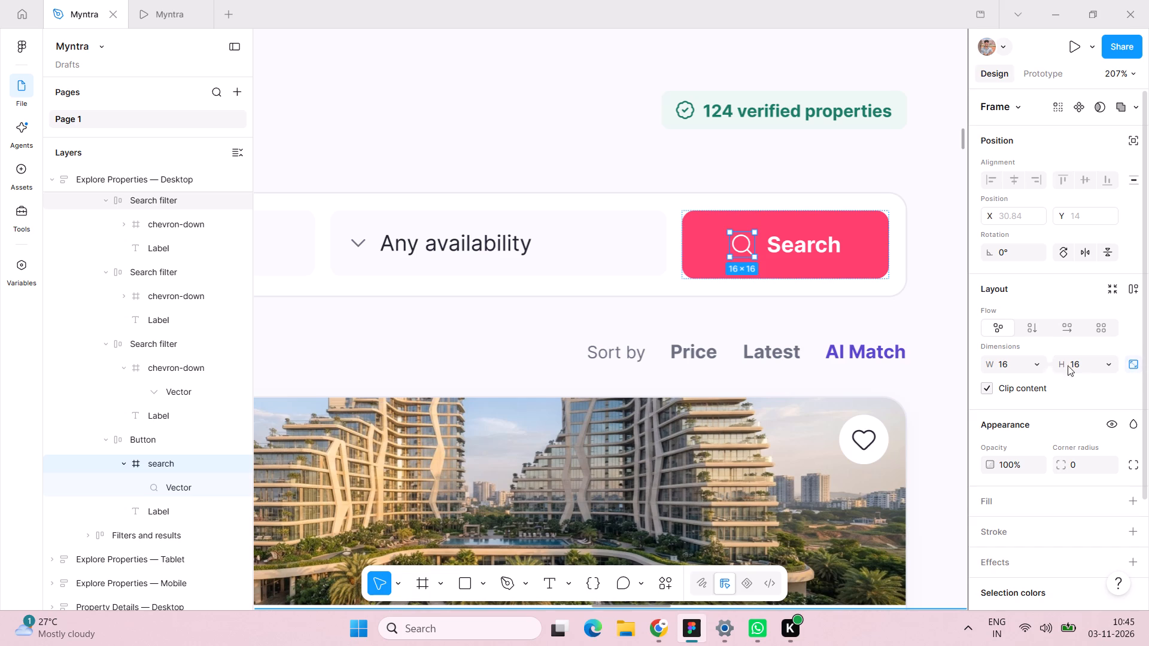
{"action": "left_click", "coordinate": [1014, 366]}
{"action": "type", "text": "18"}
{"action": "key", "text": "Return"}
{"action": "left_click", "coordinate": [803, 244]}
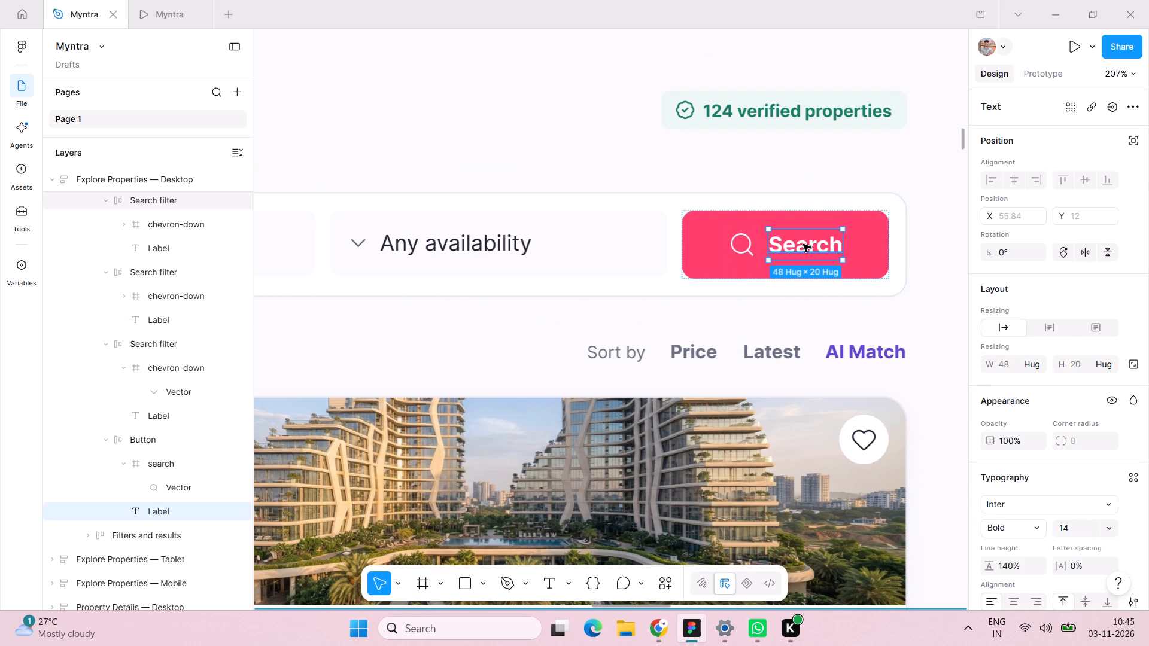
Delete the 124 verified properties status badge from the Explore Properties page heading.
{"action": "left_click", "coordinate": [919, 184]}
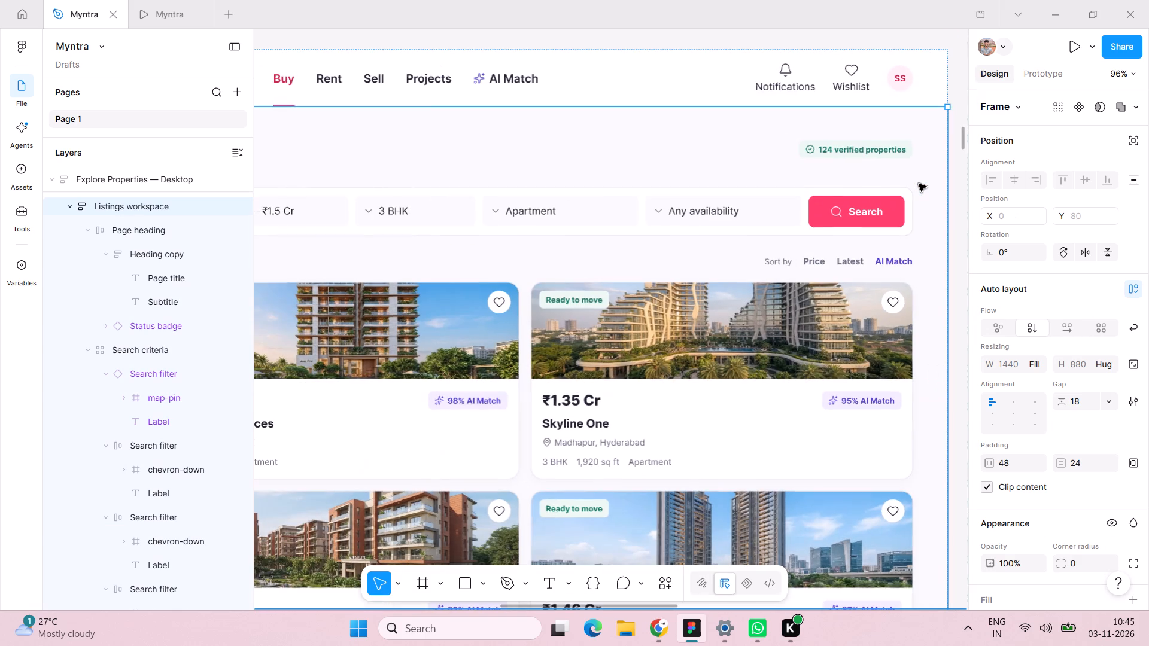
{"action": "double_click", "coordinate": [849, 148]}
{"action": "double_click", "coordinate": [849, 148]}
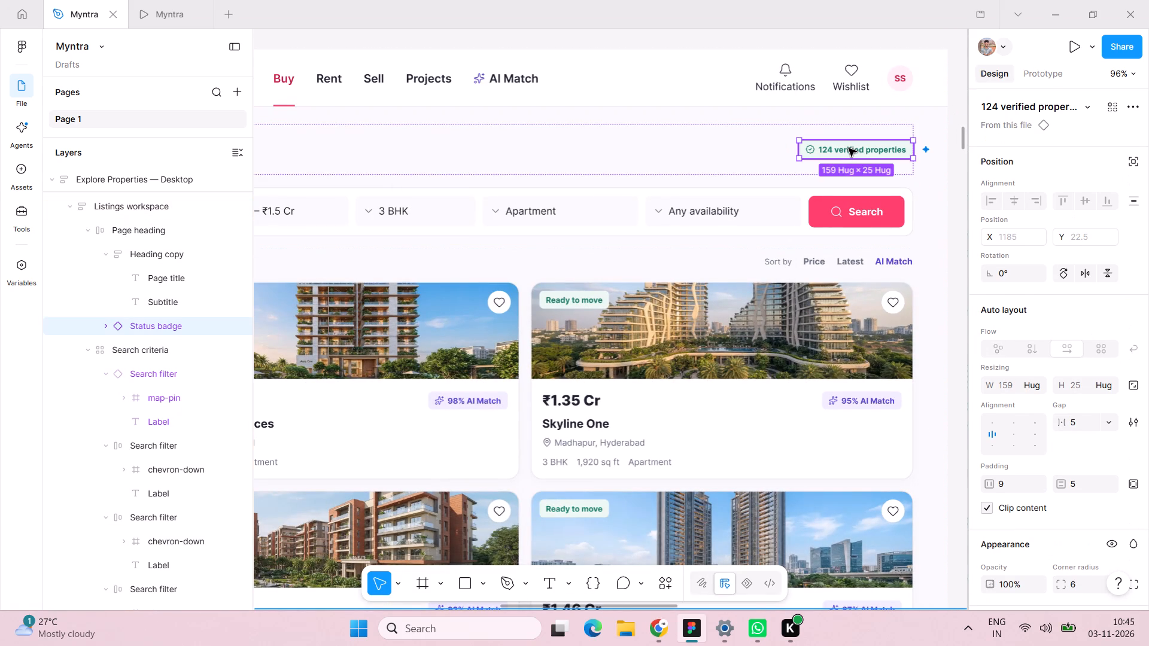
{"action": "key", "text": "BackSpace"}
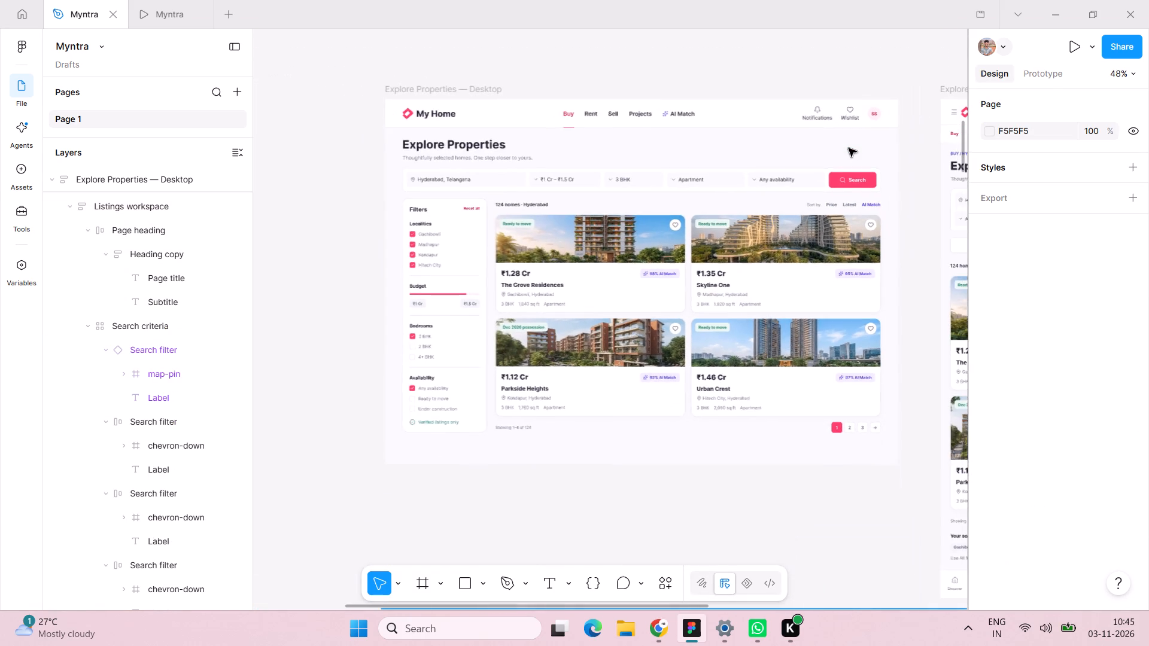
Set the auto layout alignment of the Heading copy frame around the title and subtitle to centre, keeping a gap of 5.
{"action": "double_click", "coordinate": [870, 149]}
{"action": "double_click", "coordinate": [869, 149]}
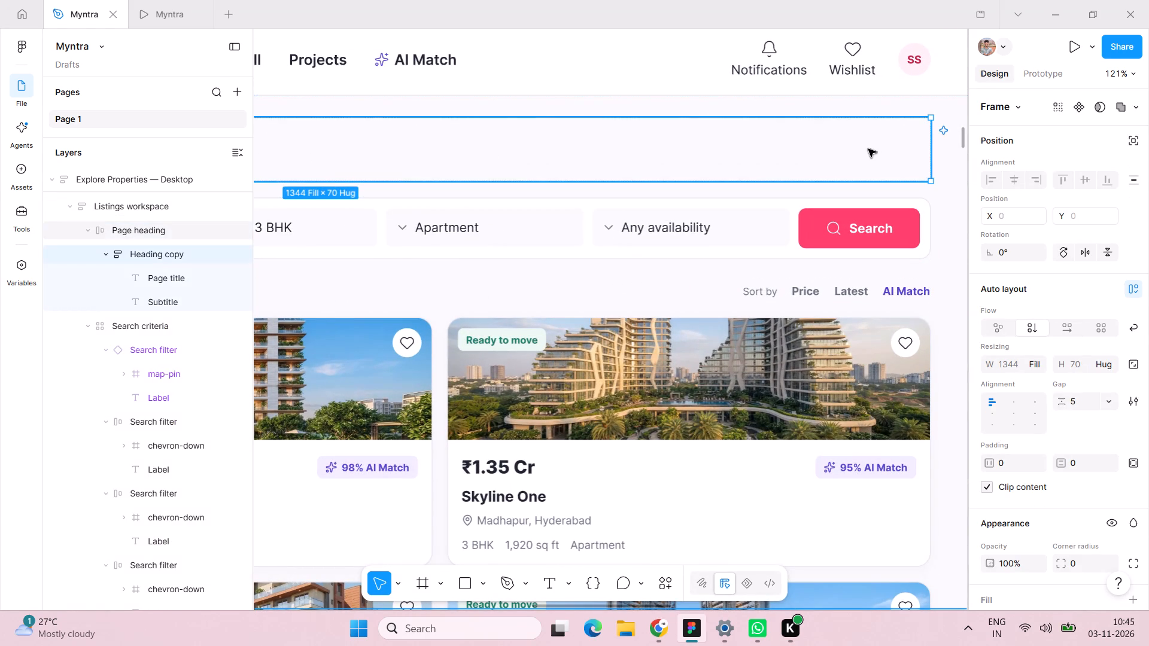
{"action": "scroll", "coordinate": [868, 149], "scroll_direction": "right", "scroll_amount": 1}
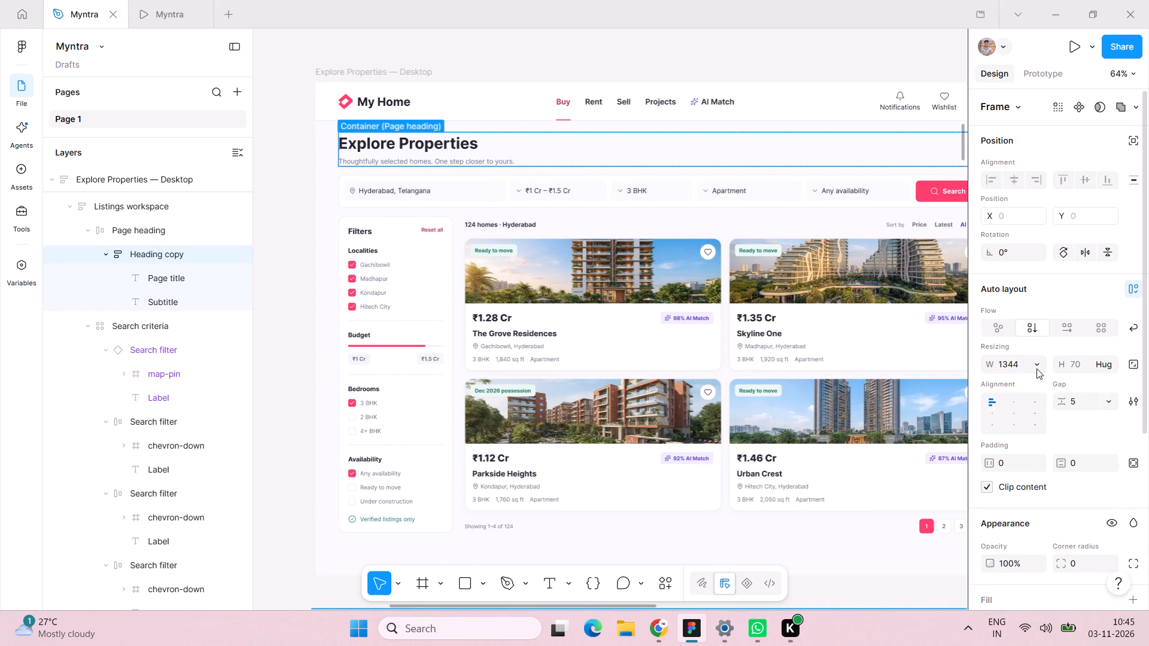
{"action": "left_click", "coordinate": [1014, 409]}
{"action": "double_click", "coordinate": [1012, 409]}
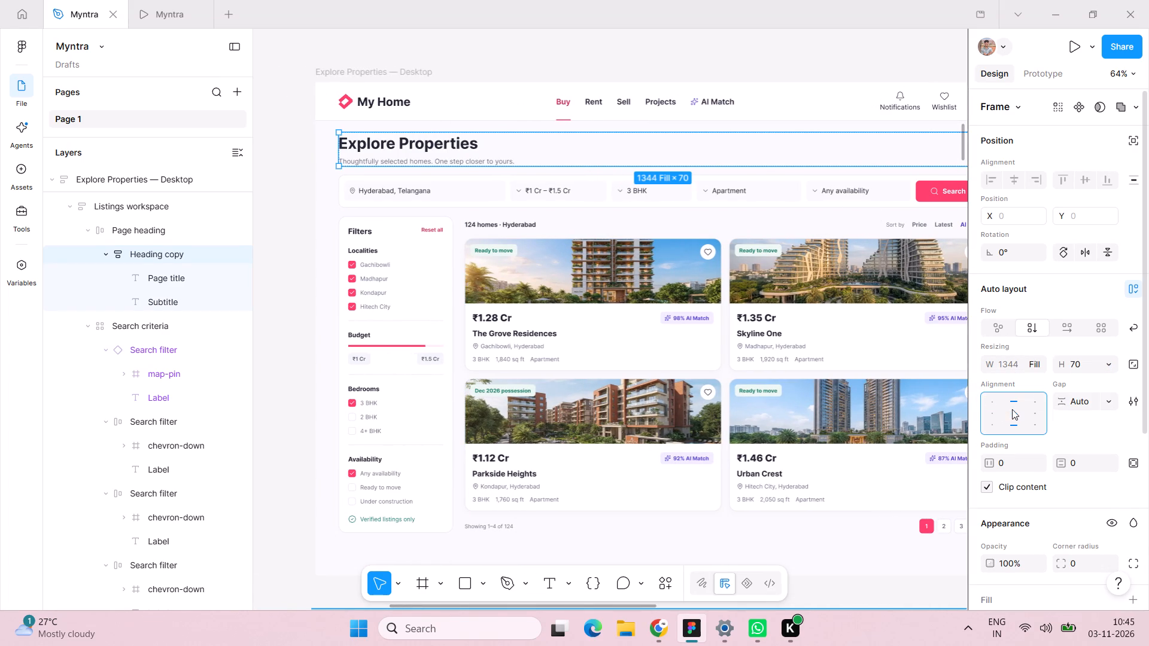
{"action": "left_click", "coordinate": [1011, 414]}
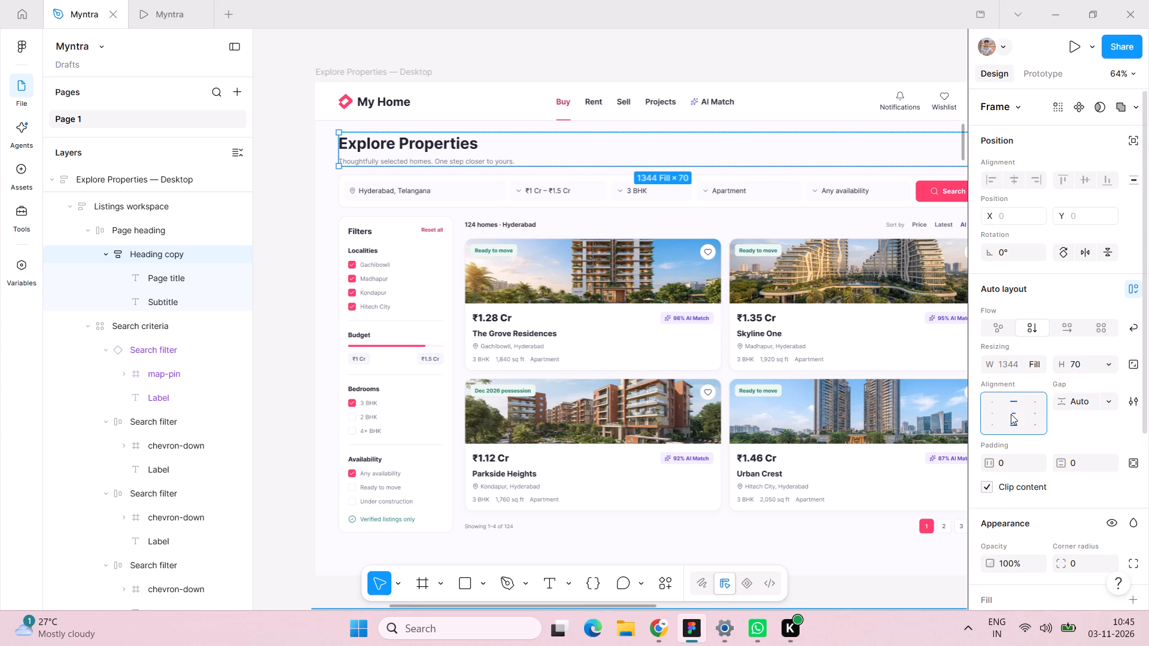
{"action": "double_click", "coordinate": [1011, 414]}
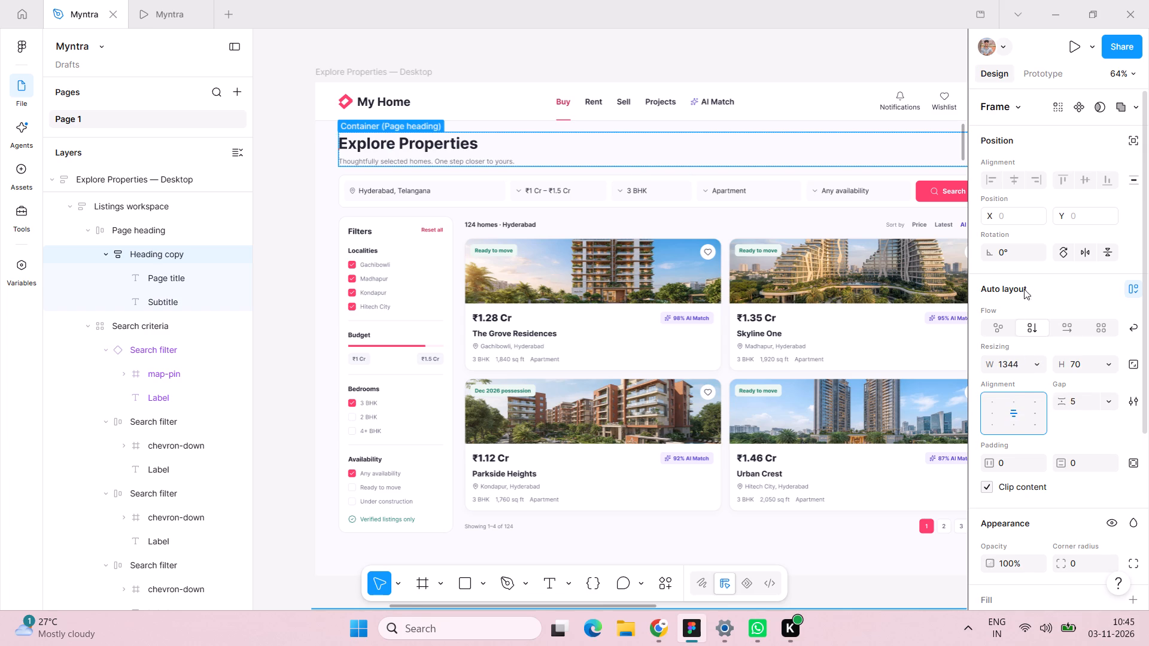
Set the width resizing of the Heading copy frame around the title and subtitle to Hug contents.
{"action": "left_click", "coordinate": [1037, 362]}
{"action": "left_click", "coordinate": [1011, 329]}
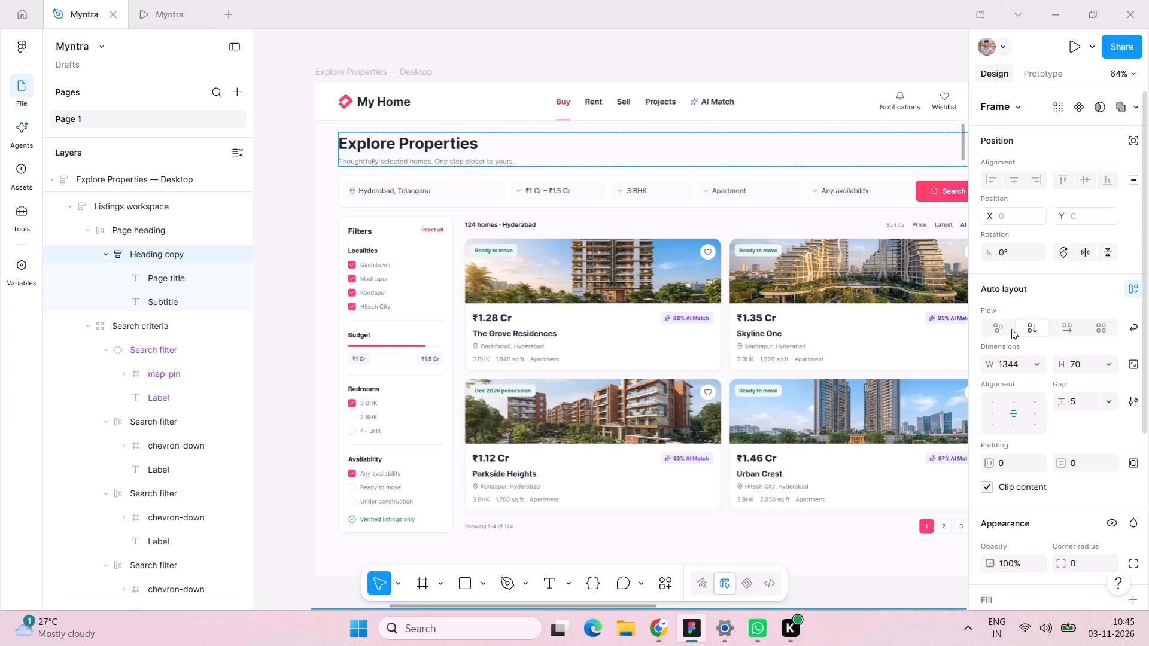
{"action": "left_click", "coordinate": [1032, 364]}
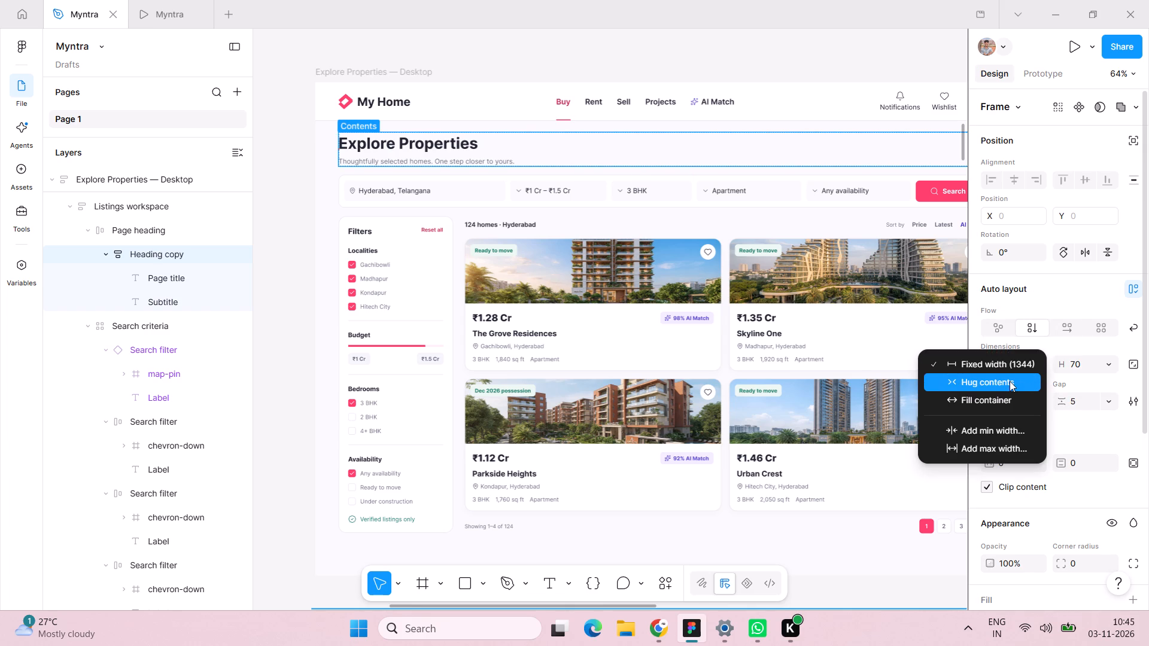
{"action": "left_click", "coordinate": [995, 407]}
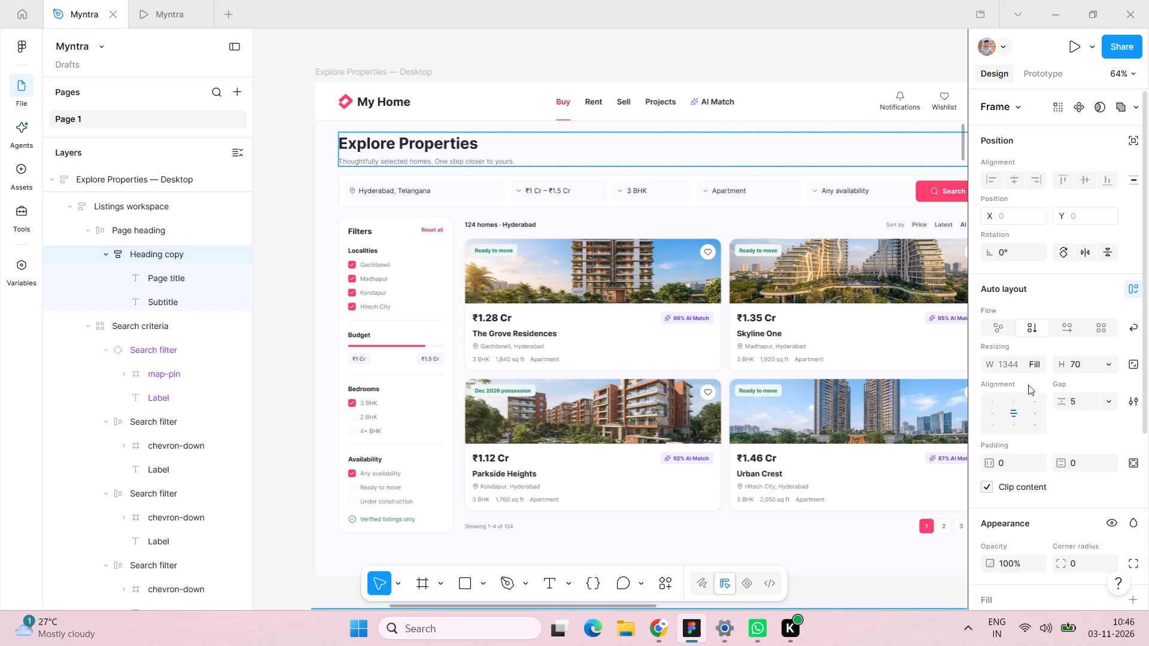
{"action": "left_click", "coordinate": [1042, 364]}
{"action": "left_click", "coordinate": [1019, 346]}
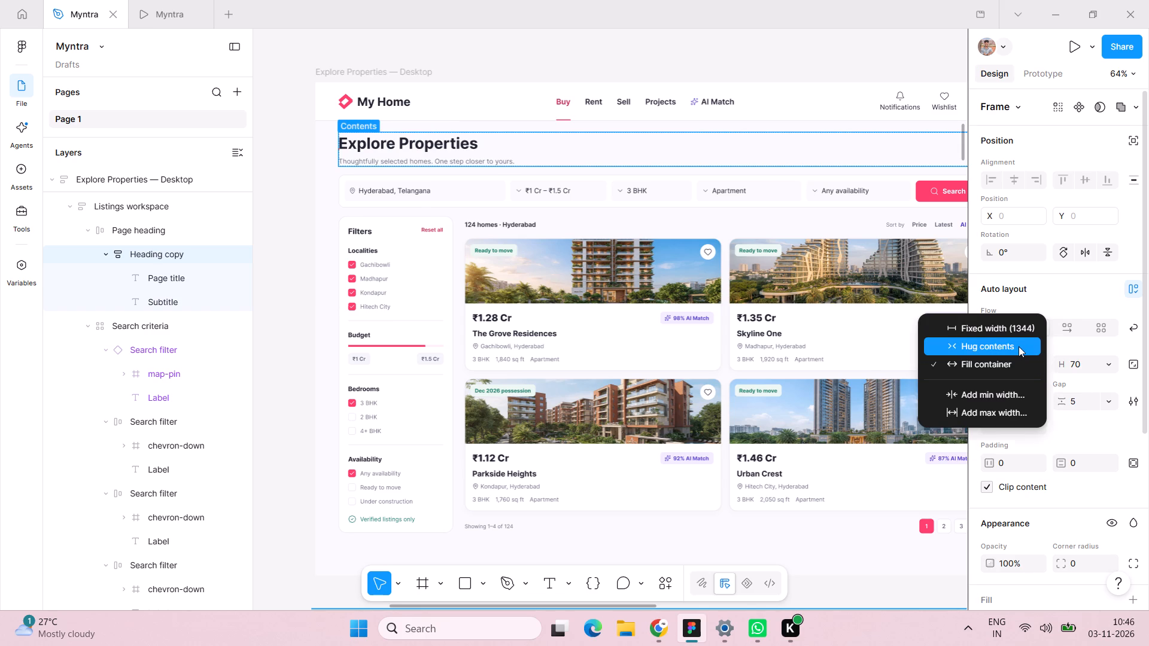
Set the width resizing of the parent Page heading frame to Hug contents.
{"action": "left_click", "coordinate": [647, 151]}
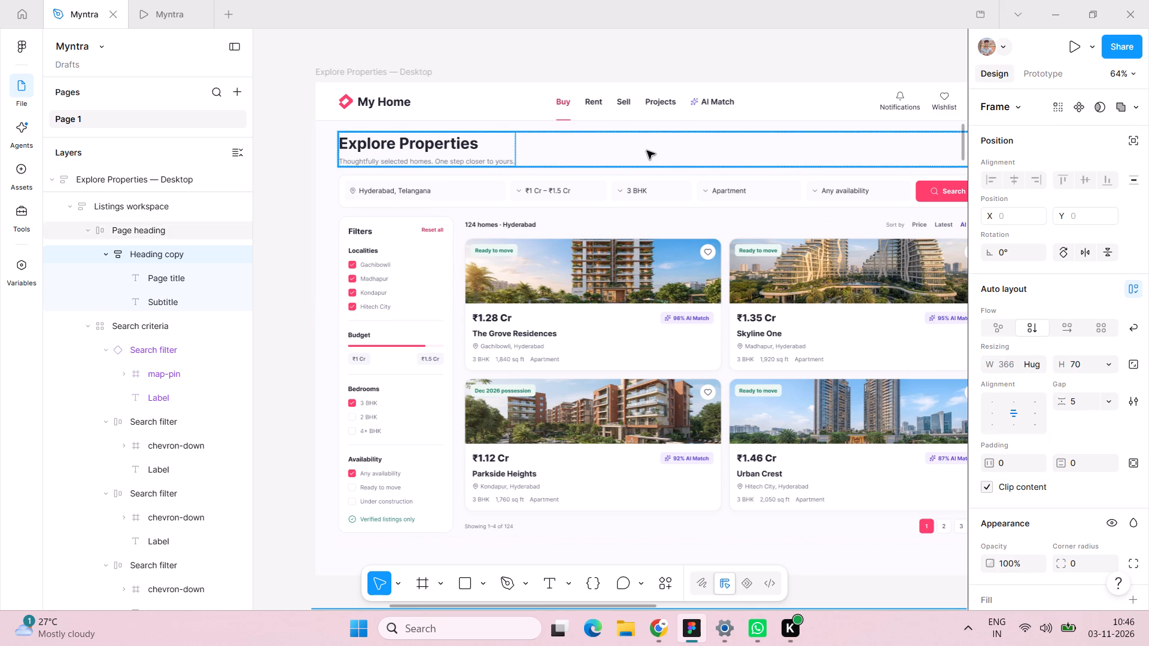
{"action": "double_click", "coordinate": [647, 151]}
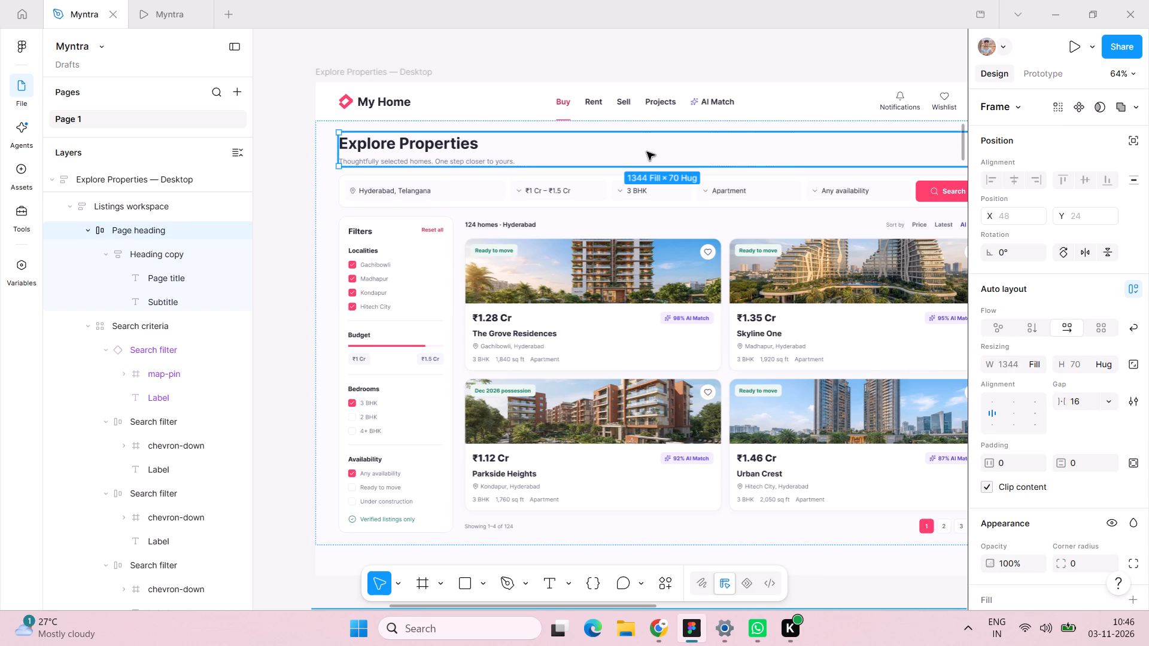
{"action": "scroll", "coordinate": [647, 152], "scroll_direction": "left", "scroll_amount": 2}
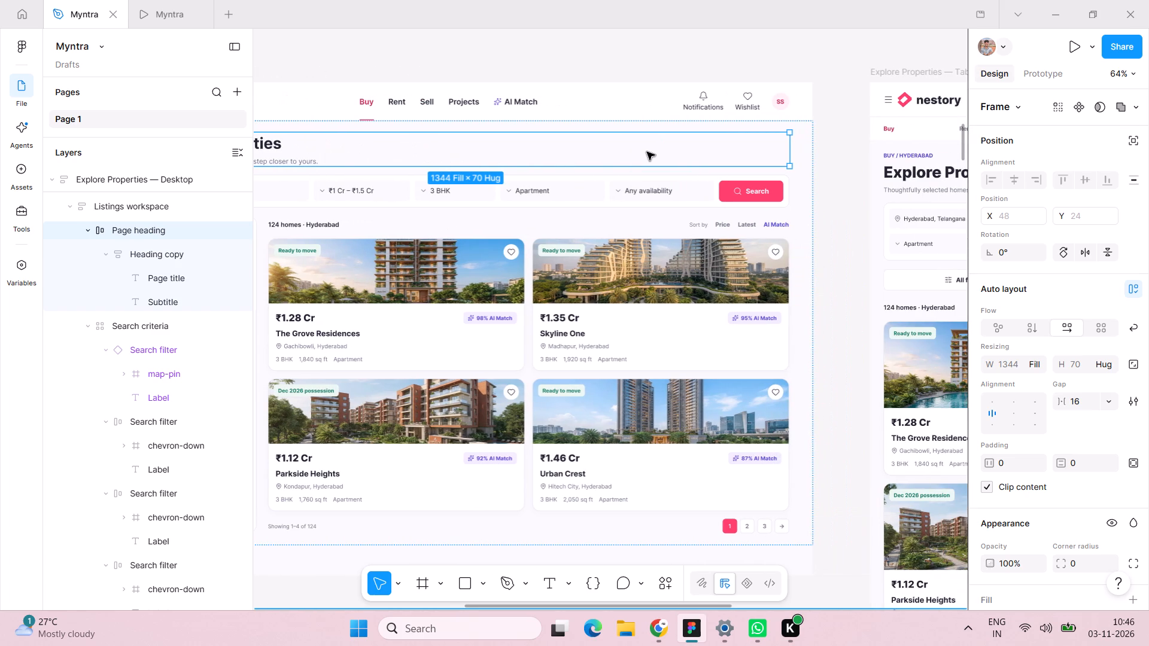
{"action": "scroll", "coordinate": [647, 152], "scroll_direction": "right", "scroll_amount": 2}
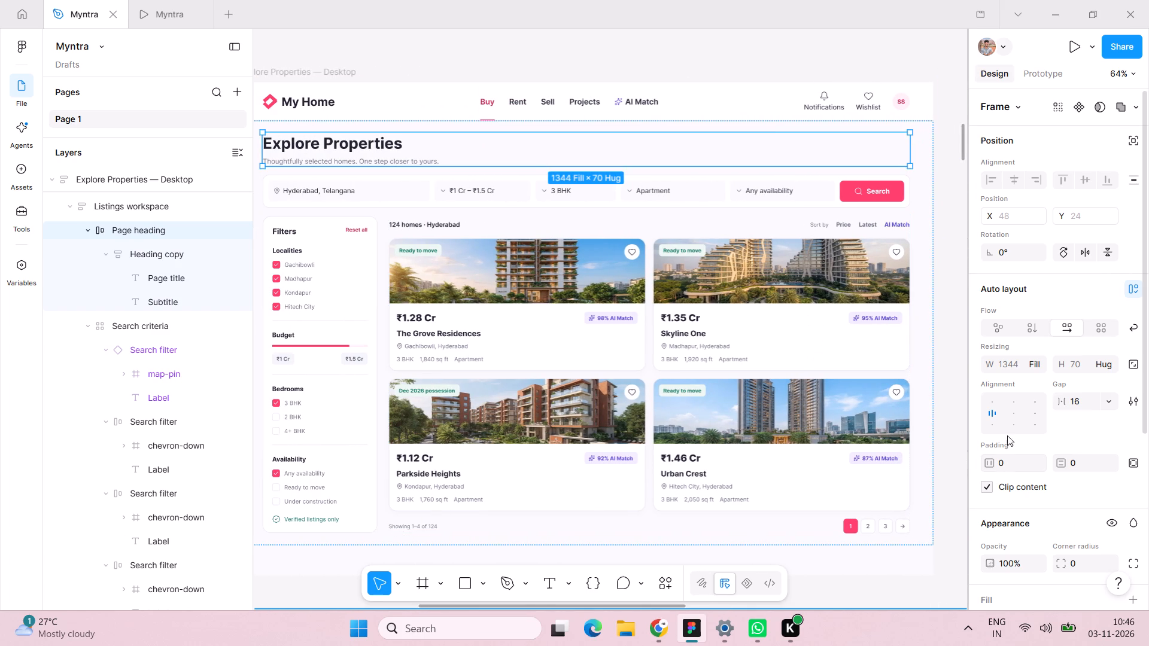
{"action": "left_click", "coordinate": [1035, 364]}
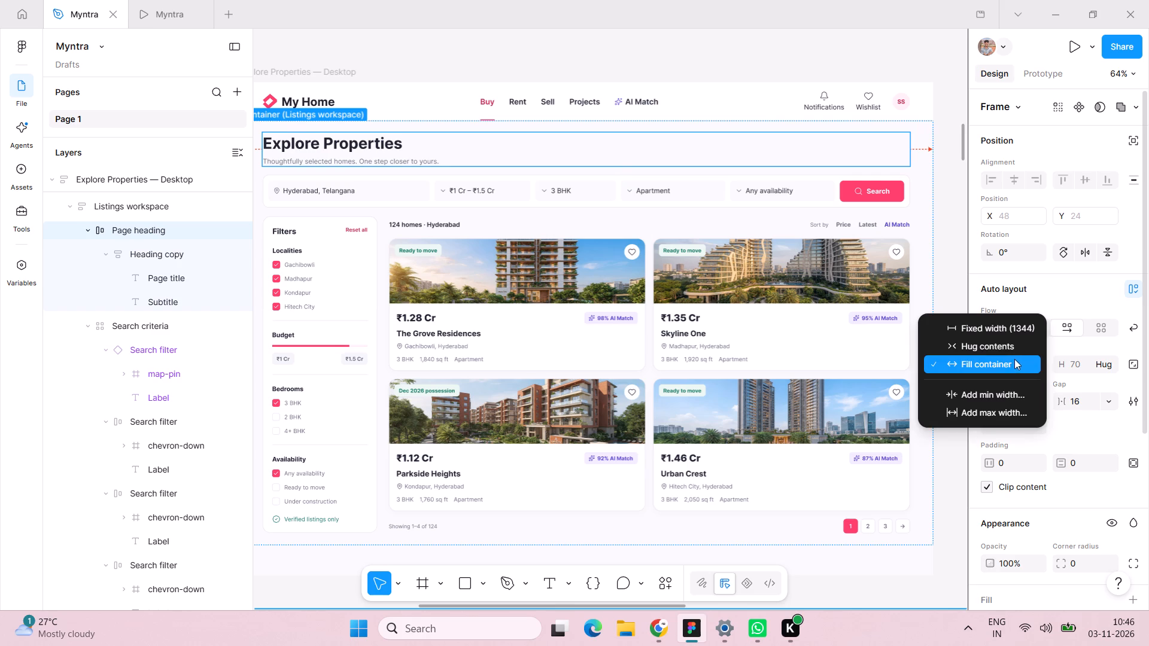
{"action": "left_click", "coordinate": [1005, 349]}
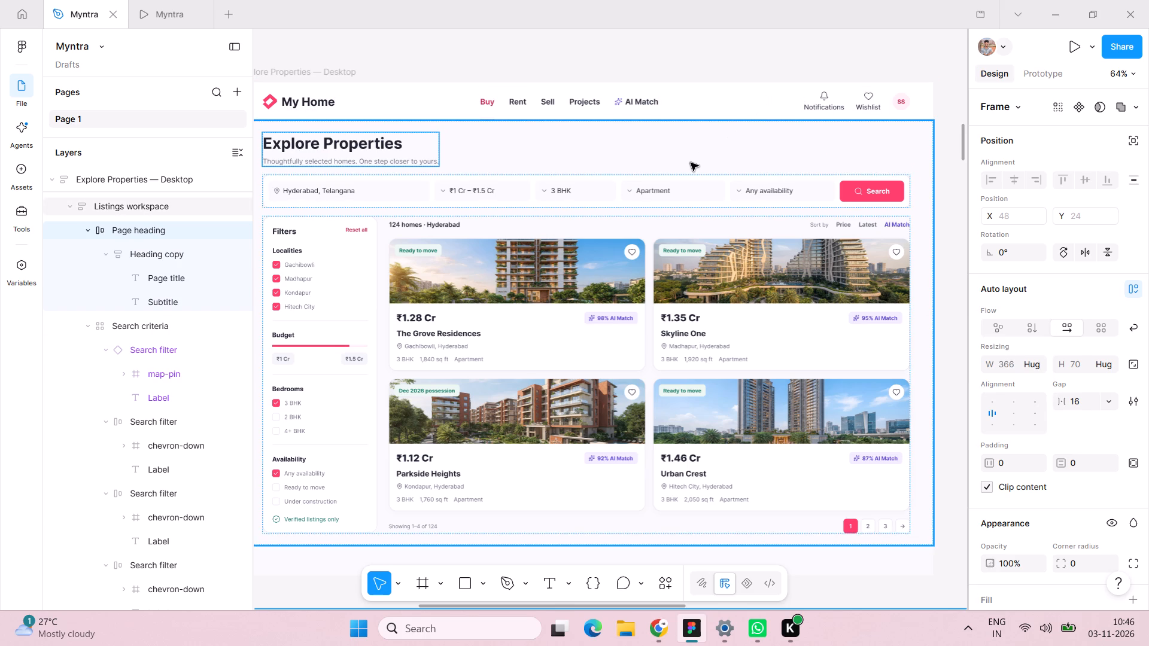
{"action": "scroll", "coordinate": [691, 163], "scroll_direction": "right", "scroll_amount": 2}
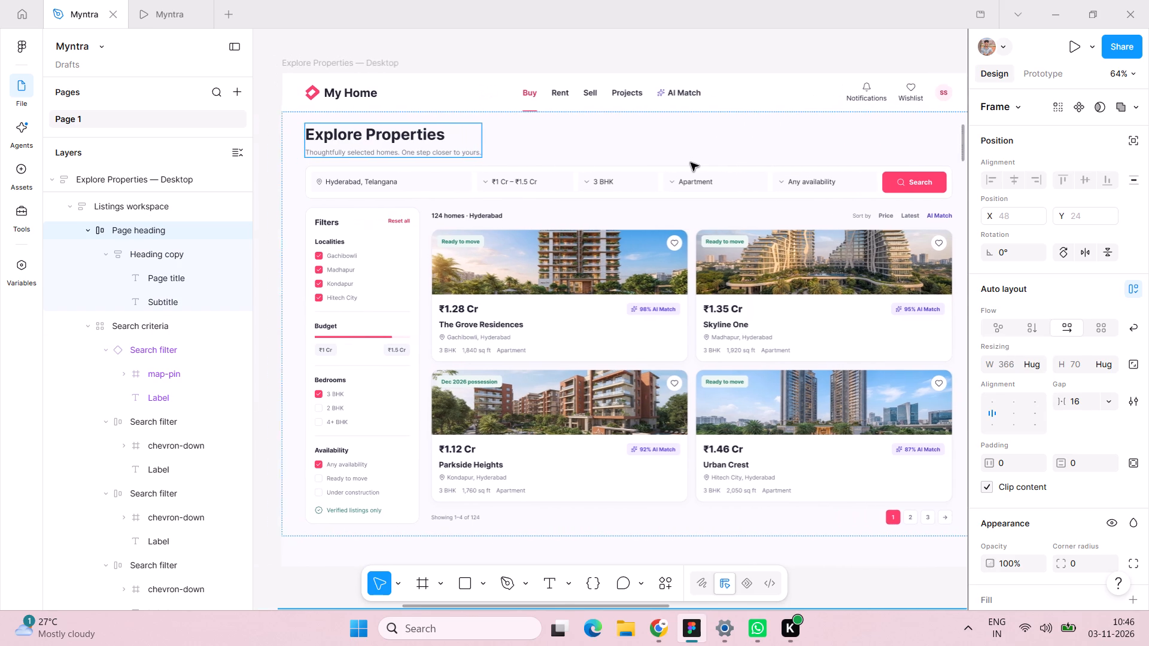
{"action": "scroll", "coordinate": [691, 163], "scroll_direction": "right", "scroll_amount": 1}
{"action": "left_click", "coordinate": [275, 254]}
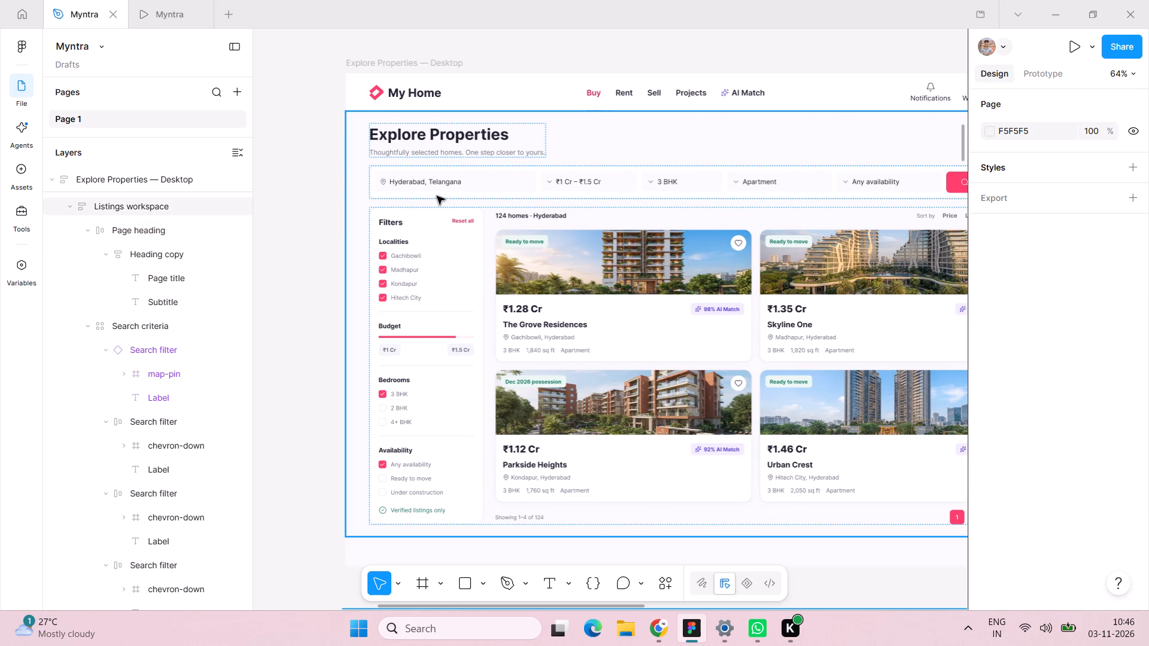
Set the auto layout alignment of the Hyderabad, Telangana search filter to centre.
{"action": "triple_click", "coordinate": [518, 185]}
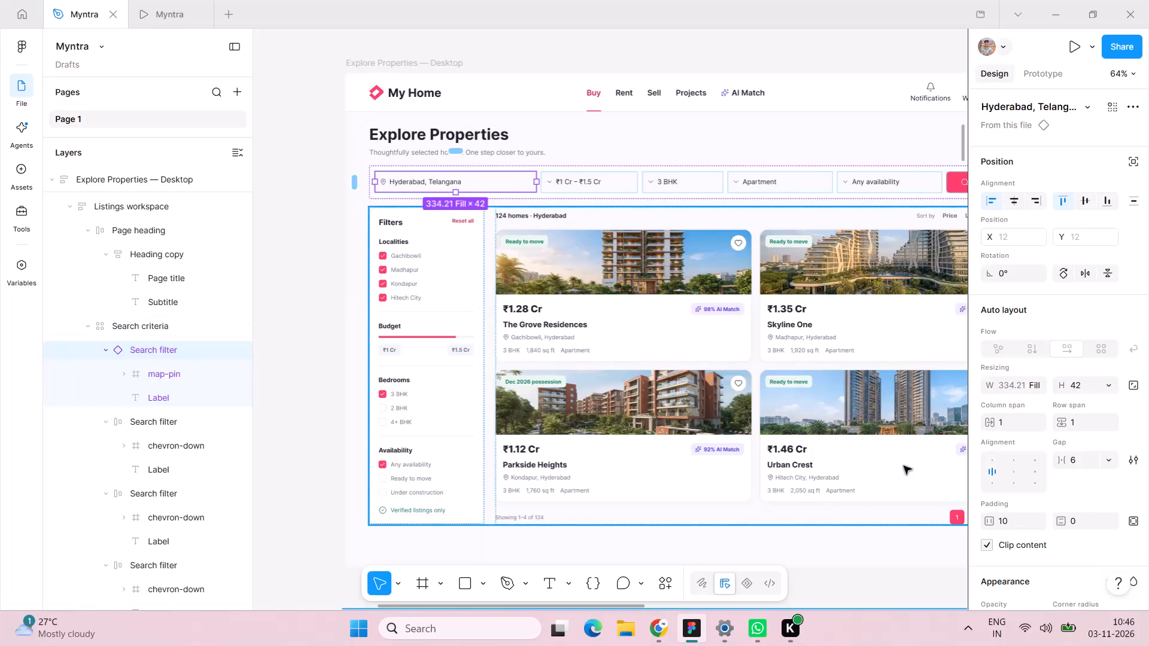
{"action": "left_click", "coordinate": [1008, 423]}
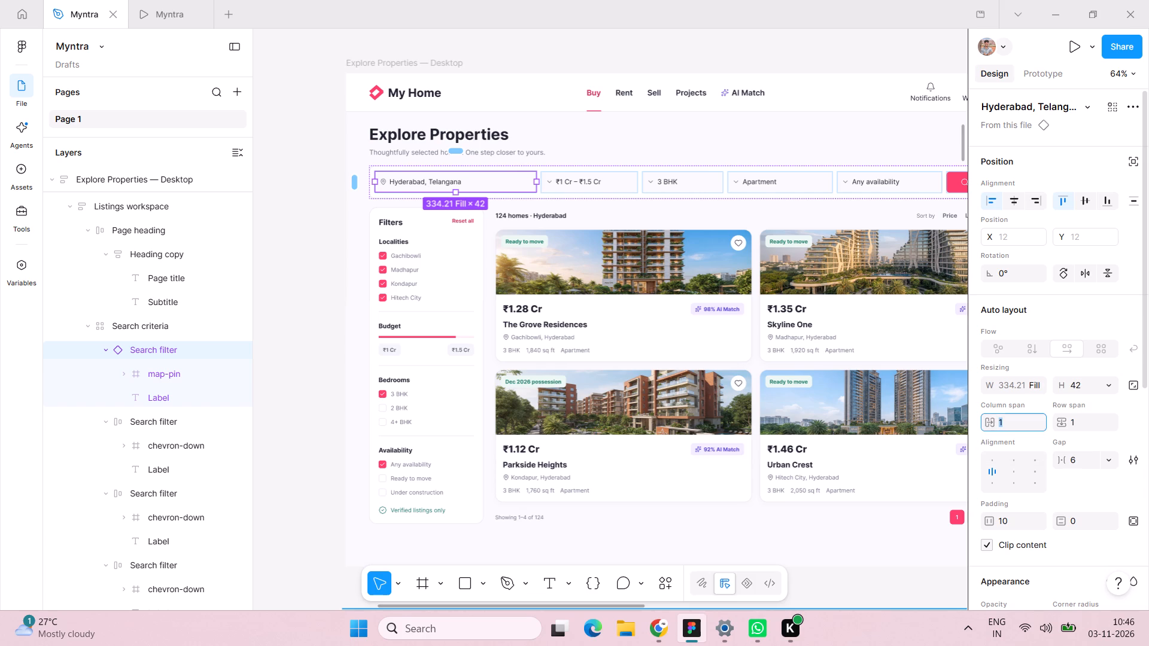
{"action": "left_click", "coordinate": [1005, 406]}
{"action": "left_click", "coordinate": [1020, 472]}
{"action": "double_click", "coordinate": [1012, 469]}
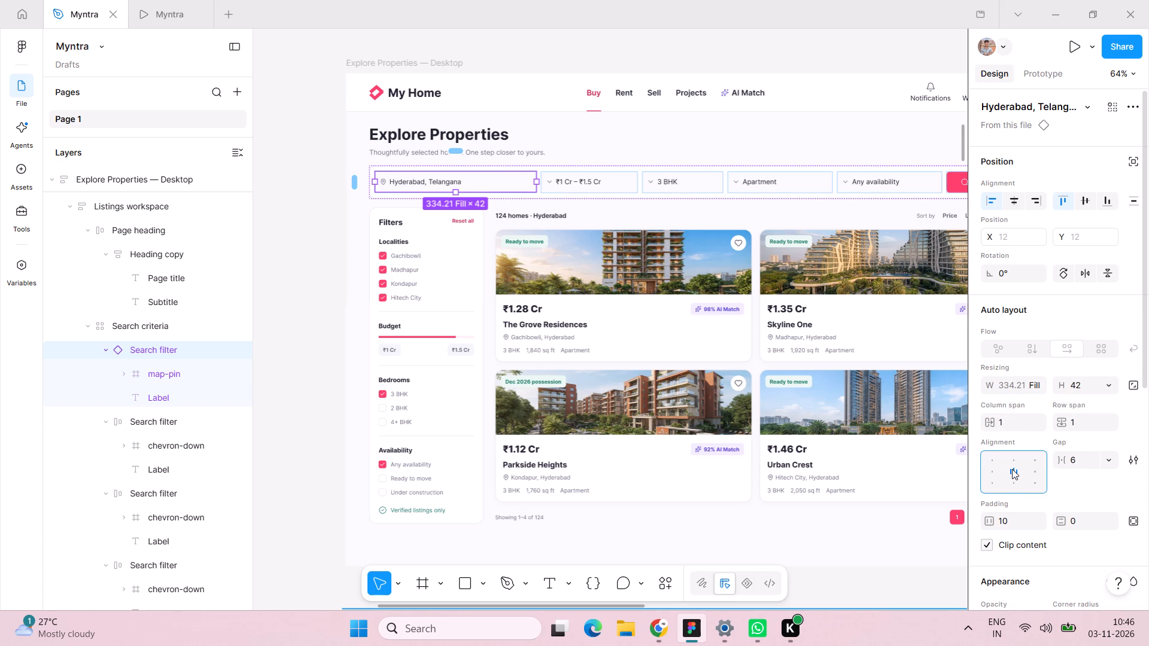
{"action": "double_click", "coordinate": [1012, 469]}
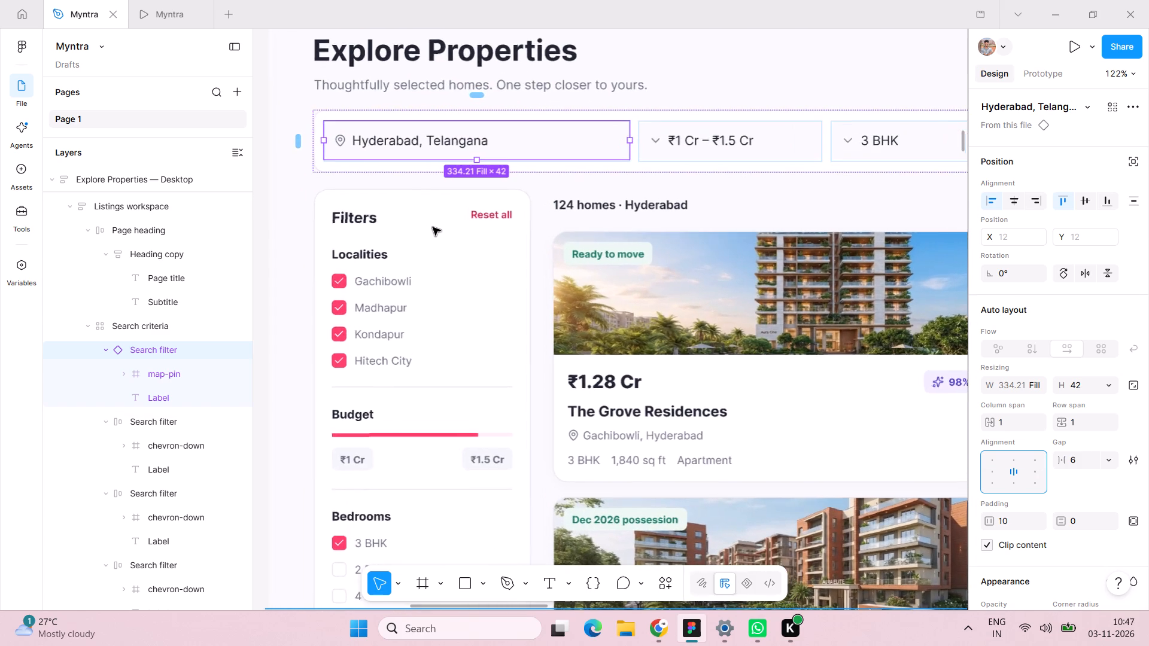
Set the Reset all label in the filter sidebar heading to font size 12 and Medium weight.
{"action": "scroll", "coordinate": [433, 227], "scroll_direction": "down", "scroll_amount": 1}
{"action": "scroll", "coordinate": [433, 227], "scroll_direction": "right", "scroll_amount": 1}
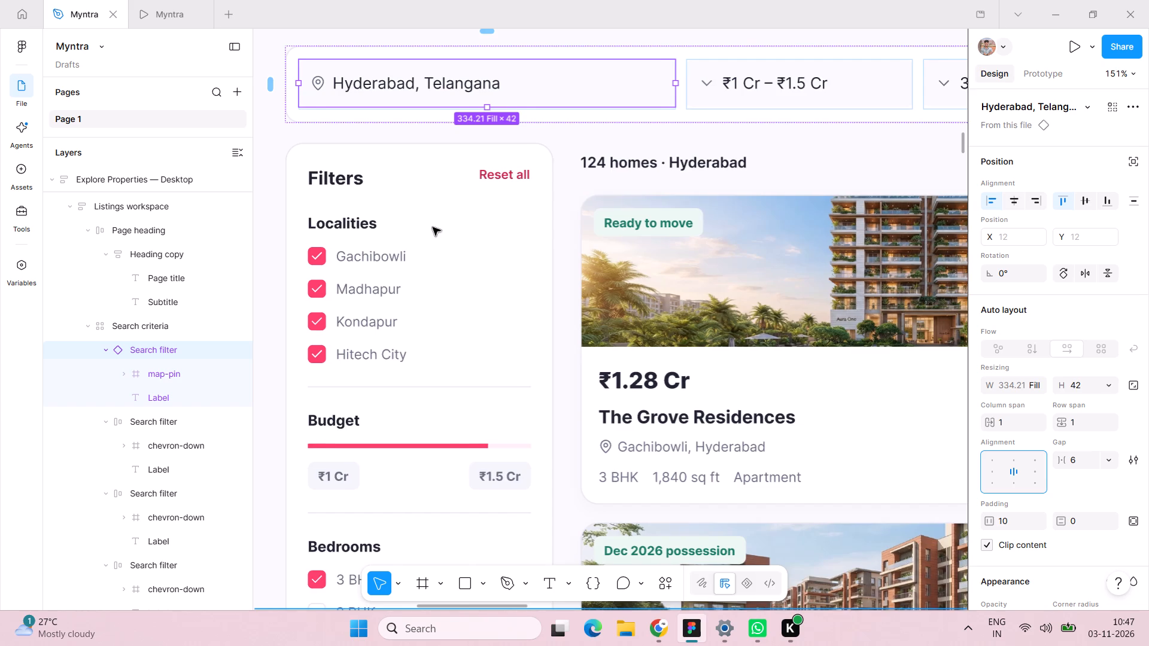
{"action": "scroll", "coordinate": [433, 227], "scroll_direction": "right", "scroll_amount": 1}
{"action": "triple_click", "coordinate": [409, 182]}
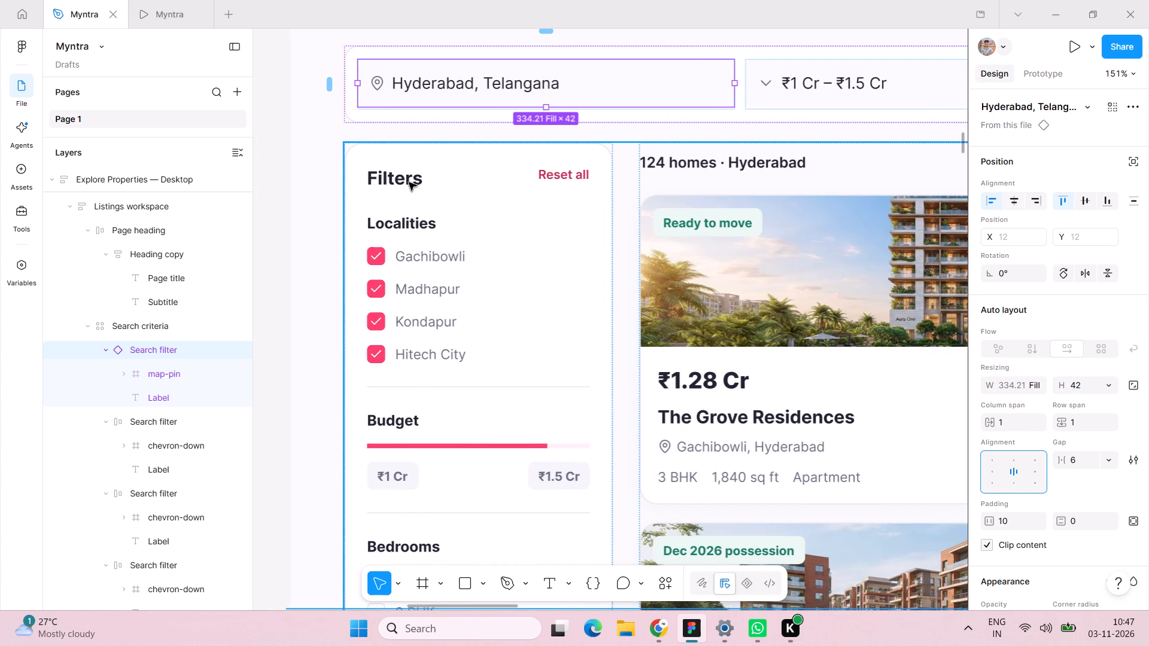
{"action": "double_click", "coordinate": [409, 182]}
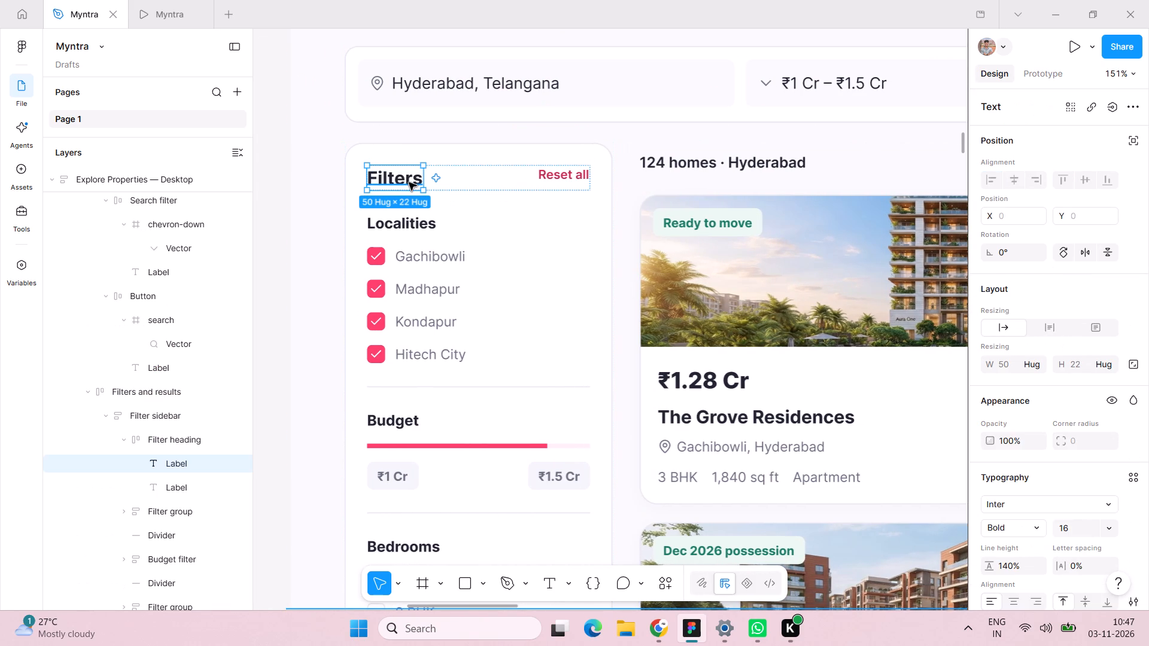
{"action": "left_click", "coordinate": [409, 182]}
{"action": "double_click", "coordinate": [409, 182]}
{"action": "left_click", "coordinate": [569, 172]}
{"action": "left_click", "coordinate": [547, 198]}
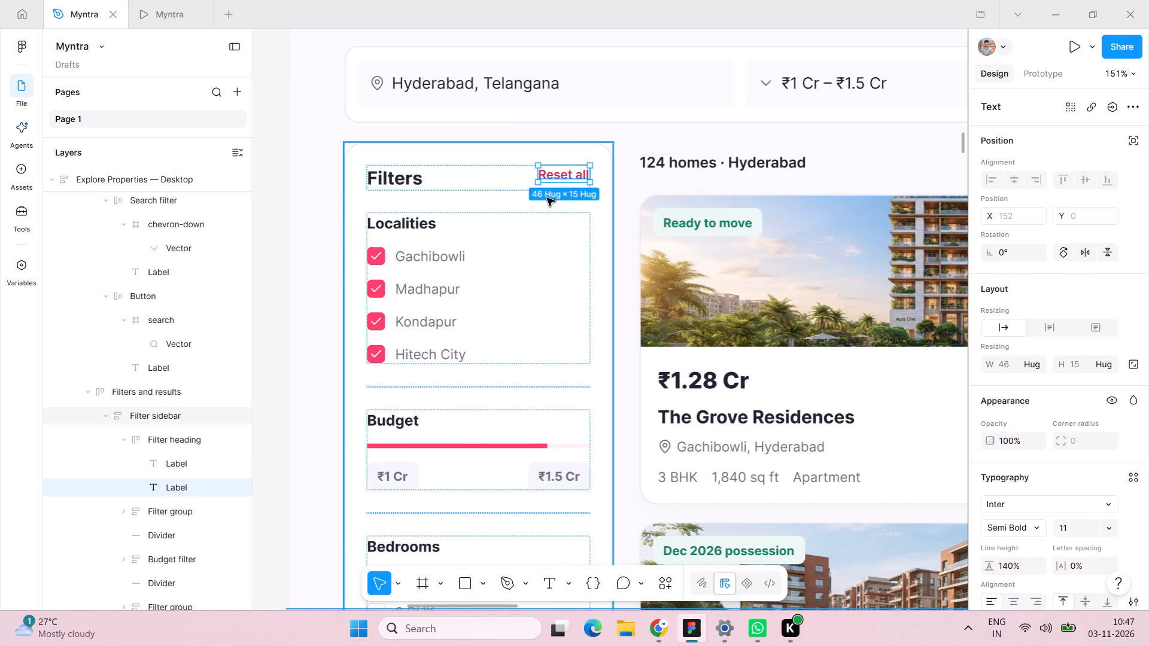
{"action": "double_click", "coordinate": [568, 181]}
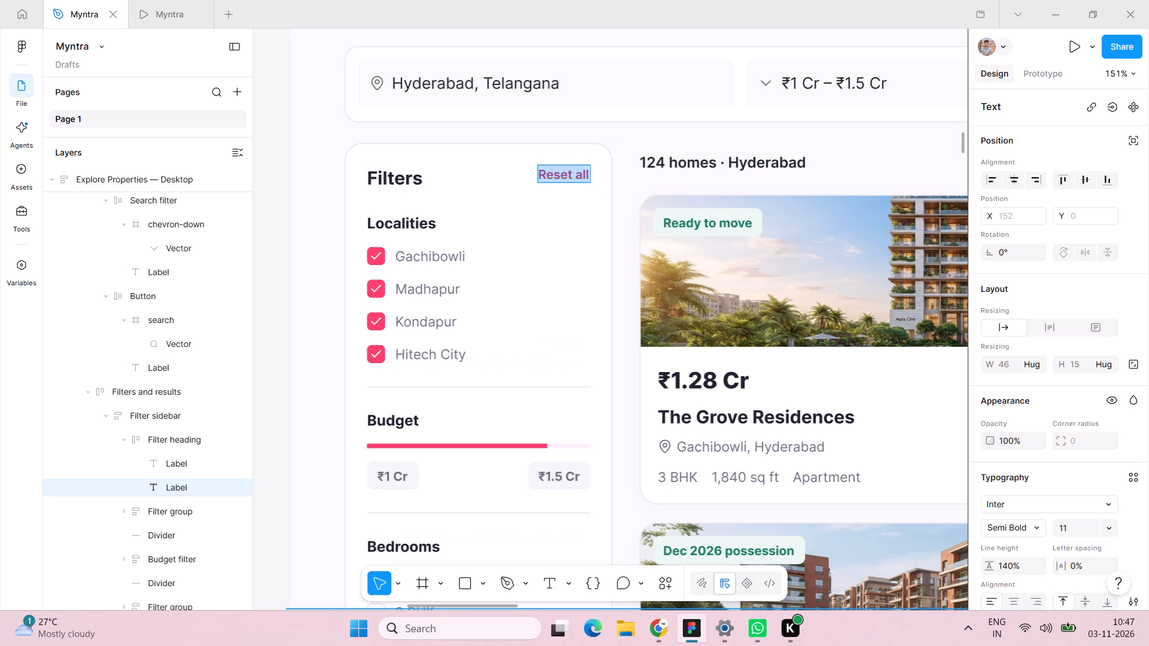
{"action": "left_click", "coordinate": [1086, 522]}
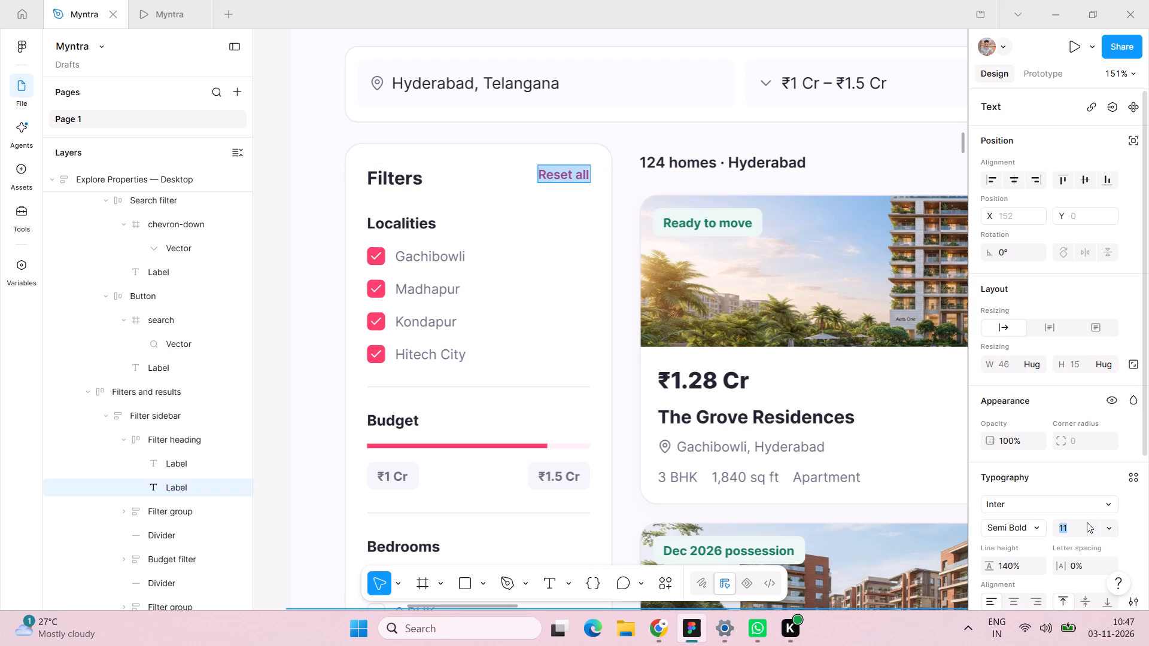
{"action": "type", "text": "12"}
{"action": "key", "text": "Return"}
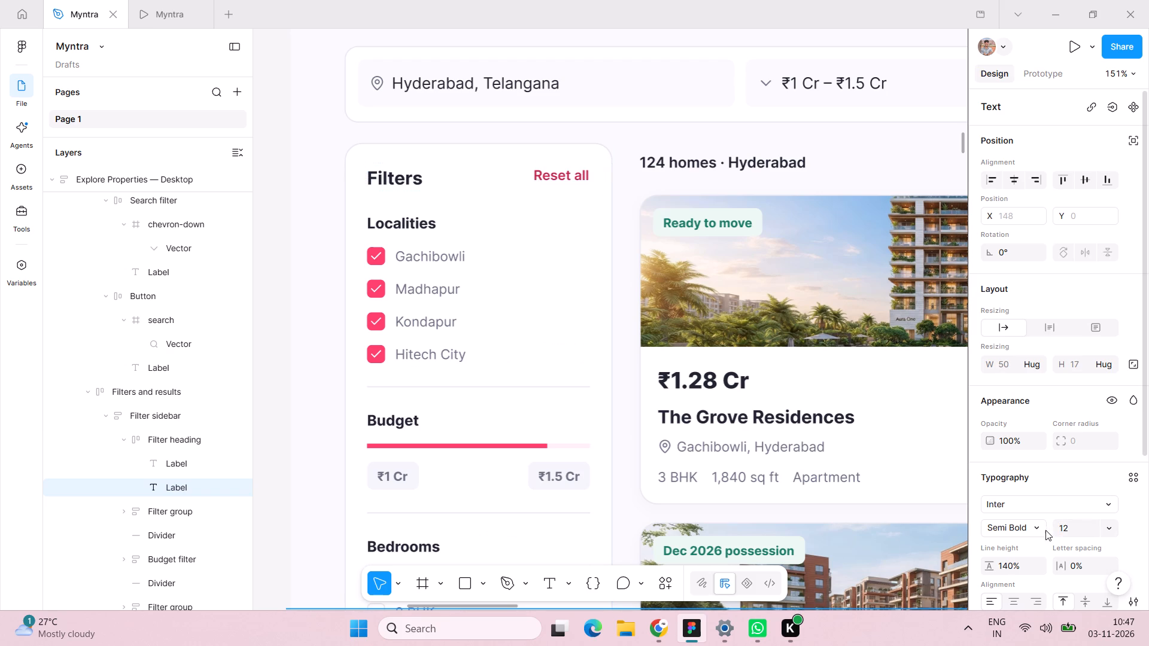
{"action": "left_click", "coordinate": [1036, 528]}
{"action": "left_click", "coordinate": [1036, 514]}
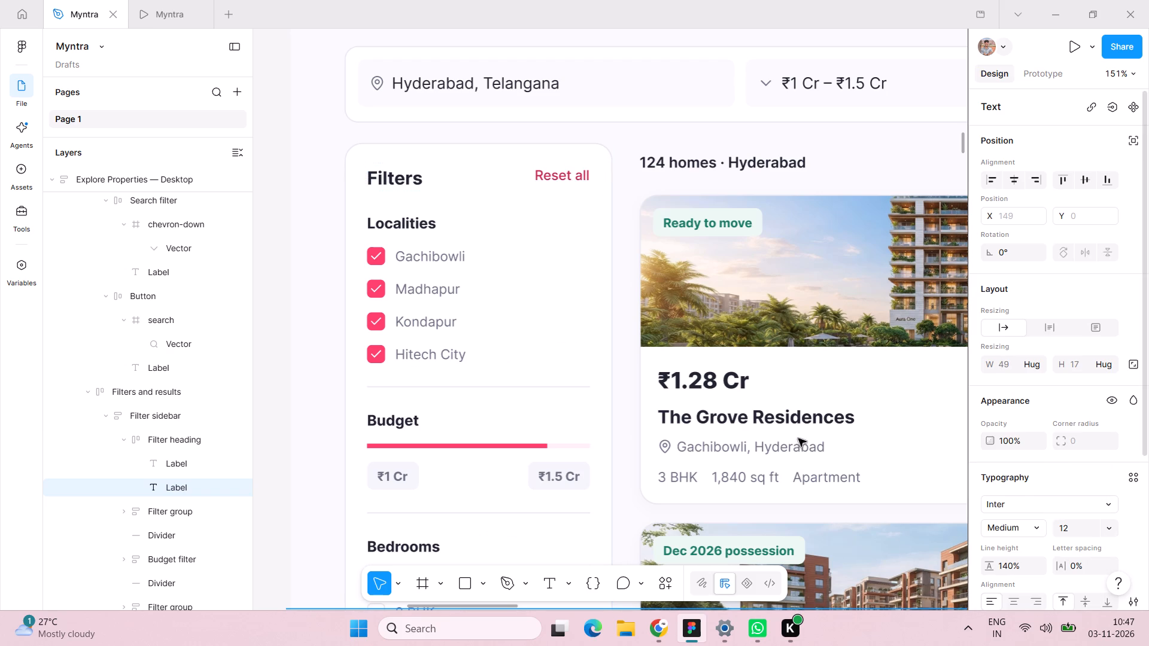
Set the font size of the Localities heading in the filter sidebar to 14.
{"action": "double_click", "coordinate": [427, 223]}
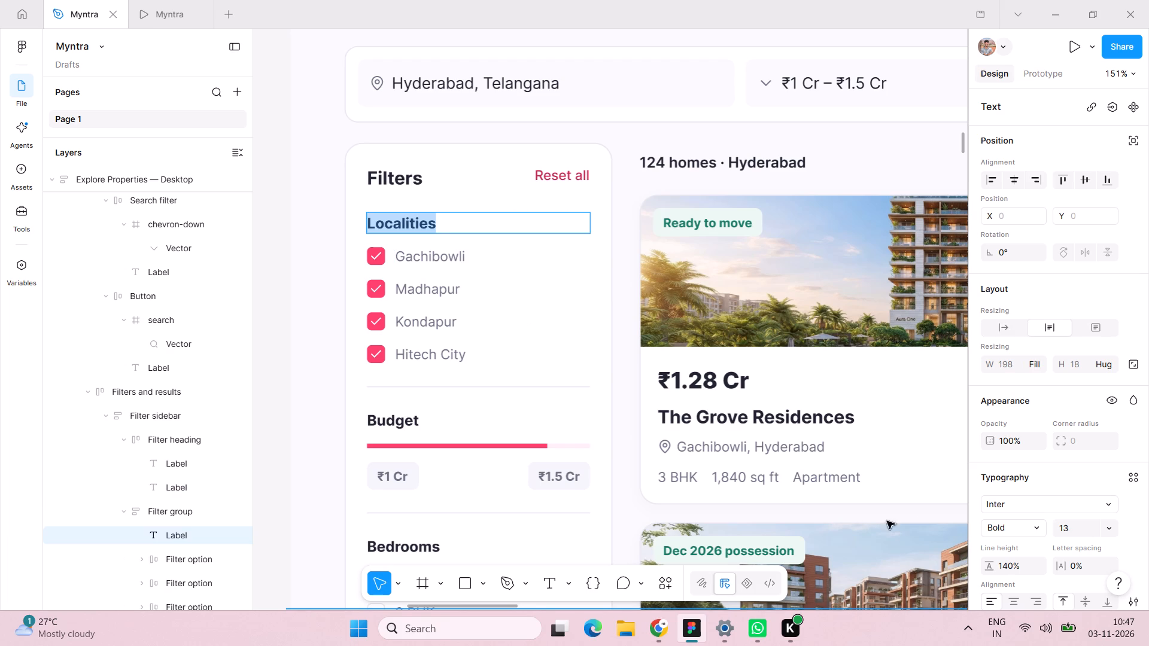
{"action": "left_click", "coordinate": [1072, 522]}
{"action": "type", "text": "14"}
{"action": "key", "text": "Return"}
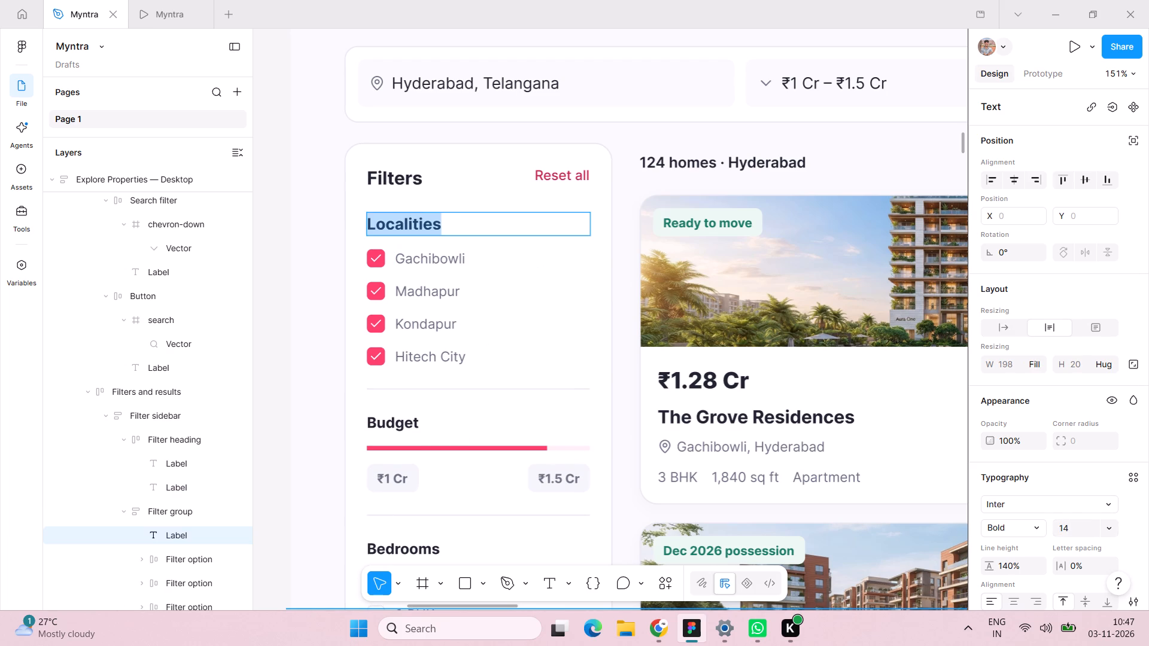
Examine the typography of the Filters title, the Localities heading, and the Gachibowli and Madhapur option labels.
{"action": "double_click", "coordinate": [387, 179]}
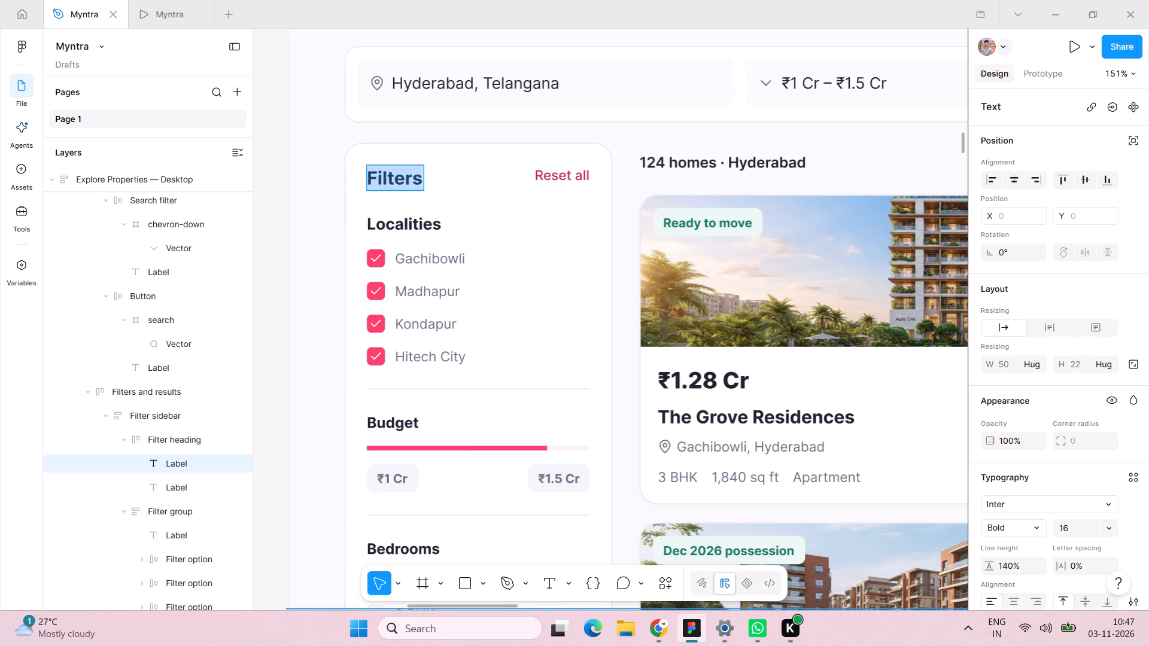
{"action": "left_click", "coordinate": [403, 239]}
{"action": "double_click", "coordinate": [424, 222]}
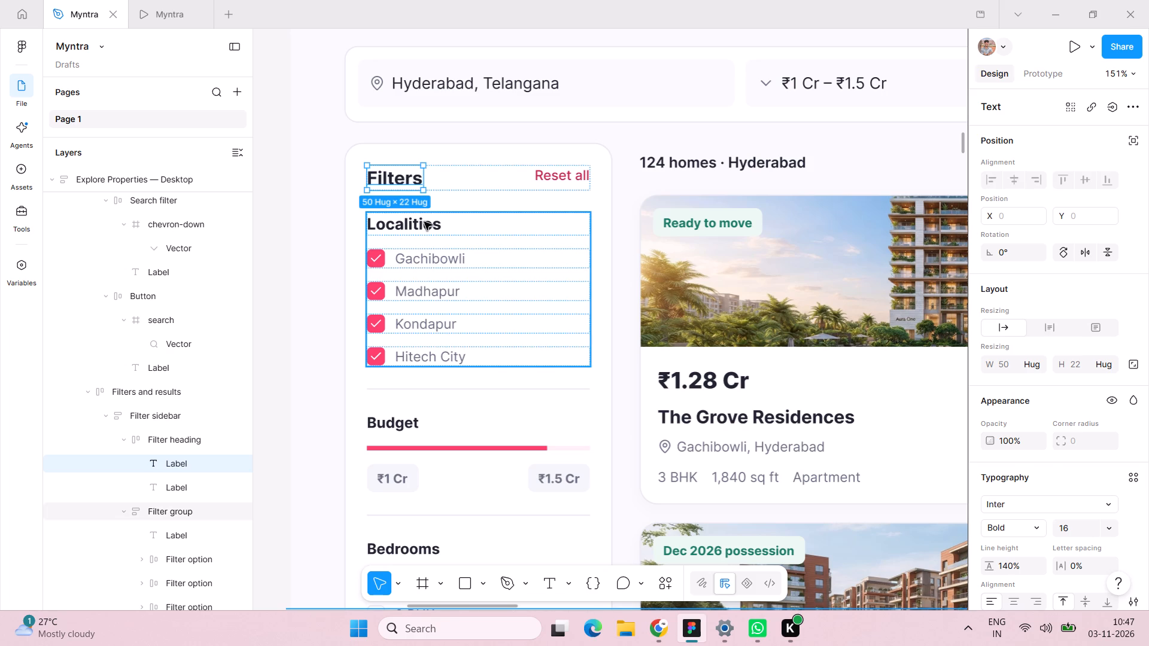
{"action": "double_click", "coordinate": [424, 222]}
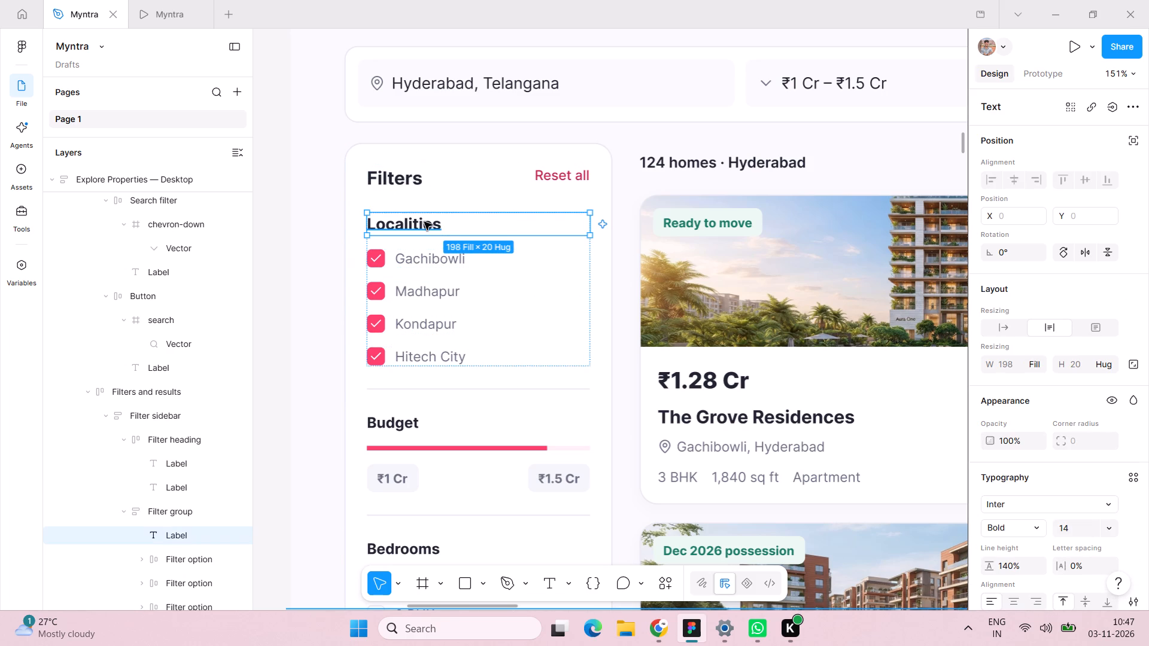
{"action": "double_click", "coordinate": [458, 259]}
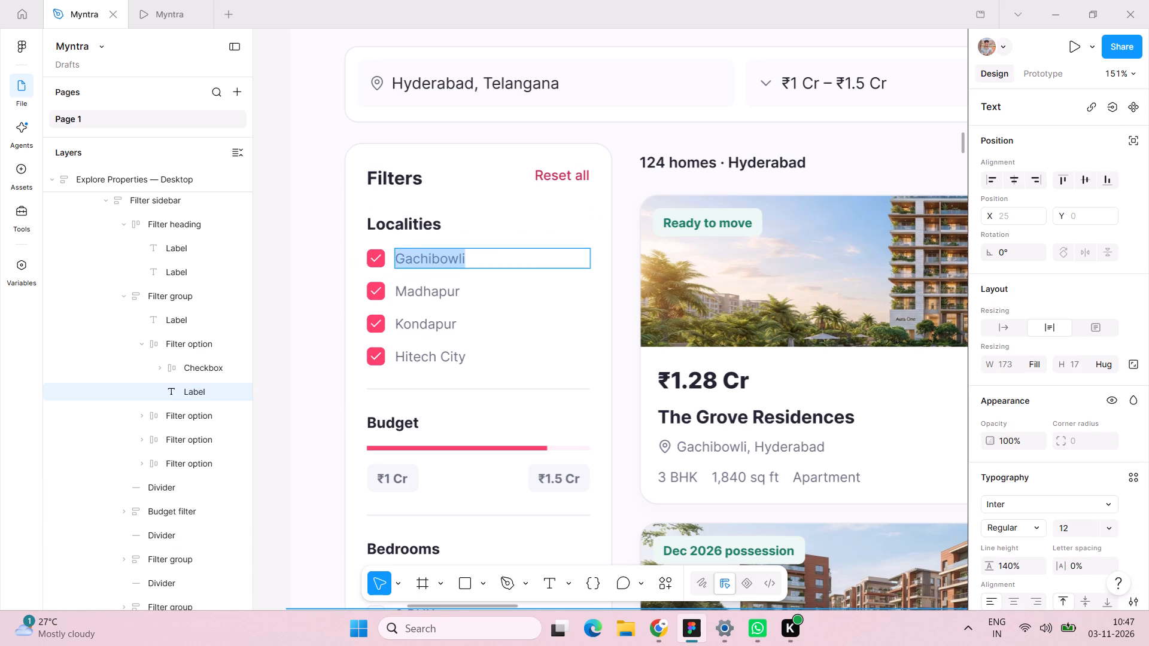
{"action": "left_click", "coordinate": [517, 297]}
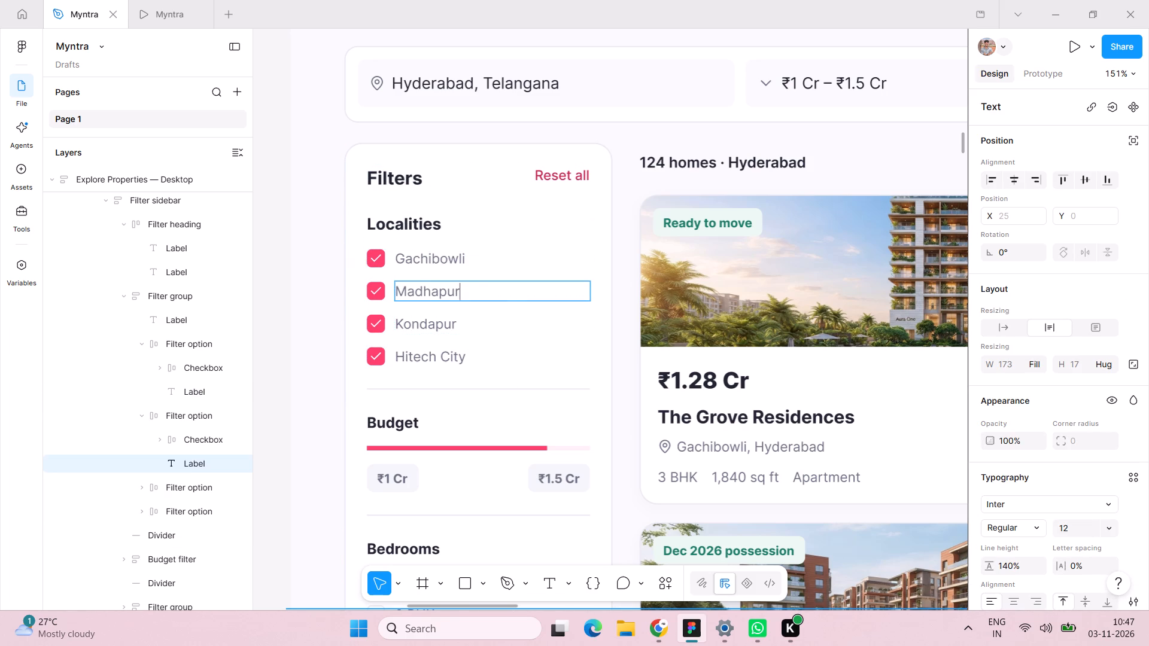
{"action": "left_click", "coordinate": [474, 263]}
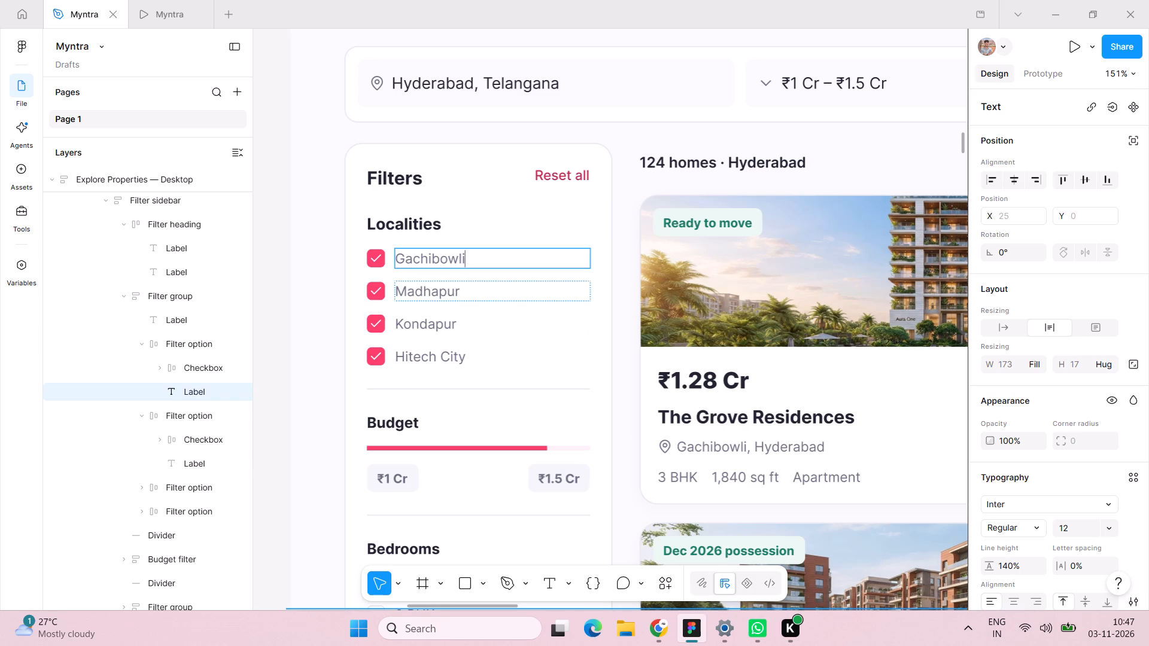
{"action": "left_click", "coordinate": [456, 288], "text": "shift"}
{"action": "left_click", "coordinate": [298, 319]}
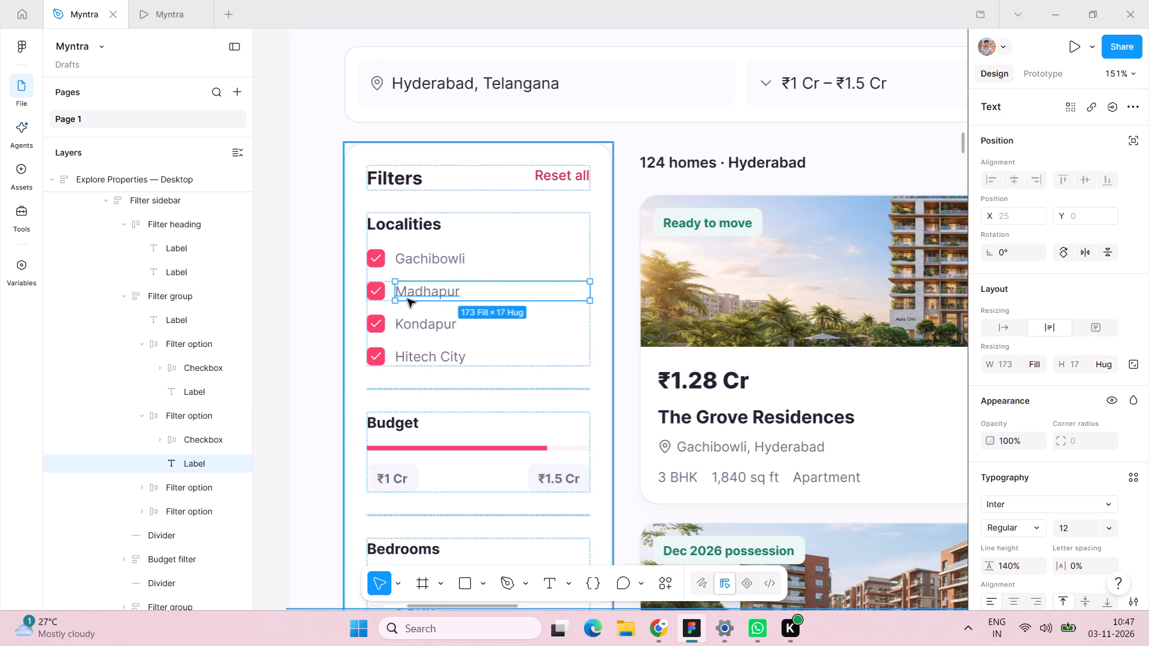
Set the Gachibowli, Madhapur, Kondapur and Hitech City option labels in the filter sidebar to font size 14.
{"action": "double_click", "coordinate": [463, 257], "text": "shift"}
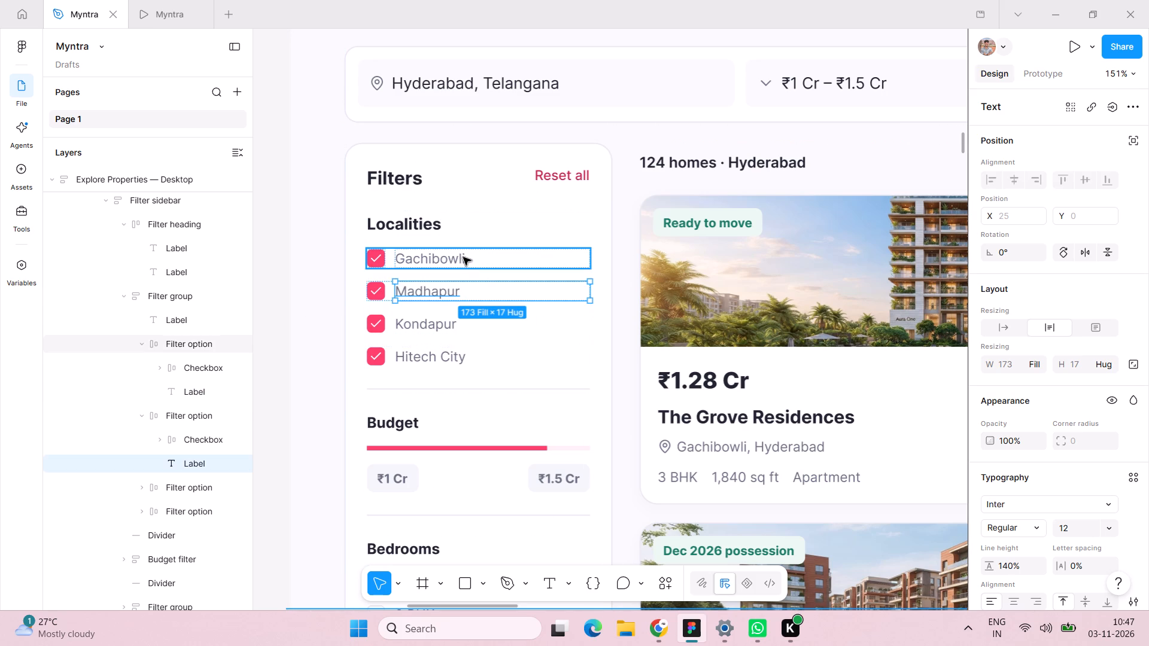
{"action": "double_click", "coordinate": [454, 324], "text": "shift"}
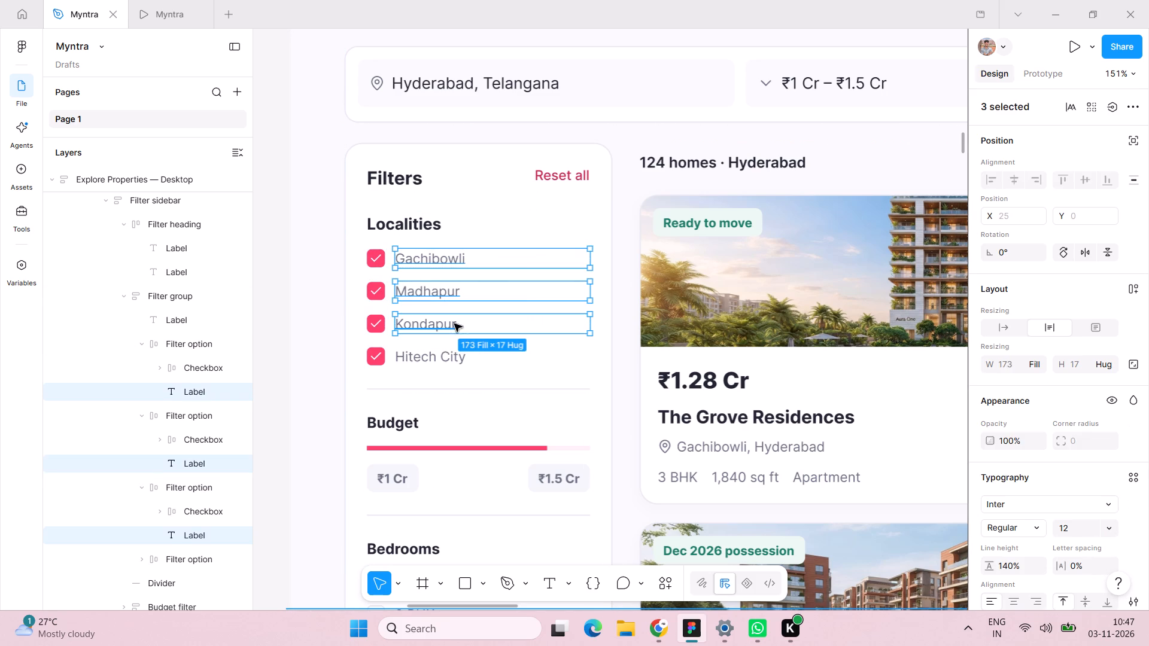
{"action": "double_click", "coordinate": [445, 358], "text": "shift"}
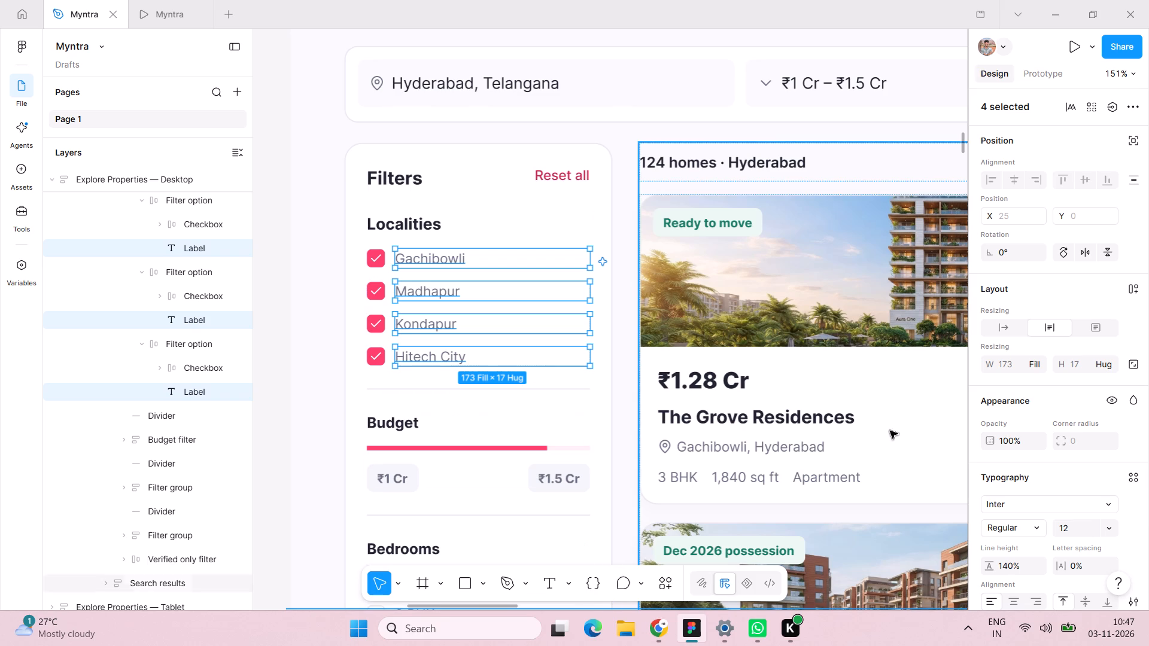
{"action": "left_click", "coordinate": [1077, 531]}
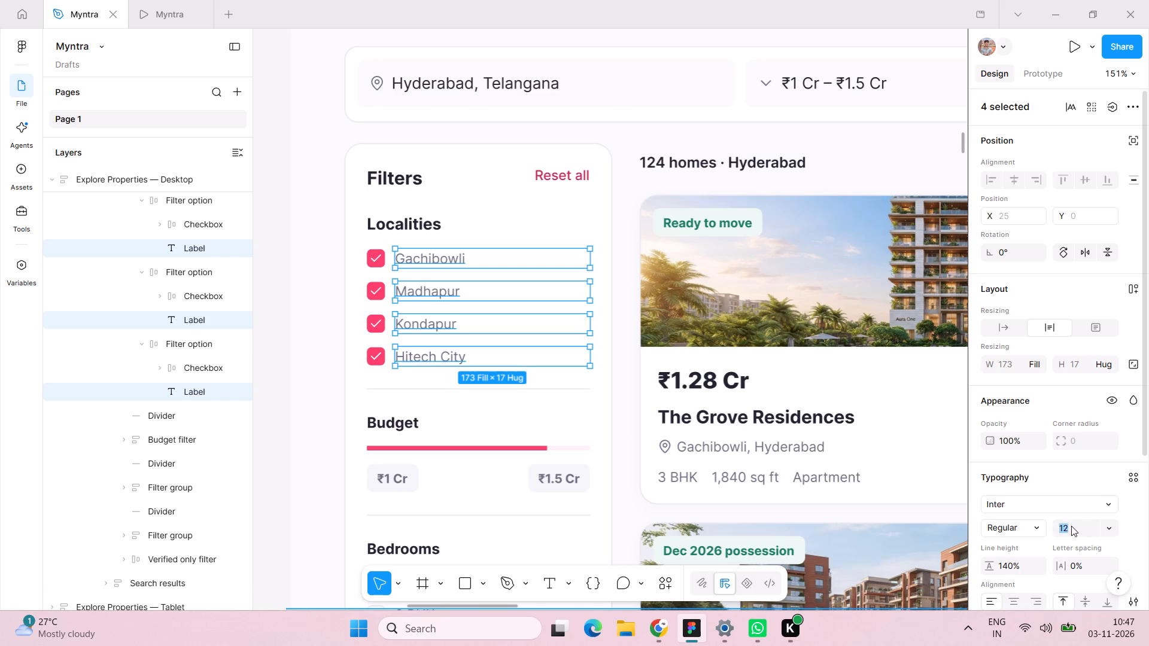
{"action": "type", "text": "14"}
{"action": "key", "text": "Return"}
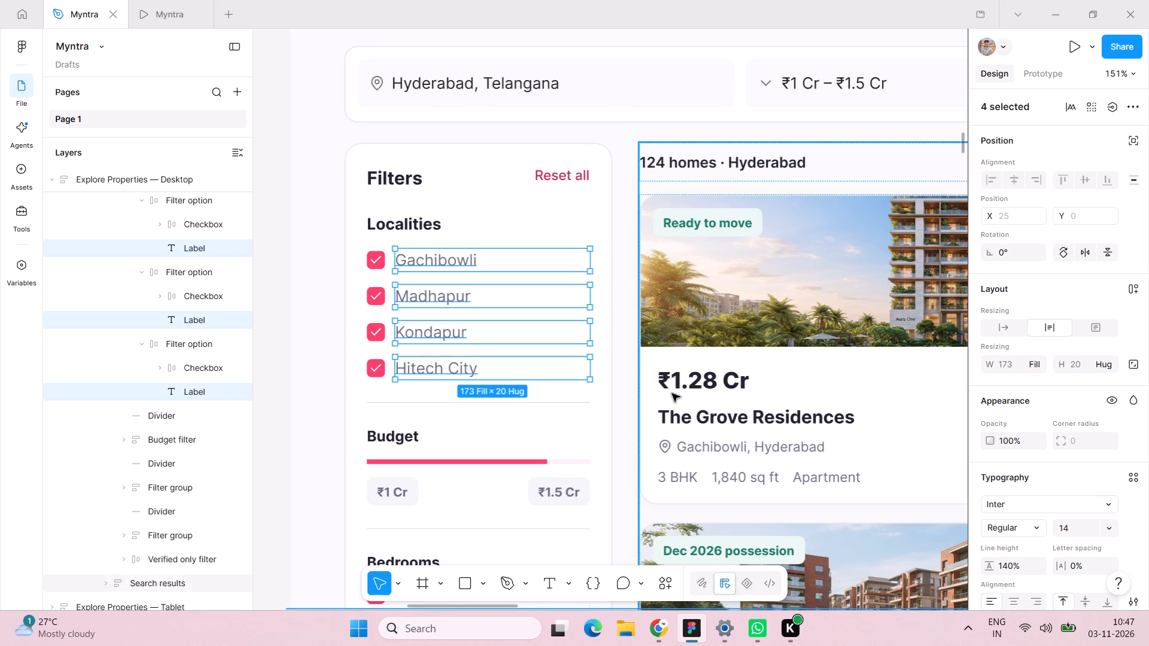
Examine the dimensions, corner radius, fill and stroke of the four Localities checkboxes together, undoing any accidental resizing.
{"action": "left_click", "coordinate": [381, 263]}
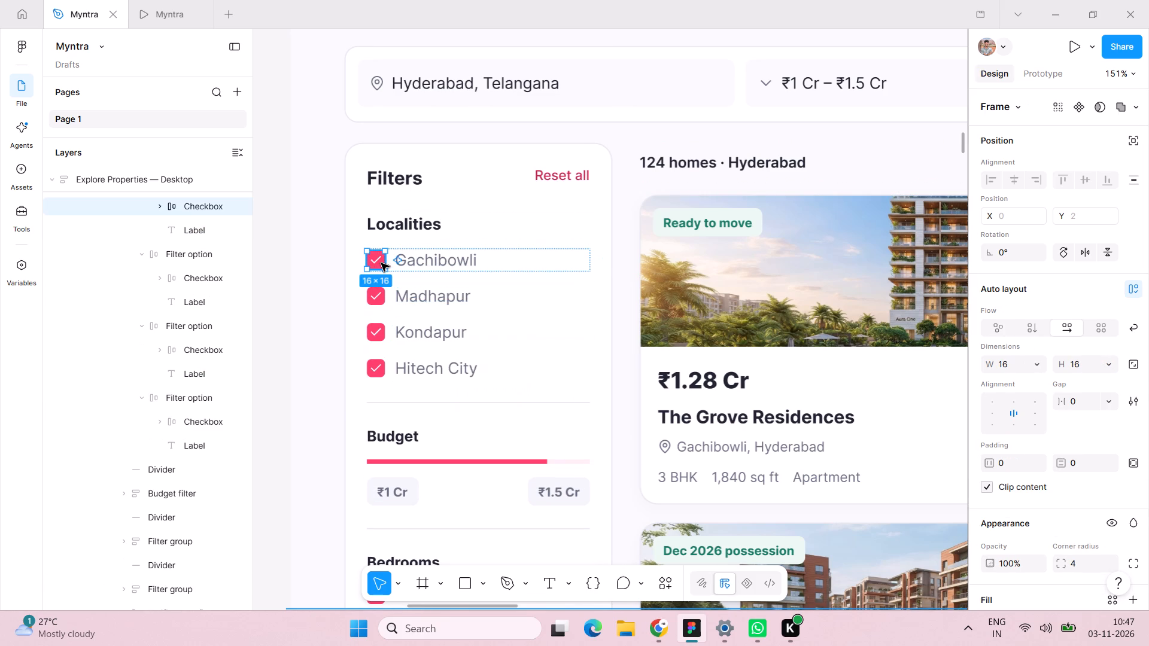
{"action": "double_click", "coordinate": [382, 303], "text": "shift"}
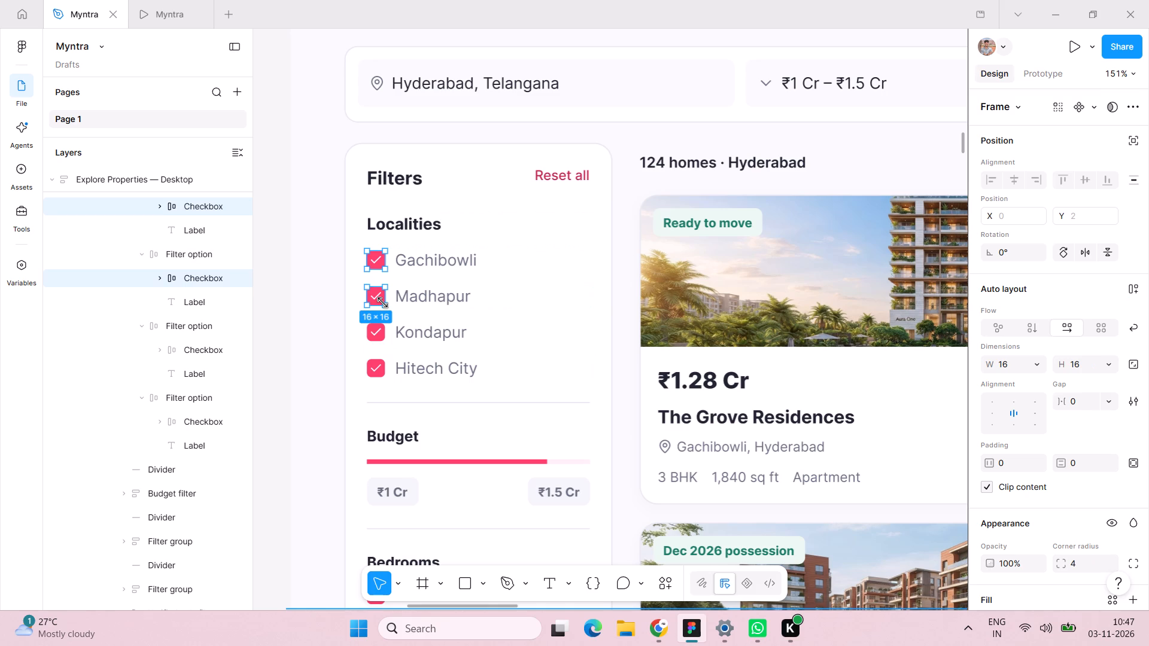
{"action": "double_click", "coordinate": [372, 332], "text": "shift"}
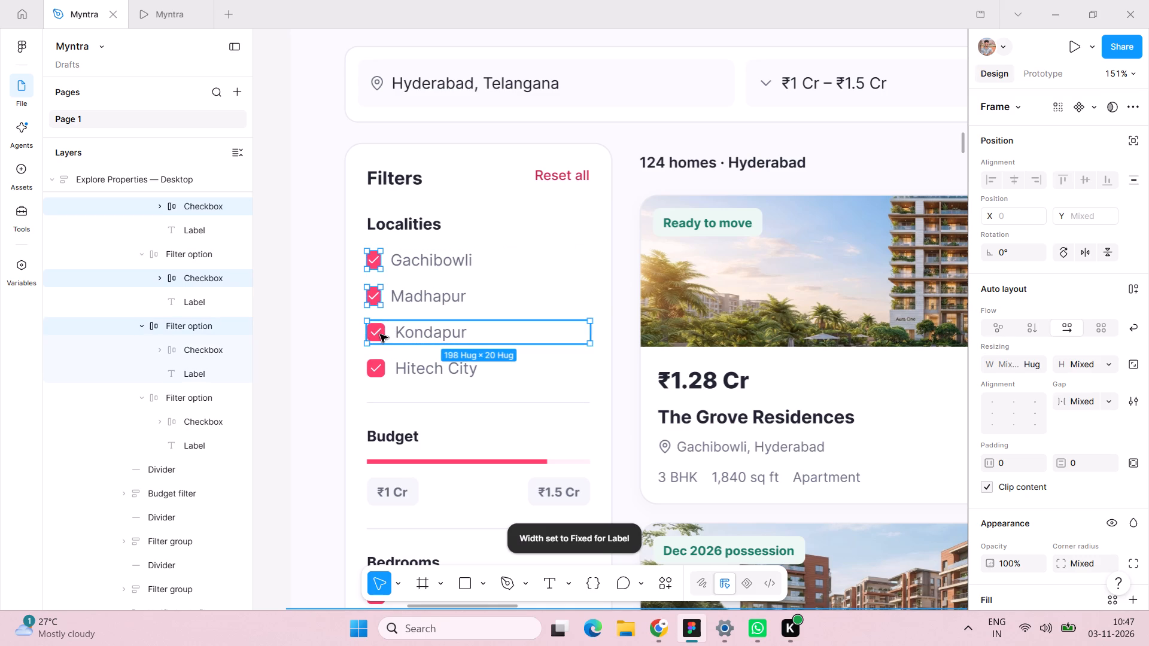
{"action": "key", "text": "ctrl+z"}
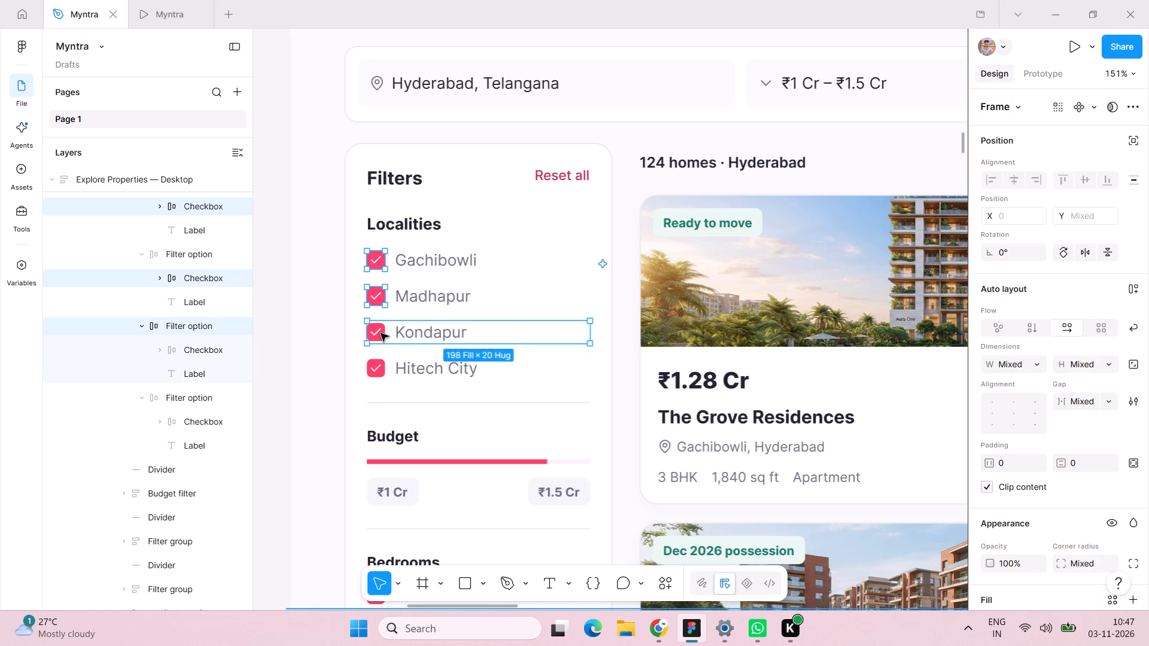
{"action": "double_click", "coordinate": [381, 333], "text": "shift"}
{"action": "double_click", "coordinate": [381, 333], "text": "shift"}
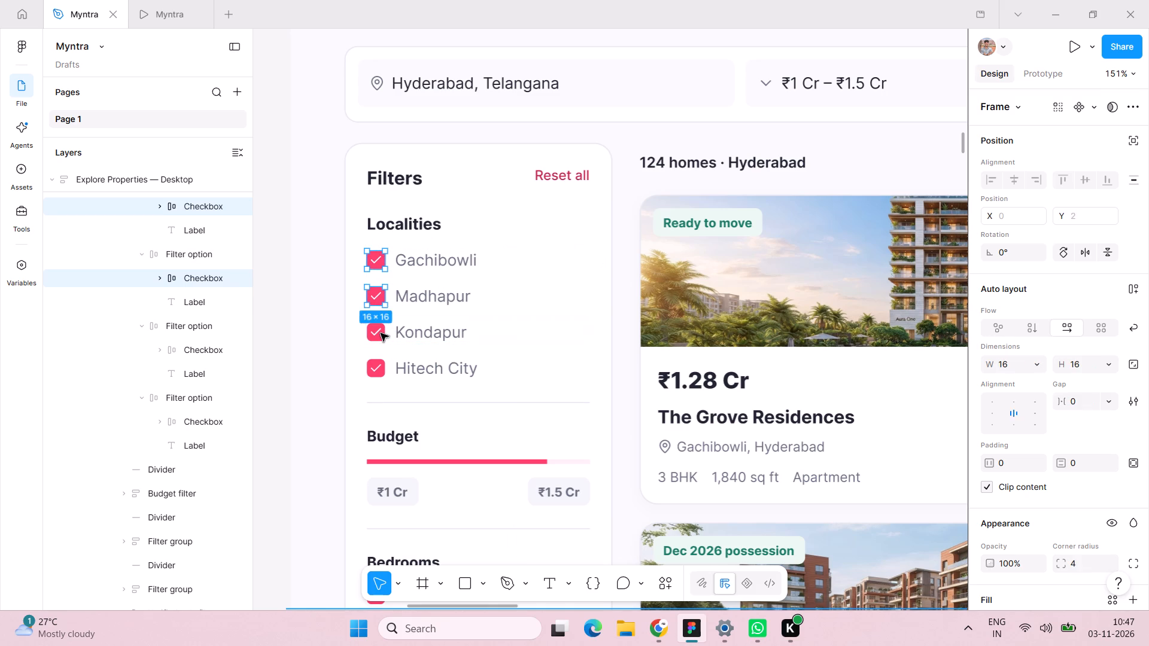
{"action": "double_click", "coordinate": [378, 333], "text": "shift"}
{"action": "double_click", "coordinate": [378, 333], "text": "shift"}
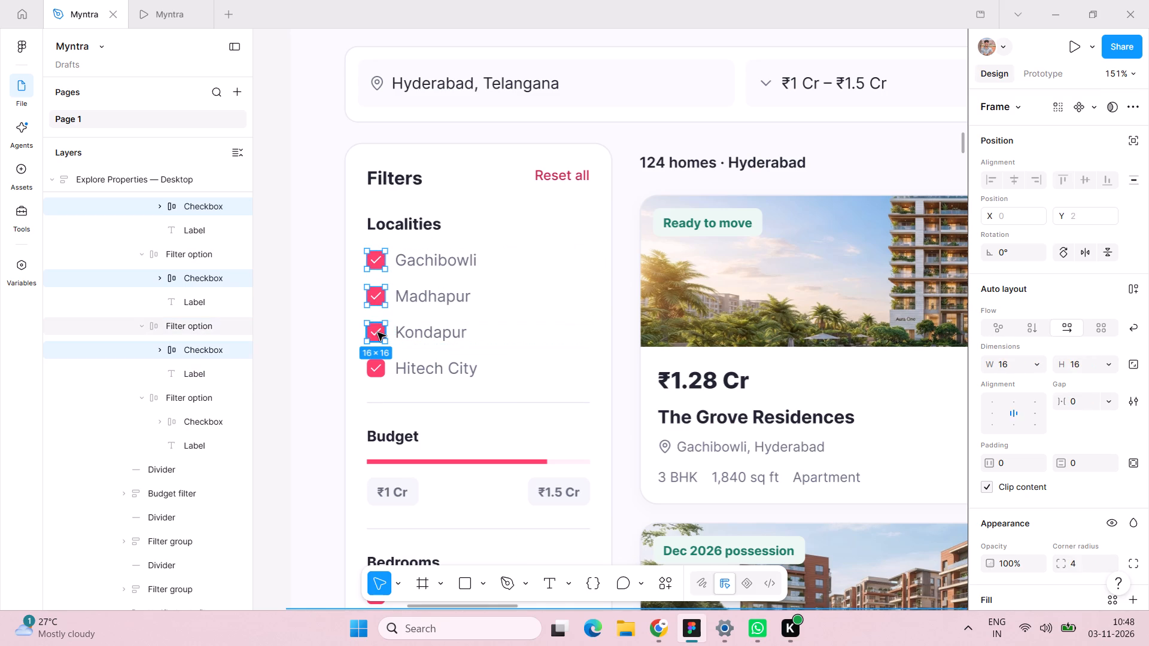
{"action": "key", "text": "ctrl+z"}
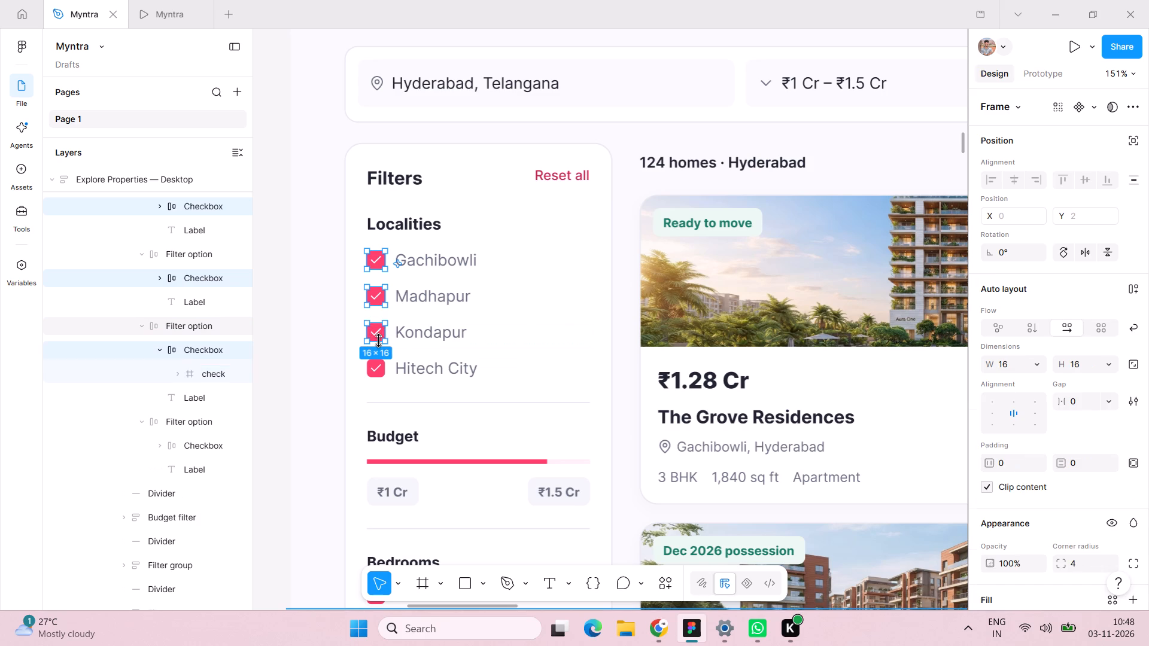
{"action": "double_click", "coordinate": [371, 365], "text": "shift"}
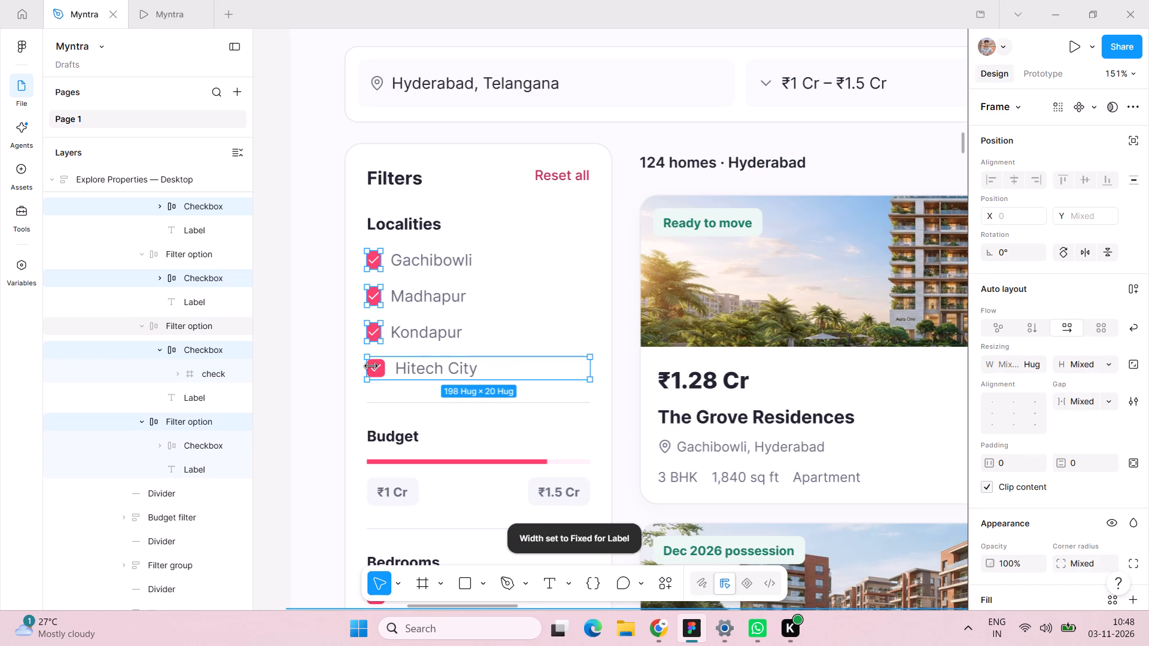
{"action": "key", "text": "ctrl+z"}
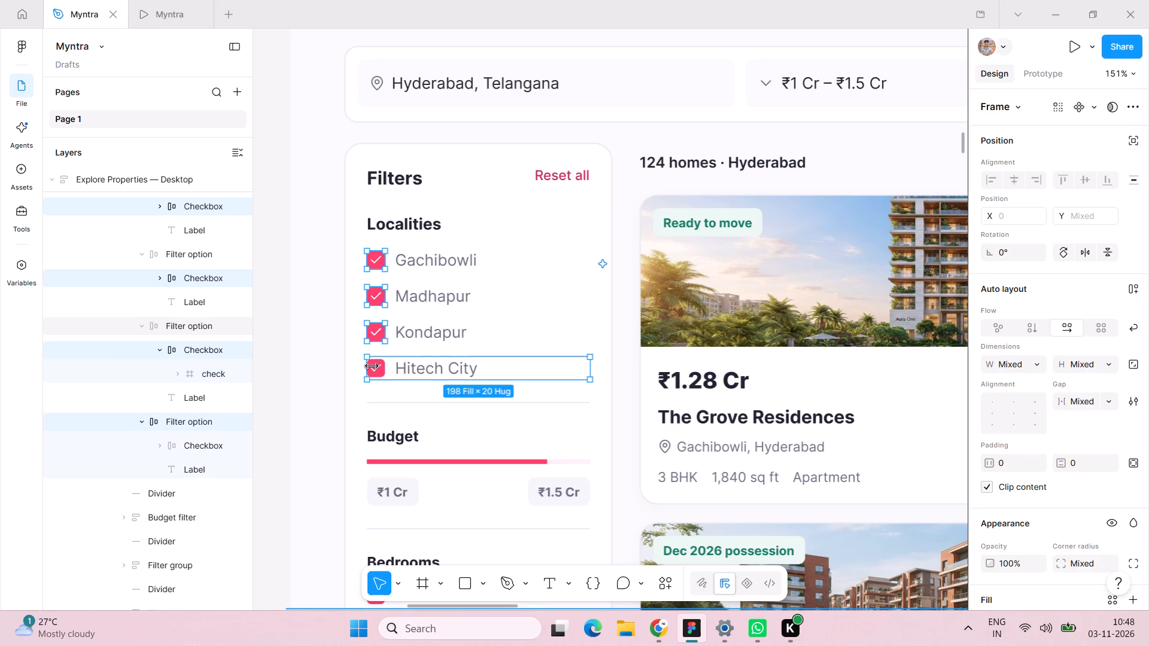
{"action": "double_click", "coordinate": [382, 368], "text": "shift"}
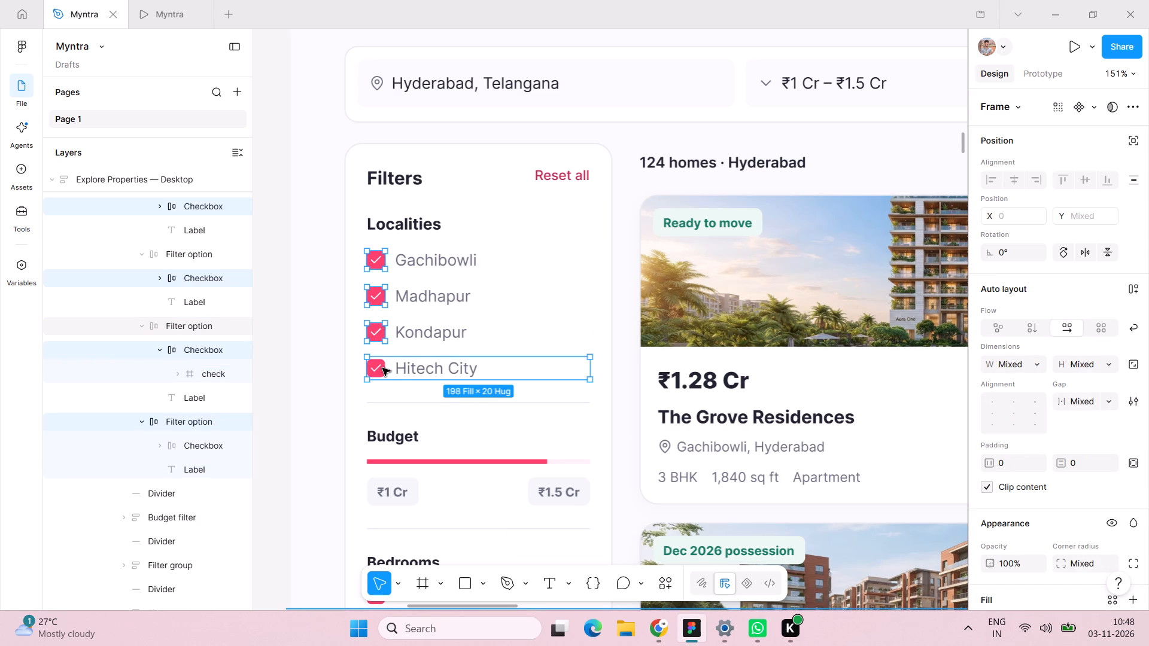
{"action": "double_click", "coordinate": [379, 371], "text": "shift"}
{"action": "double_click", "coordinate": [379, 371], "text": "shift"}
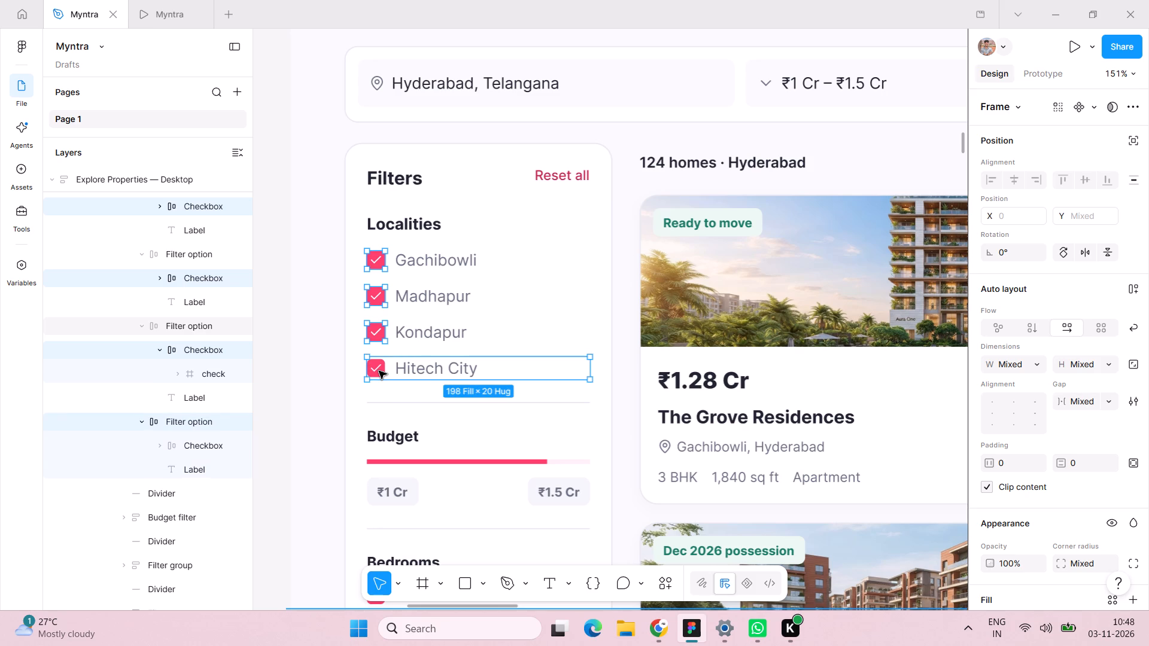
{"action": "double_click", "coordinate": [379, 370], "text": "shift"}
{"action": "double_click", "coordinate": [379, 370], "text": "shift"}
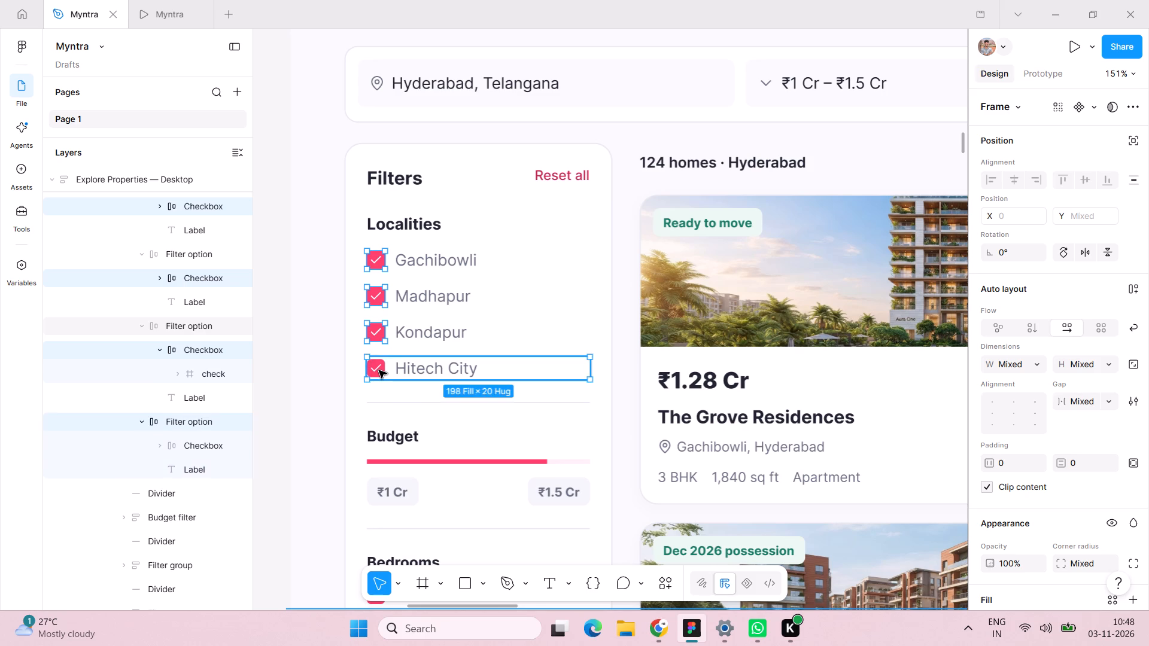
{"action": "double_click", "coordinate": [378, 370], "text": "shift"}
{"action": "key", "text": "ctrl+z"}
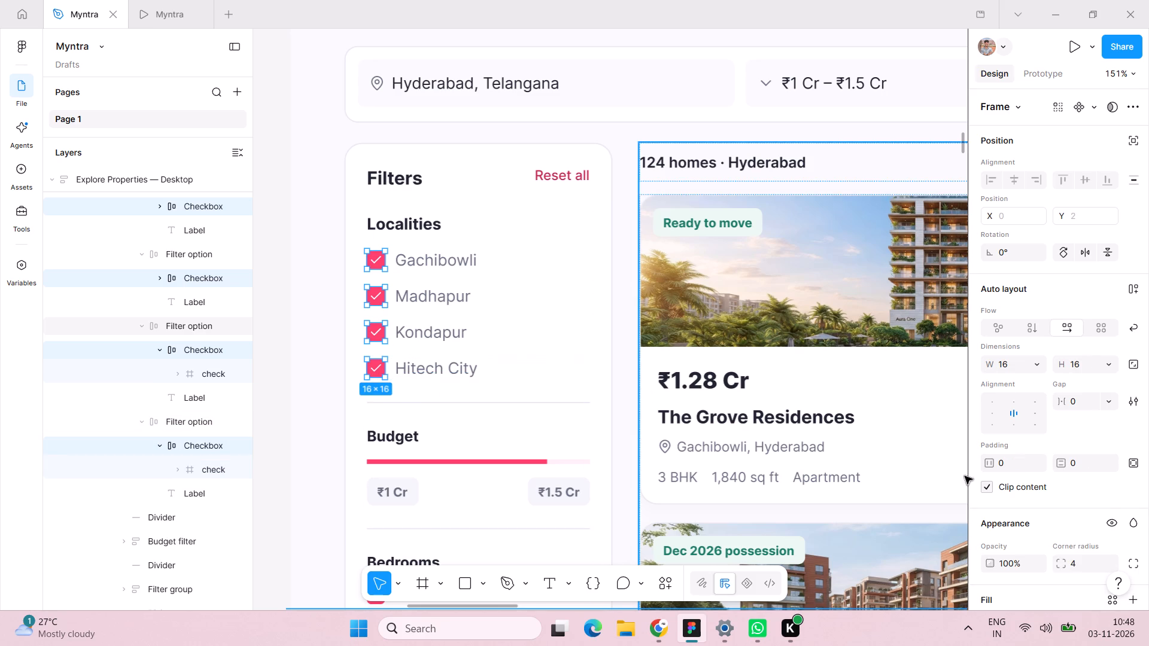
{"action": "scroll", "coordinate": [1054, 526], "scroll_direction": "down", "scroll_amount": 2}
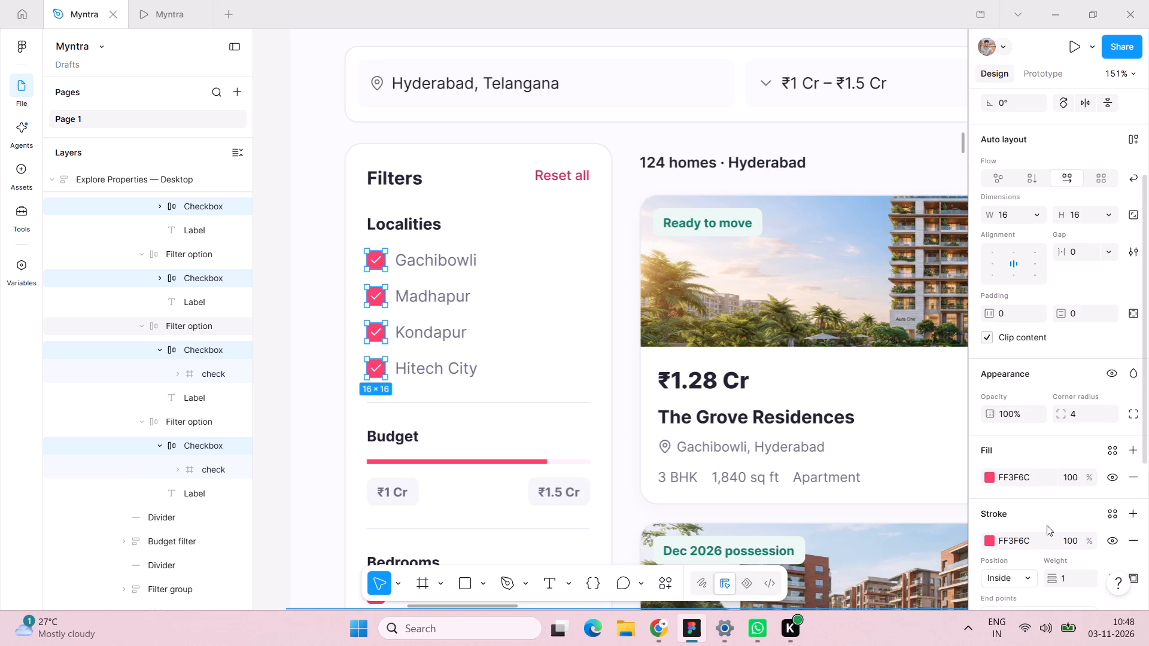
{"action": "scroll", "coordinate": [1047, 525], "scroll_direction": "up", "scroll_amount": 2}
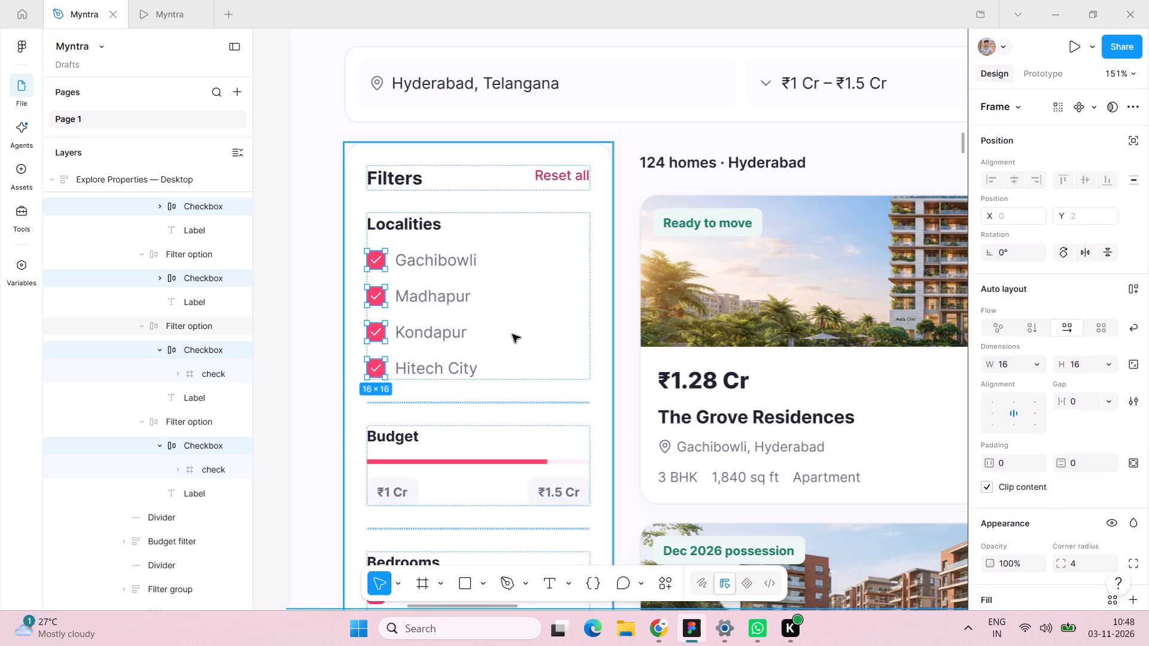
{"action": "left_click", "coordinate": [270, 318]}
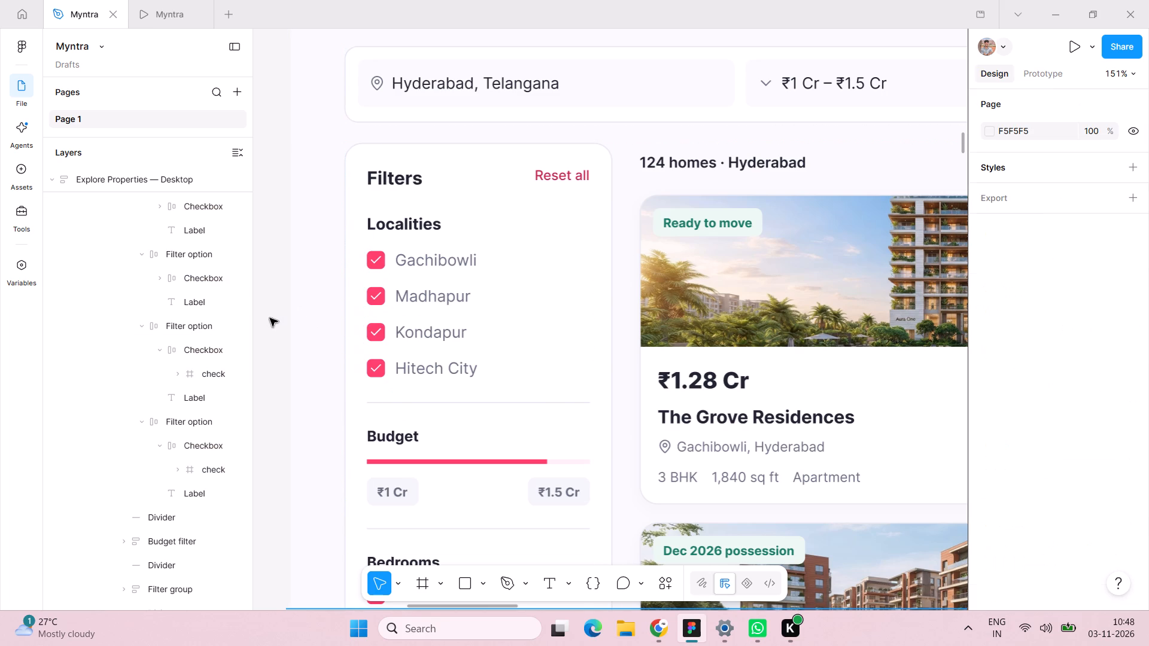
Set the stroke position of the filter sidebar frame to Outside.
{"action": "double_click", "coordinate": [490, 228]}
{"action": "double_click", "coordinate": [491, 228]}
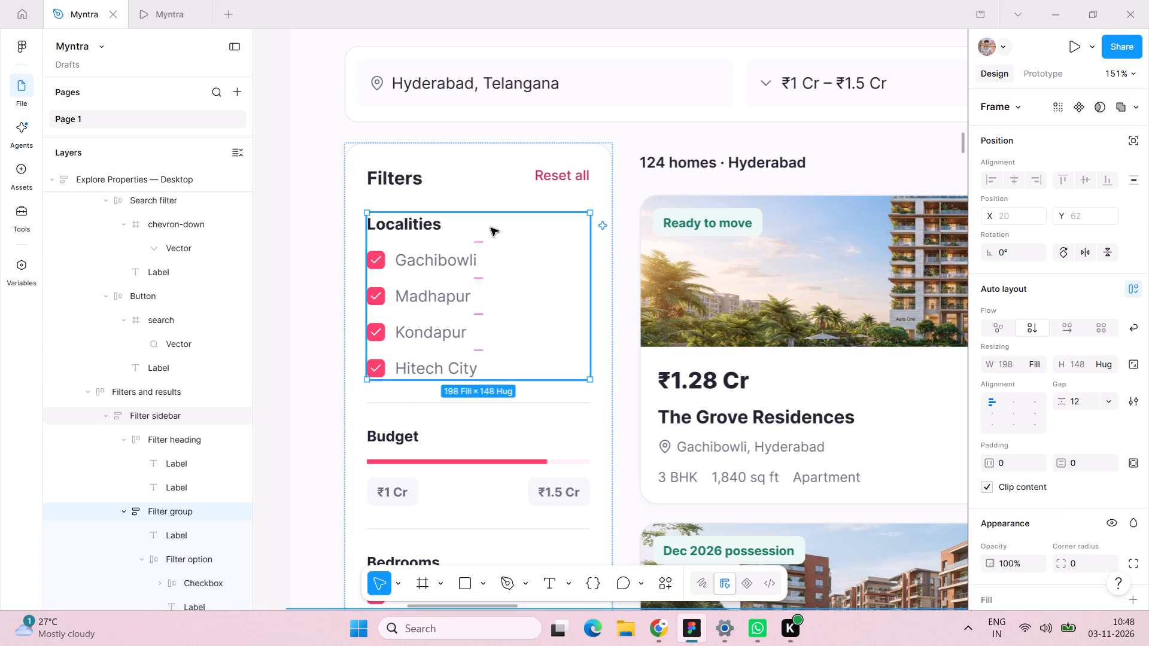
{"action": "left_click", "coordinate": [500, 153]}
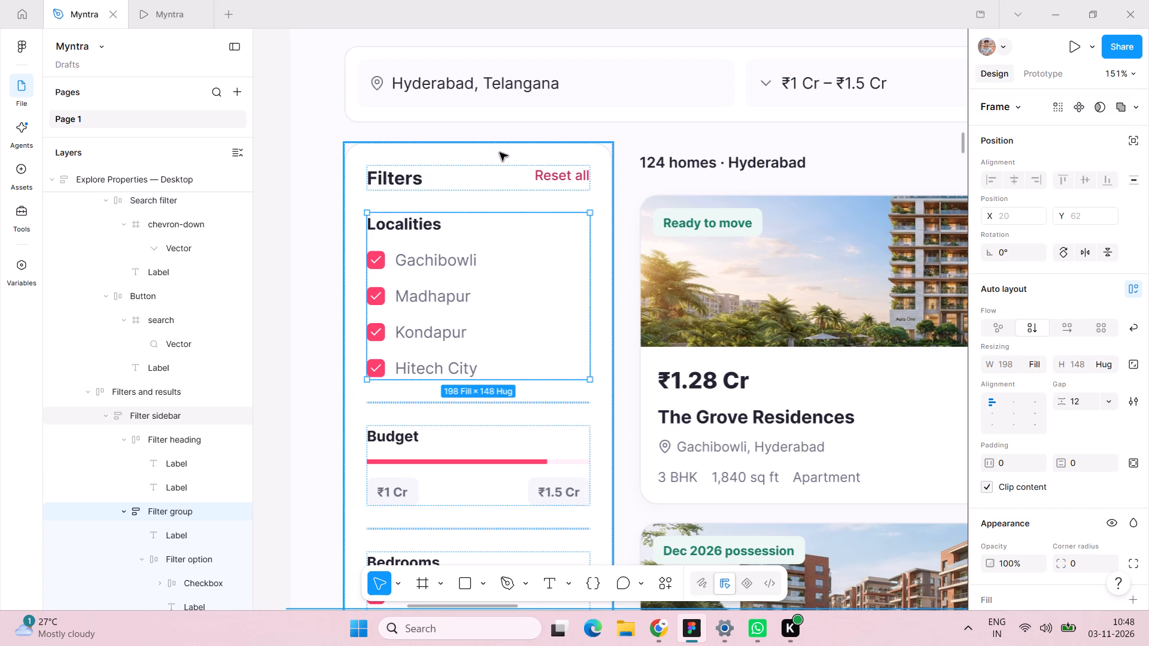
{"action": "scroll", "coordinate": [1091, 444], "scroll_direction": "down", "scroll_amount": 4}
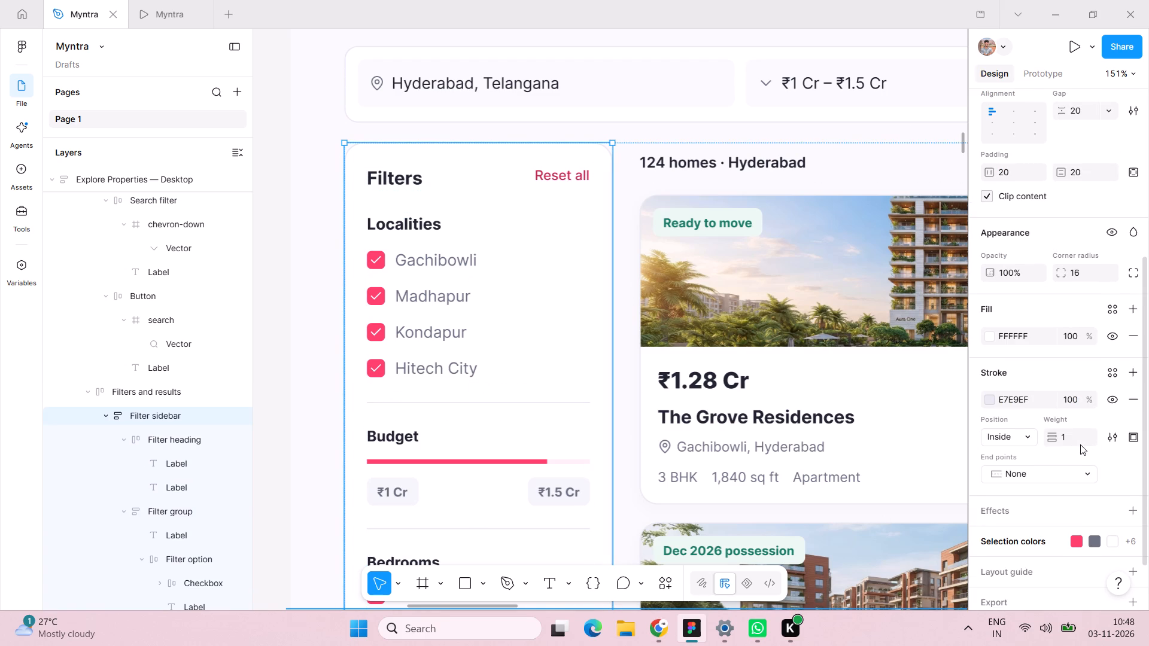
{"action": "left_click", "coordinate": [1028, 425]}
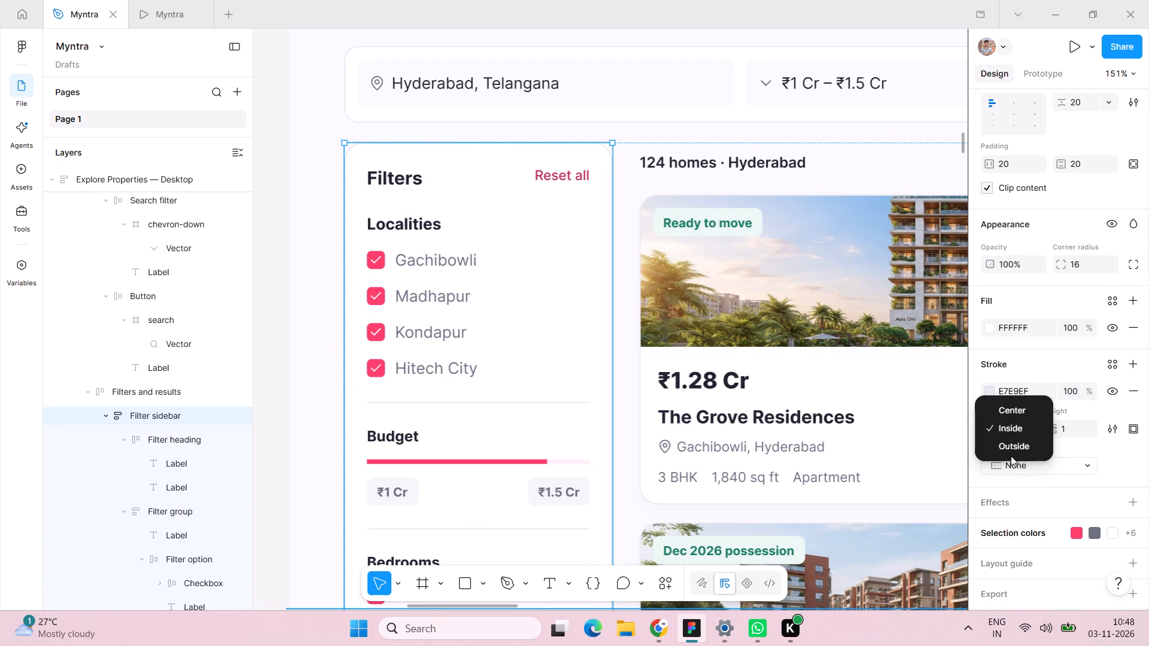
{"action": "left_click", "coordinate": [1013, 450]}
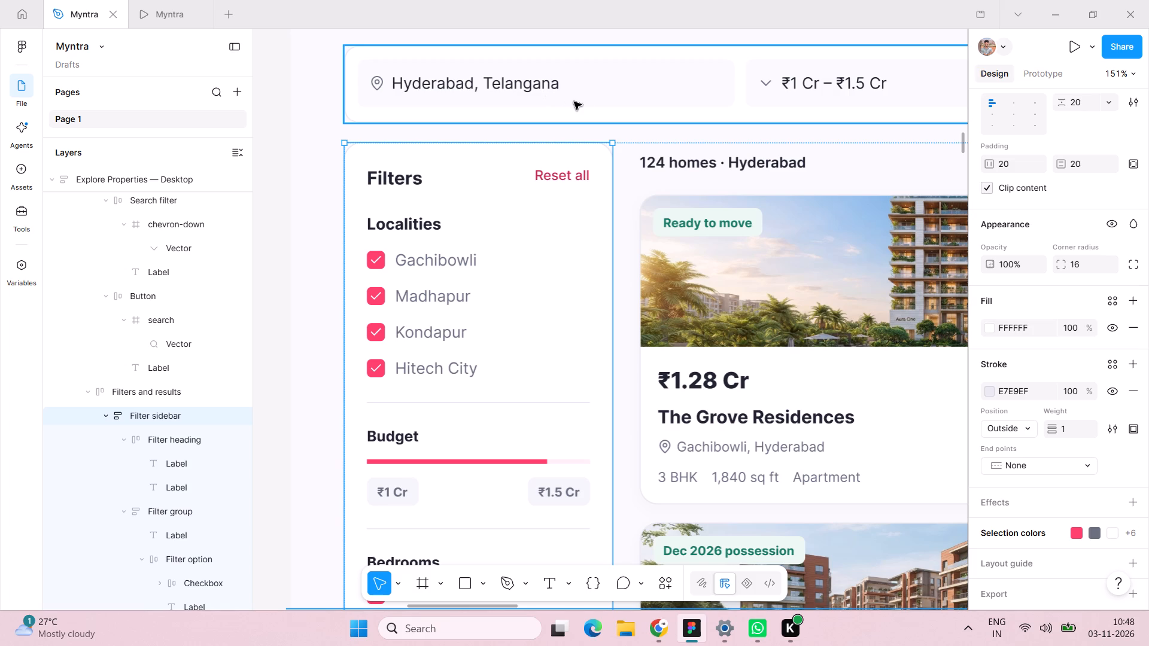
Set the stroke position of the Search criteria frame above the filters to Outside.
{"action": "left_click", "coordinate": [583, 100]}
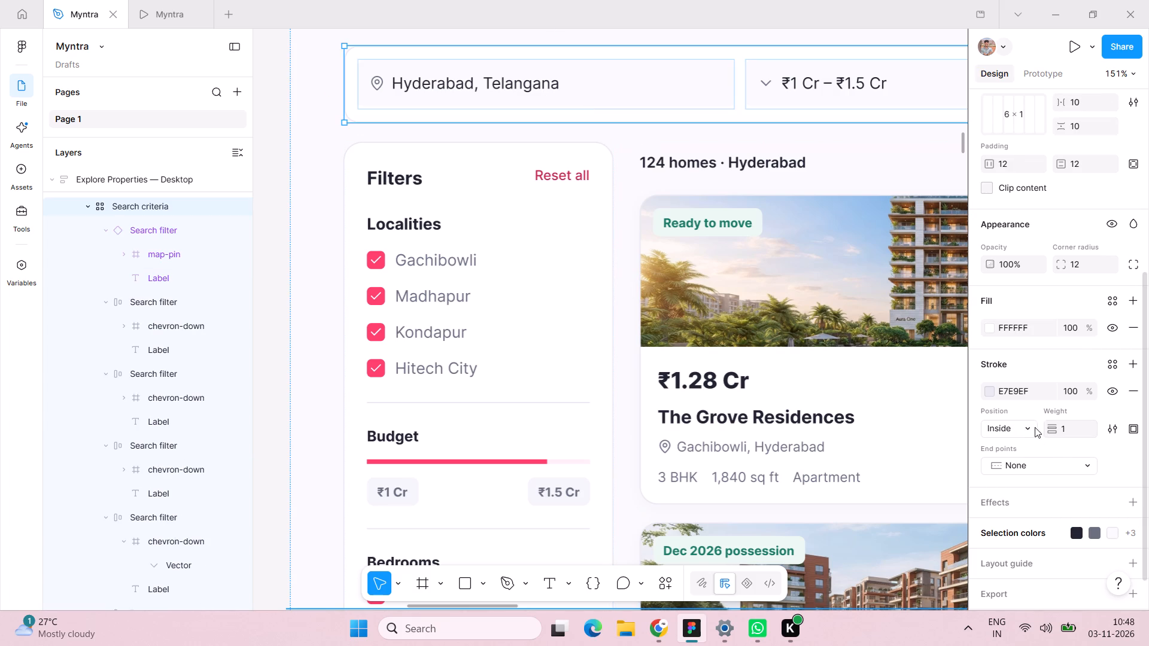
{"action": "left_click", "coordinate": [1035, 427]}
{"action": "left_click", "coordinate": [1027, 447]}
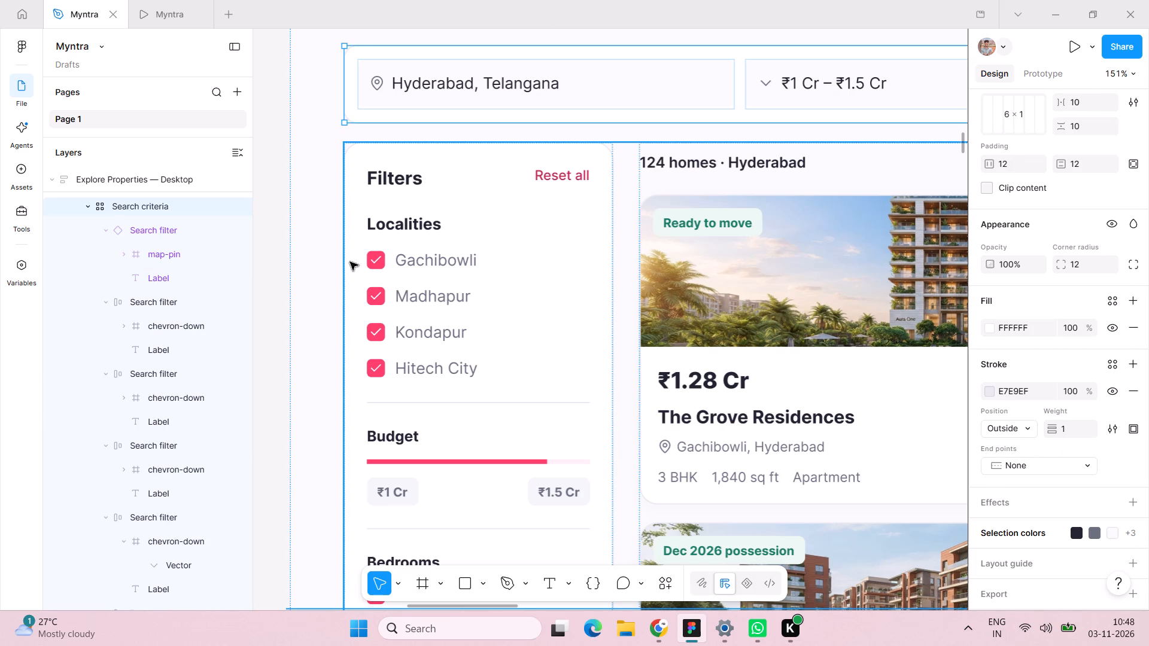
Examine the size and fill of the divider between the Localities and Budget filters.
{"action": "scroll", "coordinate": [431, 413], "scroll_direction": "down", "scroll_amount": 1}
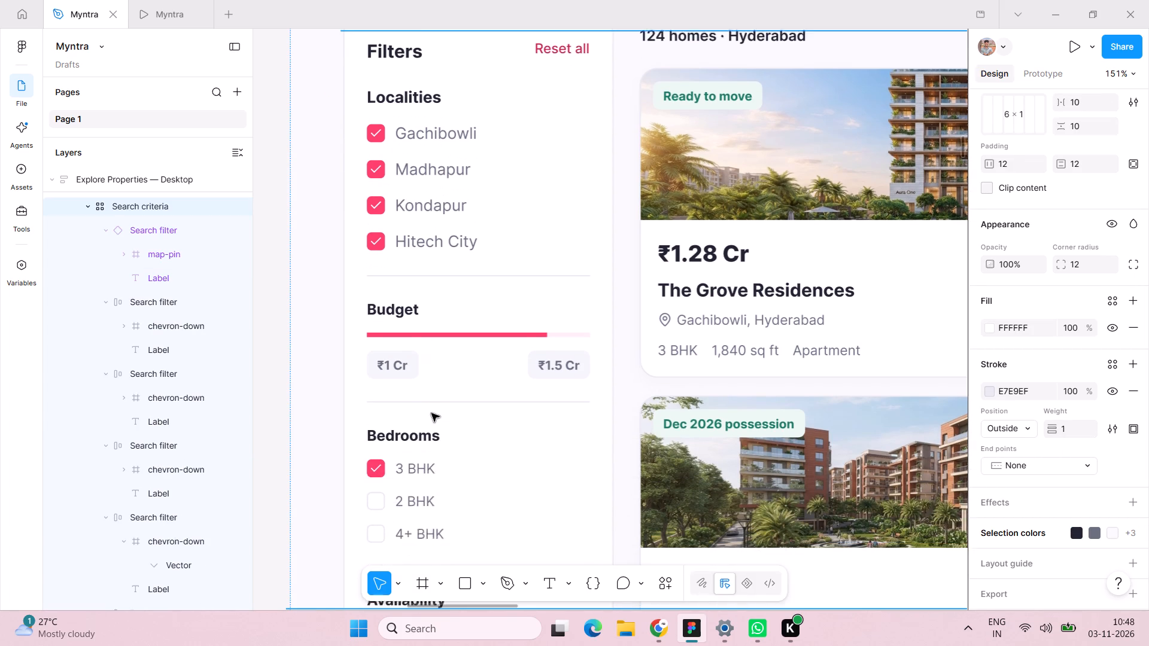
{"action": "scroll", "coordinate": [431, 413], "scroll_direction": "down", "scroll_amount": 1}
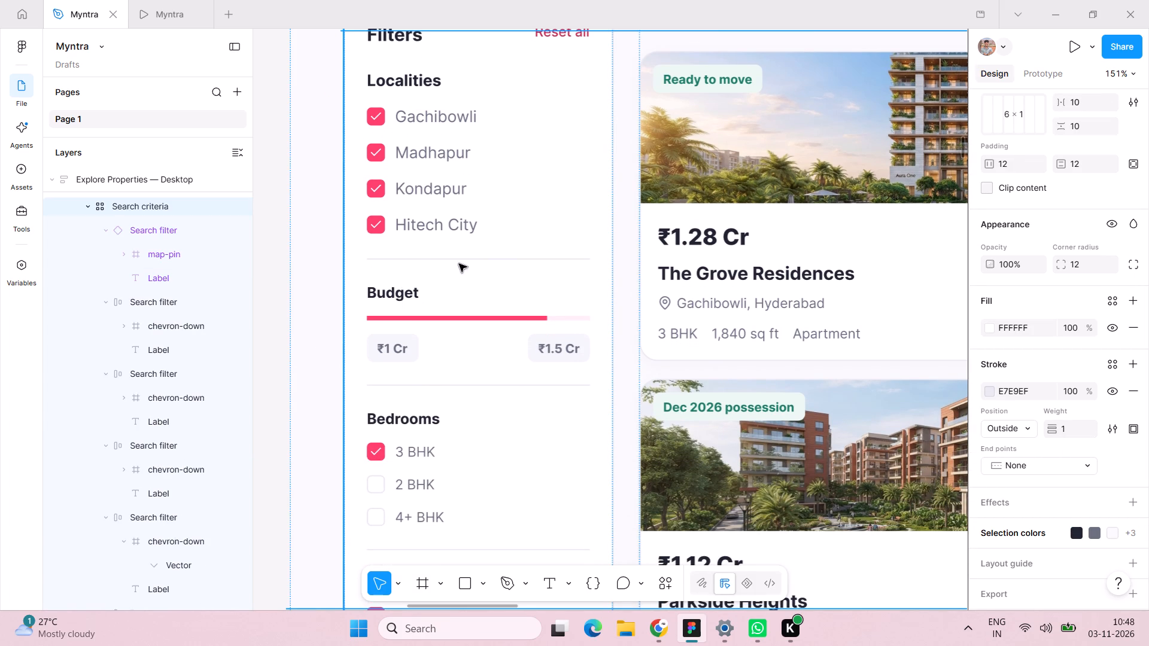
{"action": "triple_click", "coordinate": [504, 261]}
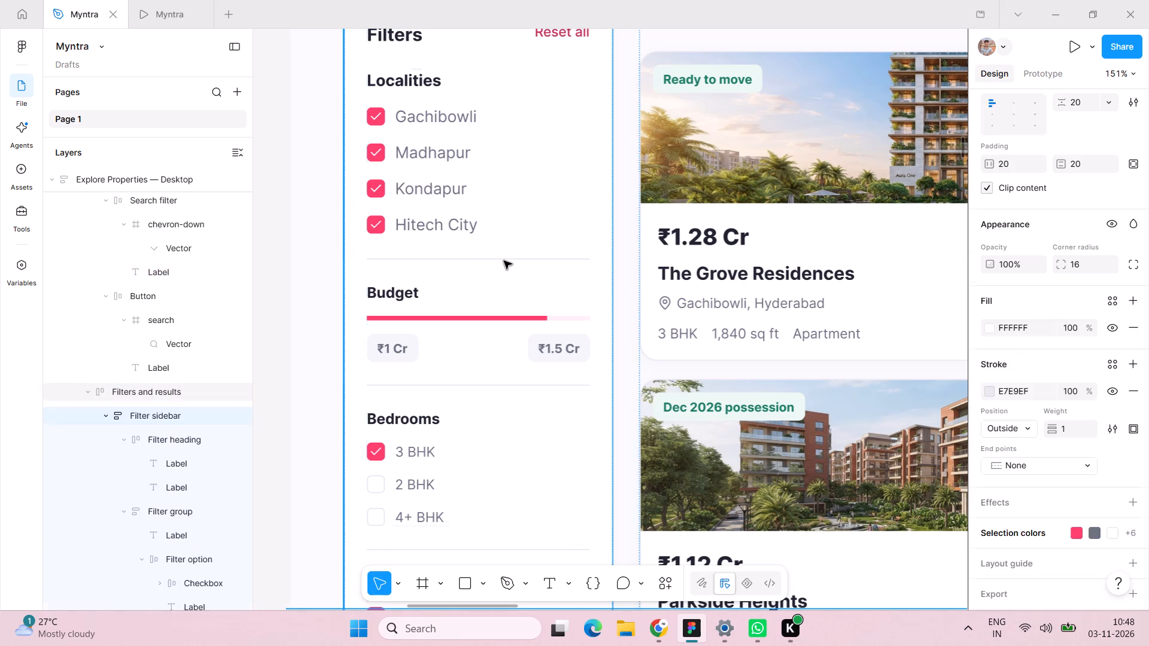
{"action": "left_click", "coordinate": [504, 261]}
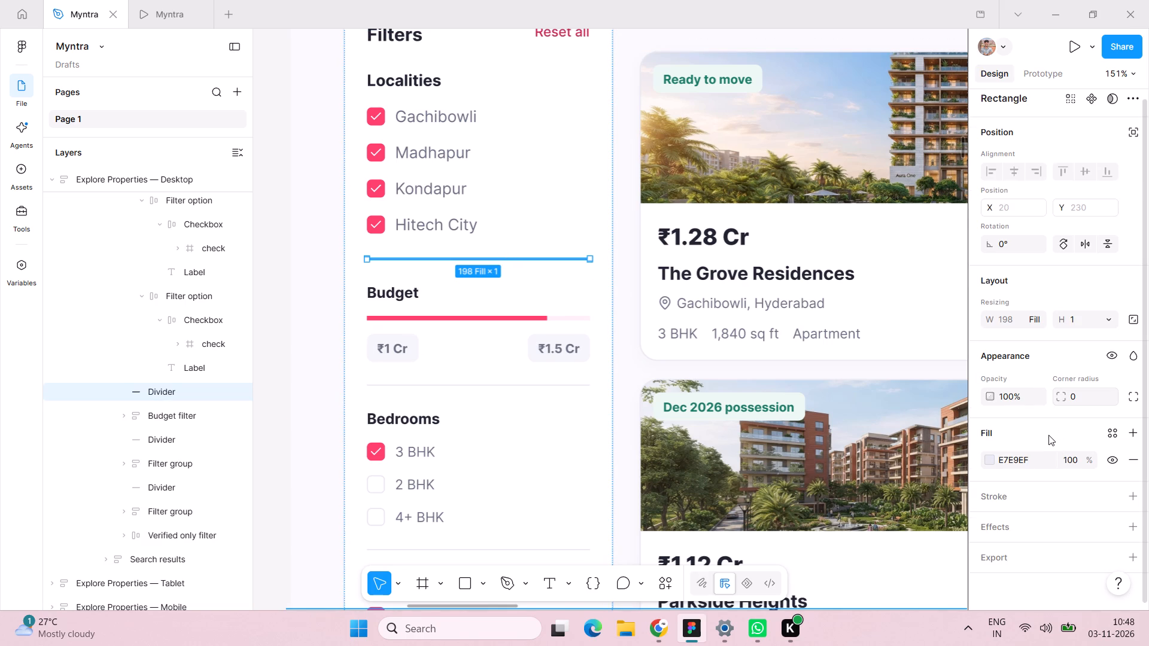
{"action": "scroll", "coordinate": [1021, 382], "scroll_direction": "down", "scroll_amount": 2}
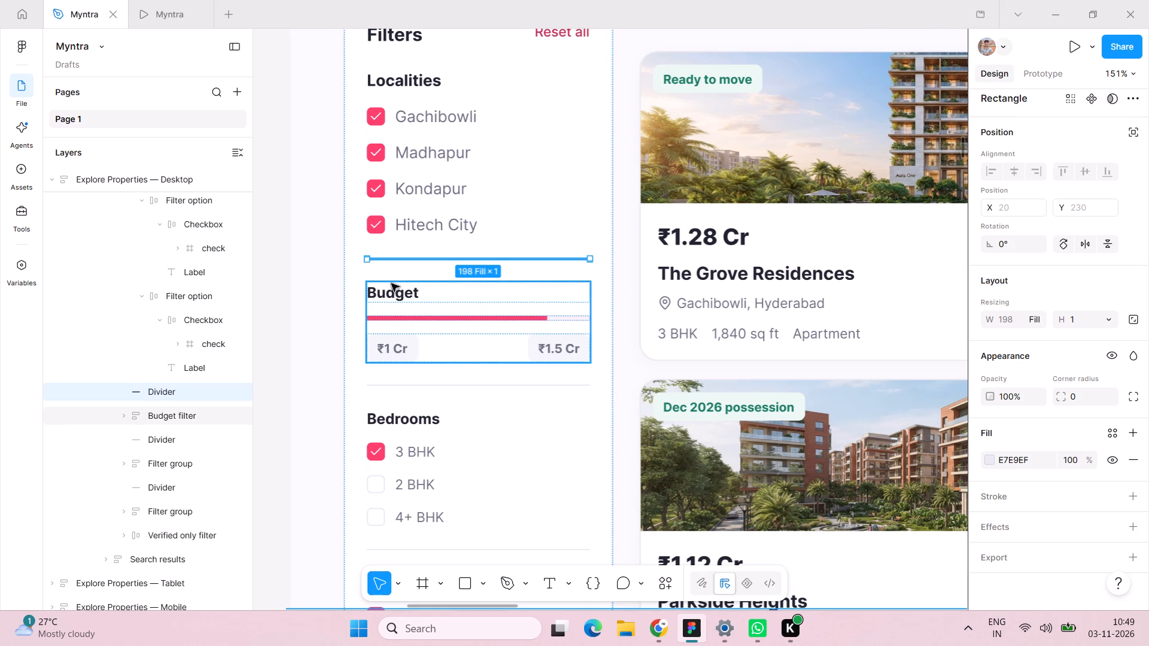
Set the font size of the Budget heading in the filter sidebar to 14.
{"action": "double_click", "coordinate": [391, 292]}
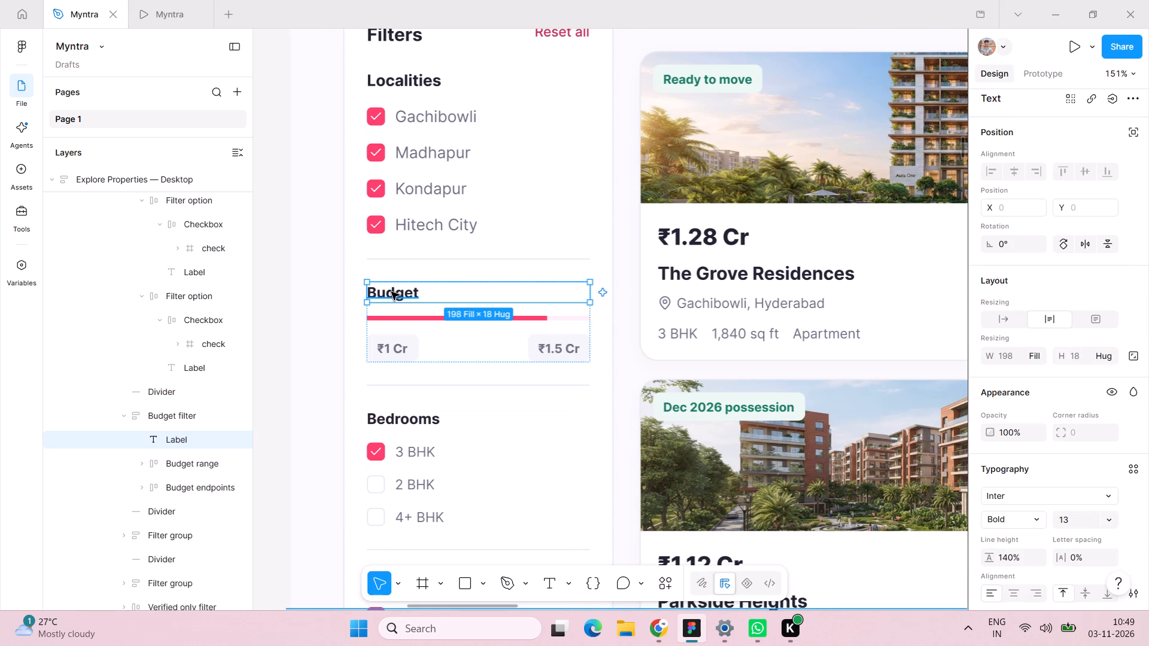
{"action": "double_click", "coordinate": [391, 292]}
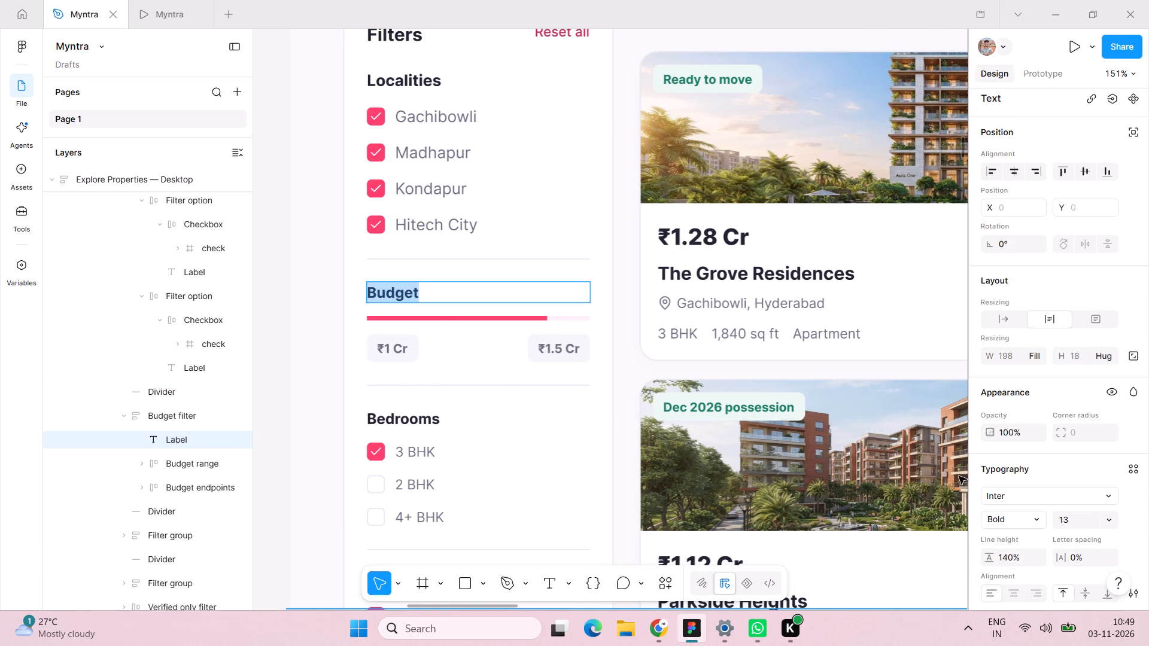
{"action": "left_click", "coordinate": [1066, 519]}
{"action": "type", "text": "14"}
{"action": "key", "text": "Return"}
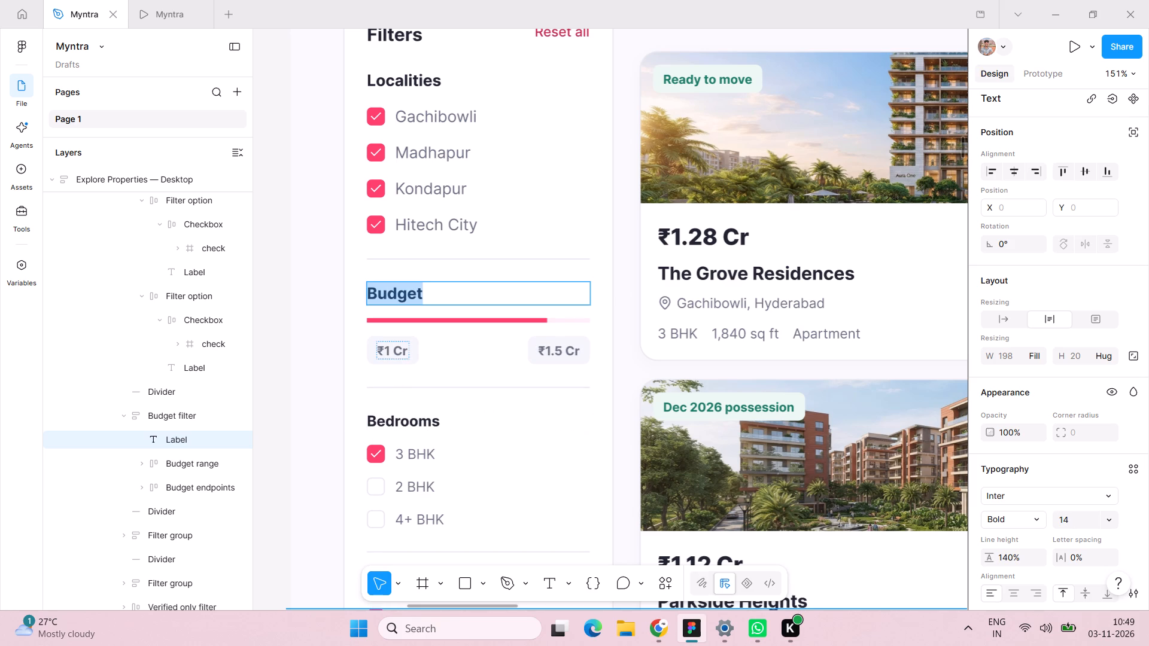
Set the ₹1 Cr label under the Budget range bar to font size 12 and Semi Bold weight.
{"action": "double_click", "coordinate": [401, 352]}
{"action": "double_click", "coordinate": [401, 352]}
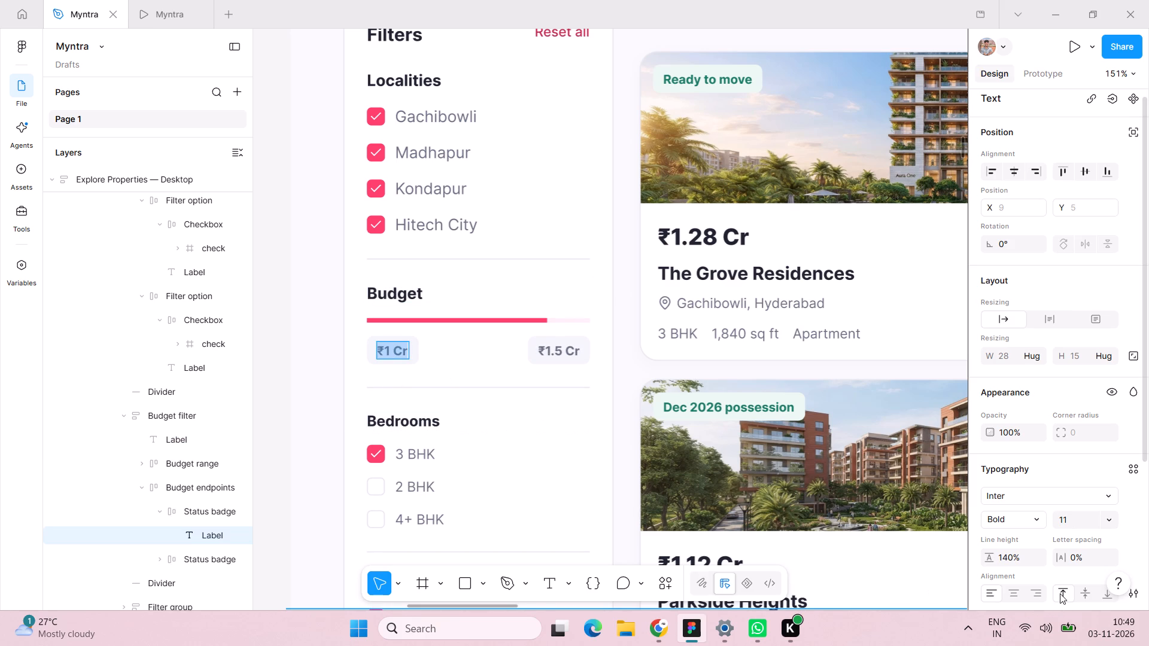
{"action": "left_click", "coordinate": [1074, 522]}
{"action": "type", "text": "12"}
{"action": "key", "text": "Return"}
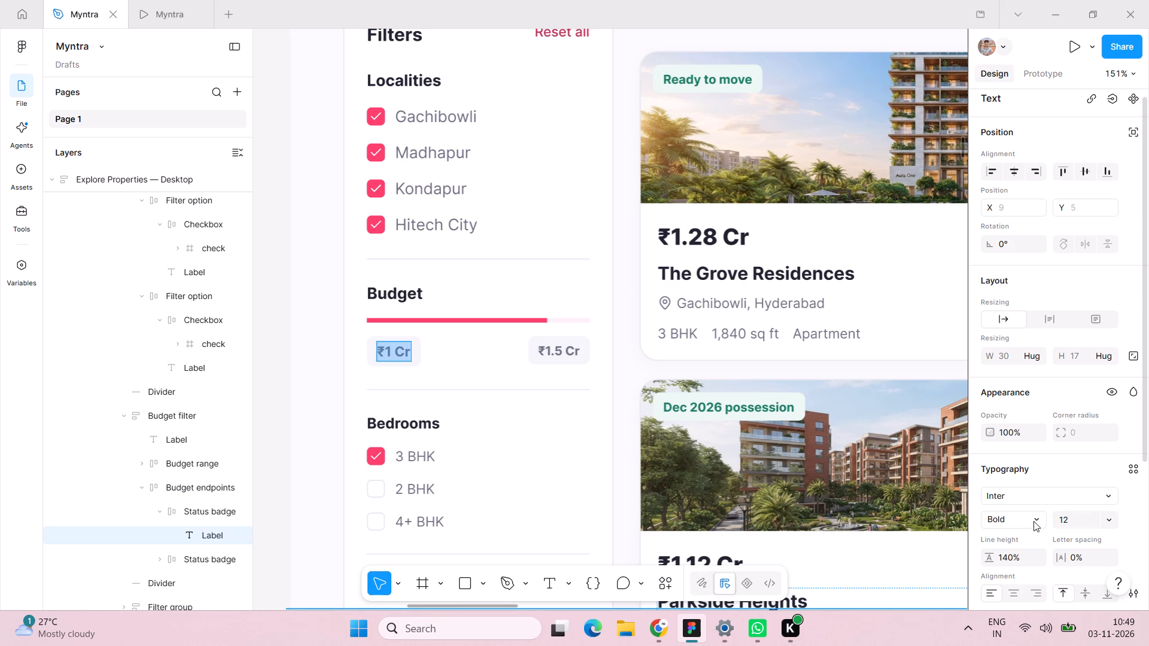
{"action": "left_click", "coordinate": [1034, 521]}
{"action": "left_click", "coordinate": [1032, 509]}
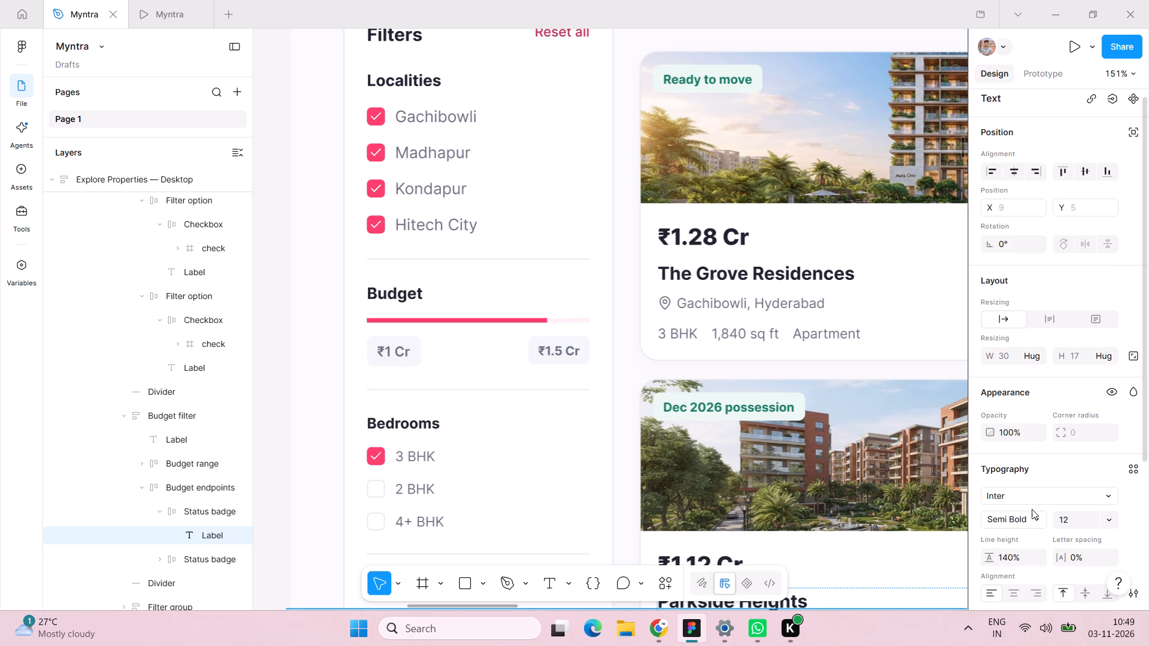
Set the ₹1.5 Cr label under the Budget range bar to font size 12 and Semi Bold weight.
{"action": "triple_click", "coordinate": [549, 352]}
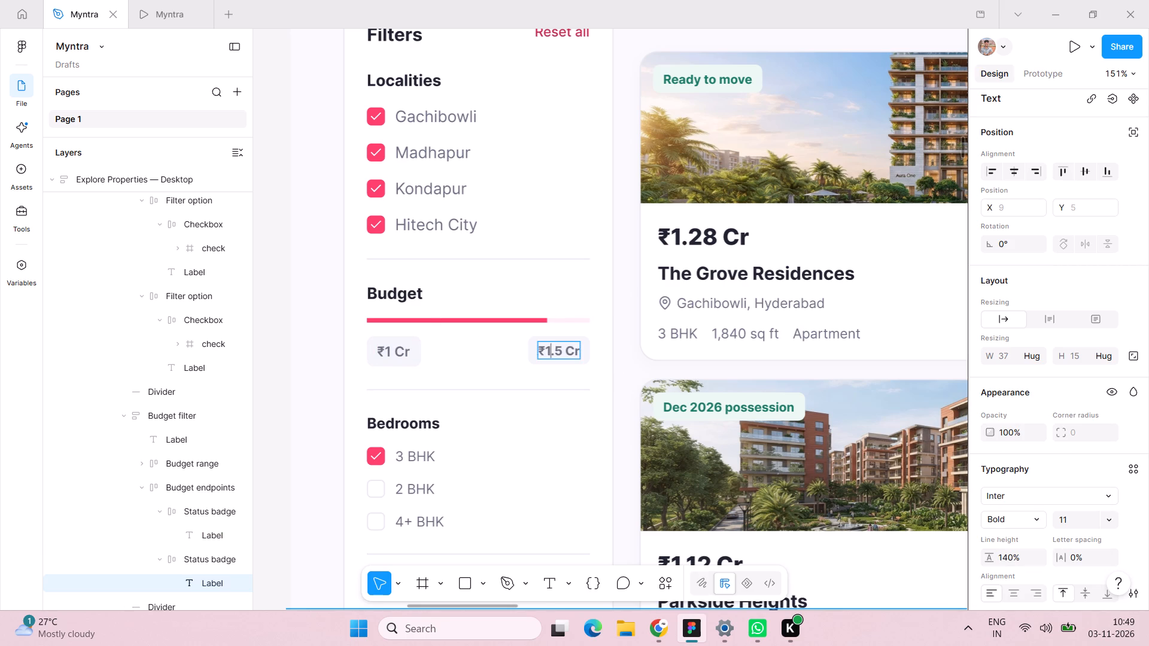
{"action": "left_click", "coordinate": [549, 352]}
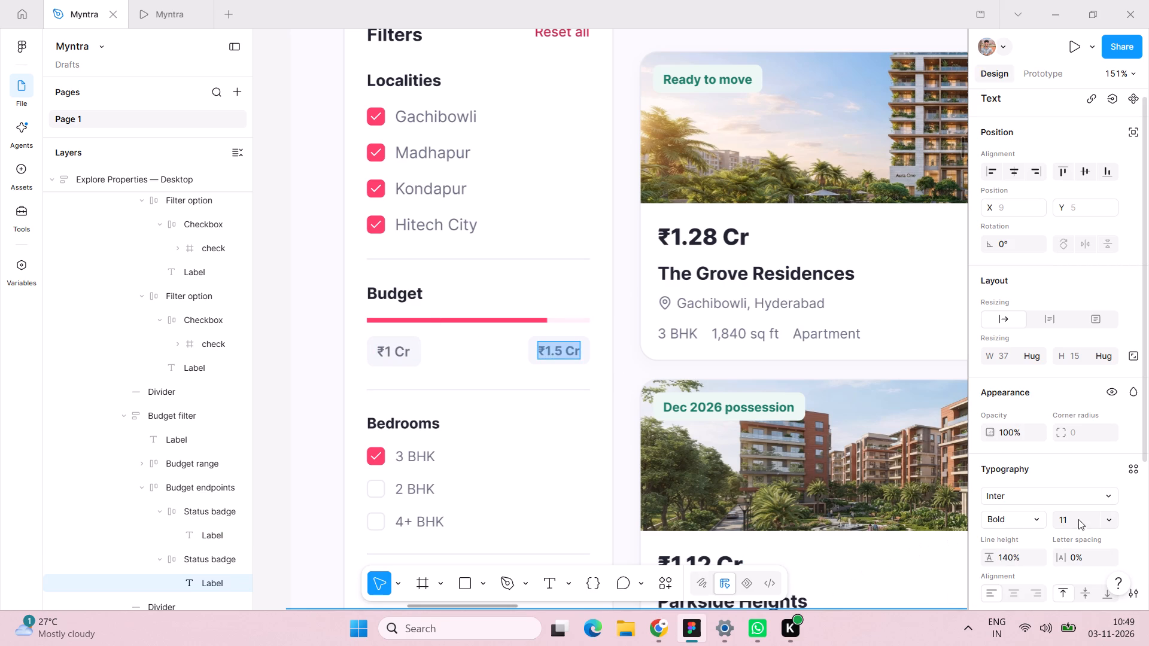
{"action": "left_click", "coordinate": [1078, 519]}
{"action": "type", "text": "12"}
{"action": "key", "text": "Return"}
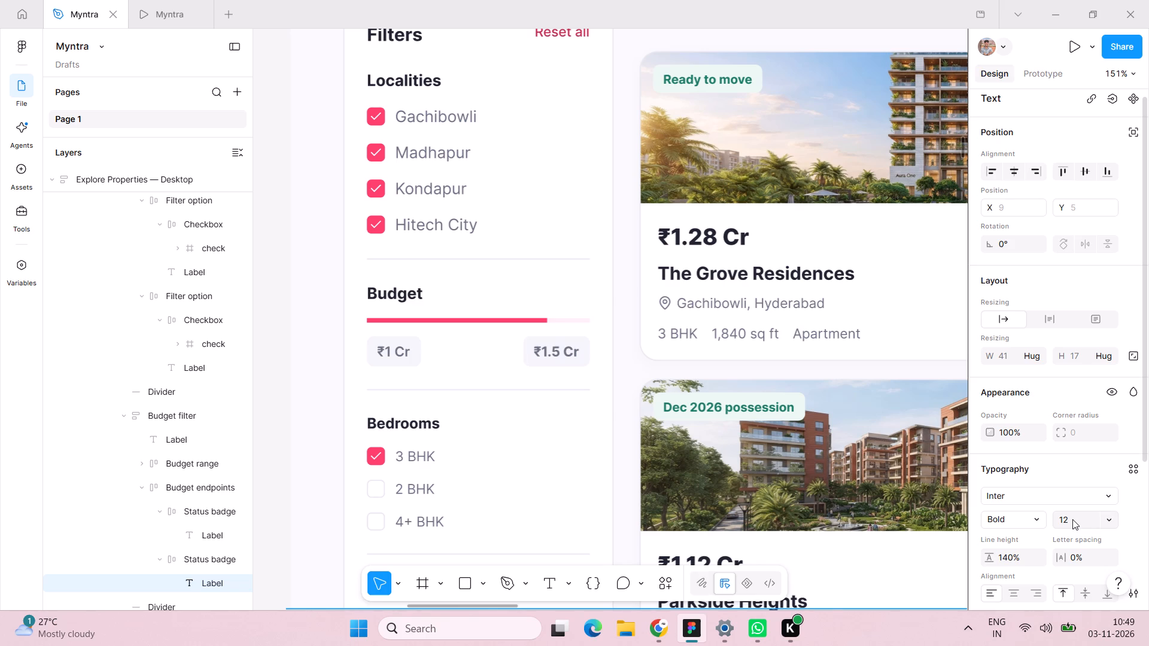
{"action": "left_click", "coordinate": [1033, 515]}
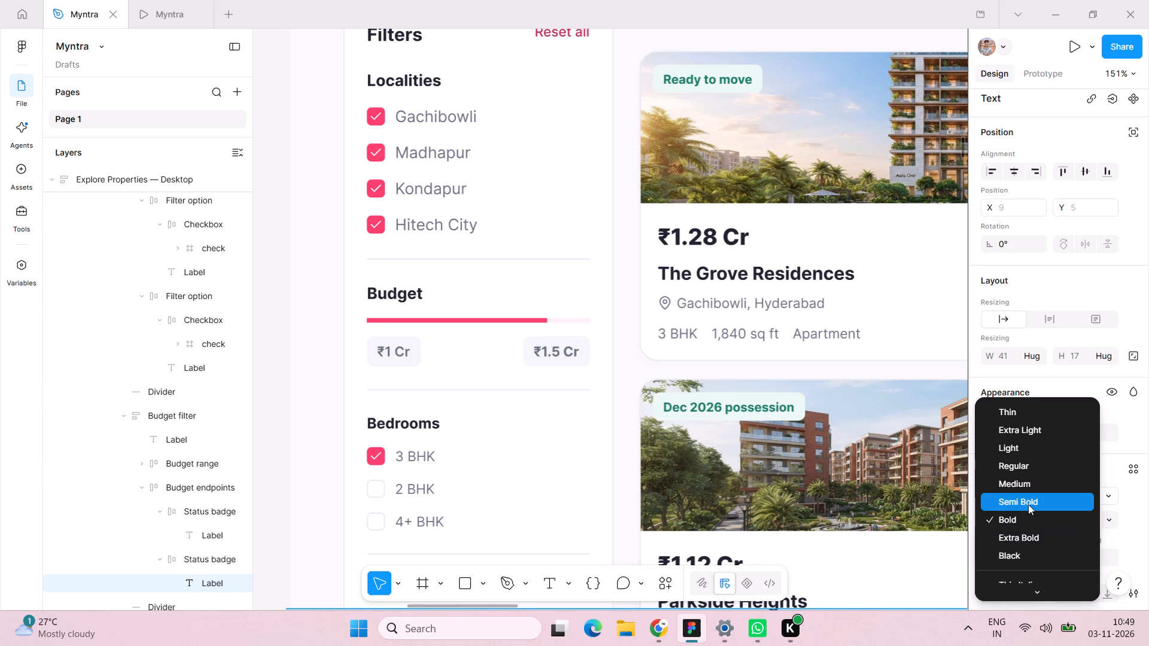
{"action": "left_click", "coordinate": [1028, 502]}
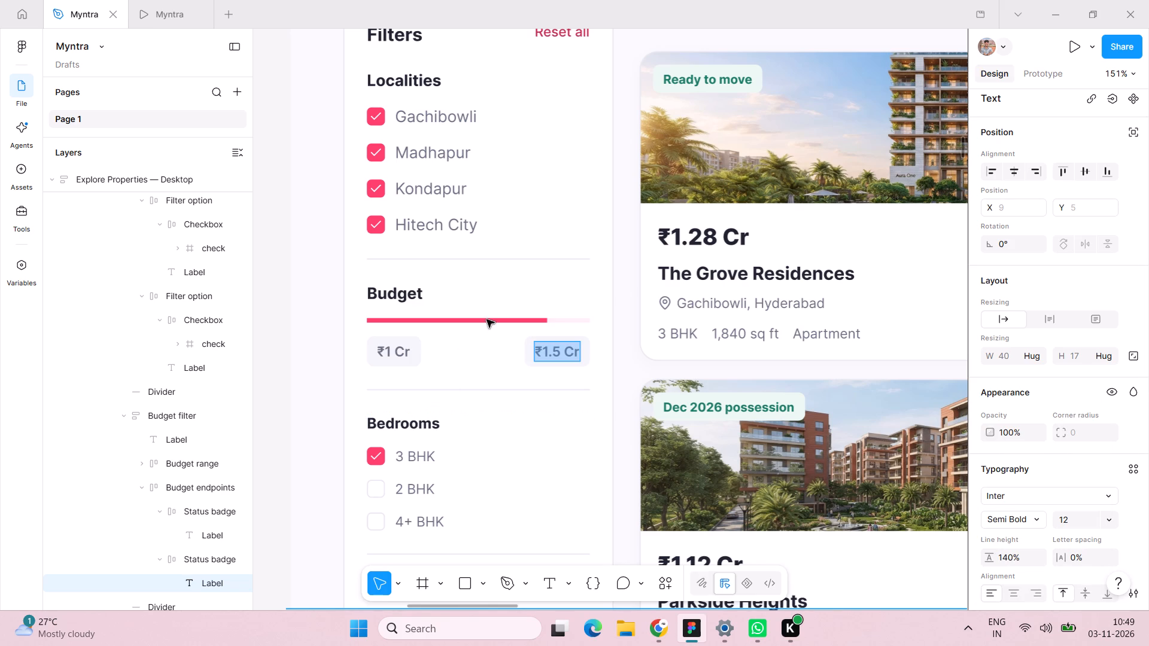
{"action": "left_click", "coordinate": [305, 395]}
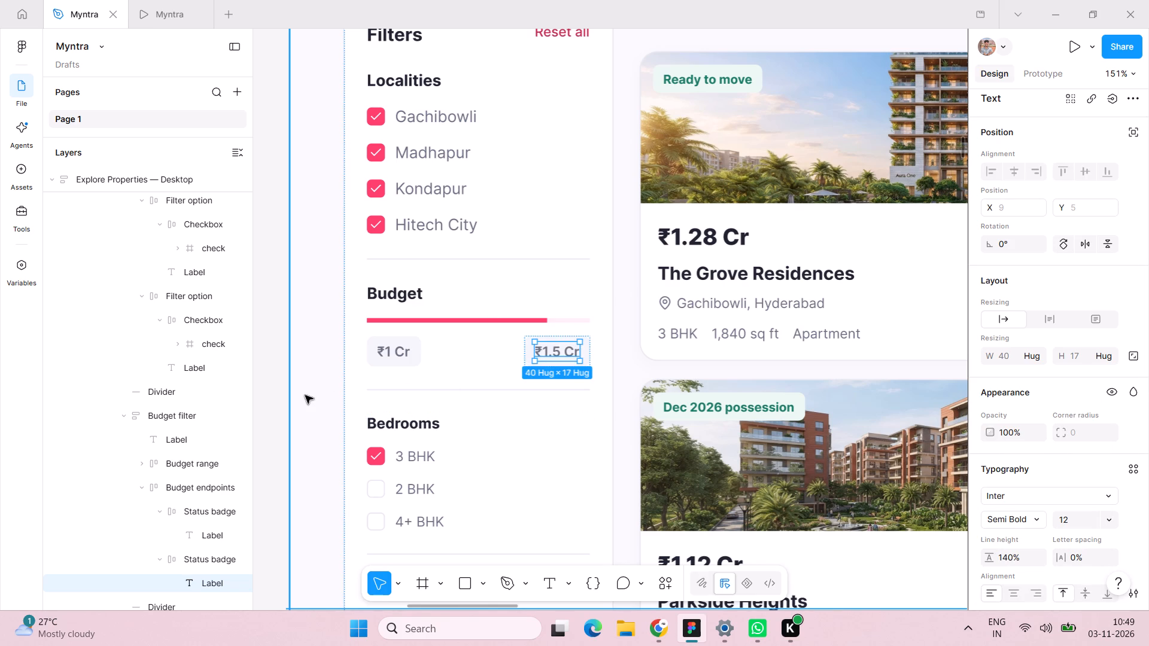
{"action": "left_click", "coordinate": [305, 395]}
Set the font size of the Bedrooms heading to 14 and compare it with the Budget heading.
{"action": "scroll", "coordinate": [306, 395], "scroll_direction": "down", "scroll_amount": 3}
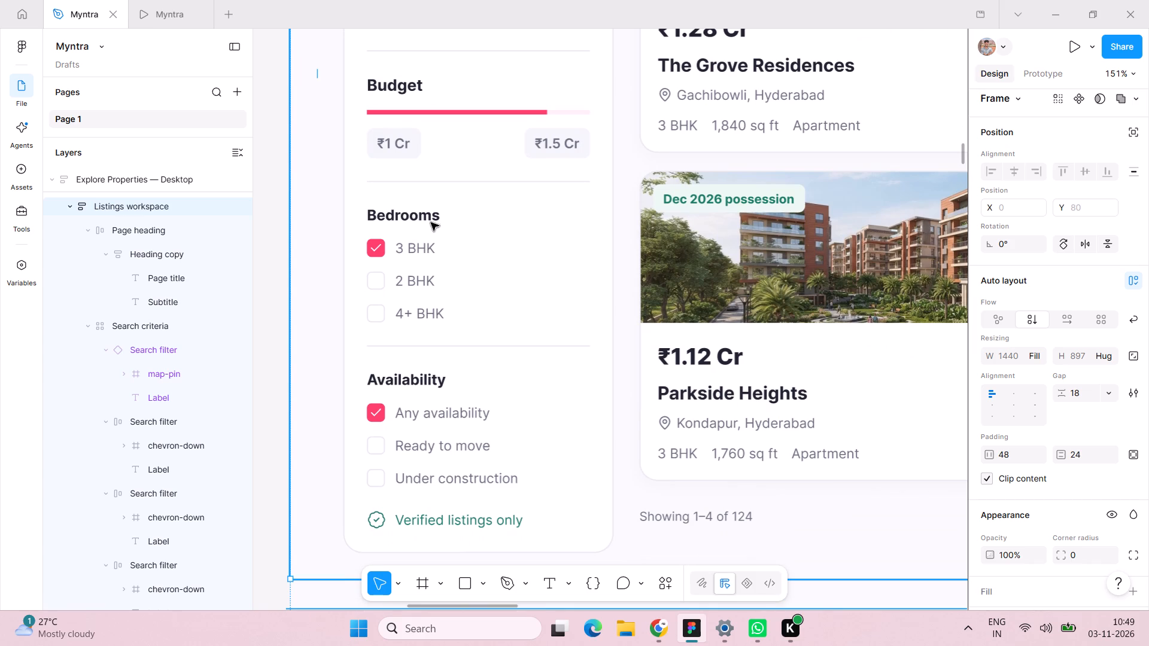
{"action": "double_click", "coordinate": [417, 214]}
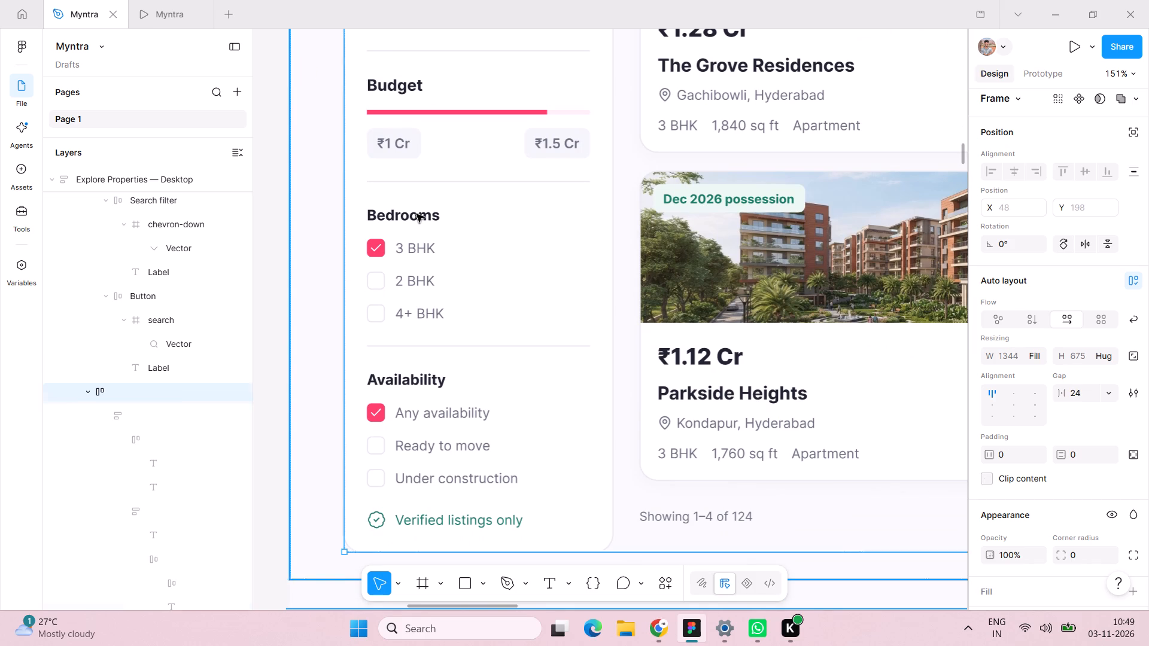
{"action": "double_click", "coordinate": [417, 214]}
{"action": "double_click", "coordinate": [417, 214]}
{"action": "double_click", "coordinate": [417, 214]}
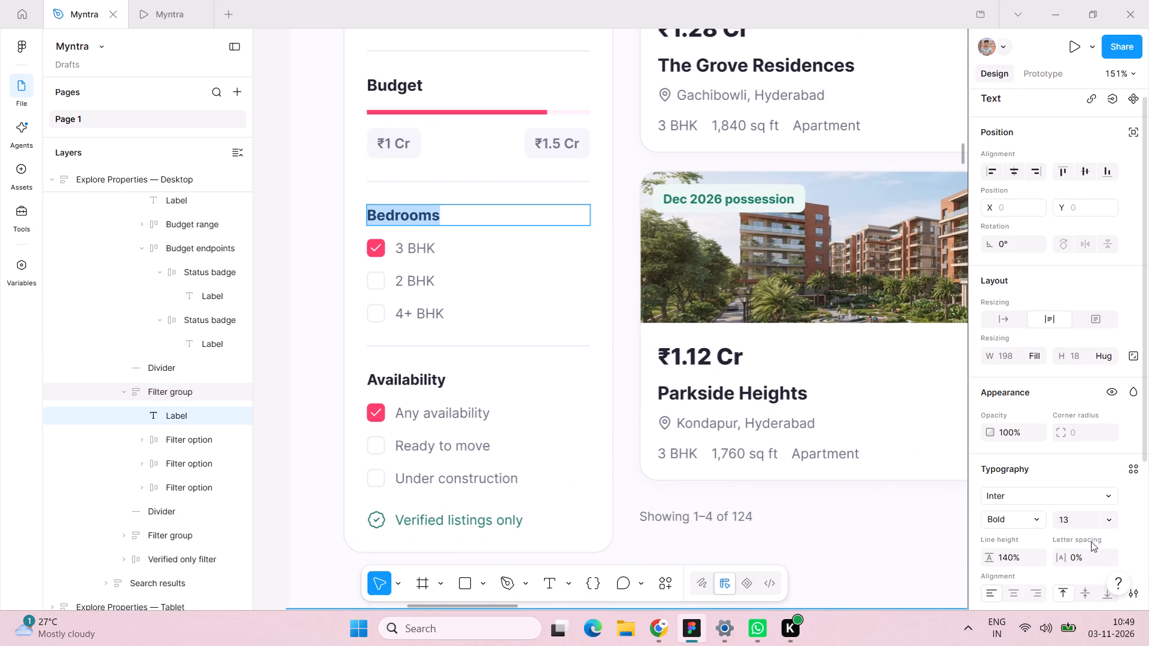
{"action": "left_click", "coordinate": [1075, 524]}
{"action": "type", "text": "14"}
{"action": "key", "text": "Return"}
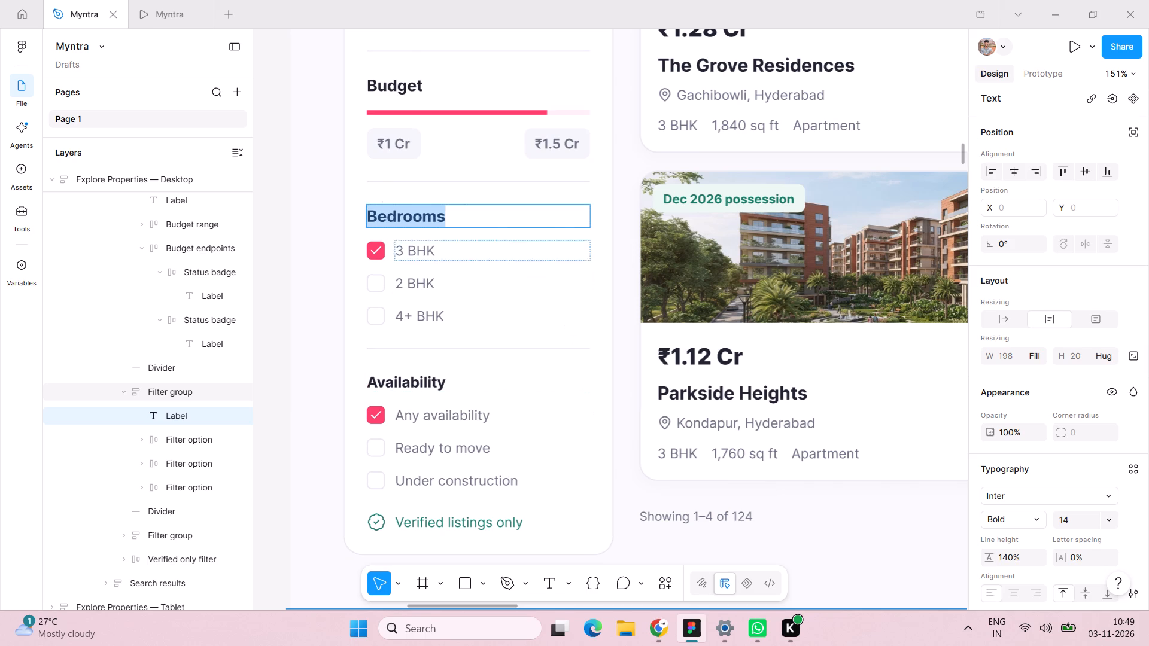
{"action": "left_click", "coordinate": [401, 90]}
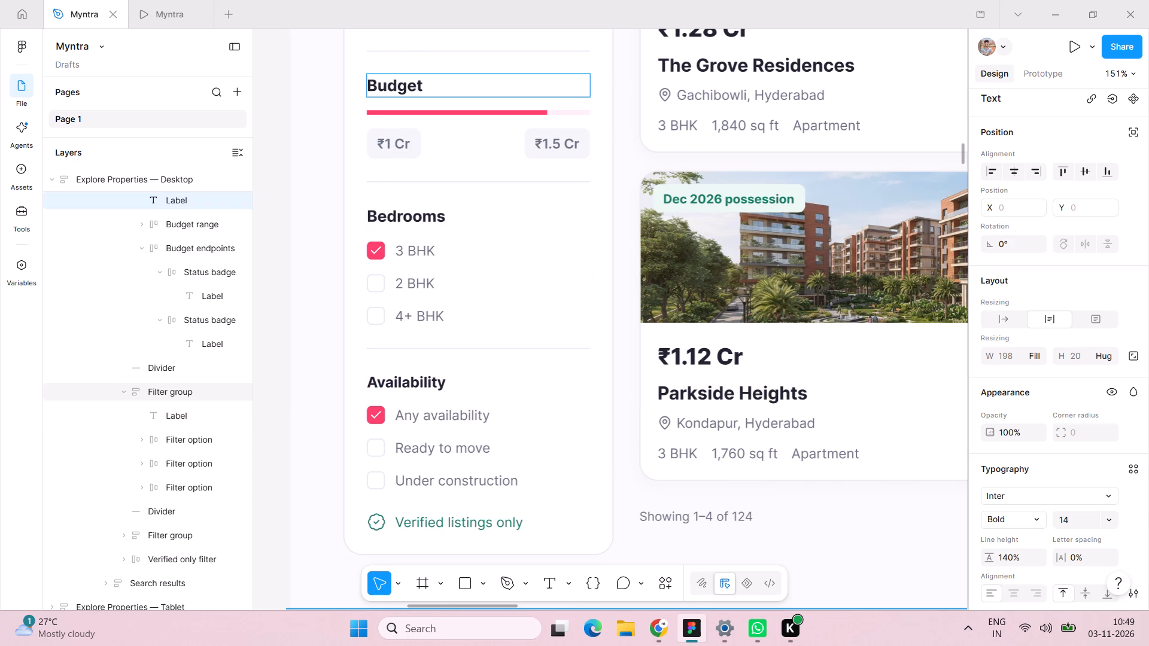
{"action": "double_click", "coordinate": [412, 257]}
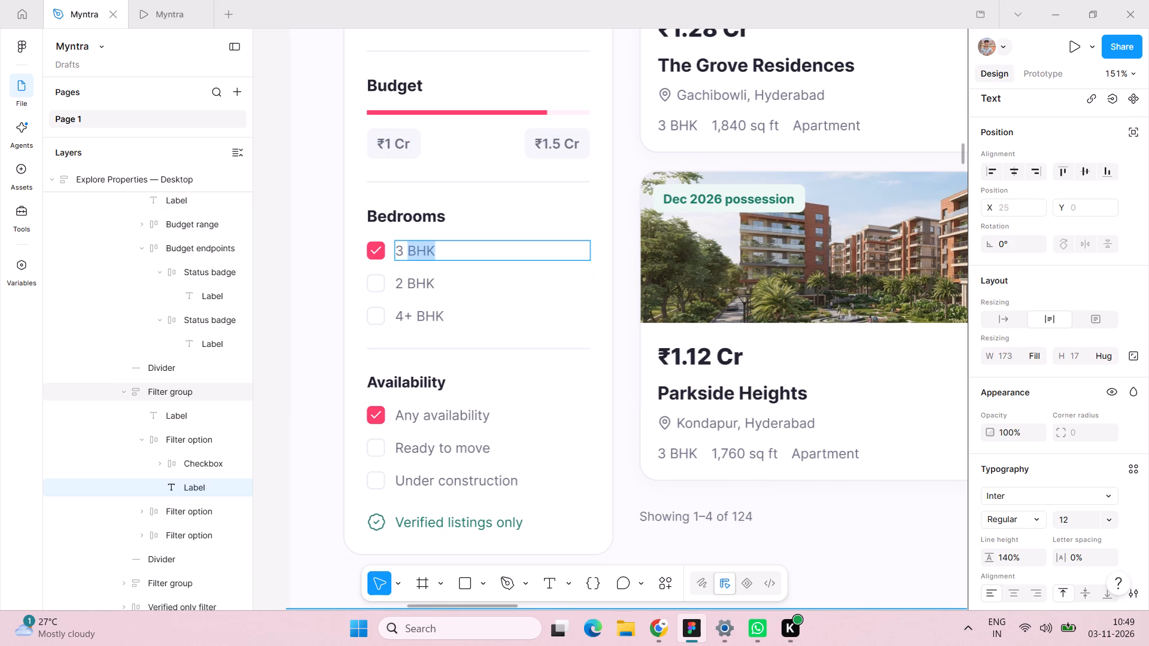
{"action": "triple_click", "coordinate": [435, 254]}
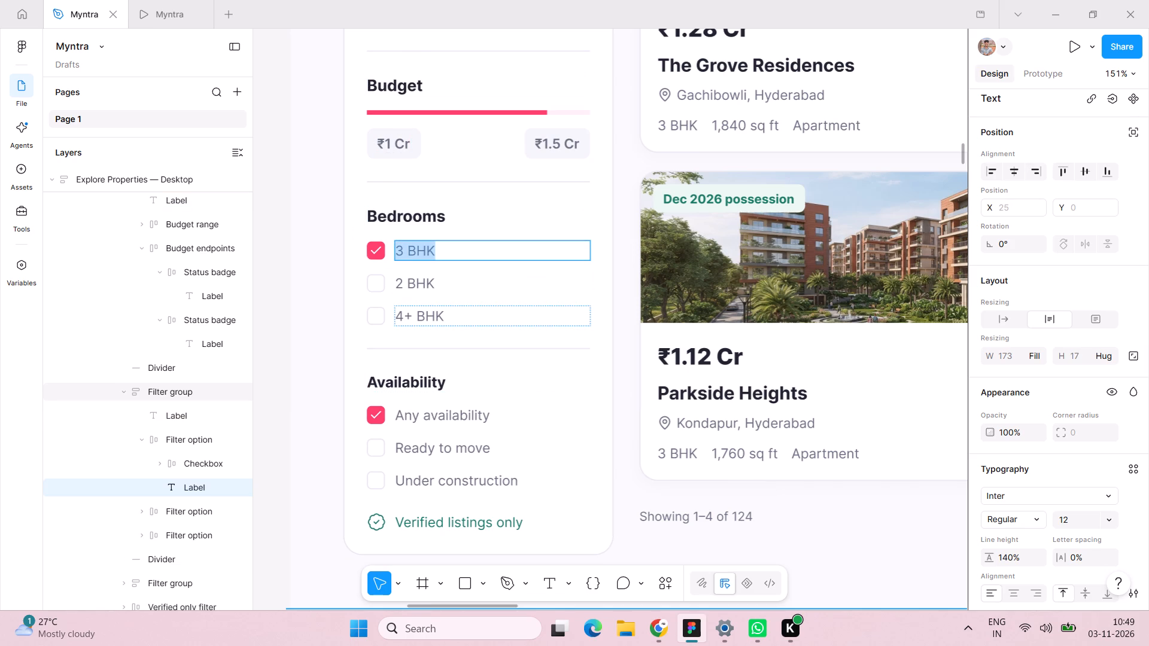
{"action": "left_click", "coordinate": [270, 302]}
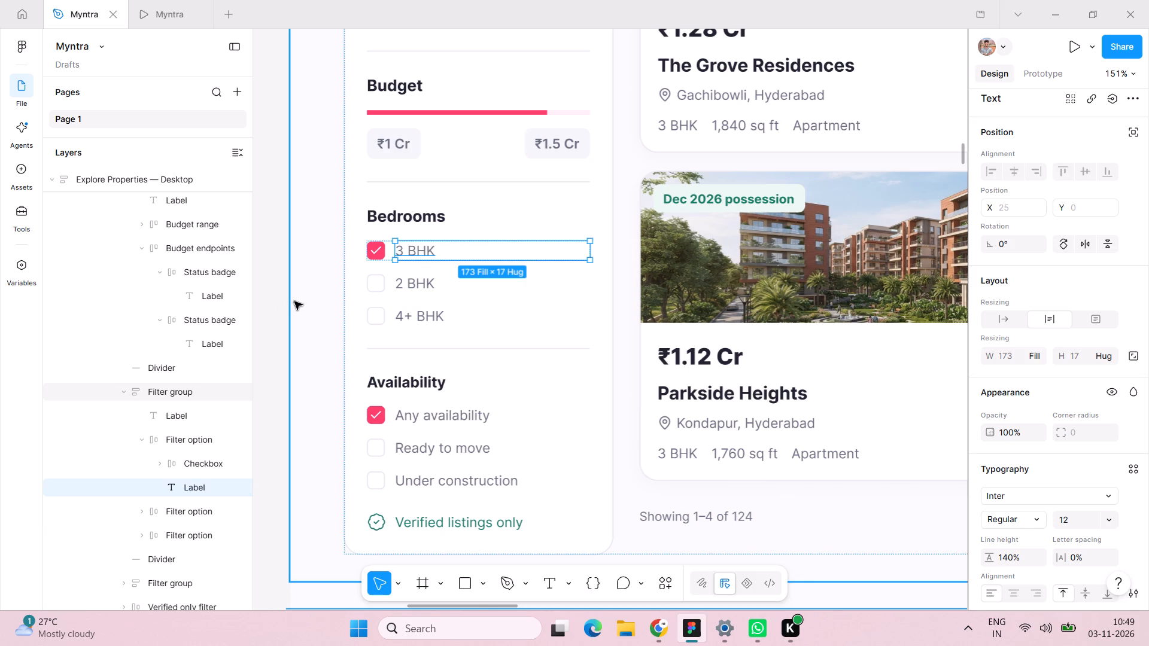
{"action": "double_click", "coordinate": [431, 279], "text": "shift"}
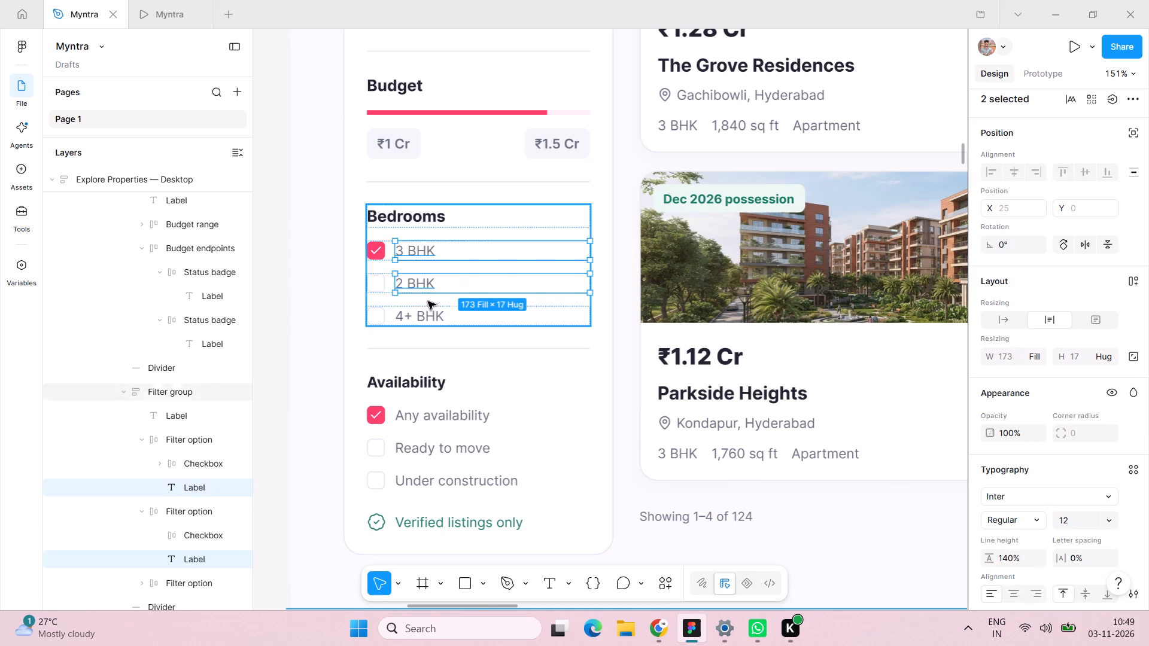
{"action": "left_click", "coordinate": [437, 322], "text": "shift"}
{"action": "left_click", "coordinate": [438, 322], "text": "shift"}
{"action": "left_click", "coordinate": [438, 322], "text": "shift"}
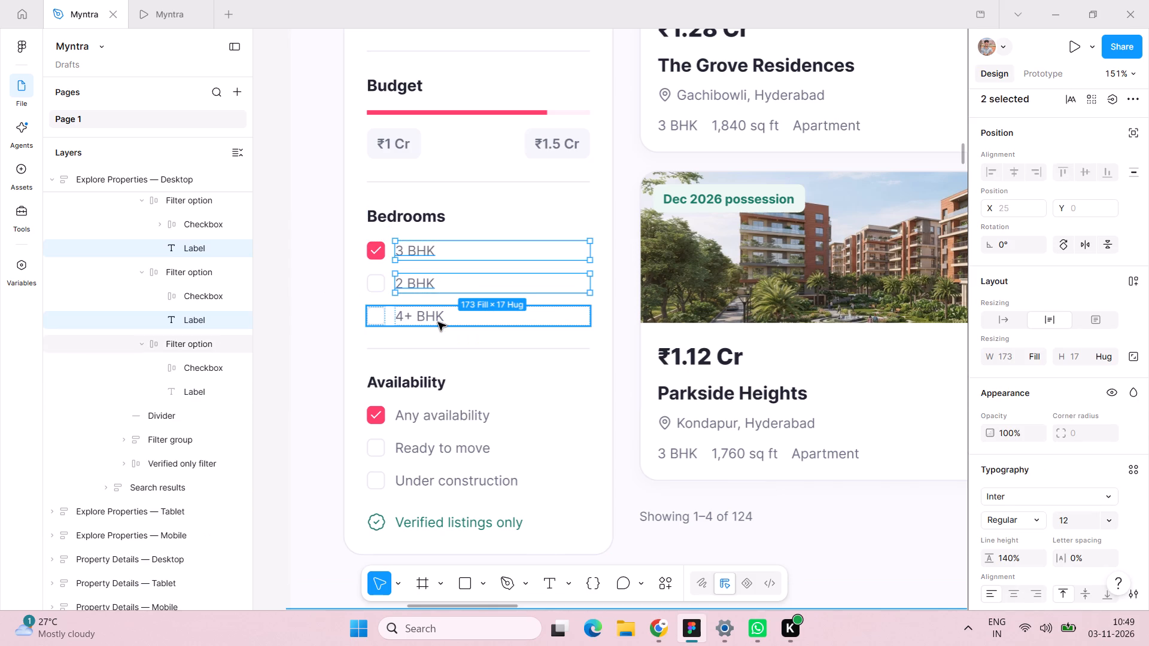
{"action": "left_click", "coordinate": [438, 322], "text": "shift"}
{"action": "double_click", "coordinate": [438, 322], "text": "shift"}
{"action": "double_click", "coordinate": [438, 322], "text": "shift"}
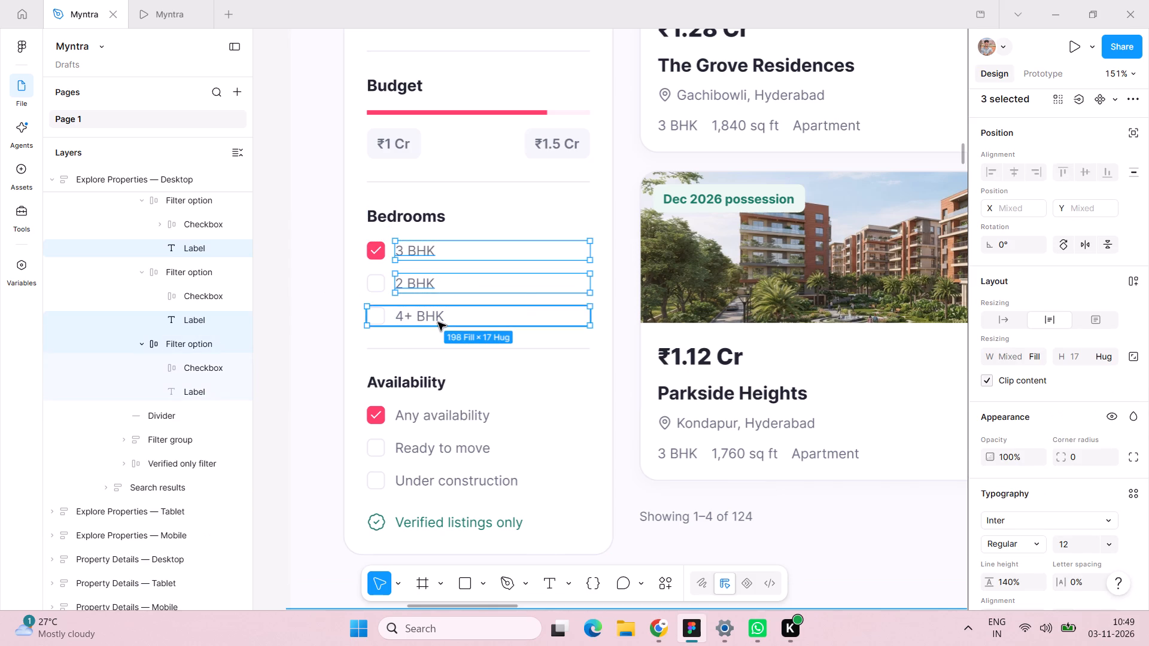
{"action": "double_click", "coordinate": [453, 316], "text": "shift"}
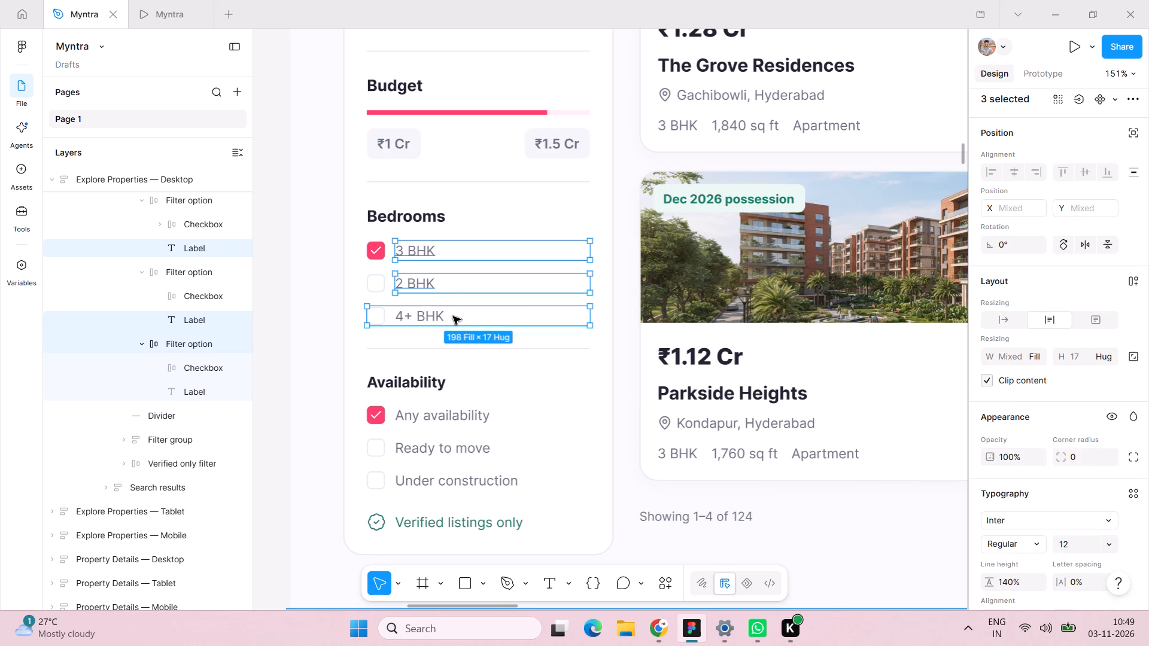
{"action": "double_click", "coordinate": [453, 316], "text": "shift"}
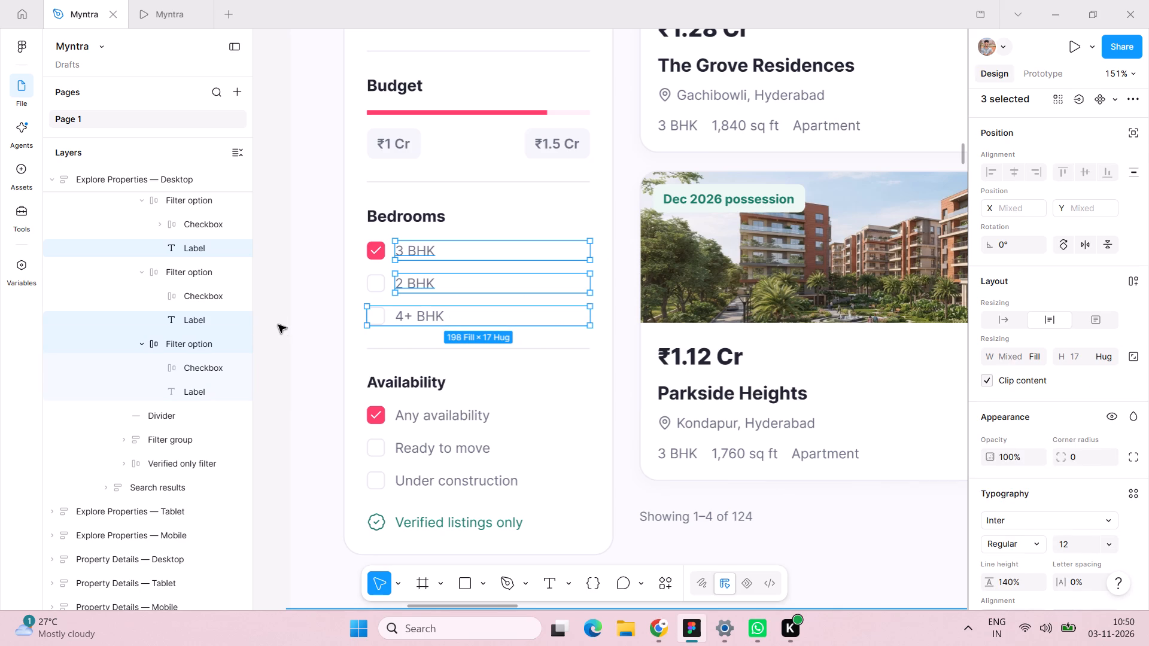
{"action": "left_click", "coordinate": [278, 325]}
Set the font size of the 3 BHK, 2 BHK and 4+ BHK option labels together to 14.
{"action": "double_click", "coordinate": [421, 254]}
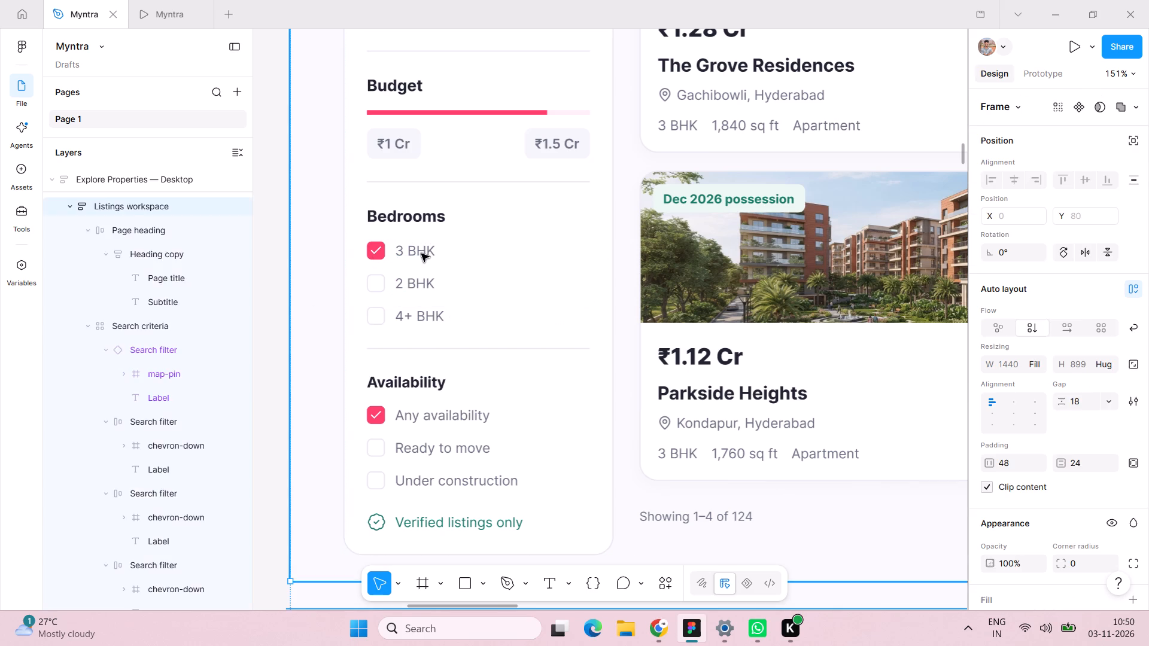
{"action": "double_click", "coordinate": [423, 253]}
{"action": "double_click", "coordinate": [424, 252]}
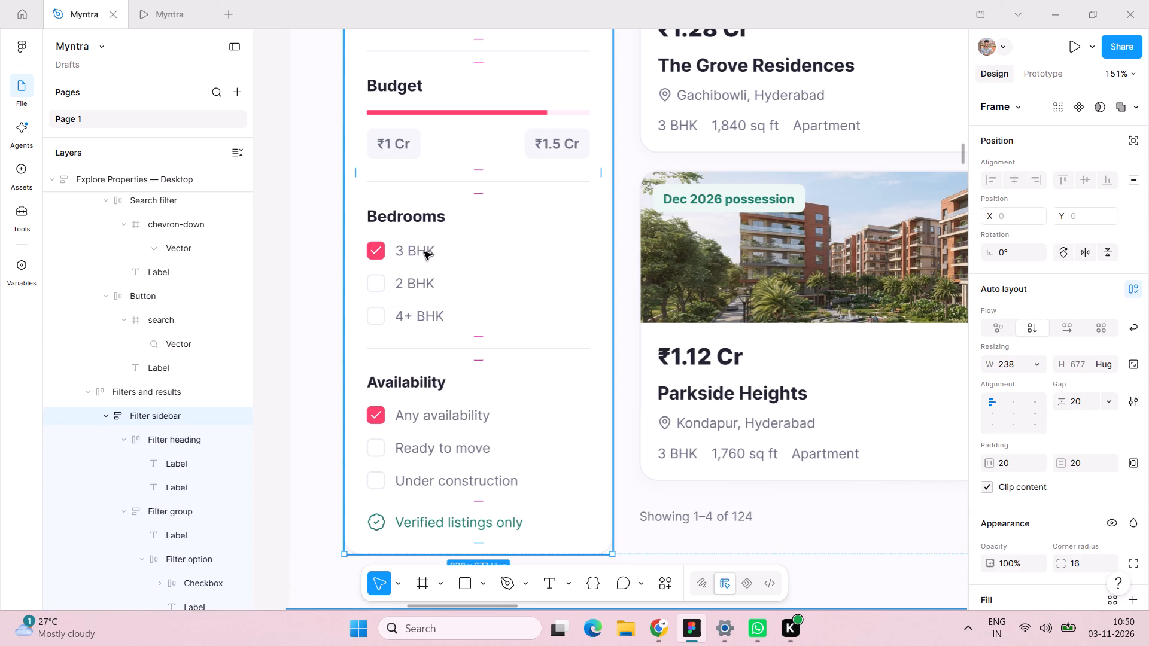
{"action": "double_click", "coordinate": [425, 252]}
{"action": "double_click", "coordinate": [425, 252]}
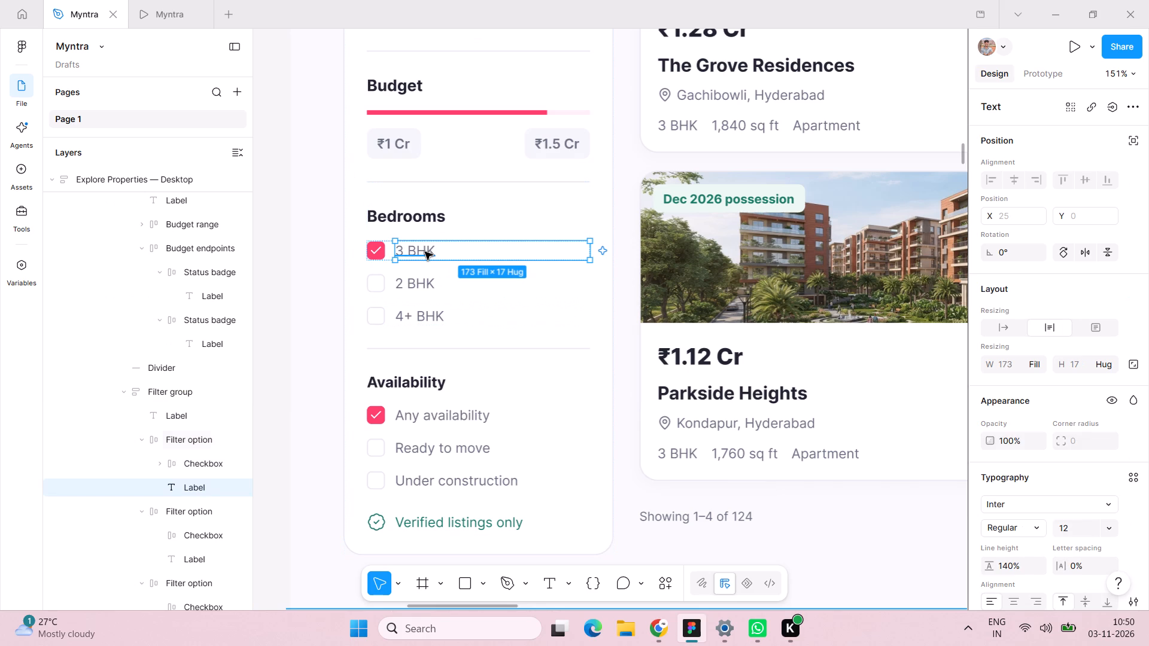
{"action": "left_click", "coordinate": [420, 284], "text": "shift"}
{"action": "left_click", "coordinate": [420, 284], "text": "shift"}
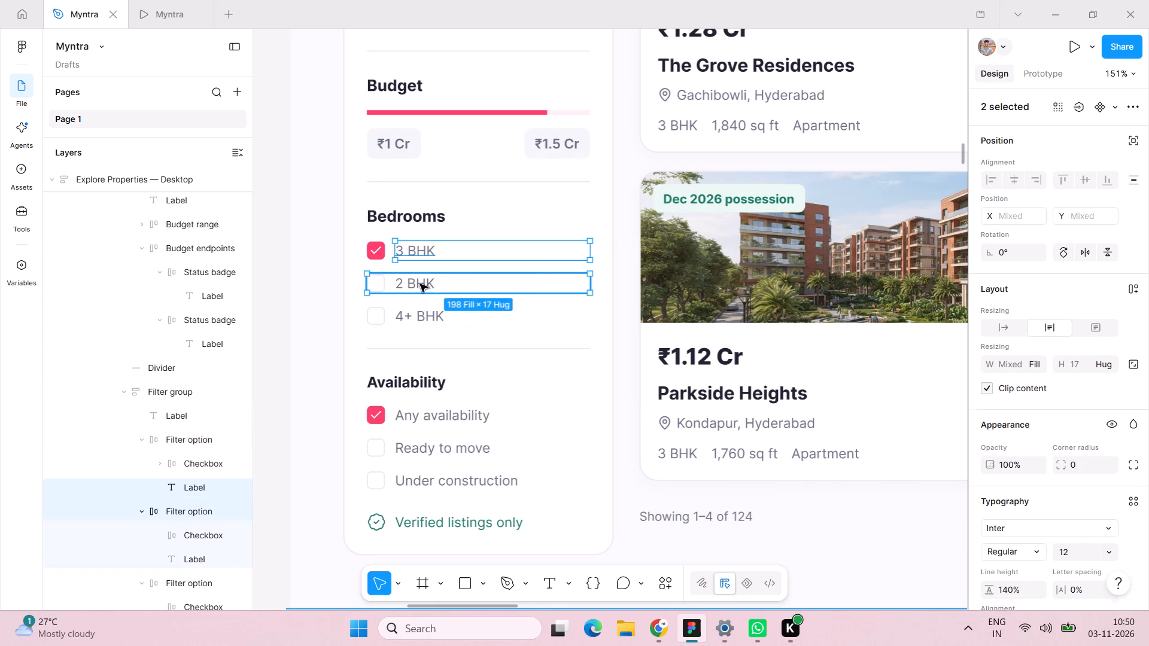
{"action": "double_click", "coordinate": [424, 315], "text": "shift"}
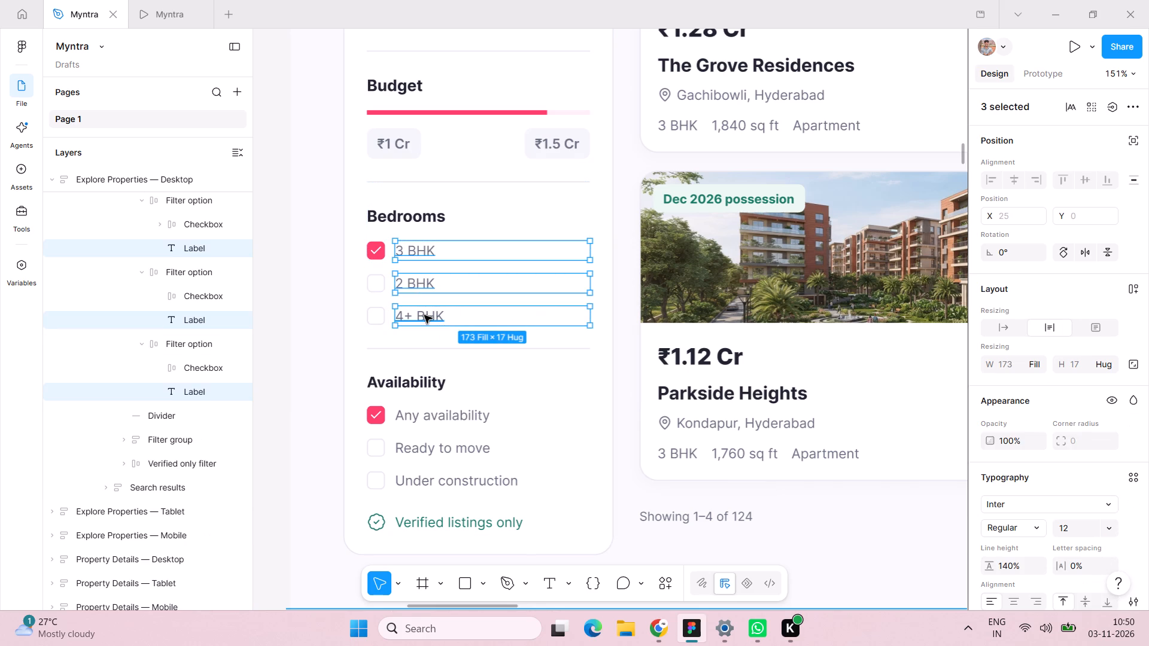
{"action": "left_click", "coordinate": [1066, 528]}
{"action": "type", "text": "14"}
{"action": "key", "text": "Return"}
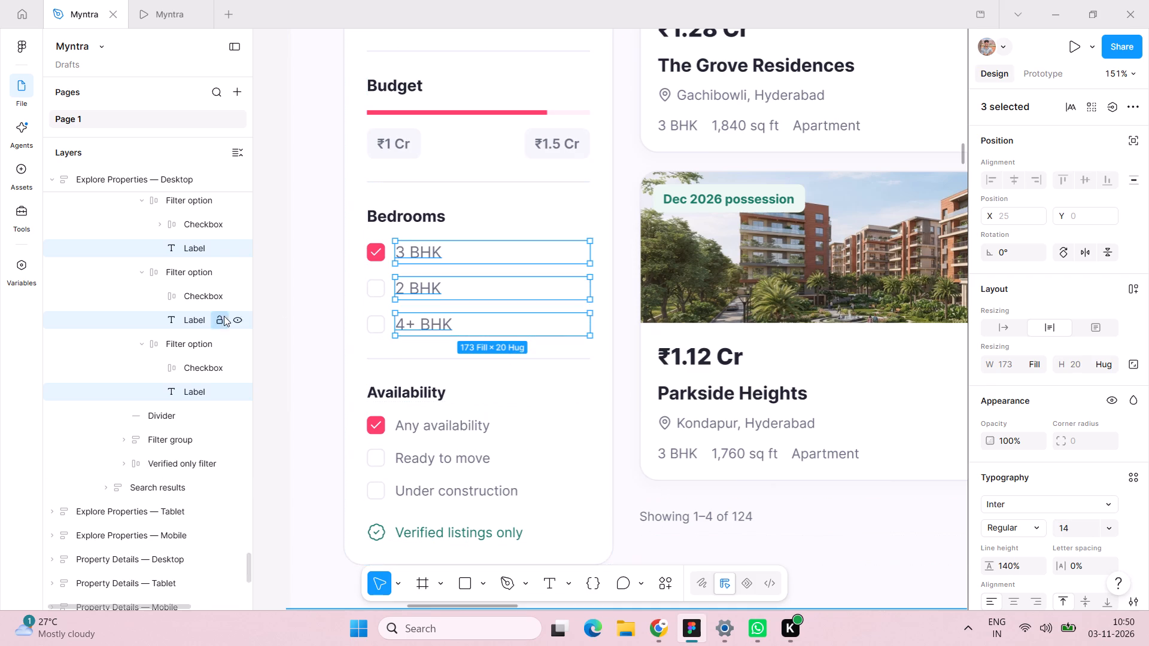
Set the font size of the Availability heading in the filter sidebar to 14.
{"action": "scroll", "coordinate": [346, 333], "scroll_direction": "down", "scroll_amount": 2}
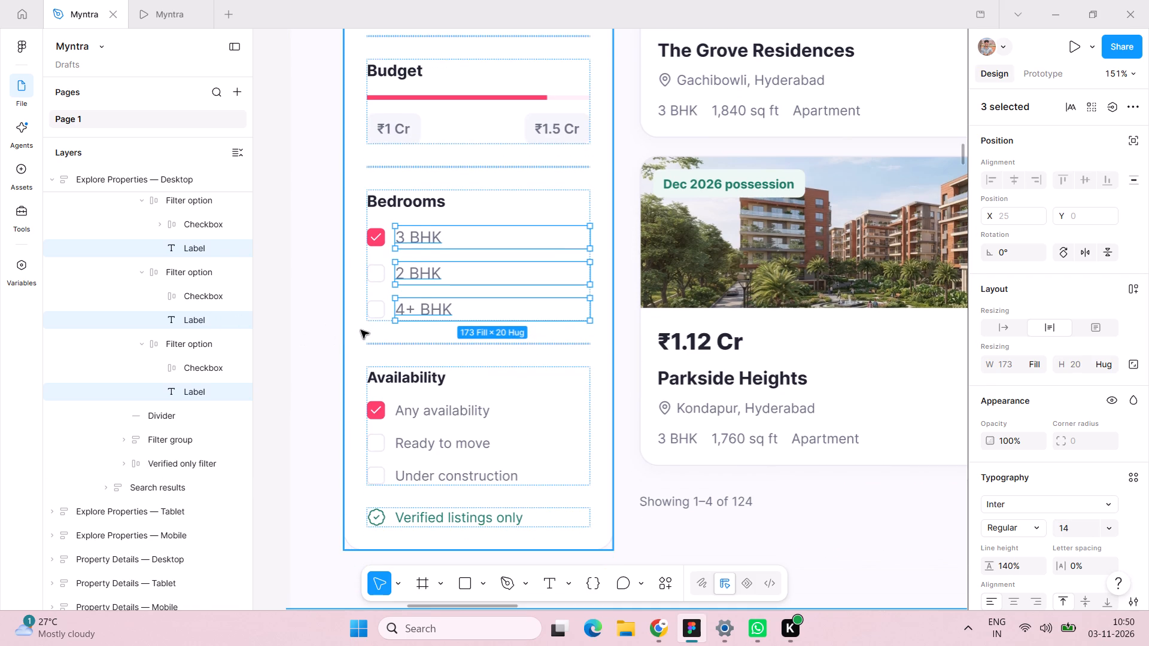
{"action": "scroll", "coordinate": [361, 330], "scroll_direction": "down", "scroll_amount": 3}
{"action": "scroll", "coordinate": [414, 358], "scroll_direction": "down", "scroll_amount": 5}
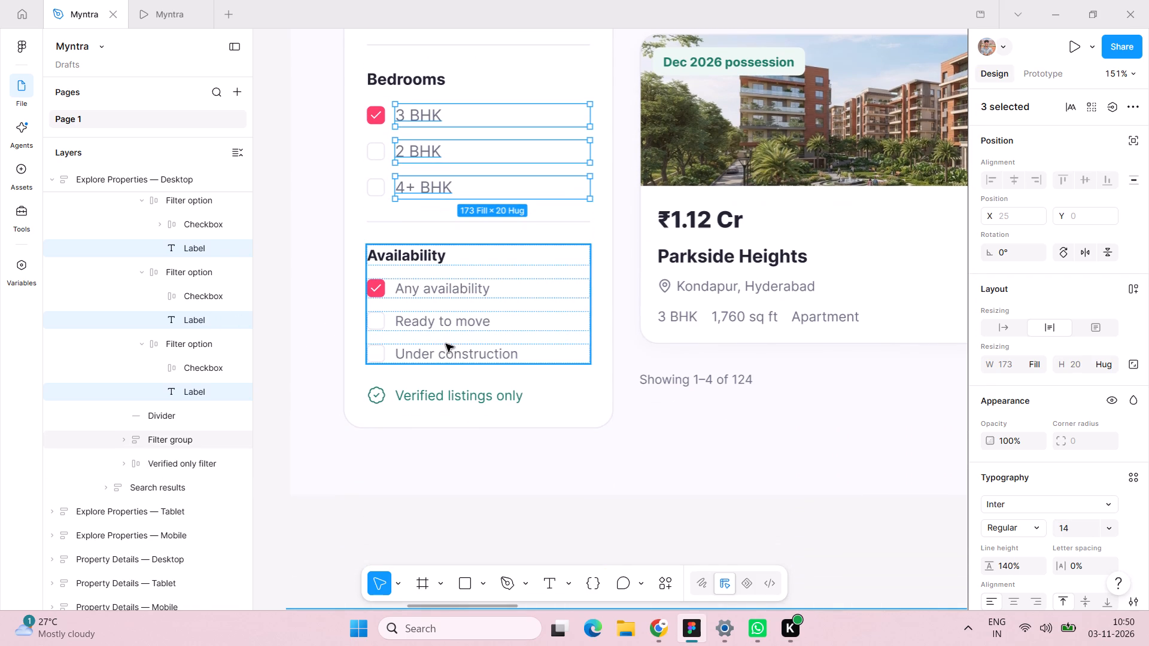
{"action": "double_click", "coordinate": [430, 259]}
{"action": "double_click", "coordinate": [430, 258]}
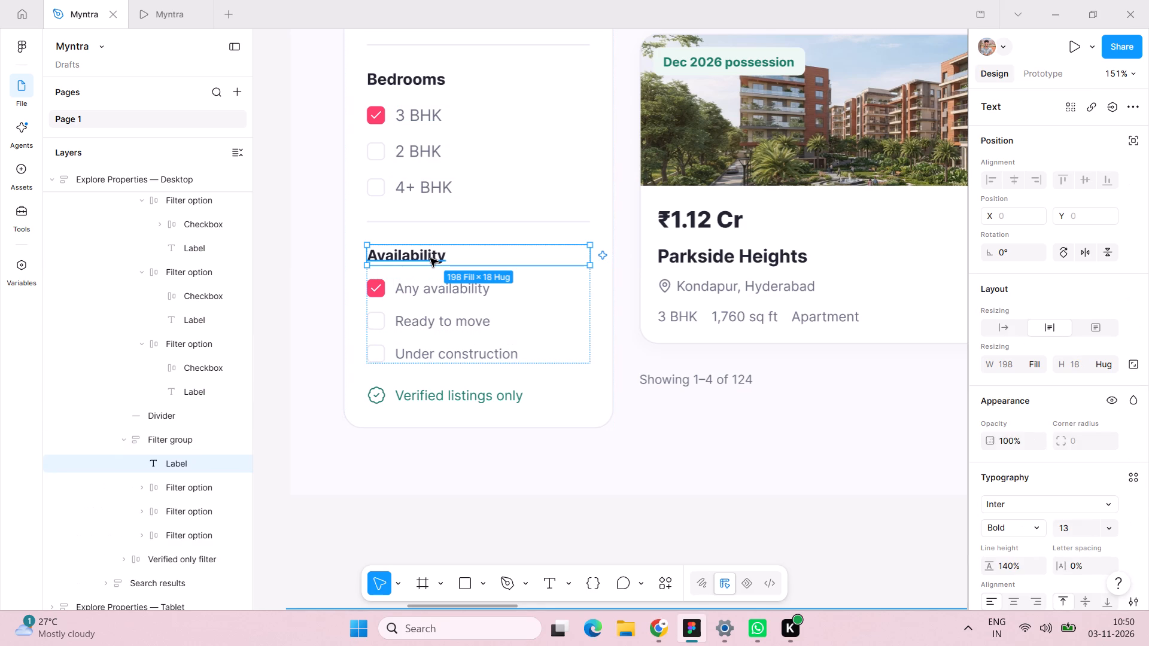
{"action": "left_click", "coordinate": [1066, 528]}
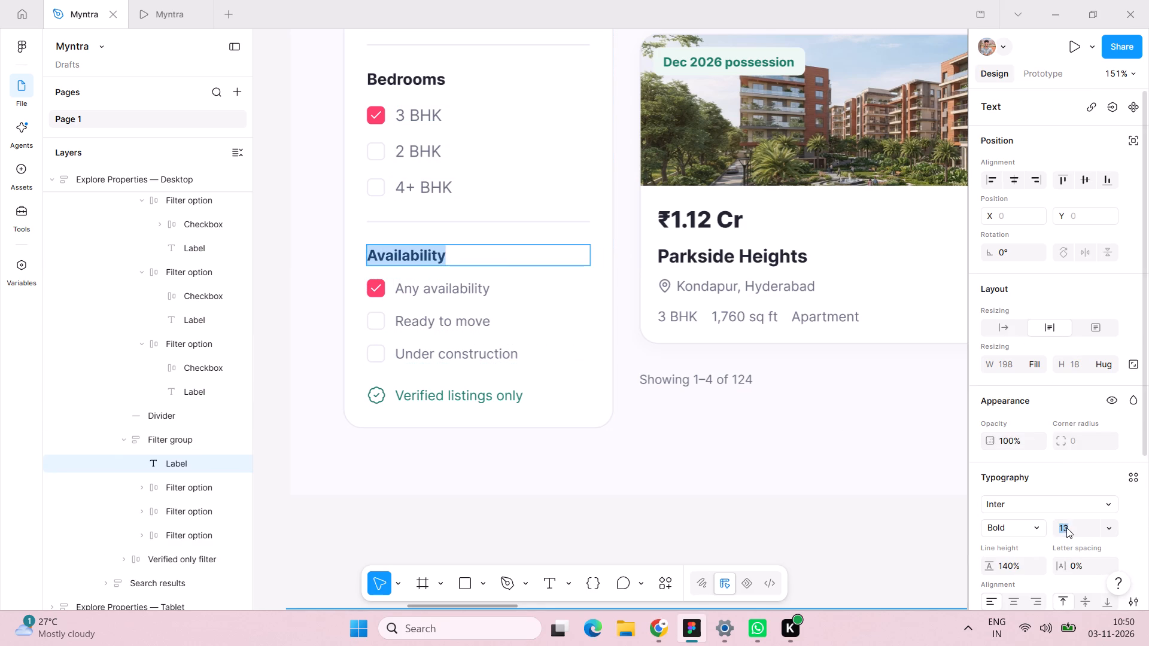
{"action": "type", "text": "14"}
{"action": "key", "text": "Return"}
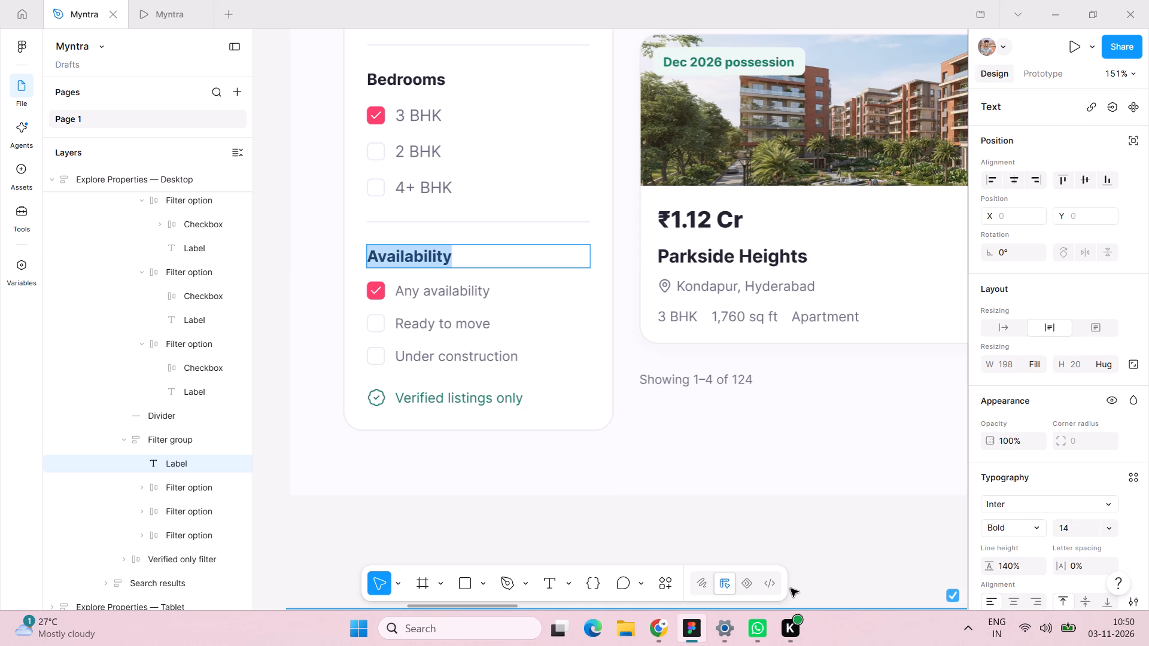
Set the font size of the Any availability, Ready to move and Under construction option labels together to 14.
{"action": "left_click", "coordinate": [513, 300]}
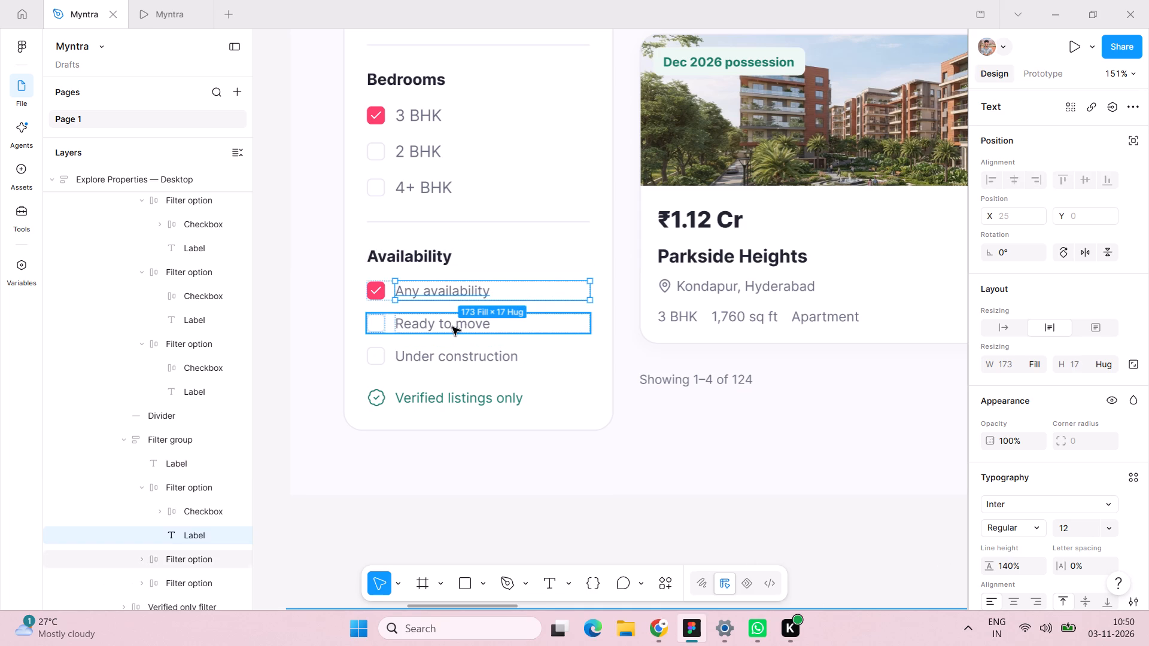
{"action": "double_click", "coordinate": [448, 327], "text": "shift"}
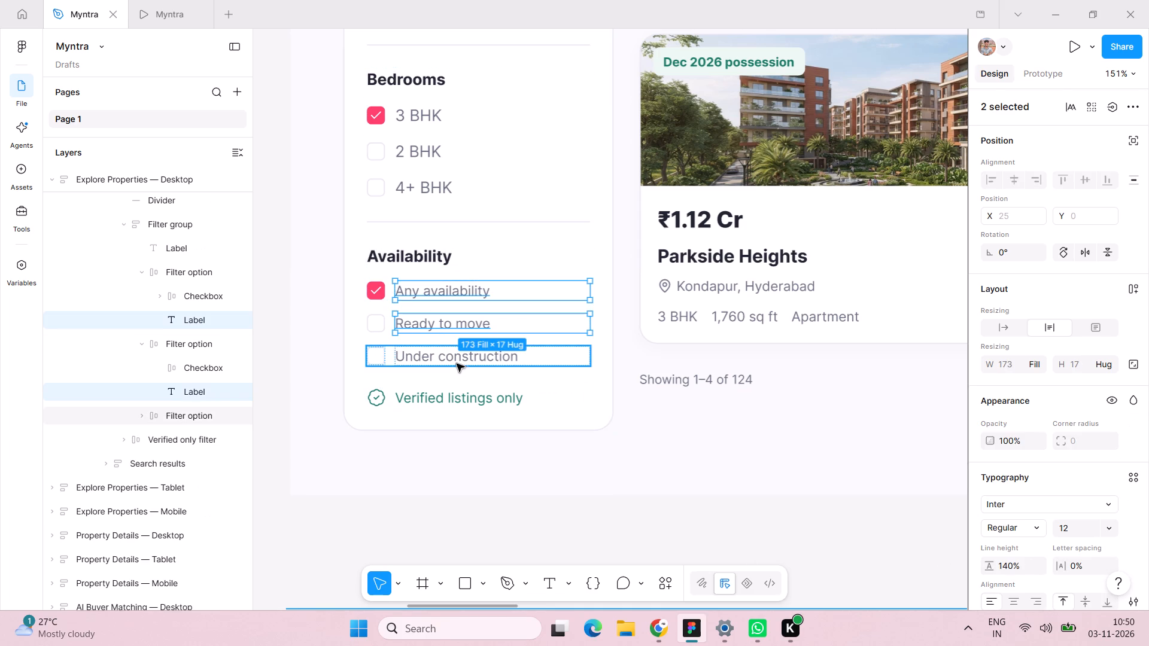
{"action": "double_click", "coordinate": [459, 357], "text": "shift"}
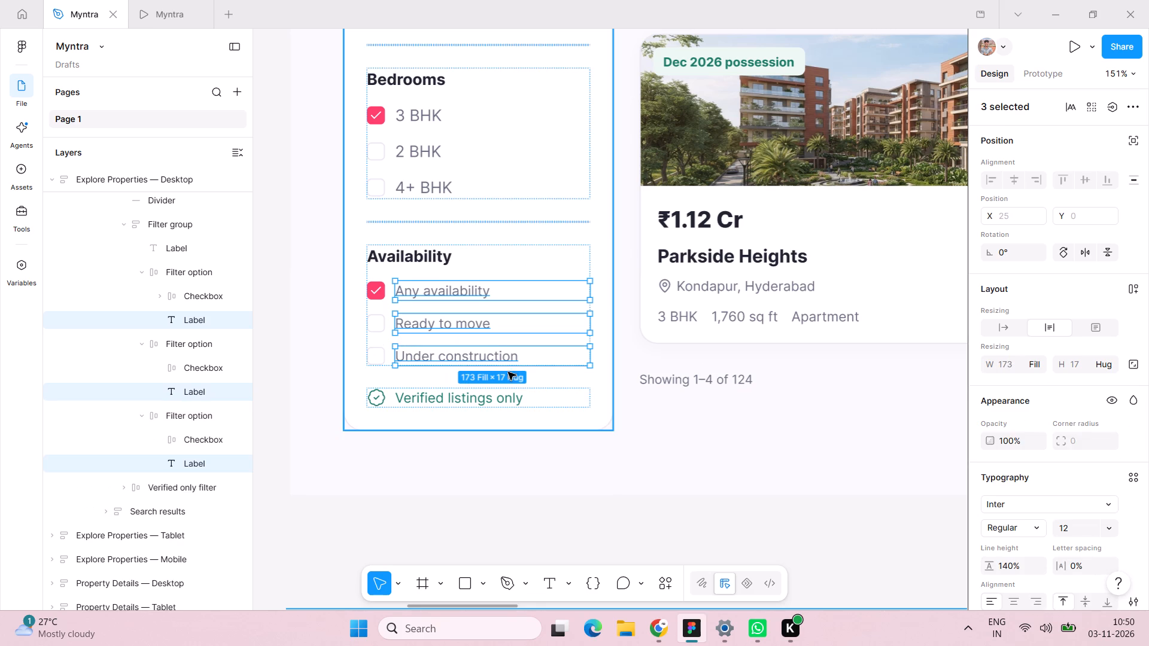
{"action": "left_click", "coordinate": [1072, 529]}
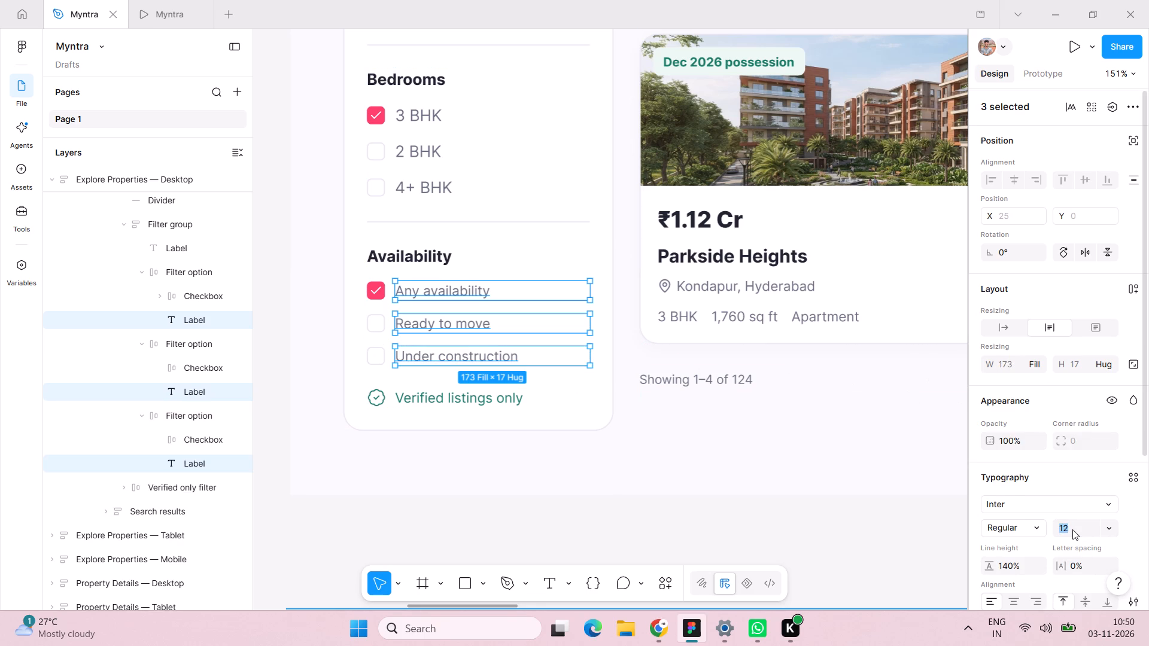
{"action": "type", "text": "14"}
{"action": "key", "text": "Return"}
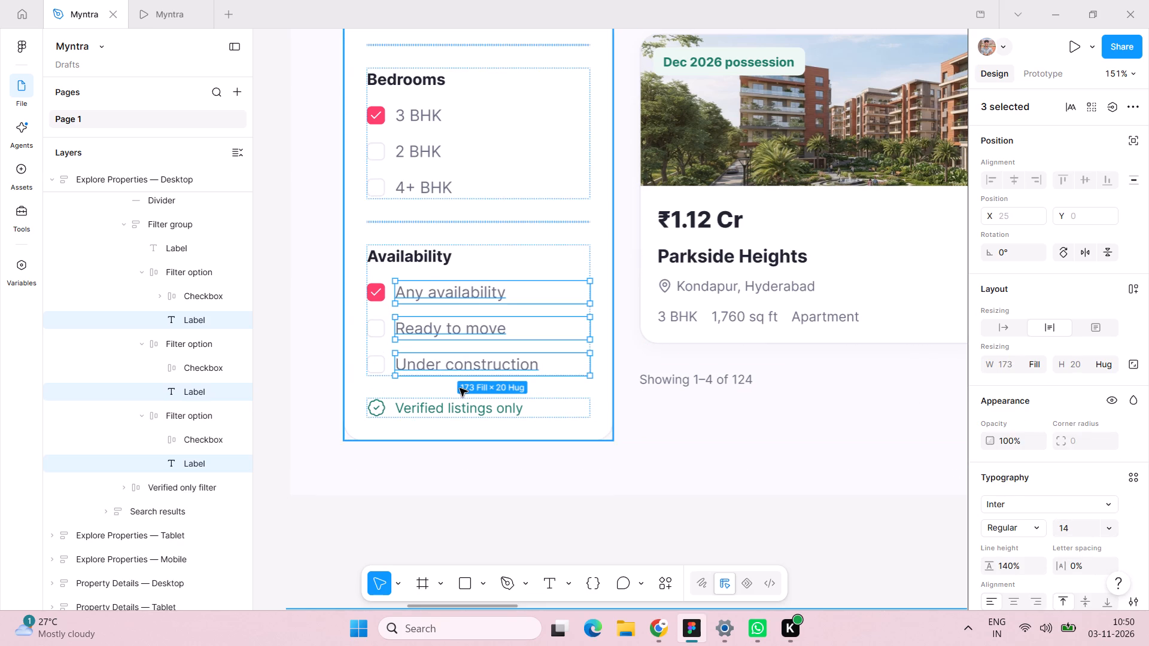
Set the font size of the Verified listings only label to 14.
{"action": "left_click", "coordinate": [464, 413]}
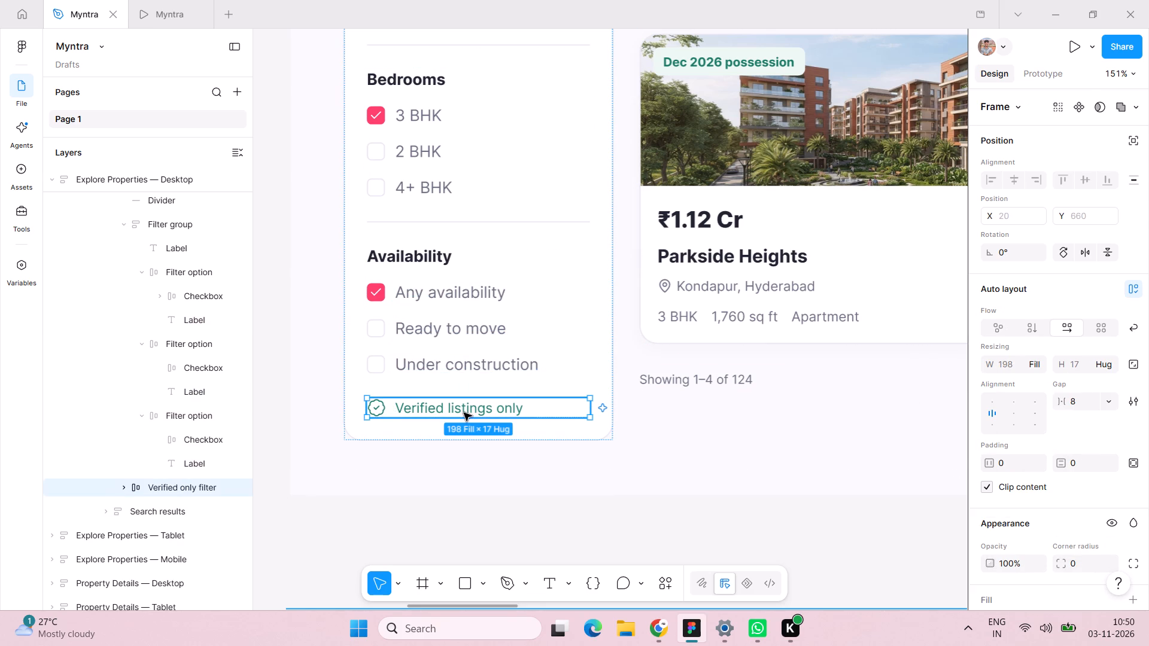
{"action": "double_click", "coordinate": [464, 413]}
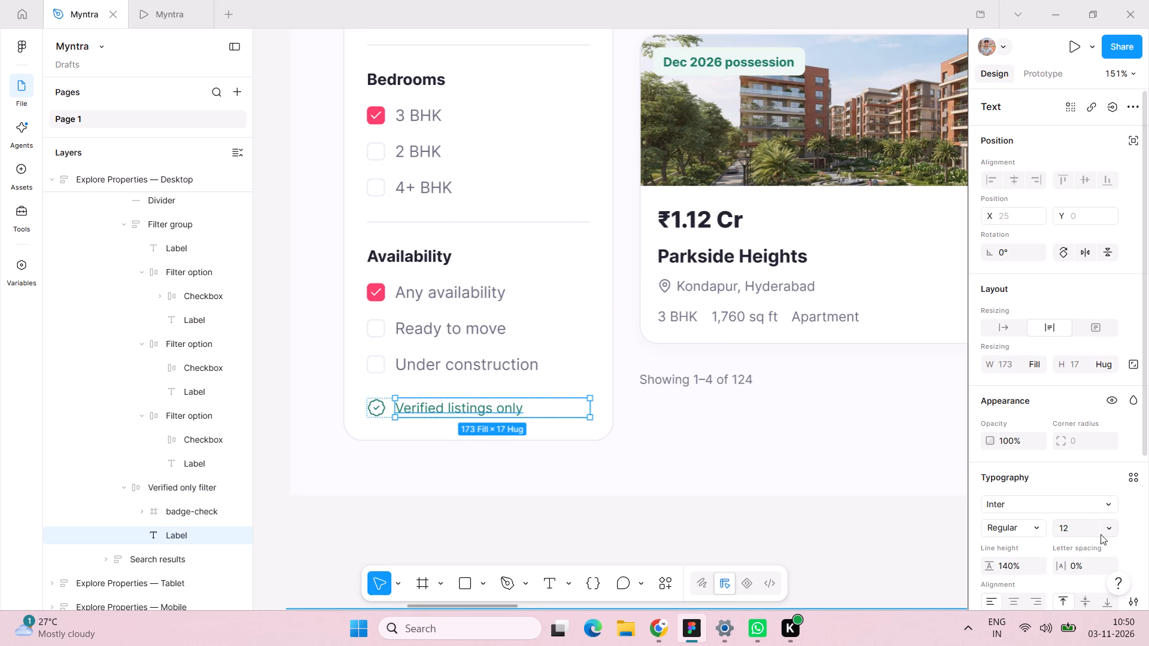
{"action": "left_click", "coordinate": [1066, 532]}
{"action": "type", "text": "14"}
{"action": "key", "text": "Return"}
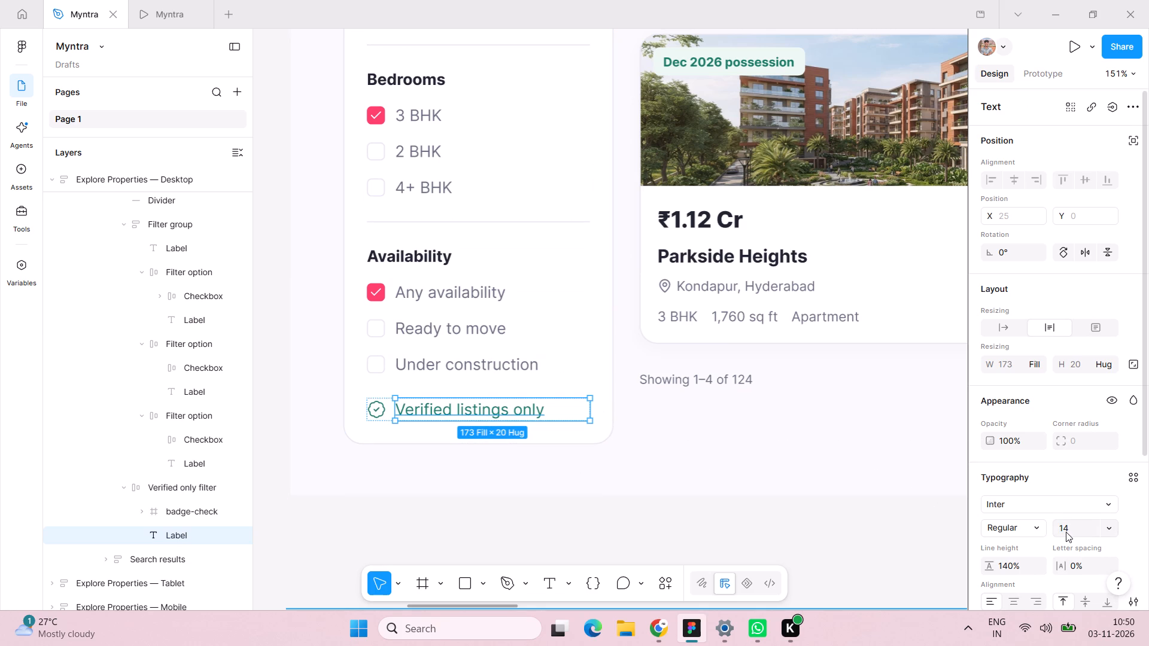
Lock the proportions of the badge-check icon beside Verified listings only and resize it to 18 × 18.
{"action": "left_click", "coordinate": [375, 414]}
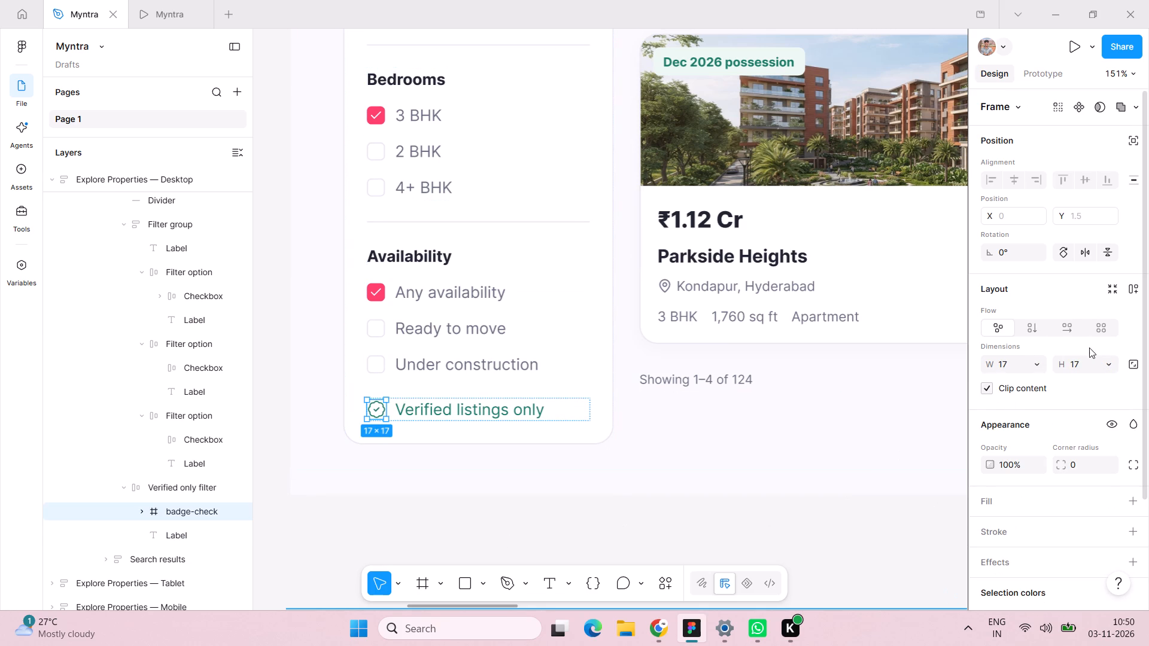
{"action": "left_click", "coordinate": [1135, 362]}
{"action": "left_click", "coordinate": [1026, 370]}
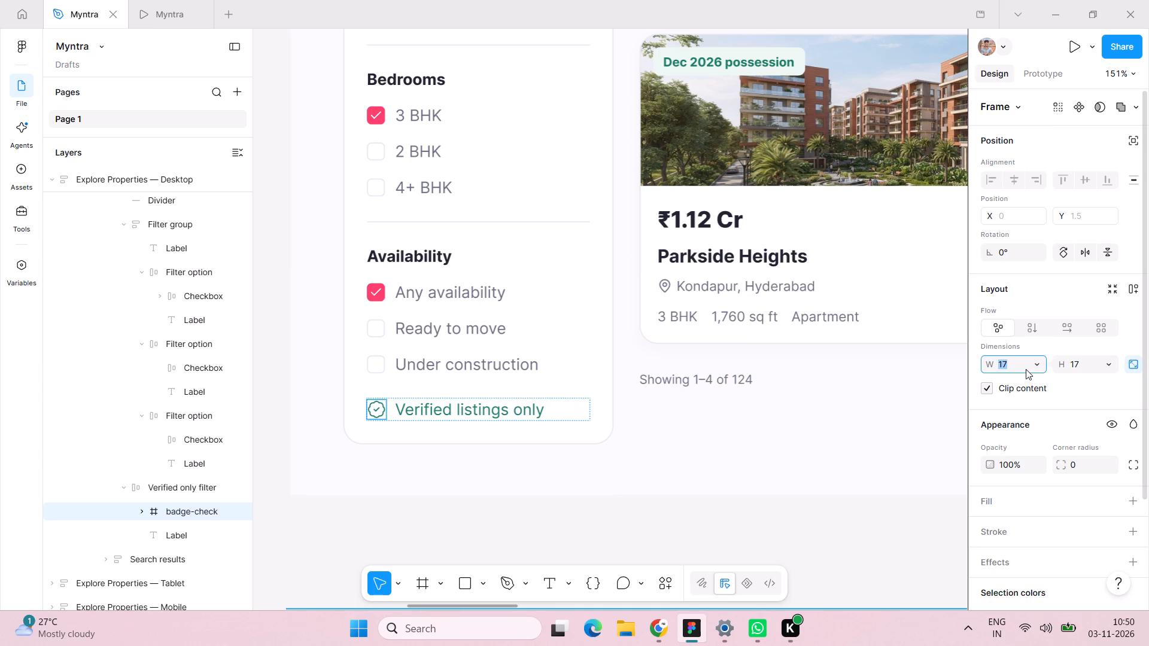
{"action": "type", "text": "18"}
{"action": "key", "text": "Return"}
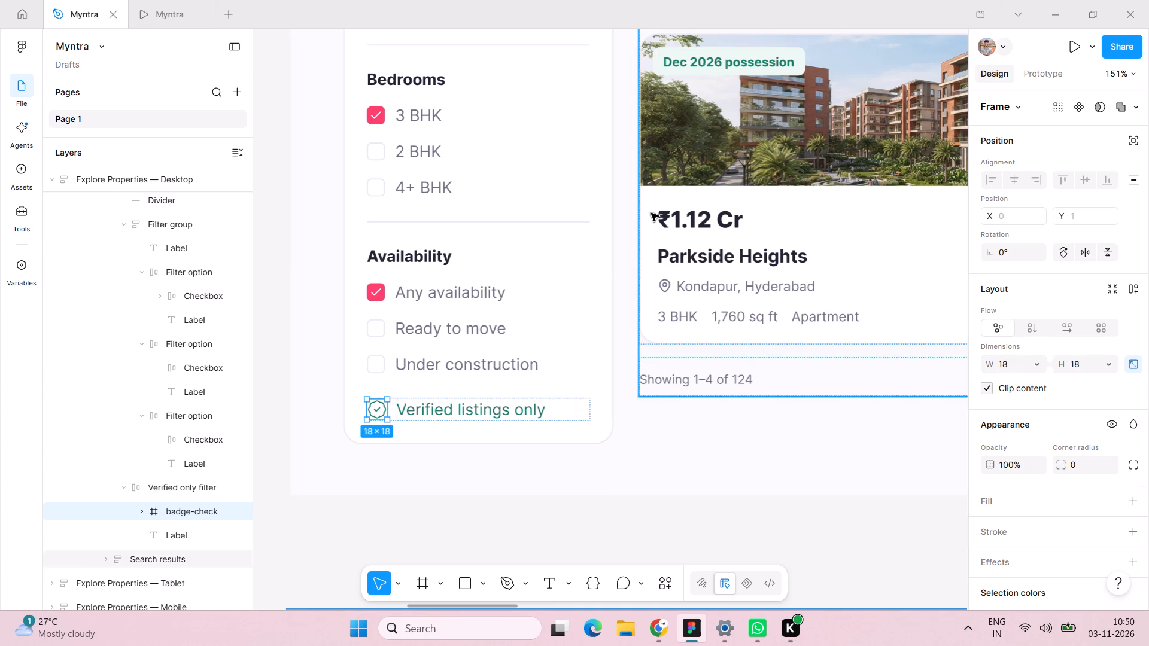
{"action": "left_click", "coordinate": [664, 538]}
Review the desktop Explore Properties page, checking its filter sidebar and property cards and glancing at the neighbouring page frames.
{"action": "scroll", "coordinate": [664, 538], "scroll_direction": "left", "scroll_amount": 7}
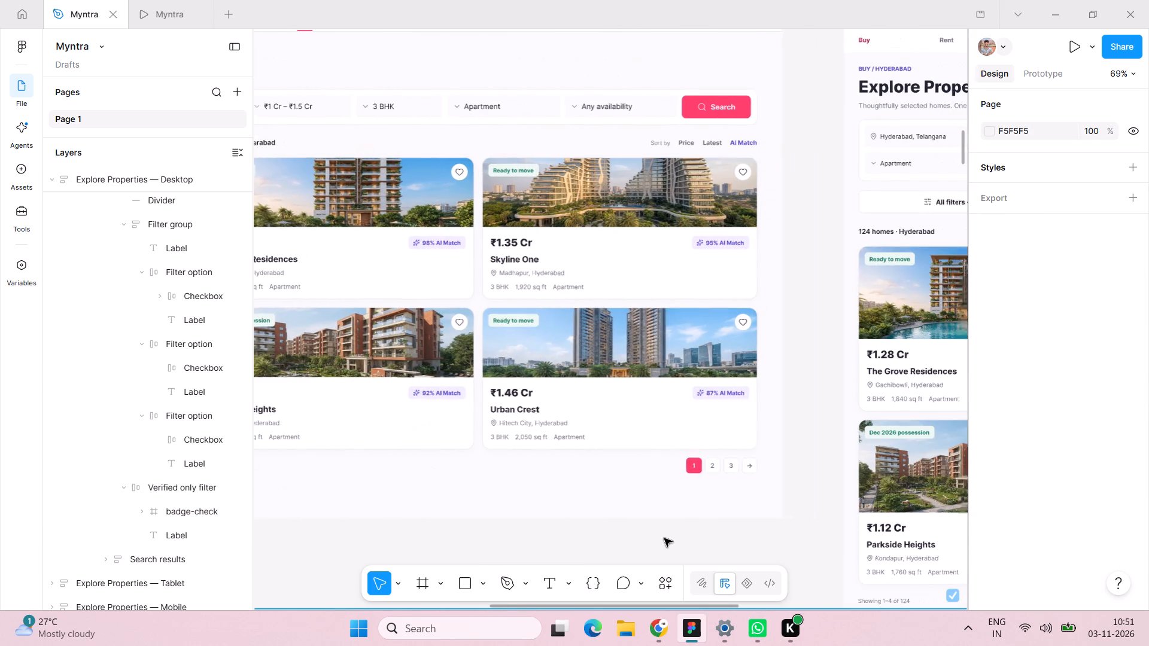
{"action": "scroll", "coordinate": [664, 538], "scroll_direction": "right", "scroll_amount": 1}
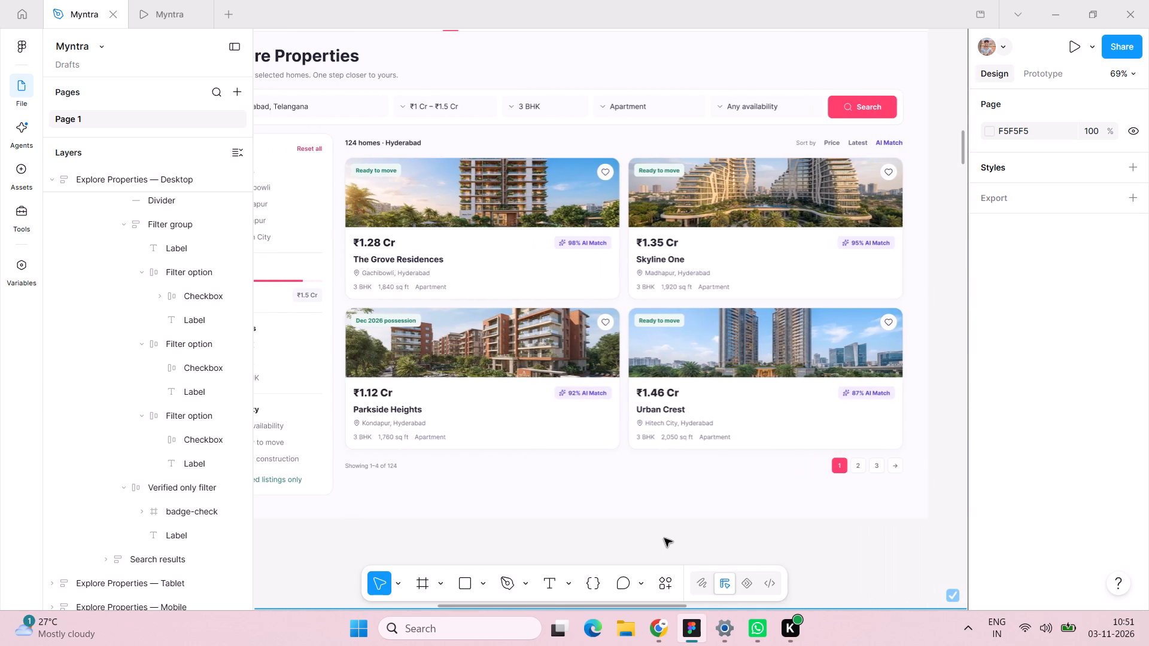
{"action": "scroll", "coordinate": [664, 538], "scroll_direction": "right", "scroll_amount": 2}
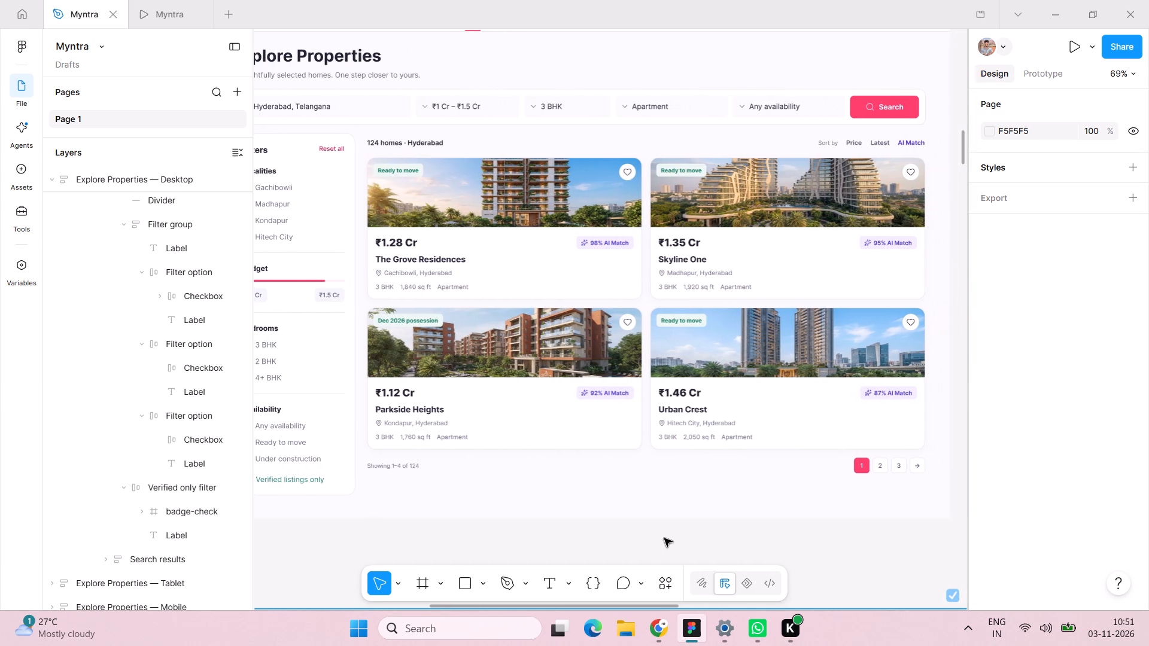
{"action": "scroll", "coordinate": [664, 538], "scroll_direction": "right", "scroll_amount": 2}
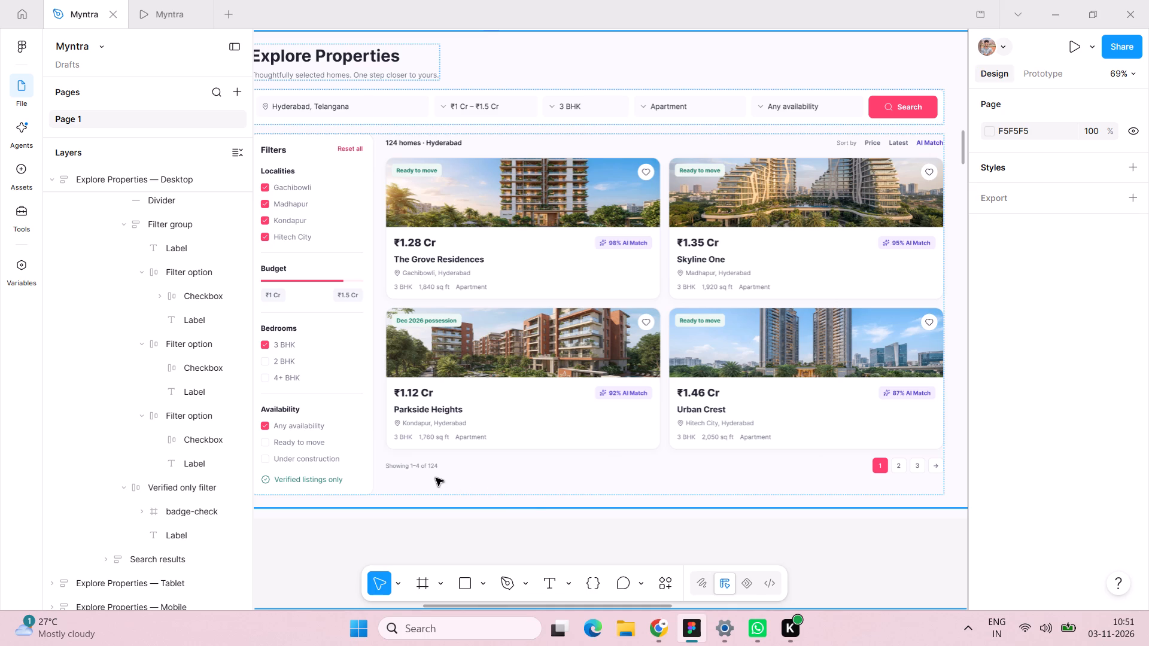
{"action": "scroll", "coordinate": [436, 478], "scroll_direction": "down", "scroll_amount": 3}
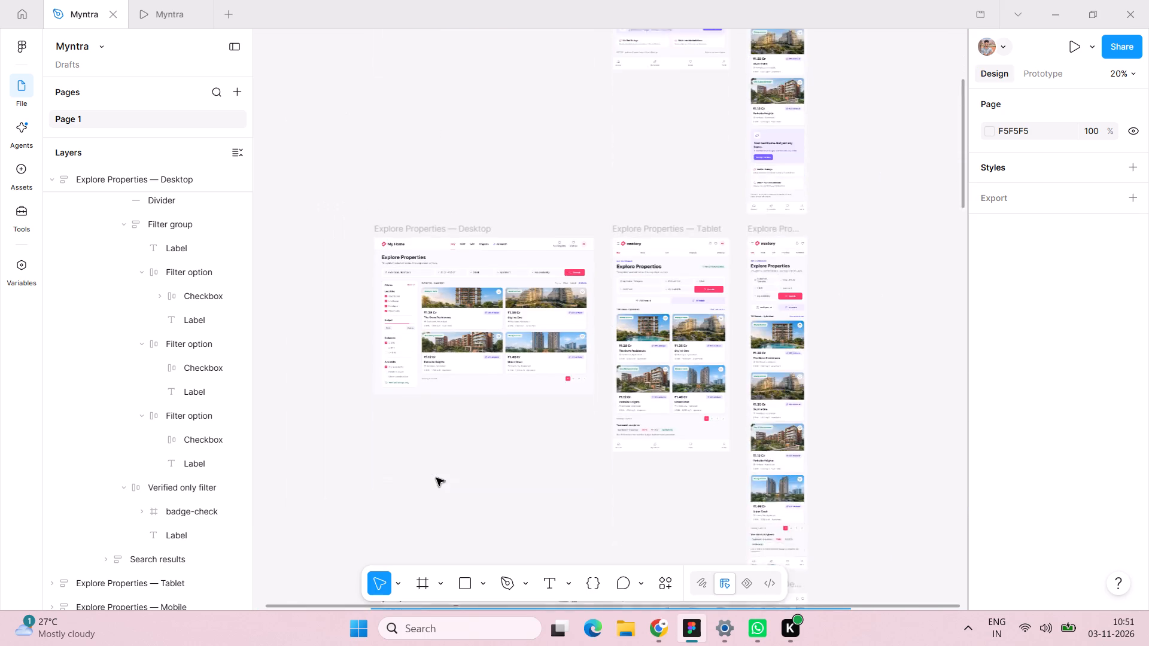
{"action": "scroll", "coordinate": [436, 478], "scroll_direction": "down", "scroll_amount": 2}
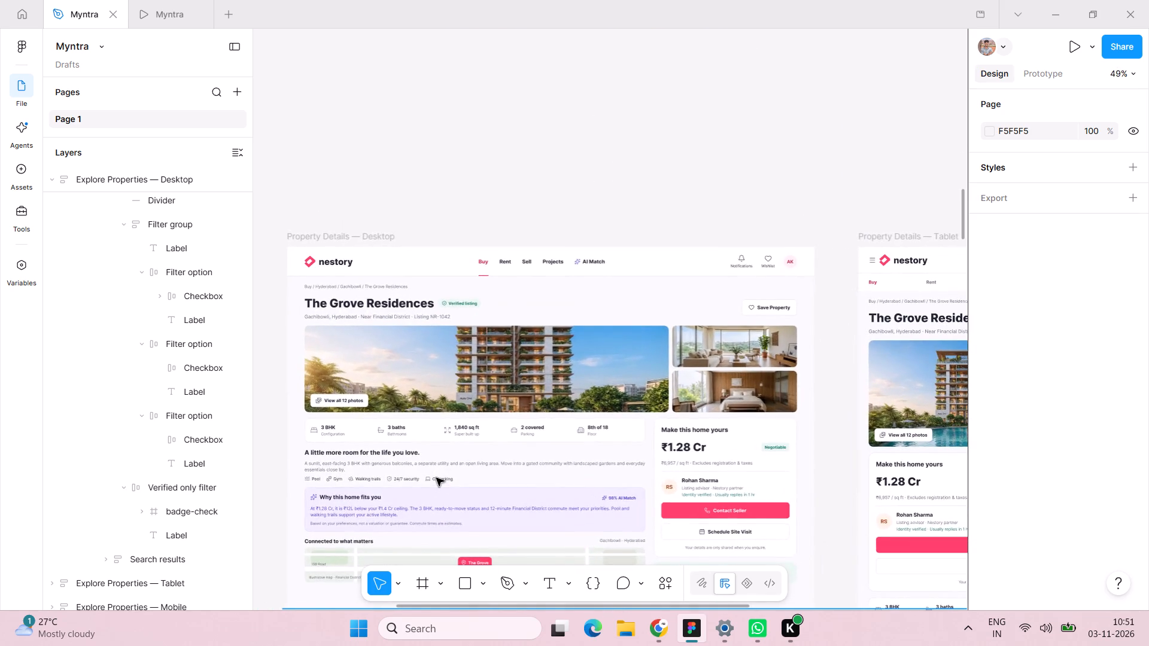
{"action": "scroll", "coordinate": [436, 478], "scroll_direction": "up", "scroll_amount": 3}
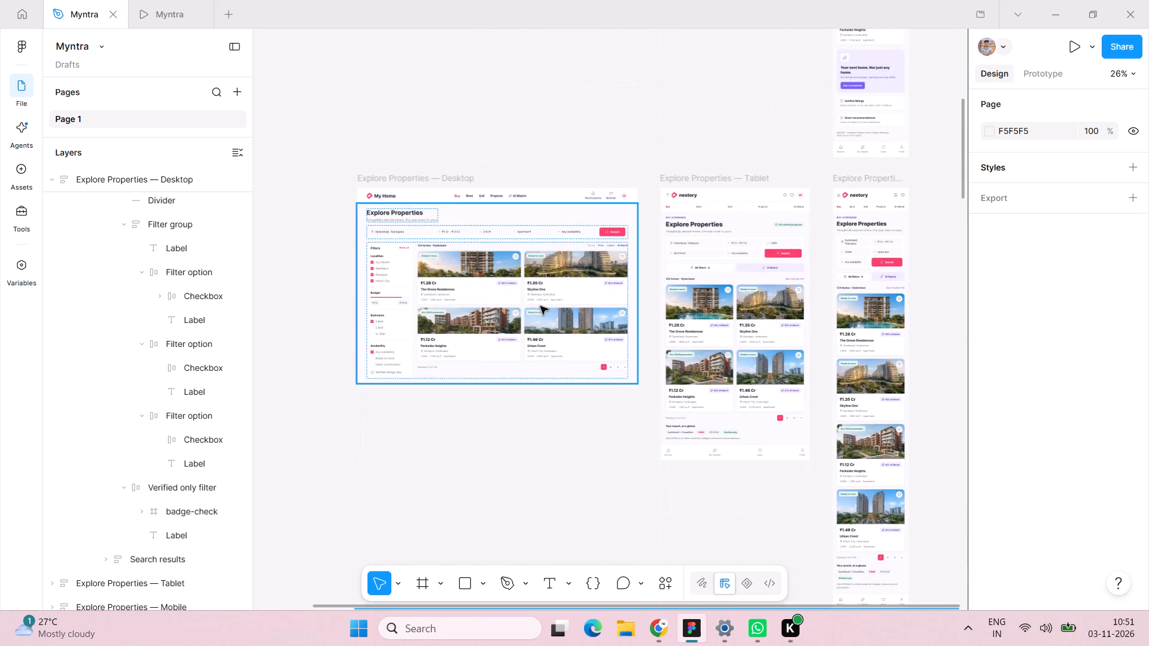
{"action": "scroll", "coordinate": [540, 306], "scroll_direction": "right", "scroll_amount": 3}
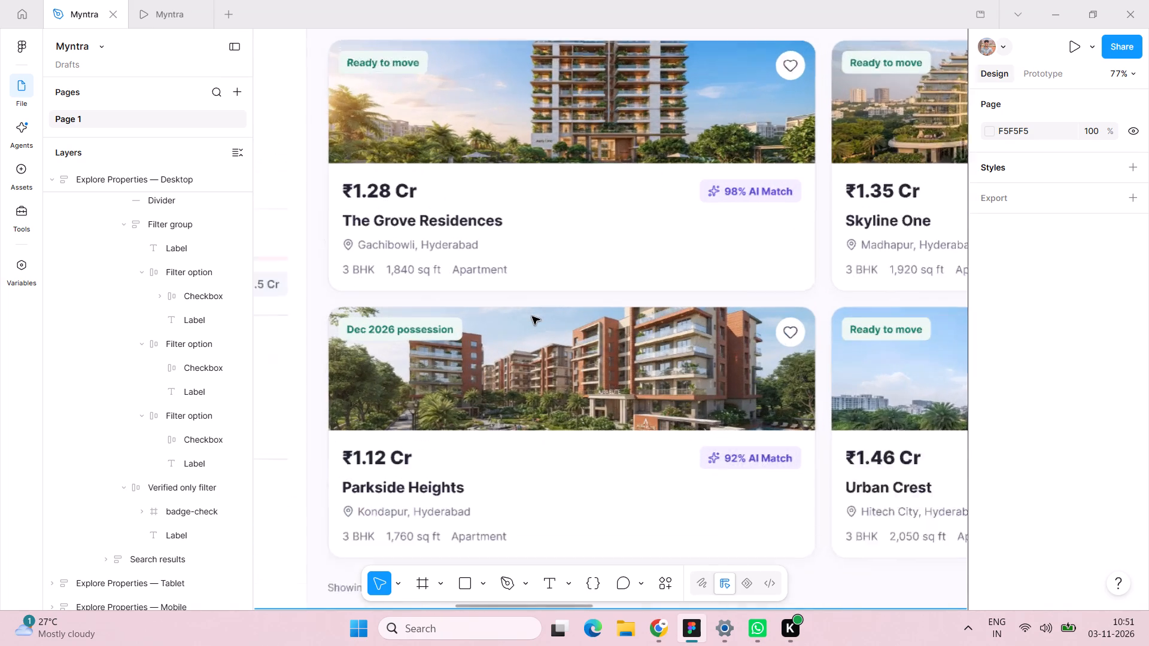
{"action": "scroll", "coordinate": [532, 316], "scroll_direction": "down", "scroll_amount": 2}
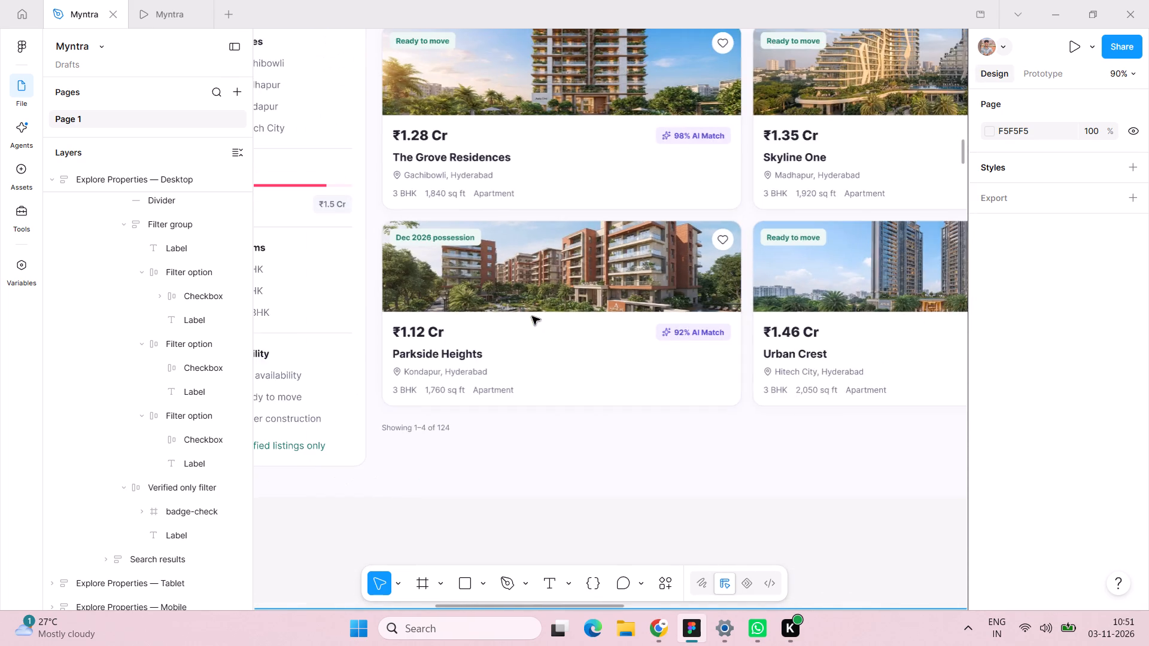
{"action": "scroll", "coordinate": [532, 316], "scroll_direction": "left", "scroll_amount": 1}
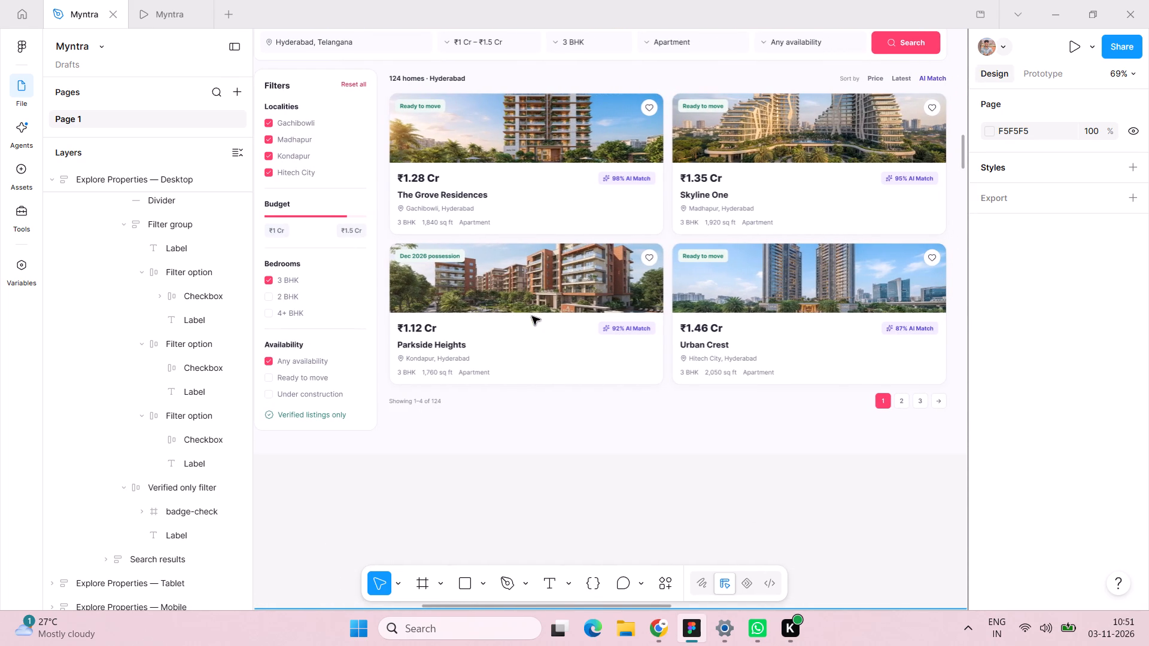
{"action": "scroll", "coordinate": [532, 316], "scroll_direction": "up", "scroll_amount": 3}
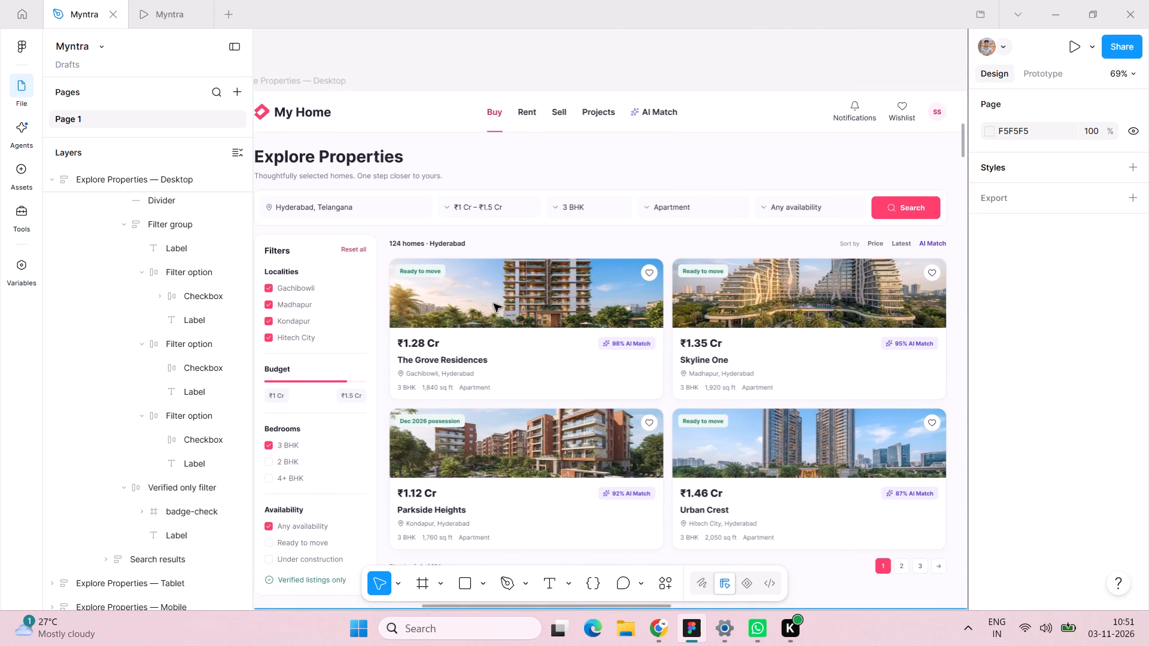
Set the font size of the "124 homes · Hyderabad" label above the property cards to 14.
{"action": "scroll", "coordinate": [494, 304], "scroll_direction": "up", "scroll_amount": 1}
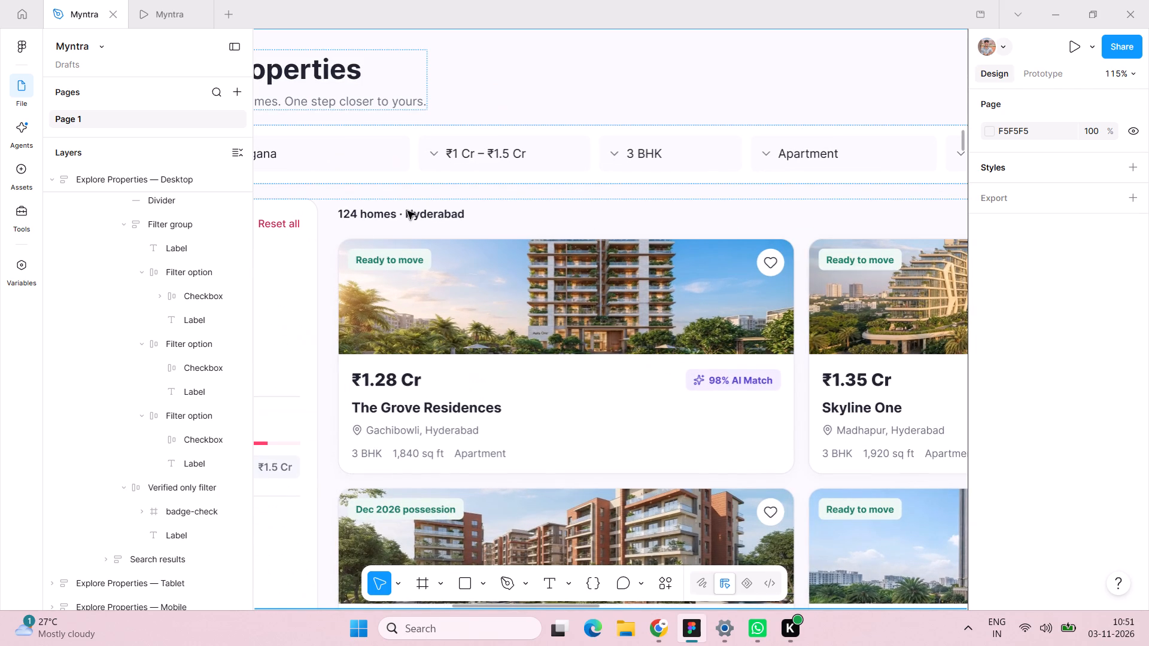
{"action": "triple_click", "coordinate": [406, 214]}
{"action": "double_click", "coordinate": [406, 214]}
{"action": "double_click", "coordinate": [406, 214]}
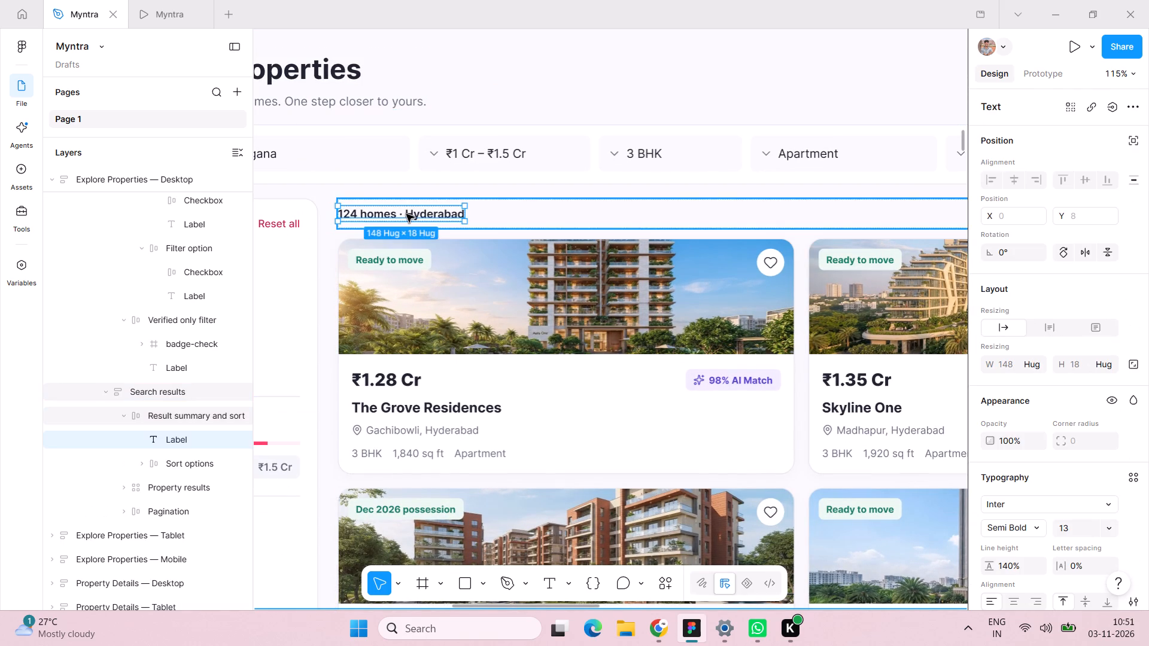
{"action": "left_click", "coordinate": [1080, 531]}
{"action": "type", "text": "14"}
{"action": "key", "text": "Return"}
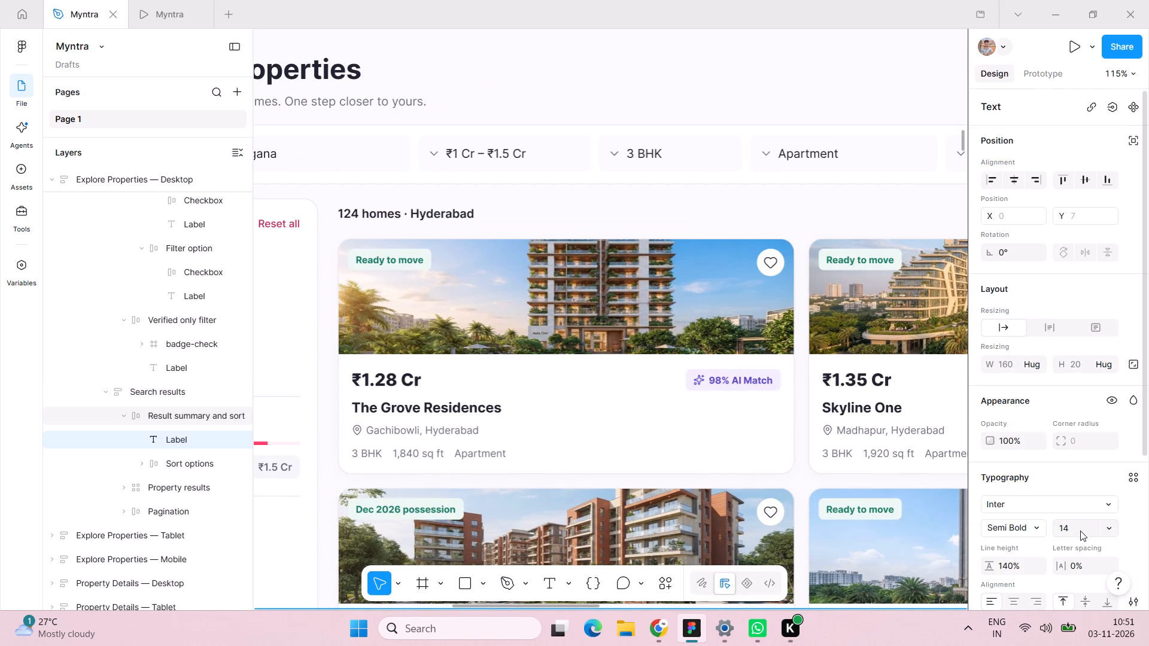
{"action": "left_click", "coordinate": [482, 288]}
Delete the Ready to move badge from the photo on The Grove Residences card.
{"action": "double_click", "coordinate": [411, 264]}
{"action": "double_click", "coordinate": [411, 264]}
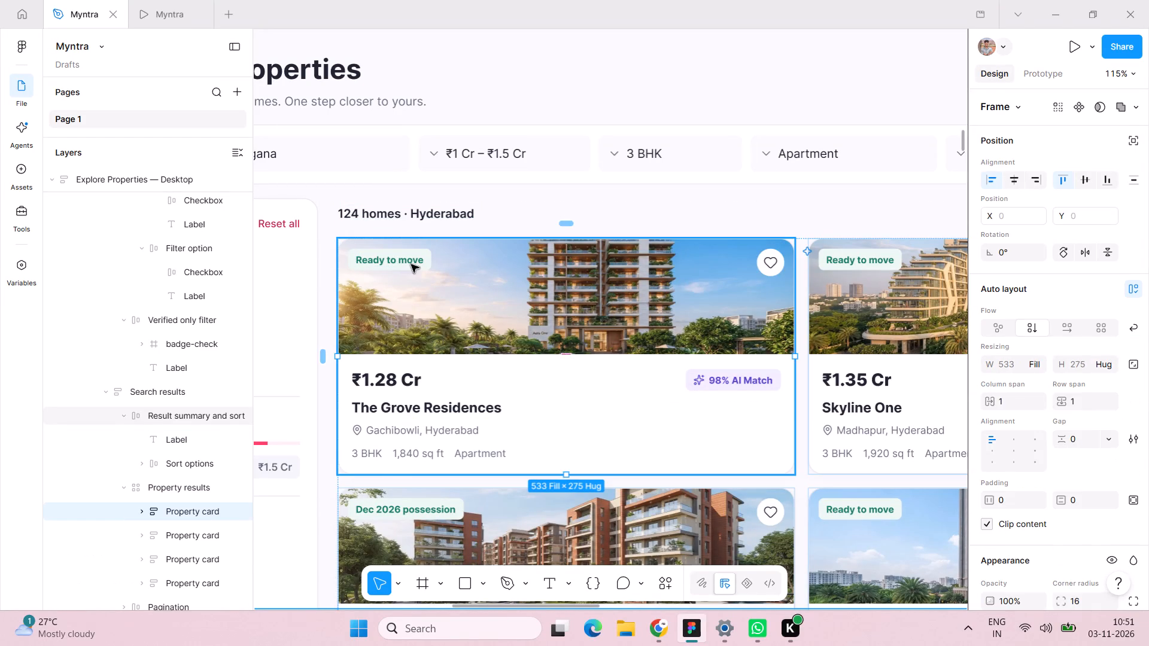
{"action": "double_click", "coordinate": [411, 264]}
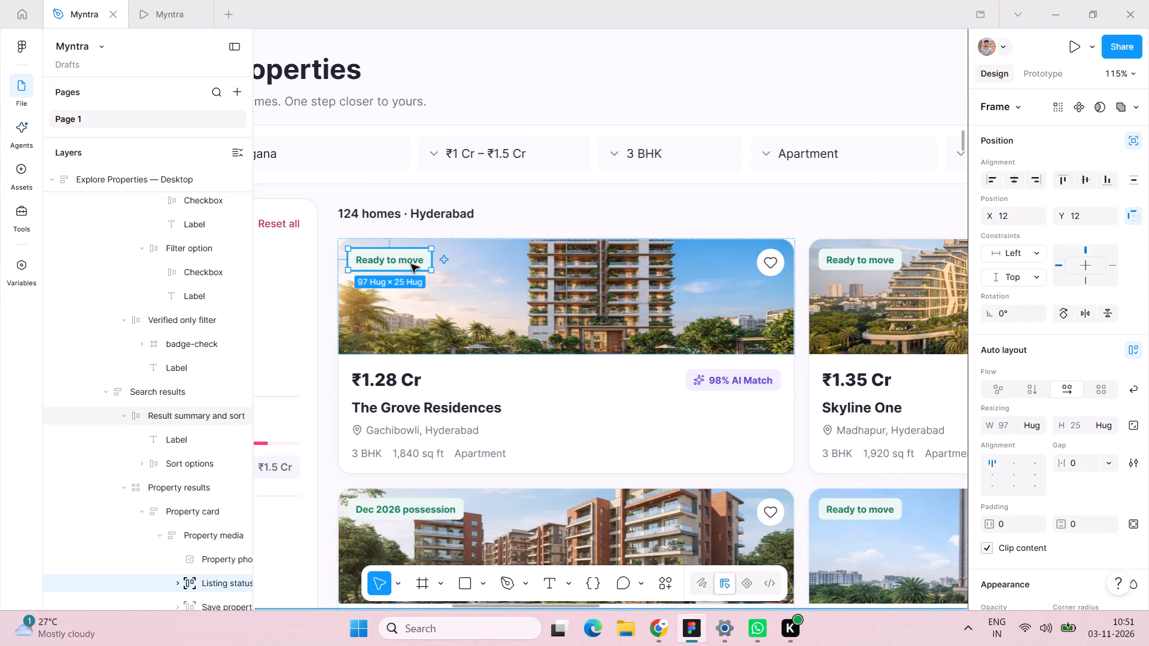
{"action": "key", "text": "BackSpace"}
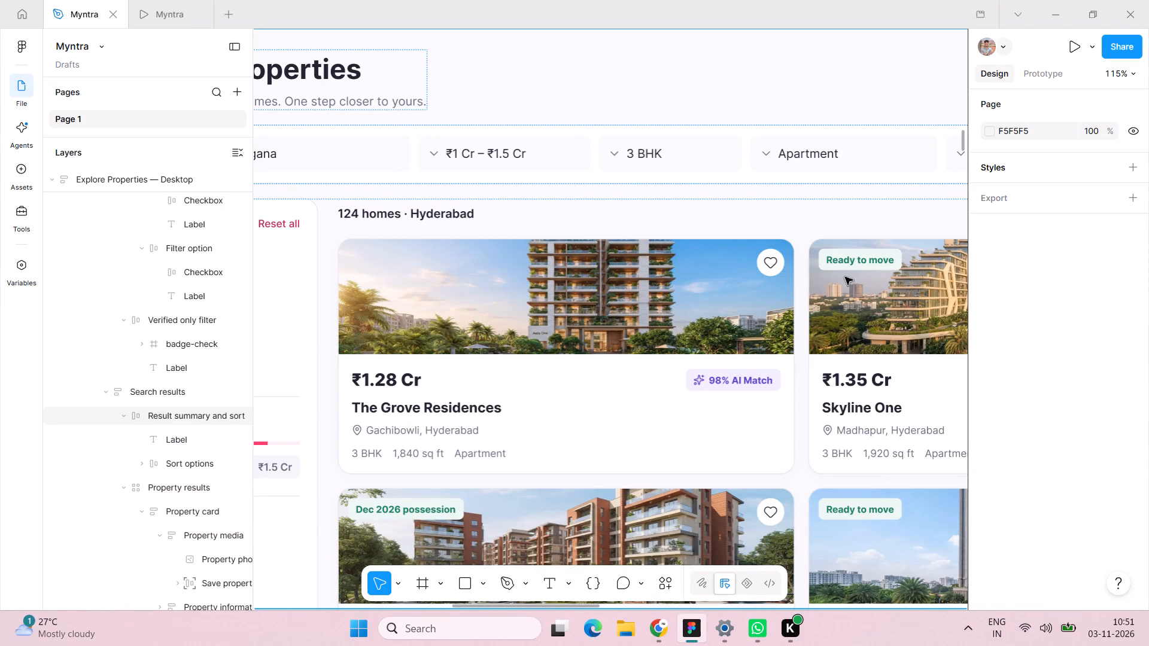
Delete the availability badges from the photos on the Skyline One, Urban Crest and Parkside Heights cards.
{"action": "triple_click", "coordinate": [860, 261]}
{"action": "double_click", "coordinate": [860, 261]}
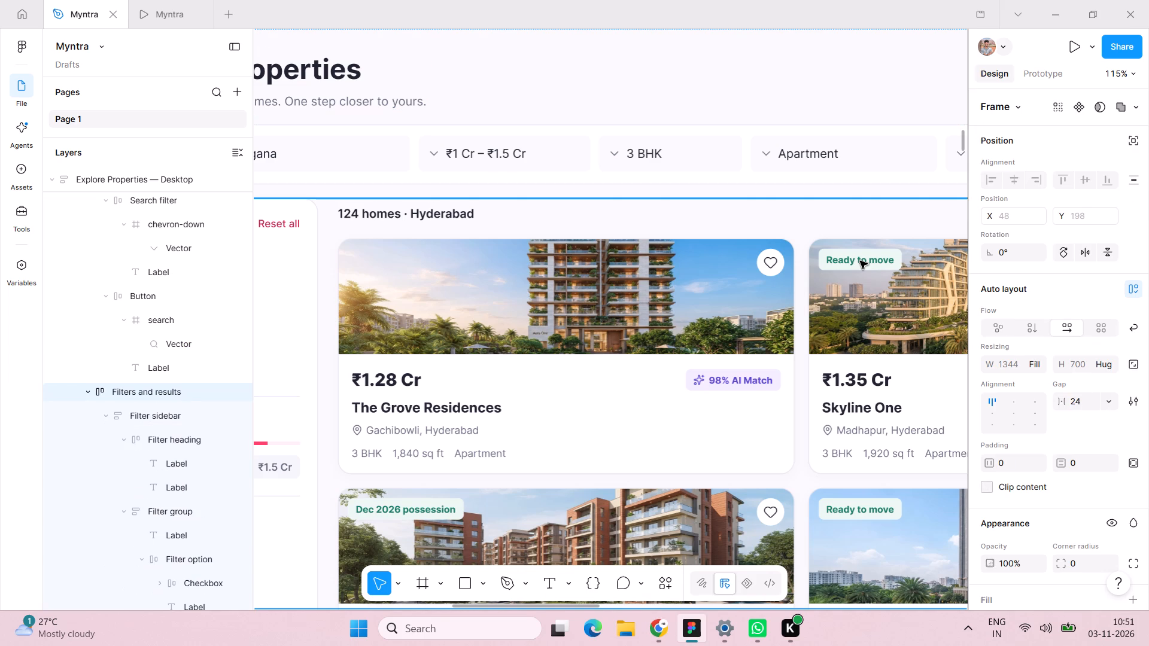
{"action": "double_click", "coordinate": [860, 261]}
{"action": "double_click", "coordinate": [860, 261]}
{"action": "double_click", "coordinate": [860, 261]}
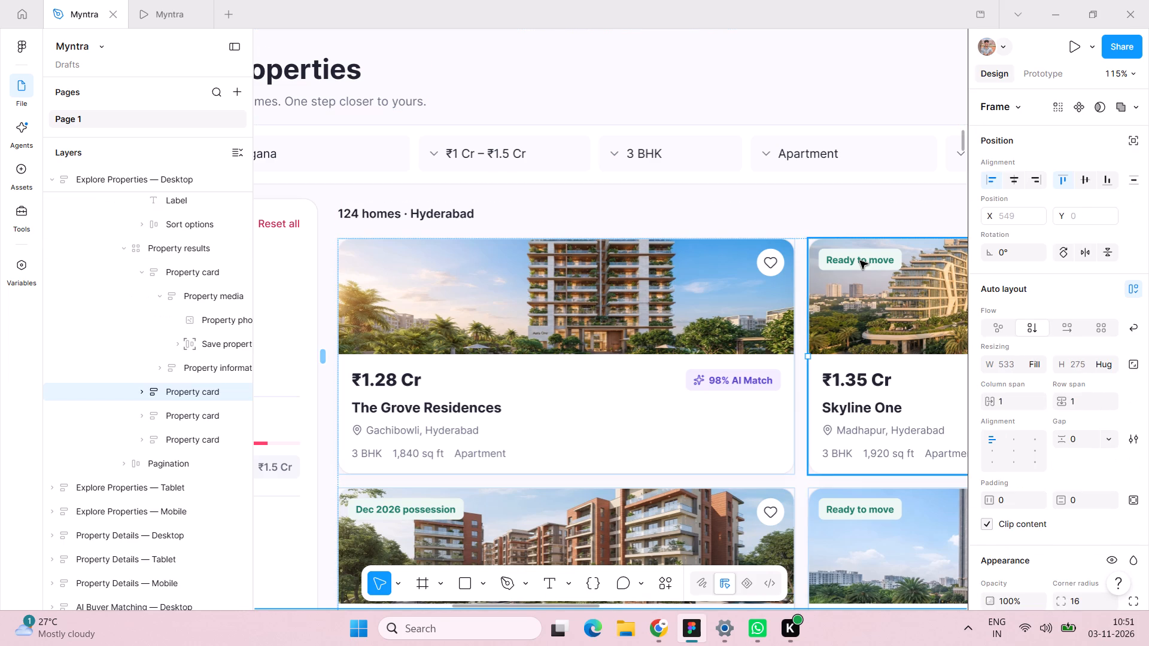
{"action": "double_click", "coordinate": [860, 261]}
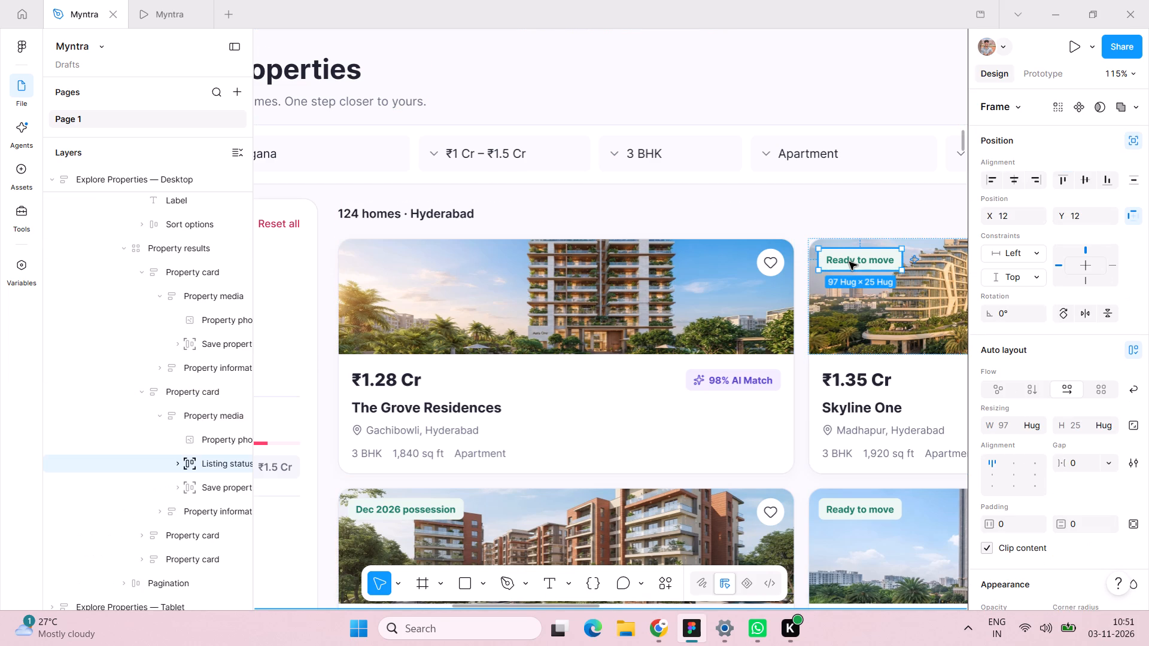
{"action": "scroll", "coordinate": [850, 262], "scroll_direction": "left", "scroll_amount": 3}
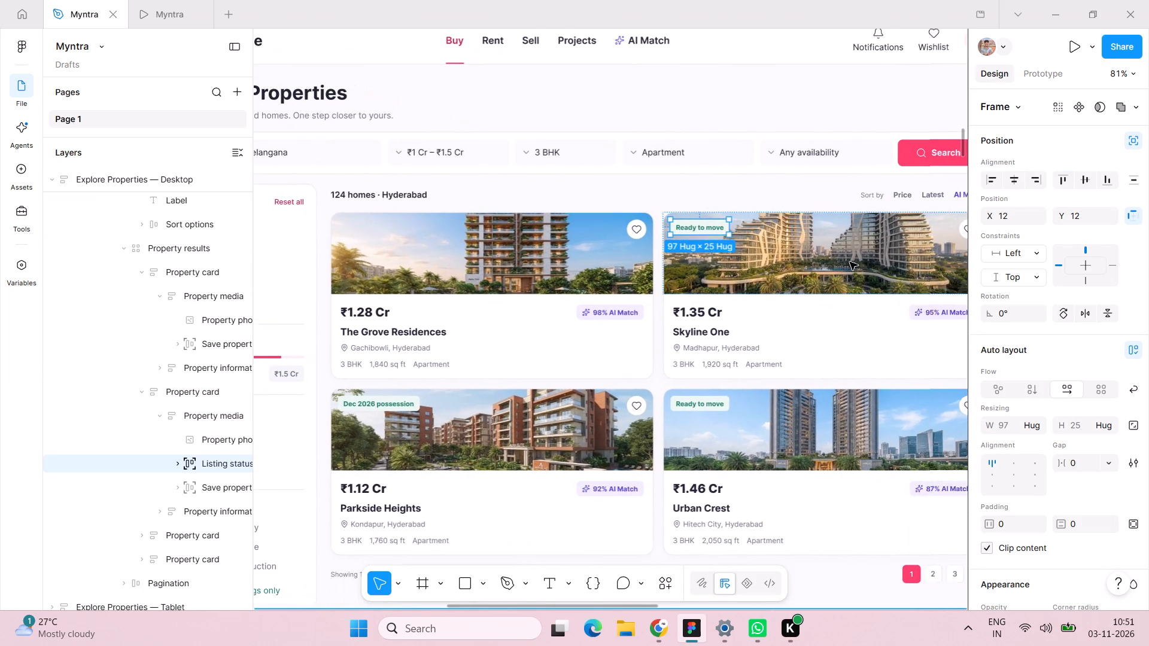
{"action": "scroll", "coordinate": [850, 262], "scroll_direction": "left", "scroll_amount": 1}
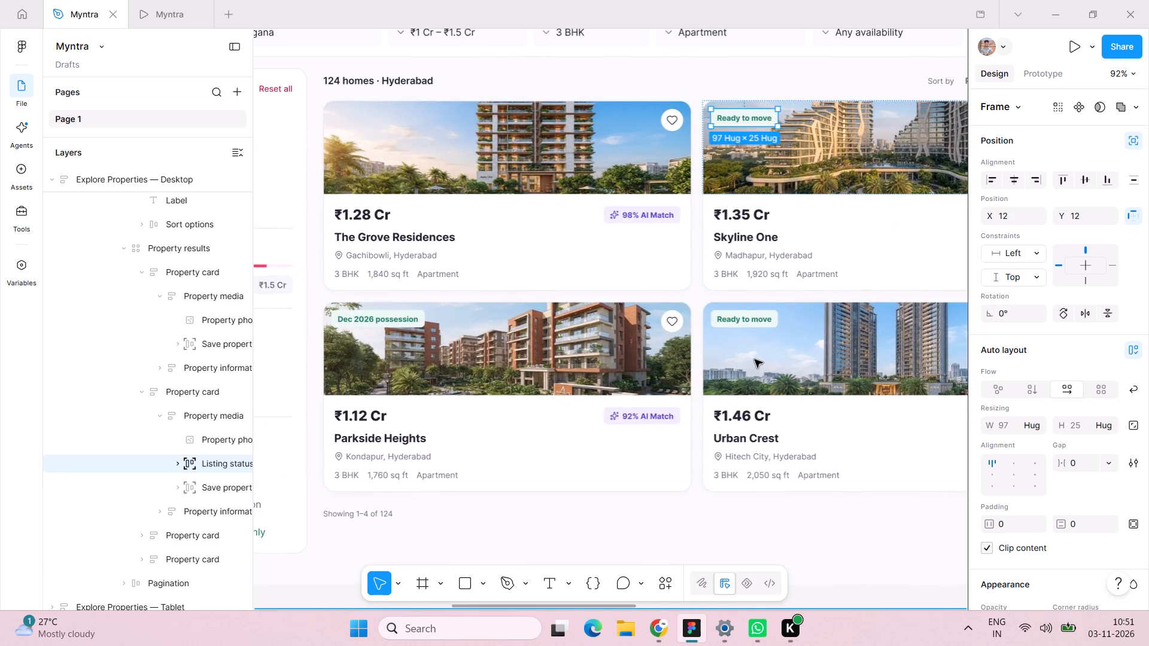
{"action": "triple_click", "coordinate": [751, 319], "text": "shift"}
{"action": "left_click", "coordinate": [751, 319], "text": "shift"}
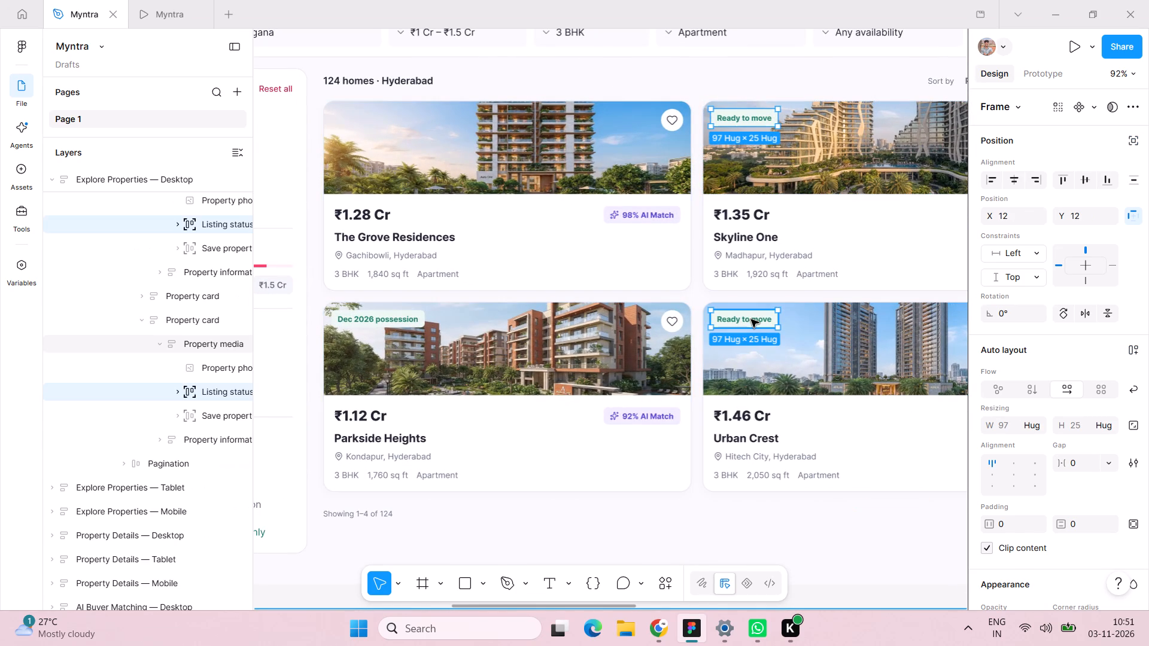
{"action": "double_click", "coordinate": [390, 320], "text": "shift"}
{"action": "double_click", "coordinate": [390, 320], "text": "shift"}
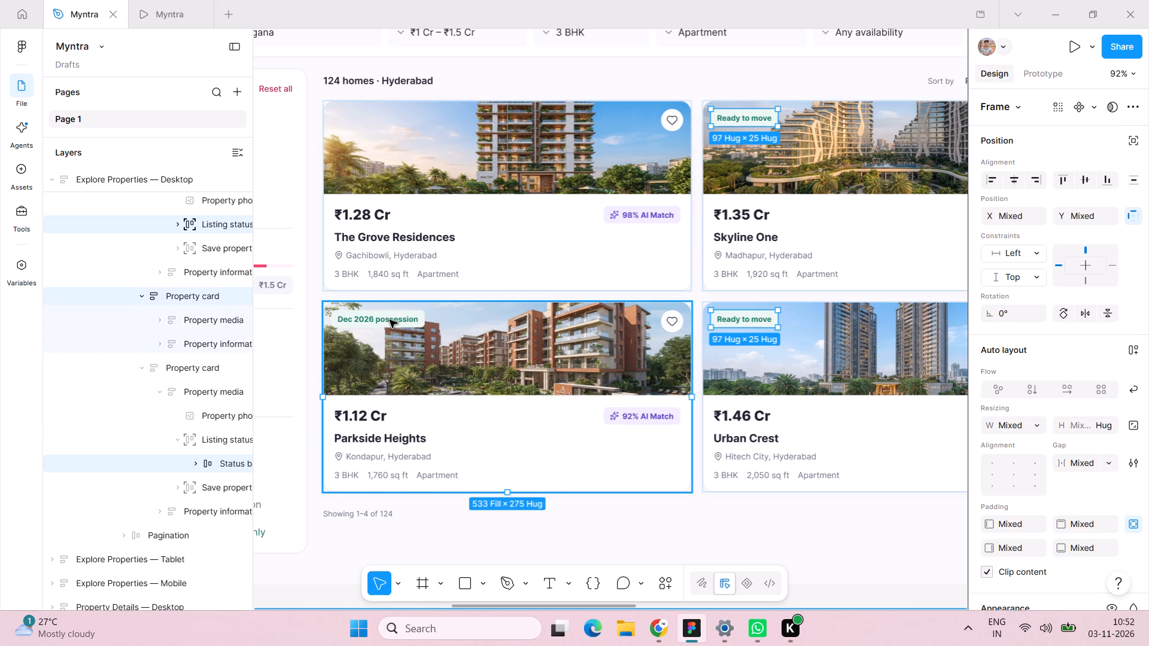
{"action": "double_click", "coordinate": [390, 320], "text": "shift"}
{"action": "double_click", "coordinate": [390, 320], "text": "shift"}
{"action": "double_click", "coordinate": [390, 320], "text": "shift"}
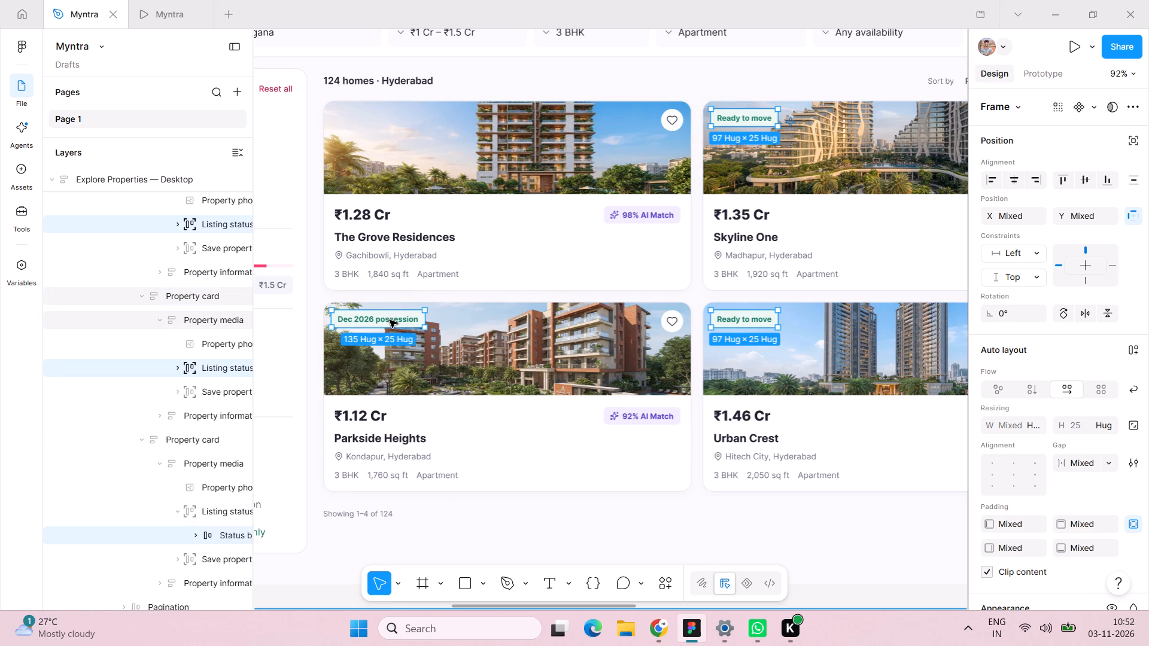
{"action": "key", "text": "BackSpace"}
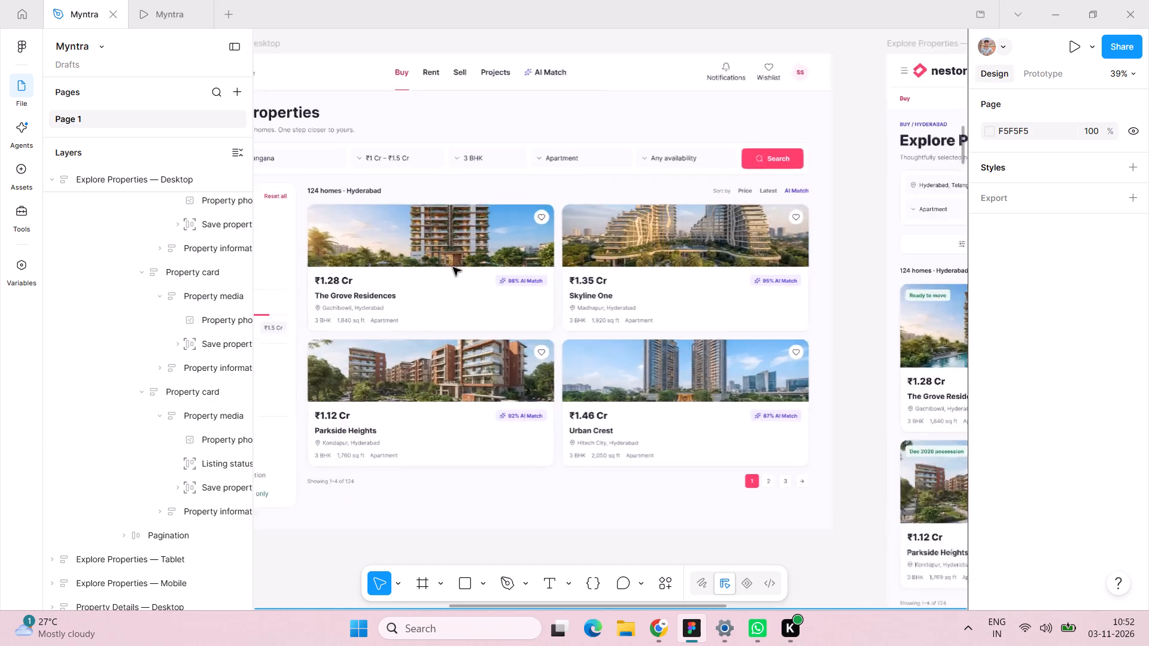
Select the price texts on the The Grove Residences, Skyline One and Urban Crest cards together.
{"action": "scroll", "coordinate": [453, 267], "scroll_direction": "right", "scroll_amount": 2}
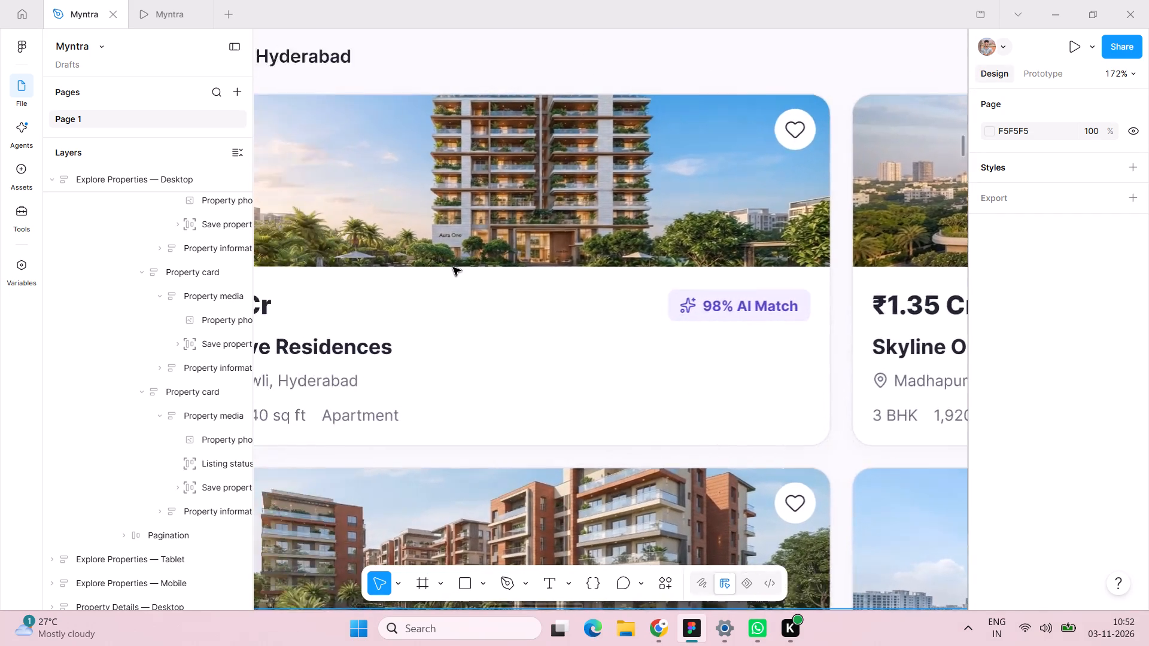
{"action": "scroll", "coordinate": [453, 267], "scroll_direction": "right", "scroll_amount": 2}
{"action": "triple_click", "coordinate": [428, 302]}
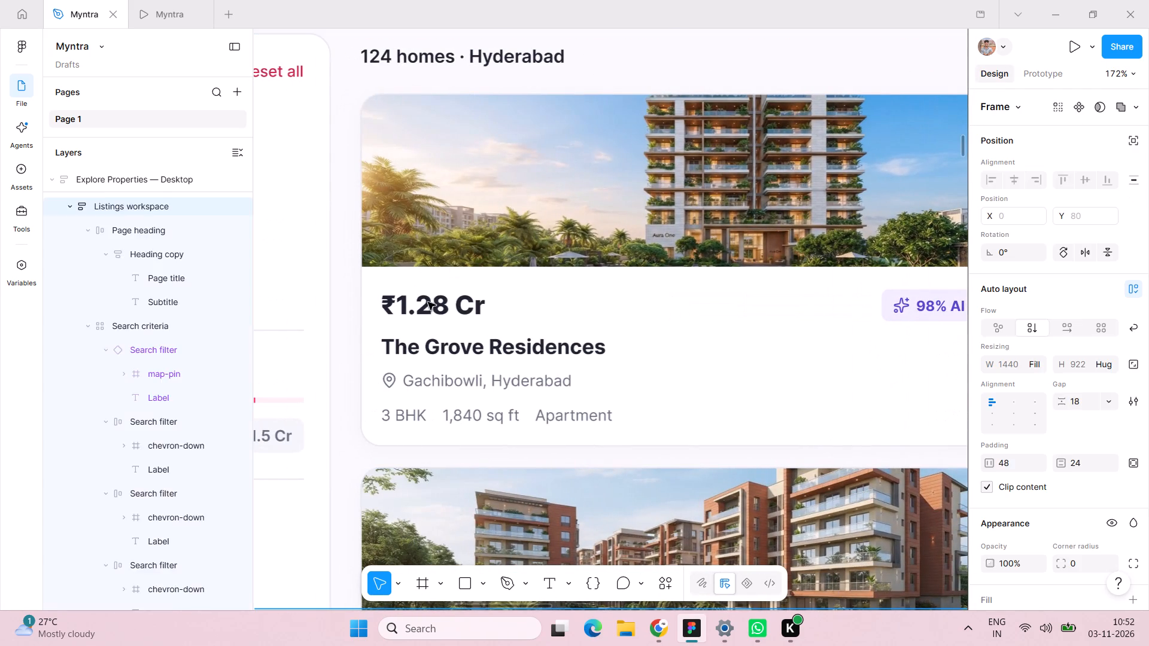
{"action": "double_click", "coordinate": [428, 302]}
{"action": "double_click", "coordinate": [428, 302]}
{"action": "double_click", "coordinate": [428, 302]}
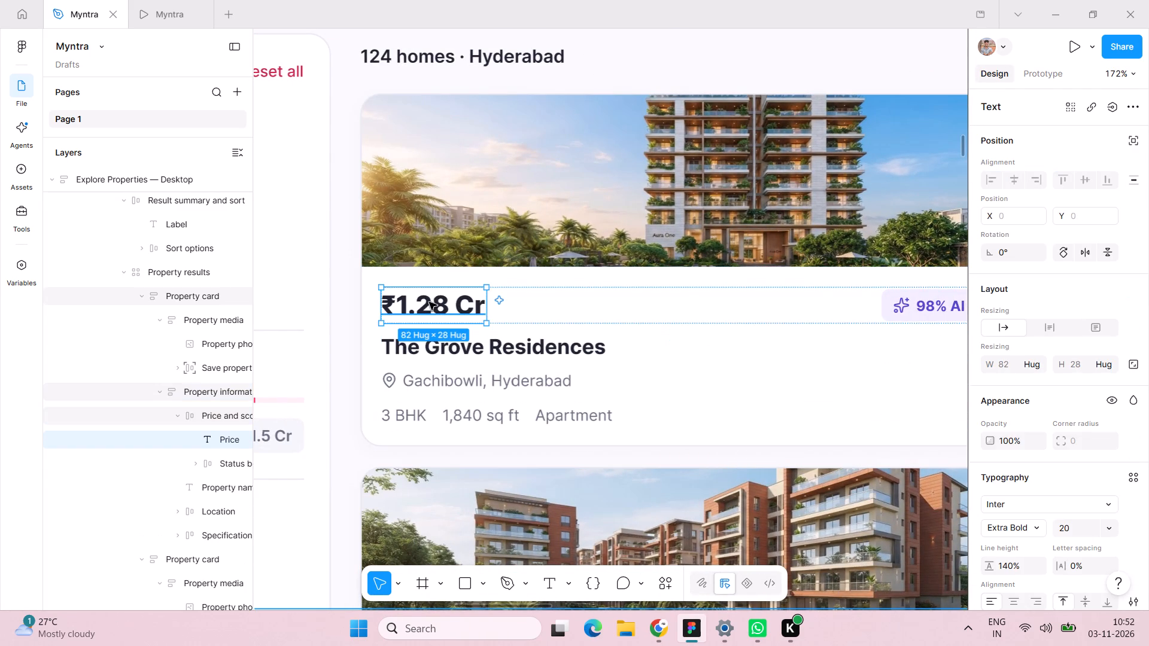
{"action": "double_click", "coordinate": [429, 302]}
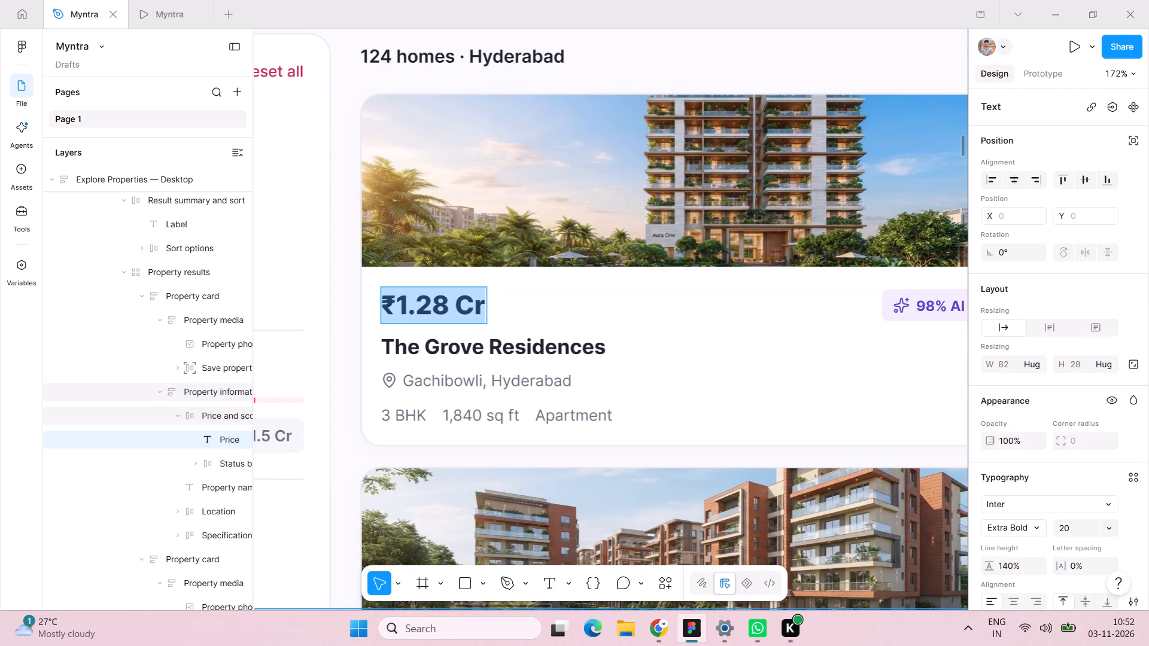
{"action": "scroll", "coordinate": [429, 302], "scroll_direction": "left", "scroll_amount": 1}
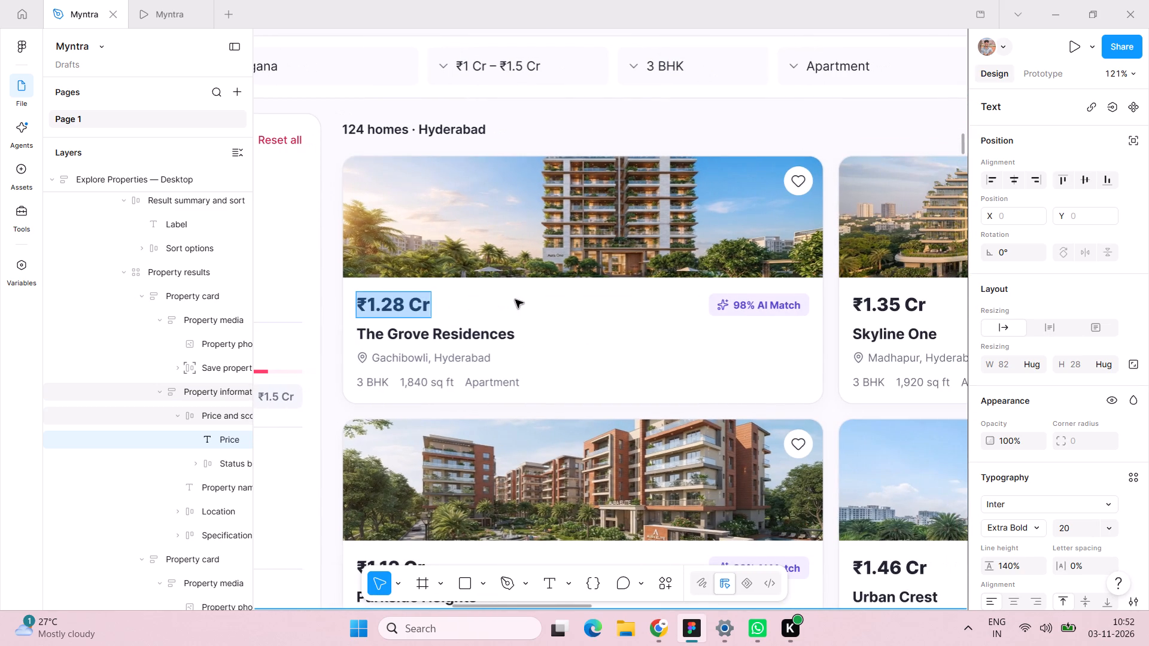
{"action": "left_click", "coordinate": [519, 298]}
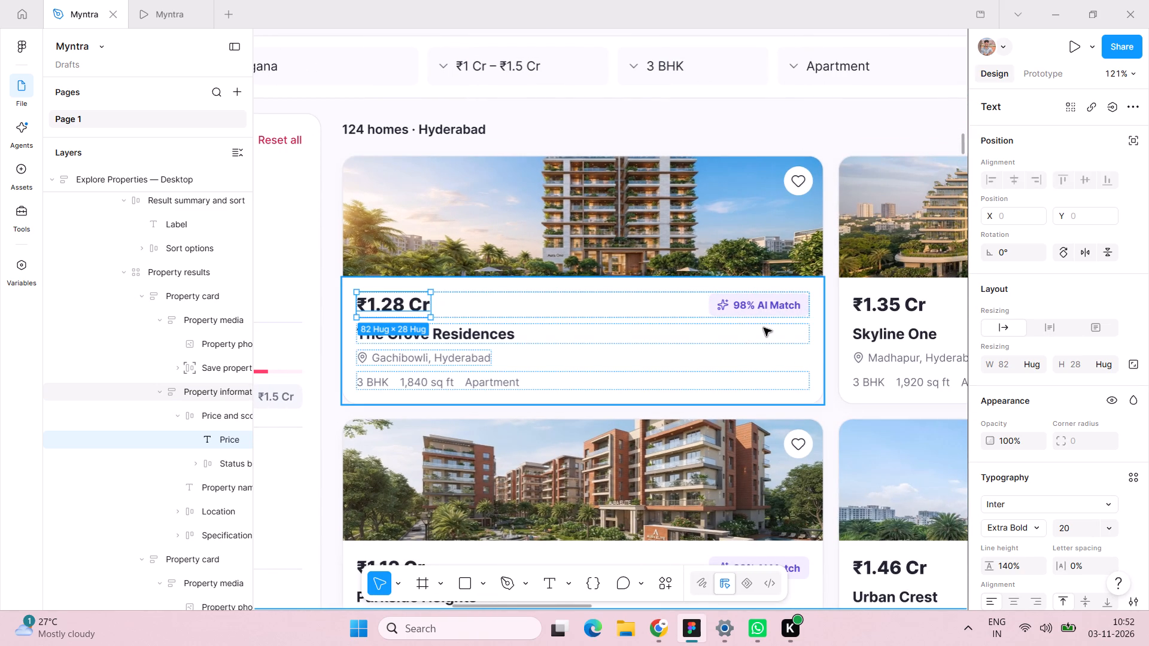
{"action": "double_click", "coordinate": [897, 300], "text": "shift"}
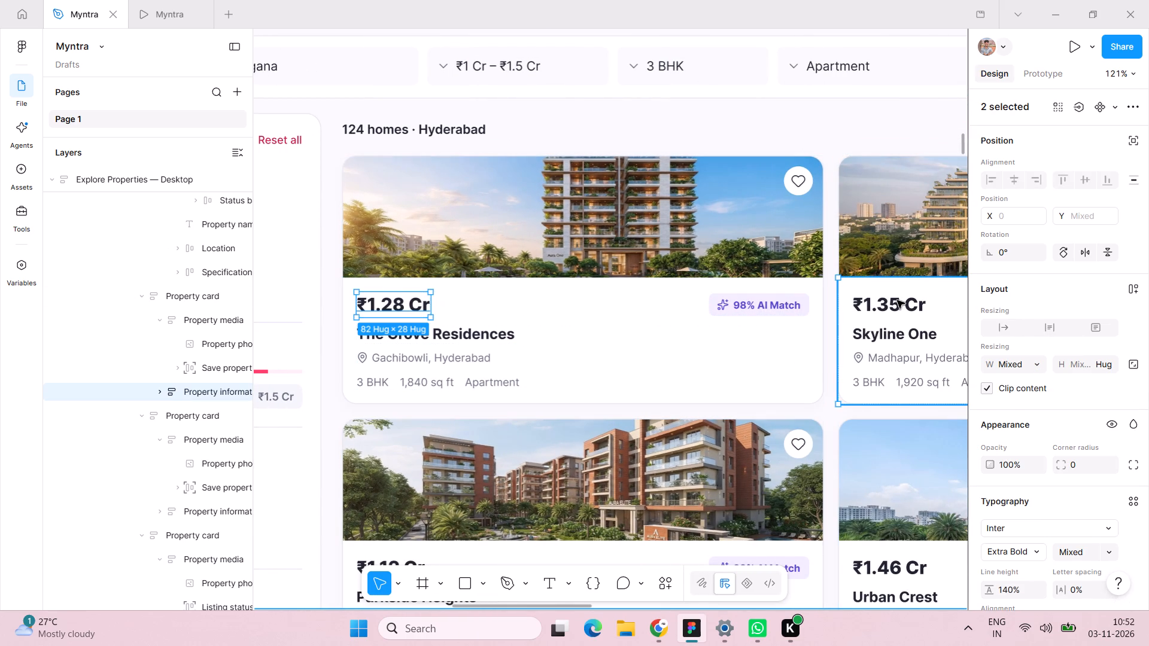
{"action": "scroll", "coordinate": [898, 303], "scroll_direction": "left", "scroll_amount": 1, "text": "shift"}
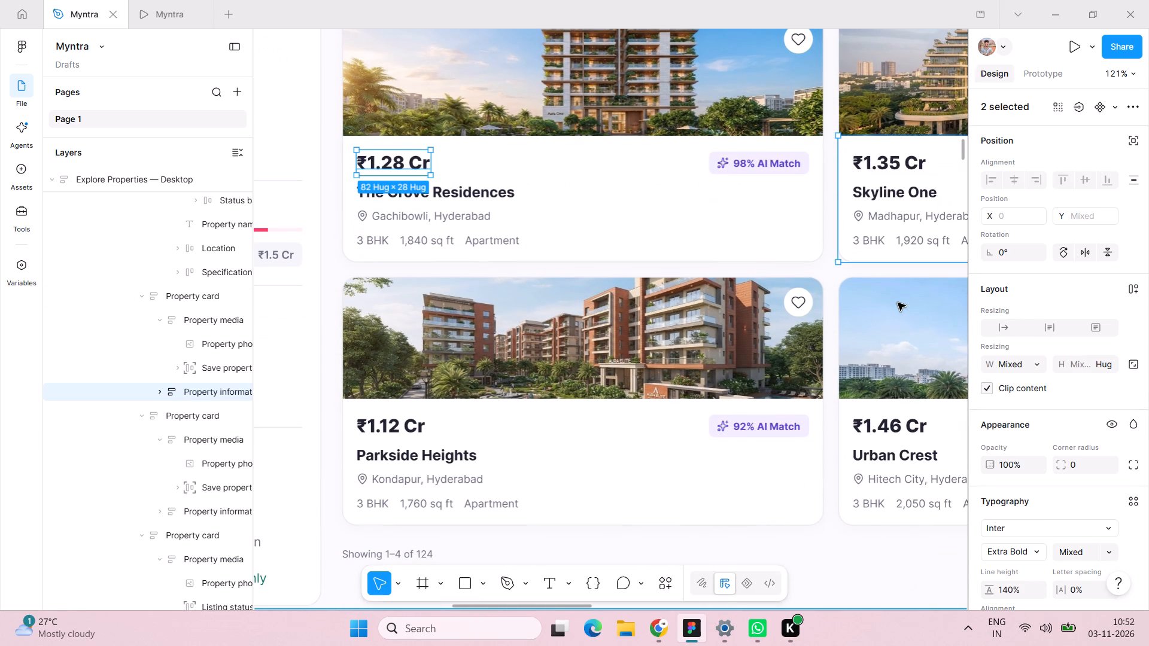
{"action": "scroll", "coordinate": [898, 303], "scroll_direction": "left", "scroll_amount": 2}
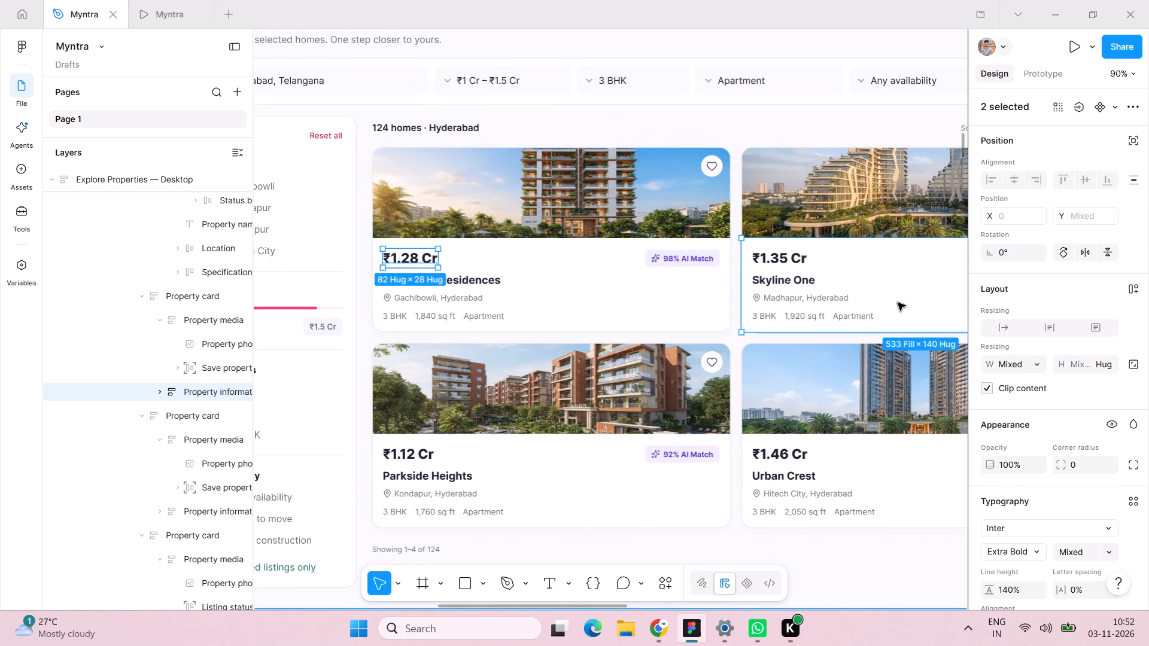
{"action": "double_click", "coordinate": [788, 263], "text": "shift"}
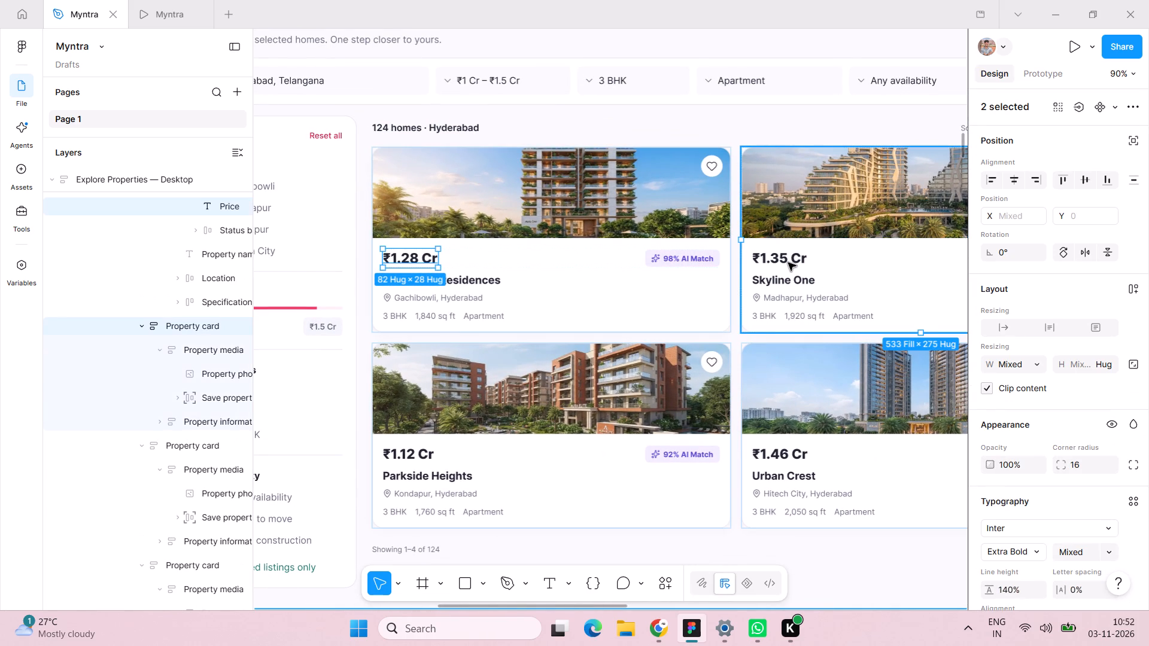
{"action": "double_click", "coordinate": [788, 263], "text": "shift"}
{"action": "double_click", "coordinate": [788, 261], "text": "shift"}
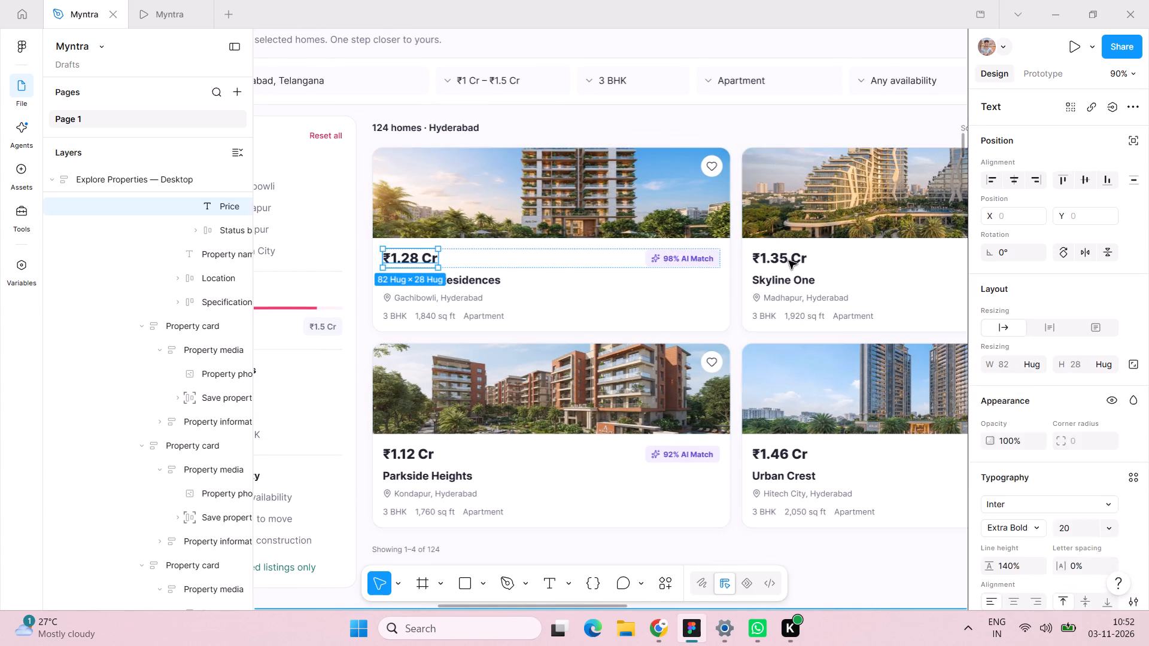
{"action": "triple_click", "coordinate": [789, 260], "text": "shift"}
{"action": "left_click", "coordinate": [790, 258], "text": "shift"}
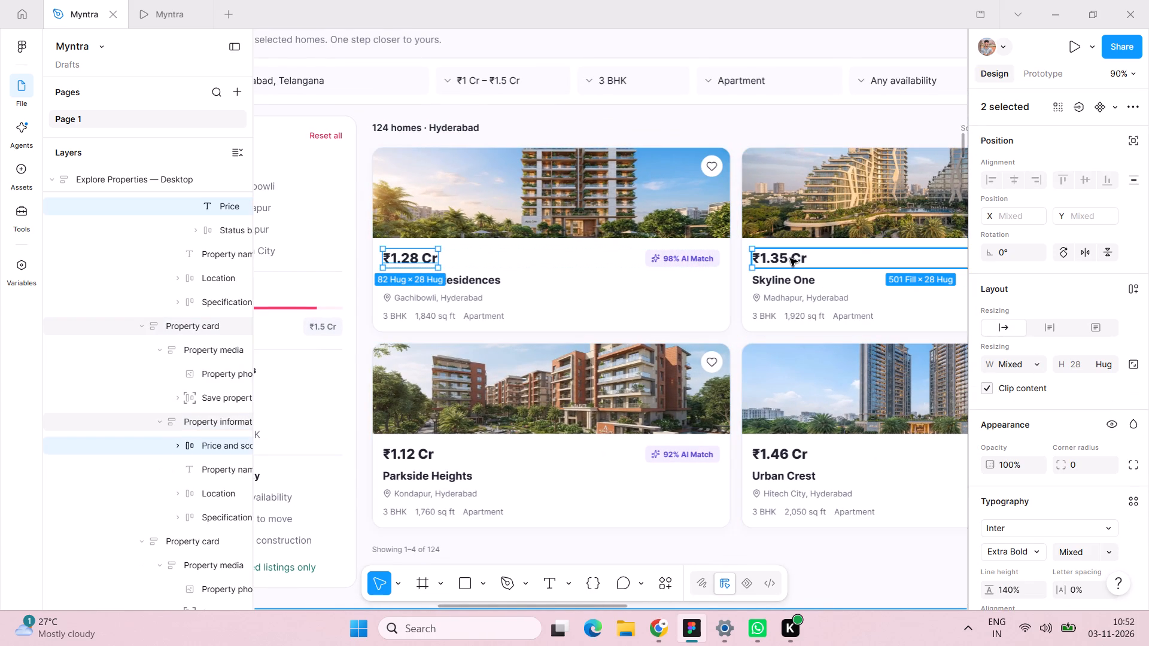
{"action": "double_click", "coordinate": [790, 258], "text": "shift"}
{"action": "triple_click", "coordinate": [790, 258], "text": "shift"}
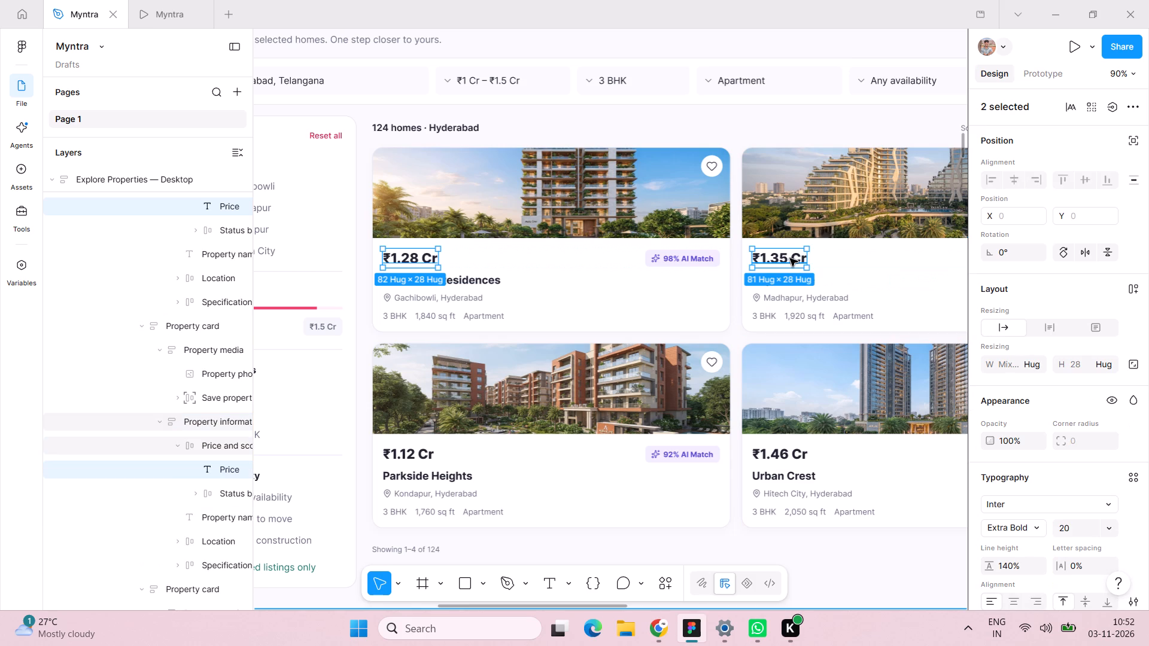
{"action": "triple_click", "coordinate": [793, 454], "text": "shift"}
{"action": "left_click", "coordinate": [793, 454], "text": "shift"}
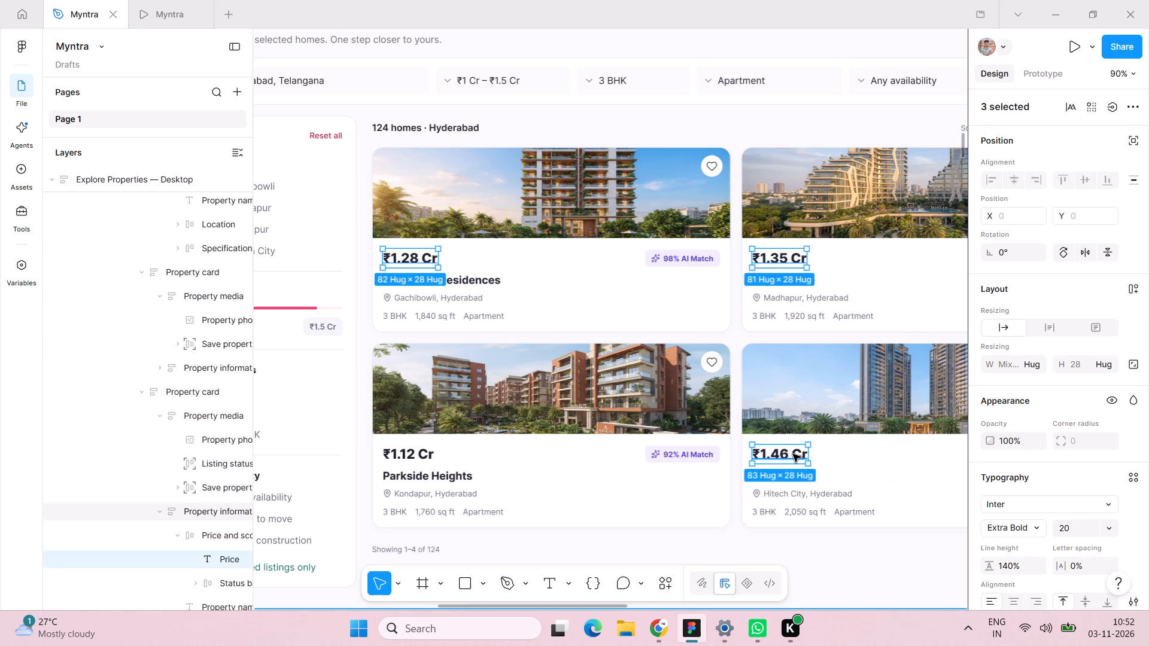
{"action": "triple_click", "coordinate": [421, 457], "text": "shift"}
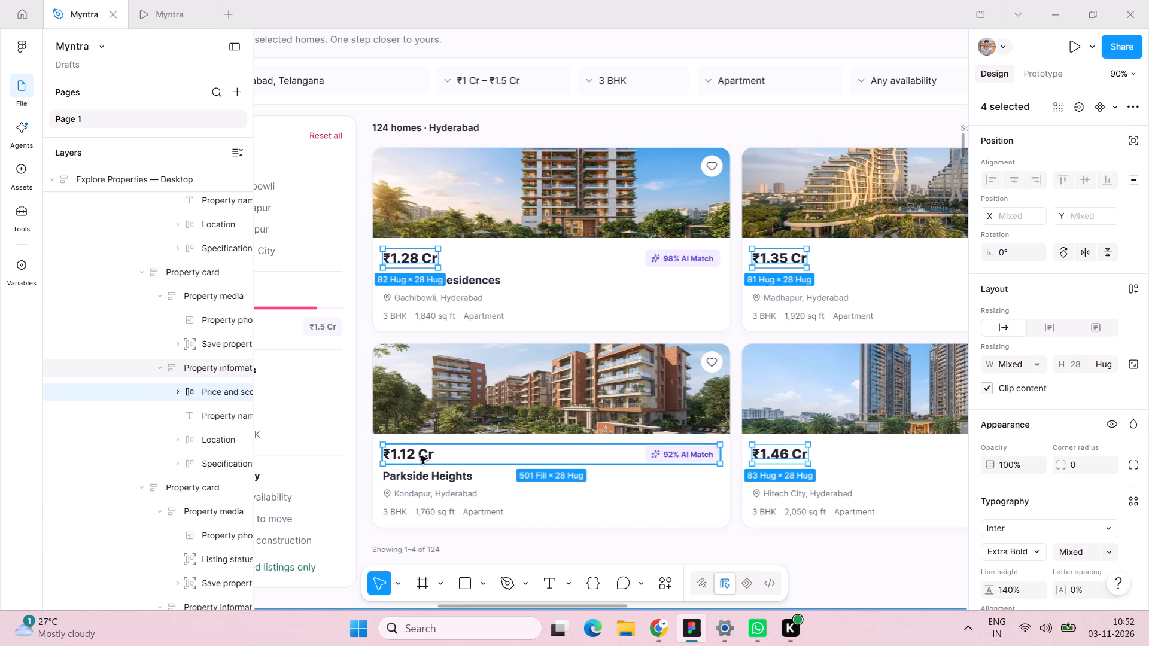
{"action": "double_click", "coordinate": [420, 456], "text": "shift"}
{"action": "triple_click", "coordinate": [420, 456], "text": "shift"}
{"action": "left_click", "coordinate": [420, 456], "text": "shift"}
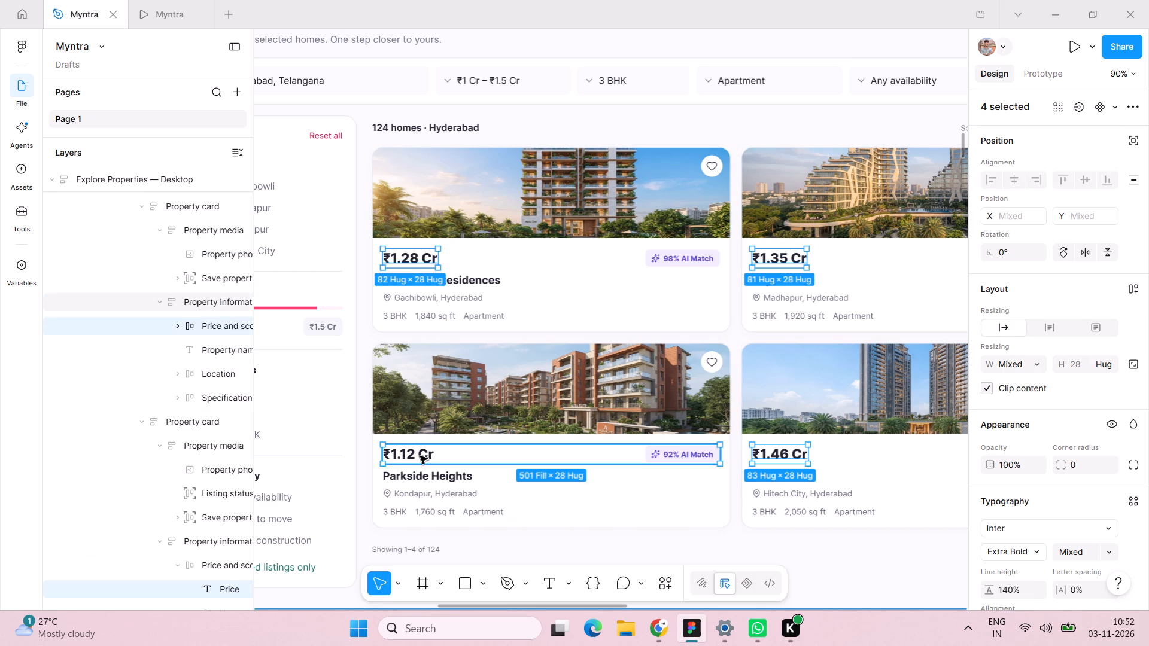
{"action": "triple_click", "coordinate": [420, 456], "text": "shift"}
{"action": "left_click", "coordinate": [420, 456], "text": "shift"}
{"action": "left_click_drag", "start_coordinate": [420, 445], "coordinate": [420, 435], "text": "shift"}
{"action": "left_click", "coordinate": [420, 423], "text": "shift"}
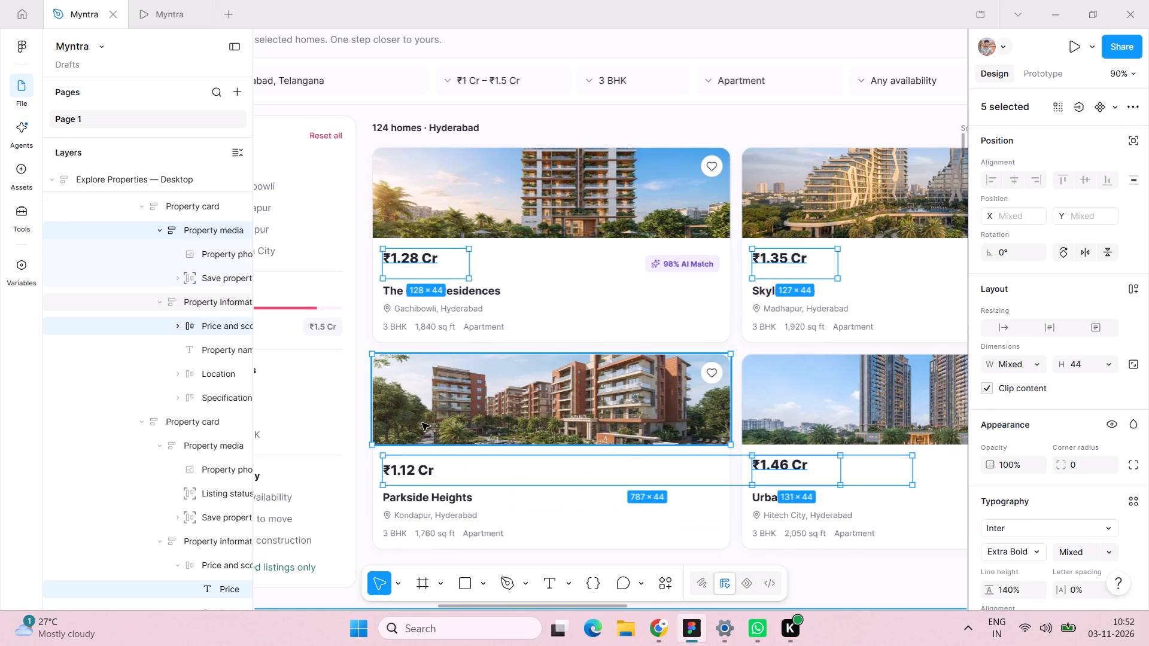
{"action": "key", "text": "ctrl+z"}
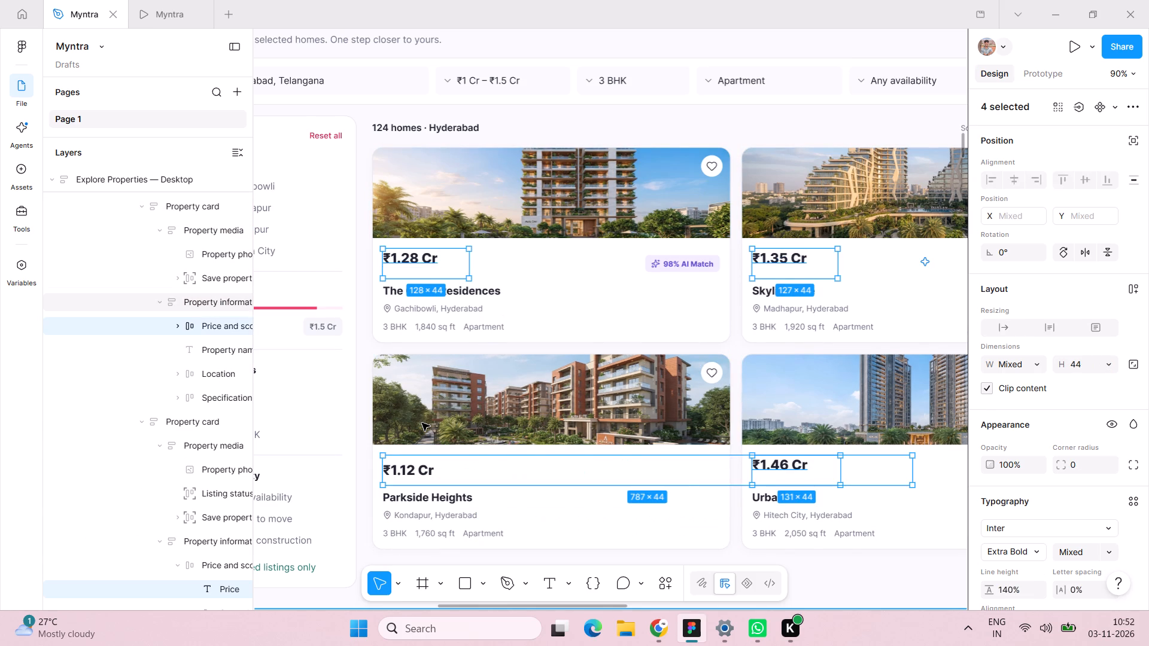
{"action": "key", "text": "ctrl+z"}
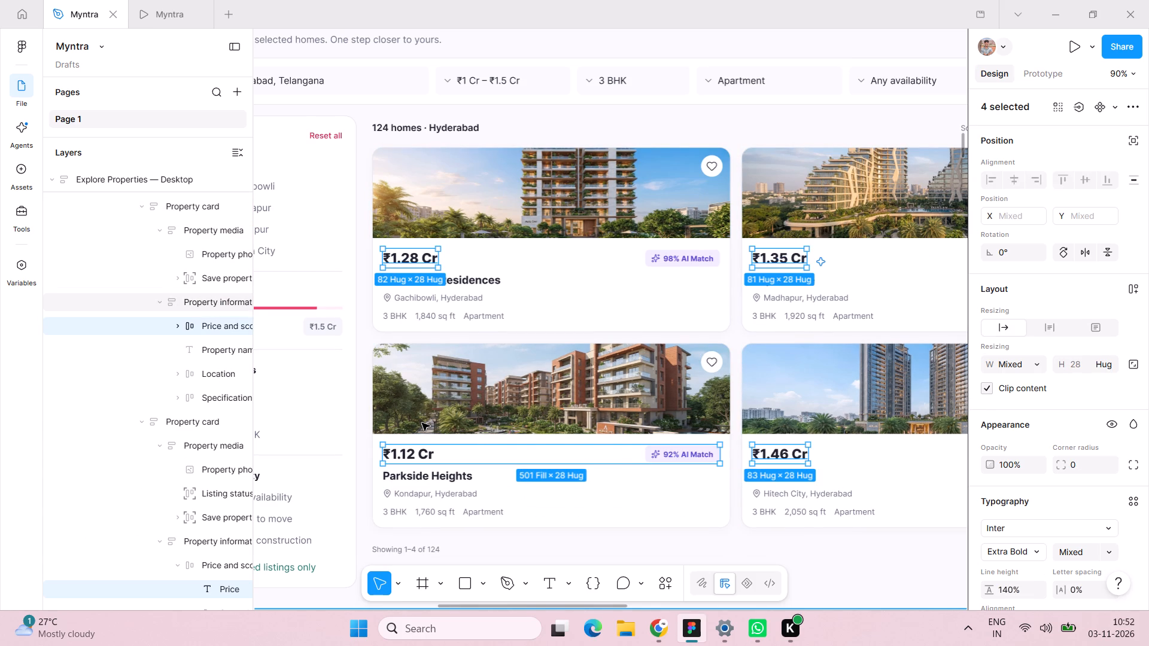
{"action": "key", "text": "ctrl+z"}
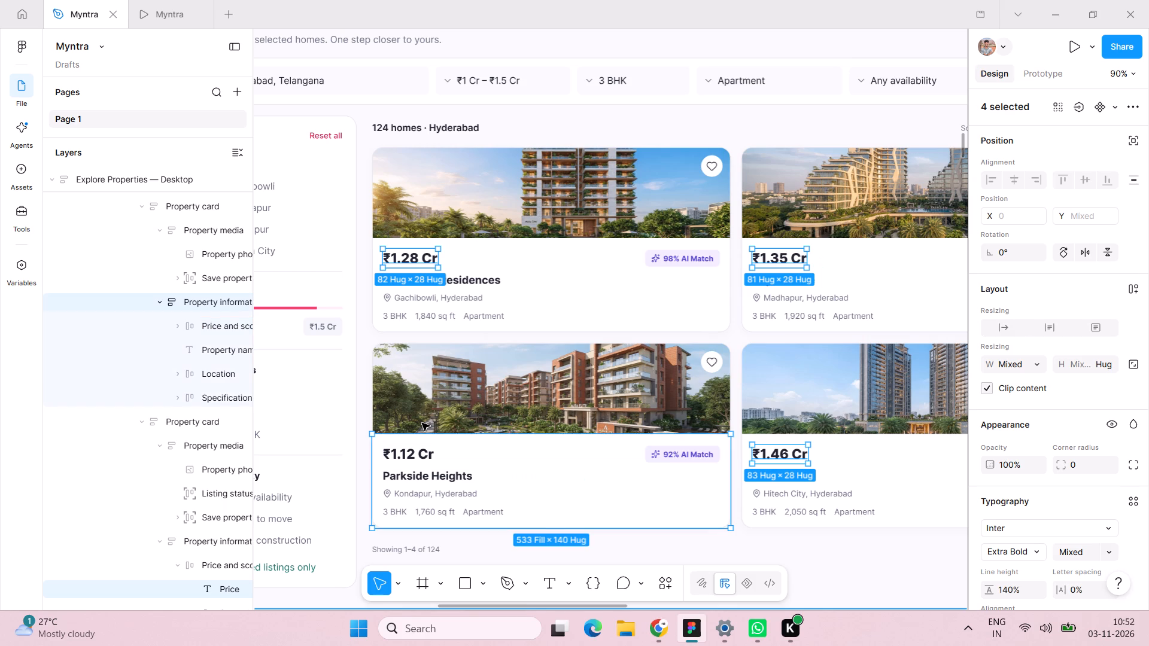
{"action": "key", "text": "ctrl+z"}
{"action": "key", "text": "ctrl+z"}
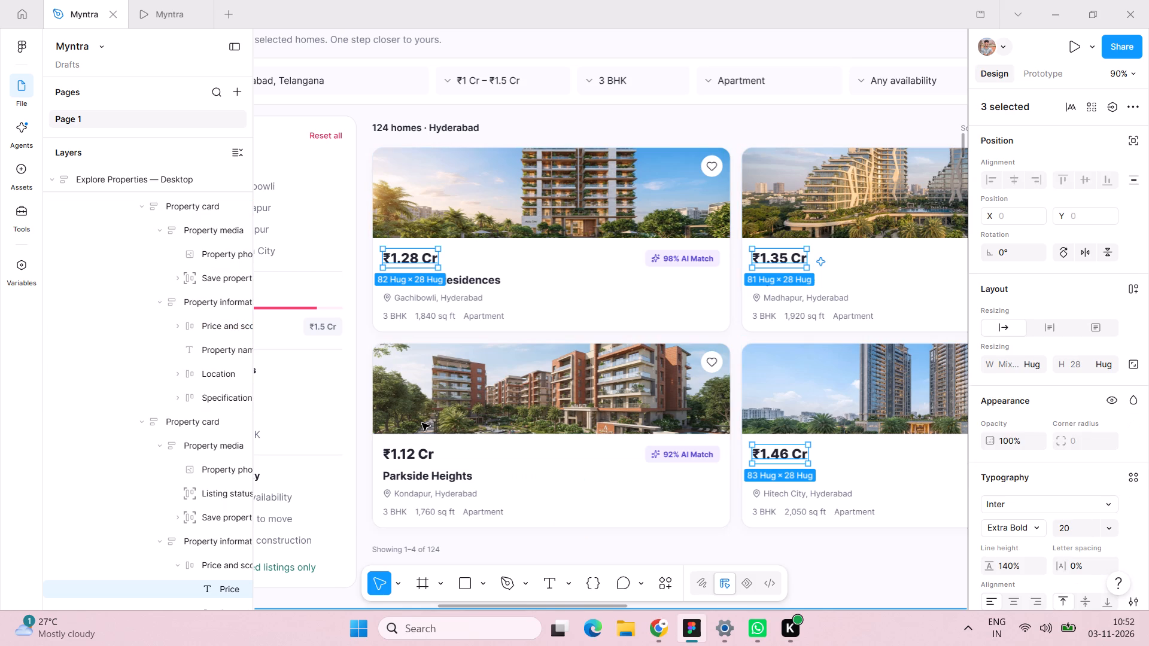
Add the Parkside Heights price to the selection and set the font size of all four card prices to 22.
{"action": "double_click", "coordinate": [421, 453], "text": "shift"}
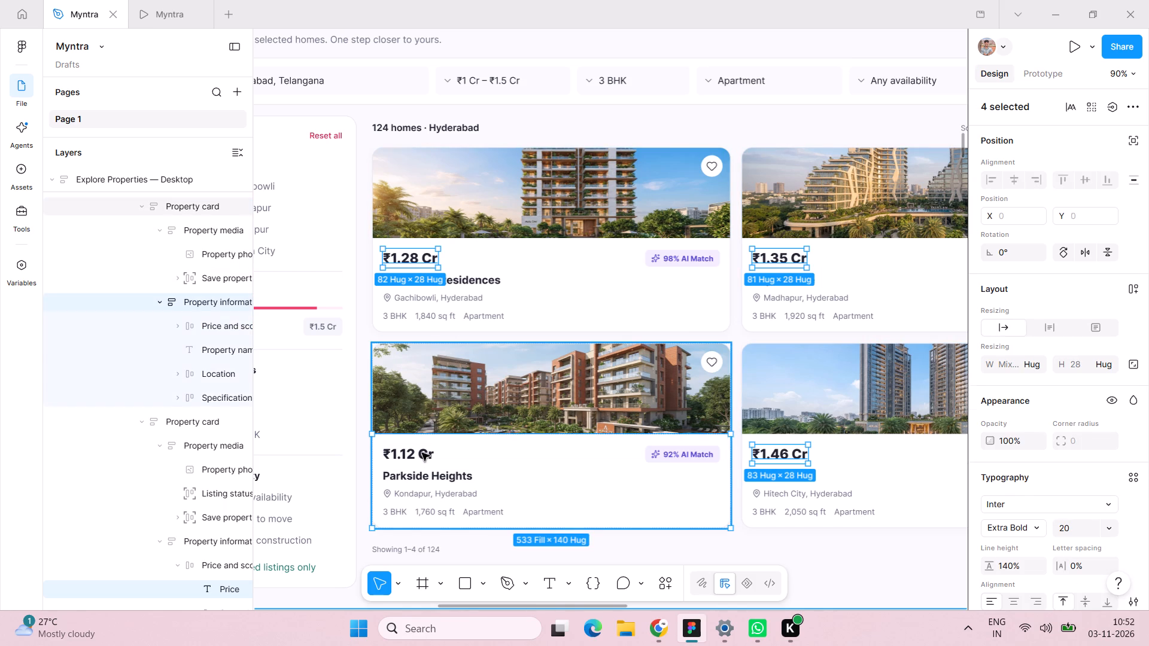
{"action": "double_click", "coordinate": [422, 453], "text": "shift"}
{"action": "triple_click", "coordinate": [422, 453], "text": "shift"}
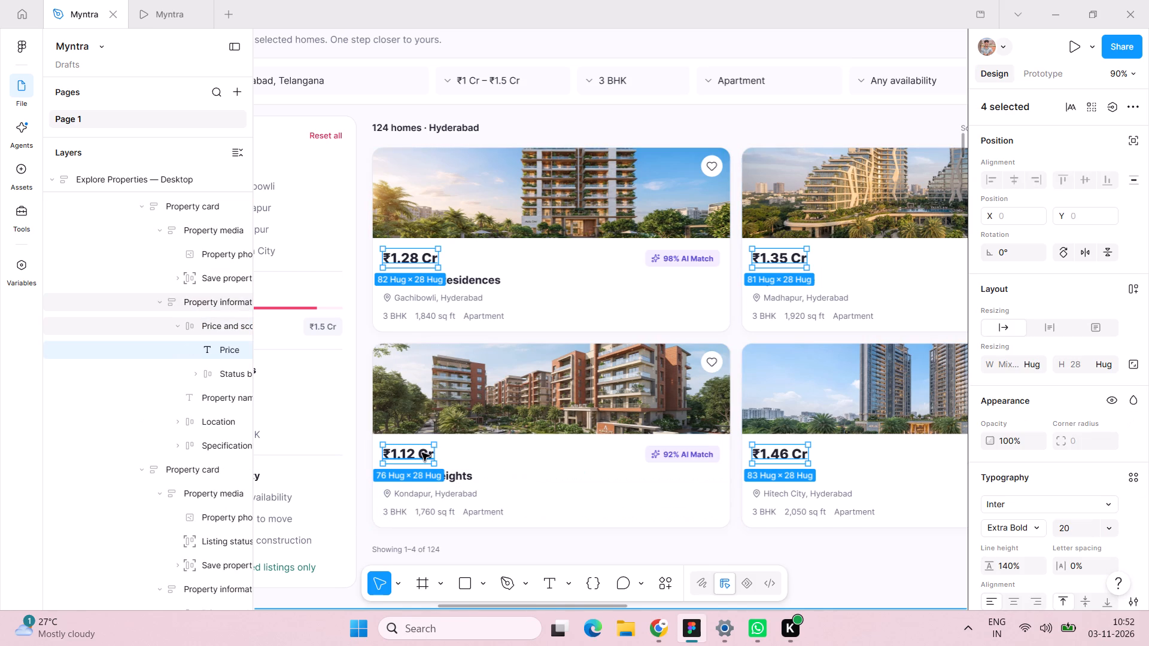
{"action": "left_click", "coordinate": [1072, 531]}
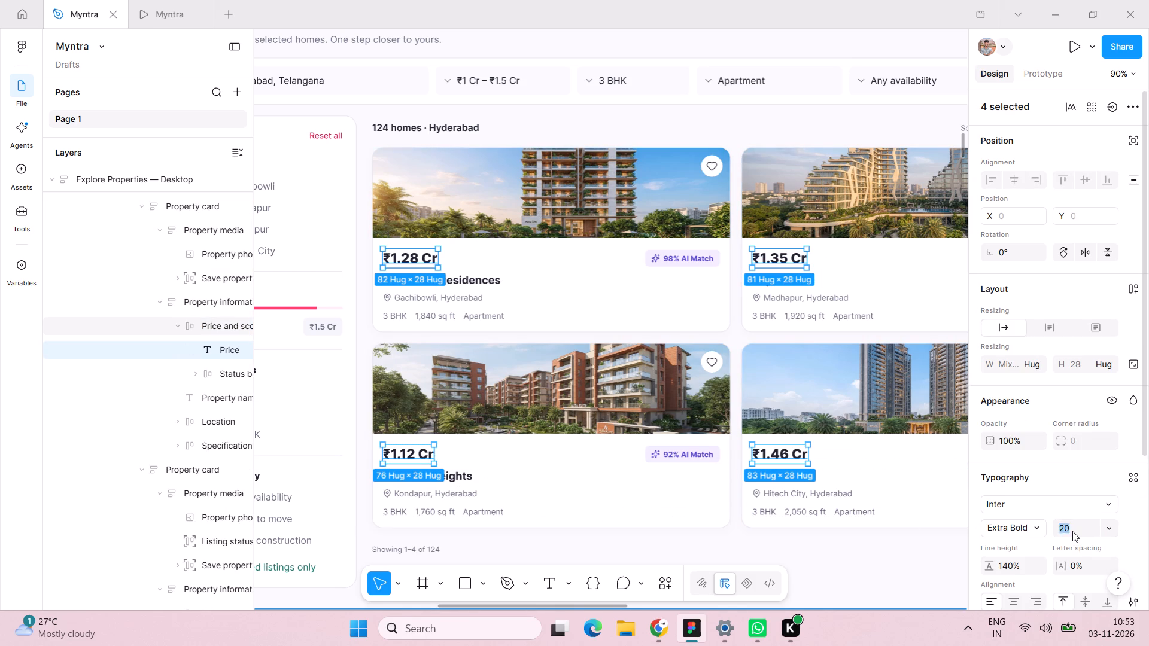
{"action": "type", "text": "22"}
{"action": "key", "text": "Return"}
Set the font weight of the four selected card prices to Bold.
{"action": "left_click", "coordinate": [1039, 529]}
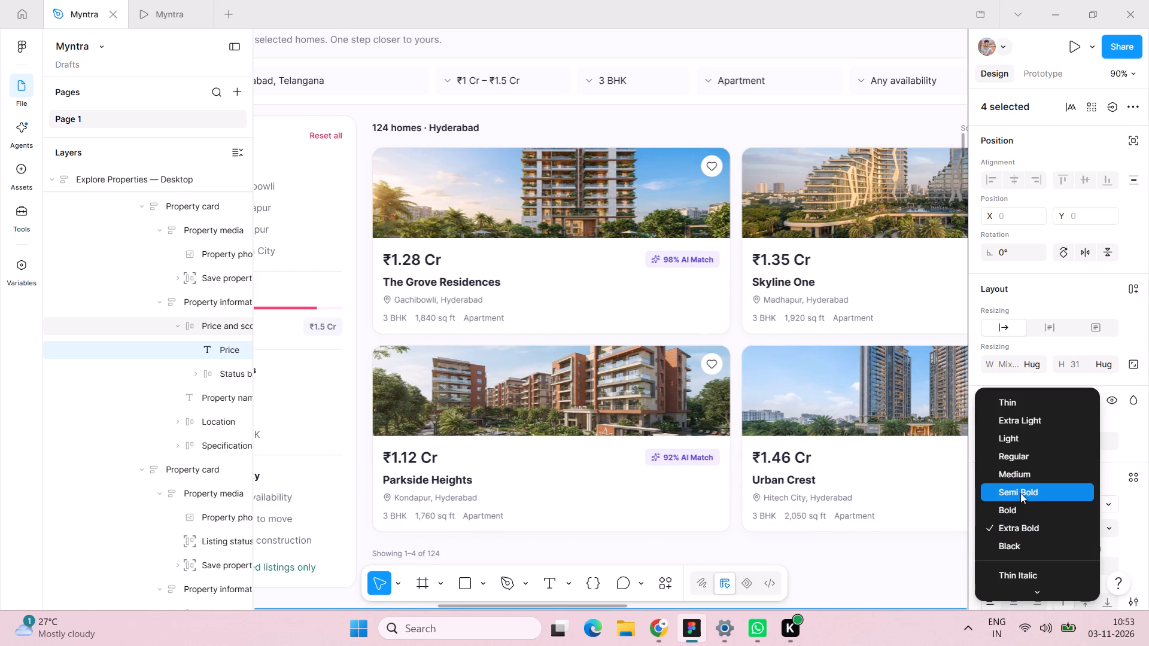
{"action": "left_click", "coordinate": [1015, 511]}
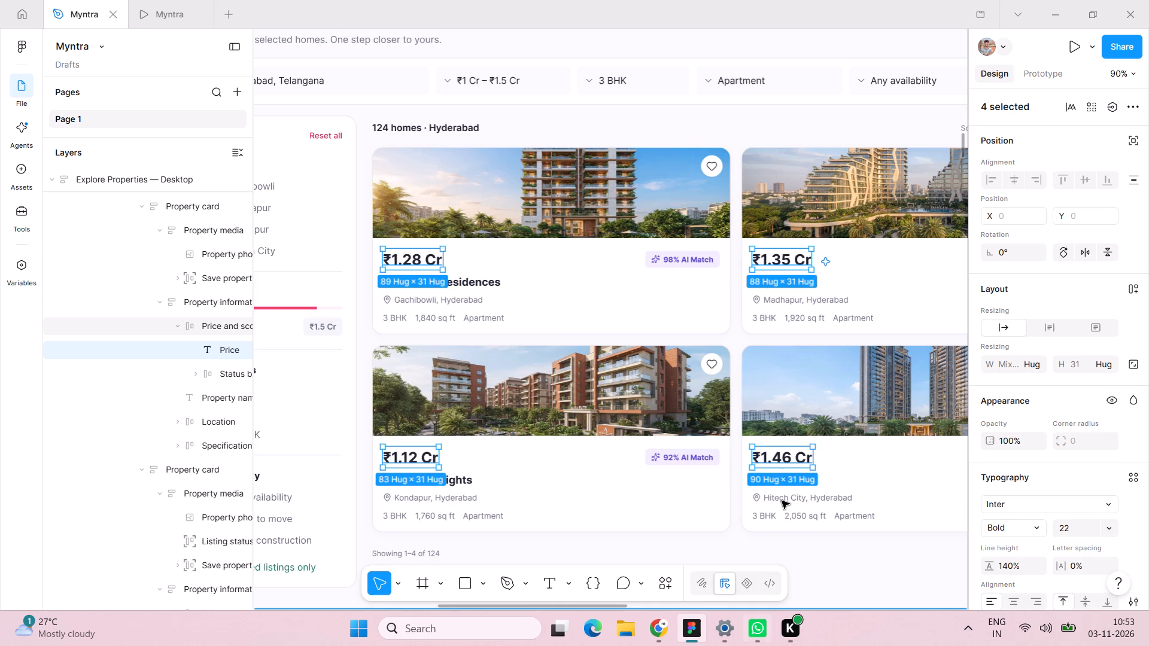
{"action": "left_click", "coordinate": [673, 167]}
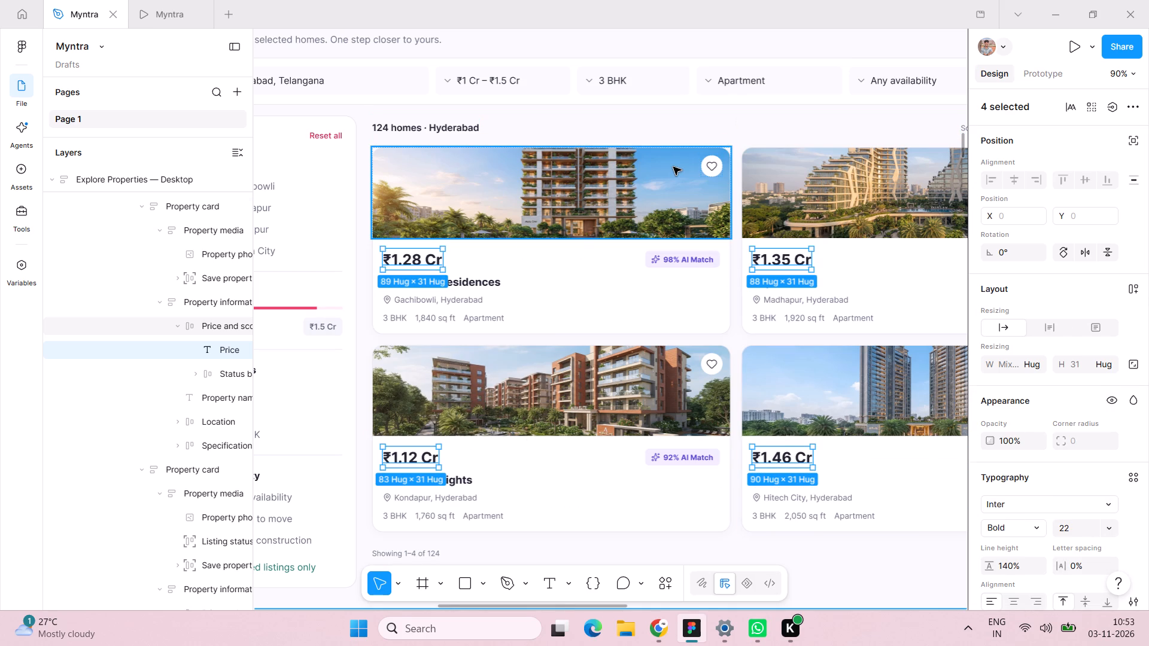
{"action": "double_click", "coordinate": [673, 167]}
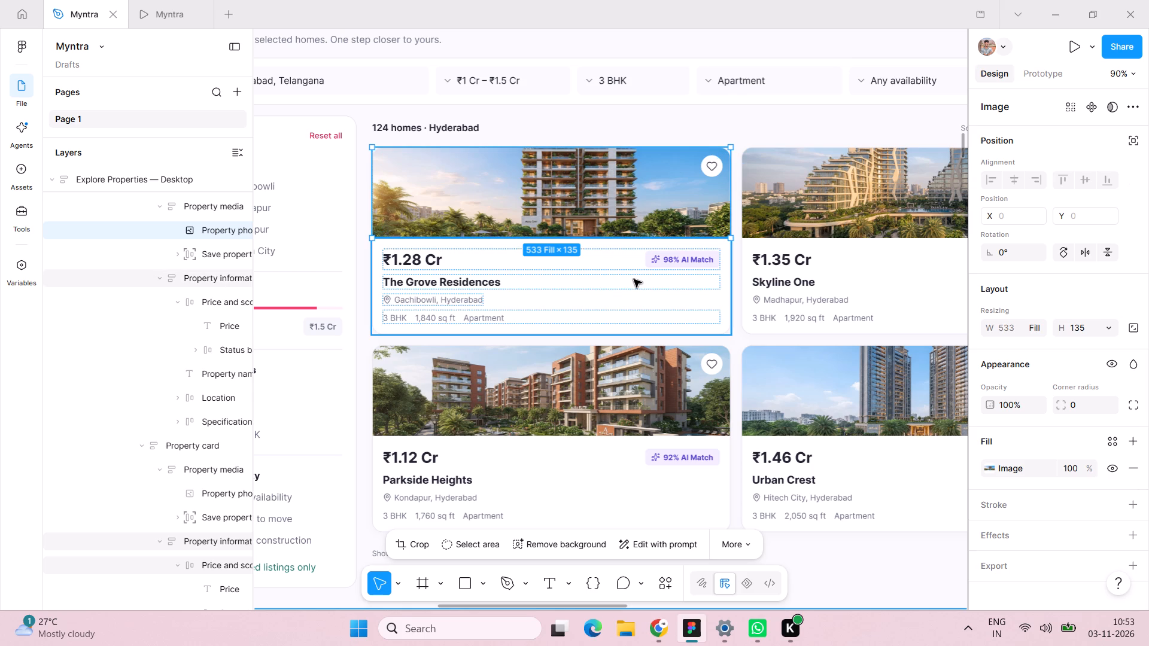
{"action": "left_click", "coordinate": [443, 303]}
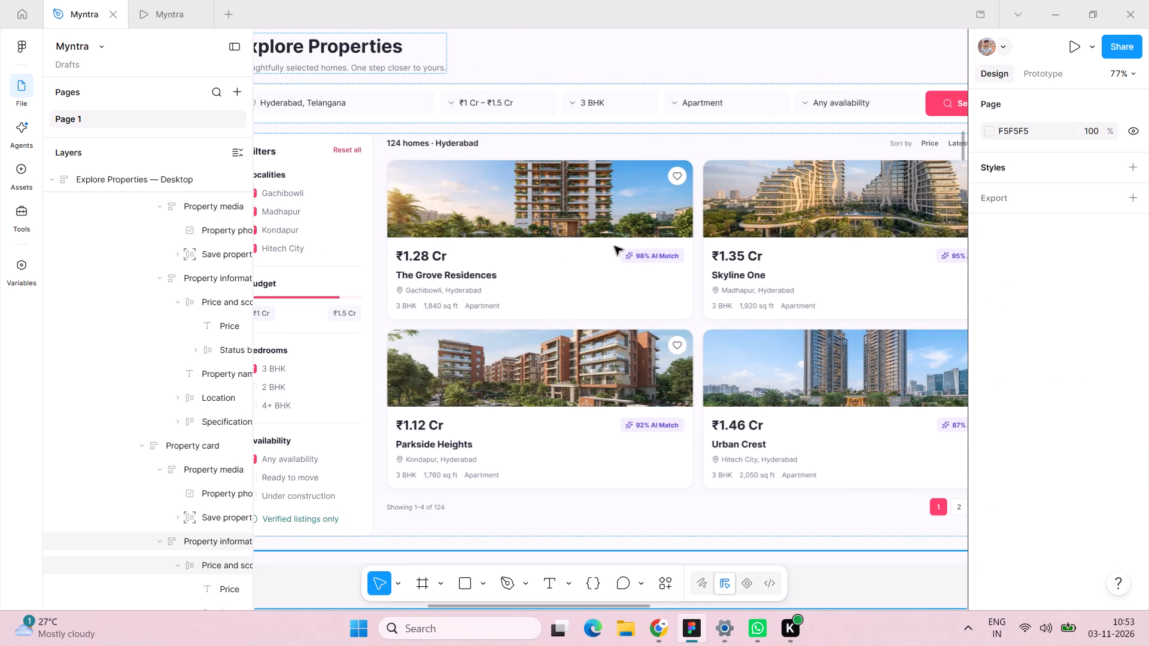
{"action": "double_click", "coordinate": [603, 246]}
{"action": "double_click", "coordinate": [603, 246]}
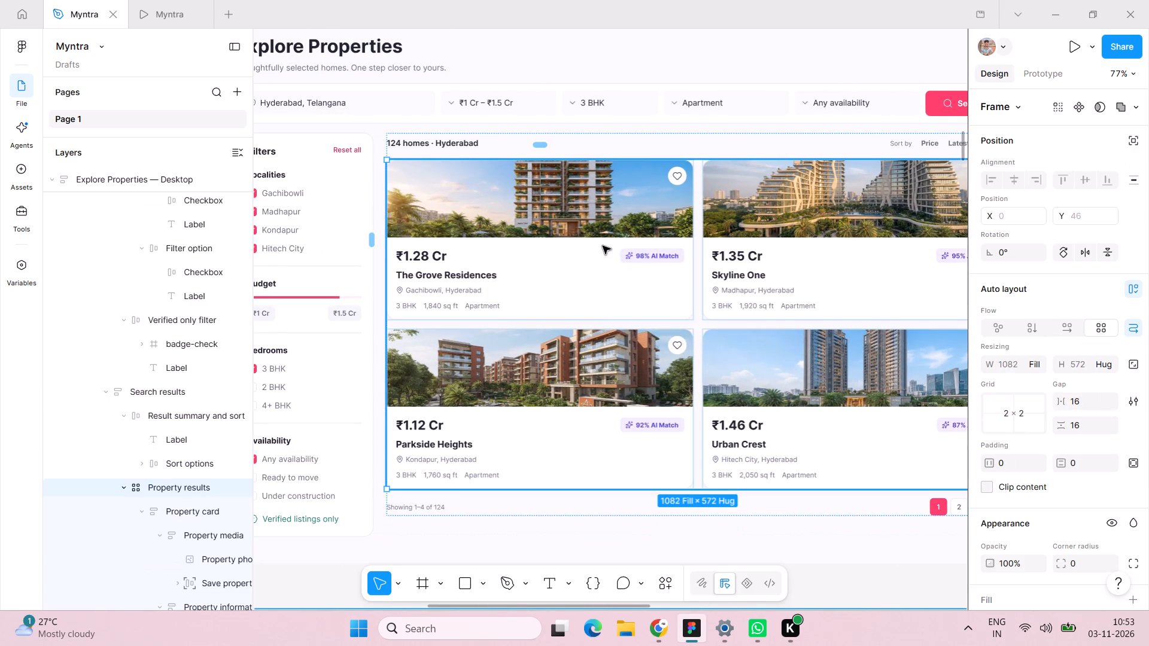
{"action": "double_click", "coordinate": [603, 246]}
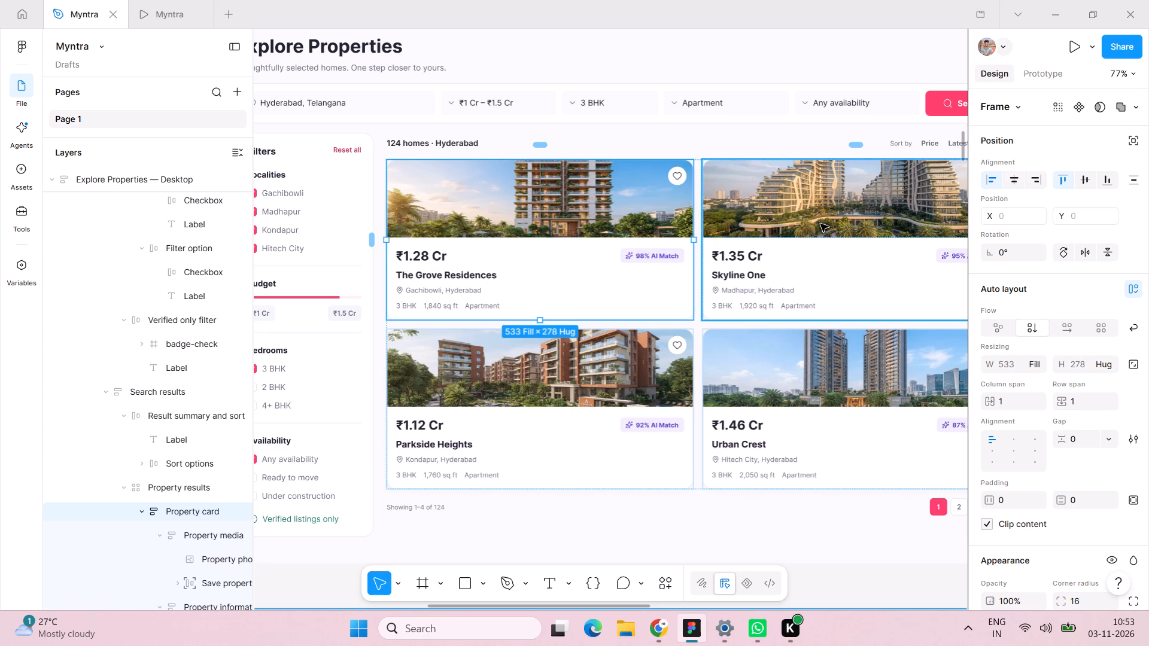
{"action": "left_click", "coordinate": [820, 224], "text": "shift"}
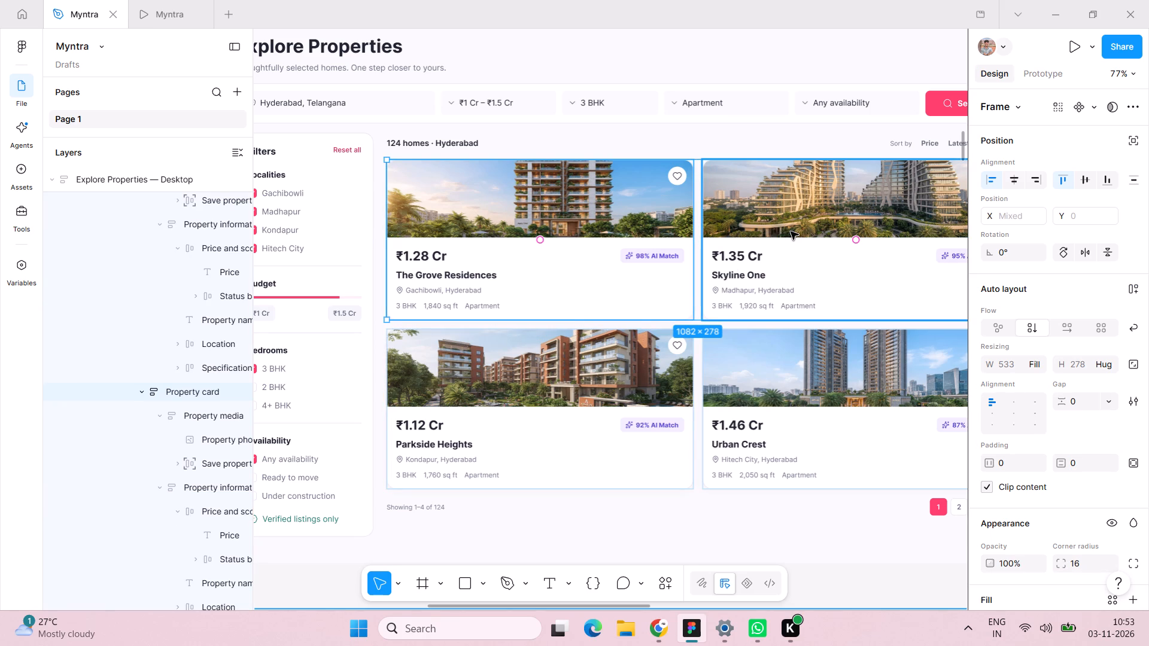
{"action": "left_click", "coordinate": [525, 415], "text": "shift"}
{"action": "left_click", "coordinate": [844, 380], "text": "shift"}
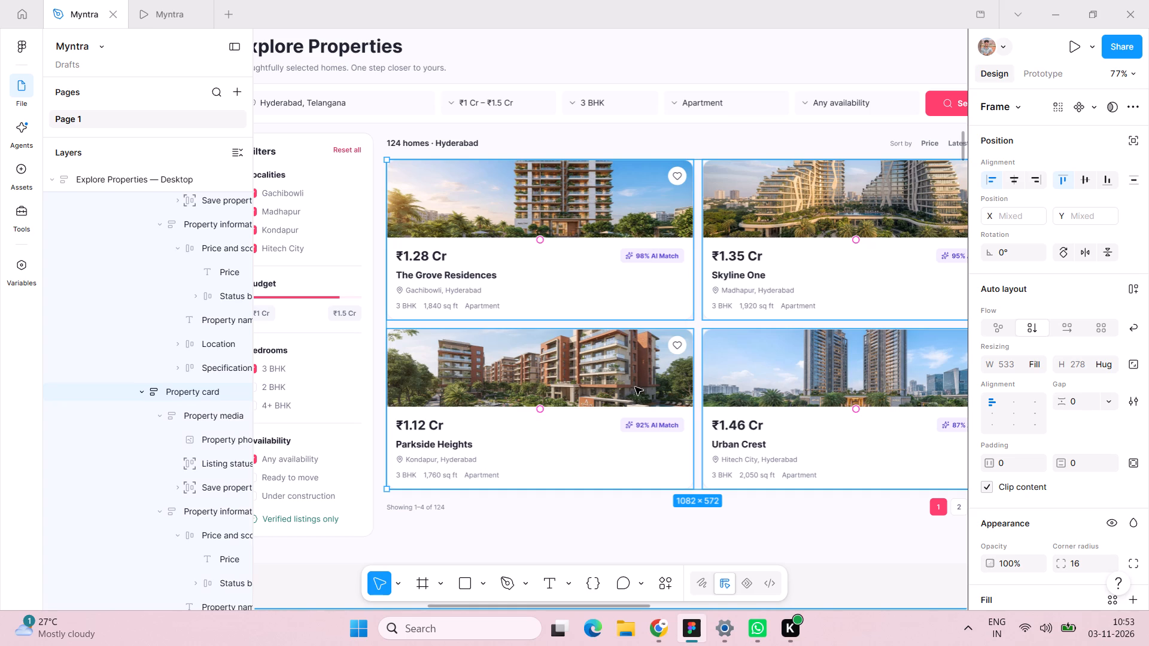
Select the property name texts on the The Grove Residences and Skyline One cards together.
{"action": "left_click", "coordinate": [464, 271]}
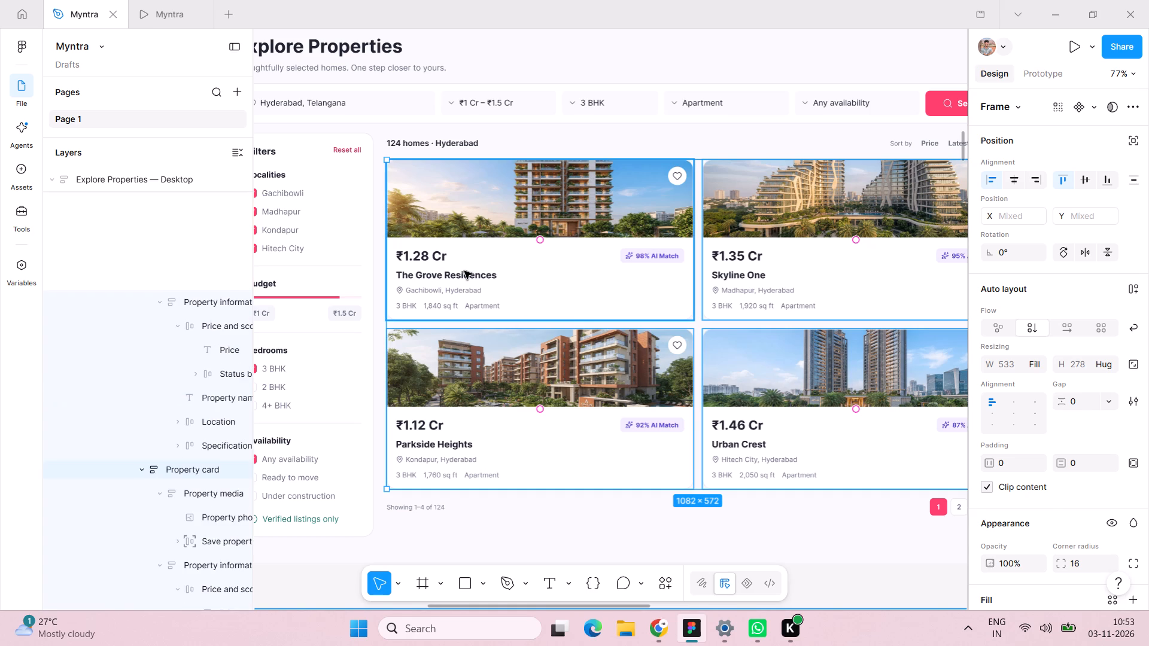
{"action": "double_click", "coordinate": [472, 276]}
{"action": "triple_click", "coordinate": [472, 276]}
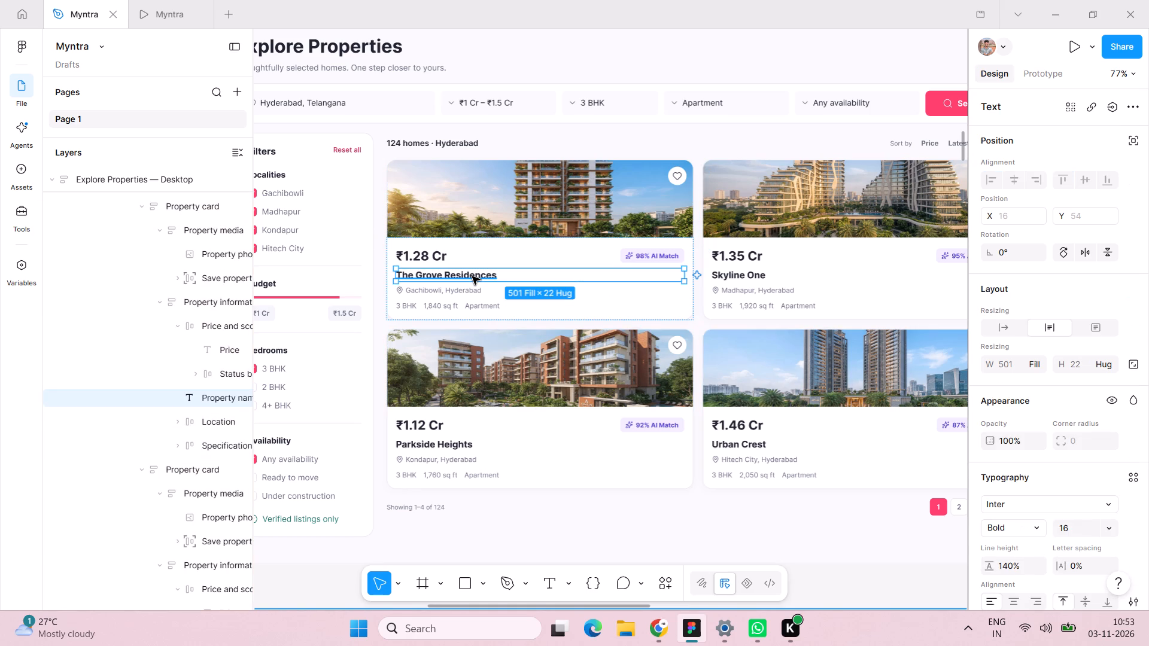
{"action": "double_click", "coordinate": [472, 276]}
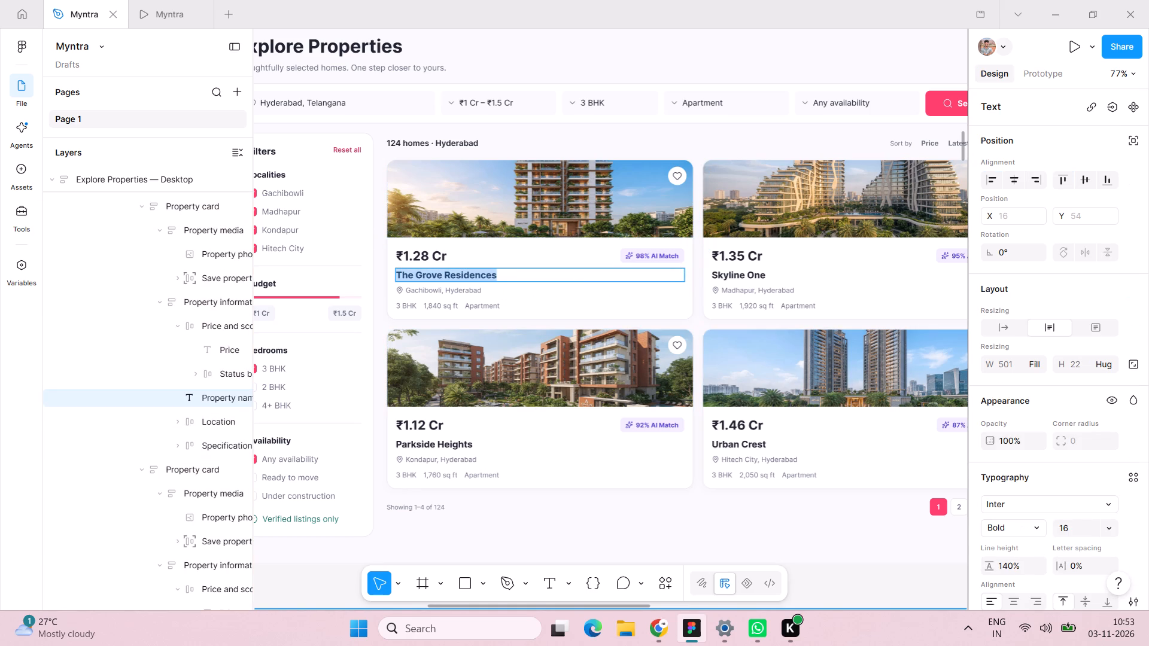
{"action": "left_click", "coordinate": [529, 293]}
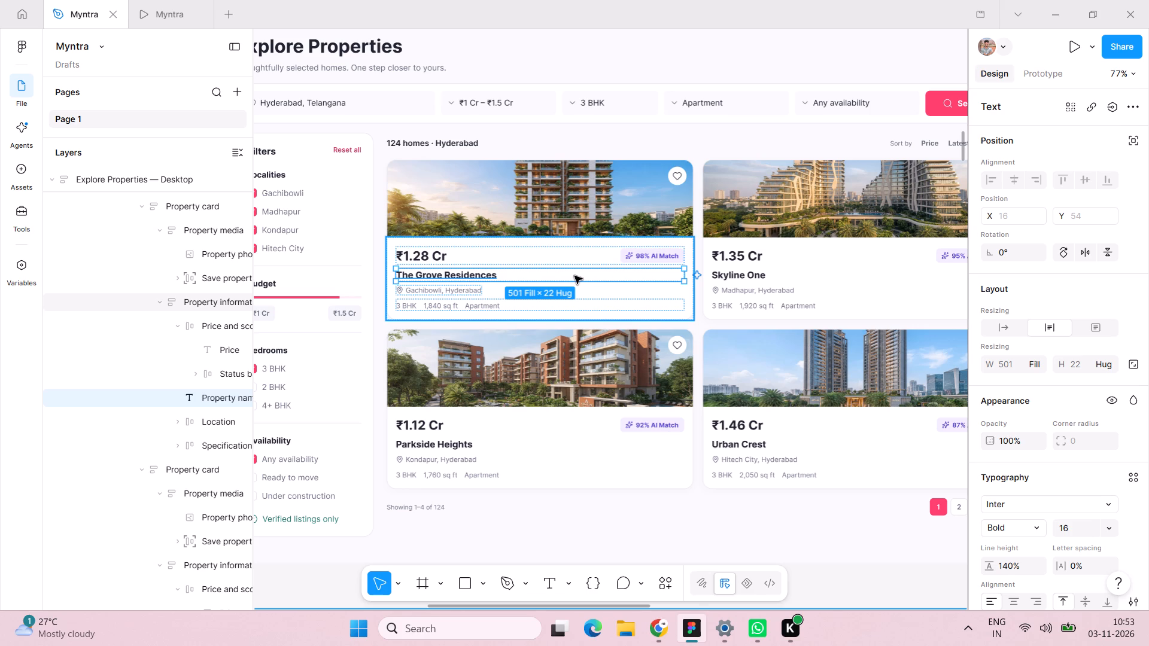
{"action": "left_click", "coordinate": [573, 276]}
{"action": "double_click", "coordinate": [476, 279]}
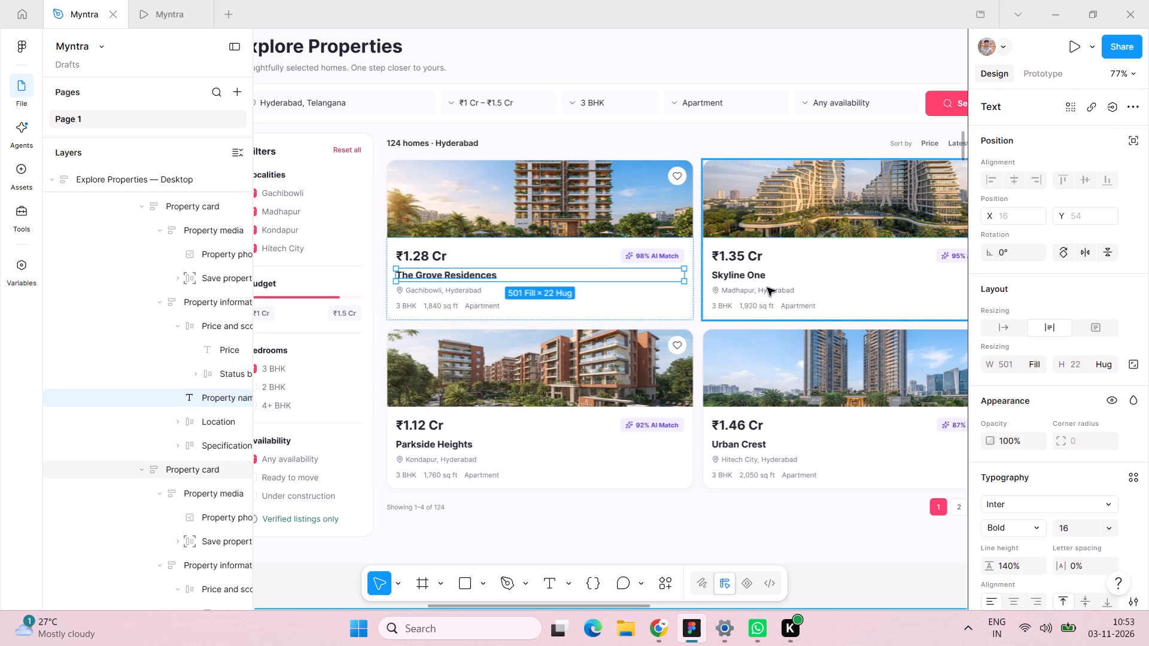
{"action": "double_click", "coordinate": [753, 279], "text": "shift"}
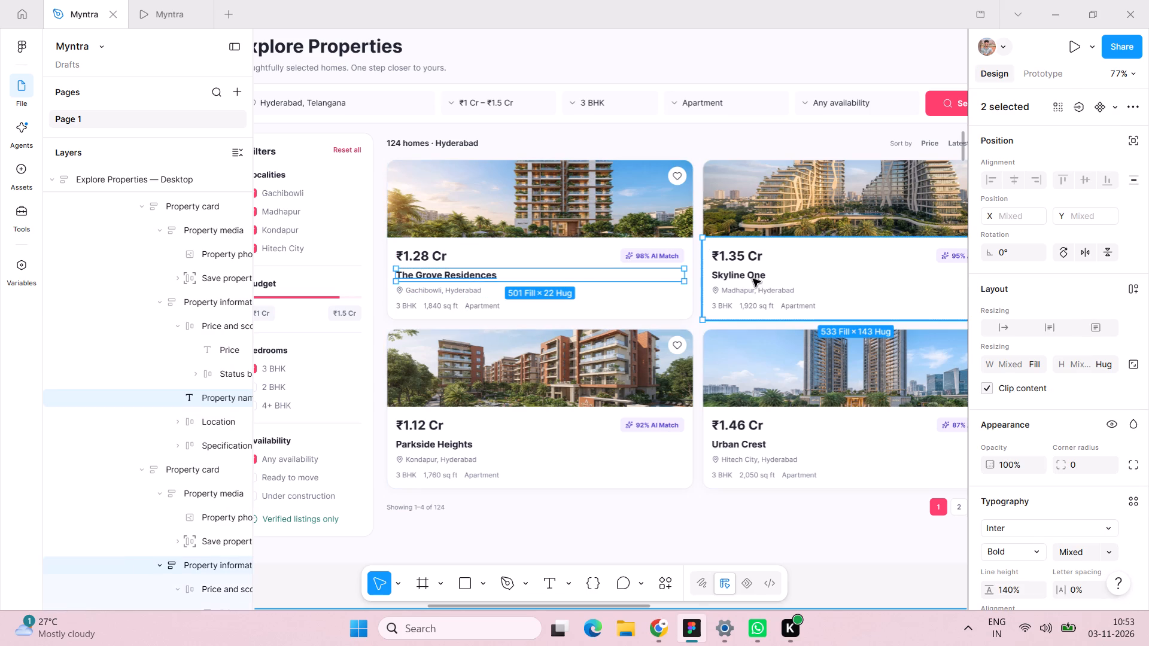
{"action": "double_click", "coordinate": [754, 274], "text": "shift"}
{"action": "double_click", "coordinate": [754, 274], "text": "shift"}
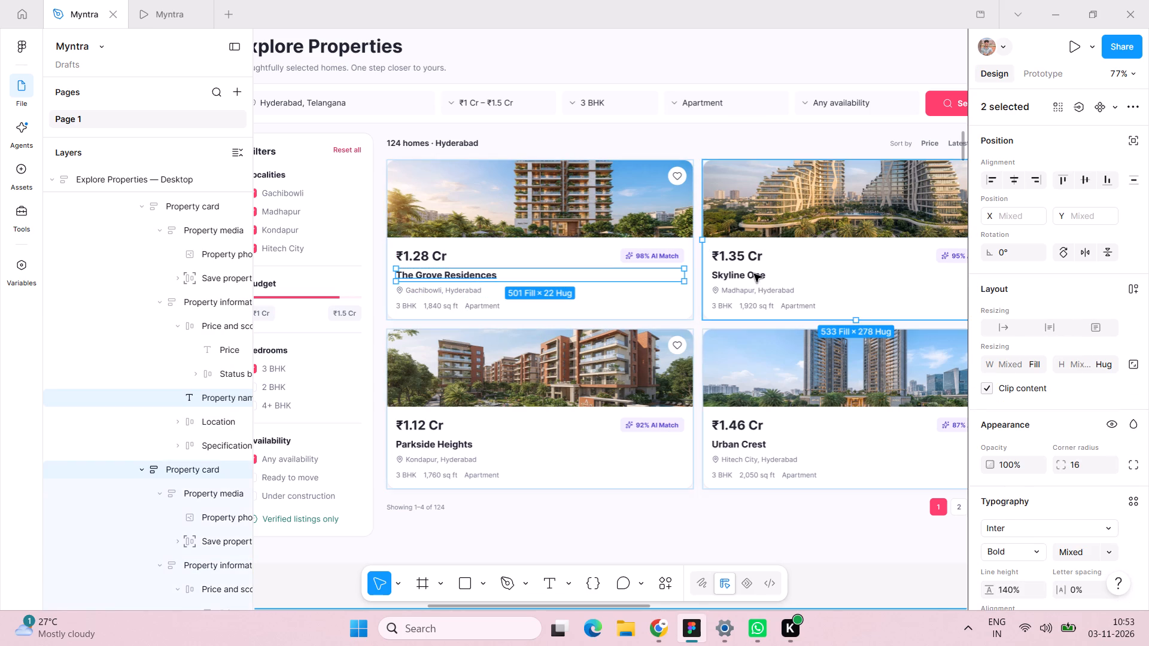
{"action": "double_click", "coordinate": [754, 274], "text": "shift"}
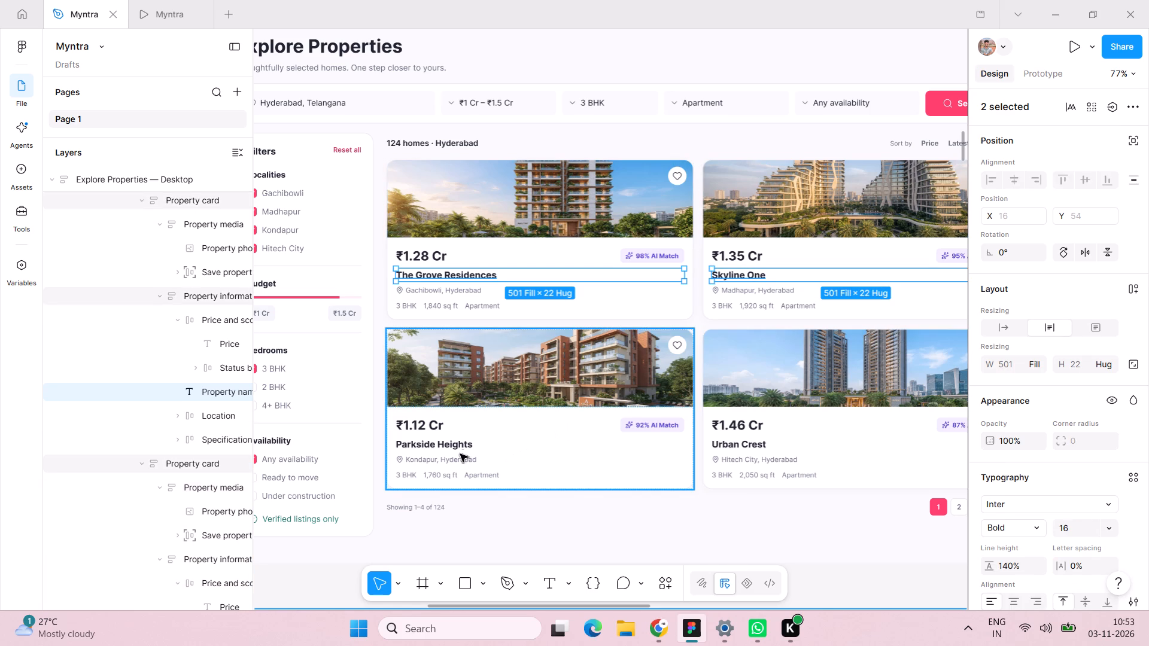
Add the Parkside Heights and Urban Crest names to the selection and set the weight of all four property names to Semi Bold.
{"action": "triple_click", "coordinate": [465, 444], "text": "shift"}
{"action": "left_click", "coordinate": [465, 444], "text": "shift"}
{"action": "double_click", "coordinate": [465, 444], "text": "shift"}
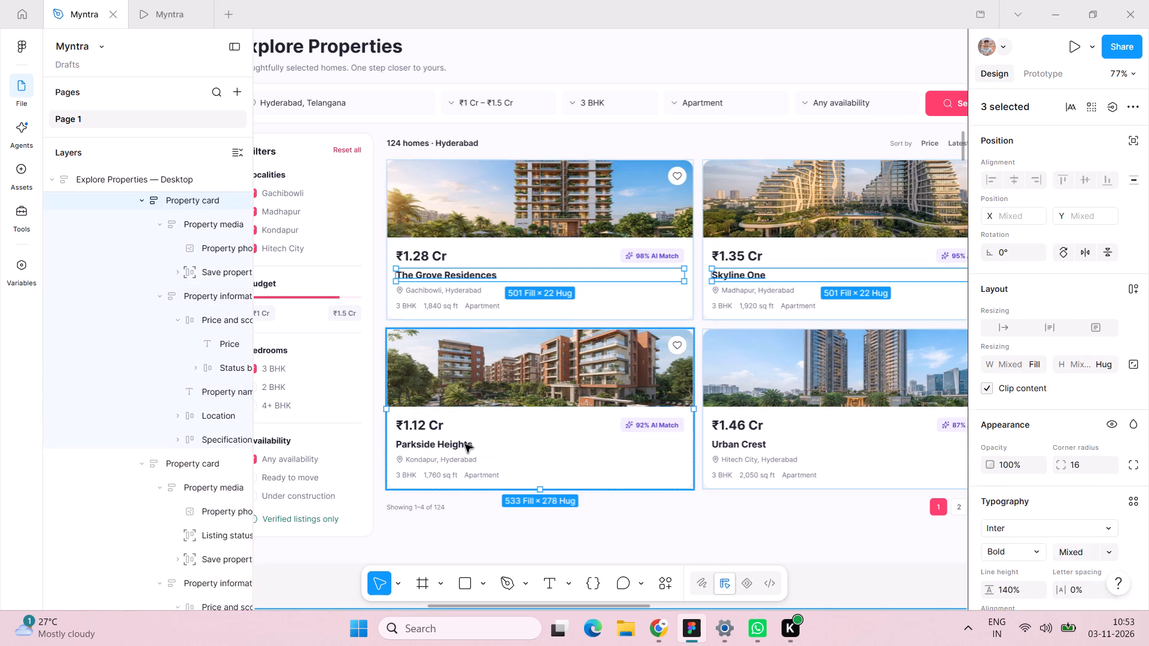
{"action": "double_click", "coordinate": [465, 444], "text": "shift"}
{"action": "triple_click", "coordinate": [465, 444], "text": "shift"}
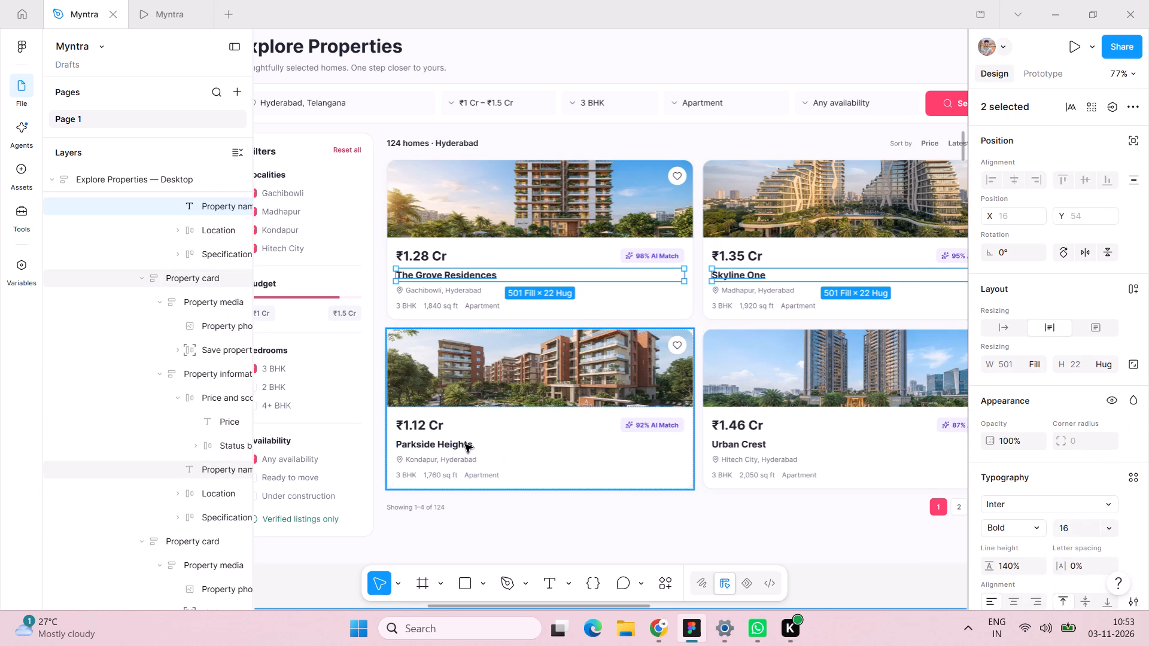
{"action": "double_click", "coordinate": [465, 444], "text": "shift"}
{"action": "double_click", "coordinate": [465, 444], "text": "shift"}
{"action": "double_click", "coordinate": [465, 444], "text": "shift"}
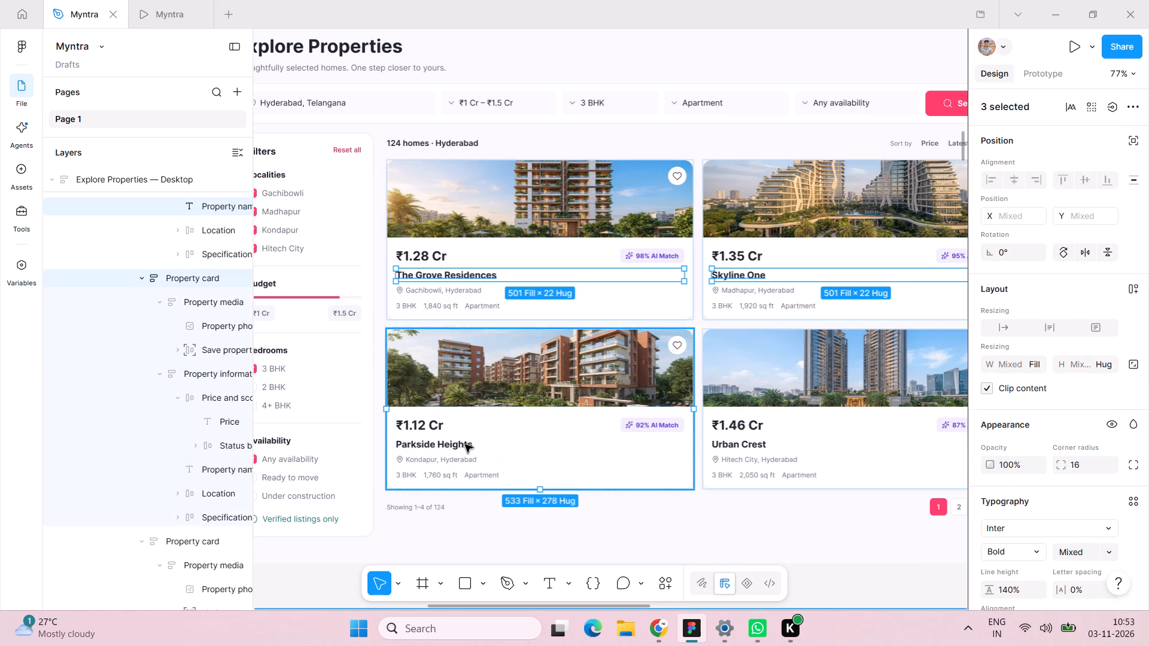
{"action": "double_click", "coordinate": [465, 444], "text": "shift"}
{"action": "double_click", "coordinate": [465, 444], "text": "shift"}
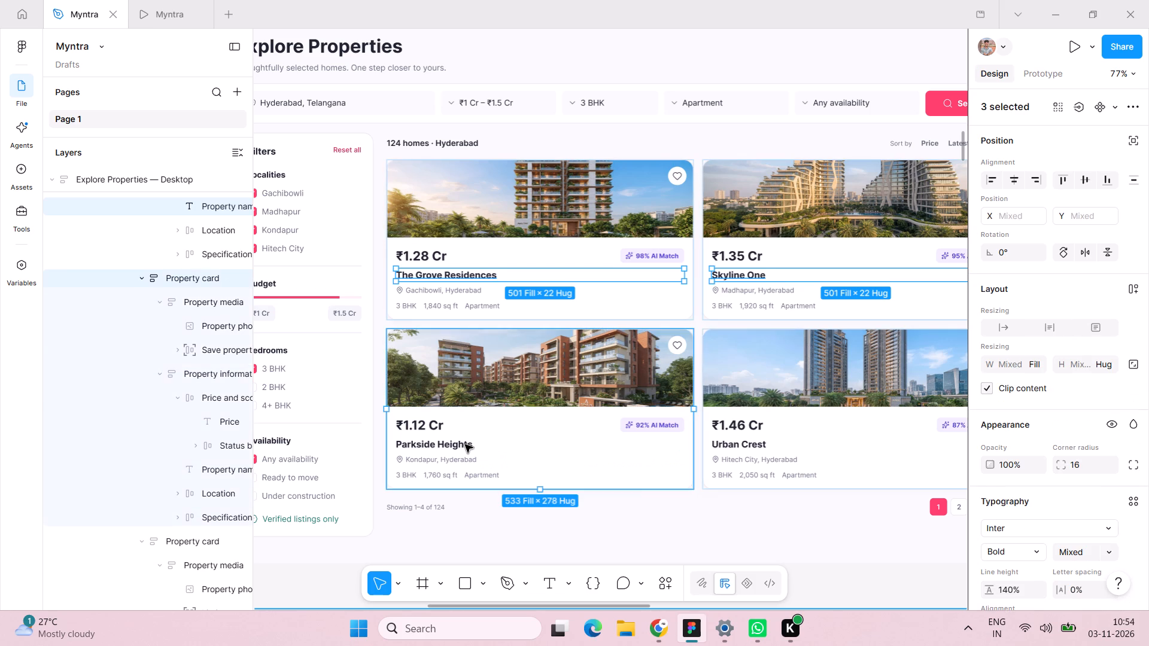
{"action": "double_click", "coordinate": [465, 444], "text": "shift"}
{"action": "double_click", "coordinate": [465, 444], "text": "shift"}
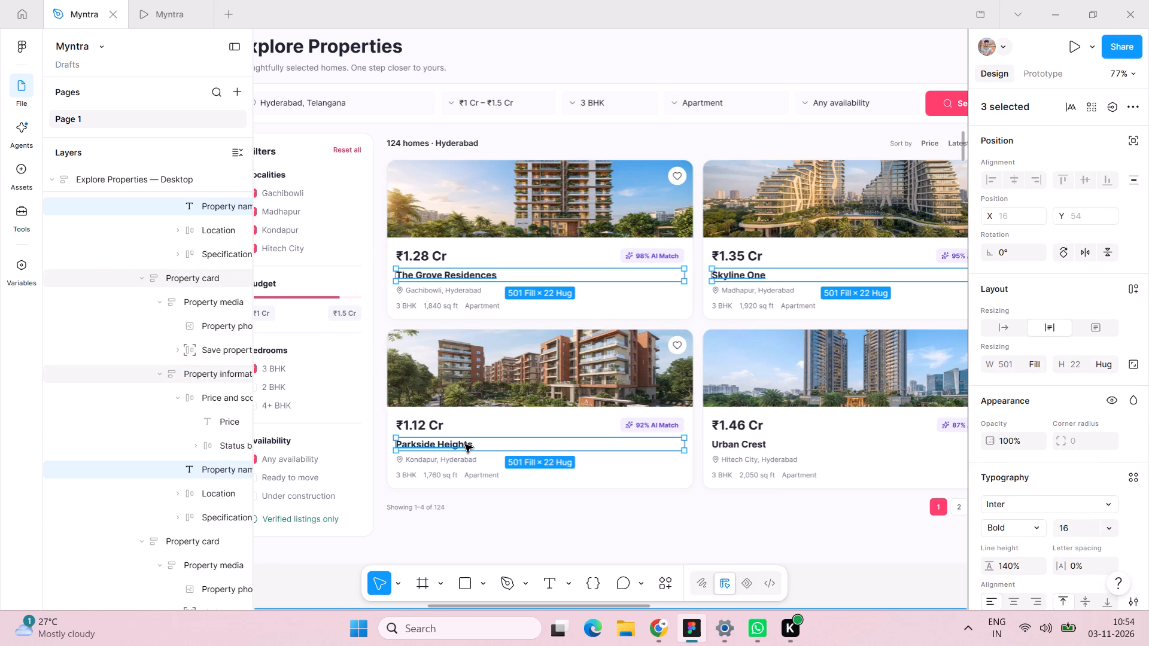
{"action": "triple_click", "coordinate": [755, 446], "text": "shift"}
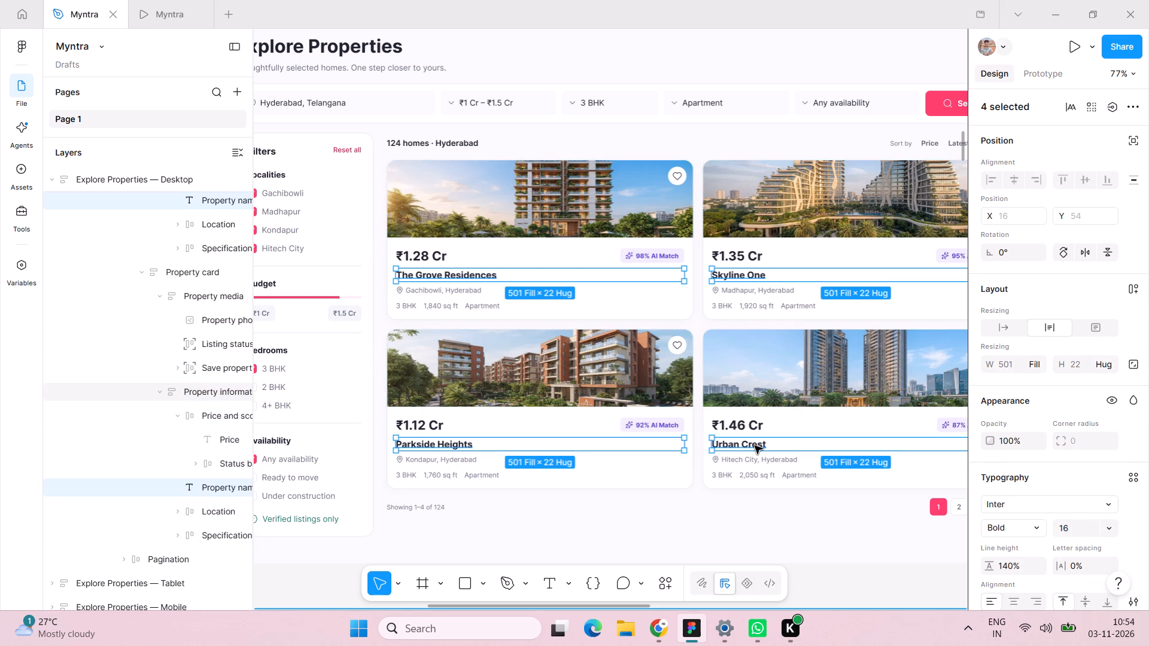
{"action": "left_click", "coordinate": [1031, 526]}
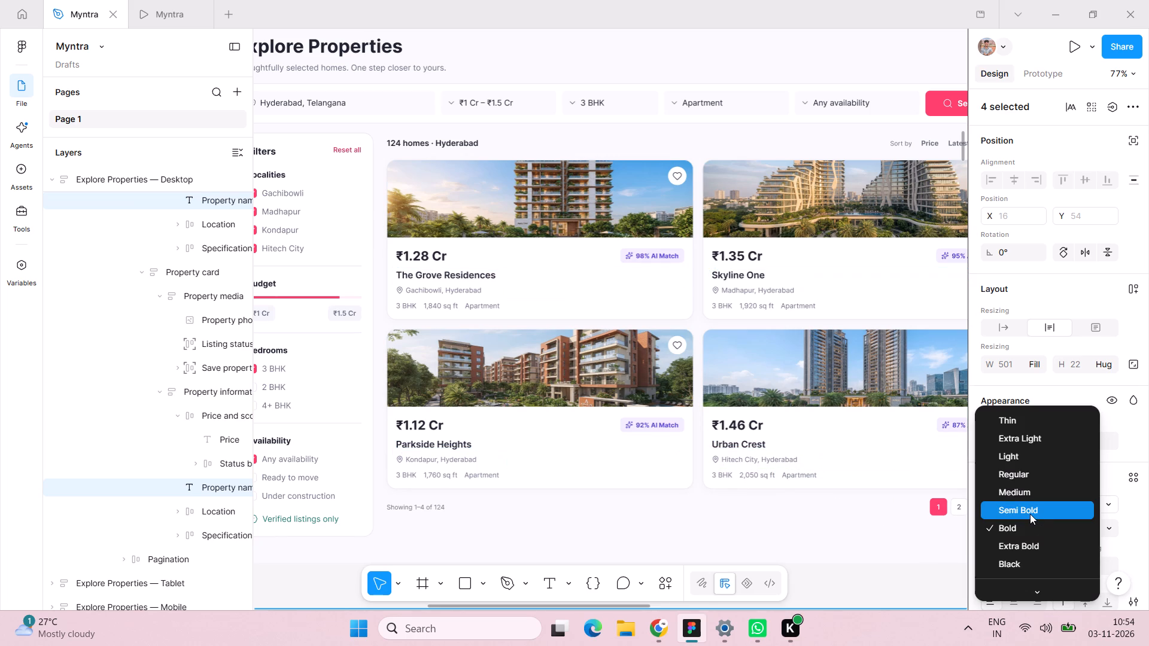
{"action": "left_click", "coordinate": [1030, 514]}
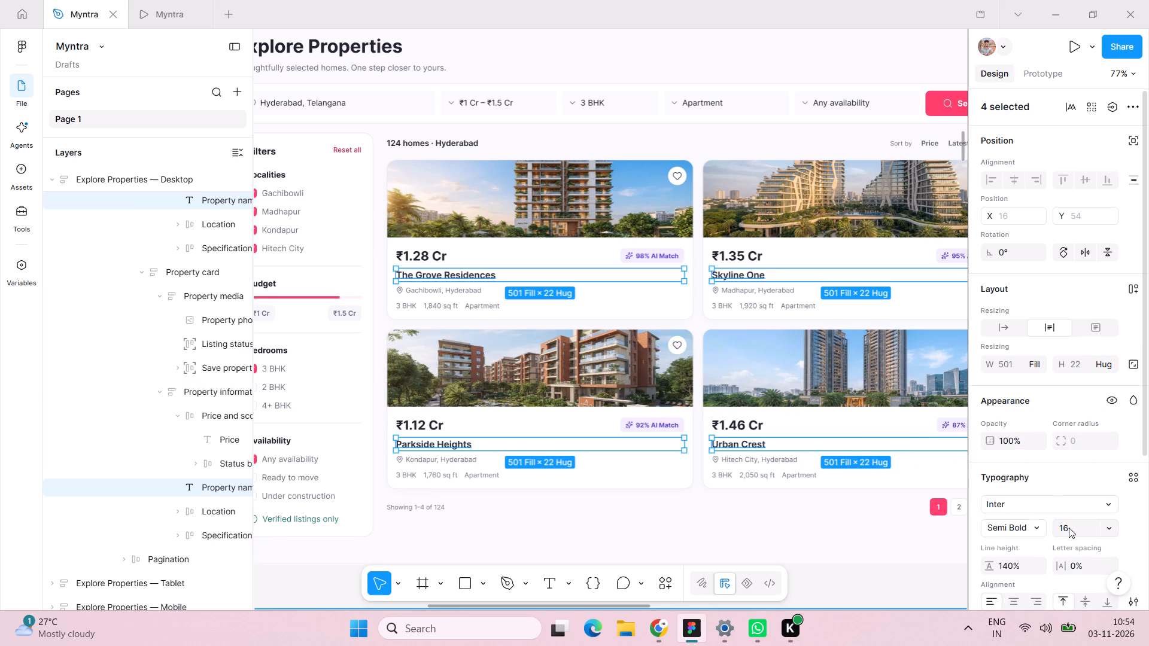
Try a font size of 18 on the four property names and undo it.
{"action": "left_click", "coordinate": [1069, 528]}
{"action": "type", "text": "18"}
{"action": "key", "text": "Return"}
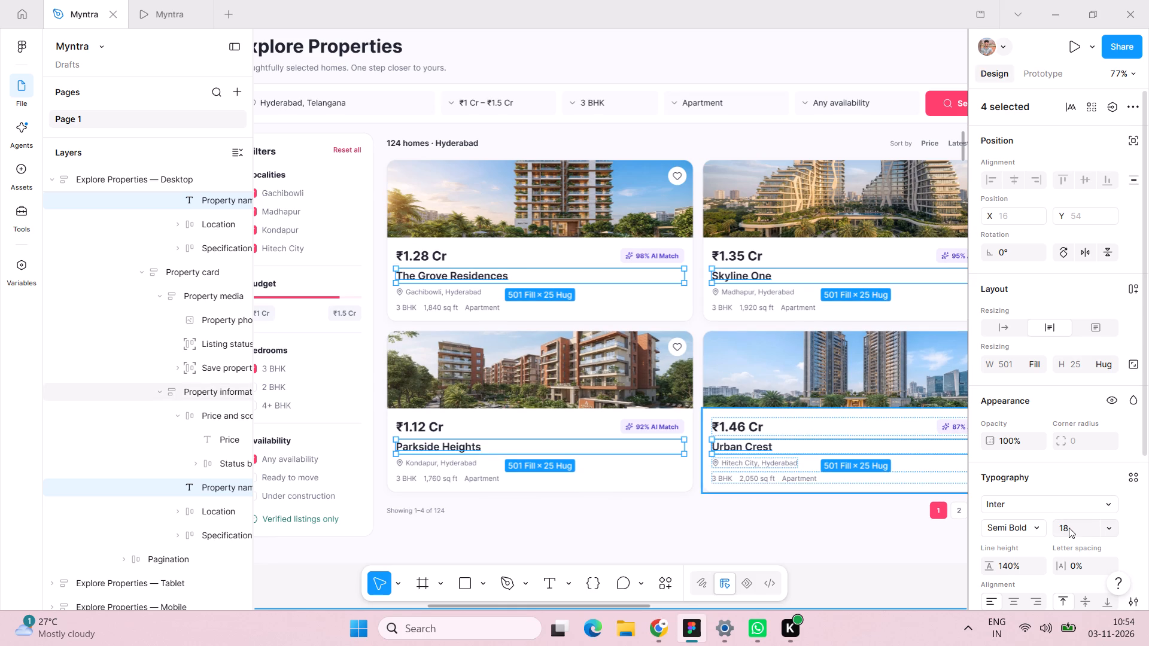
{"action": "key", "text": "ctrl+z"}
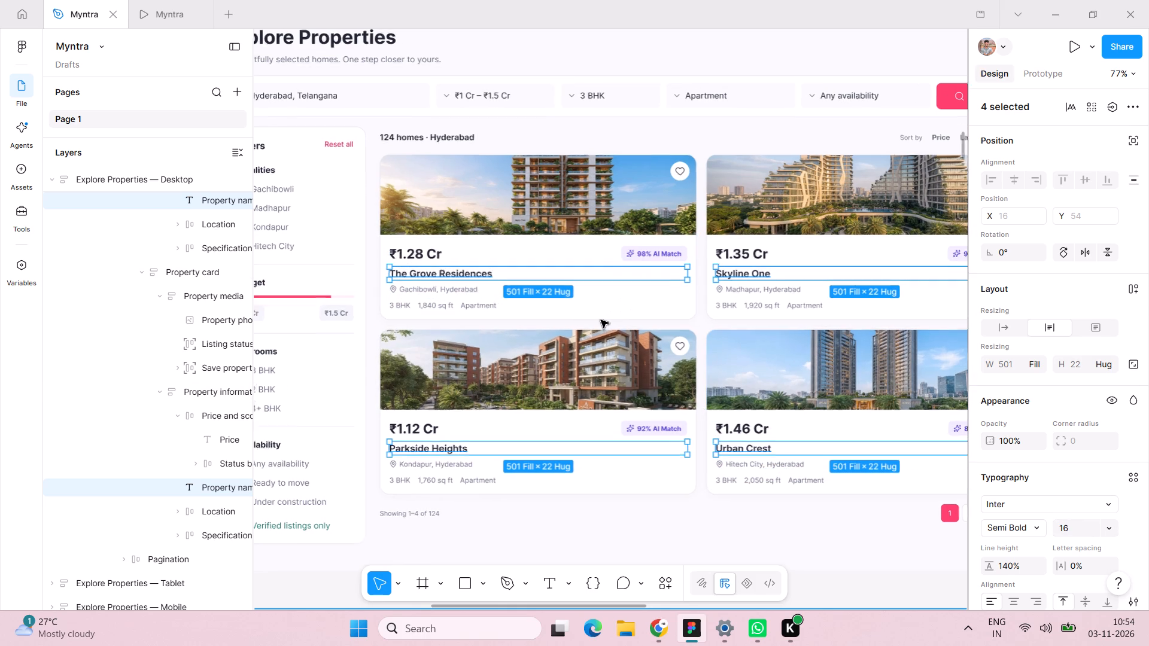
Set the address, 3 BHK, area and Apartment texts on The Grove Residences card to font size 14.
{"action": "scroll", "coordinate": [601, 320], "scroll_direction": "right", "scroll_amount": 2}
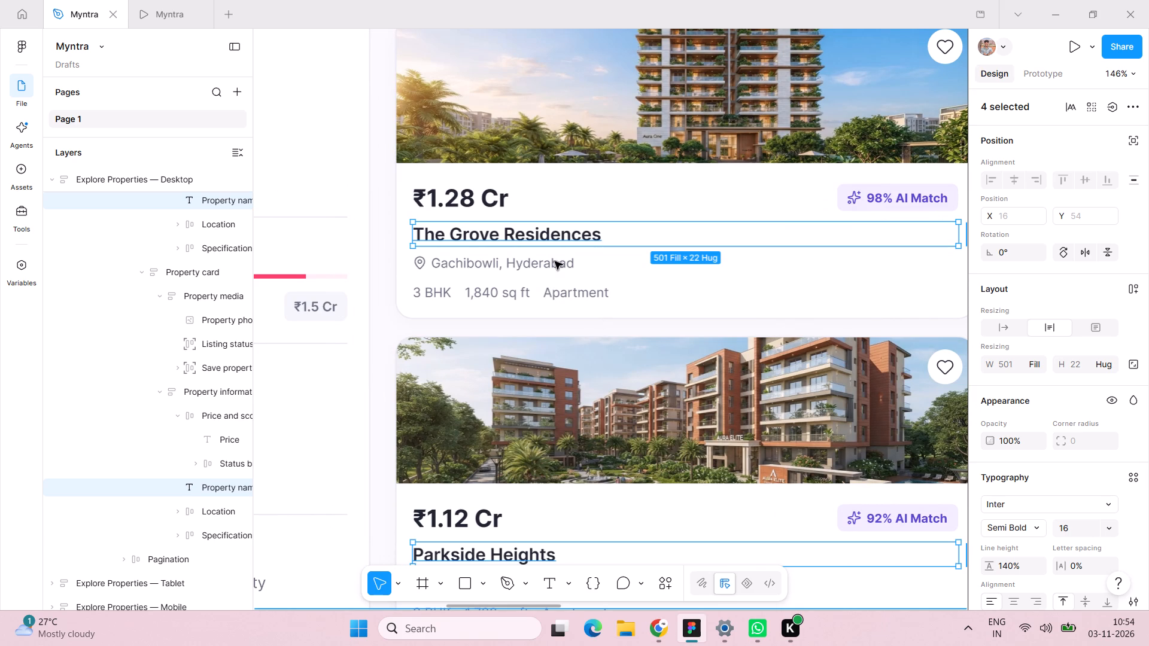
{"action": "double_click", "coordinate": [555, 261]}
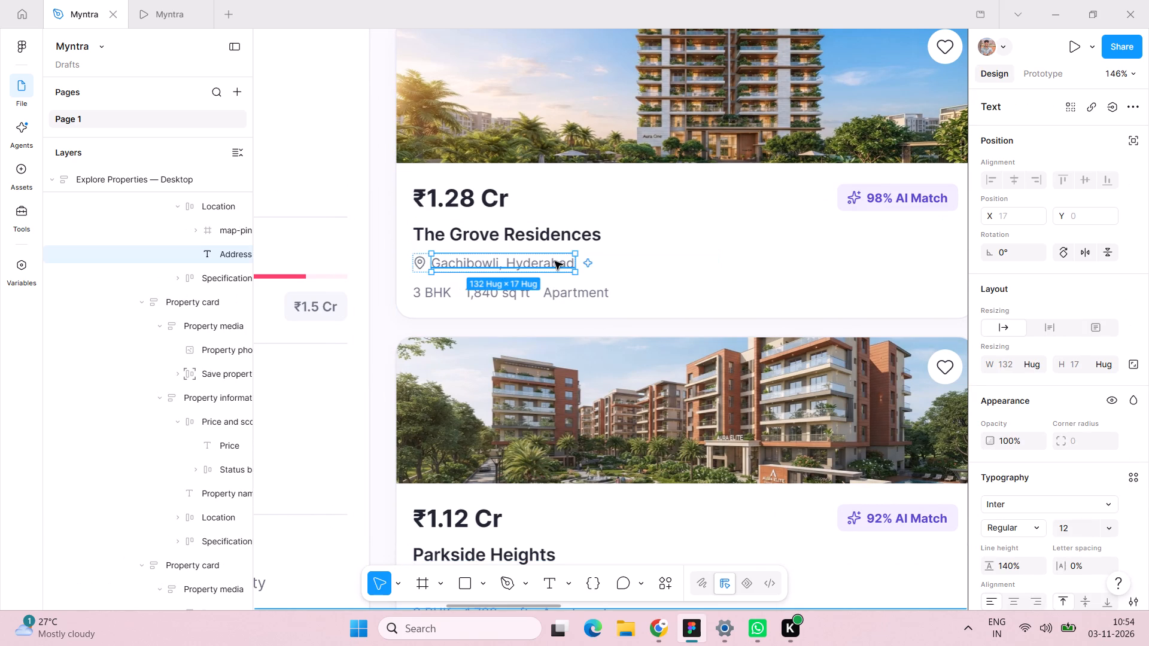
{"action": "double_click", "coordinate": [543, 293], "text": "shift"}
{"action": "left_click", "coordinate": [489, 292], "text": "shift"}
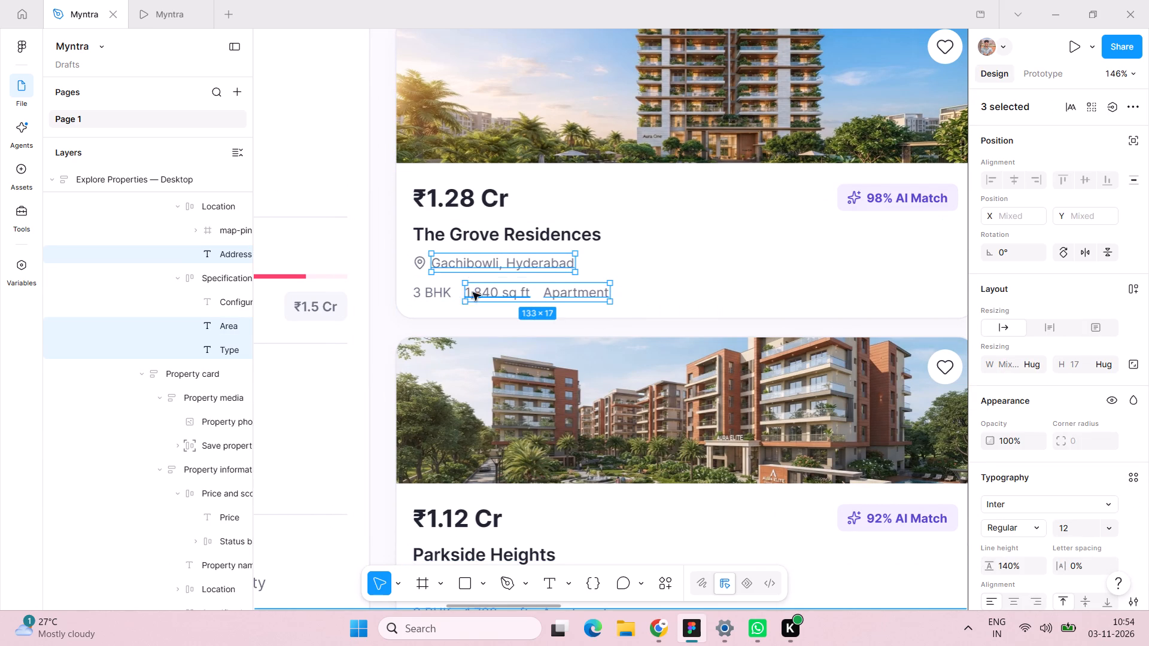
{"action": "left_click", "coordinate": [443, 304], "text": "shift"}
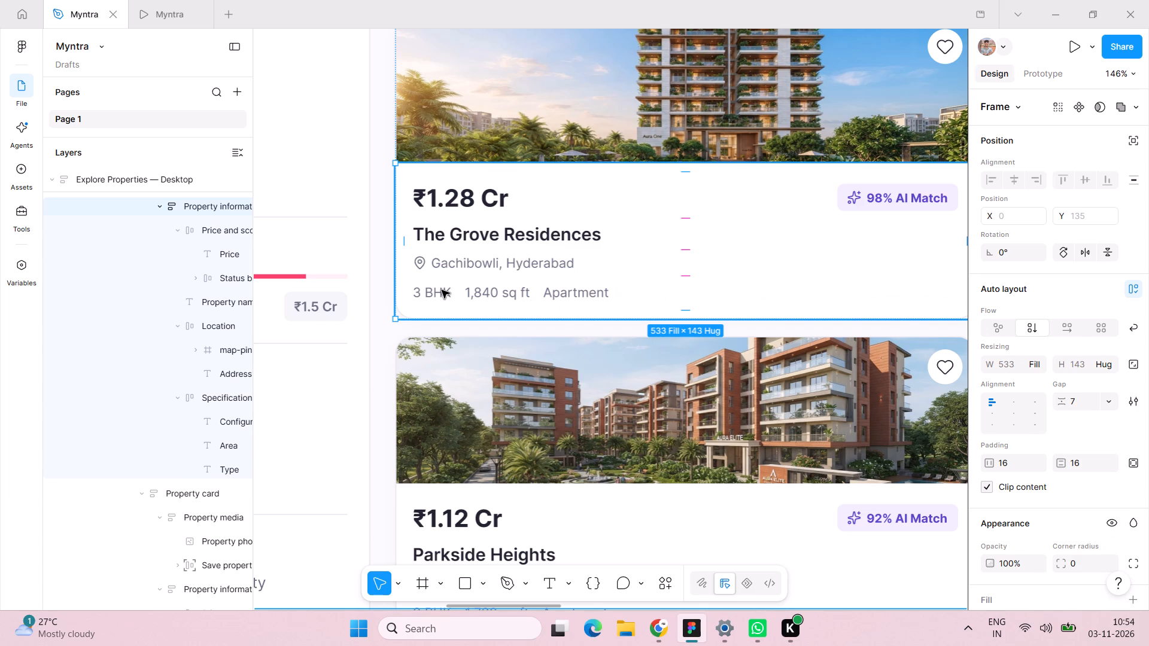
{"action": "key", "text": "ctrl+z"}
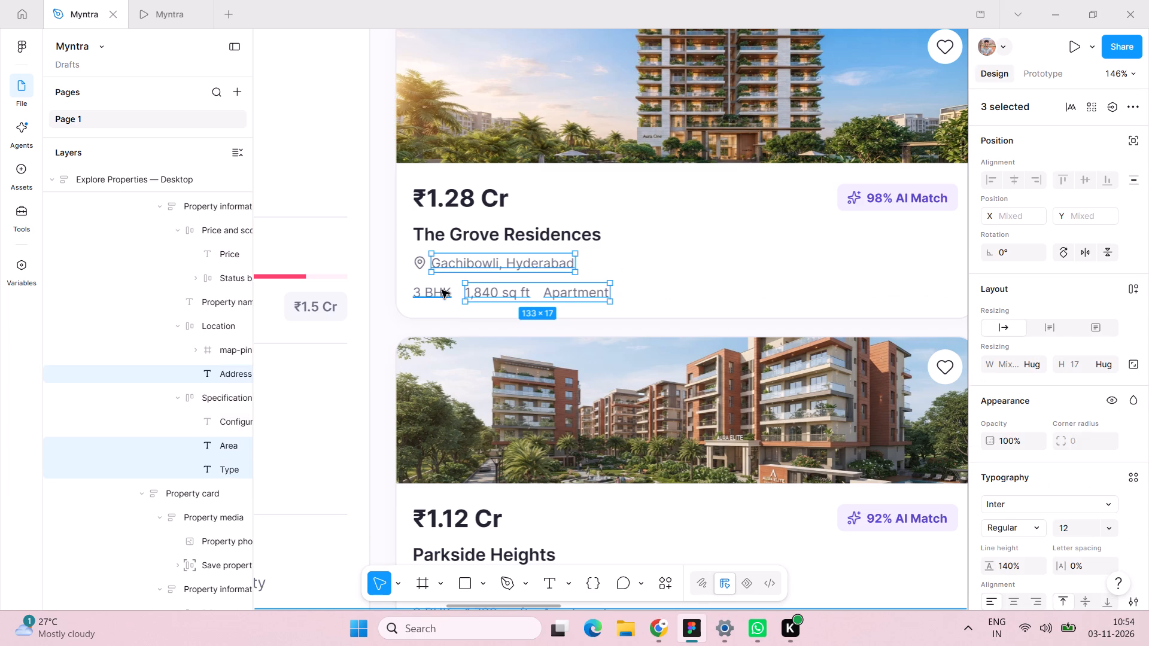
{"action": "left_click", "coordinate": [435, 294], "text": "shift"}
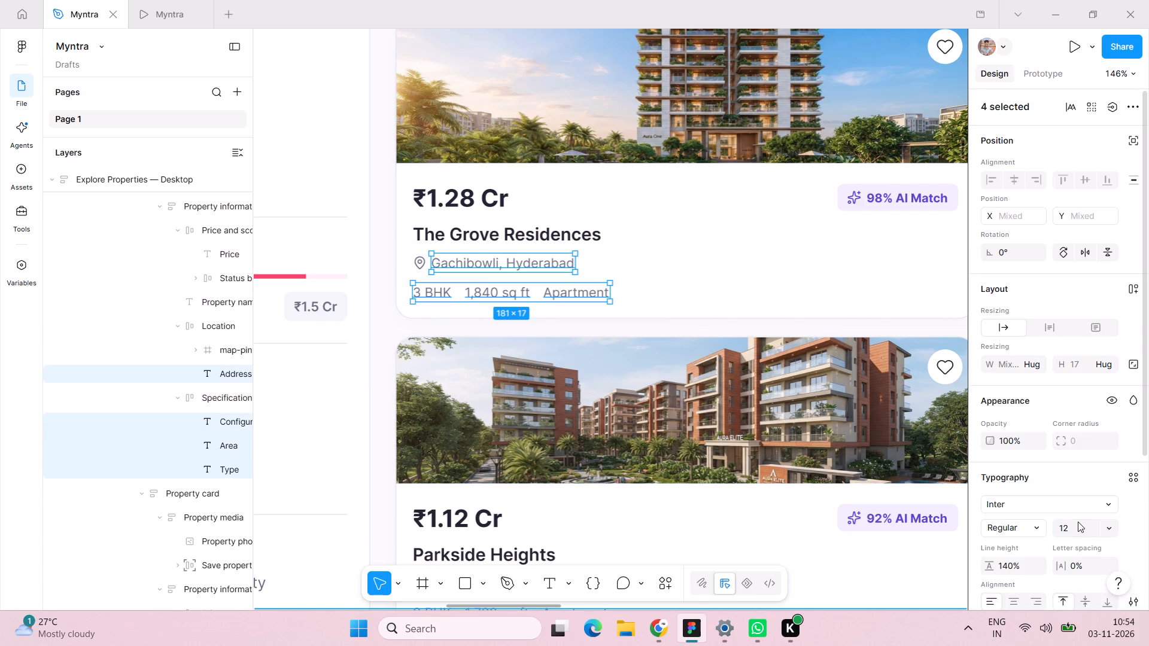
{"action": "left_click", "coordinate": [1082, 525]}
{"action": "type", "text": "14"}
{"action": "key", "text": "Return"}
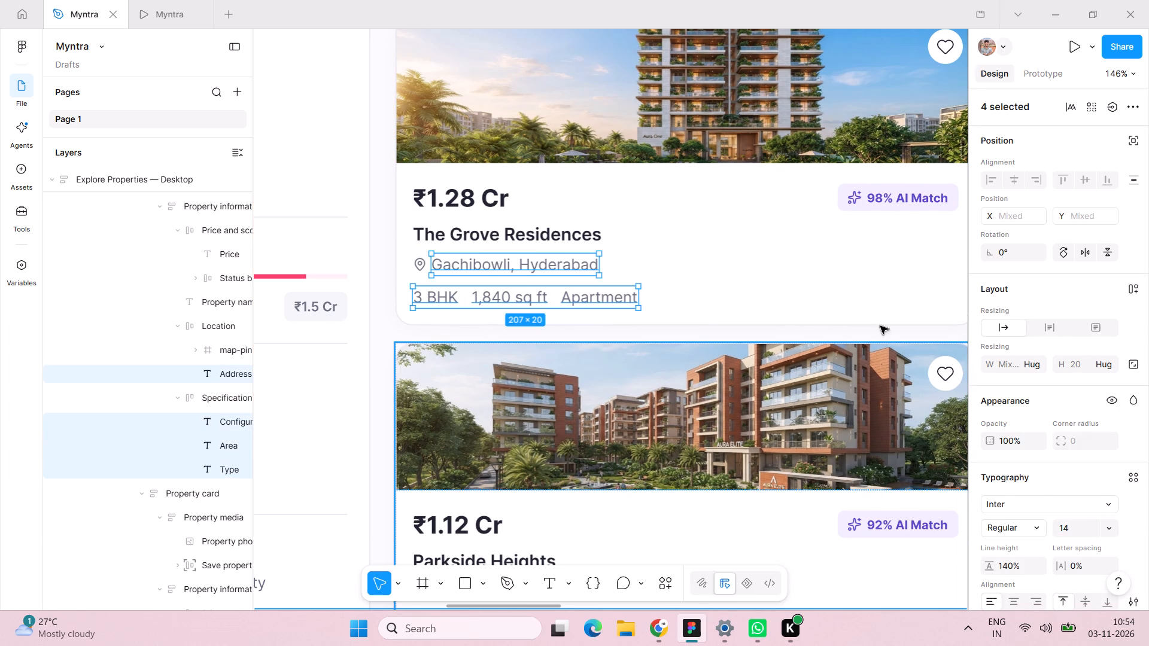
{"action": "left_click", "coordinate": [382, 325]}
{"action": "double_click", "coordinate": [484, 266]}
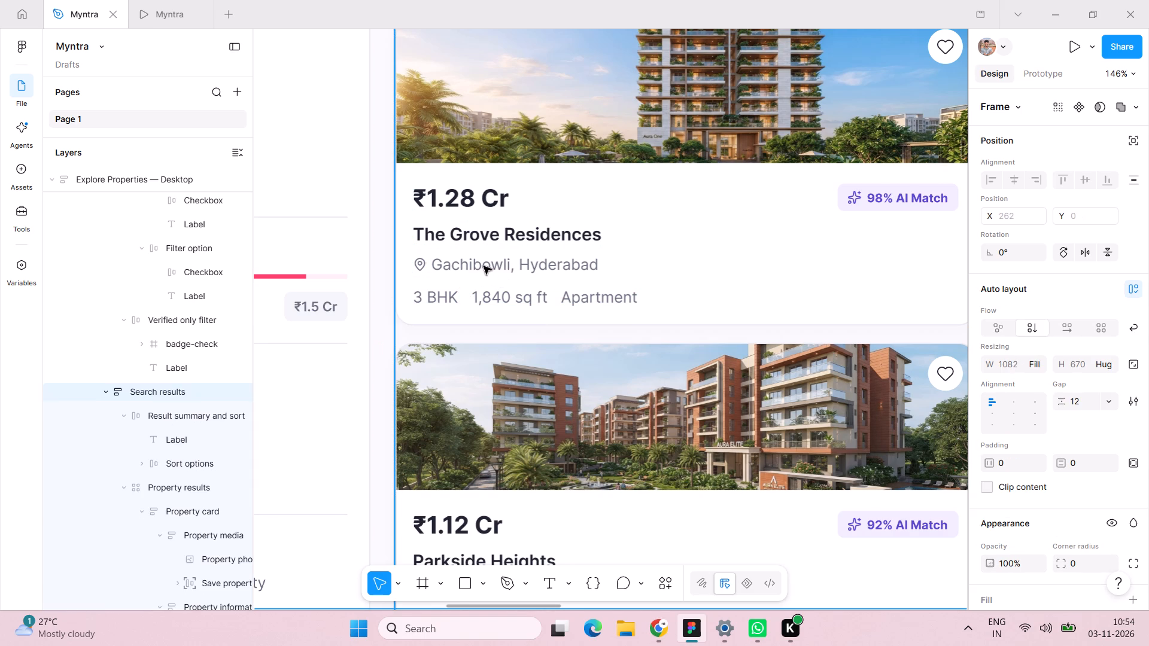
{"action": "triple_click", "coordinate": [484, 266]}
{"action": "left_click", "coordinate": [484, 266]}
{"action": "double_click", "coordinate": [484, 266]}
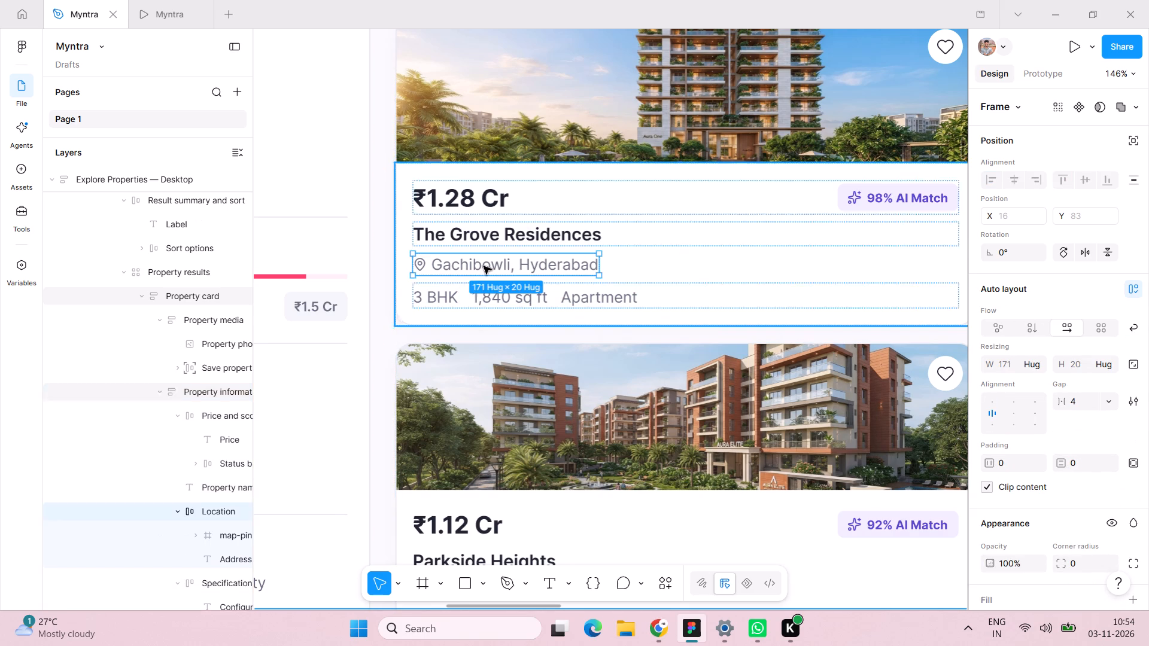
Set the address, 3 BHK, area and Apartment texts on the Parkside Heights card to font size 14.
{"action": "scroll", "coordinate": [484, 266], "scroll_direction": "down", "scroll_amount": 3}
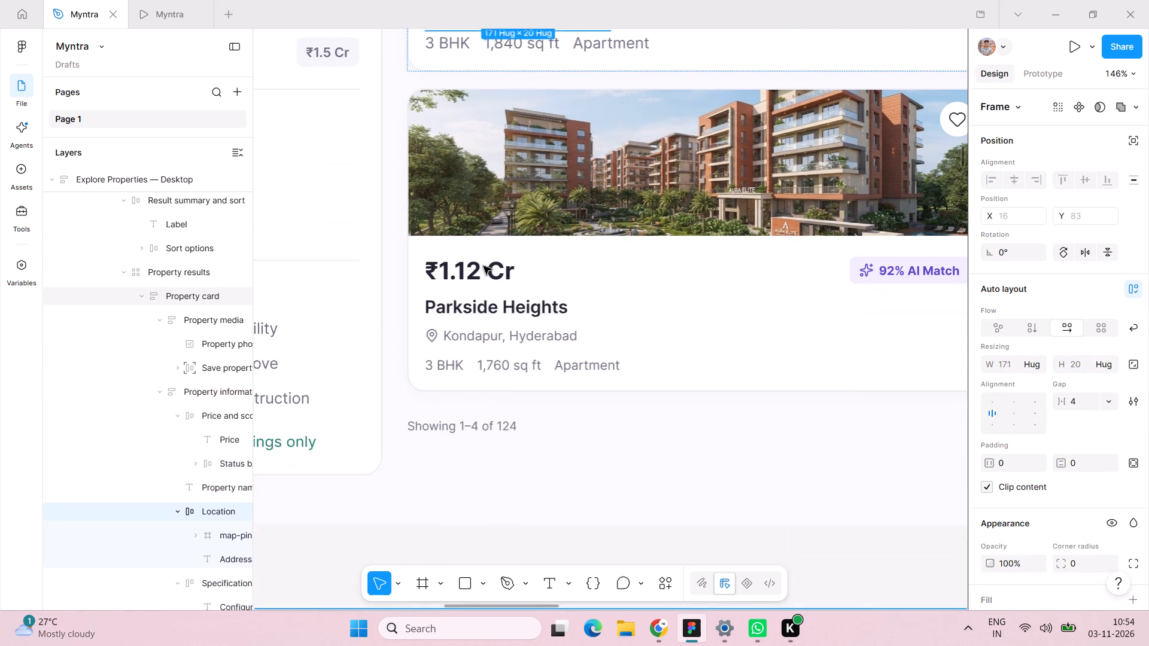
{"action": "scroll", "coordinate": [484, 266], "scroll_direction": "down", "scroll_amount": 1}
{"action": "triple_click", "coordinate": [504, 304]}
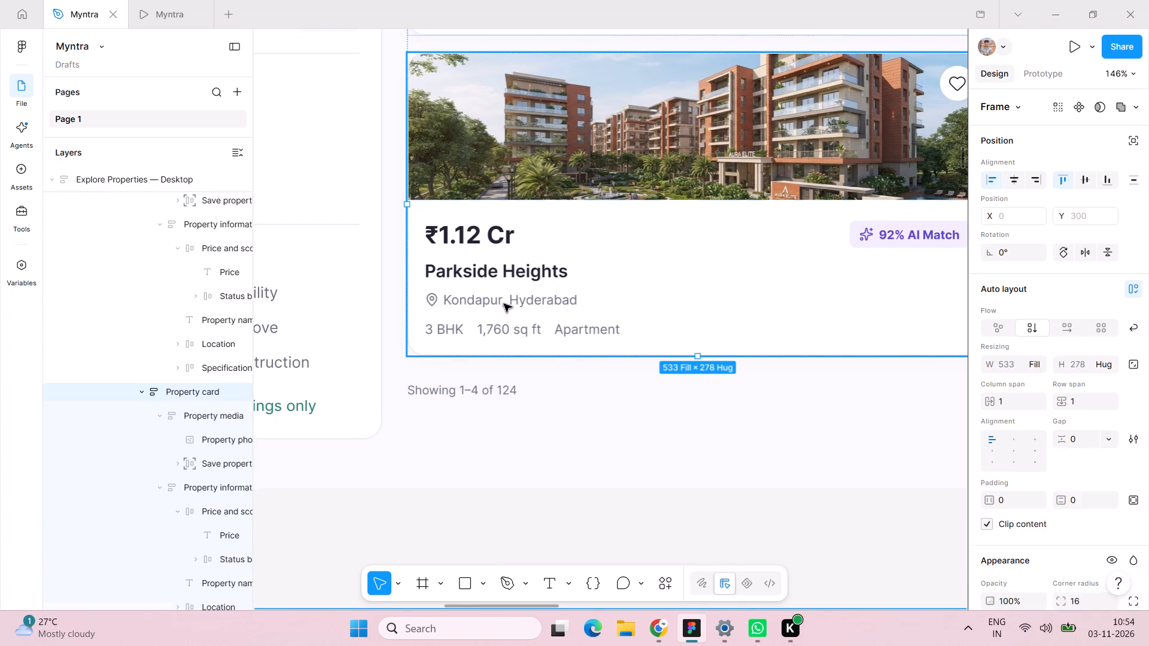
{"action": "double_click", "coordinate": [504, 304]}
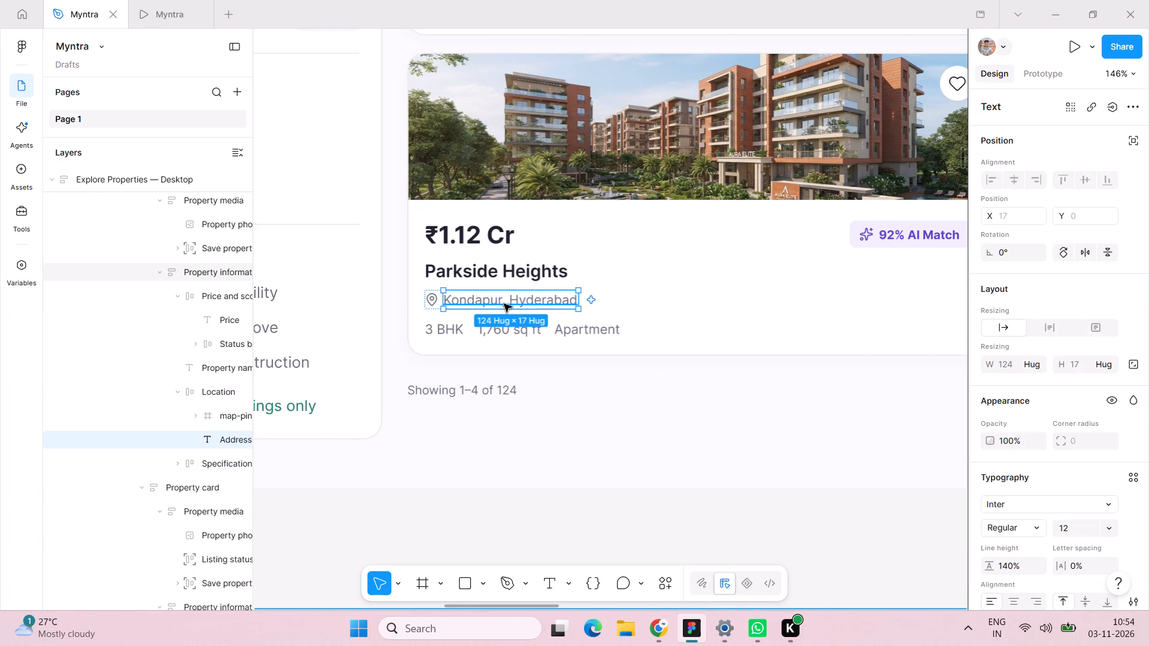
{"action": "double_click", "coordinate": [438, 329], "text": "shift"}
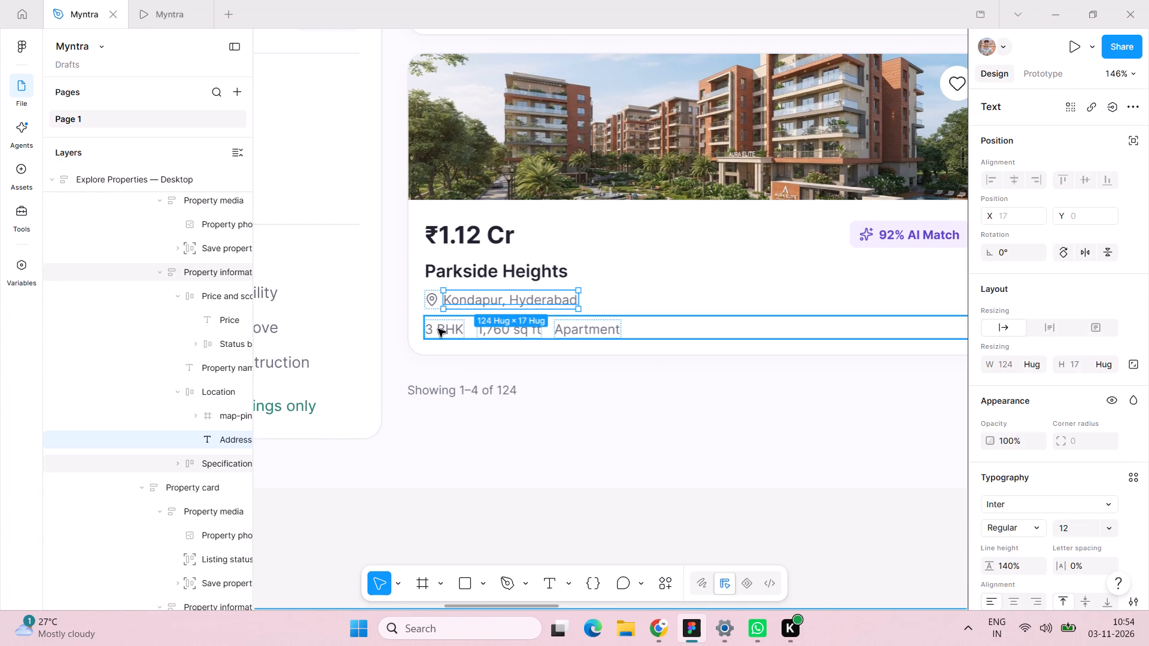
{"action": "left_click", "coordinate": [500, 339], "text": "shift"}
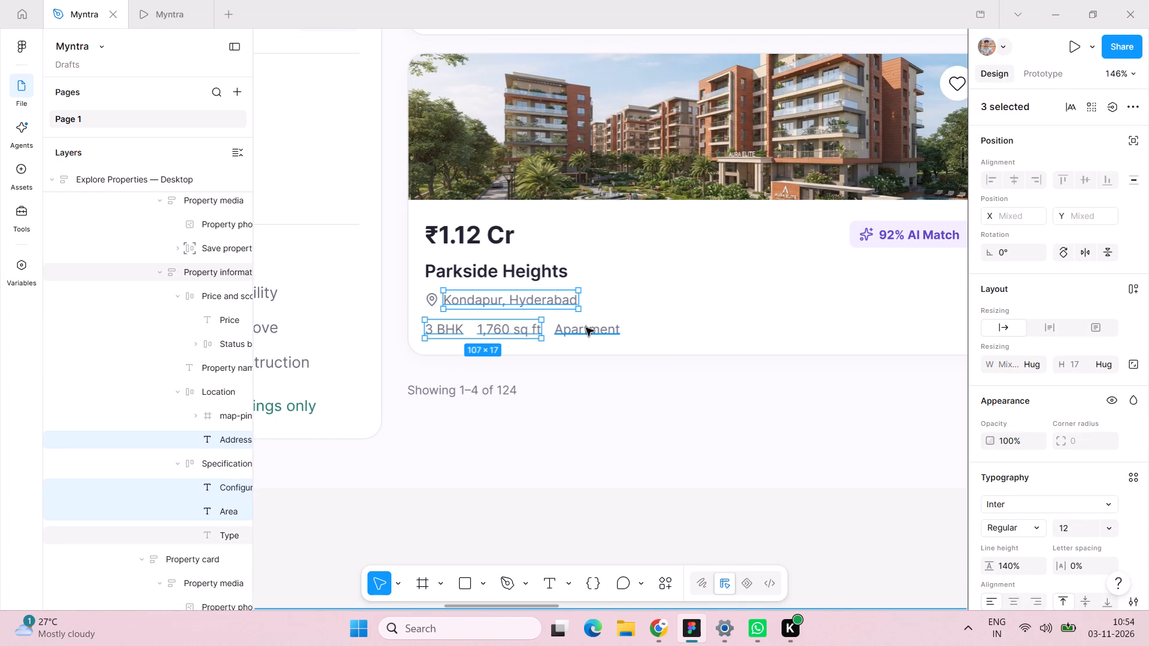
{"action": "left_click", "coordinate": [586, 328], "text": "shift"}
{"action": "left_click", "coordinate": [1079, 530]}
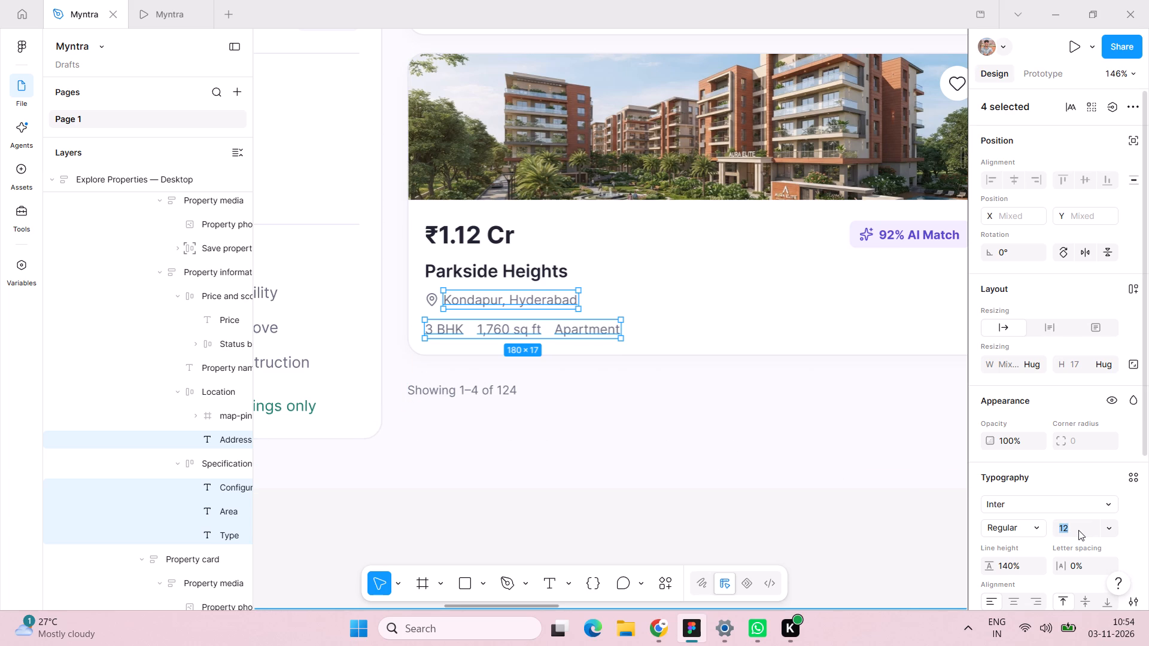
{"action": "type", "text": "14"}
{"action": "key", "text": "Return"}
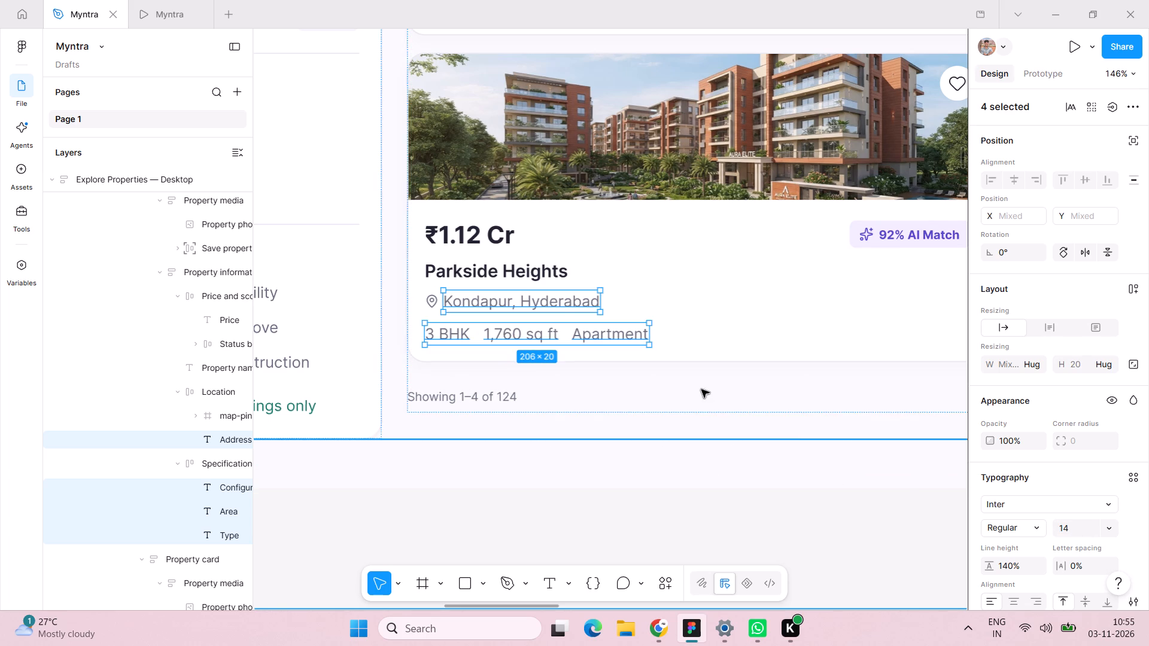
Set the address, 3 BHK, area and Apartment texts on the Skyline One card to font size 14.
{"action": "scroll", "coordinate": [680, 378], "scroll_direction": "left", "scroll_amount": 3}
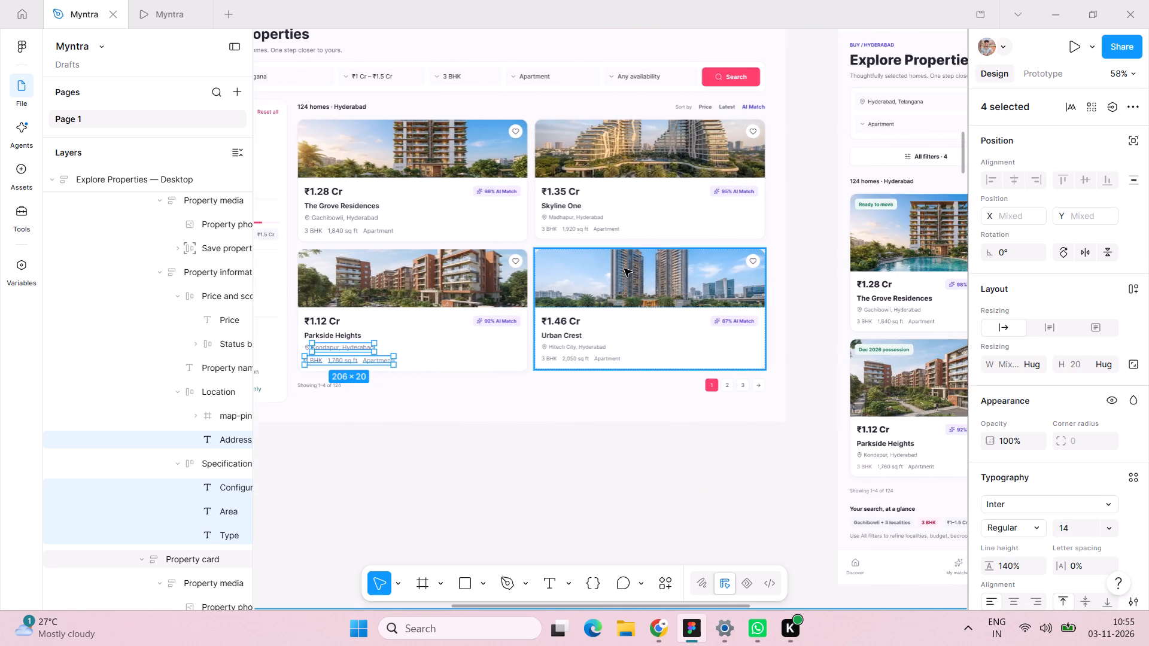
{"action": "triple_click", "coordinate": [534, 144]}
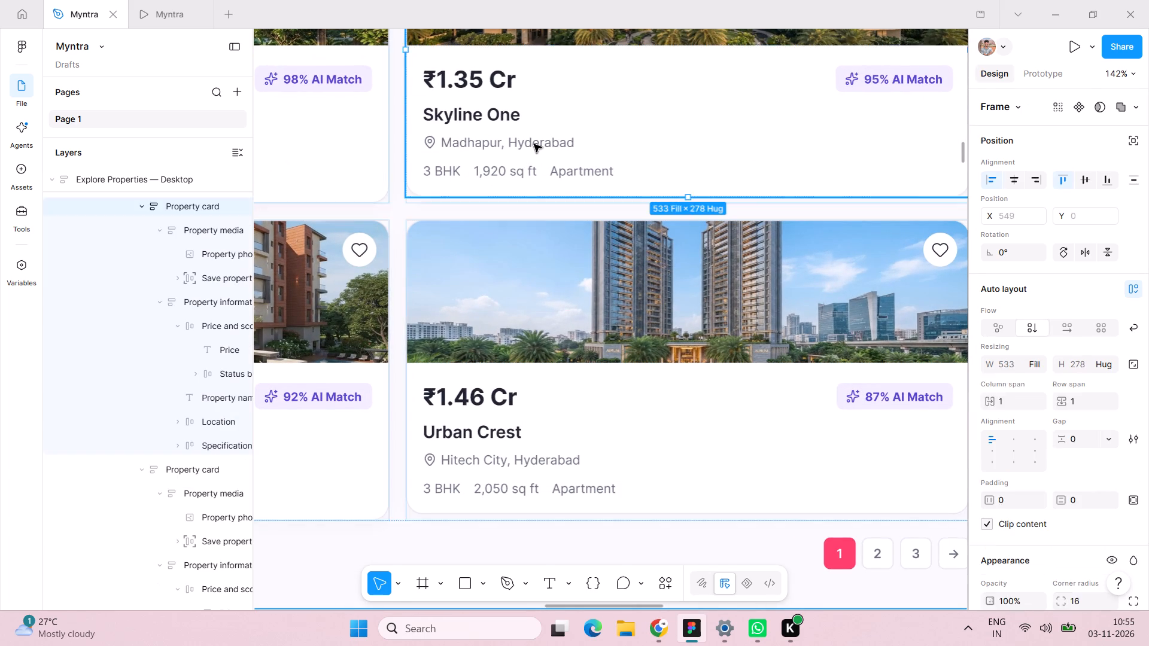
{"action": "double_click", "coordinate": [534, 144]}
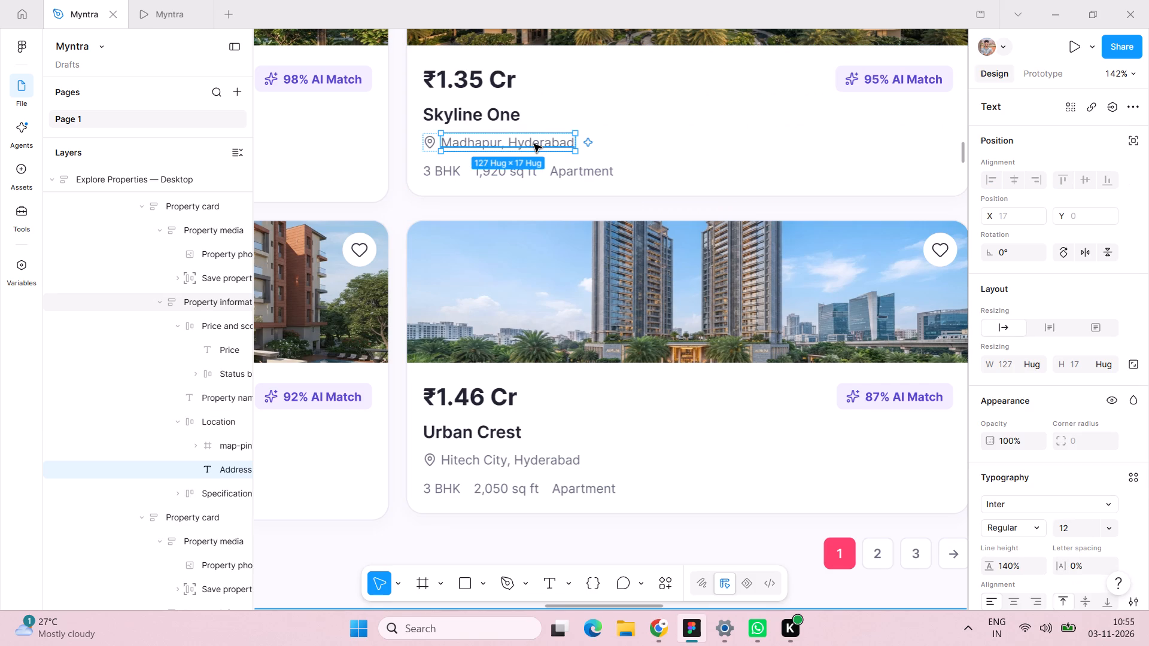
{"action": "double_click", "coordinate": [438, 172], "text": "shift"}
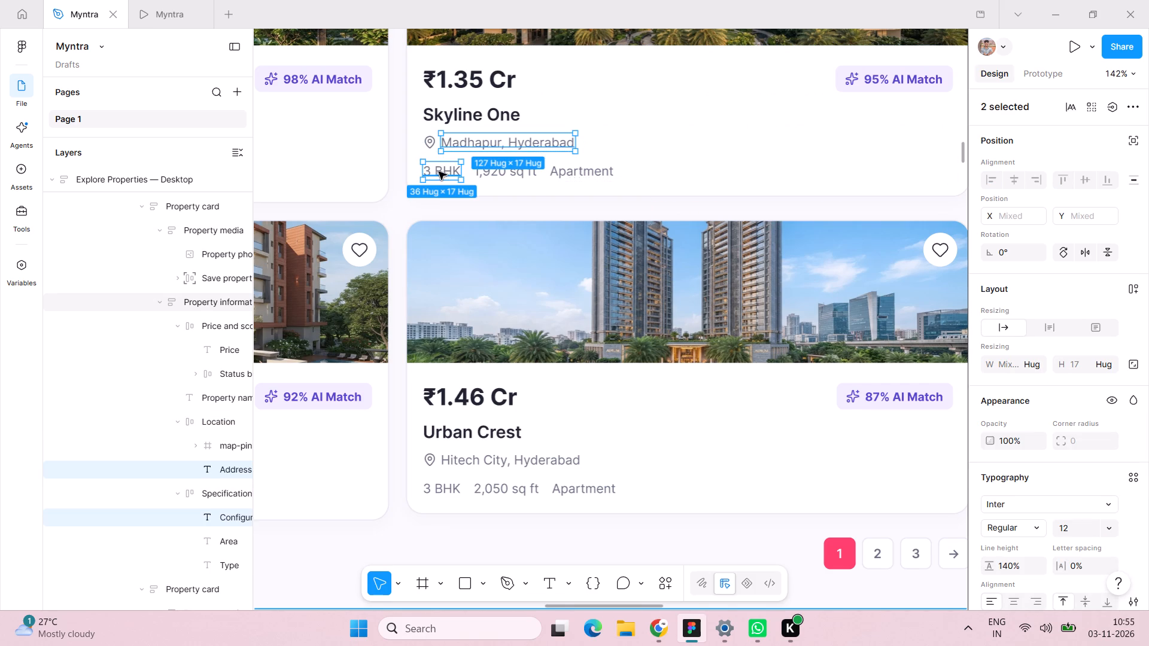
{"action": "left_click", "coordinate": [497, 172], "text": "shift"}
{"action": "left_click", "coordinate": [583, 180], "text": "shift"}
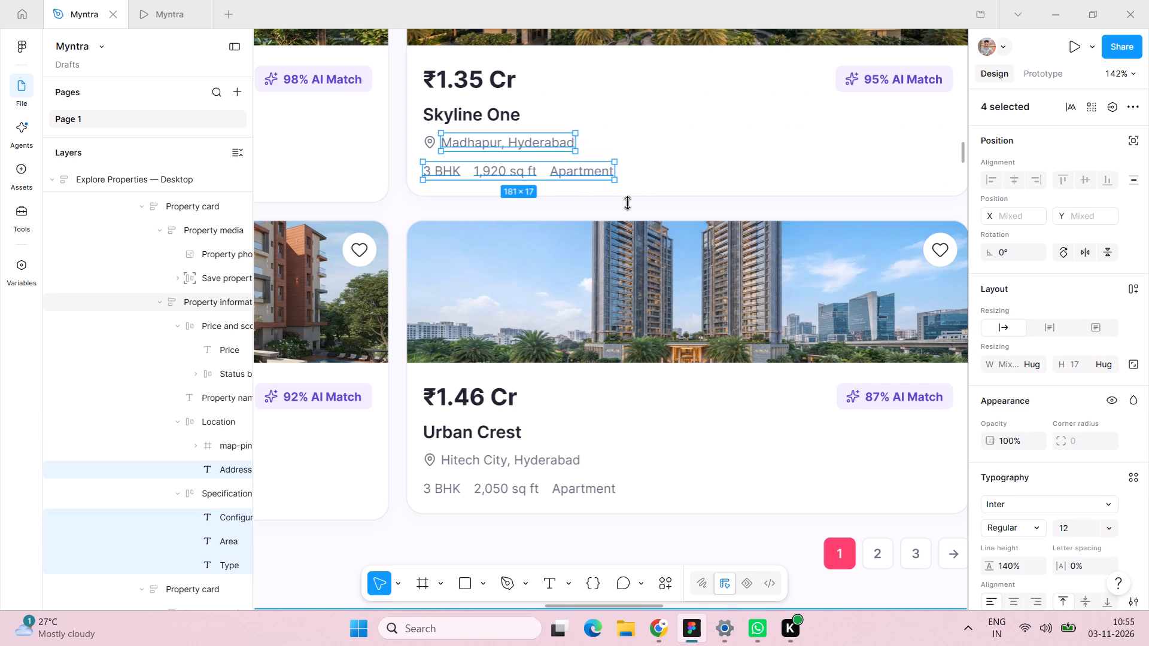
{"action": "left_click", "coordinate": [1083, 531]}
{"action": "type", "text": "14"}
{"action": "key", "text": "Return"}
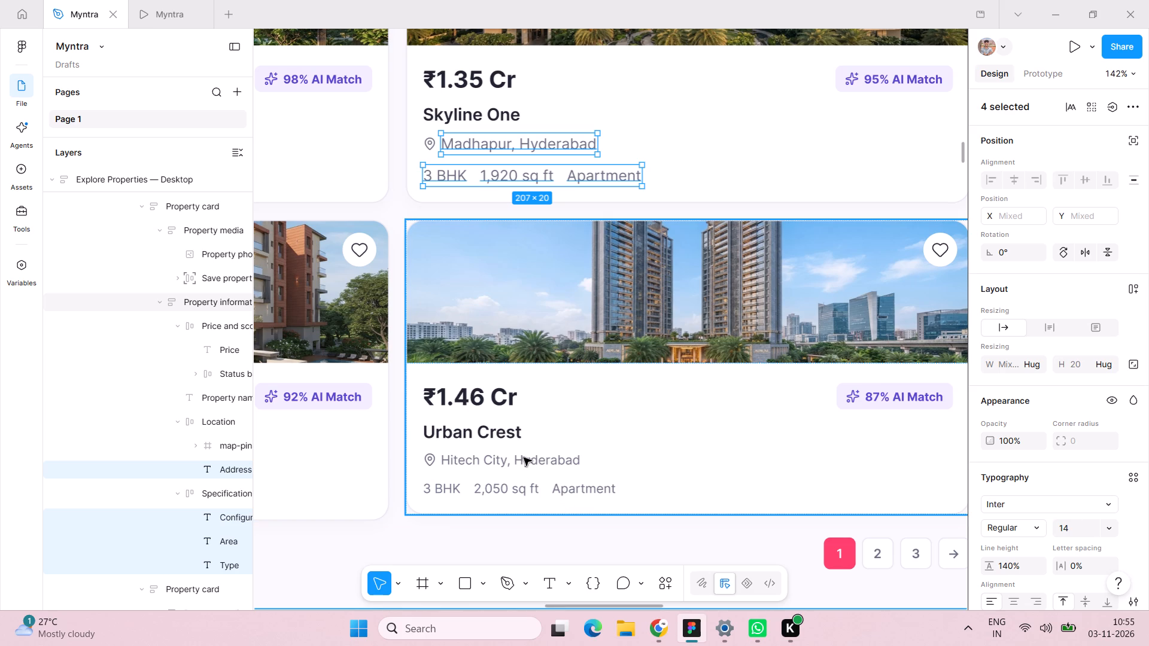
Set the address, 3 BHK, area and Apartment texts on the Urban Crest card to font size 14.
{"action": "triple_click", "coordinate": [524, 458]}
{"action": "double_click", "coordinate": [524, 458]}
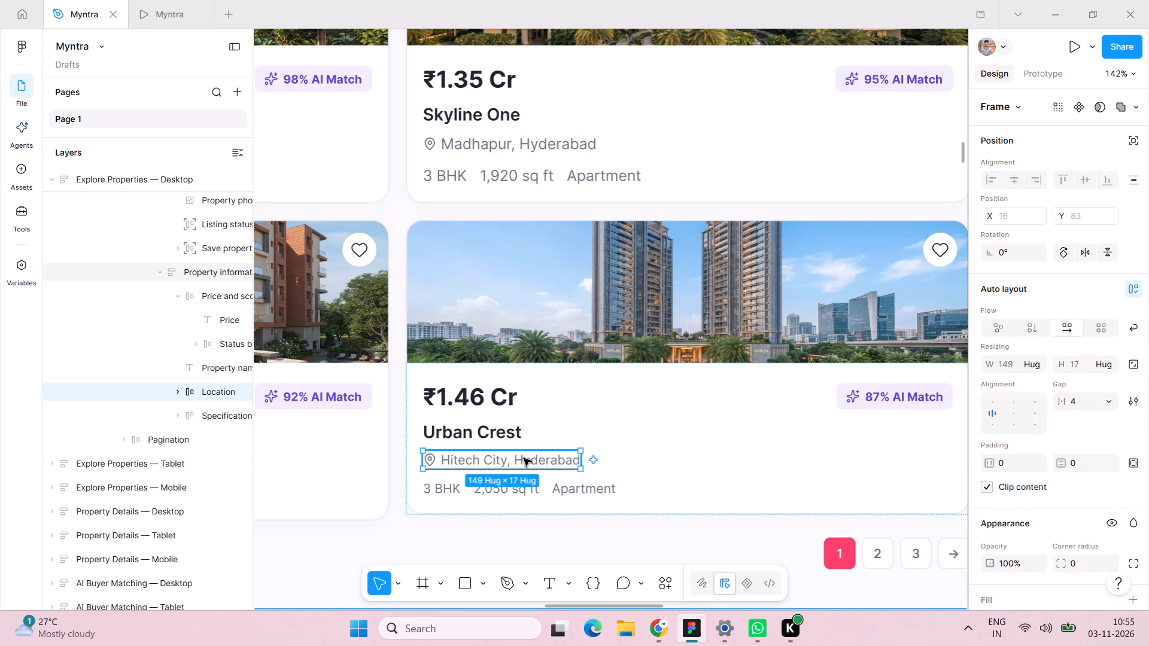
{"action": "double_click", "coordinate": [457, 484], "text": "shift"}
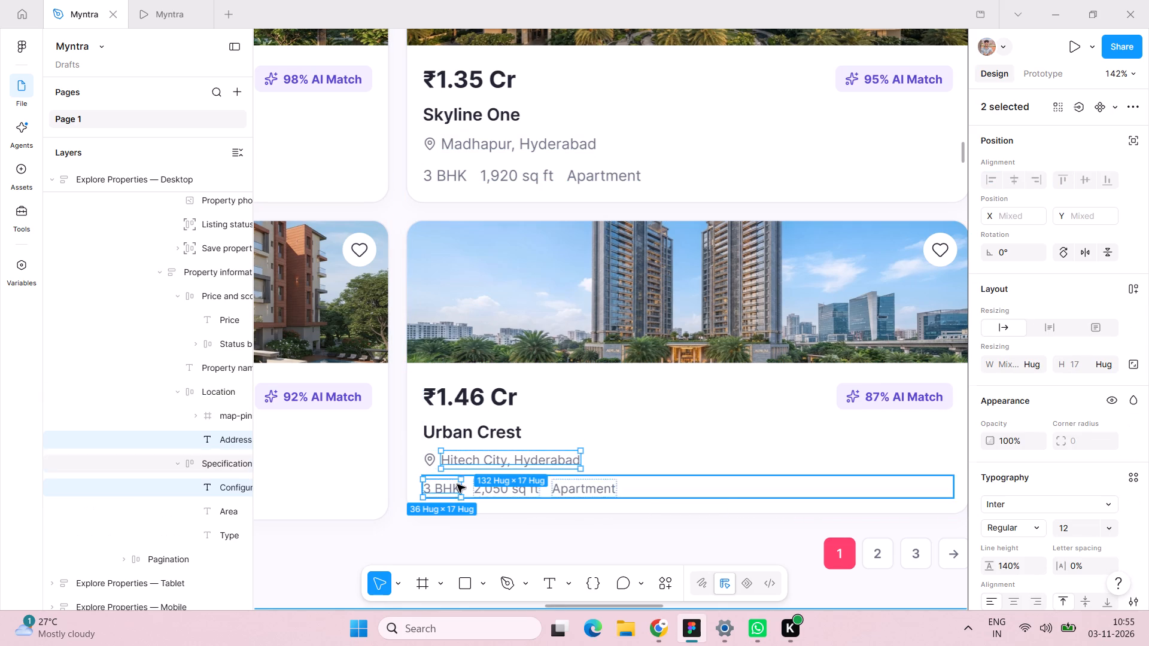
{"action": "double_click", "coordinate": [491, 484], "text": "shift"}
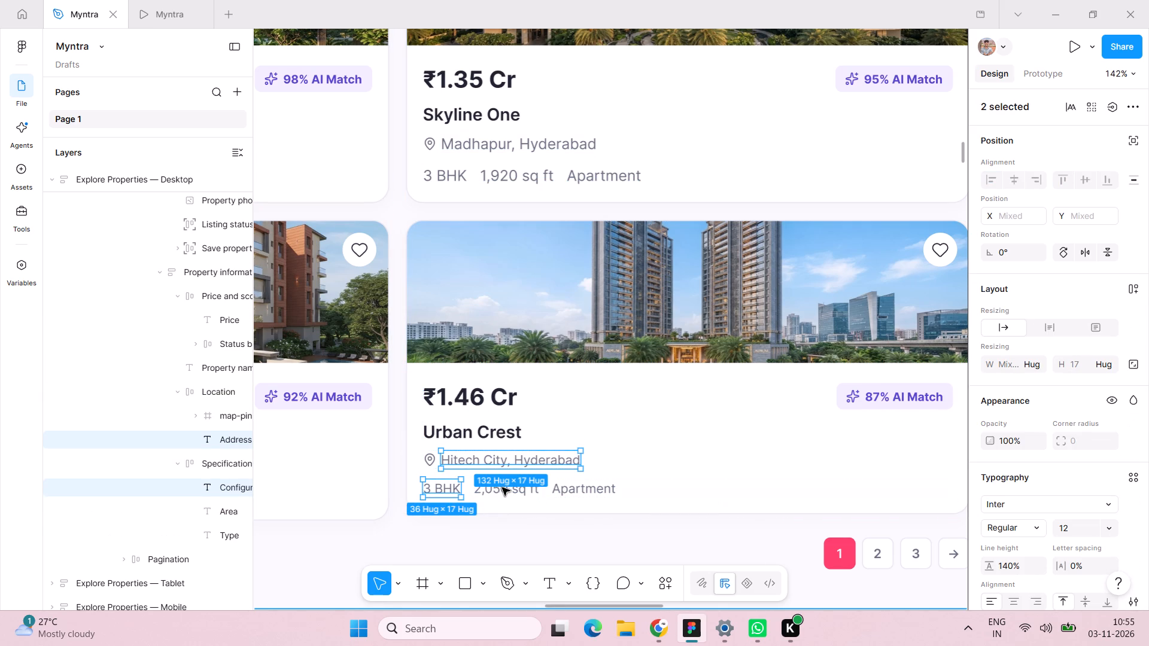
{"action": "left_click", "coordinate": [502, 488], "text": "shift"}
{"action": "left_click", "coordinate": [589, 483], "text": "shift"}
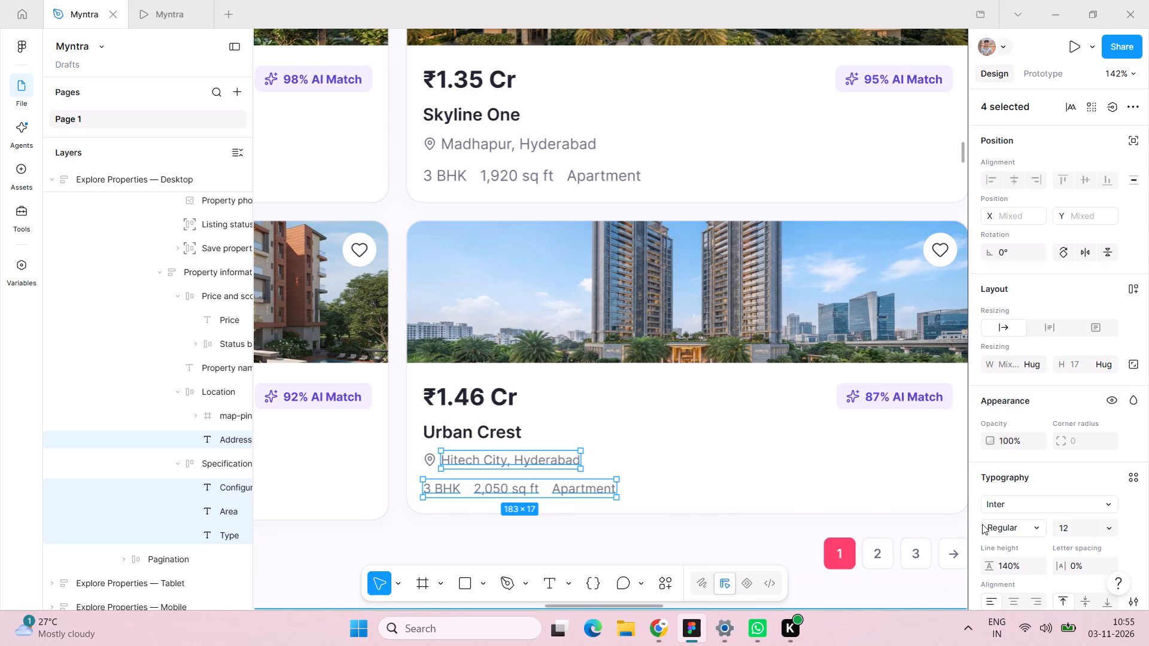
{"action": "left_click", "coordinate": [1075, 525]}
{"action": "type", "text": "14"}
{"action": "key", "text": "Return"}
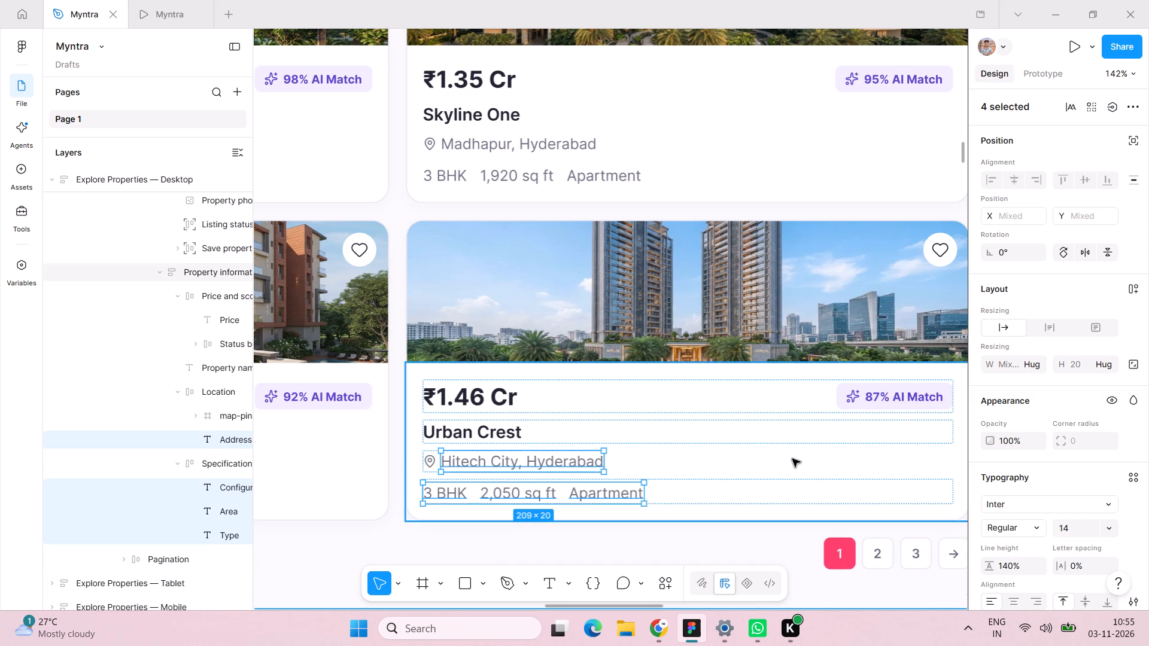
Lock the aspect ratio of the pagination's page 1 button and resize it to 32 × 32.
{"action": "scroll", "coordinate": [792, 459], "scroll_direction": "down", "scroll_amount": 2}
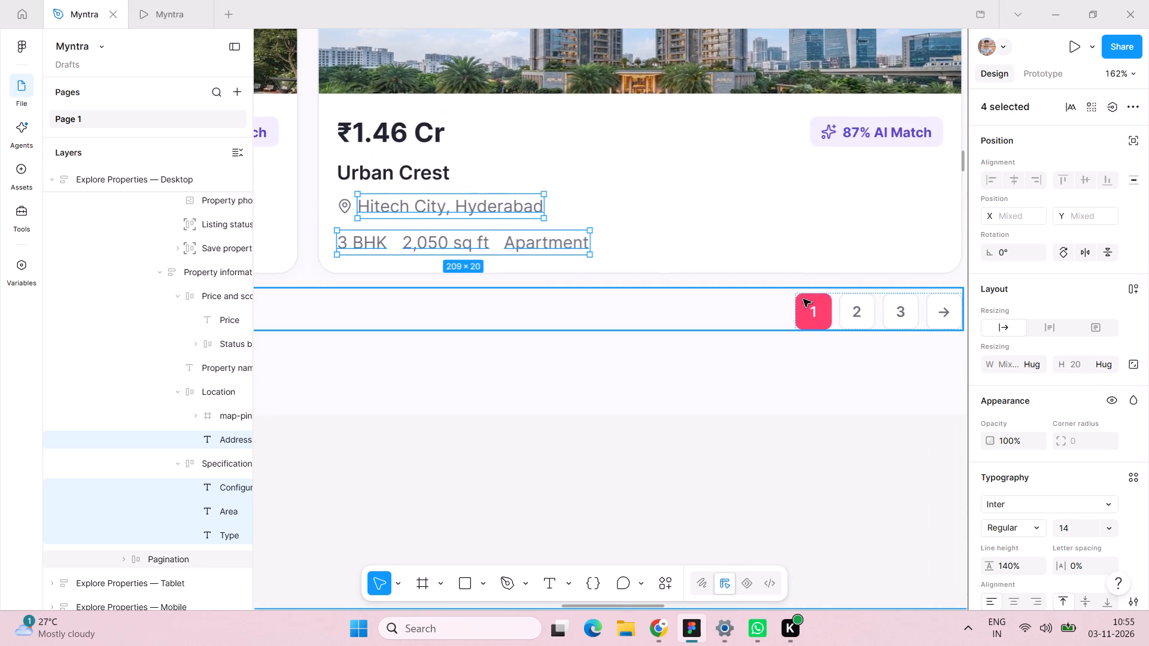
{"action": "double_click", "coordinate": [816, 301]}
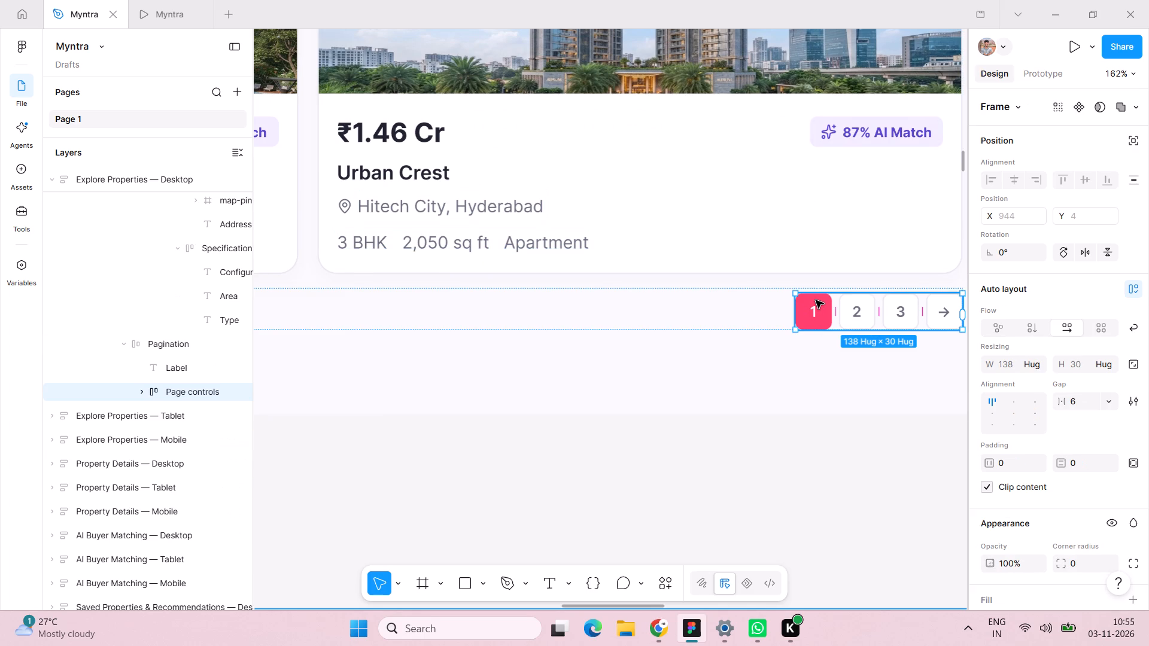
{"action": "double_click", "coordinate": [816, 300]}
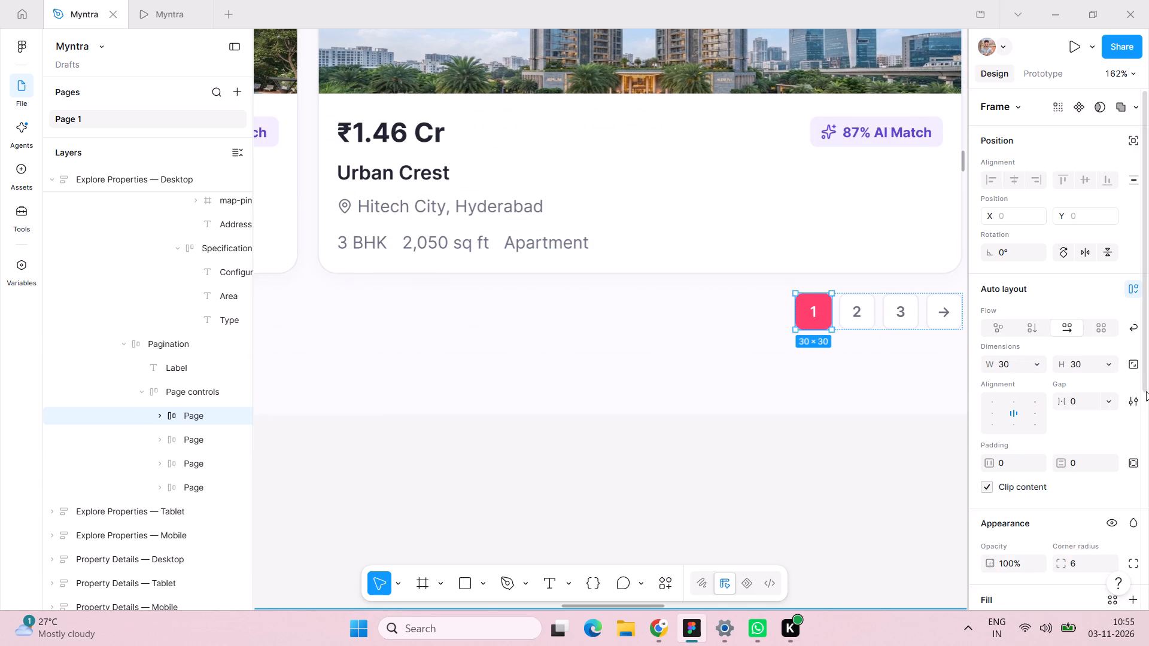
{"action": "left_click", "coordinate": [1133, 364]}
{"action": "left_click", "coordinate": [1017, 365]}
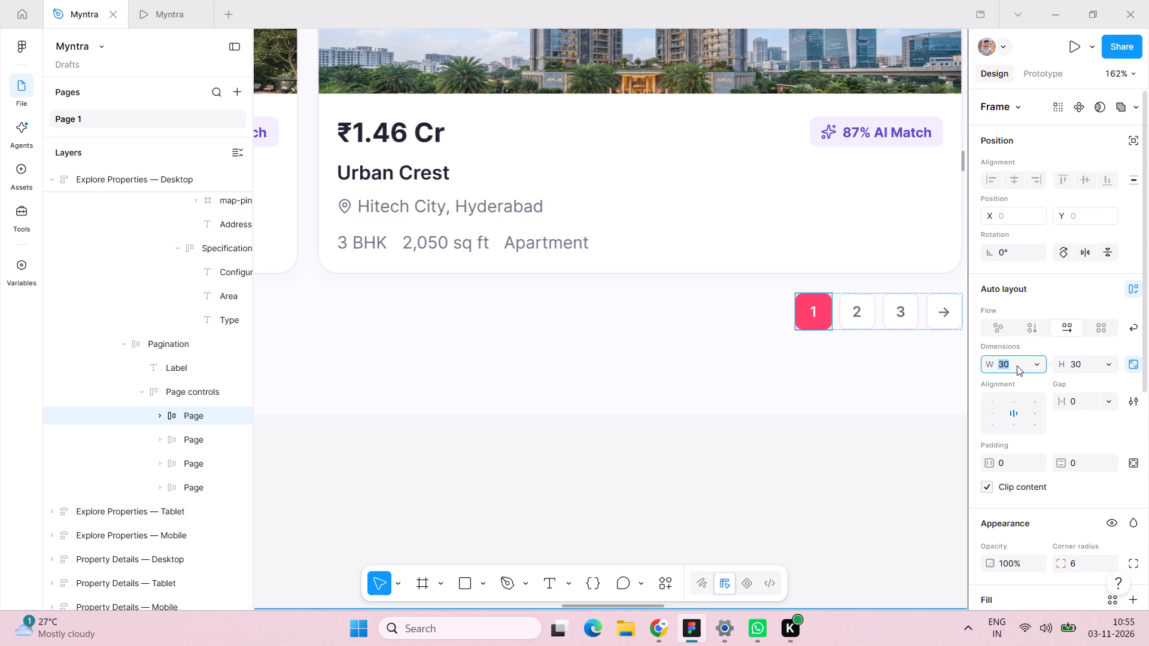
{"action": "type", "text": "32"}
{"action": "key", "text": "Return"}
Select the pagination's 2, 3 and arrow buttons together, lock their aspect ratio and resize them to 32 × 32.
{"action": "scroll", "coordinate": [828, 375], "scroll_direction": "left", "scroll_amount": 1}
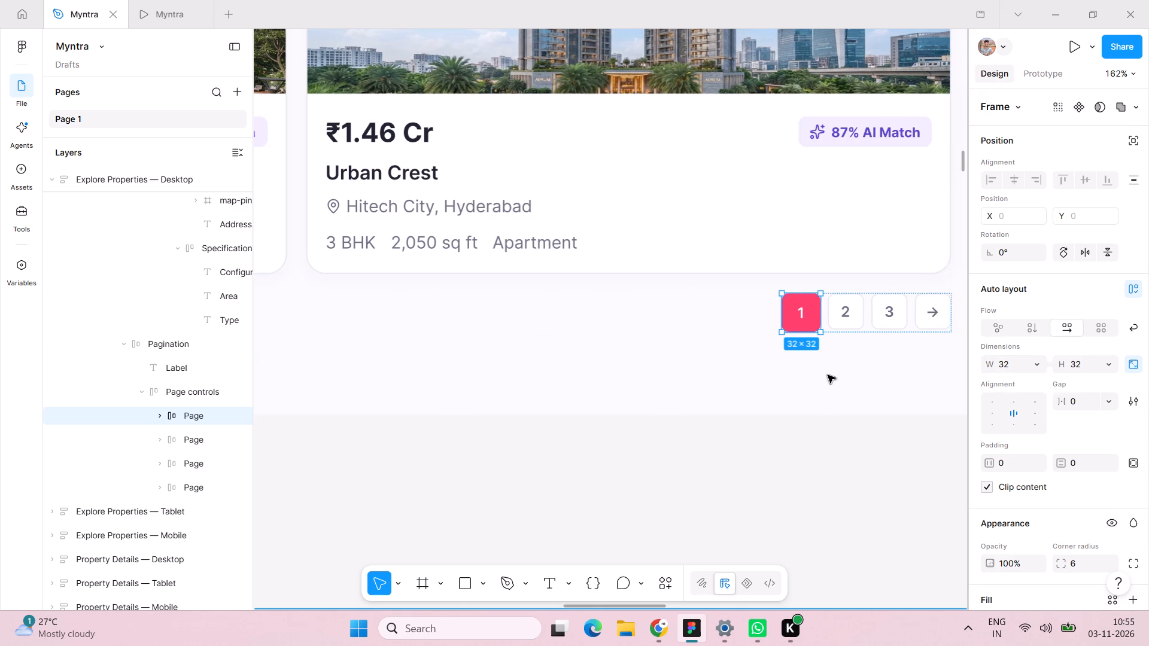
{"action": "scroll", "coordinate": [828, 375], "scroll_direction": "left", "scroll_amount": 1}
{"action": "left_click", "coordinate": [682, 310]}
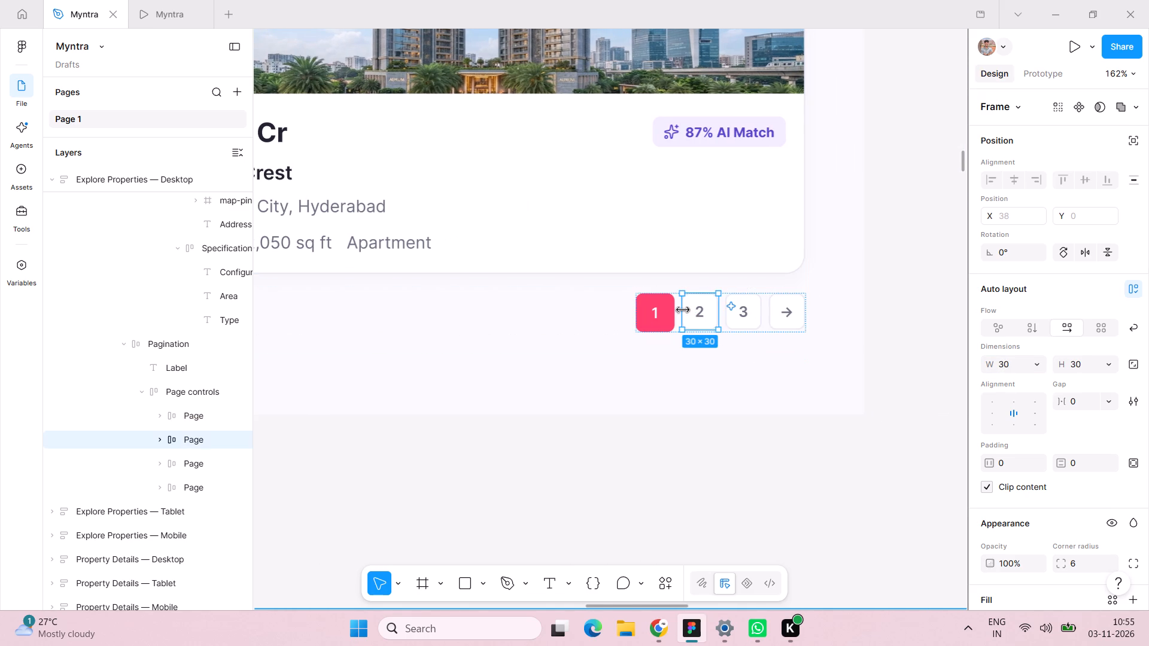
{"action": "double_click", "coordinate": [740, 310], "text": "shift"}
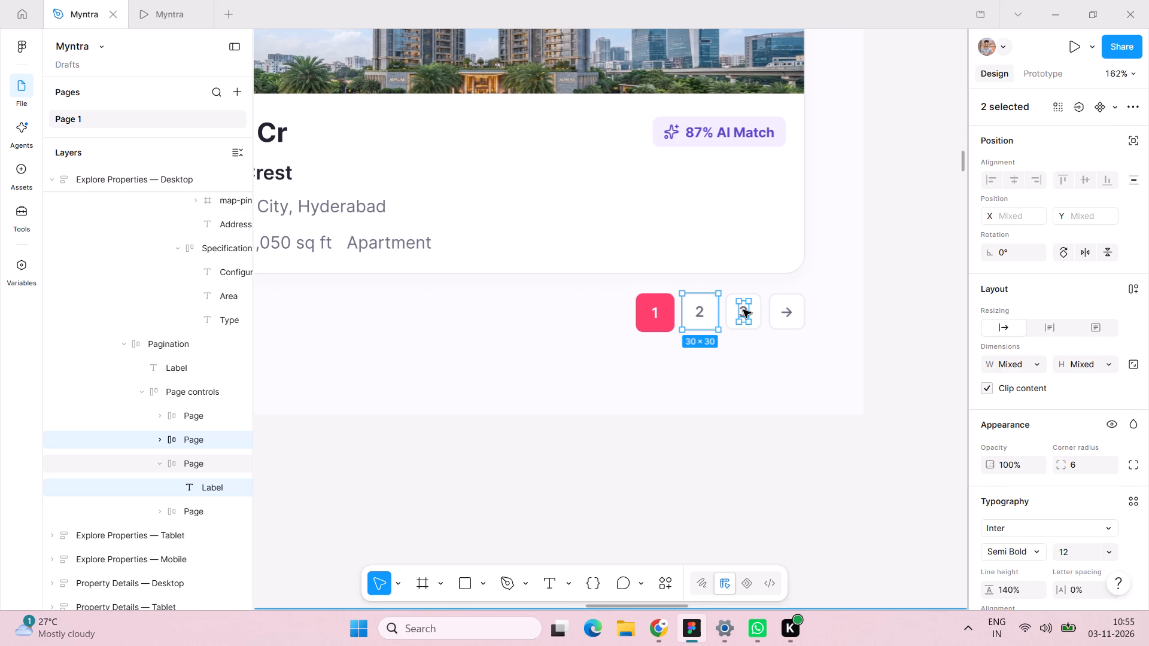
{"action": "key", "text": "ctrl+z"}
{"action": "left_click", "coordinate": [795, 308], "text": "shift"}
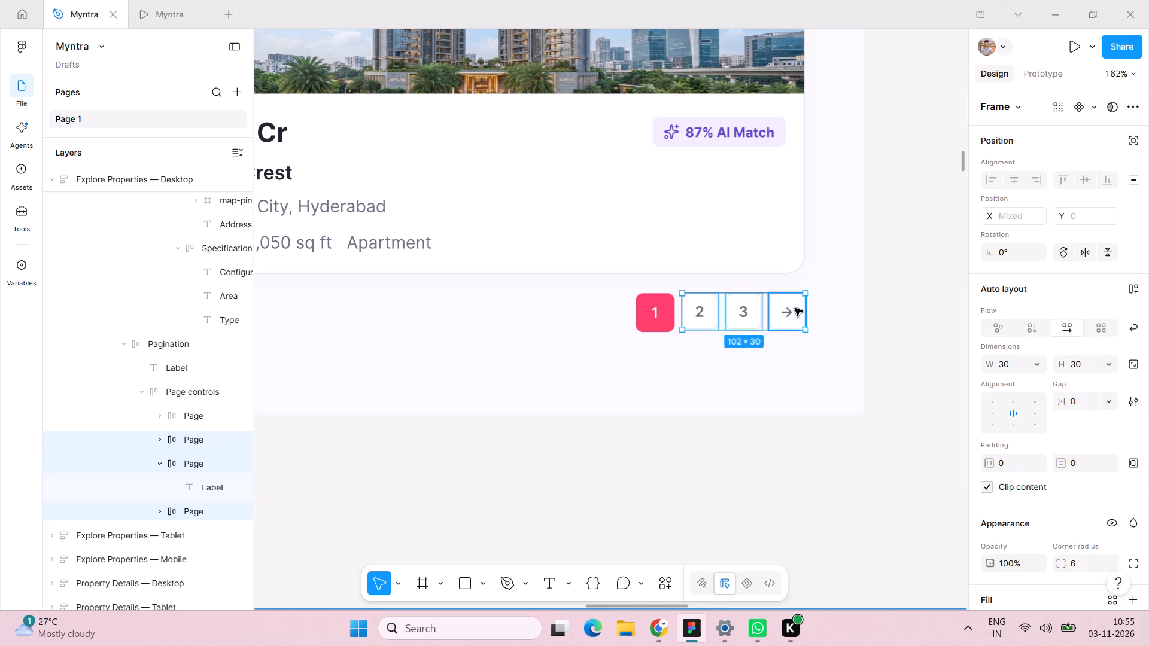
{"action": "left_click", "coordinate": [1130, 365]}
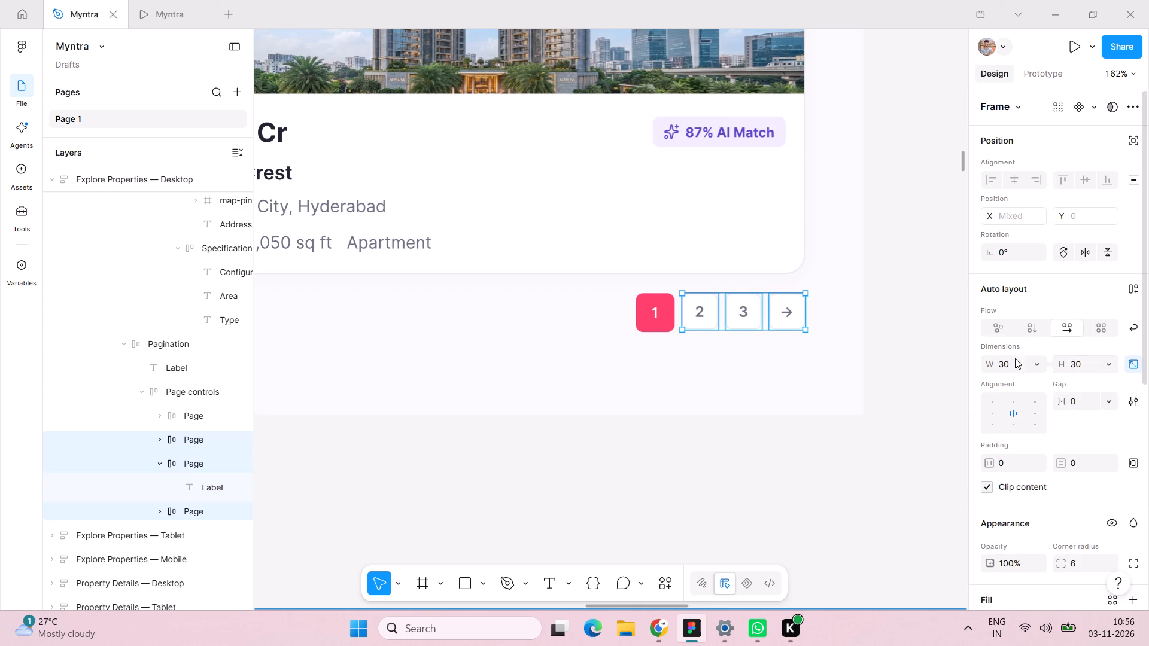
{"action": "left_click", "coordinate": [1014, 364]}
{"action": "type", "text": "32"}
{"action": "key", "text": "Return"}
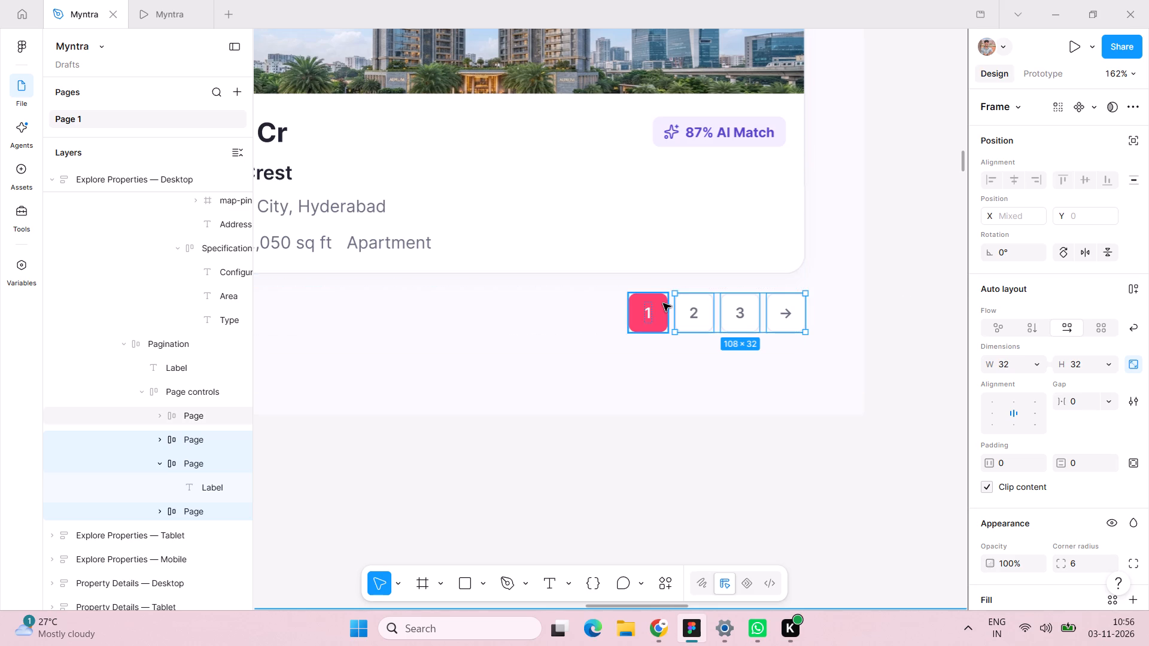
Delete the "Showing 1–4 of 124" label from the pagination row below the property cards.
{"action": "scroll", "coordinate": [663, 305], "scroll_direction": "right", "scroll_amount": 11}
{"action": "left_click", "coordinate": [607, 314]}
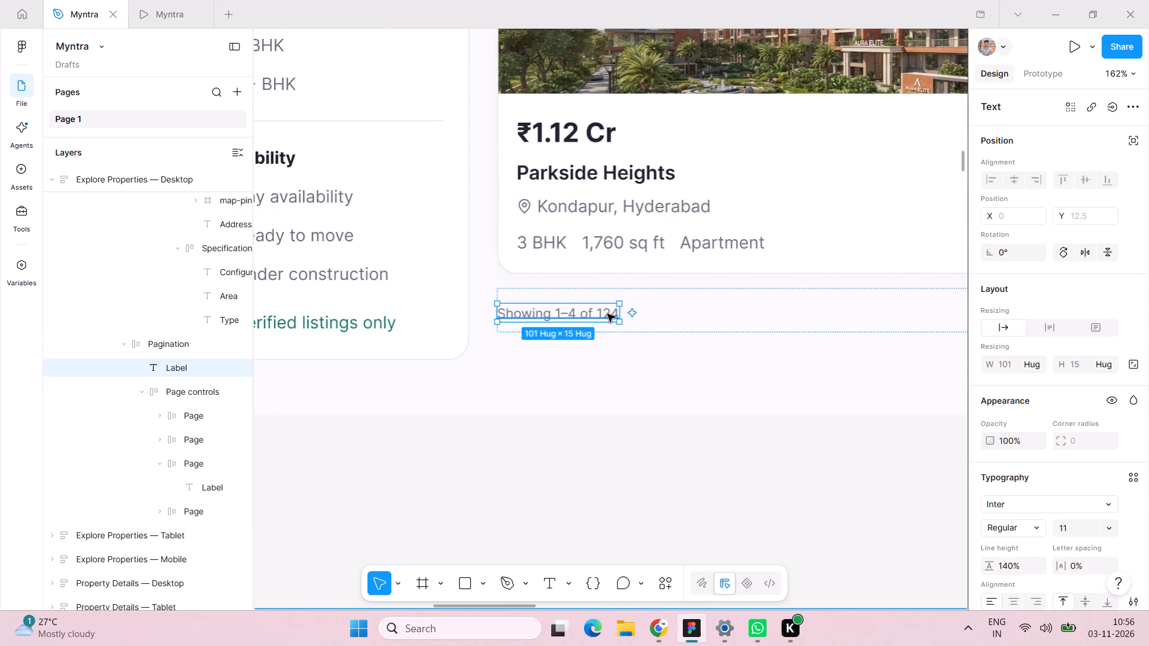
{"action": "key", "text": "BackSpace"}
{"action": "scroll", "coordinate": [607, 314], "scroll_direction": "left", "scroll_amount": 1}
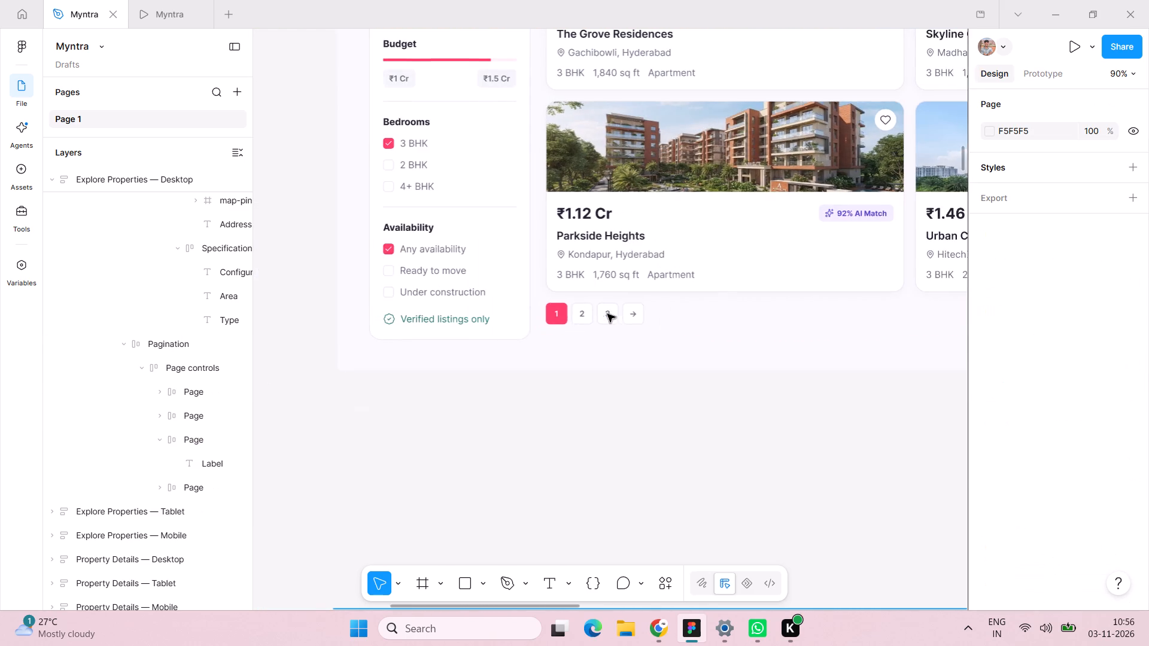
{"action": "scroll", "coordinate": [607, 314], "scroll_direction": "left", "scroll_amount": 3}
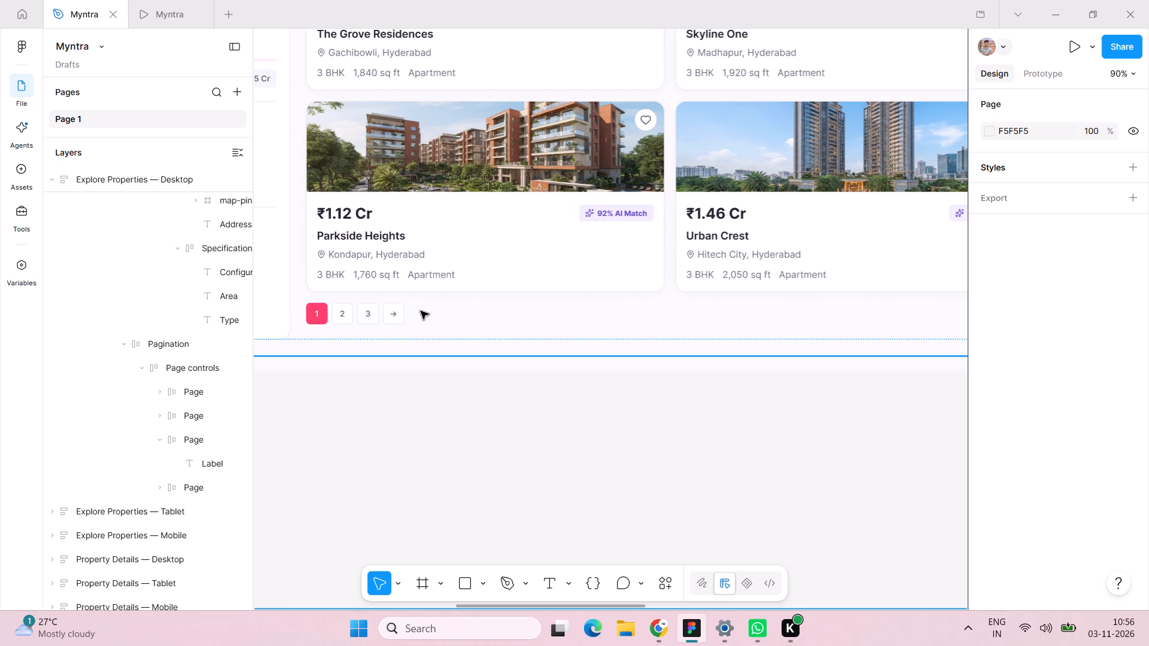
Set the Pagination row's auto layout alignment to middle right so the page buttons sit under the right-hand property card.
{"action": "double_click", "coordinate": [421, 311]}
{"action": "double_click", "coordinate": [420, 312]}
{"action": "double_click", "coordinate": [420, 312]}
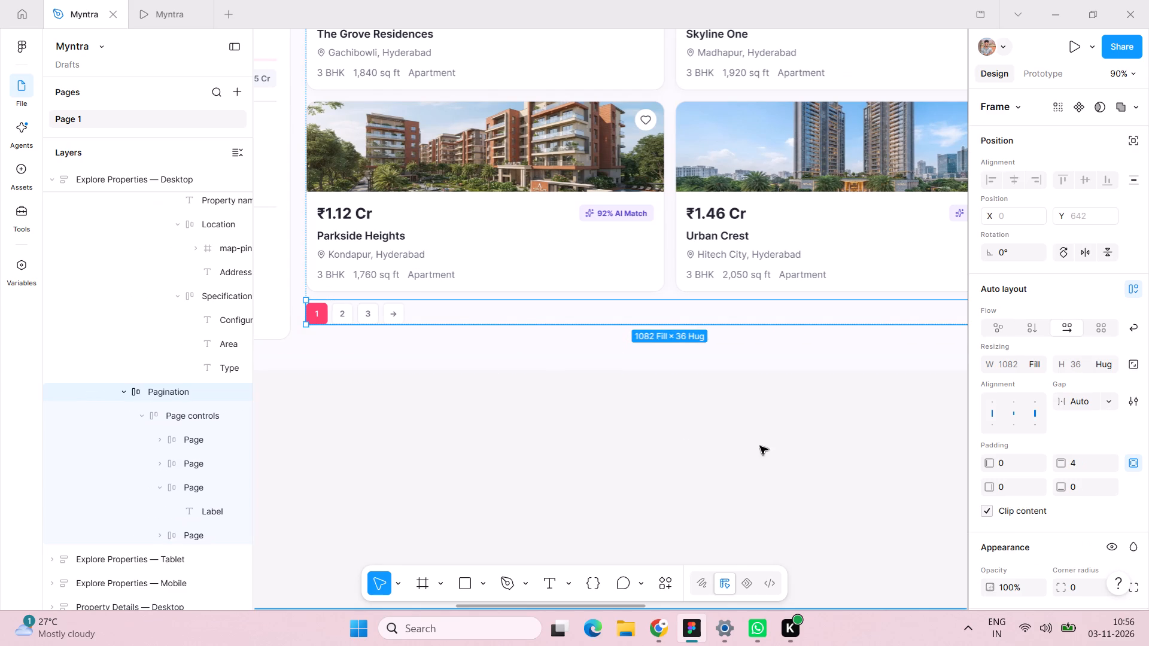
{"action": "double_click", "coordinate": [1013, 415]}
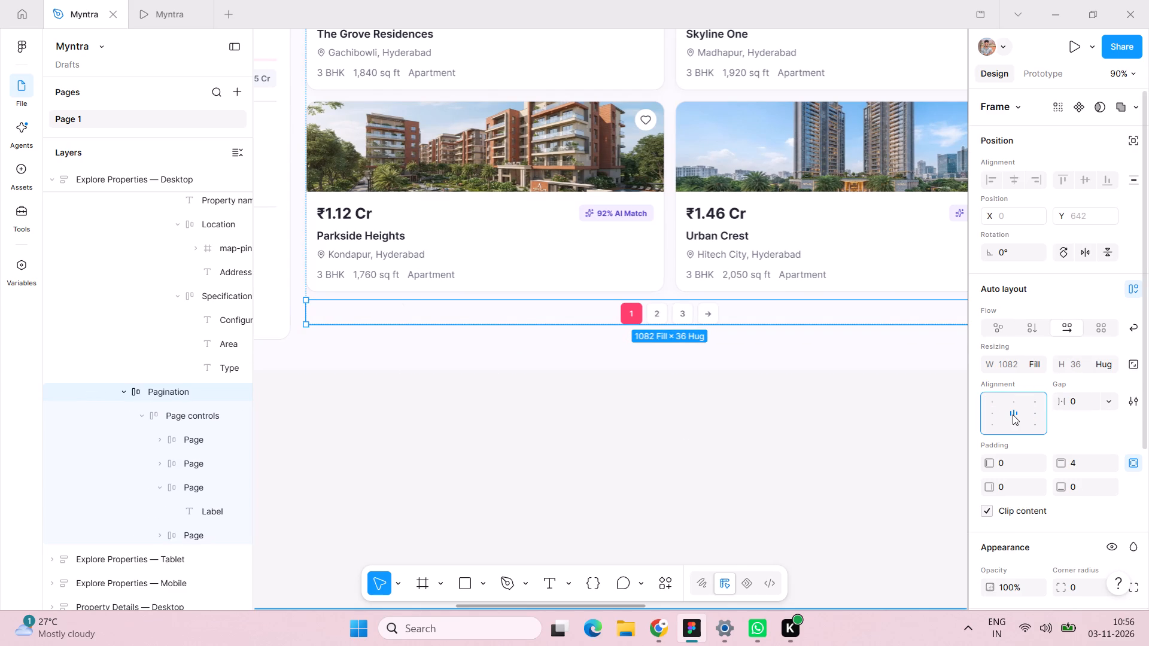
{"action": "left_click", "coordinate": [1034, 415]}
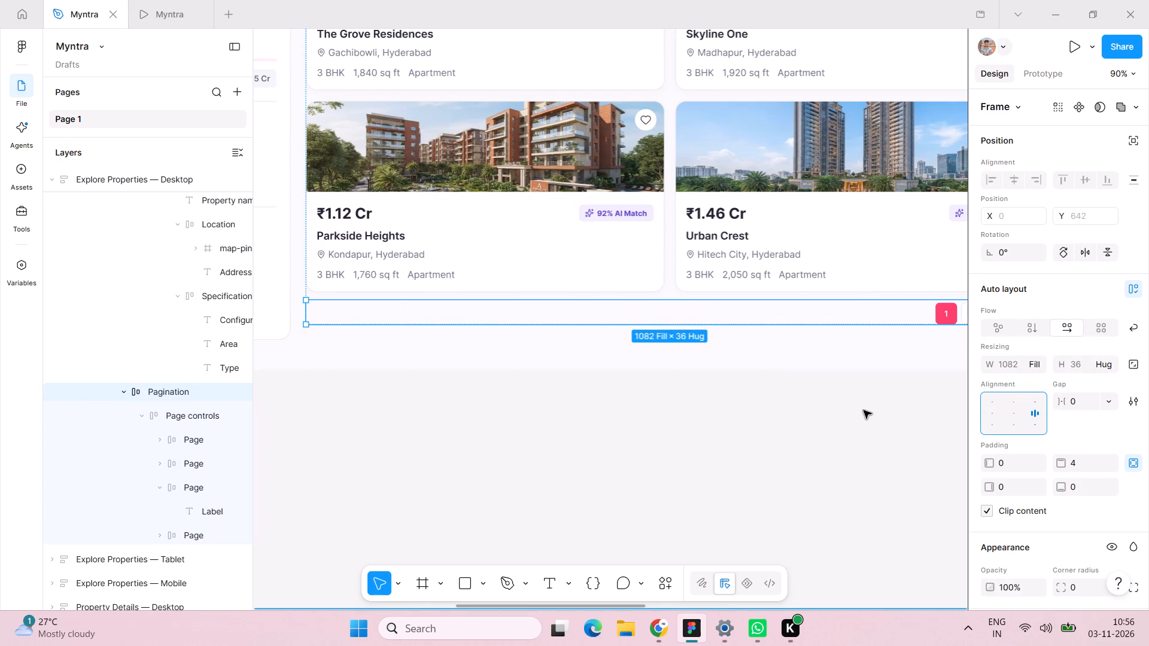
{"action": "scroll", "coordinate": [864, 410], "scroll_direction": "left", "scroll_amount": 3}
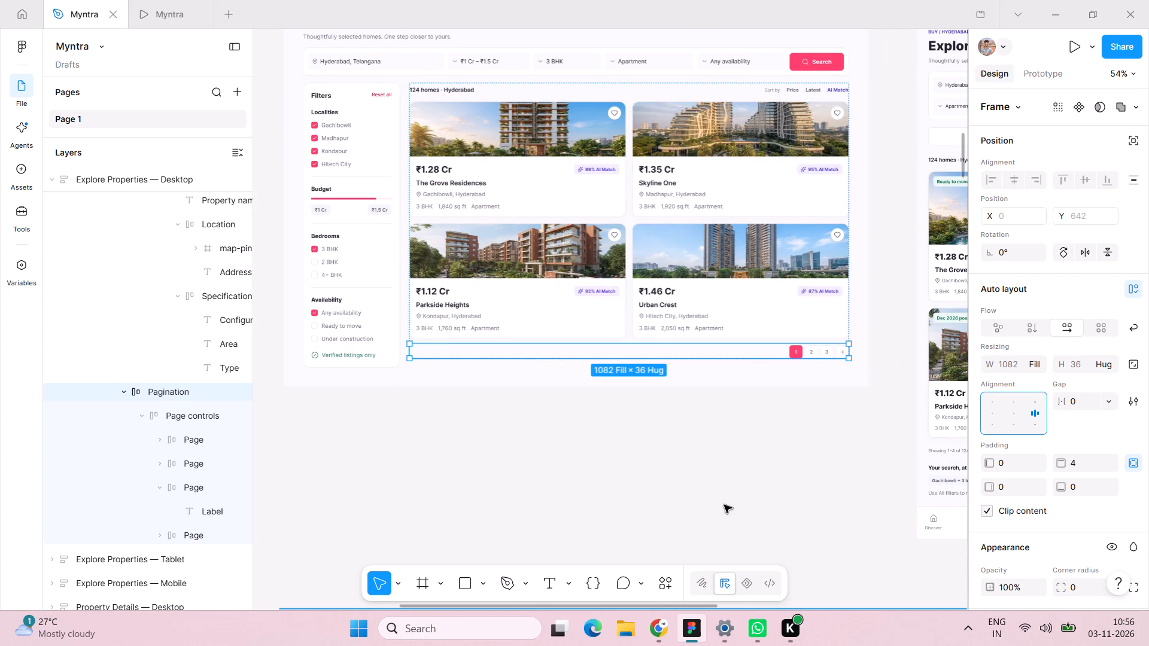
{"action": "left_click", "coordinate": [727, 504]}
Examine the Property Details desktop screen below Explore Properties, including its header.
{"action": "scroll", "coordinate": [727, 504], "scroll_direction": "left", "scroll_amount": 1}
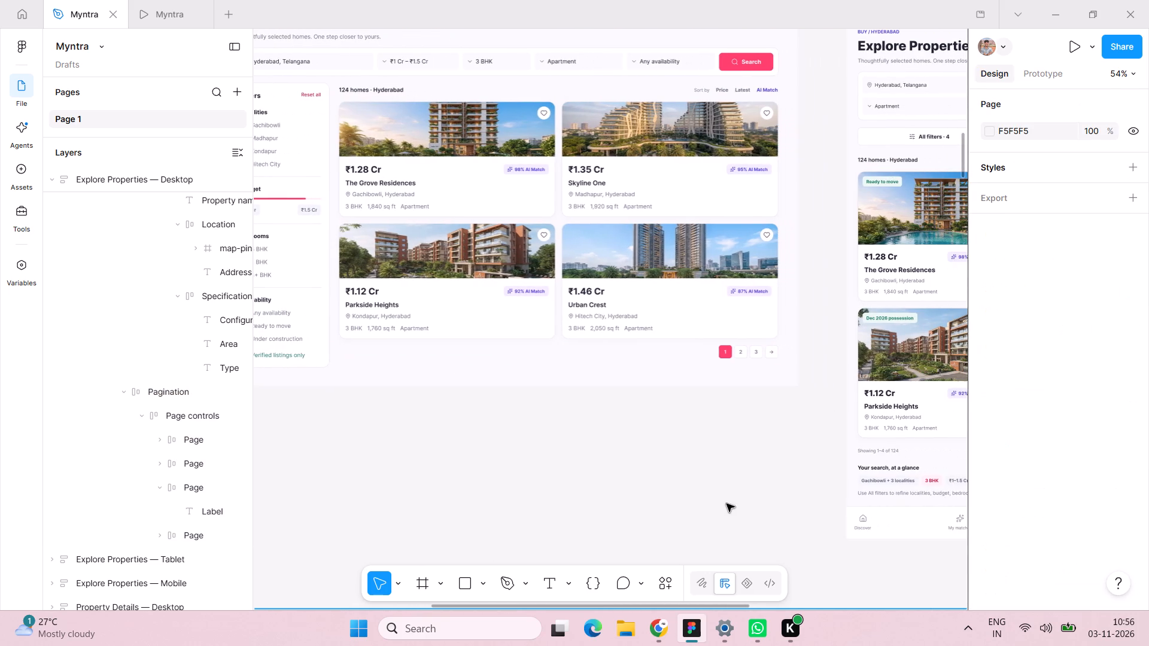
{"action": "scroll", "coordinate": [727, 504], "scroll_direction": "left", "scroll_amount": 2}
{"action": "scroll", "coordinate": [727, 504], "scroll_direction": "down", "scroll_amount": 1}
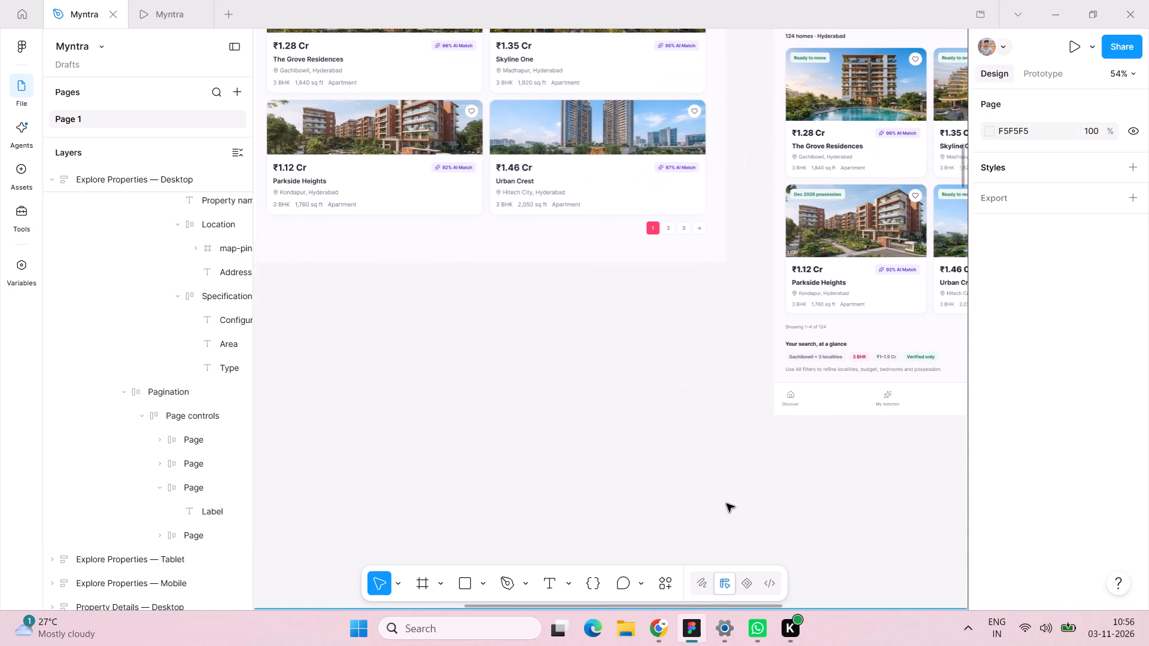
{"action": "scroll", "coordinate": [727, 504], "scroll_direction": "down", "scroll_amount": 2}
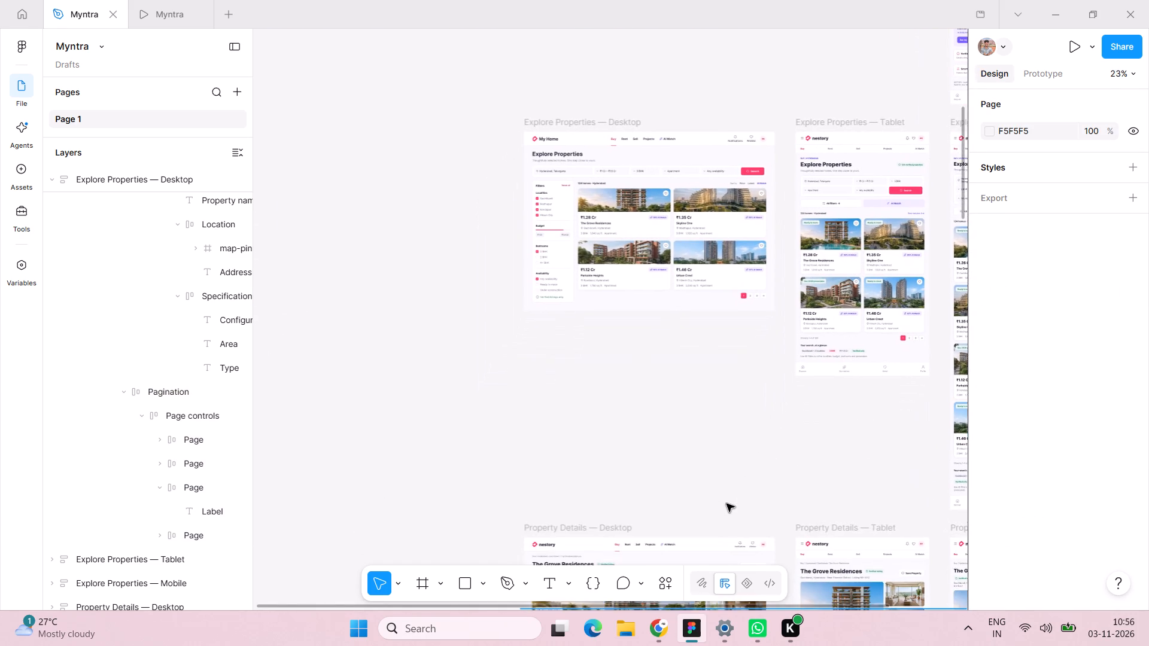
{"action": "scroll", "coordinate": [727, 504], "scroll_direction": "down", "scroll_amount": 2}
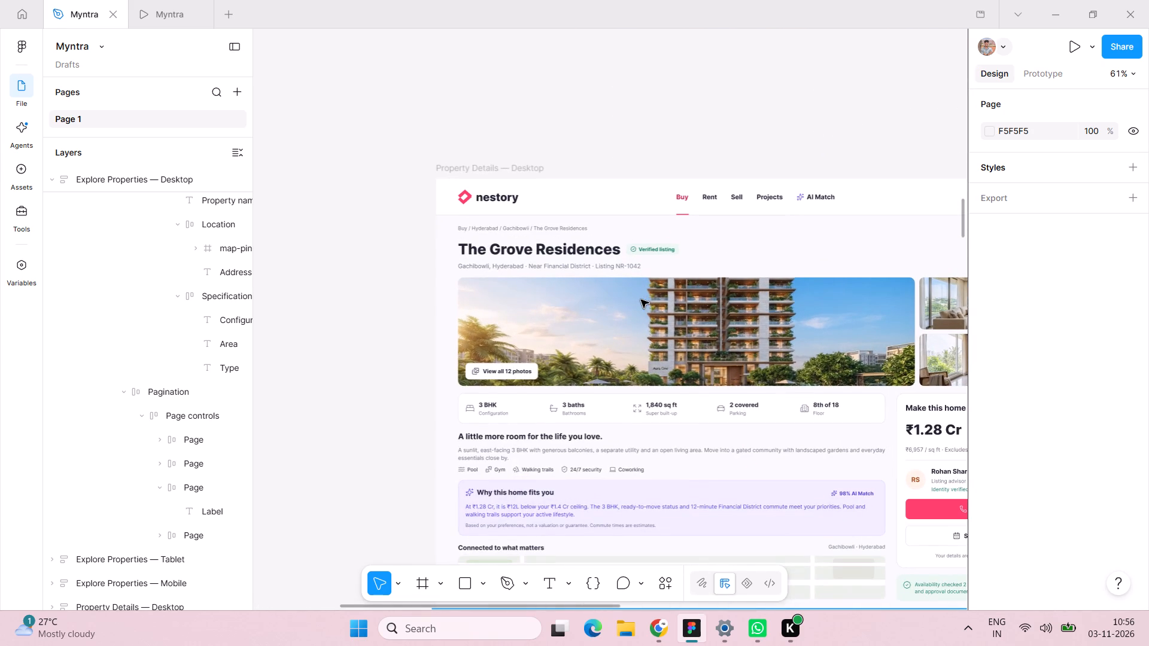
Replace the nestory brand name in the Property Details desktop header with the My Home text copied from the Explore Properties desktop header.
{"action": "scroll", "coordinate": [641, 300], "scroll_direction": "right", "scroll_amount": 1}
{"action": "scroll", "coordinate": [646, 305], "scroll_direction": "up", "scroll_amount": 2}
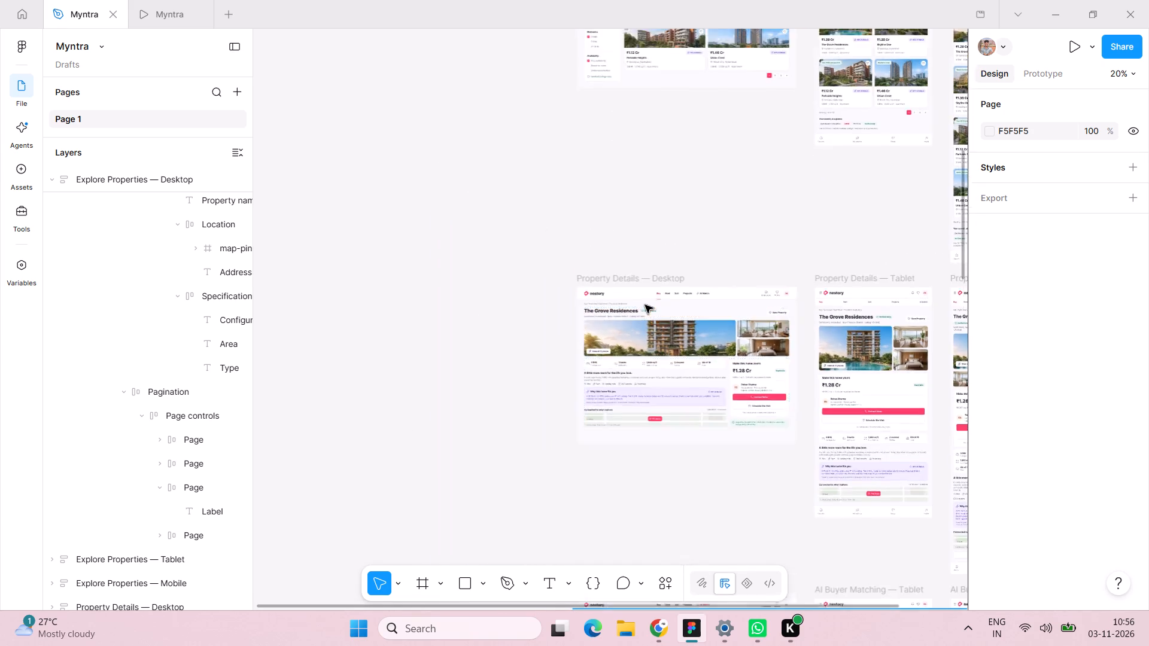
{"action": "scroll", "coordinate": [645, 305], "scroll_direction": "up", "scroll_amount": 2}
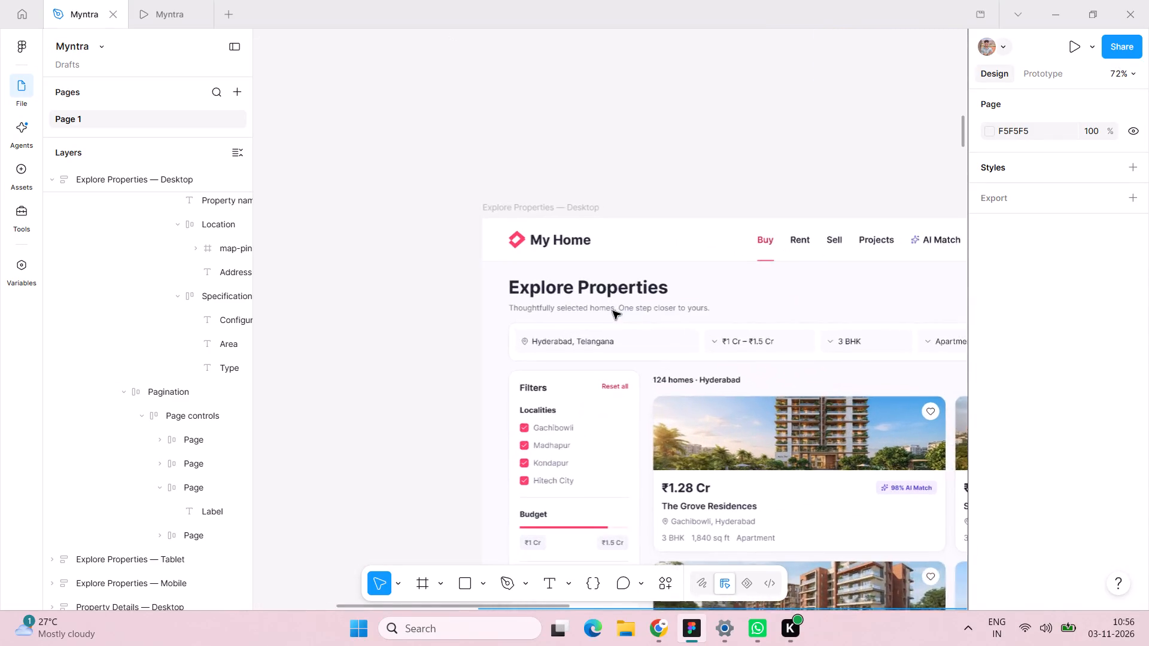
{"action": "double_click", "coordinate": [564, 236]}
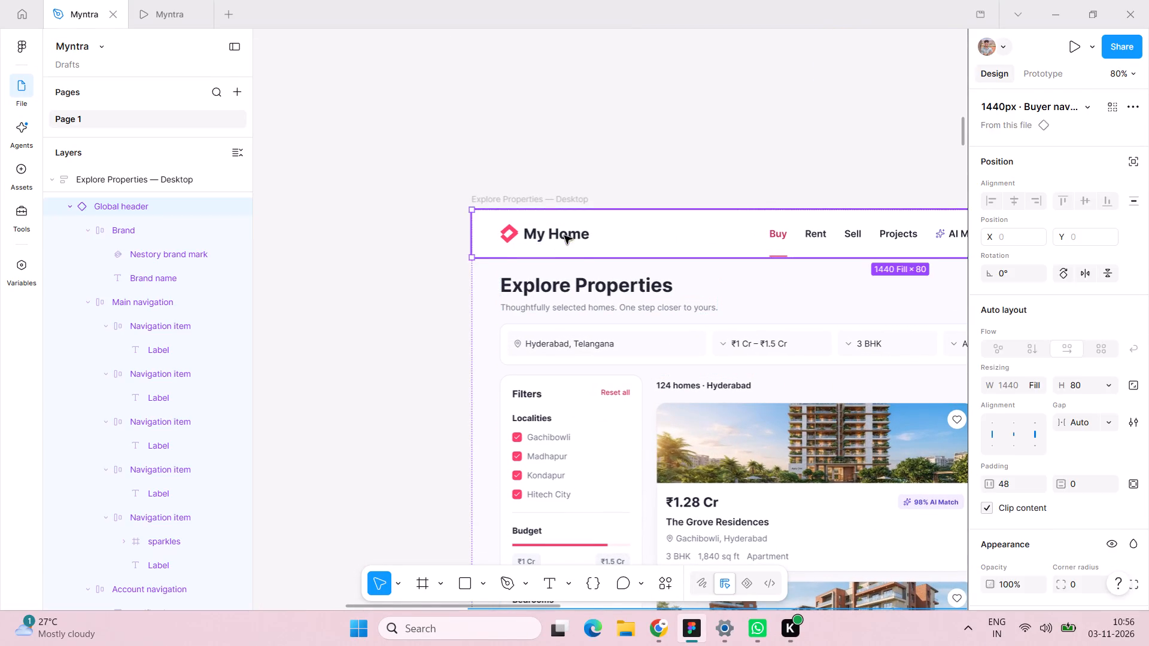
{"action": "double_click", "coordinate": [564, 236]}
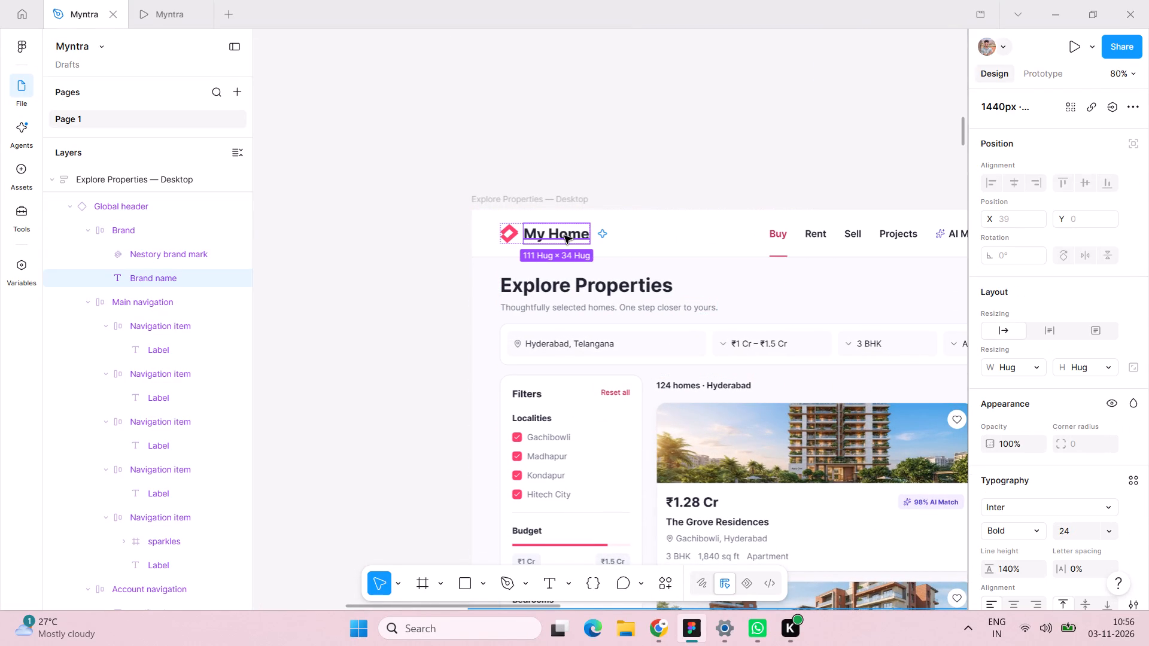
{"action": "key", "text": "ctrl+c"}
{"action": "key", "text": "ctrl+c"}
{"action": "key", "text": "ctrl+c"}
{"action": "scroll", "coordinate": [564, 236], "scroll_direction": "down", "scroll_amount": 5}
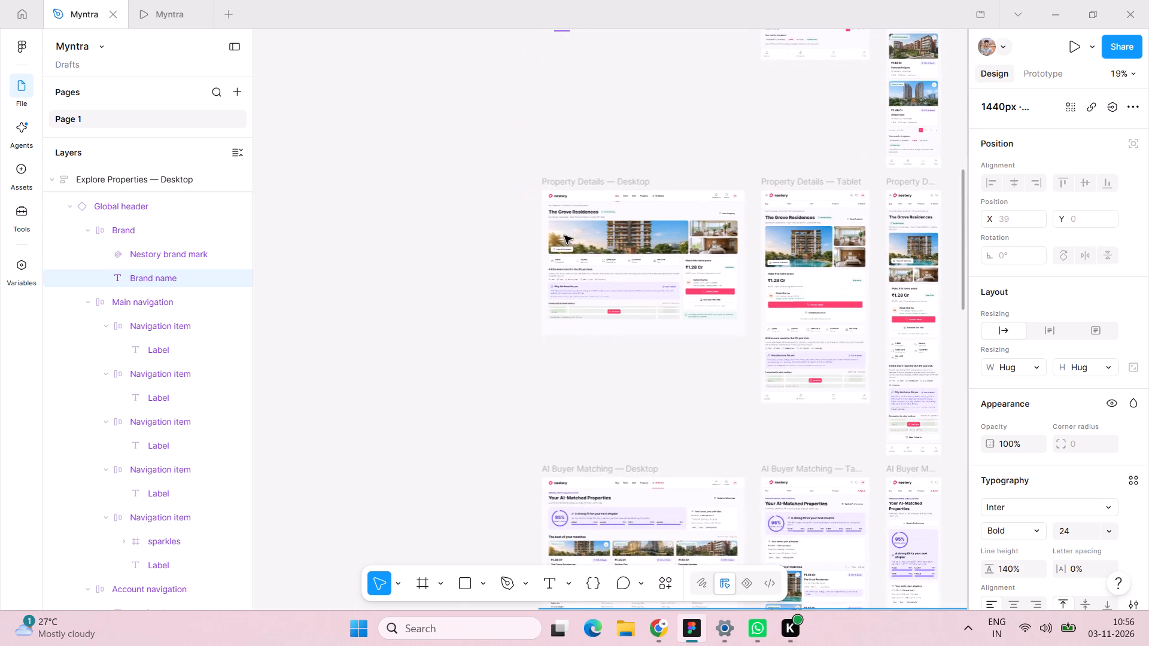
{"action": "scroll", "coordinate": [564, 236], "scroll_direction": "up", "scroll_amount": 1}
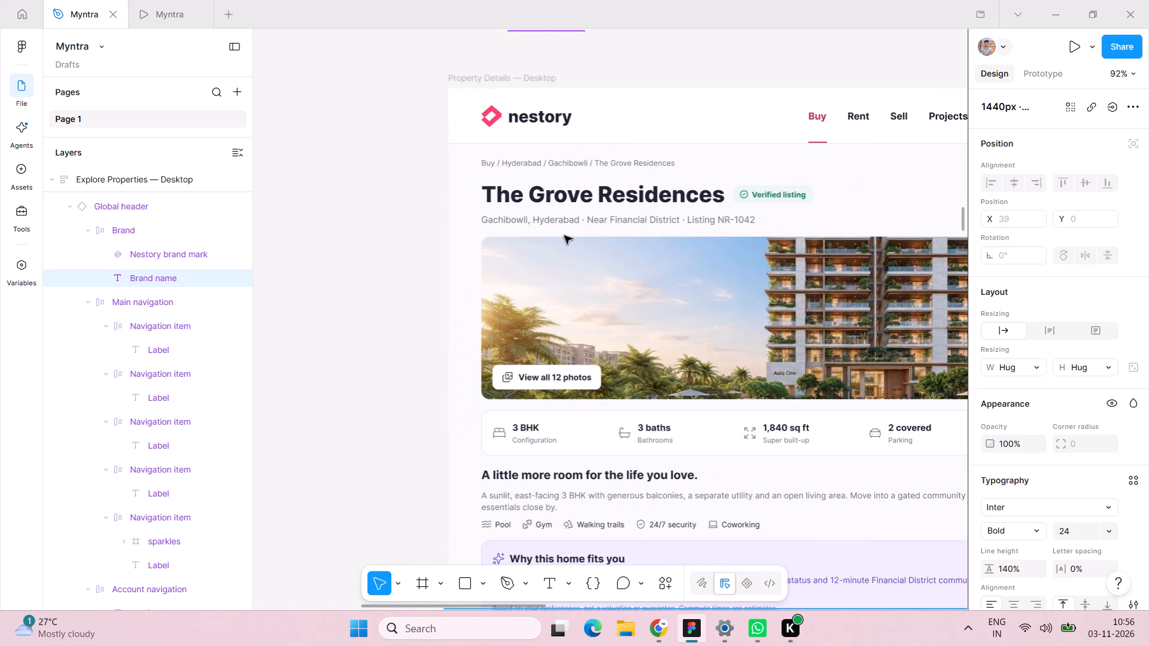
{"action": "scroll", "coordinate": [564, 236], "scroll_direction": "left", "scroll_amount": 1}
{"action": "double_click", "coordinate": [510, 121]}
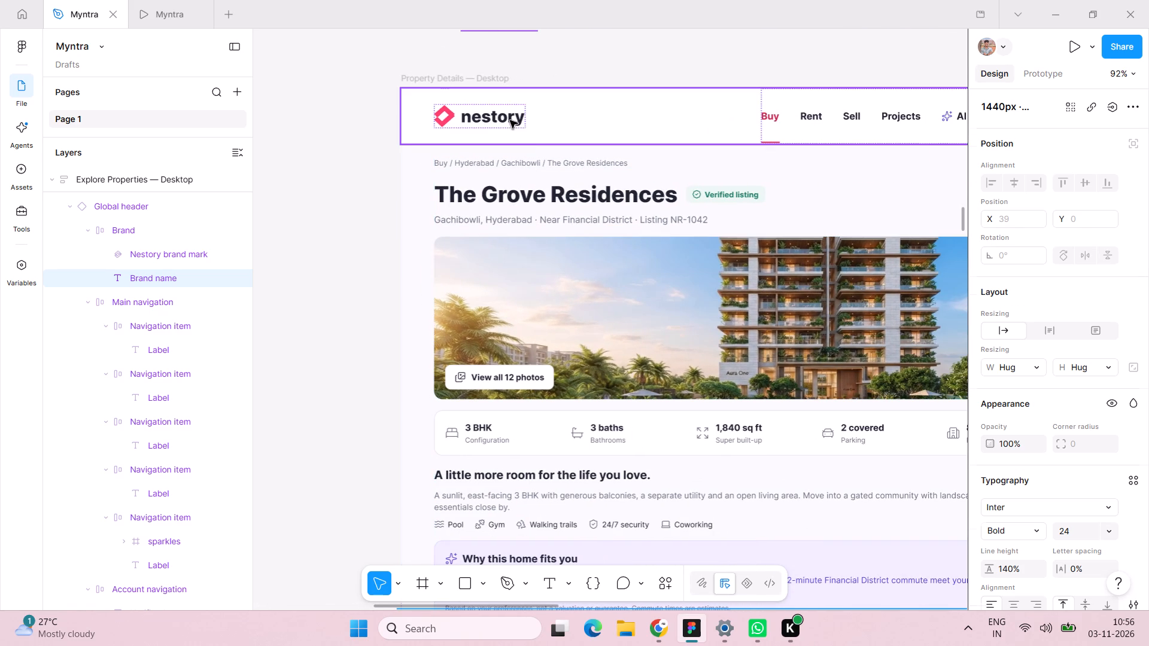
{"action": "double_click", "coordinate": [510, 108]}
{"action": "double_click", "coordinate": [504, 110]}
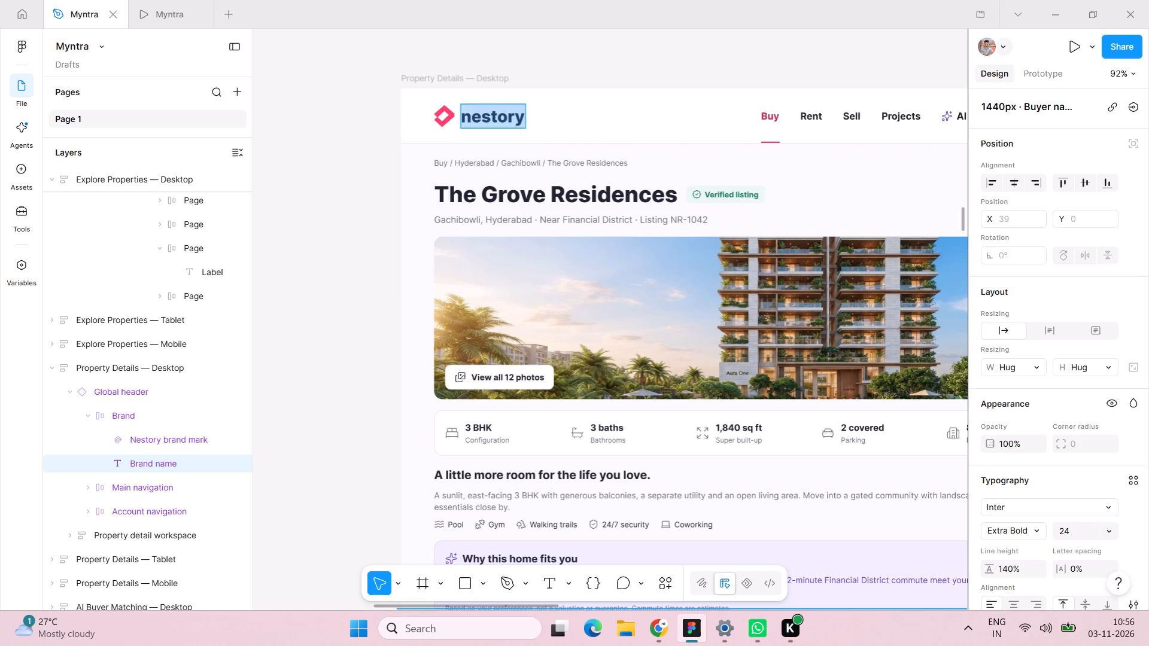
{"action": "key", "text": "ctrl+v"}
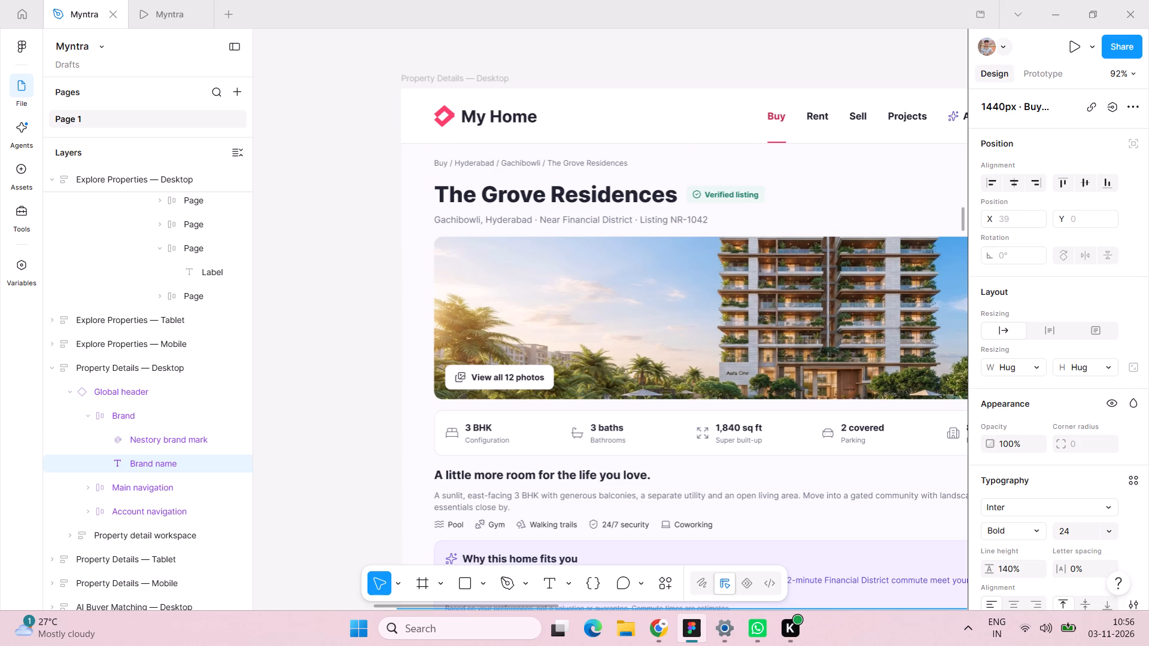
Set the Buy, Rent, Sell, Projects and AI Match labels in the Property Details desktop header to font size 16, Semi Bold.
{"action": "scroll", "coordinate": [798, 158], "scroll_direction": "left", "scroll_amount": 3}
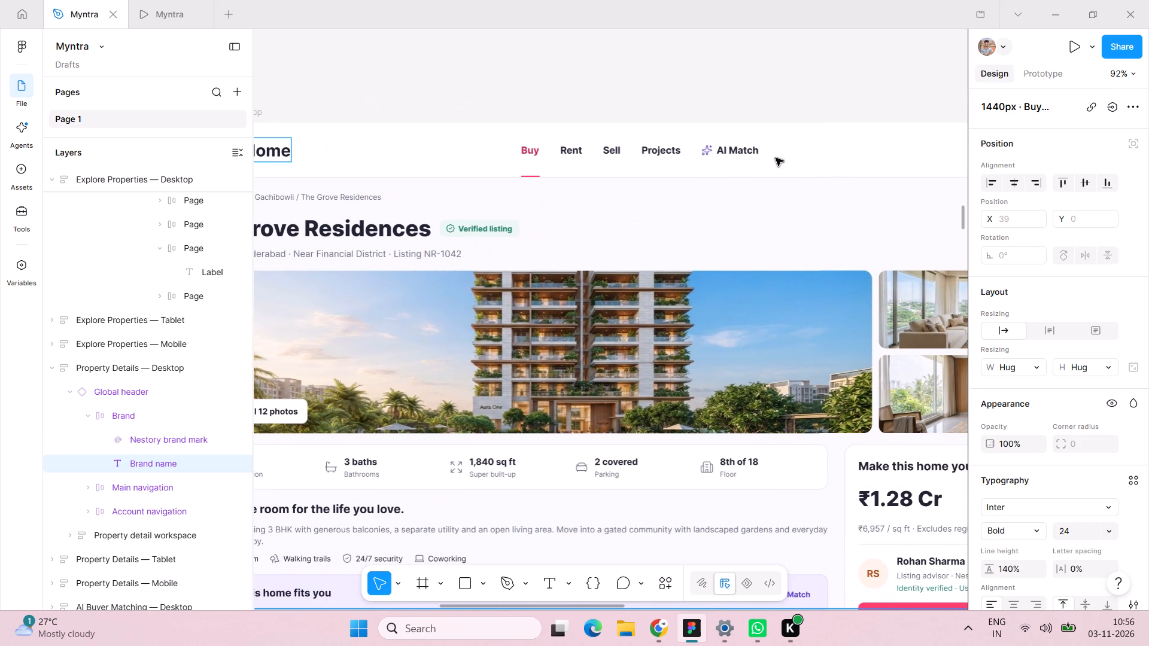
{"action": "left_click", "coordinate": [746, 153]}
{"action": "left_click", "coordinate": [790, 151]}
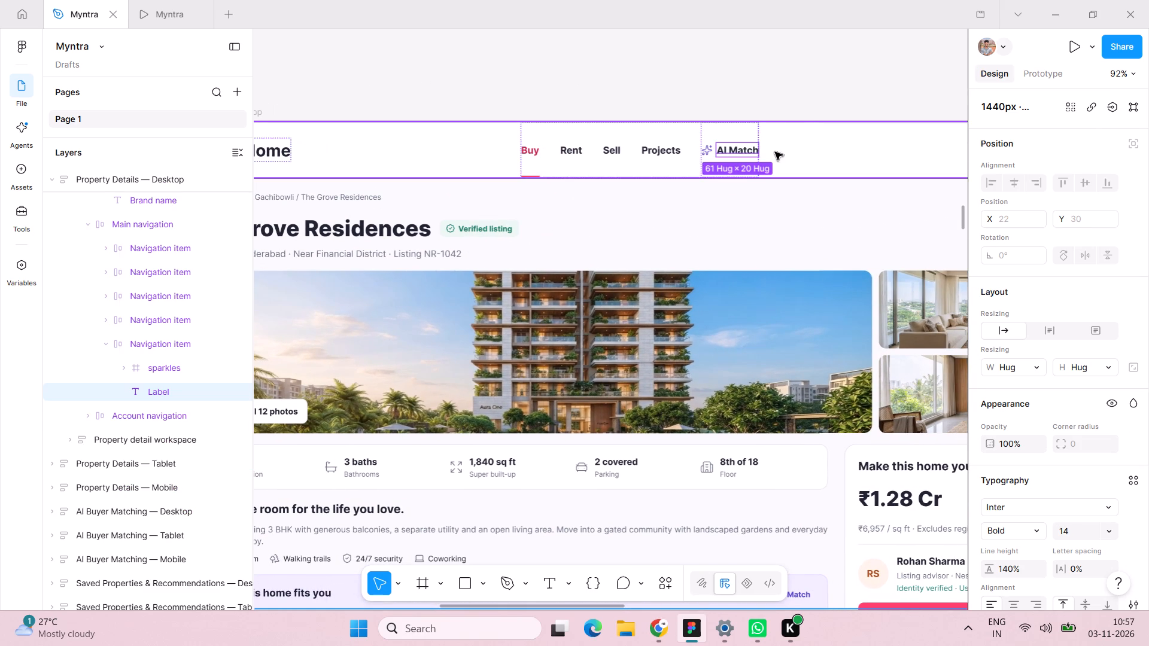
{"action": "double_click", "coordinate": [655, 154], "text": "shift"}
{"action": "double_click", "coordinate": [607, 153], "text": "shift"}
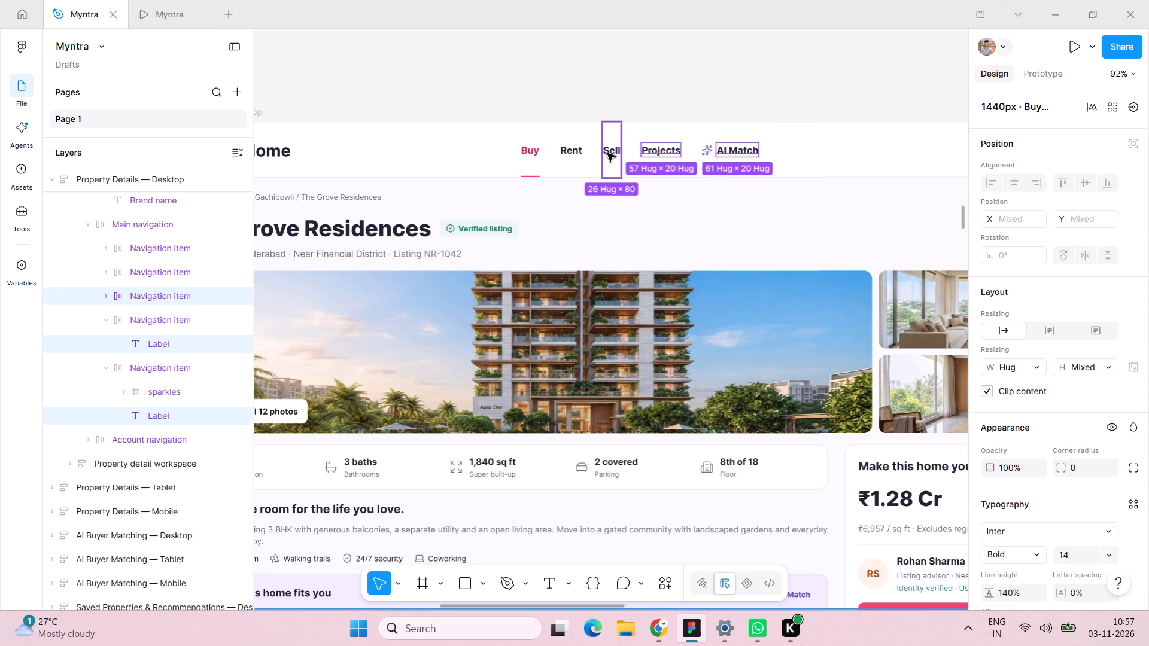
{"action": "double_click", "coordinate": [570, 155], "text": "shift"}
{"action": "double_click", "coordinate": [534, 156], "text": "shift"}
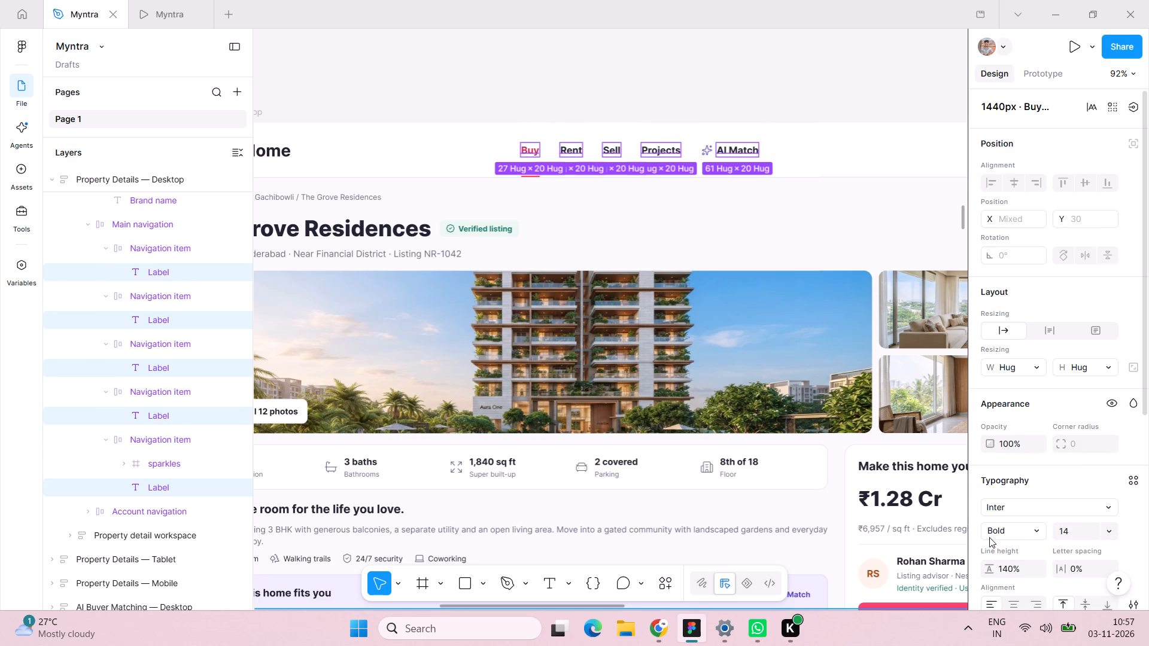
{"action": "left_click", "coordinate": [1076, 533]}
{"action": "type", "text": "16"}
{"action": "key", "text": "Return"}
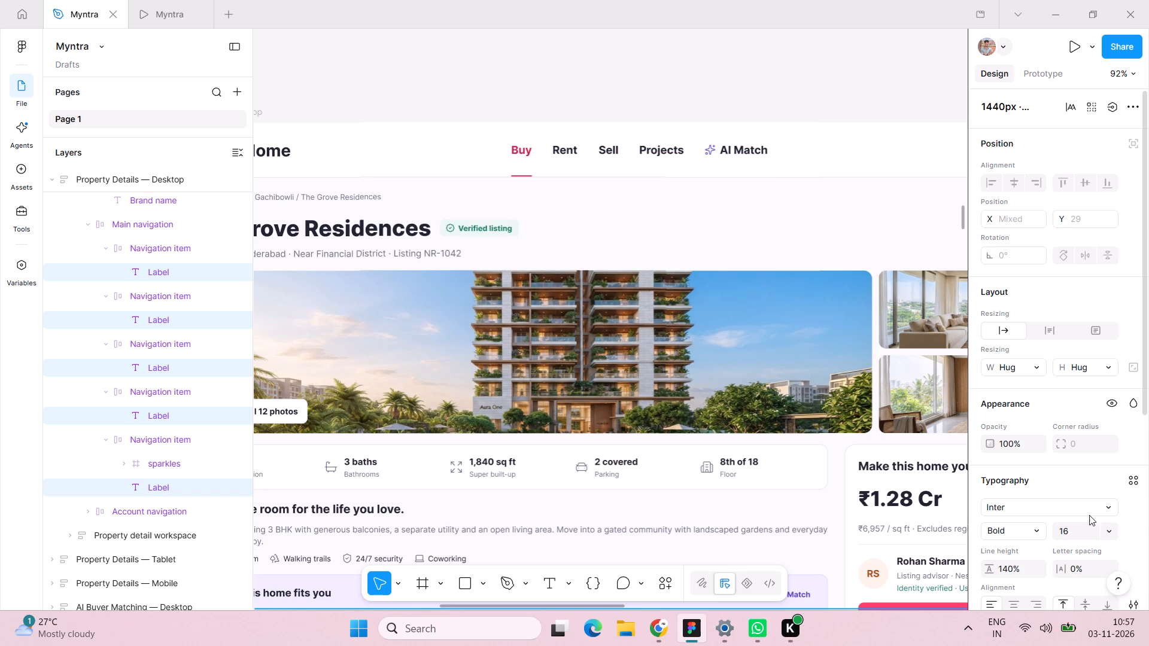
{"action": "left_click", "coordinate": [1037, 534]}
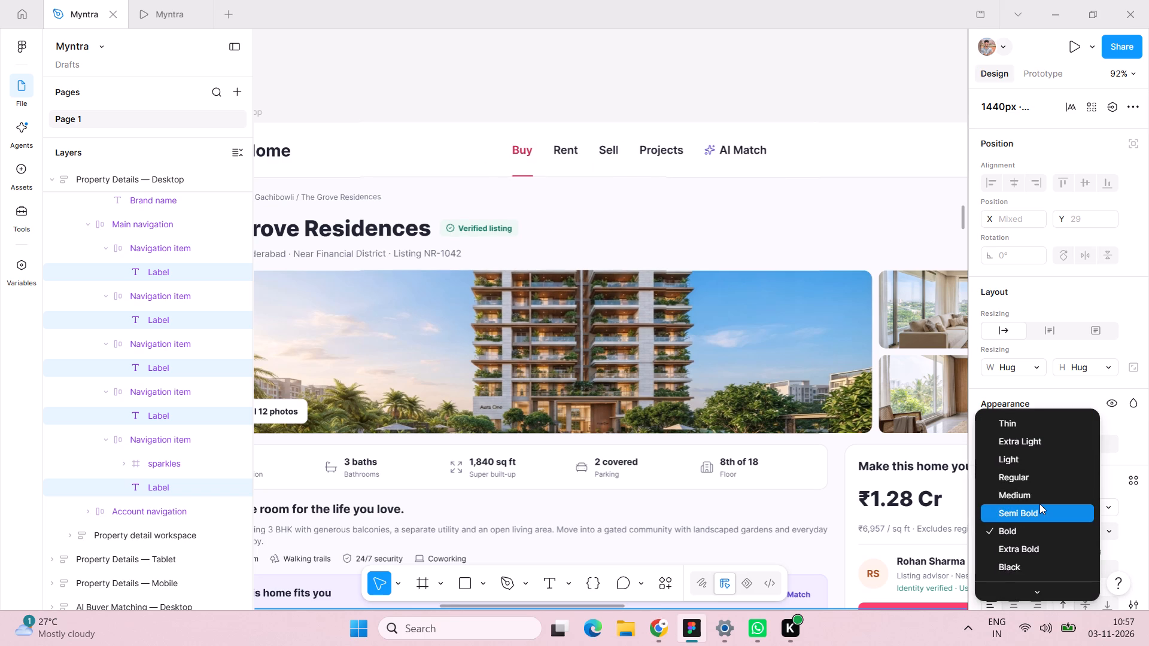
{"action": "left_click", "coordinate": [1039, 504]}
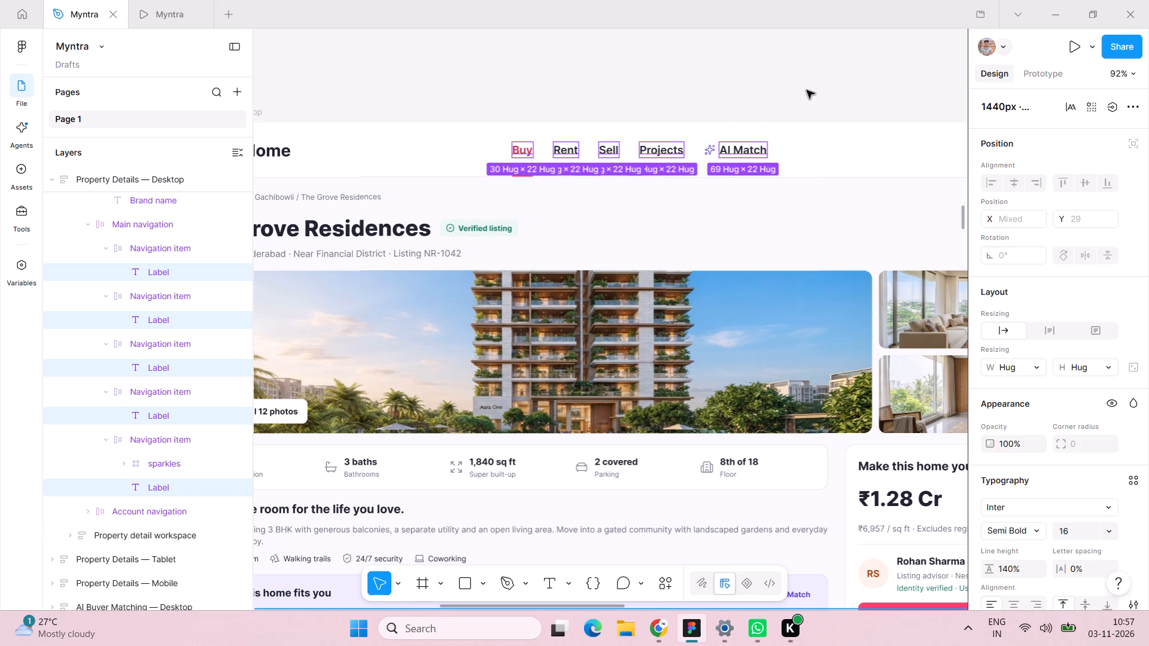
{"action": "left_click", "coordinate": [806, 93]}
Check the typography of the AI Match label in the Explore Properties desktop header.
{"action": "scroll", "coordinate": [806, 93], "scroll_direction": "up", "scroll_amount": 3}
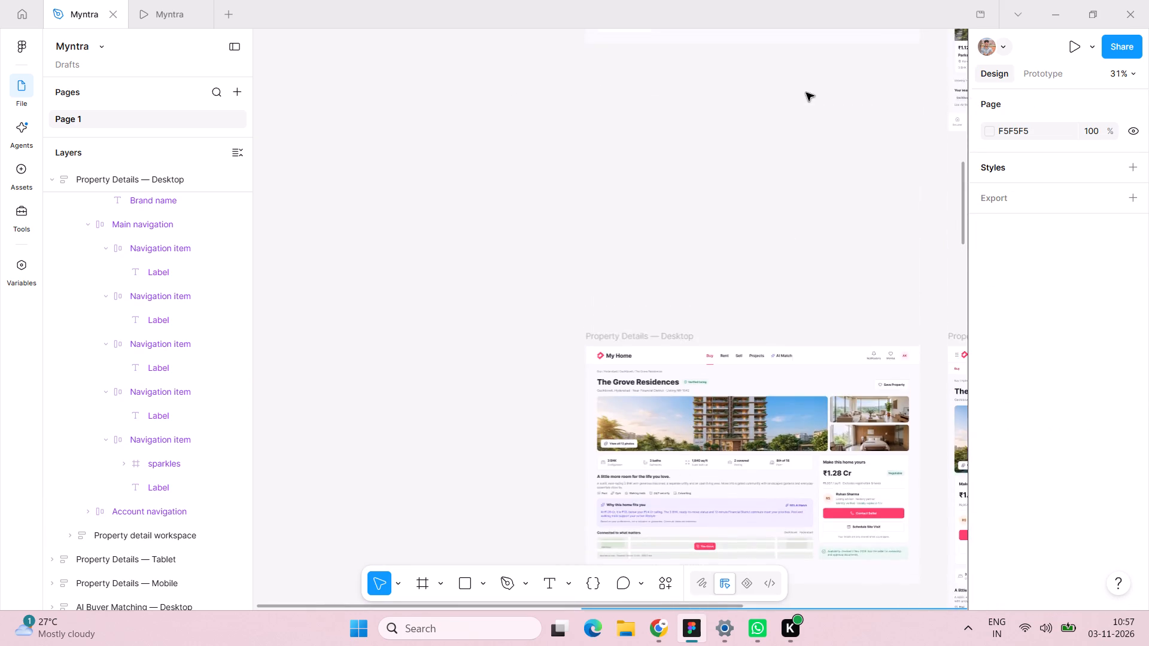
{"action": "scroll", "coordinate": [806, 93], "scroll_direction": "up", "scroll_amount": 1}
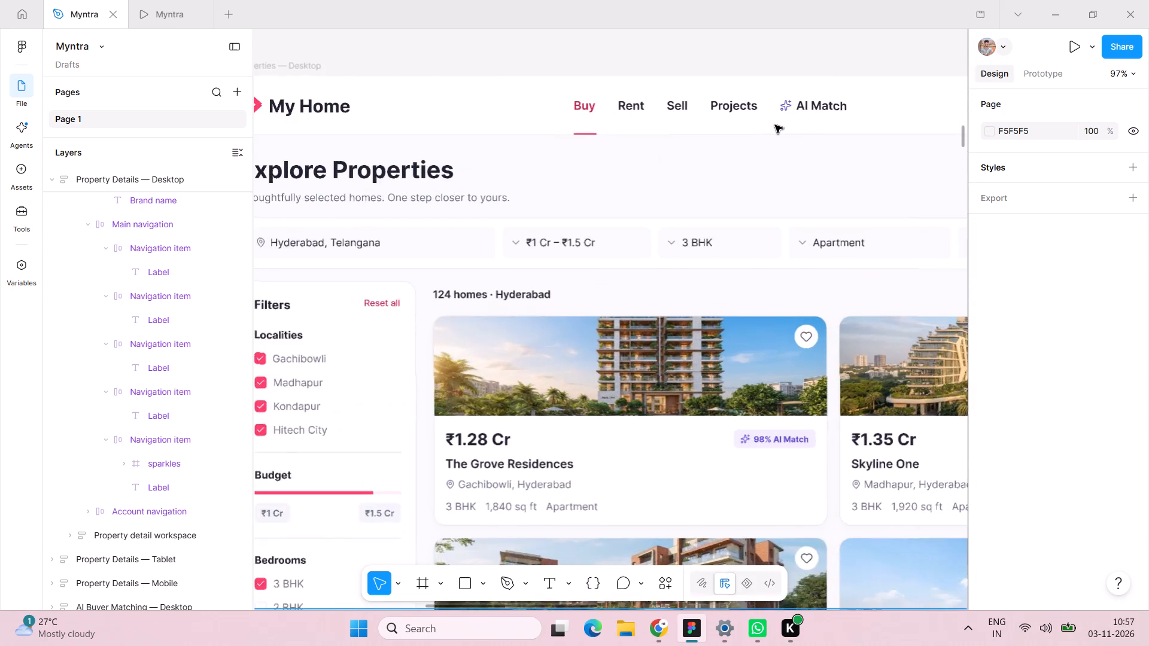
{"action": "triple_click", "coordinate": [836, 100]}
{"action": "left_click", "coordinate": [836, 101]}
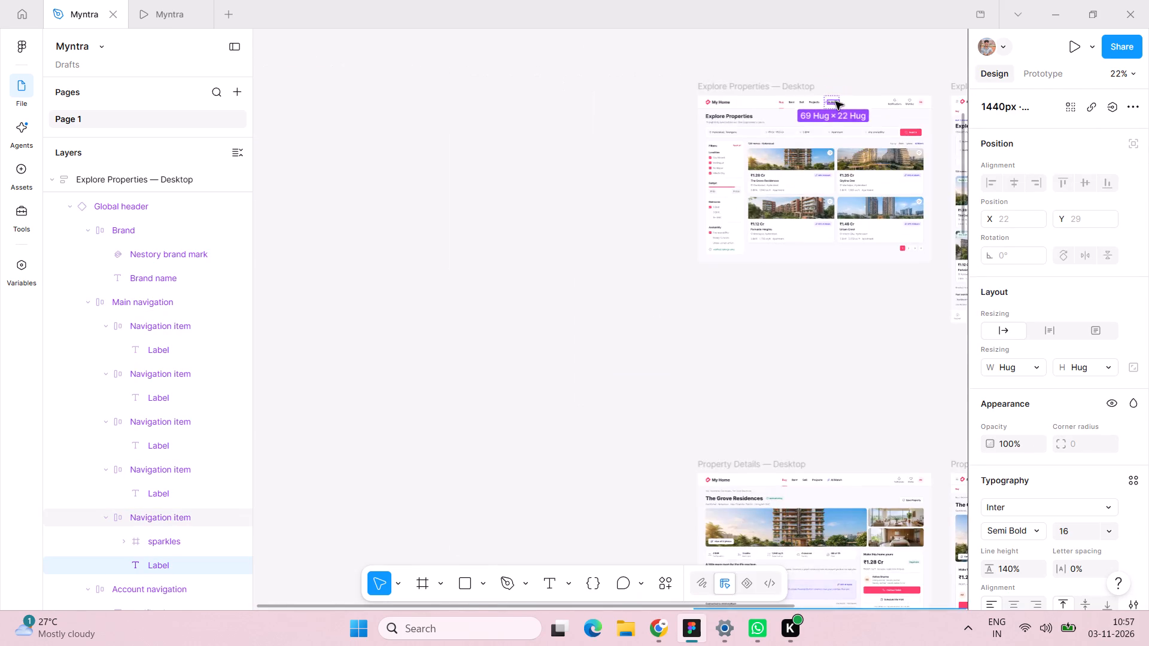
Look over the AI Buyer Matching, Saved Properties and Insights Dashboard screens, then return to the Property Details desktop header.
{"action": "scroll", "coordinate": [835, 102], "scroll_direction": "down", "scroll_amount": 4}
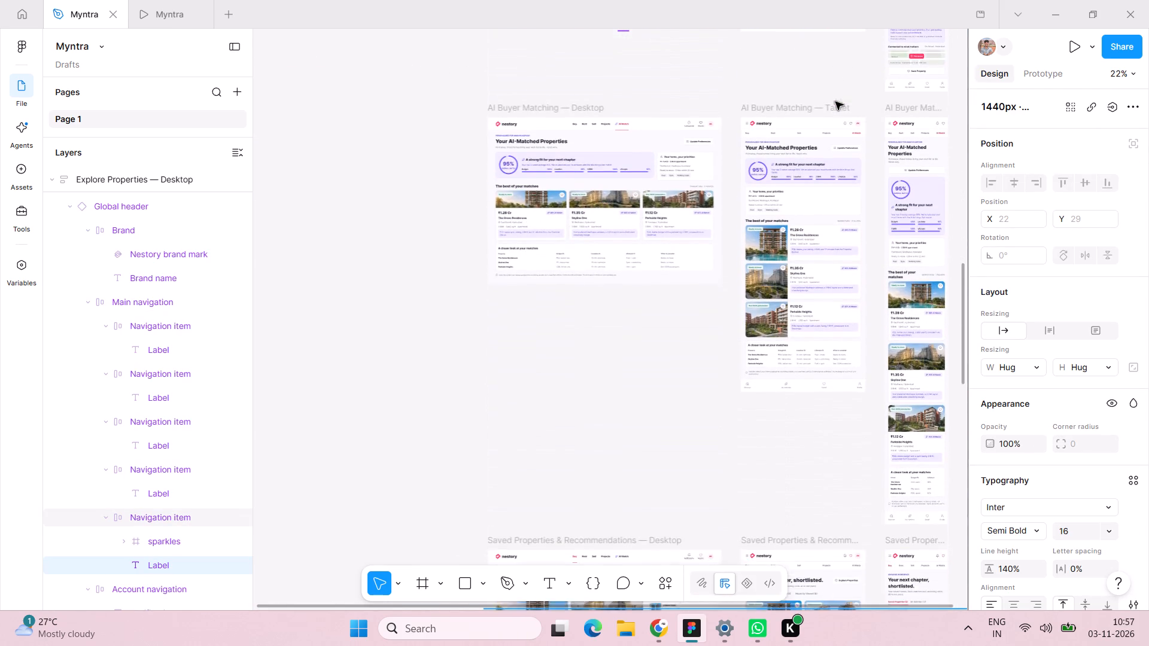
{"action": "scroll", "coordinate": [835, 102], "scroll_direction": "down", "scroll_amount": 1}
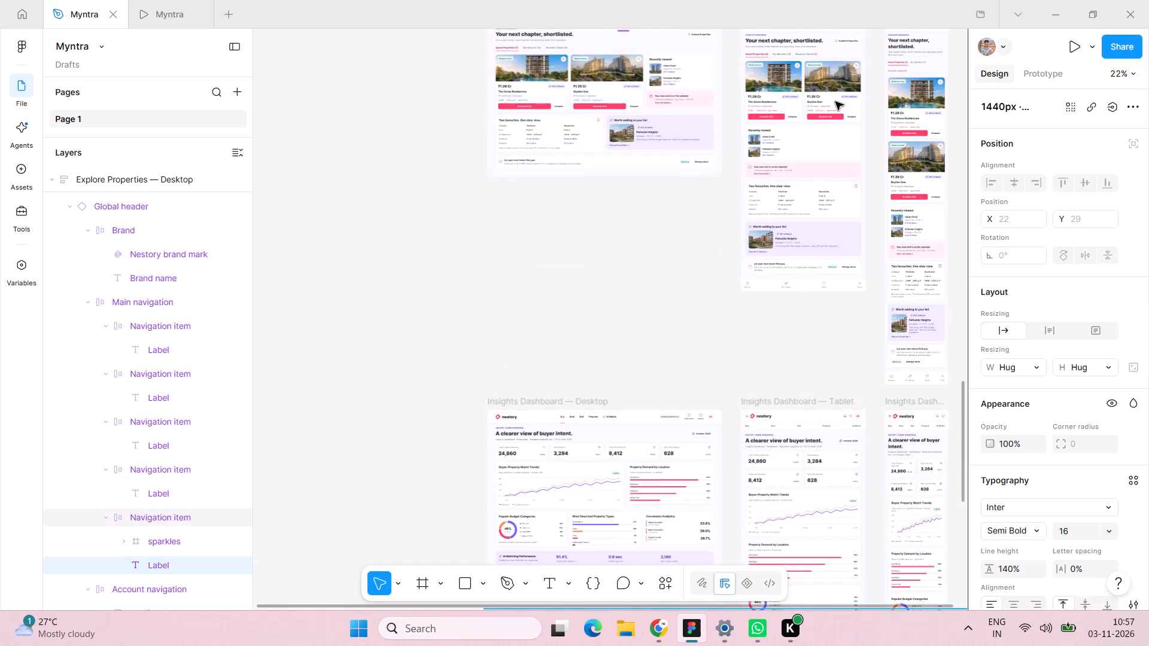
{"action": "scroll", "coordinate": [835, 102], "scroll_direction": "down", "scroll_amount": 1}
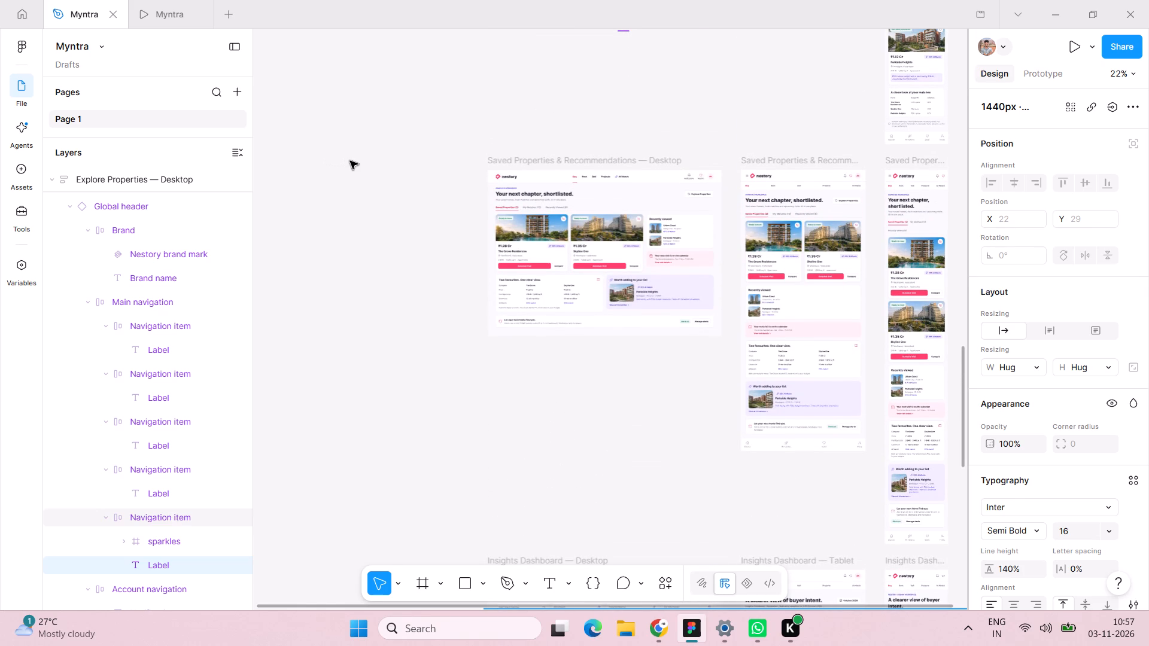
{"action": "scroll", "coordinate": [350, 161], "scroll_direction": "up", "scroll_amount": 8}
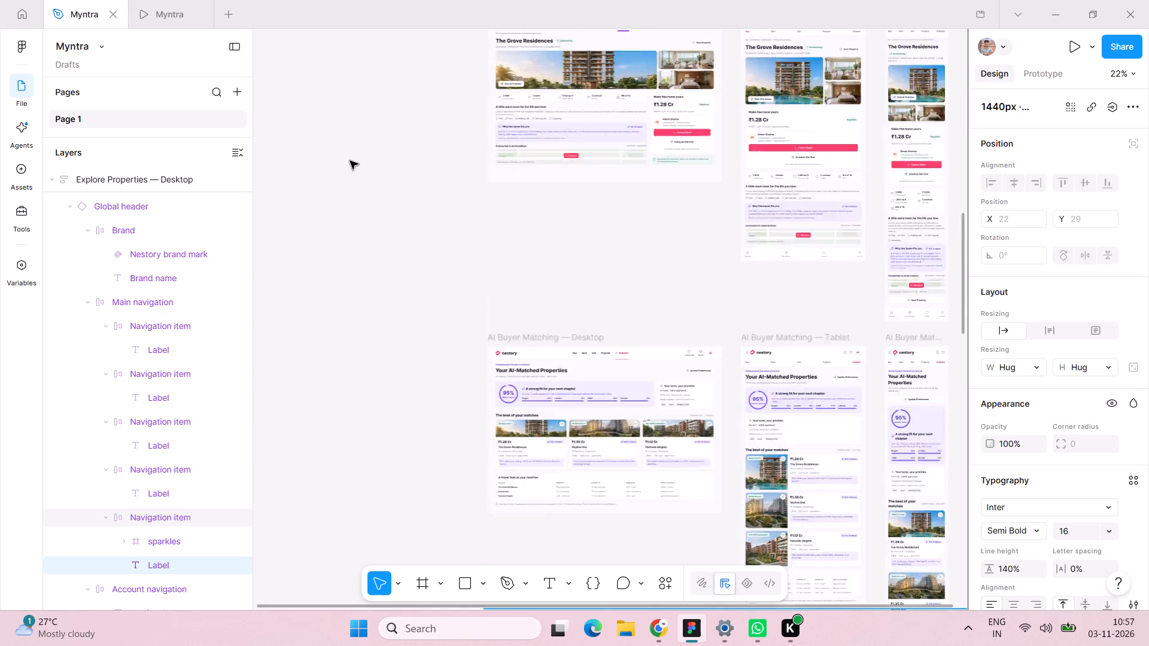
{"action": "scroll", "coordinate": [350, 161], "scroll_direction": "up", "scroll_amount": 3}
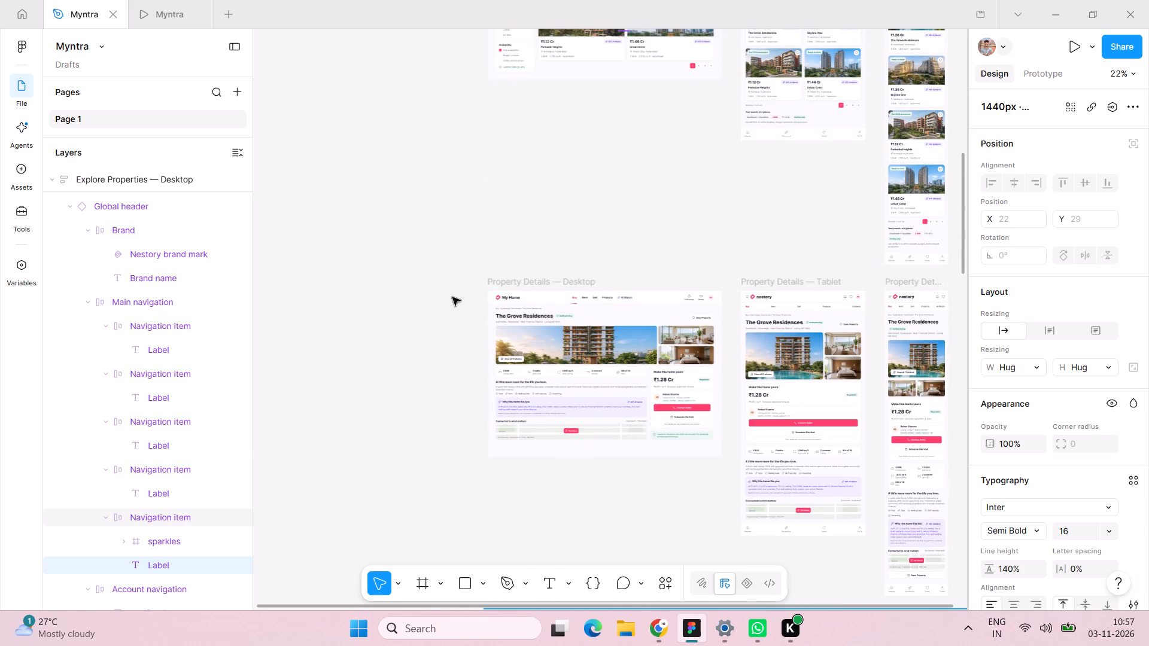
{"action": "scroll", "coordinate": [442, 272], "scroll_direction": "left", "scroll_amount": 1}
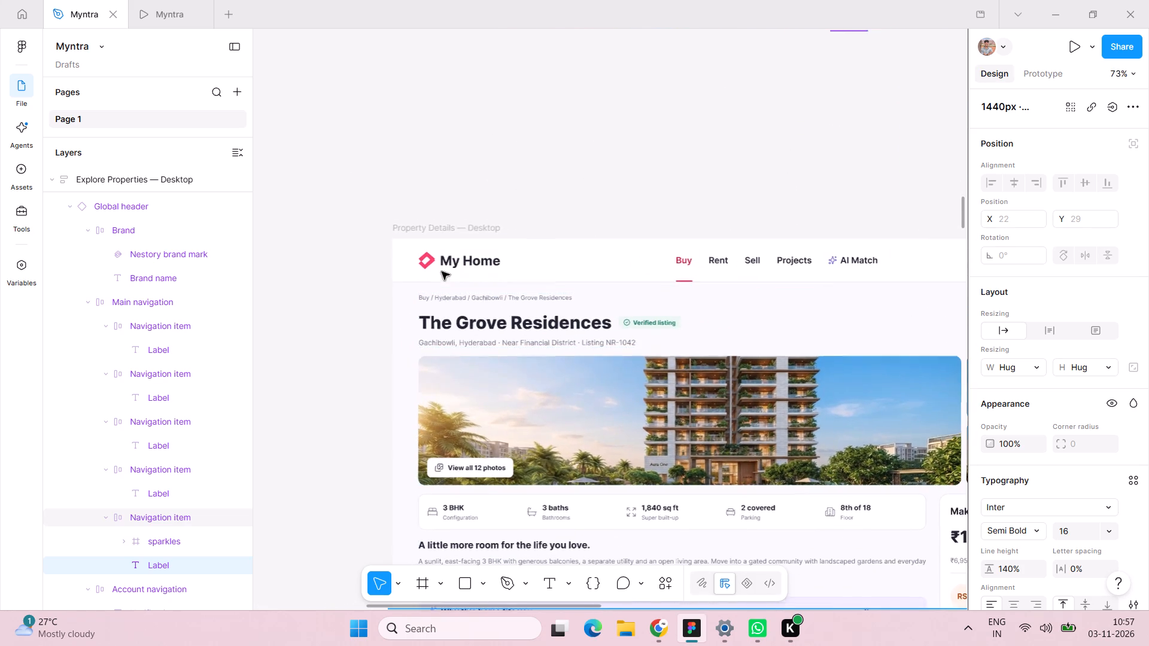
Delete the breadcrumb line above The Grove Residences title on the Property Details desktop screen.
{"action": "scroll", "coordinate": [442, 272], "scroll_direction": "left", "scroll_amount": 1}
{"action": "scroll", "coordinate": [442, 272], "scroll_direction": "down", "scroll_amount": 1}
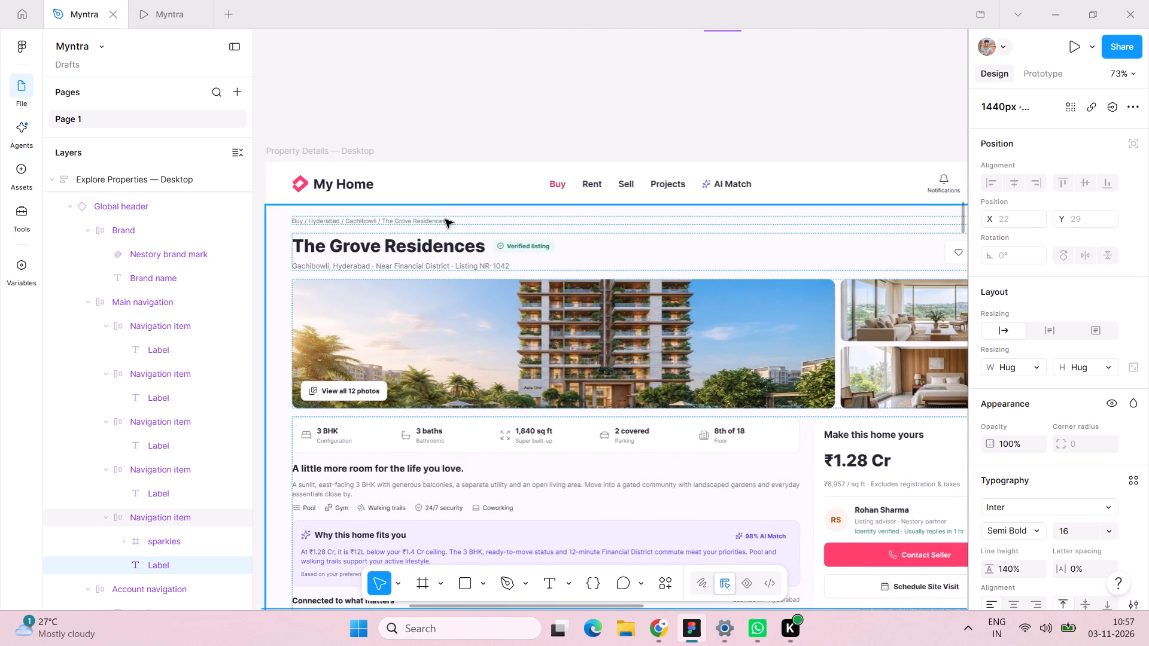
{"action": "double_click", "coordinate": [445, 220]}
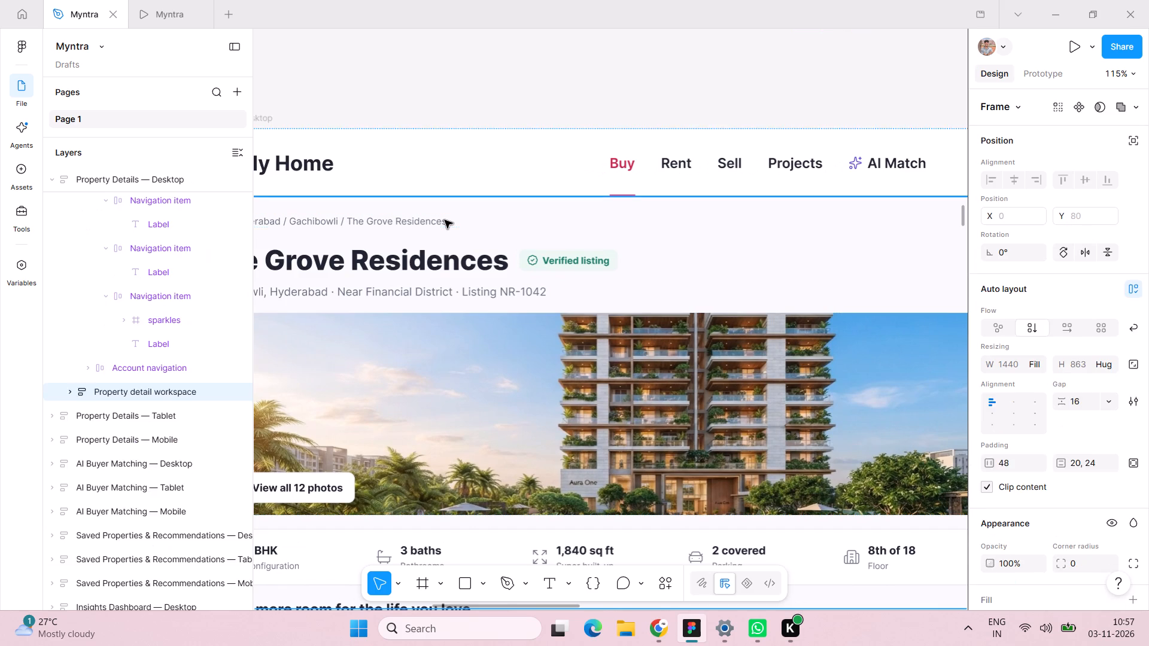
{"action": "key", "text": "BackSpace"}
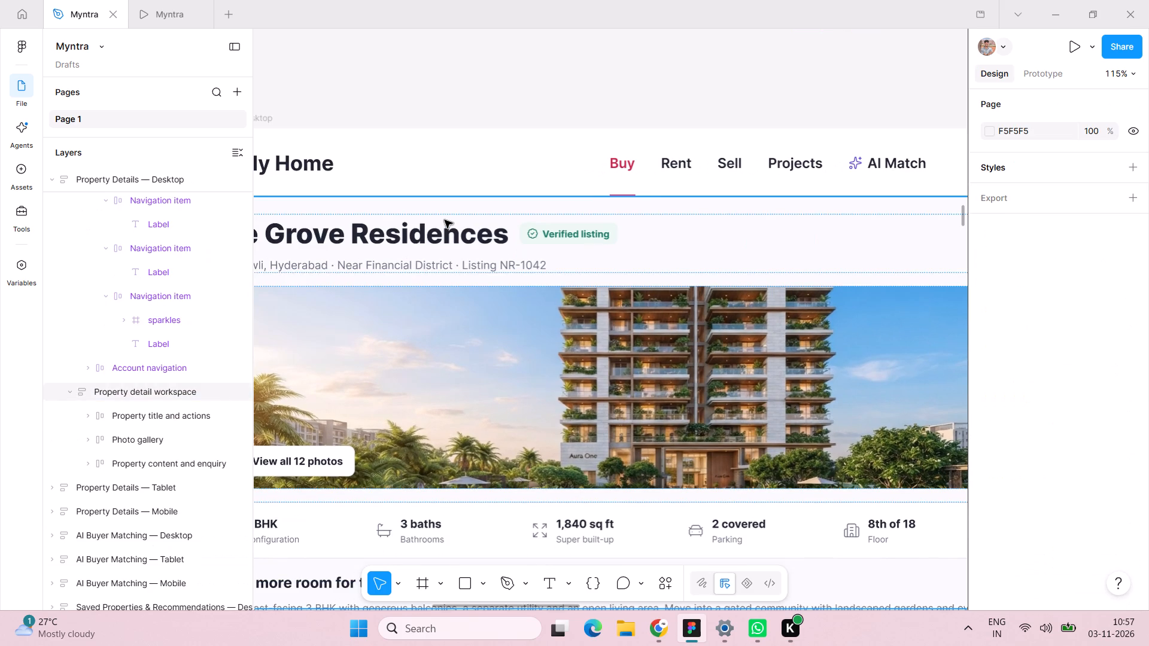
Change the font weight of The Grove Residences property name to Bold.
{"action": "scroll", "coordinate": [445, 220], "scroll_direction": "right", "scroll_amount": 1}
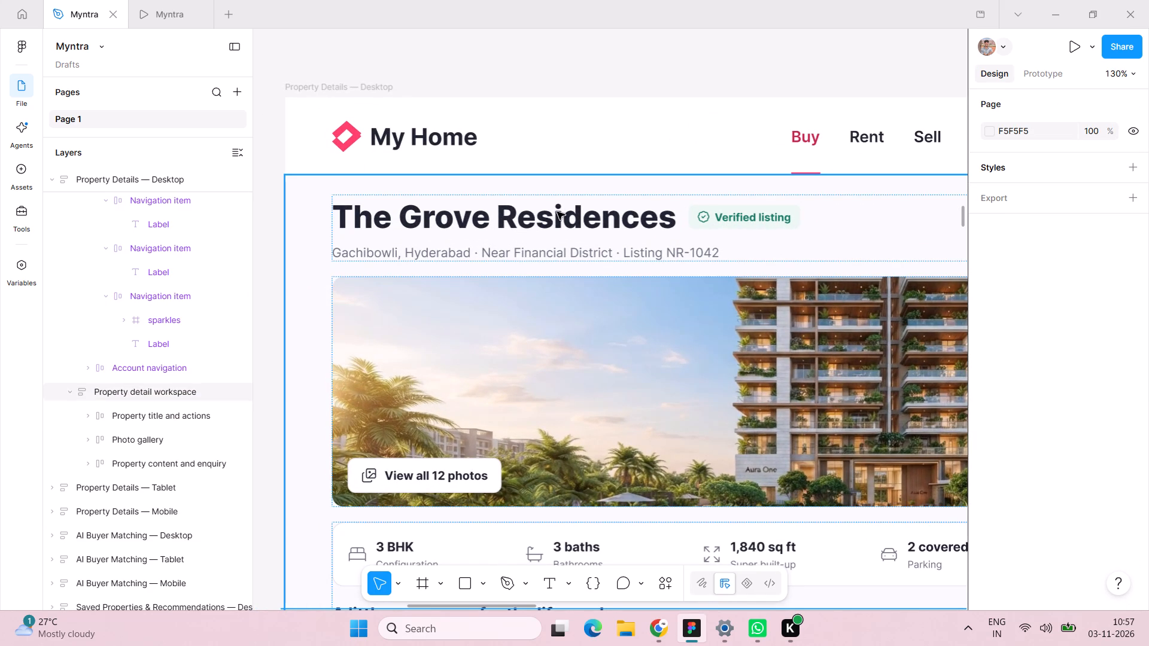
{"action": "double_click", "coordinate": [557, 212]}
{"action": "double_click", "coordinate": [557, 212]}
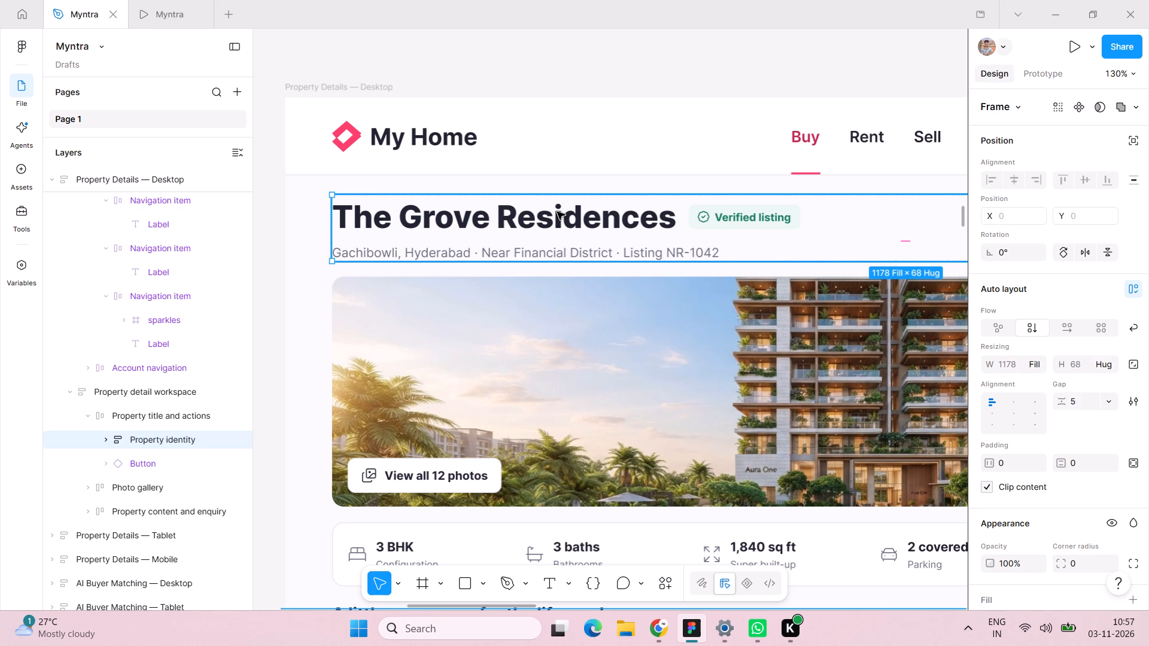
{"action": "double_click", "coordinate": [557, 212]}
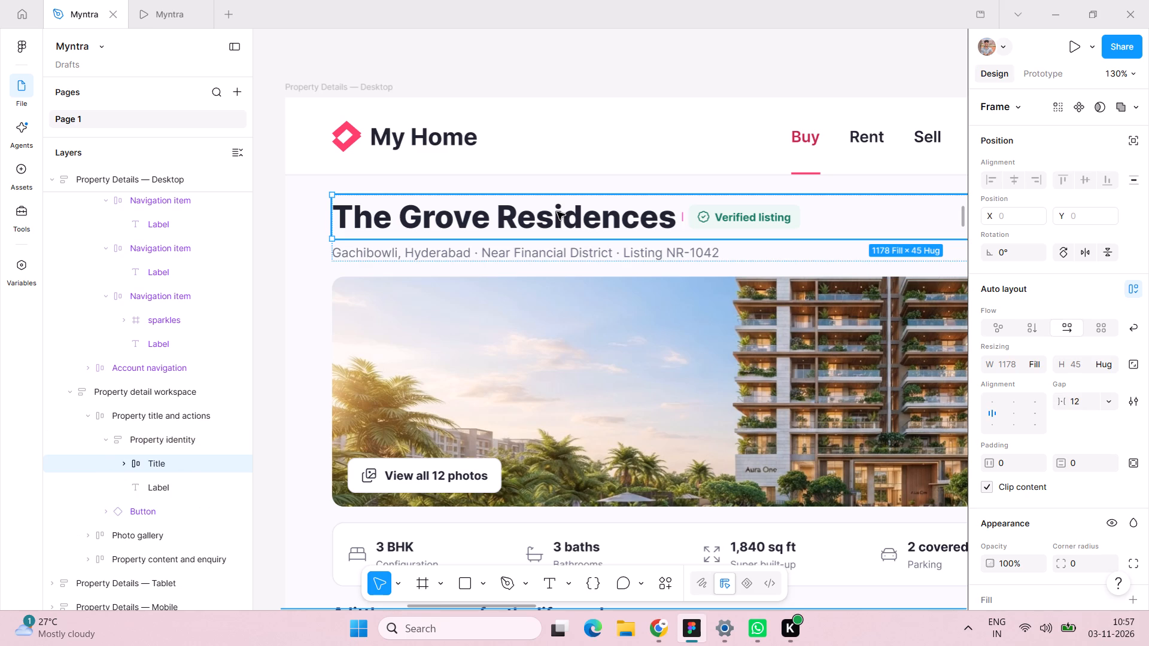
{"action": "double_click", "coordinate": [436, 213]}
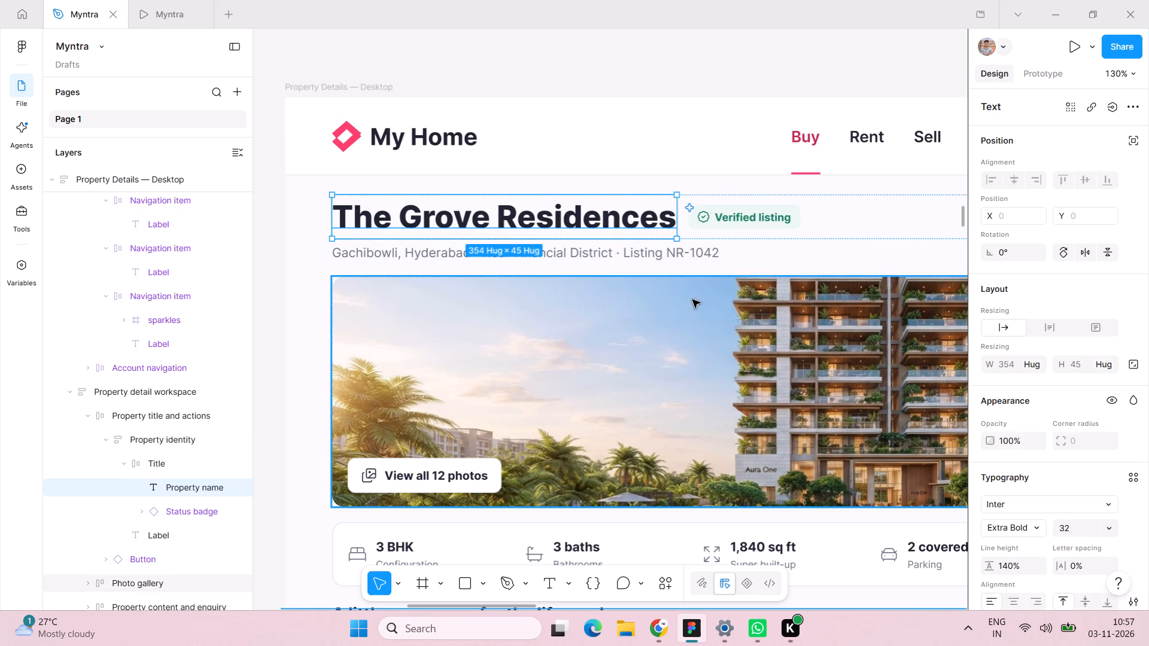
{"action": "left_click", "coordinate": [1038, 528]}
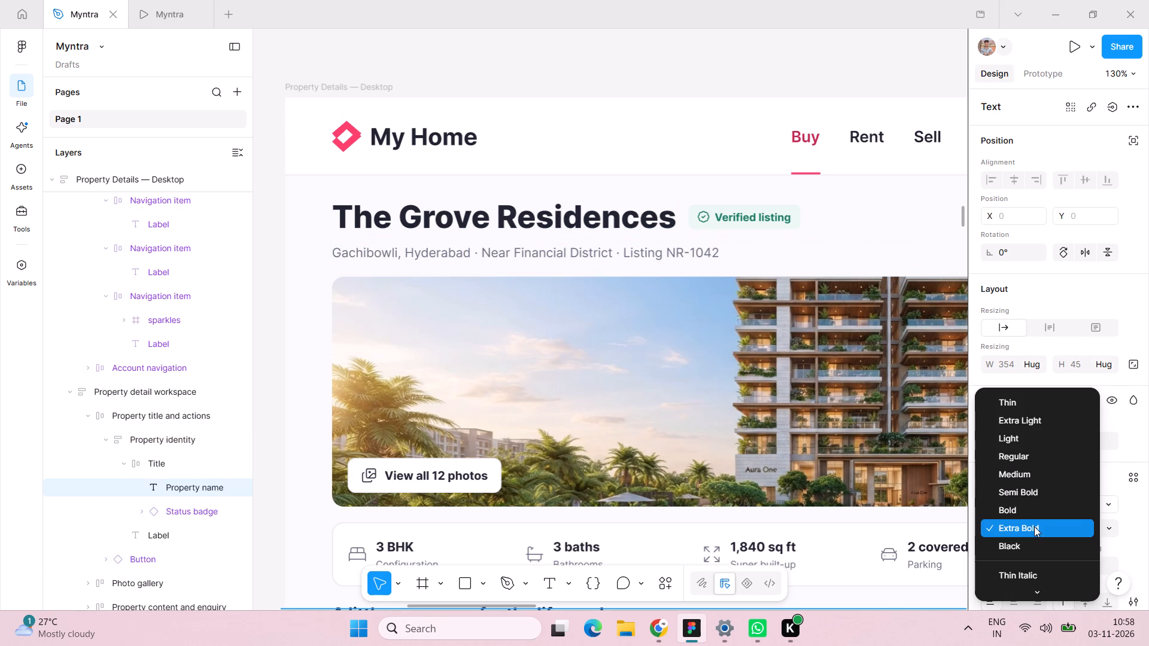
{"action": "left_click", "coordinate": [1031, 511]}
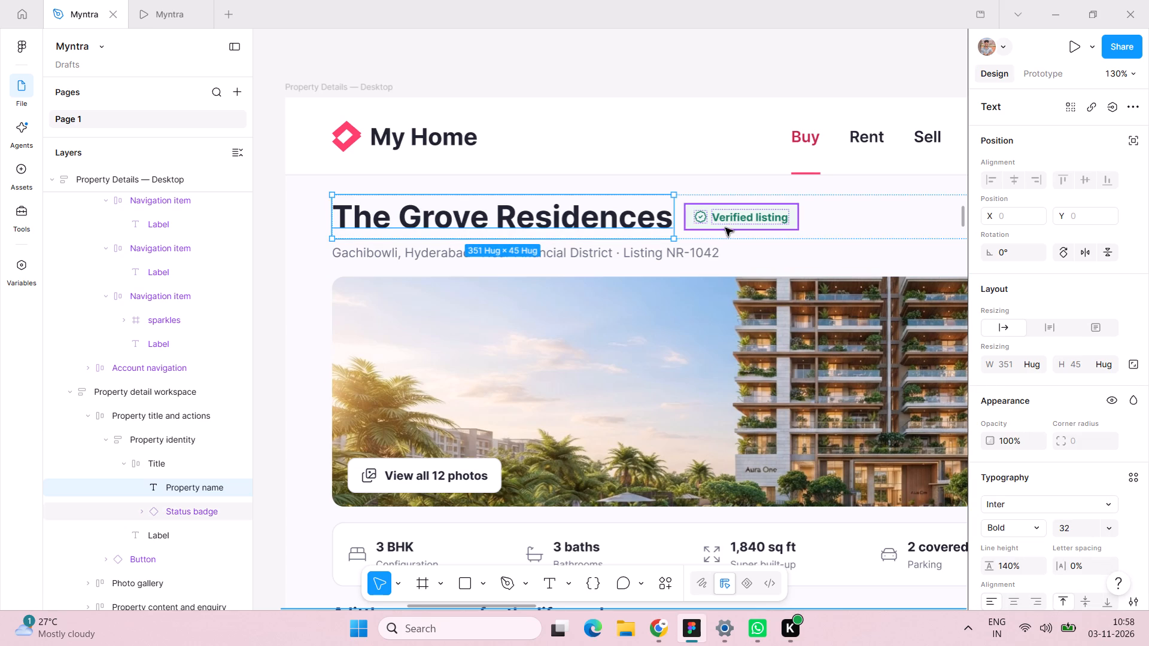
Delete the Verified listing badge beside the property name.
{"action": "left_click", "coordinate": [725, 228]}
{"action": "key", "text": "BackSpace"}
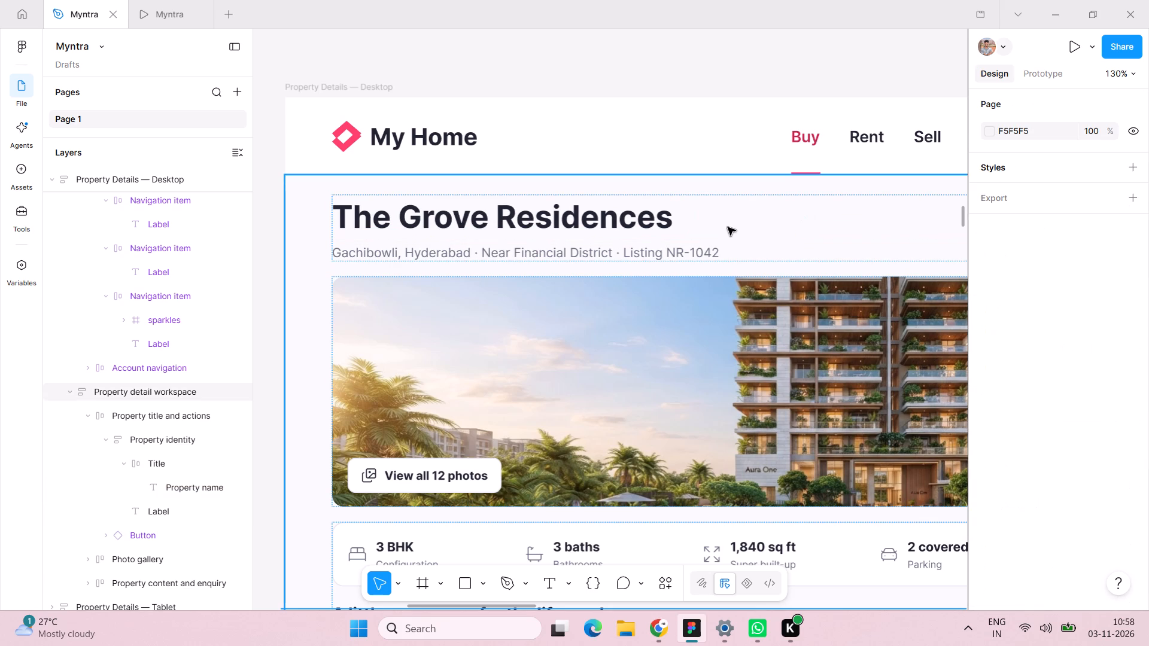
Set the location and listing number line under the property name to font size 14.
{"action": "triple_click", "coordinate": [644, 254]}
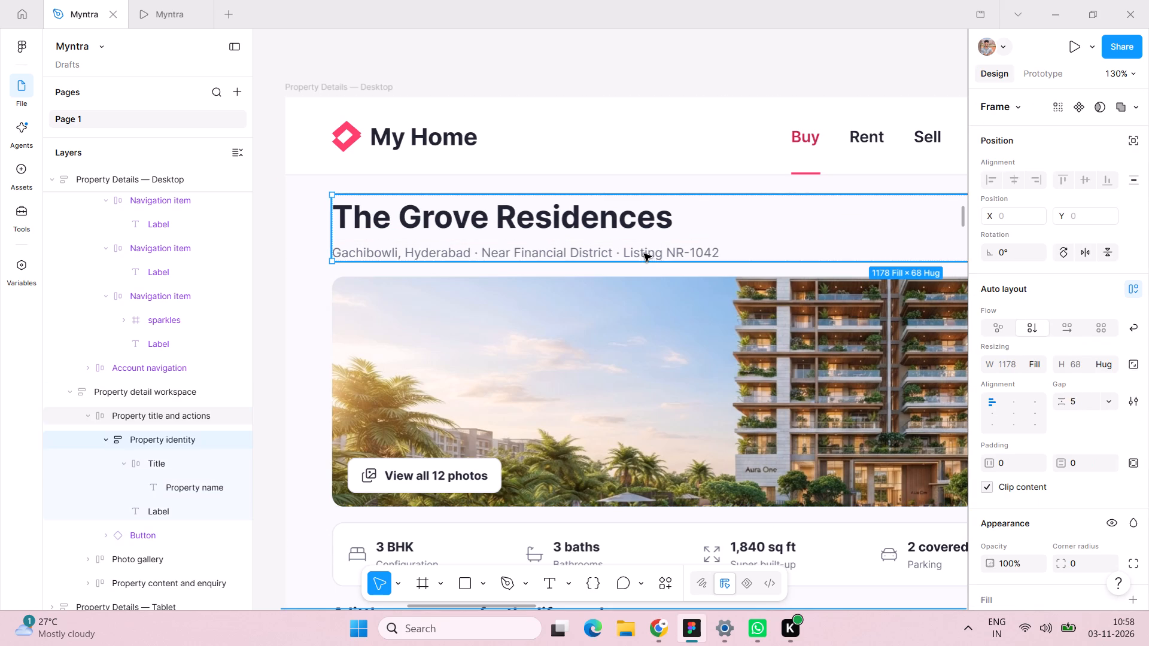
{"action": "double_click", "coordinate": [644, 254]}
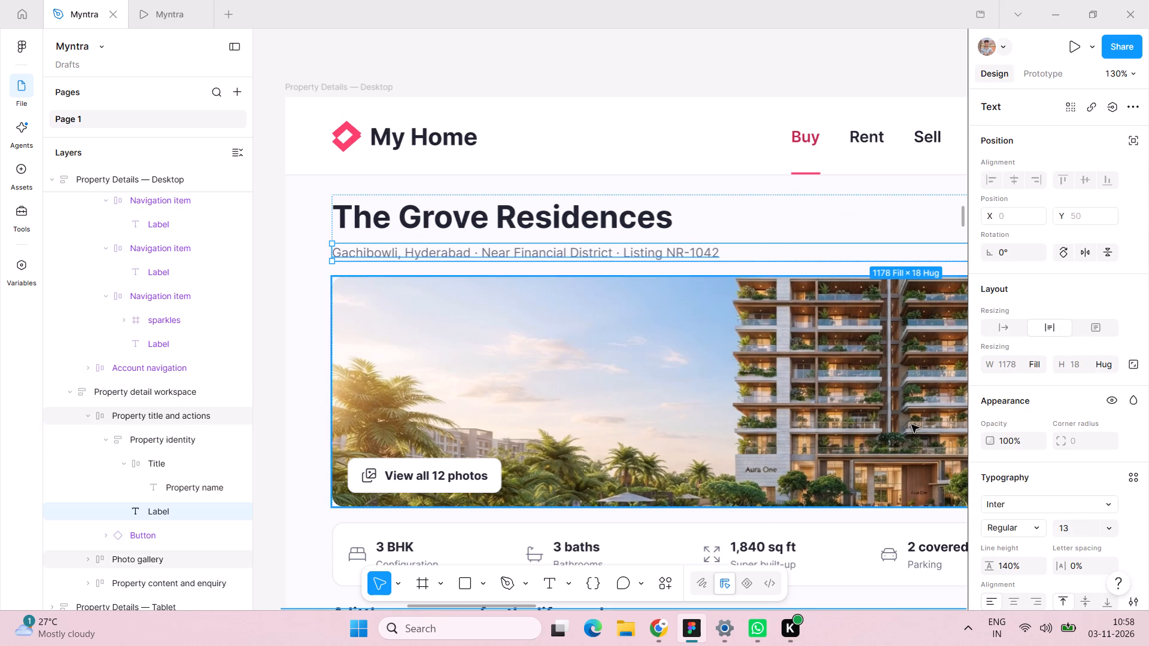
{"action": "left_click", "coordinate": [1073, 529]}
{"action": "type", "text": "14"}
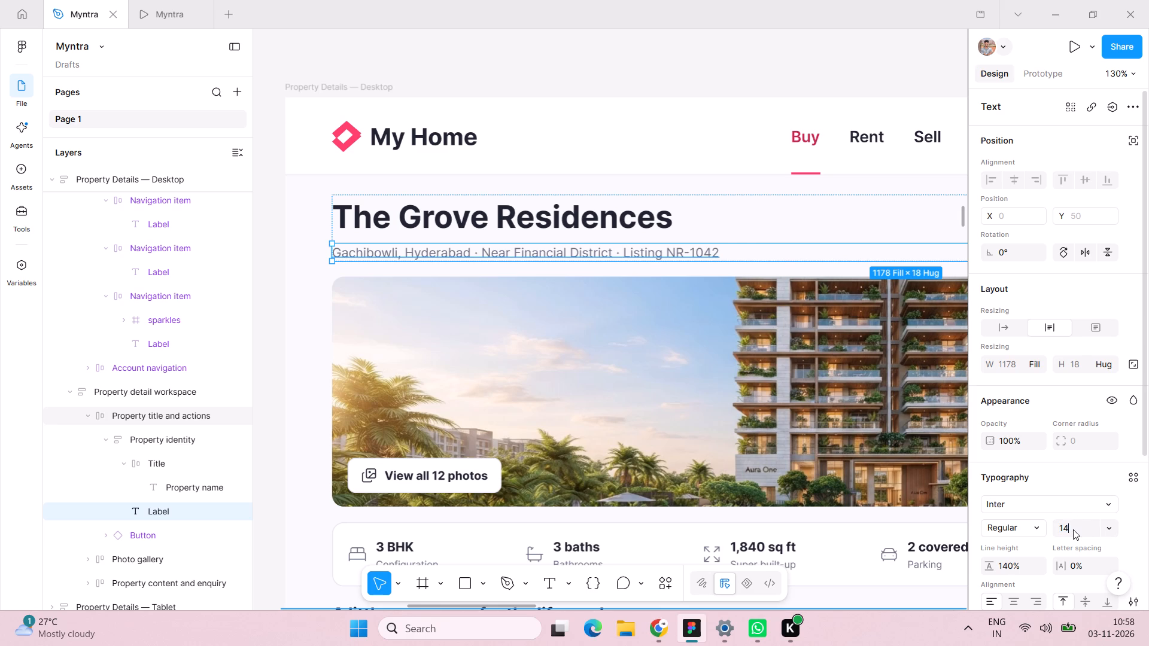
{"action": "key", "text": "Return"}
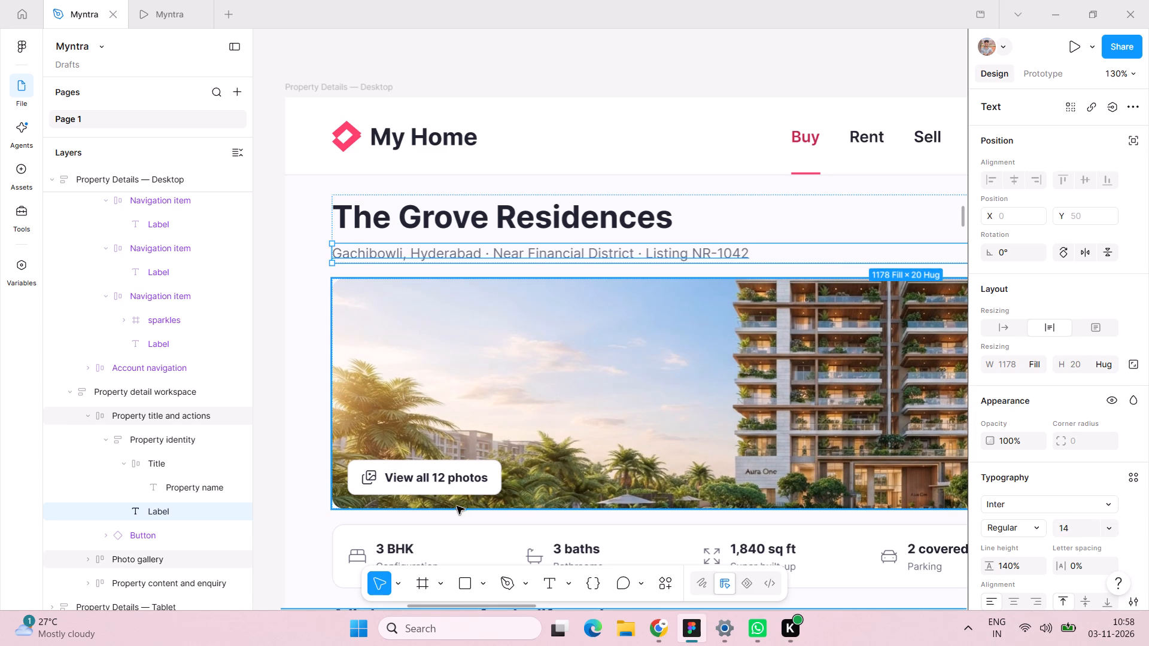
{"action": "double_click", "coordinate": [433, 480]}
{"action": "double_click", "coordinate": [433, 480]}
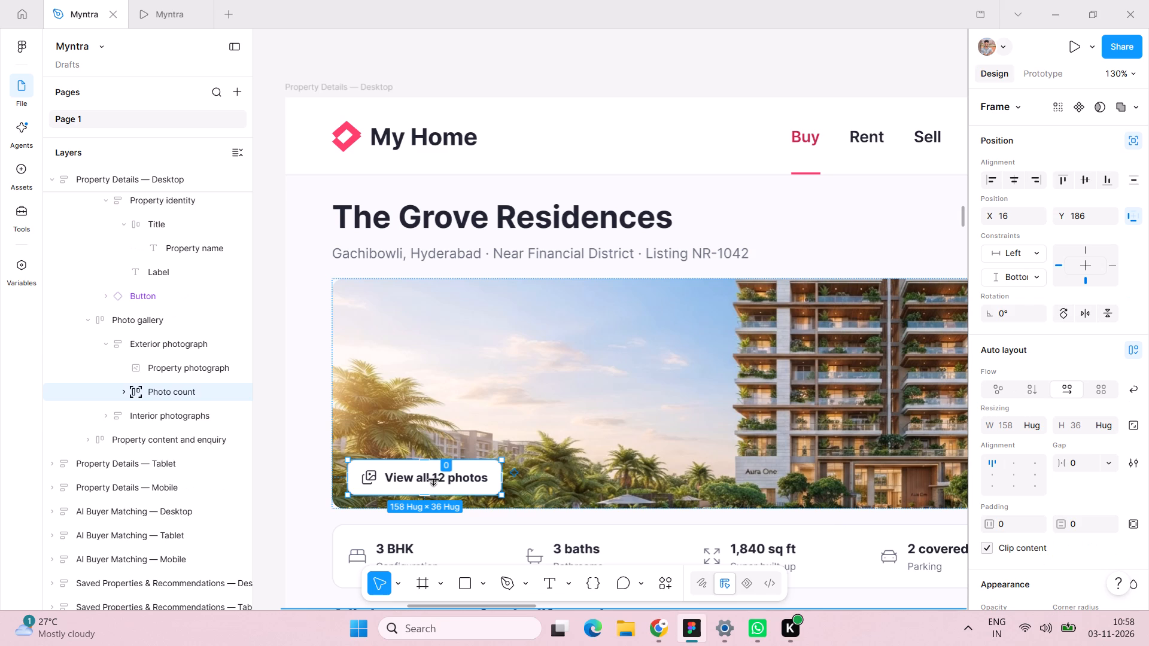
Set the Save Property button label to font size 14, Medium weight.
{"action": "scroll", "coordinate": [433, 480], "scroll_direction": "left", "scroll_amount": 3}
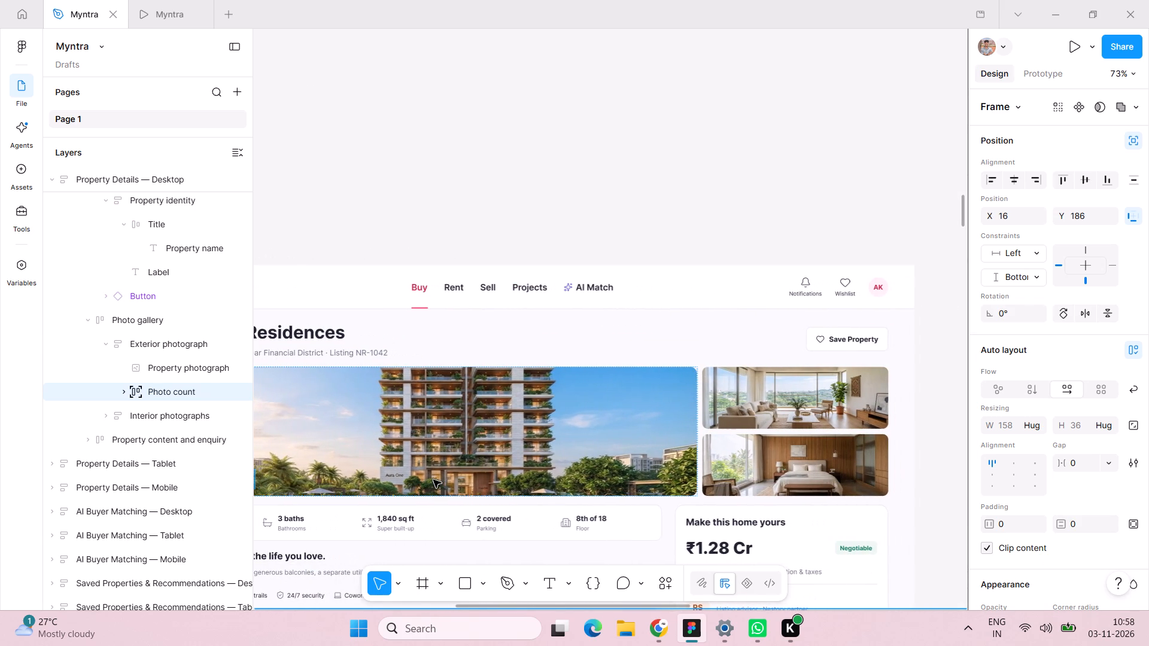
{"action": "scroll", "coordinate": [433, 480], "scroll_direction": "left", "scroll_amount": 1}
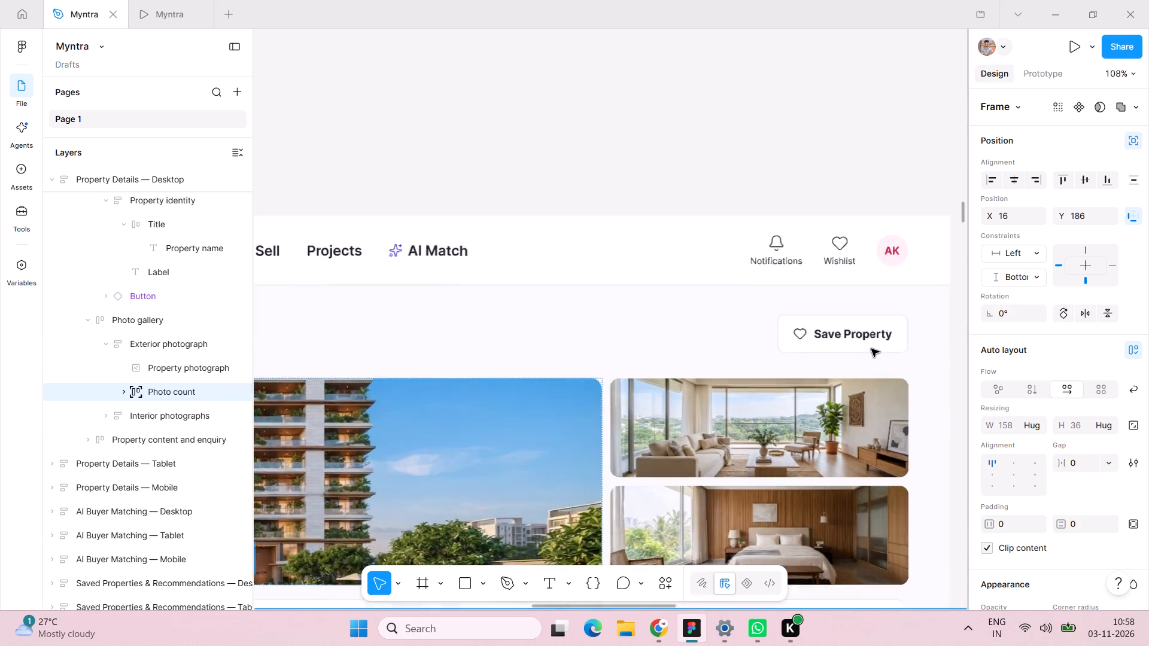
{"action": "double_click", "coordinate": [876, 332]}
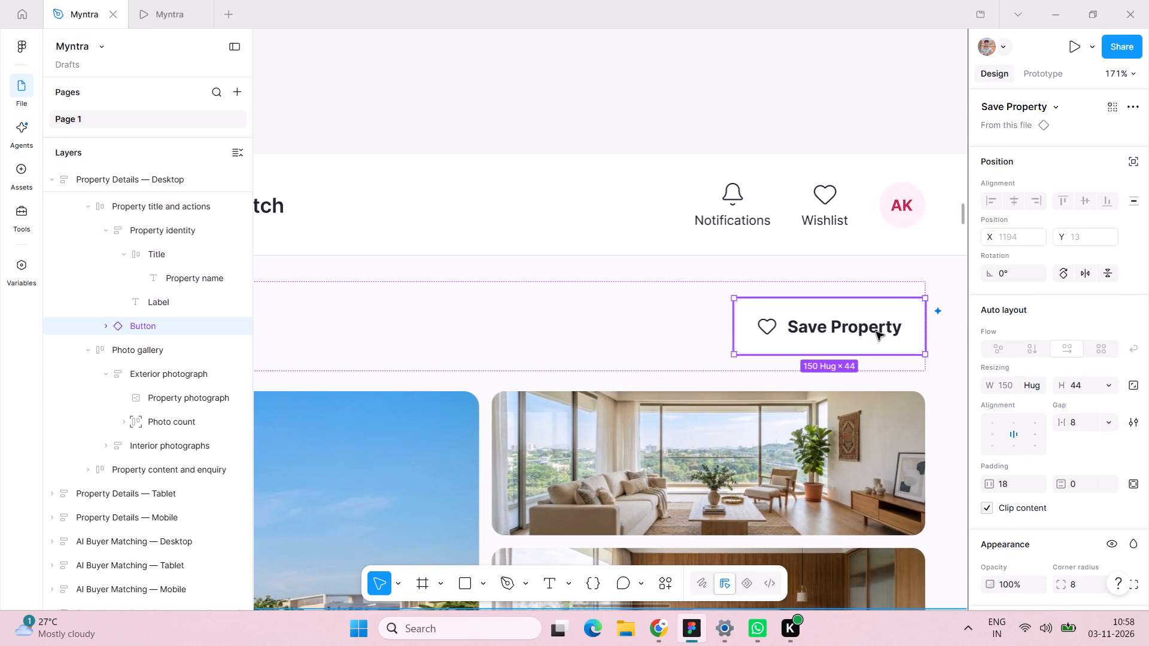
{"action": "double_click", "coordinate": [876, 332]}
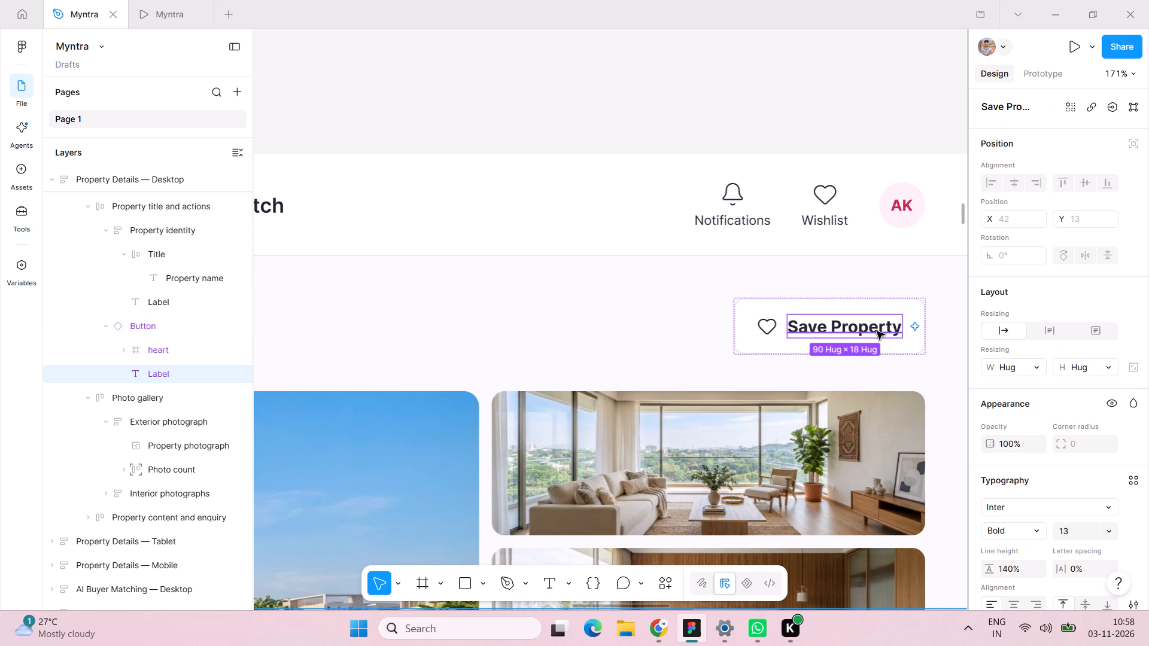
{"action": "left_click", "coordinate": [1082, 537]}
{"action": "type", "text": "14"}
{"action": "key", "text": "Return"}
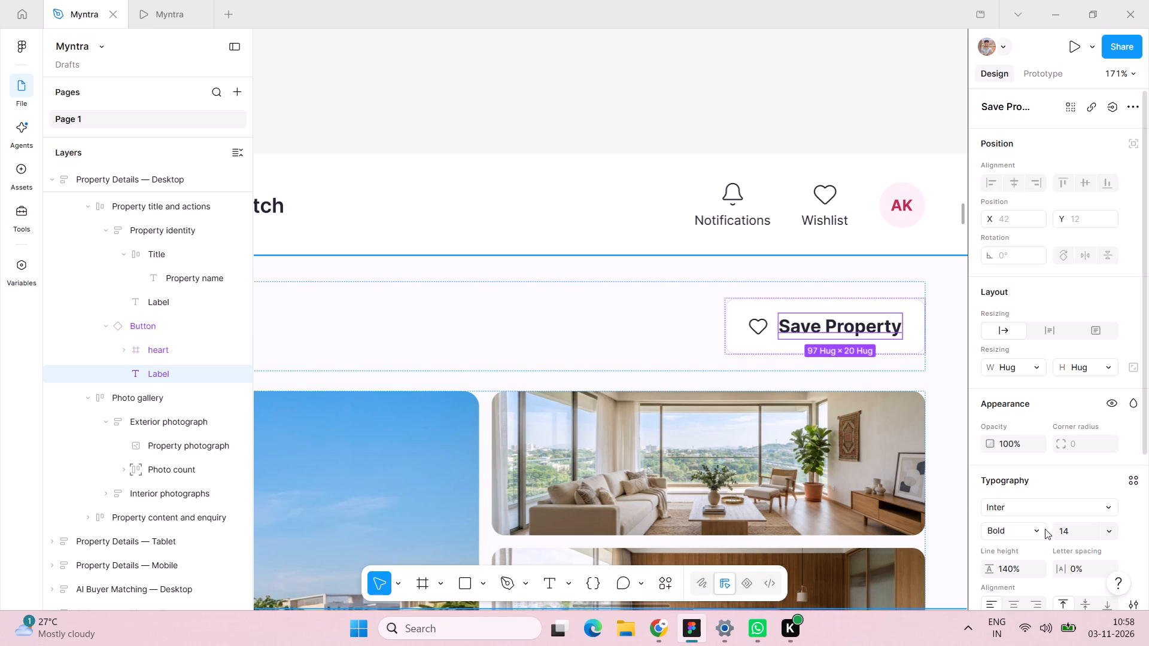
{"action": "left_click", "coordinate": [1038, 531]}
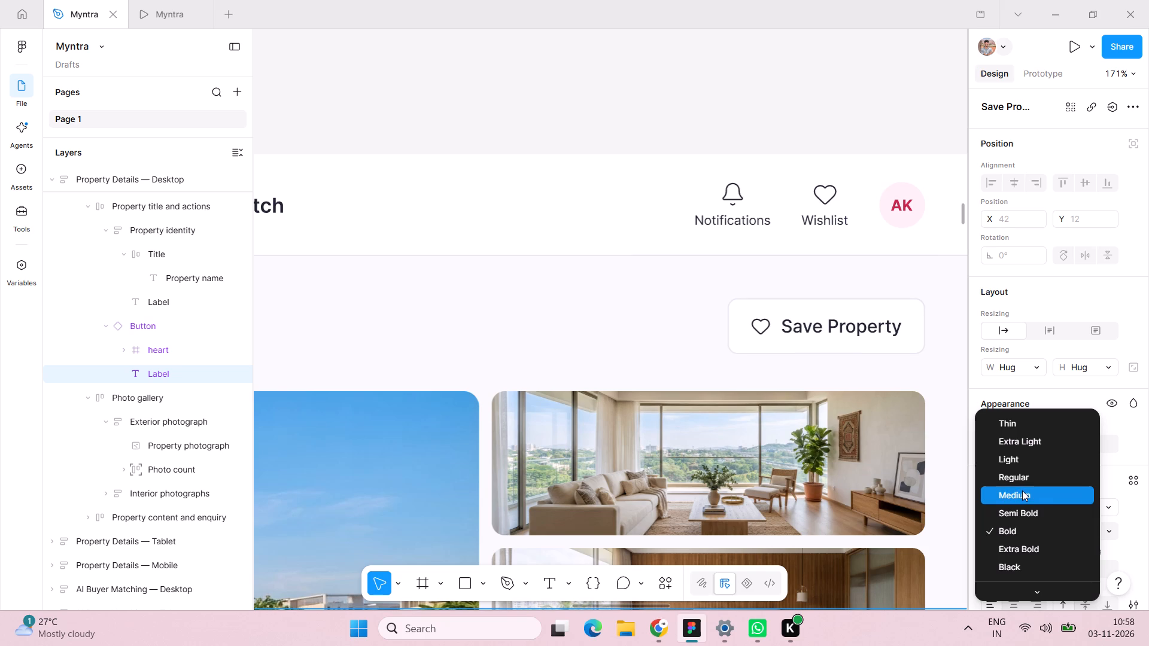
{"action": "left_click", "coordinate": [1022, 490]}
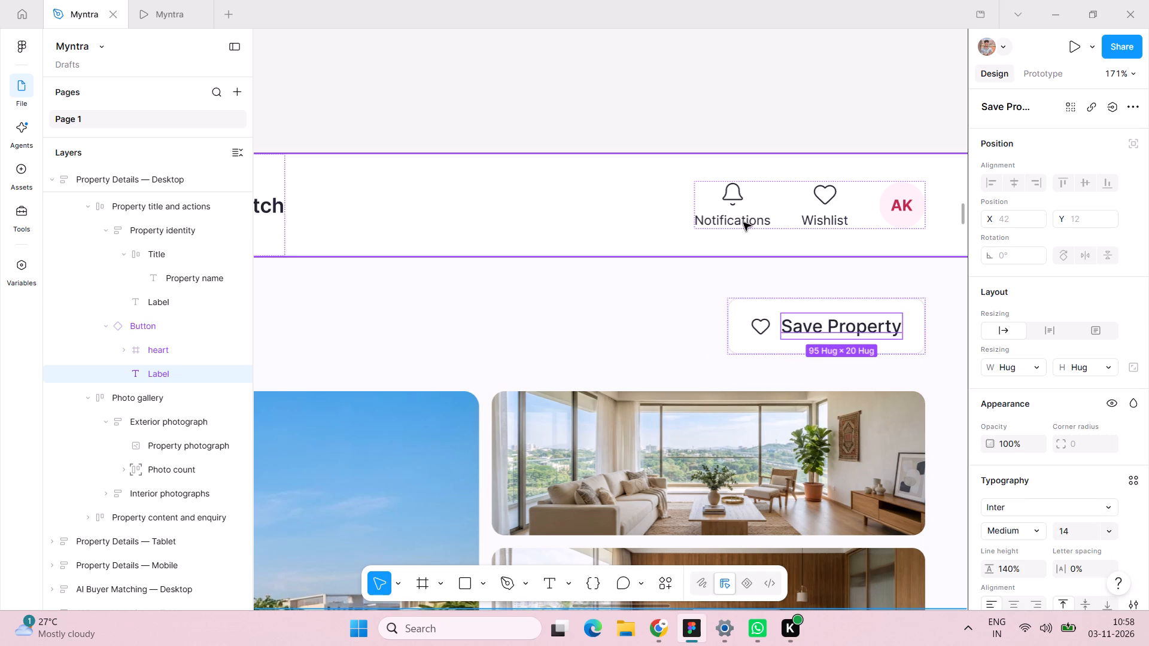
Set the Notifications and Wishlist labels in the Property Details desktop header to font size 14.
{"action": "triple_click", "coordinate": [743, 223]}
{"action": "double_click", "coordinate": [743, 223]}
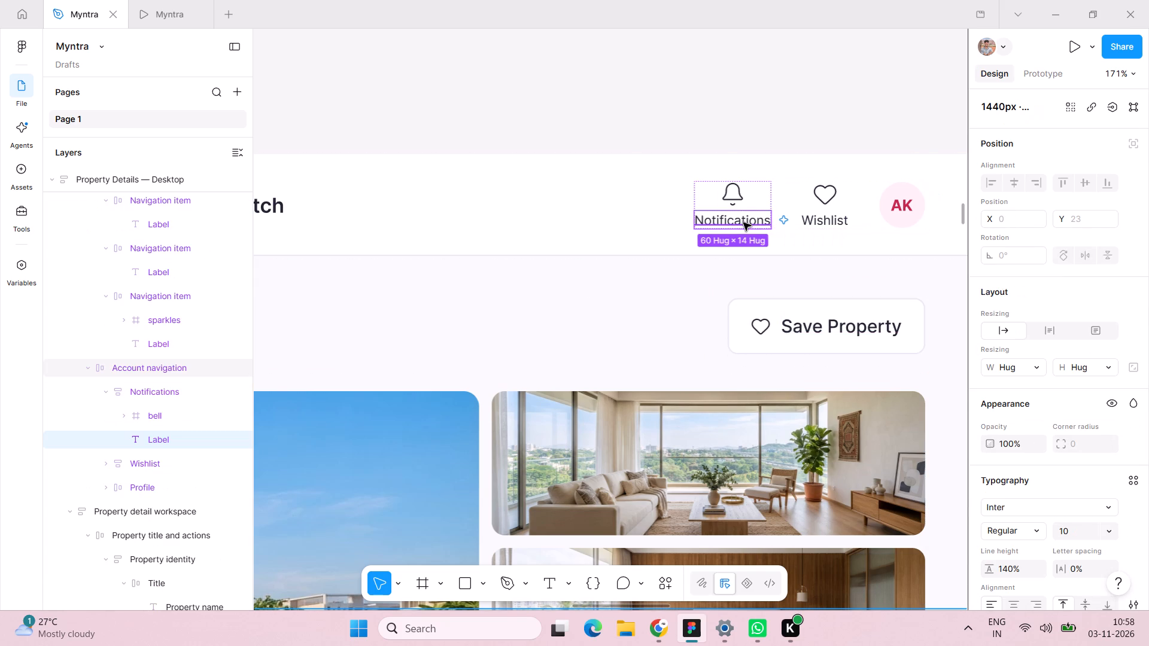
{"action": "double_click", "coordinate": [834, 219], "text": "shift"}
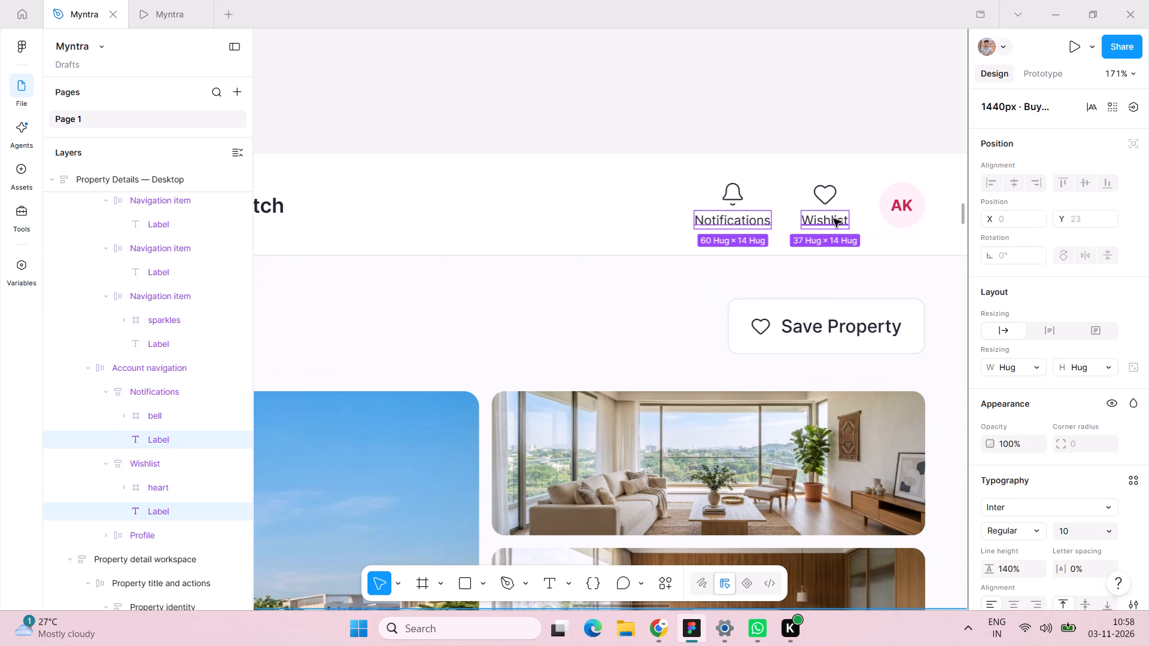
{"action": "left_click", "coordinate": [1084, 536]}
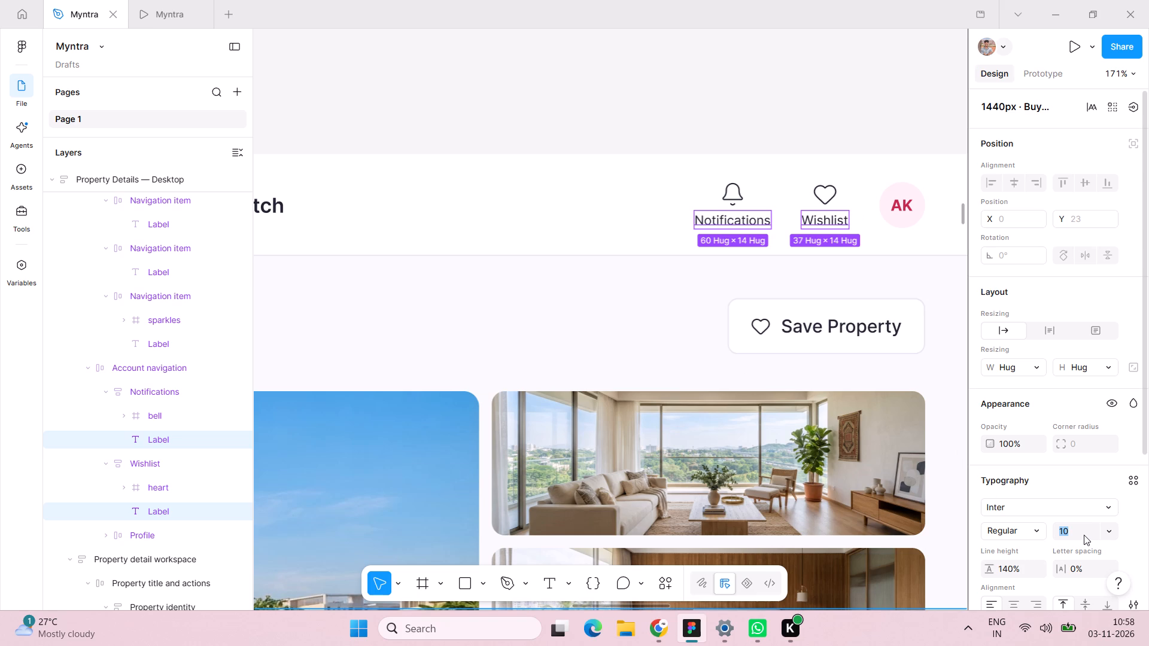
{"action": "type", "text": "14"}
{"action": "key", "text": "Return"}
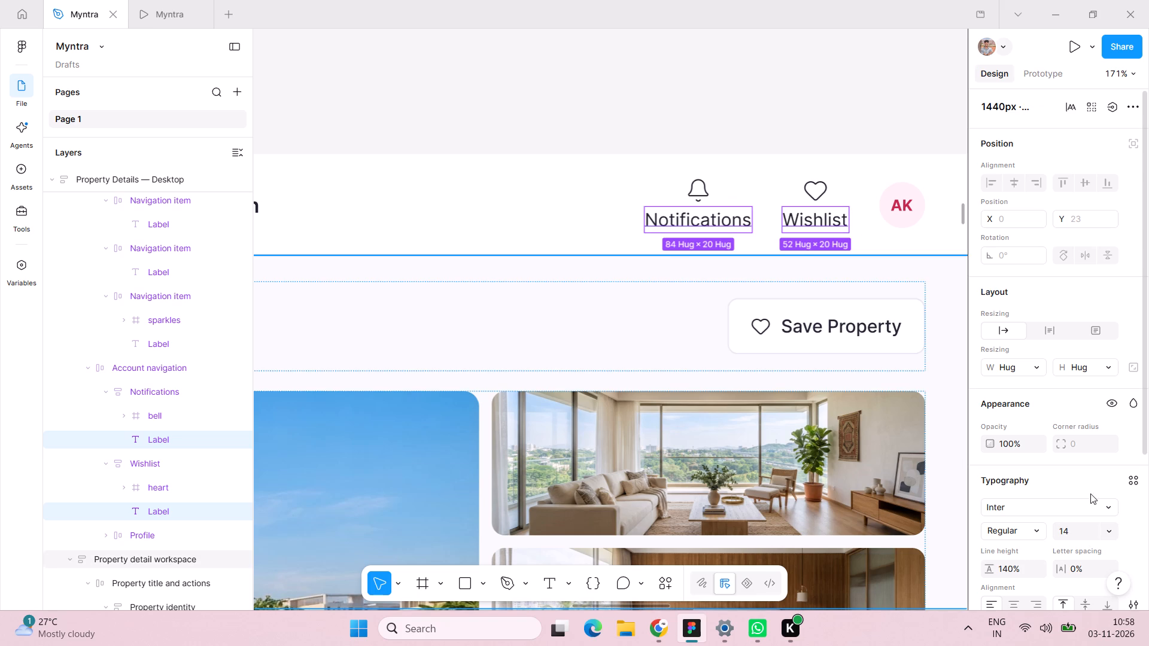
Replace the initials in the header's profile avatar with SS.
{"action": "double_click", "coordinate": [904, 203]}
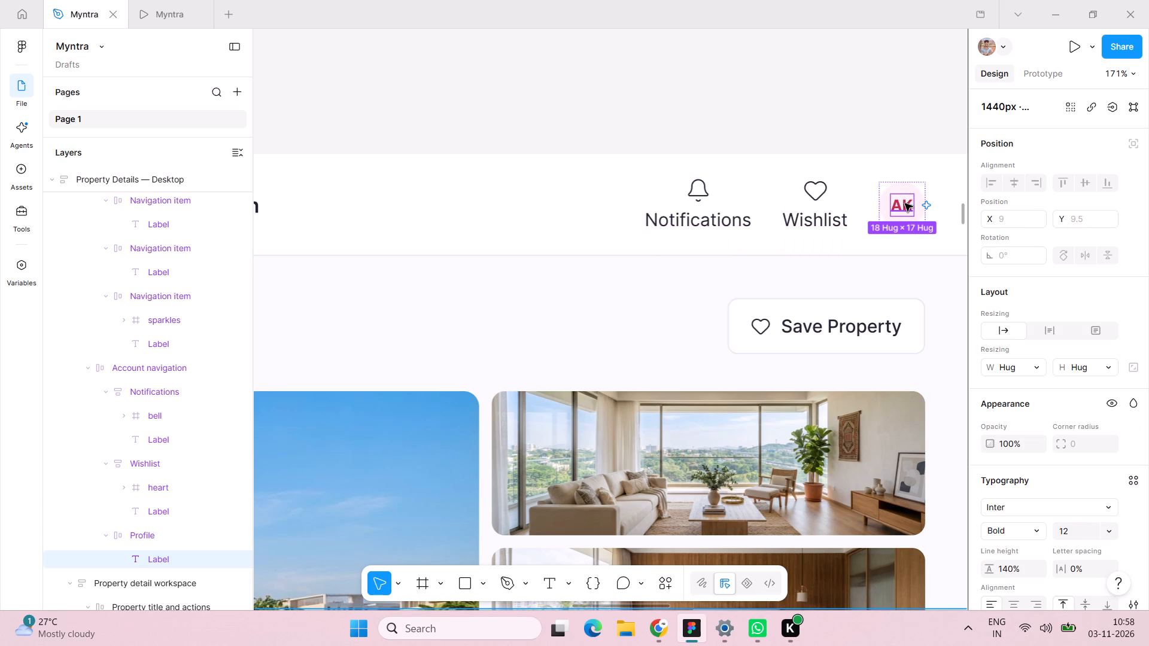
{"action": "double_click", "coordinate": [905, 203]}
{"action": "type", "text": "SS"}
{"action": "left_click", "coordinate": [816, 81]}
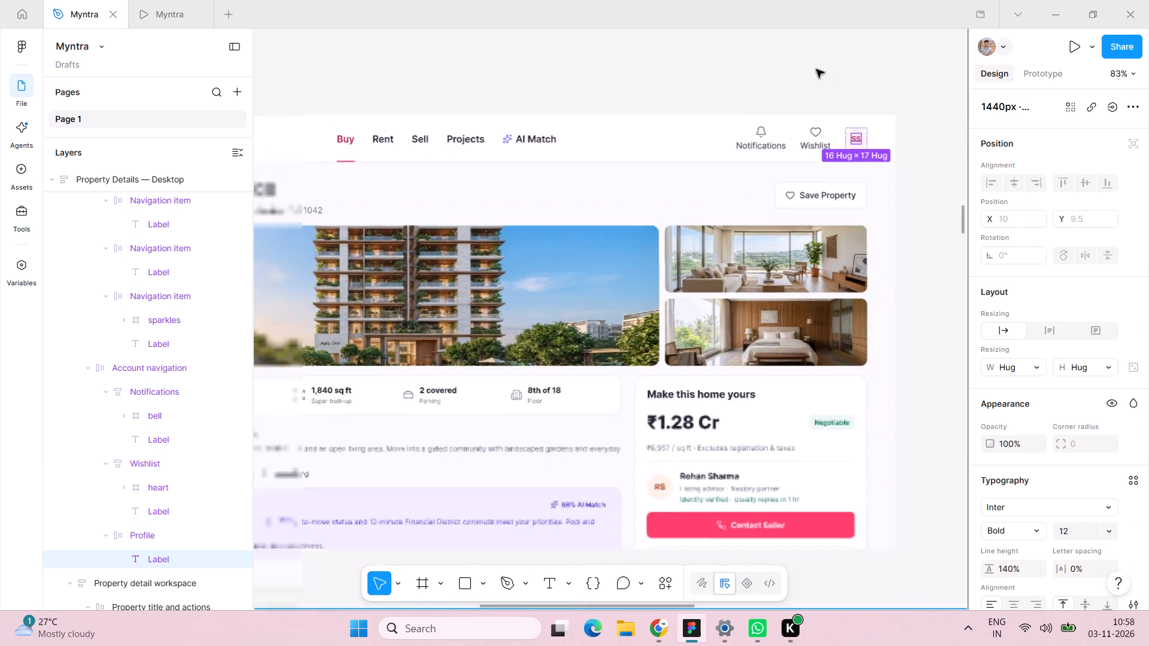
Set the five key specification values, from 3 BHK through 8th of 18, to font size 14 in the Property Details desktop frame.
{"action": "scroll", "coordinate": [816, 69], "scroll_direction": "right", "scroll_amount": 3}
{"action": "scroll", "coordinate": [816, 69], "scroll_direction": "down", "scroll_amount": 1}
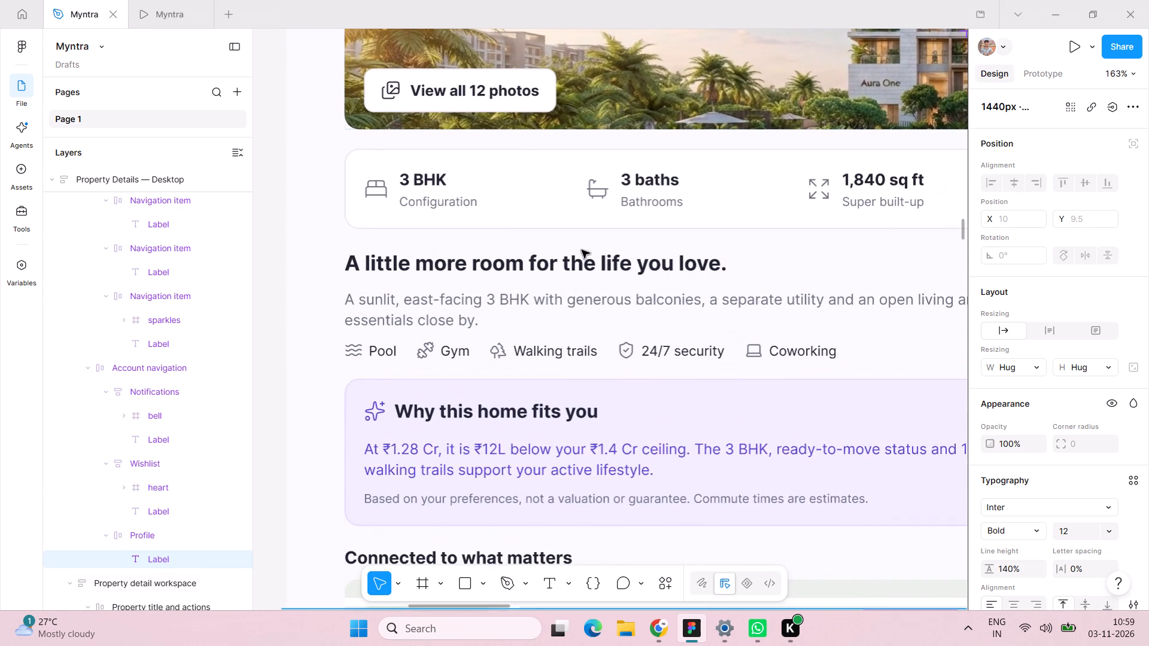
{"action": "double_click", "coordinate": [420, 181]}
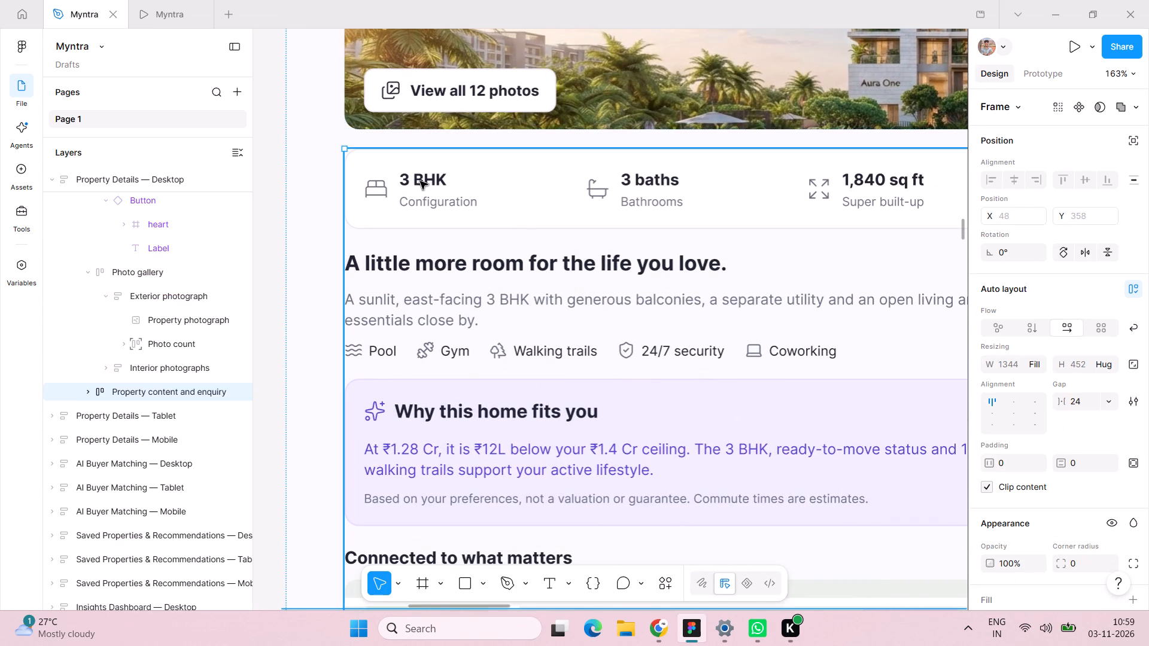
{"action": "left_click", "coordinate": [420, 181]}
{"action": "double_click", "coordinate": [420, 181]}
{"action": "double_click", "coordinate": [420, 182]}
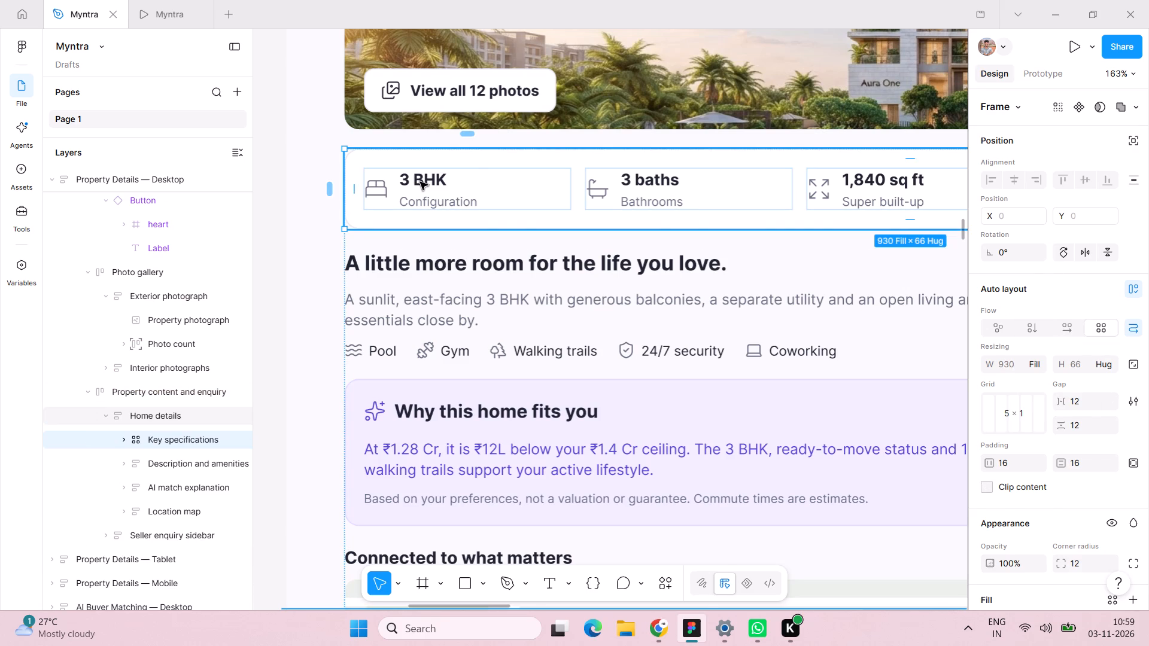
{"action": "double_click", "coordinate": [420, 182]}
{"action": "double_click", "coordinate": [420, 182]}
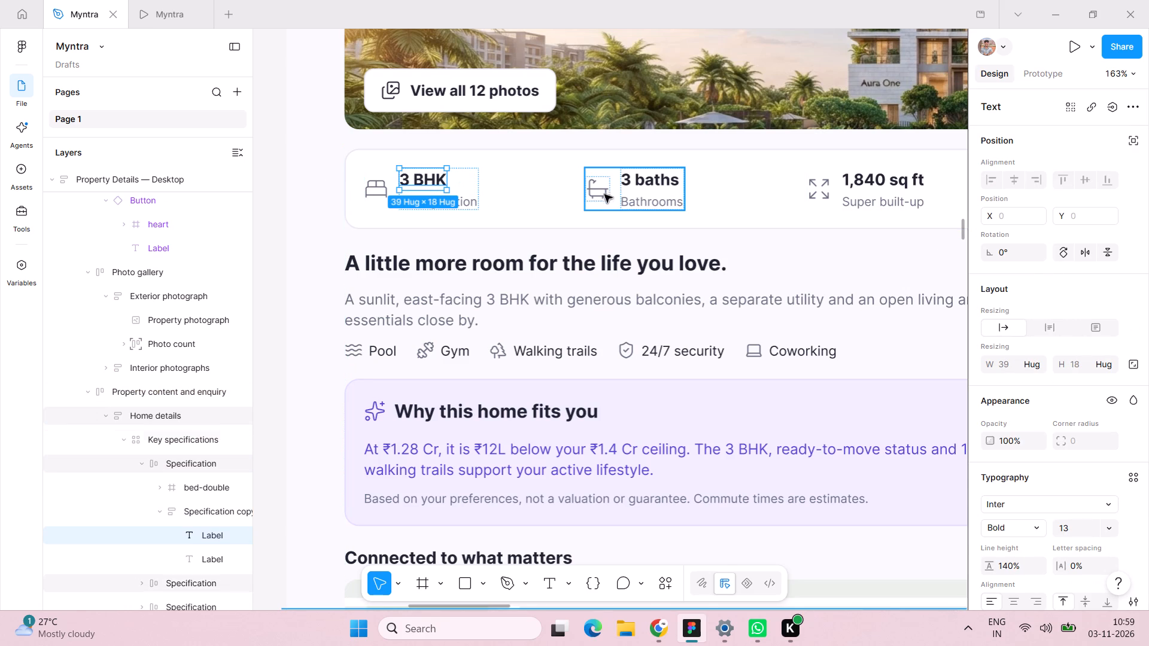
{"action": "double_click", "coordinate": [648, 182], "text": "shift"}
{"action": "double_click", "coordinate": [648, 182], "text": "shift"}
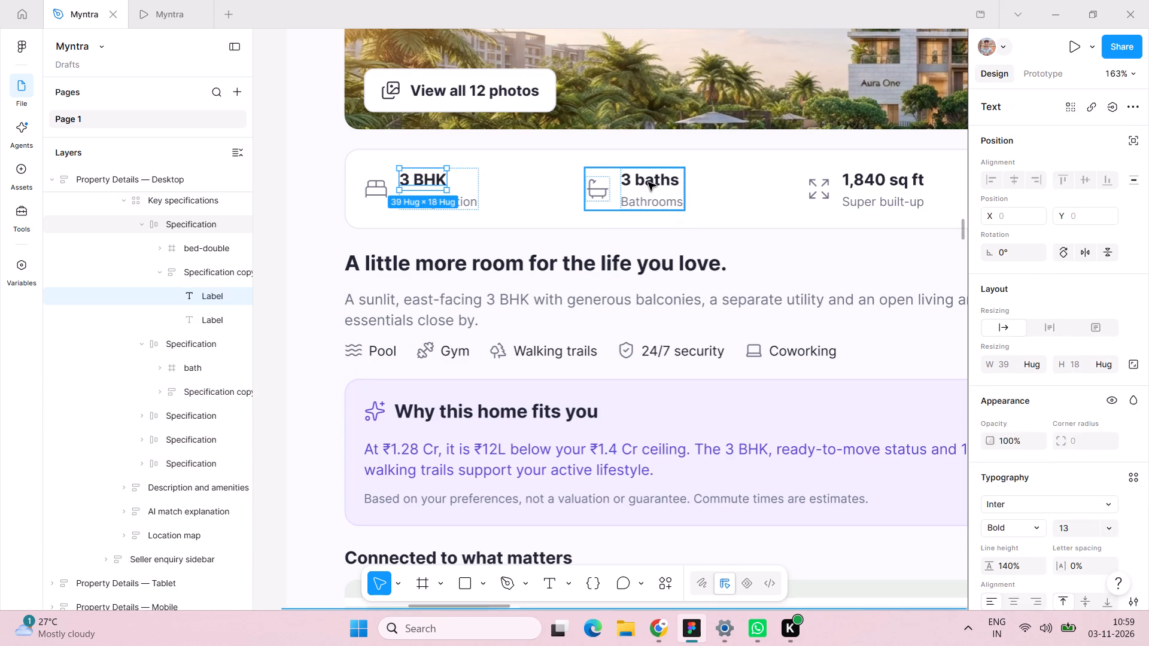
{"action": "double_click", "coordinate": [648, 182], "text": "shift"}
{"action": "double_click", "coordinate": [648, 182], "text": "shift"}
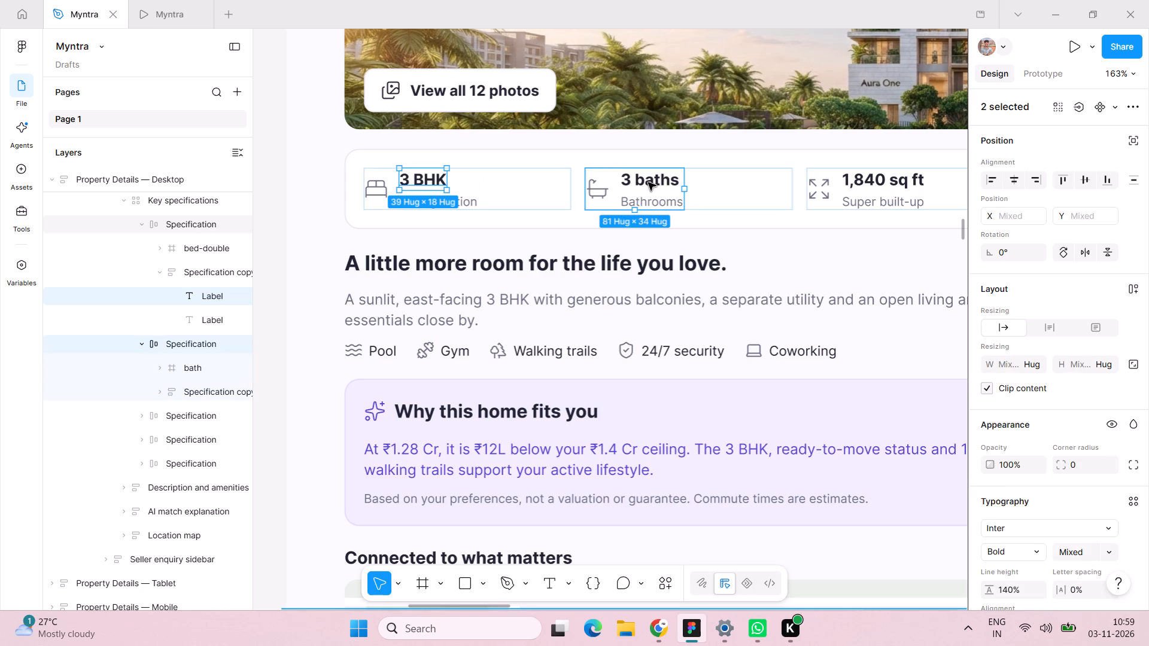
{"action": "double_click", "coordinate": [648, 182], "text": "shift"}
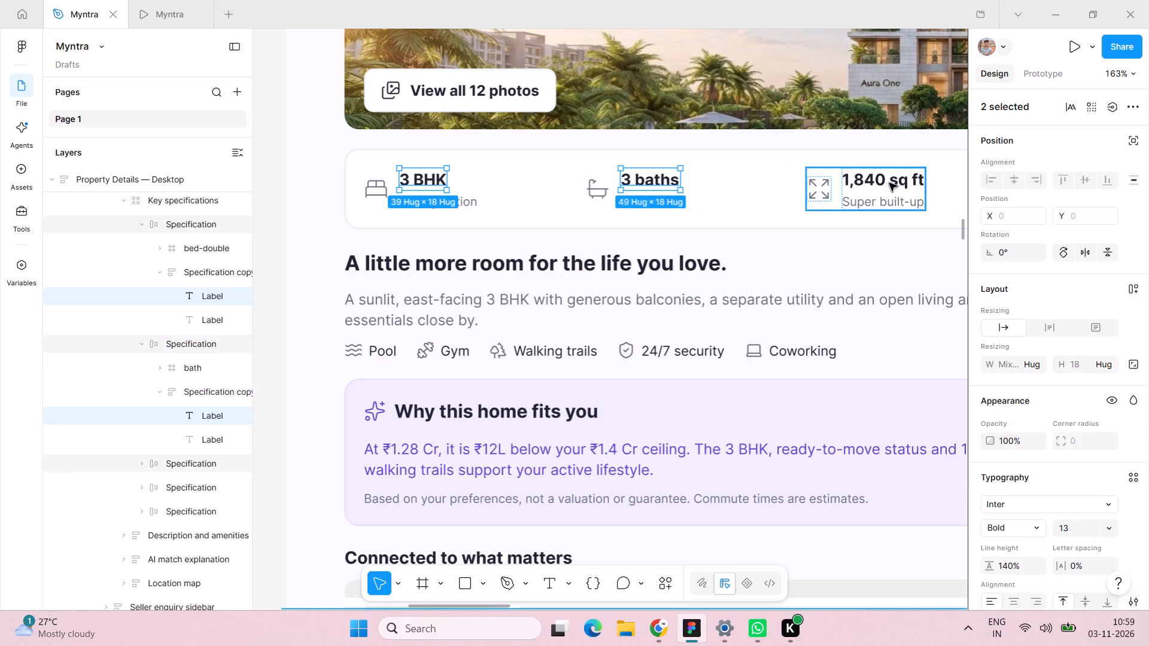
{"action": "triple_click", "coordinate": [891, 182], "text": "shift"}
{"action": "left_click", "coordinate": [891, 182], "text": "shift"}
{"action": "double_click", "coordinate": [891, 182], "text": "shift"}
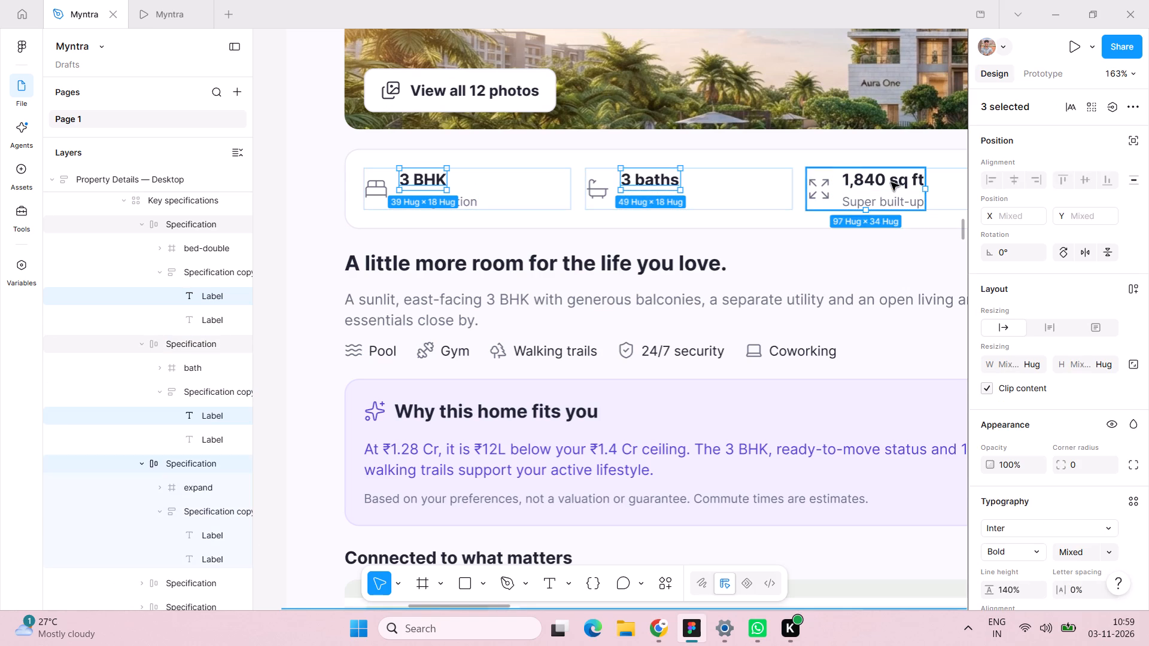
{"action": "double_click", "coordinate": [891, 182], "text": "shift"}
{"action": "double_click", "coordinate": [891, 182], "text": "shift"}
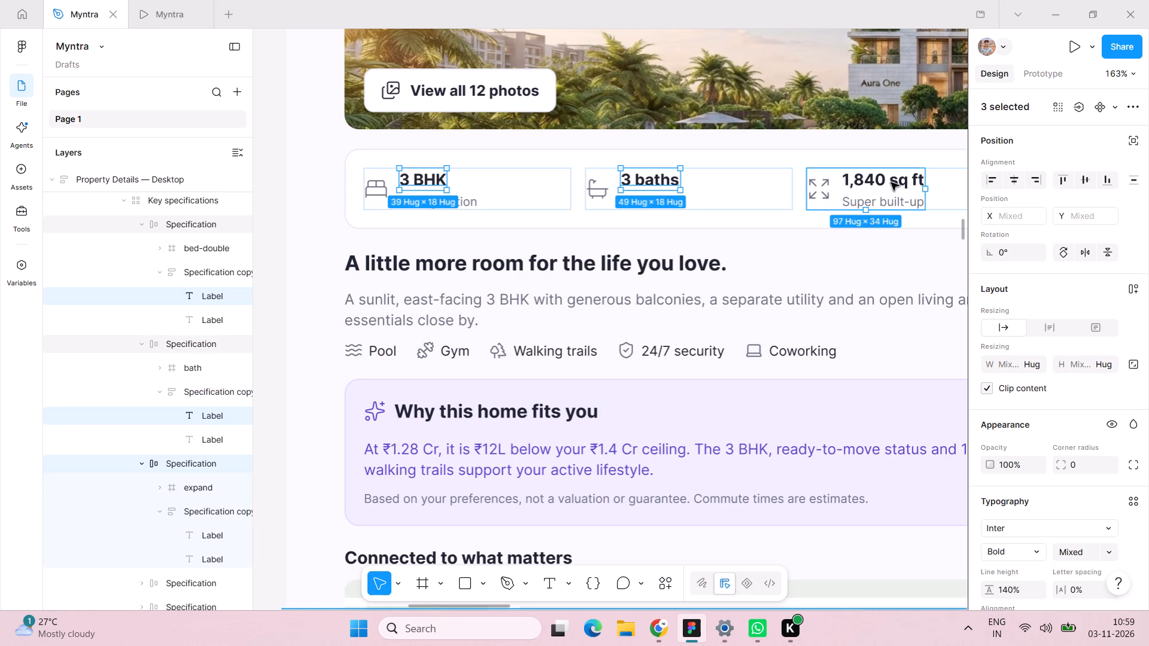
{"action": "double_click", "coordinate": [891, 182], "text": "shift"}
{"action": "scroll", "coordinate": [890, 182], "scroll_direction": "left", "scroll_amount": 1}
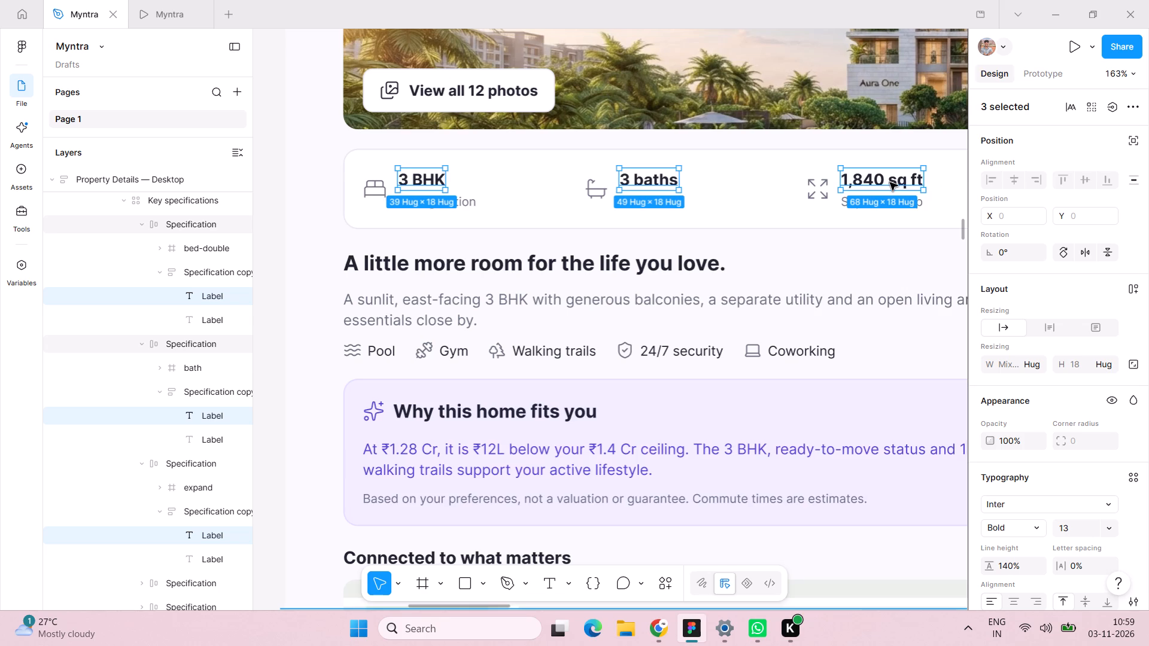
{"action": "scroll", "coordinate": [890, 182], "scroll_direction": "left", "scroll_amount": 3}
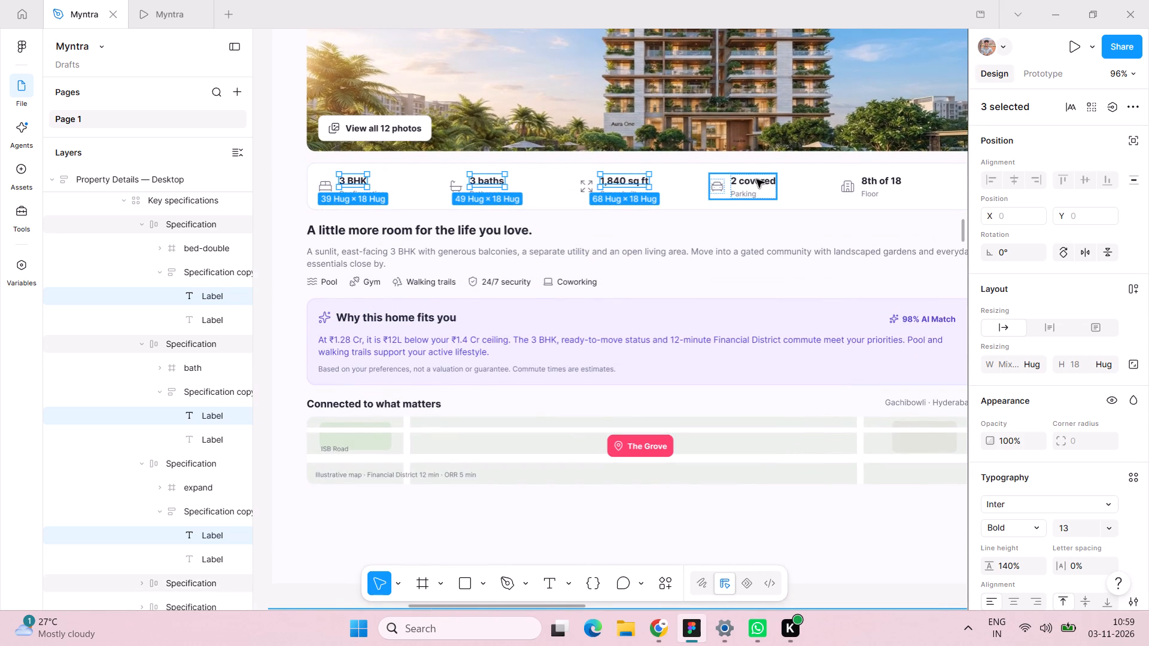
{"action": "left_click", "coordinate": [756, 179], "text": "shift"}
{"action": "double_click", "coordinate": [756, 180], "text": "shift"}
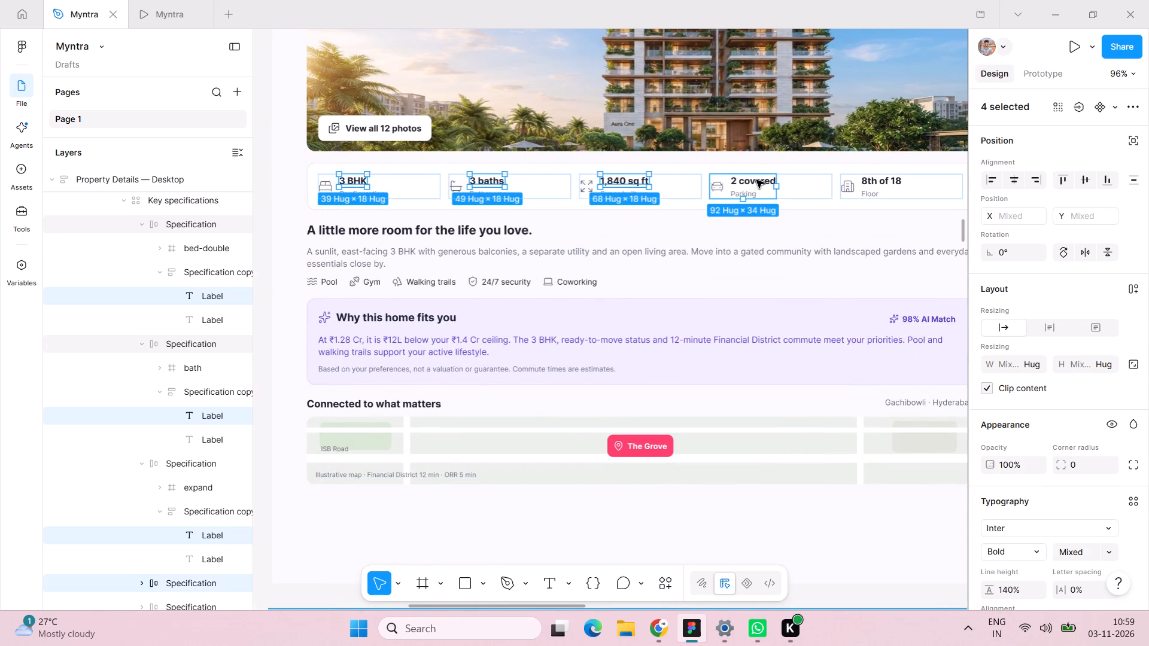
{"action": "double_click", "coordinate": [756, 180], "text": "shift"}
{"action": "double_click", "coordinate": [756, 180], "text": "shift"}
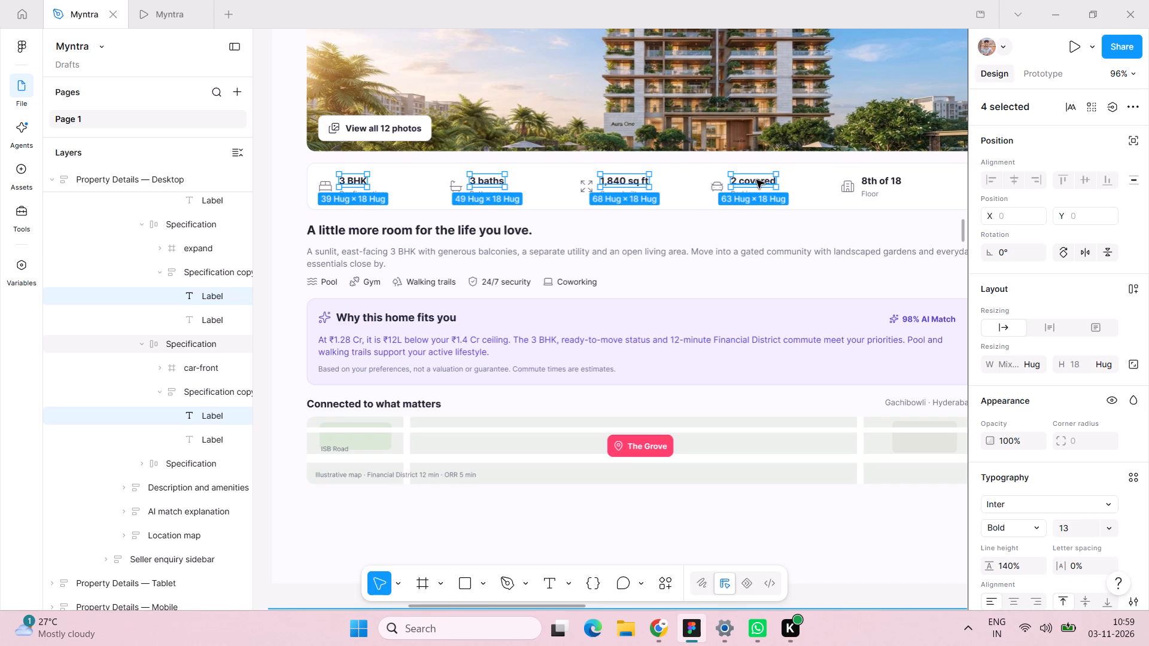
{"action": "double_click", "coordinate": [882, 178], "text": "shift"}
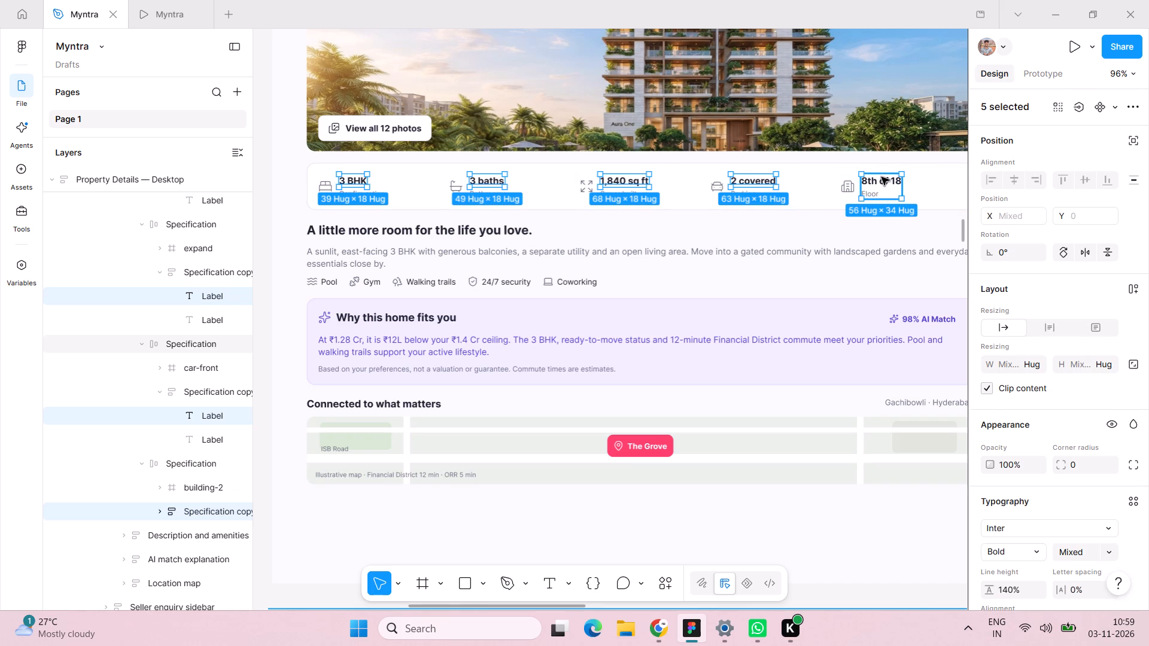
{"action": "double_click", "coordinate": [881, 177], "text": "shift"}
{"action": "triple_click", "coordinate": [874, 182], "text": "shift"}
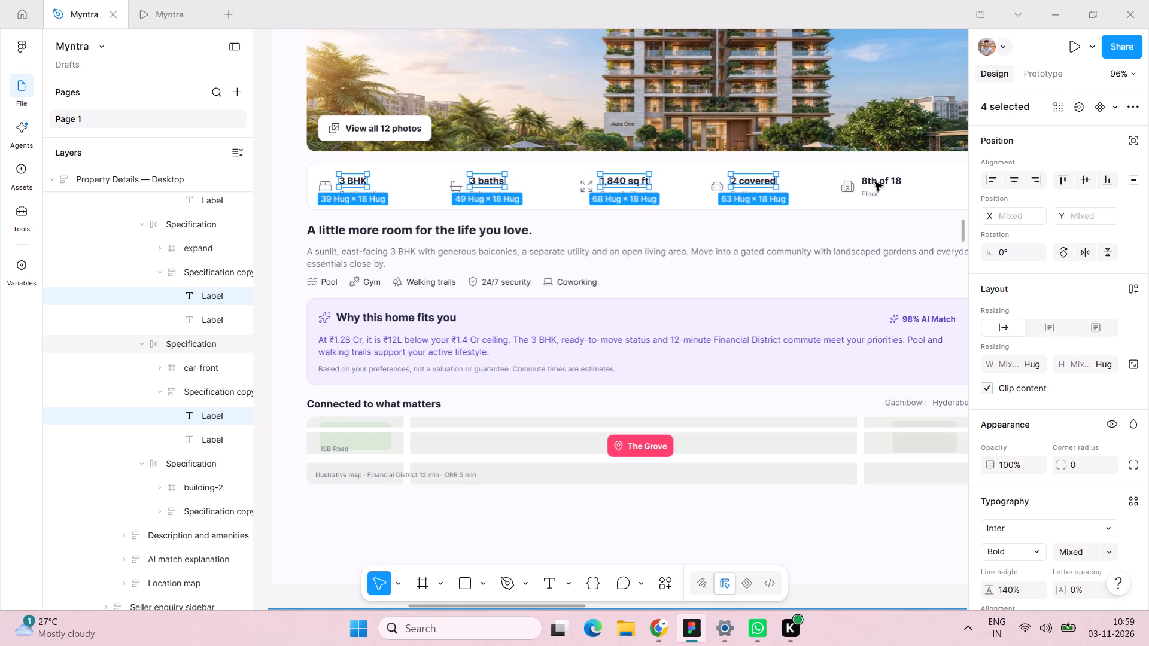
{"action": "double_click", "coordinate": [875, 182], "text": "shift"}
{"action": "triple_click", "coordinate": [875, 182], "text": "shift"}
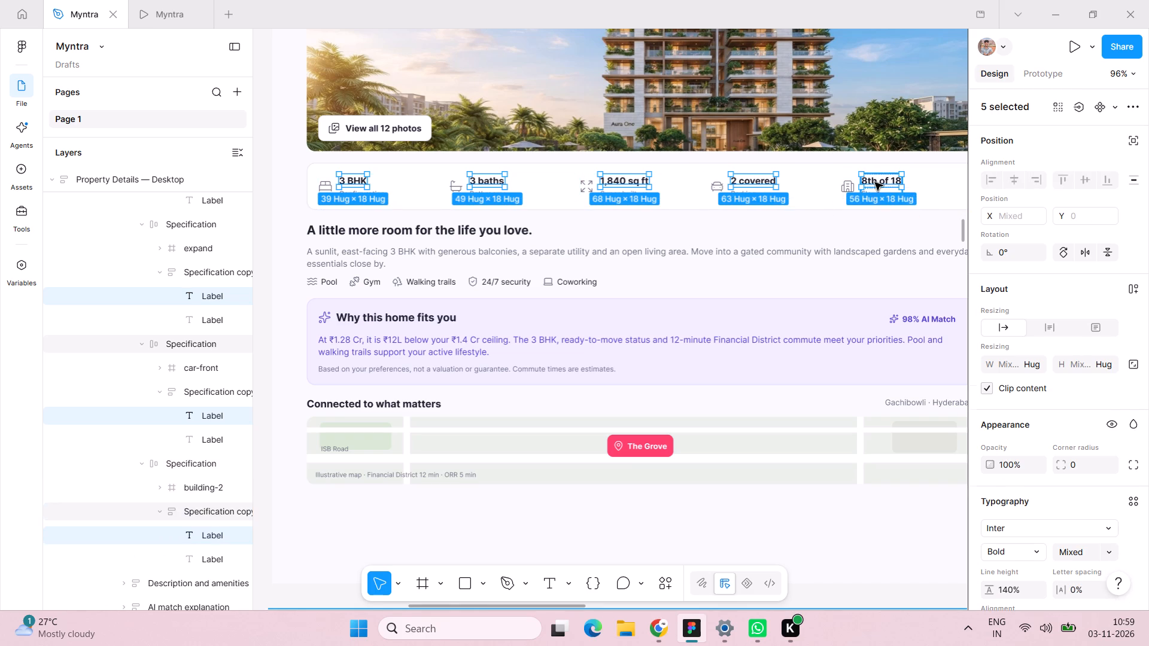
{"action": "double_click", "coordinate": [875, 182], "text": "shift"}
{"action": "left_click", "coordinate": [875, 182], "text": "shift"}
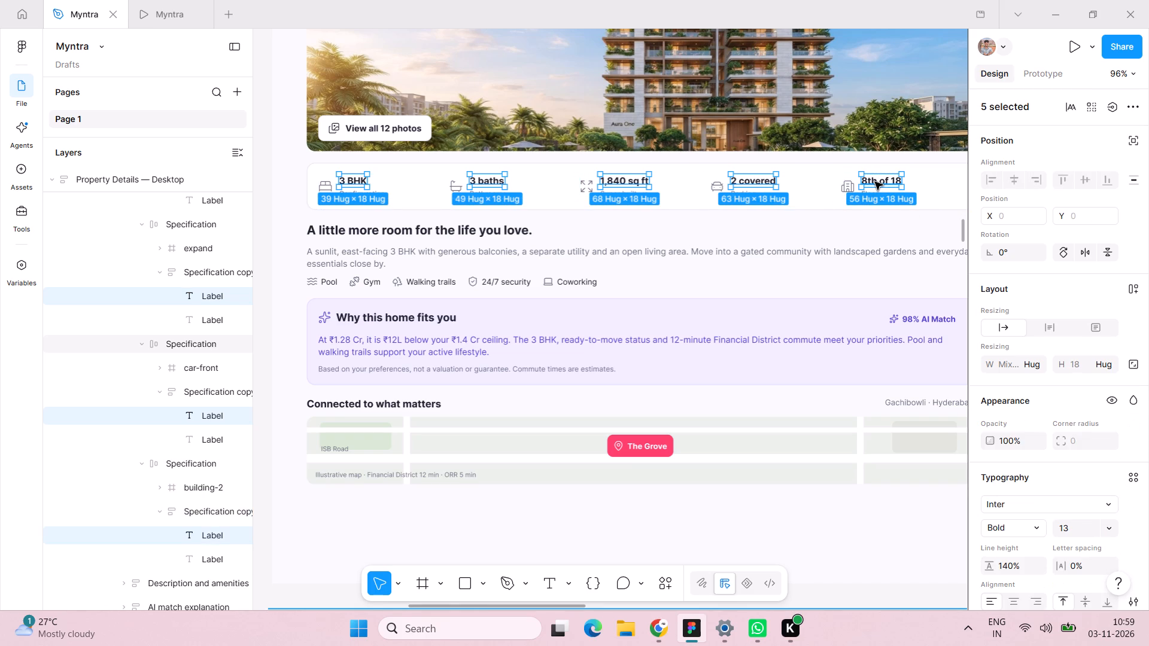
{"action": "scroll", "coordinate": [875, 182], "scroll_direction": "left", "scroll_amount": 2}
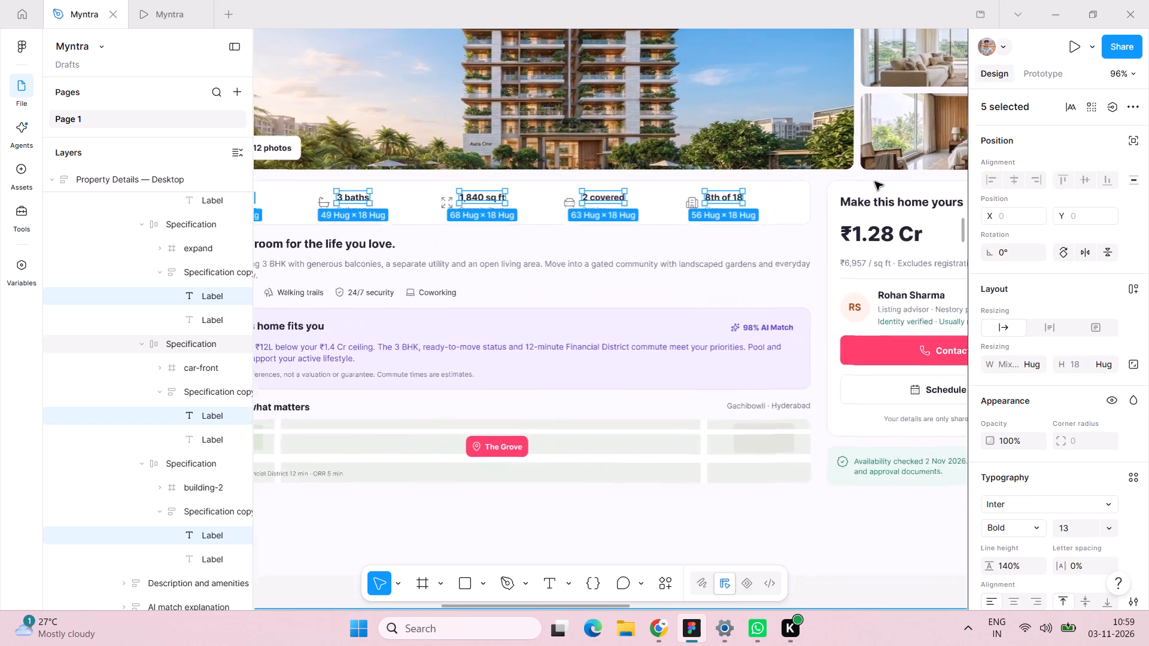
{"action": "left_click", "coordinate": [1082, 533]}
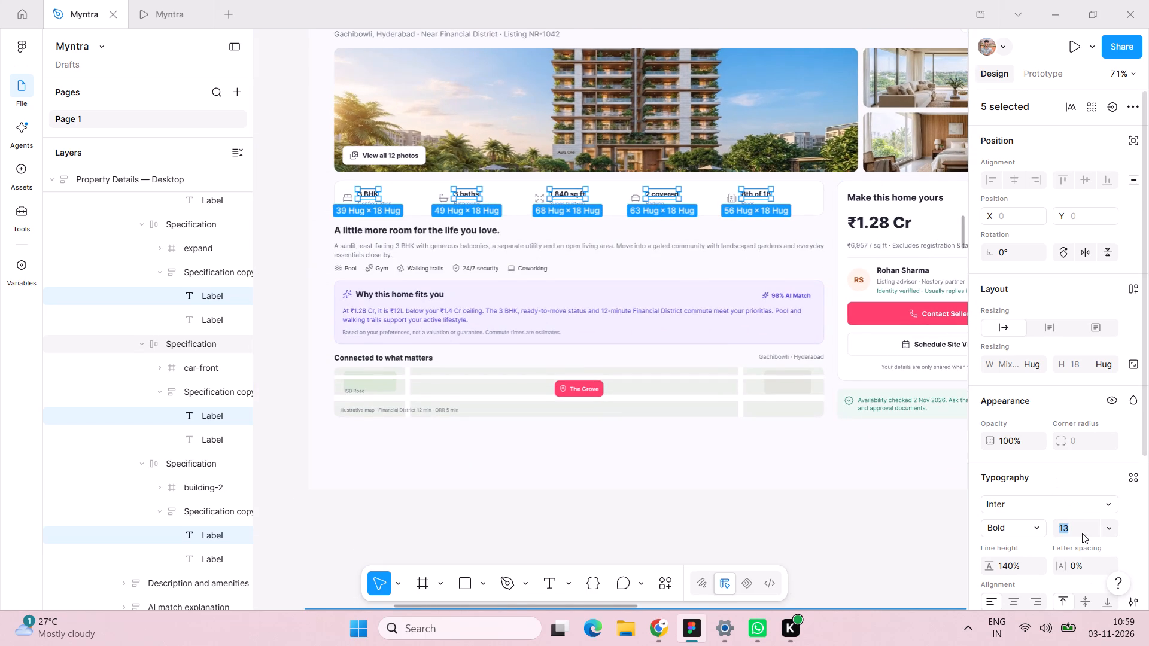
{"action": "type", "text": "14"}
{"action": "key", "text": "Return"}
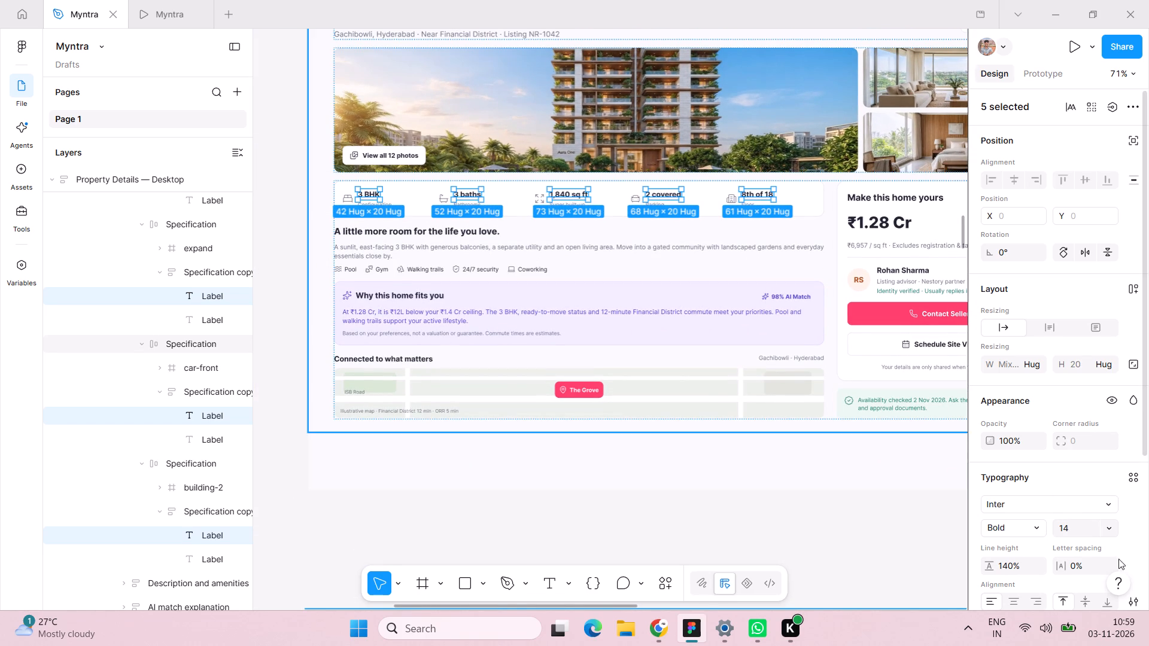
Set the five captions under the key specification values, Configuration, Bathrooms, Super built-up, Parking and Floor, to font size 12.
{"action": "scroll", "coordinate": [490, 212], "scroll_direction": "right", "scroll_amount": 2}
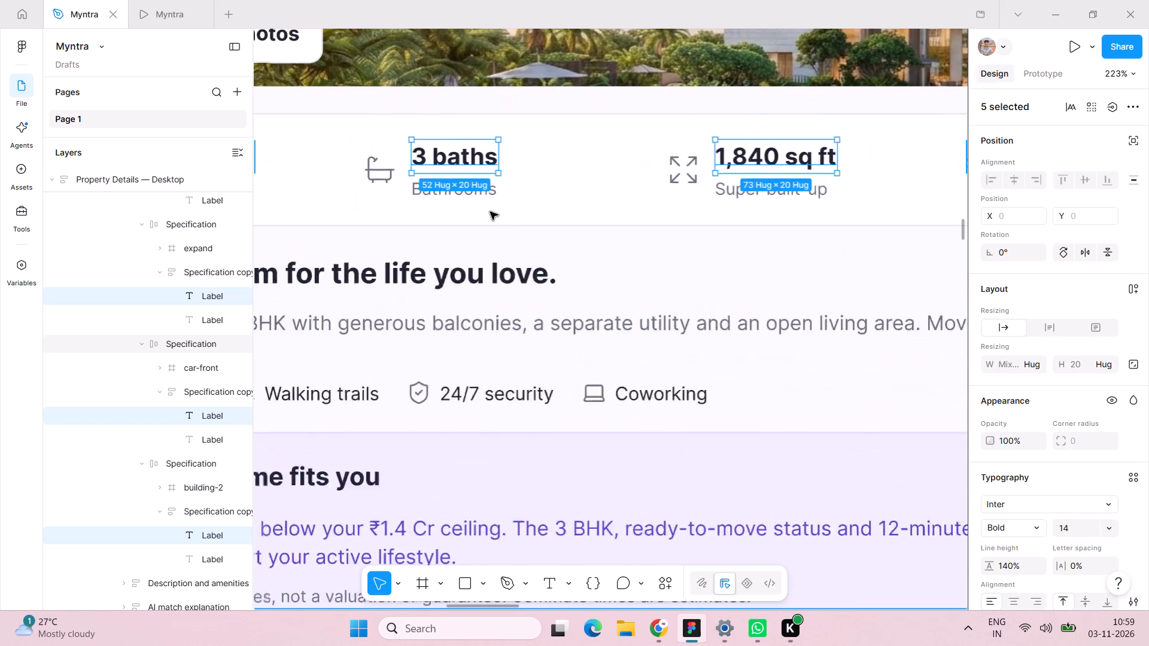
{"action": "scroll", "coordinate": [490, 212], "scroll_direction": "right", "scroll_amount": 2}
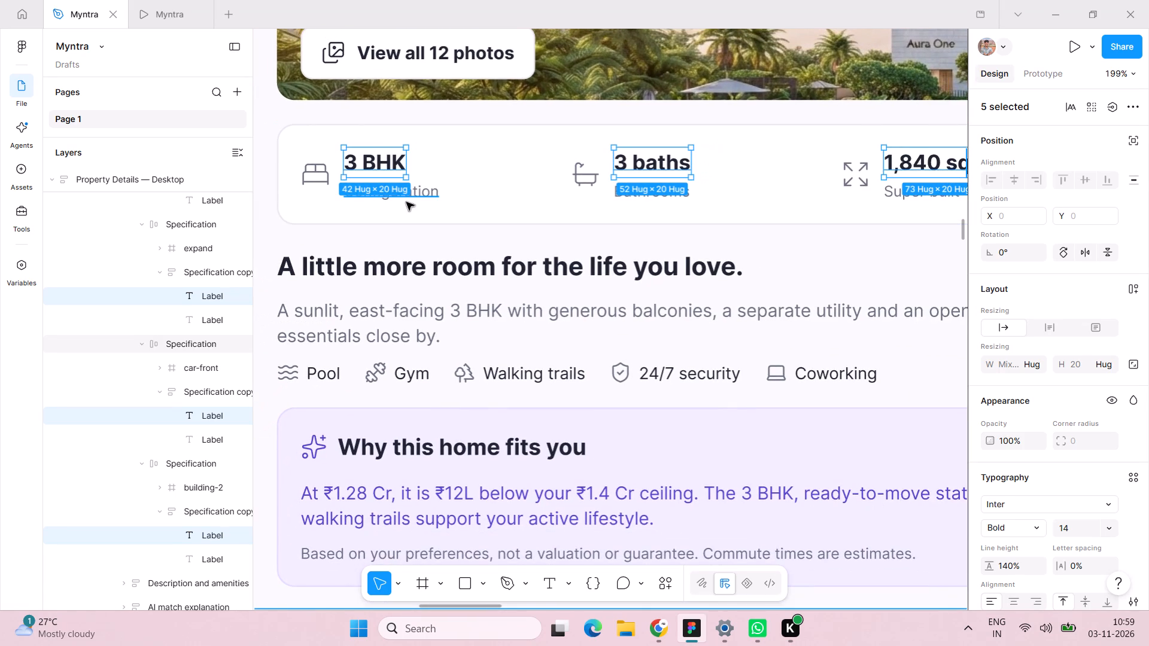
{"action": "left_click", "coordinate": [424, 201]}
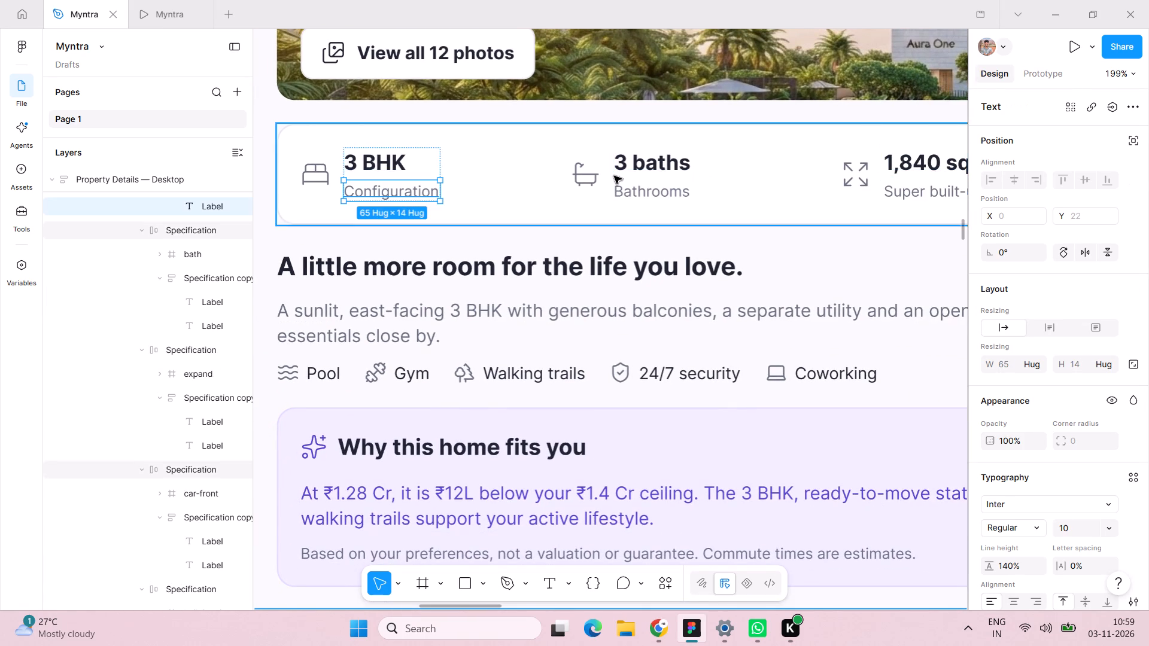
{"action": "double_click", "coordinate": [643, 191], "text": "shift"}
{"action": "double_click", "coordinate": [645, 192], "text": "shift"}
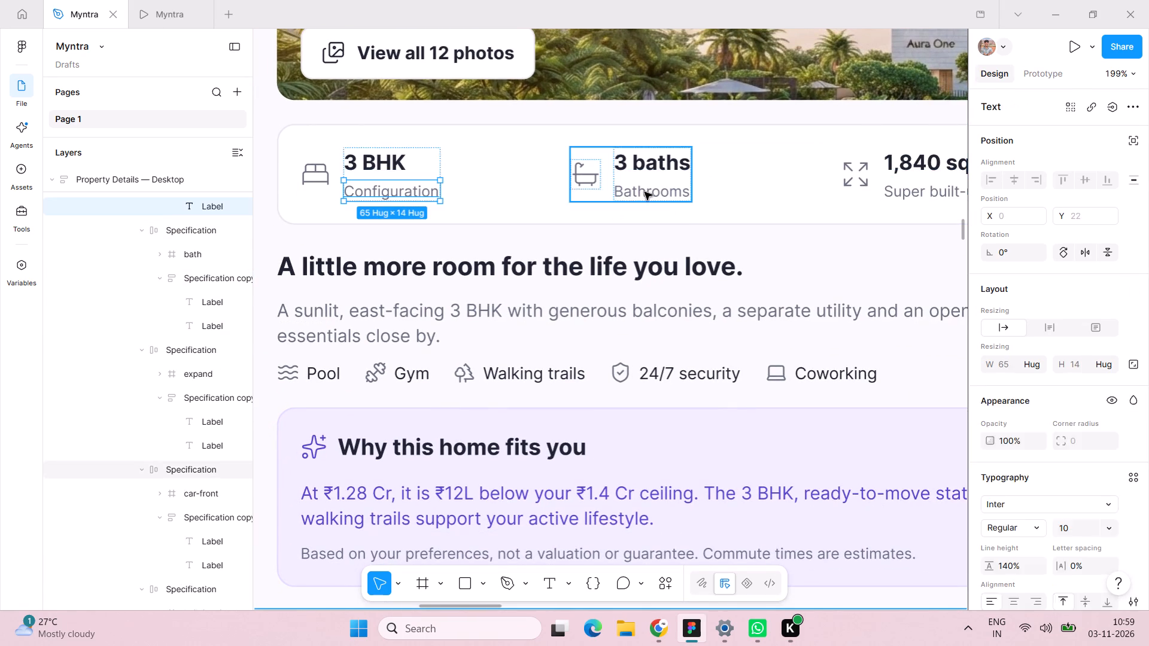
{"action": "triple_click", "coordinate": [645, 192], "text": "shift"}
{"action": "double_click", "coordinate": [645, 192], "text": "shift"}
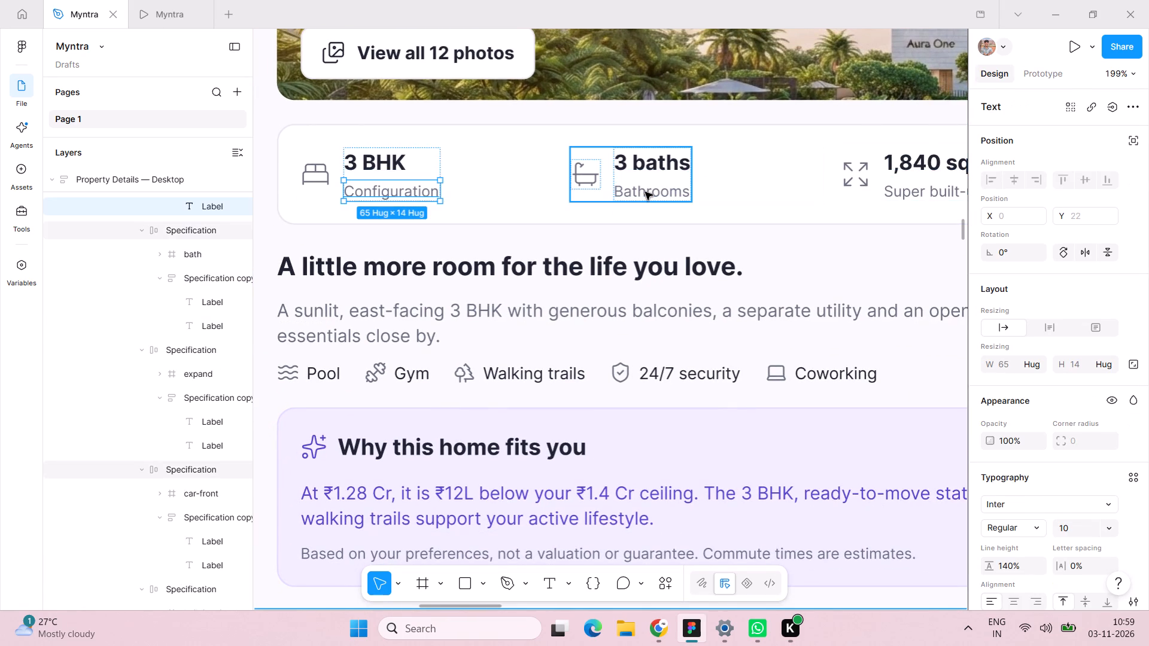
{"action": "double_click", "coordinate": [645, 192], "text": "shift"}
{"action": "left_click", "coordinate": [645, 192], "text": "shift"}
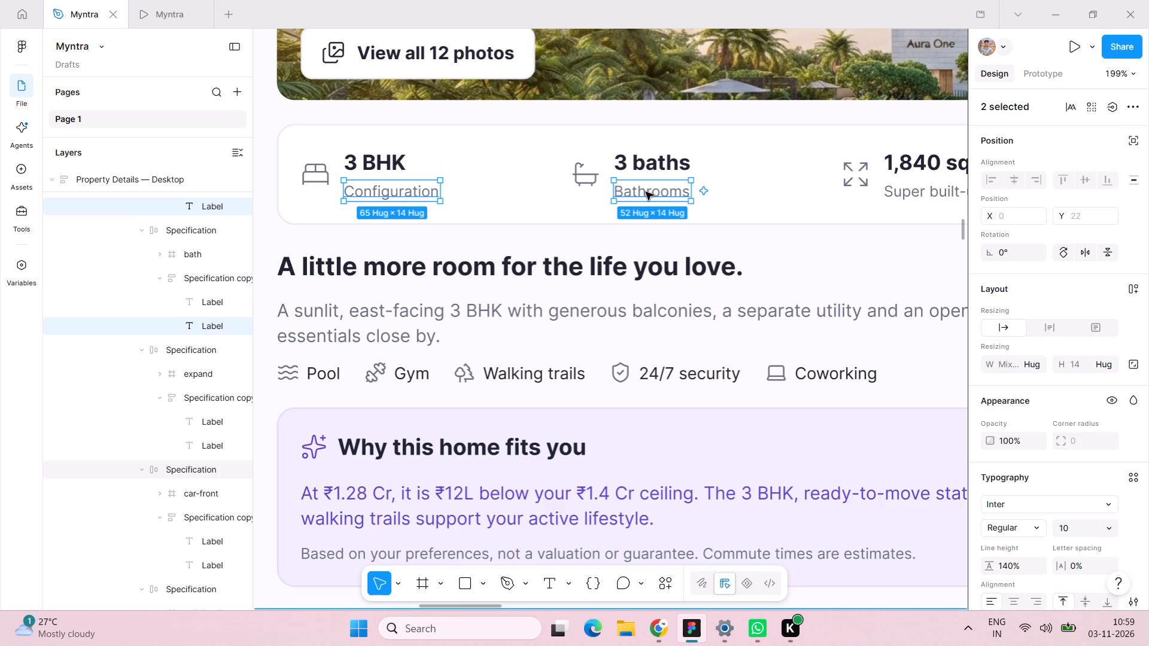
{"action": "scroll", "coordinate": [646, 192], "scroll_direction": "left", "scroll_amount": 2}
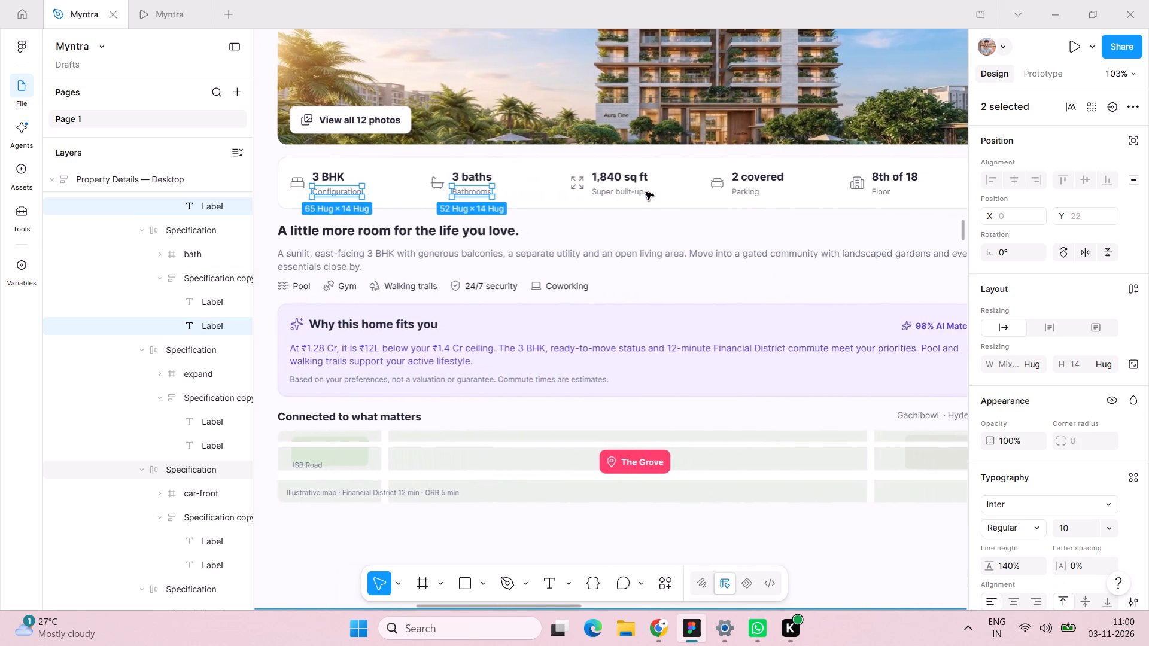
{"action": "scroll", "coordinate": [646, 192], "scroll_direction": "left", "scroll_amount": 1}
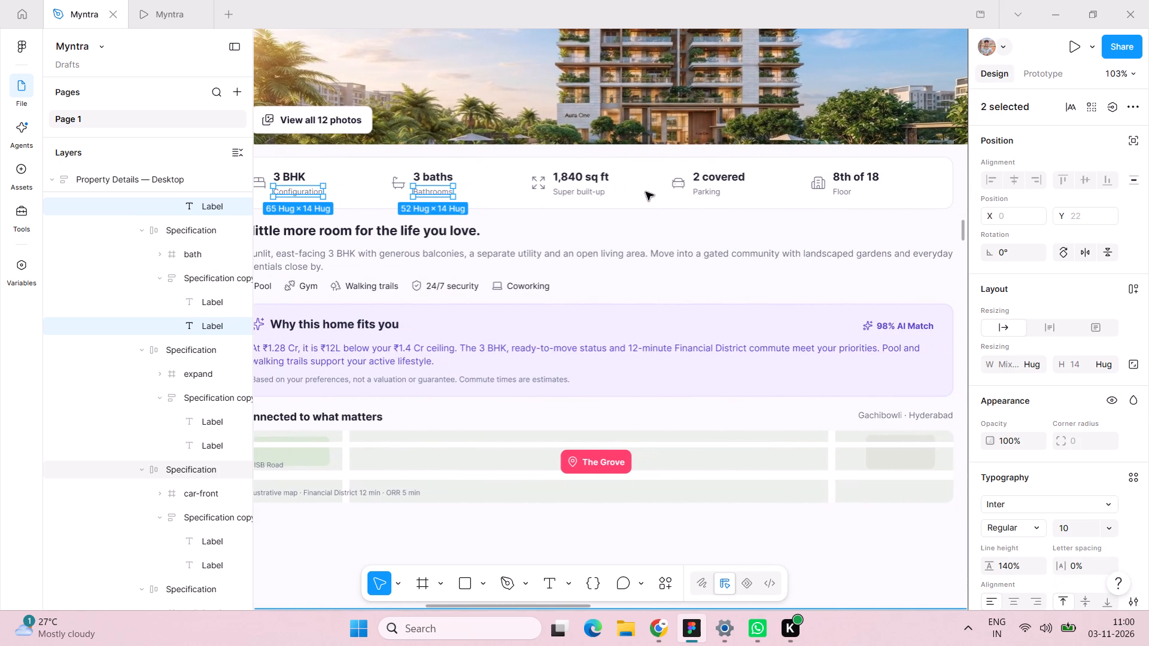
{"action": "triple_click", "coordinate": [583, 189], "text": "shift"}
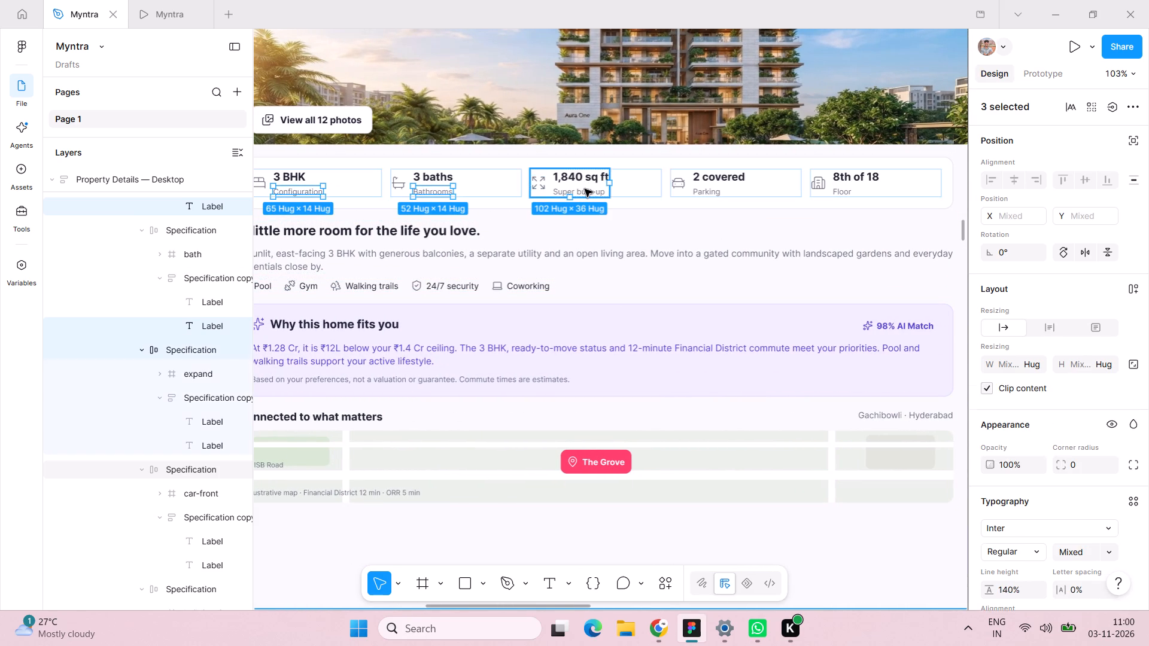
{"action": "triple_click", "coordinate": [703, 191], "text": "shift"}
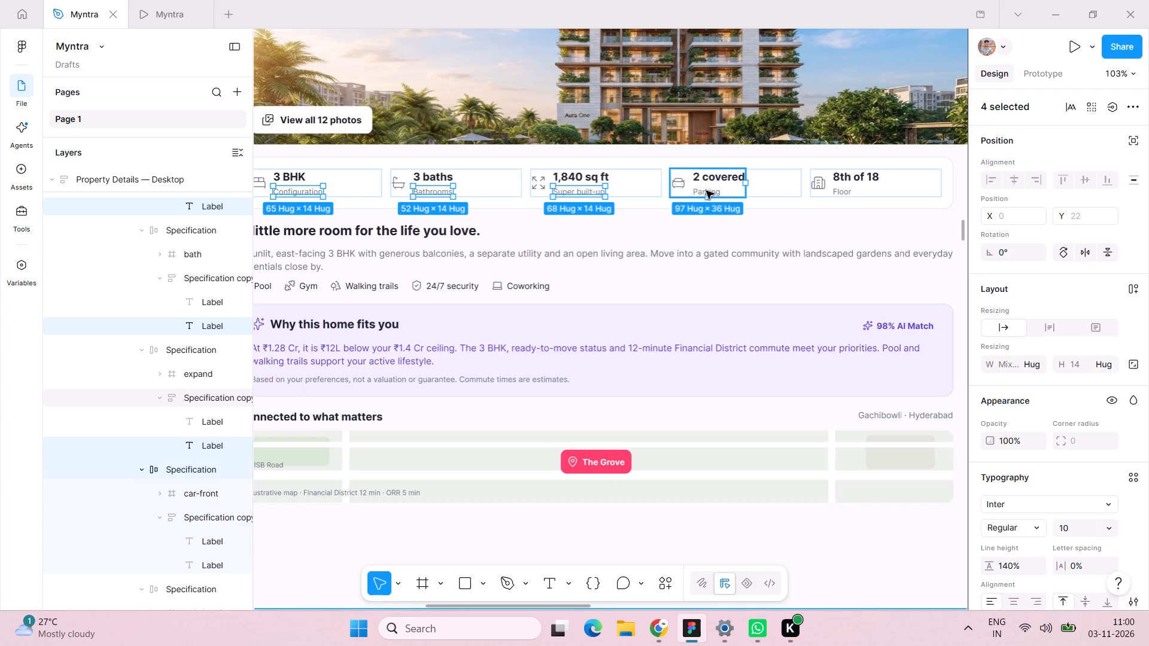
{"action": "double_click", "coordinate": [851, 187], "text": "shift"}
{"action": "double_click", "coordinate": [849, 191], "text": "shift"}
{"action": "double_click", "coordinate": [849, 193], "text": "shift"}
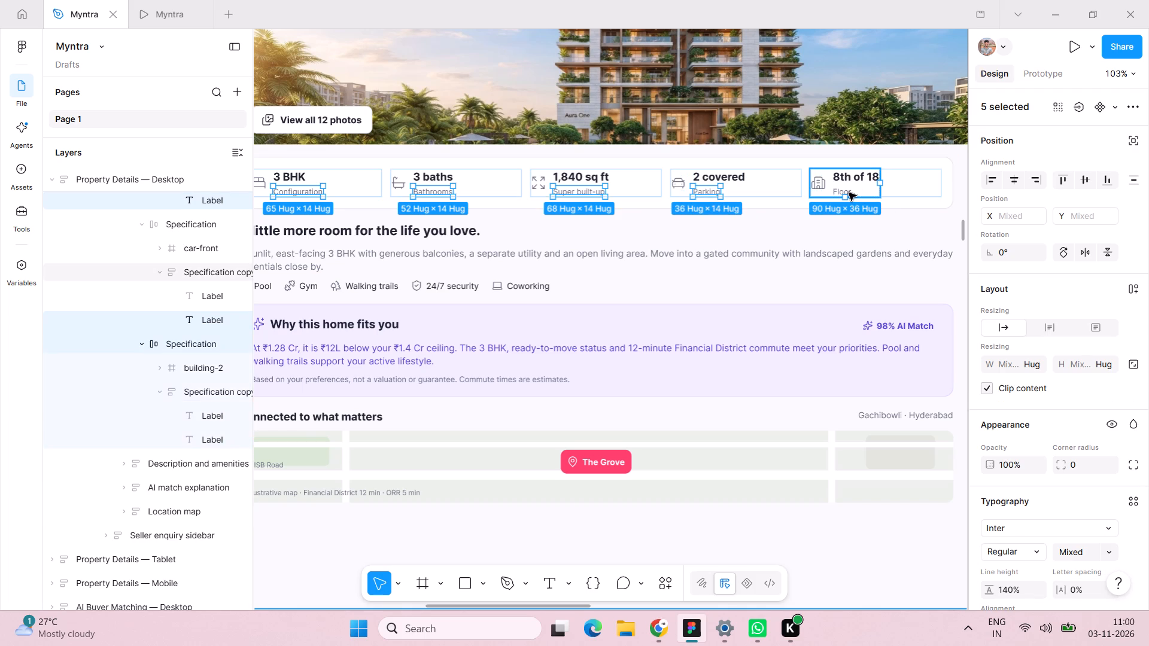
{"action": "triple_click", "coordinate": [850, 191], "text": "shift"}
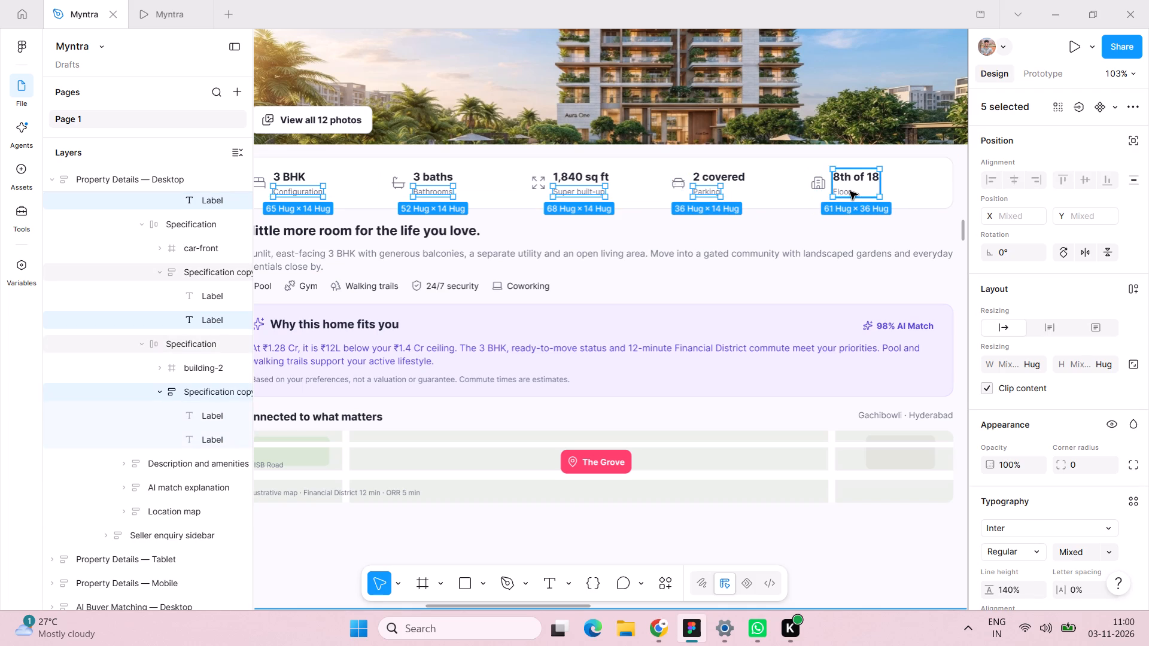
{"action": "triple_click", "coordinate": [850, 191], "text": "shift"}
{"action": "double_click", "coordinate": [850, 191], "text": "shift"}
{"action": "triple_click", "coordinate": [850, 191], "text": "shift"}
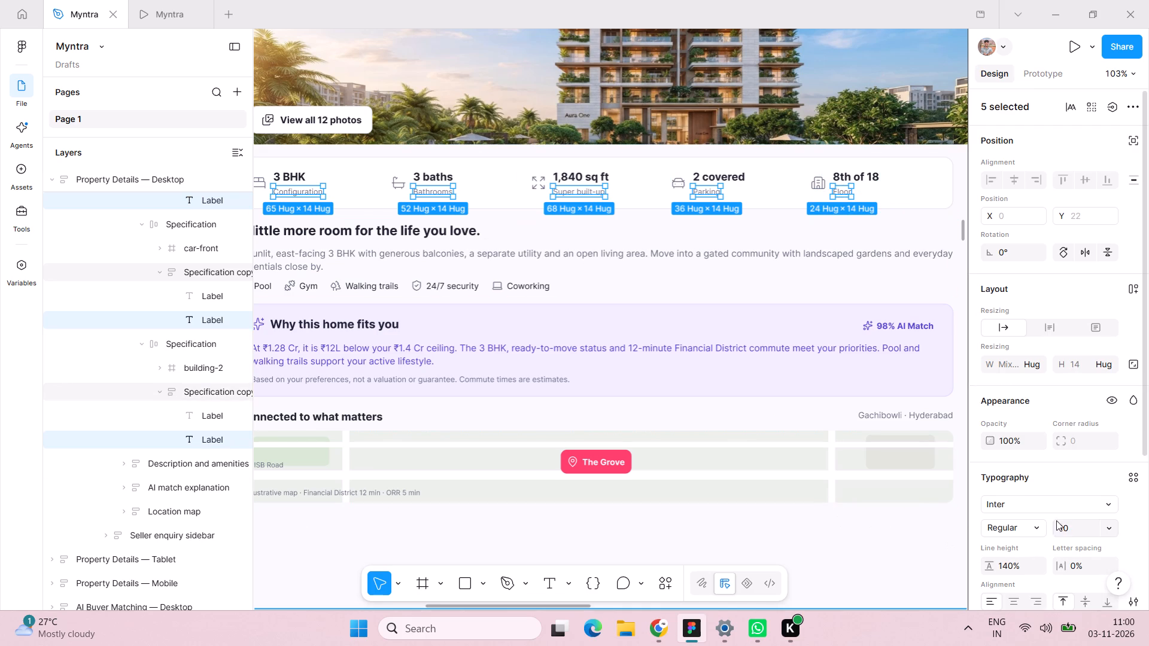
{"action": "left_click", "coordinate": [1073, 526]}
{"action": "type", "text": "12"}
{"action": "key", "text": "Return"}
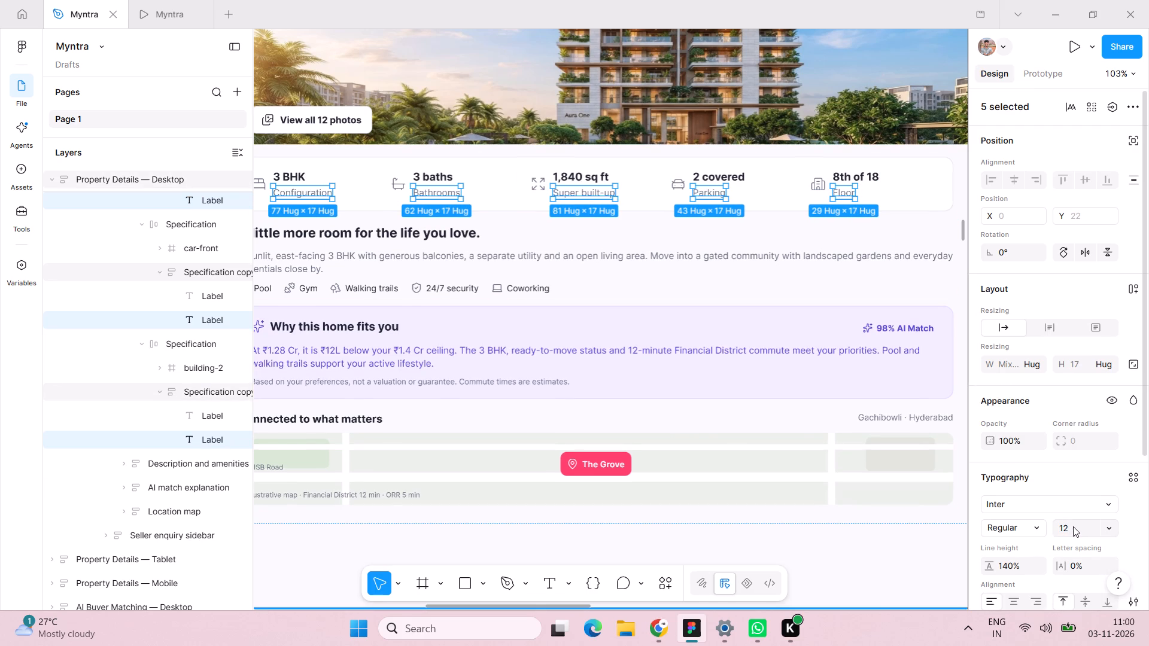
{"action": "scroll", "coordinate": [715, 392], "scroll_direction": "right", "scroll_amount": 2}
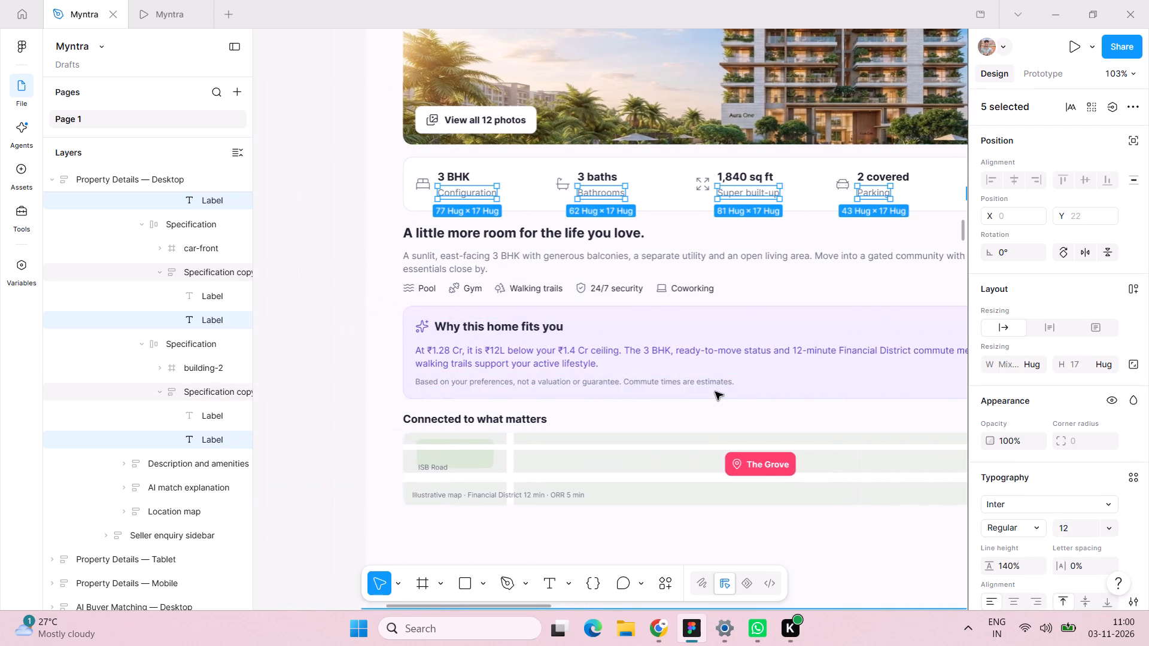
Lock the proportions of the five key specification icons, from bed to building, and resize them to 24 × 24.
{"action": "scroll", "coordinate": [715, 392], "scroll_direction": "right", "scroll_amount": 1}
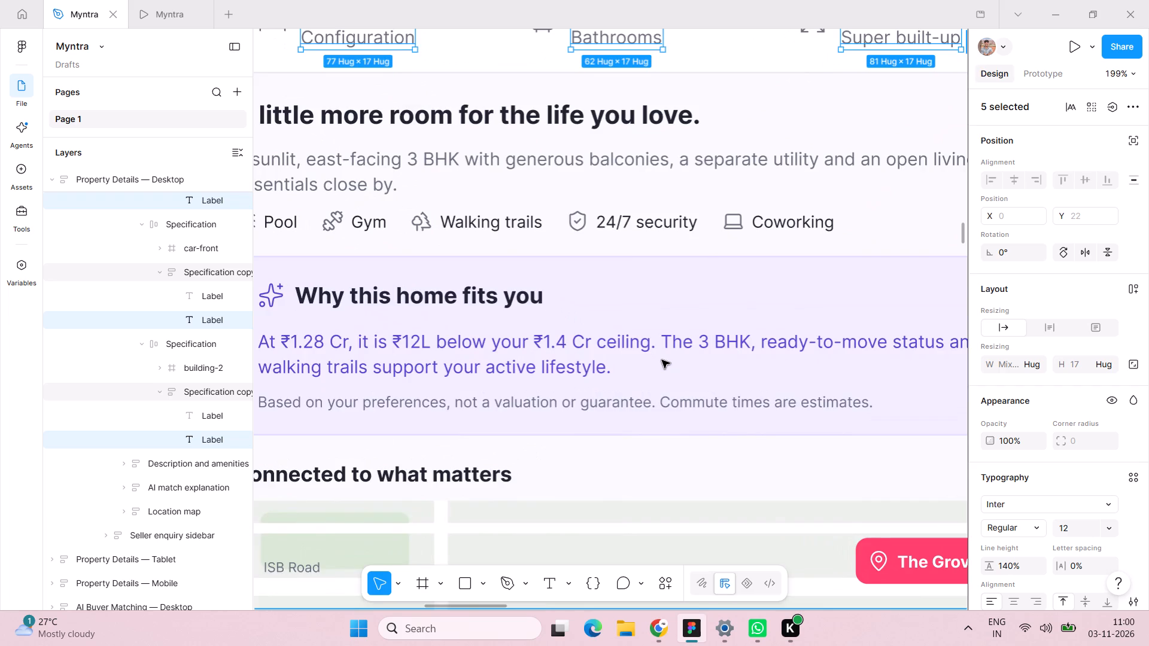
{"action": "scroll", "coordinate": [662, 360], "scroll_direction": "up", "scroll_amount": 1}
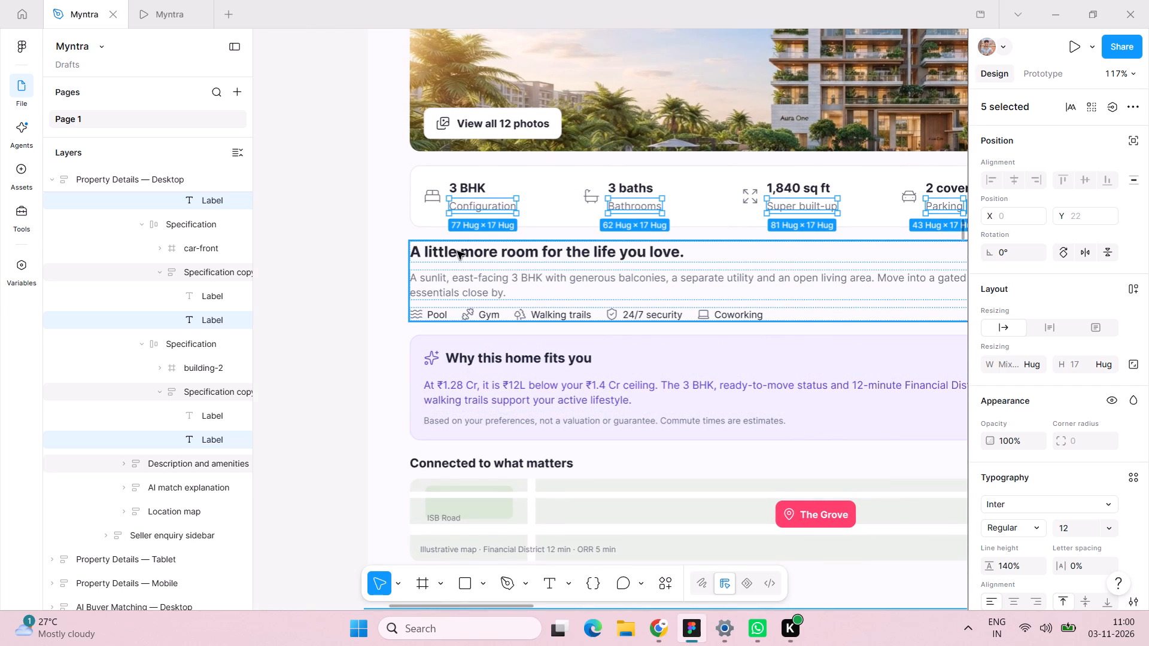
{"action": "left_click", "coordinate": [413, 145]}
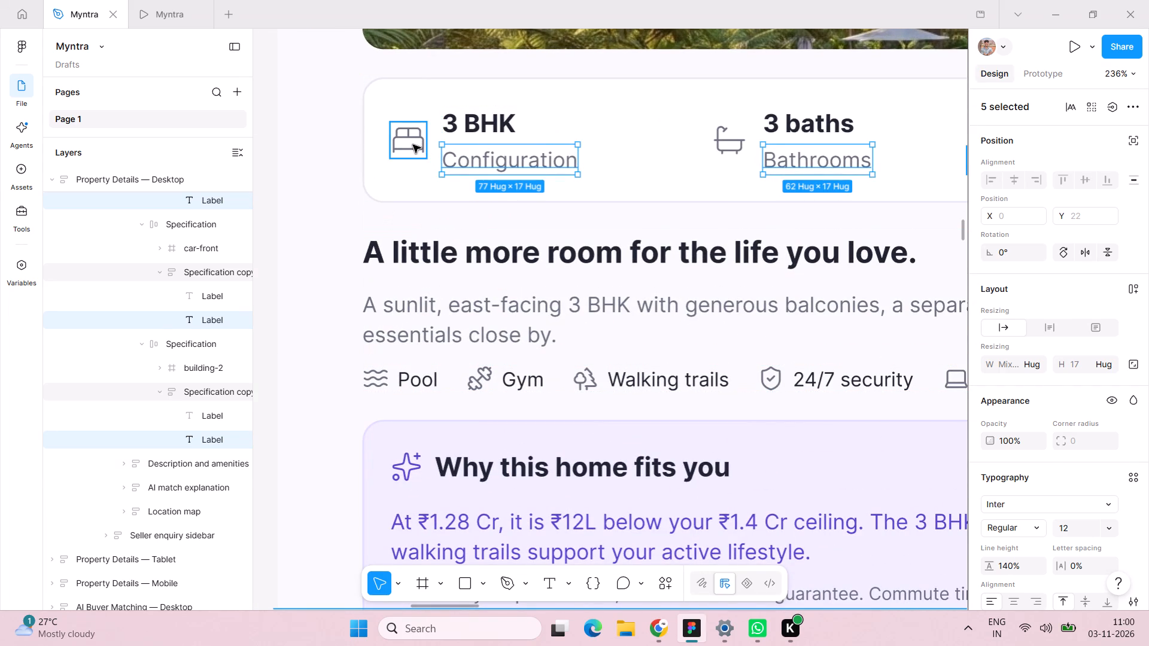
{"action": "double_click", "coordinate": [740, 135], "text": "shift"}
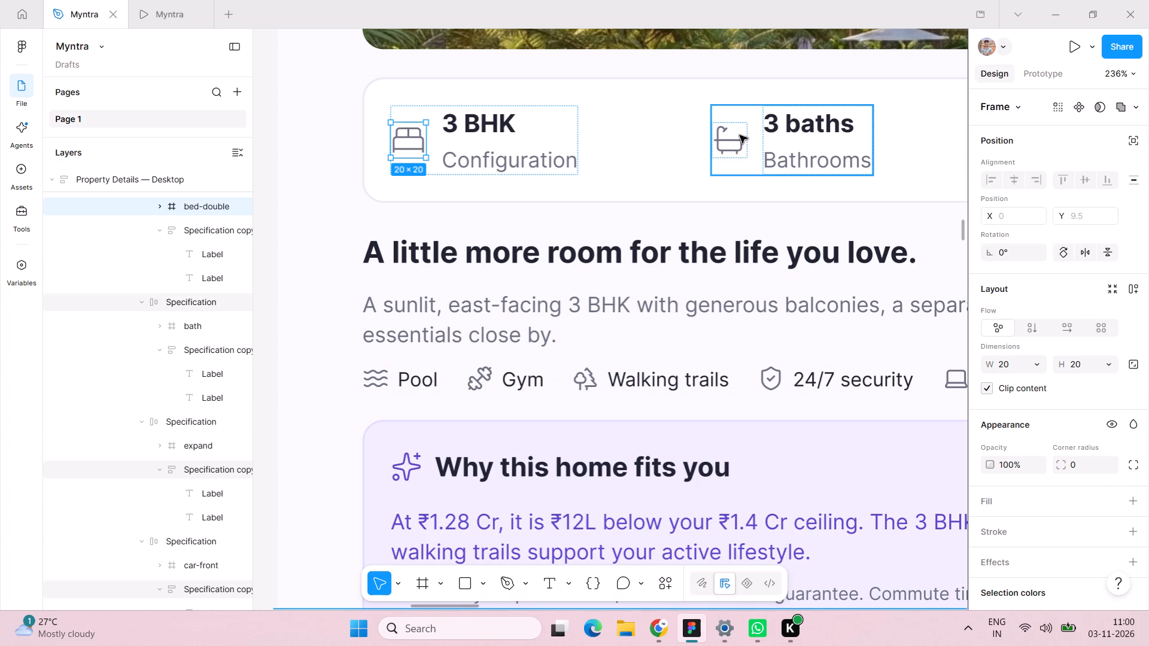
{"action": "scroll", "coordinate": [729, 132], "scroll_direction": "left", "scroll_amount": 1}
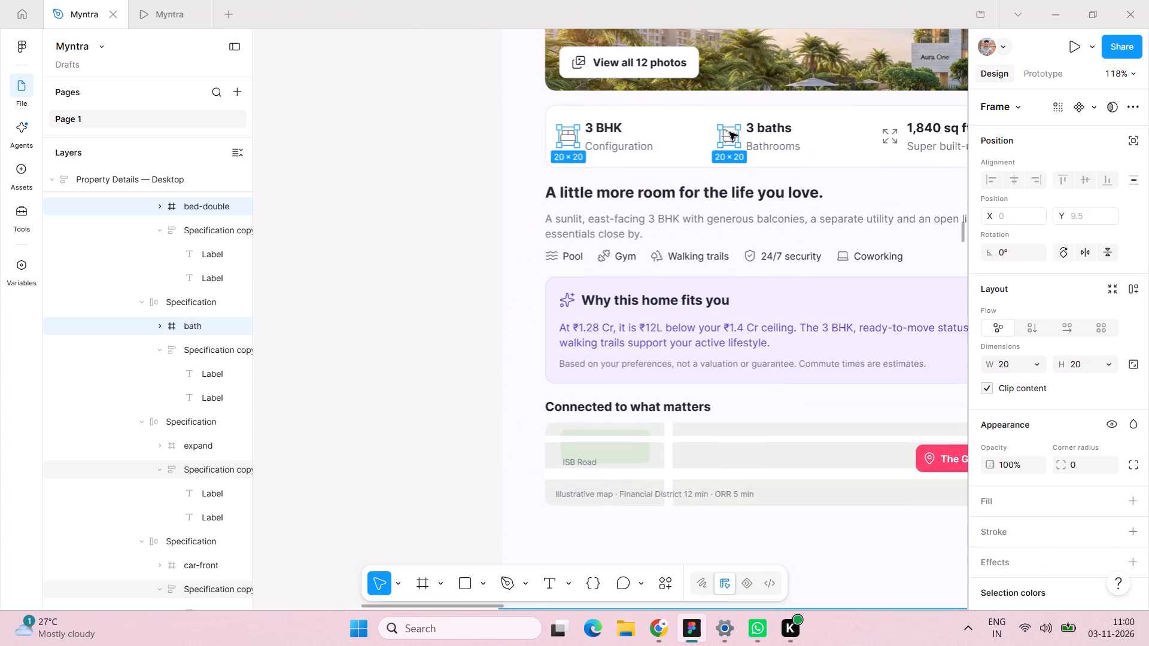
{"action": "scroll", "coordinate": [729, 132], "scroll_direction": "left", "scroll_amount": 1}
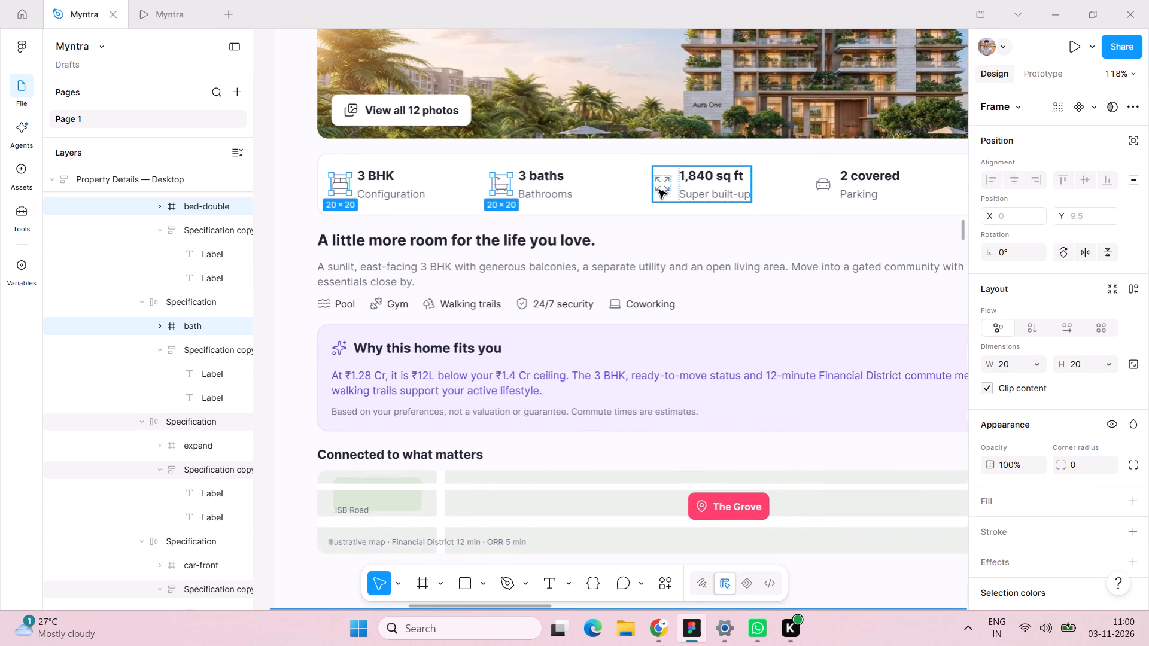
{"action": "double_click", "coordinate": [659, 190], "text": "shift"}
{"action": "double_click", "coordinate": [659, 190], "text": "shift"}
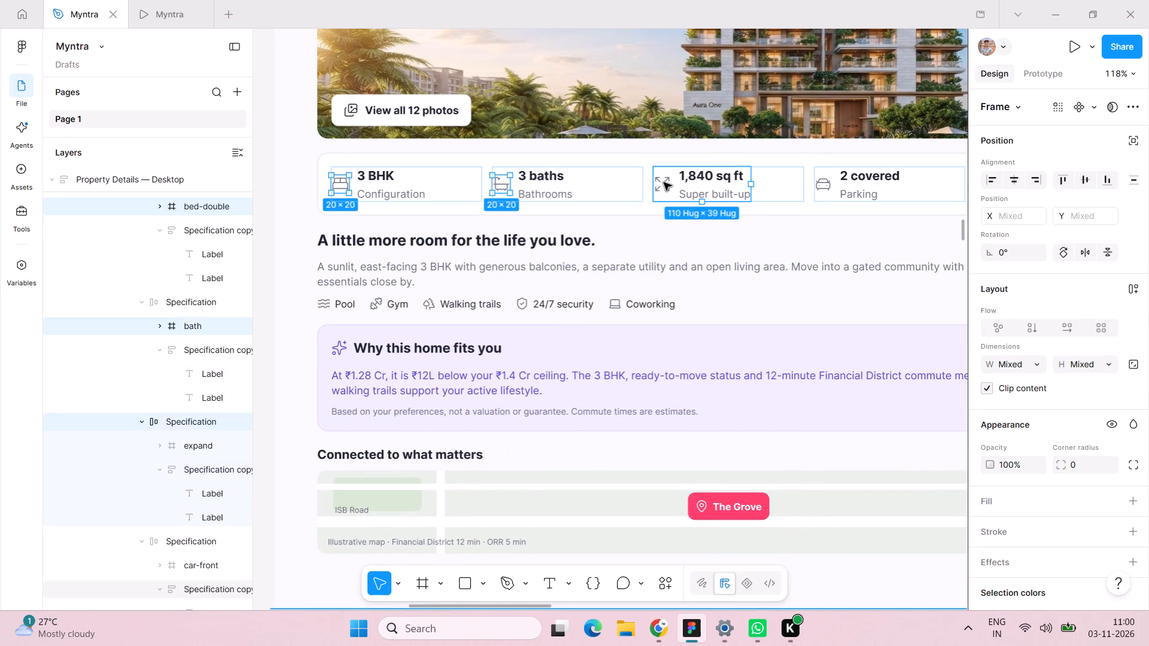
{"action": "triple_click", "coordinate": [664, 182], "text": "shift"}
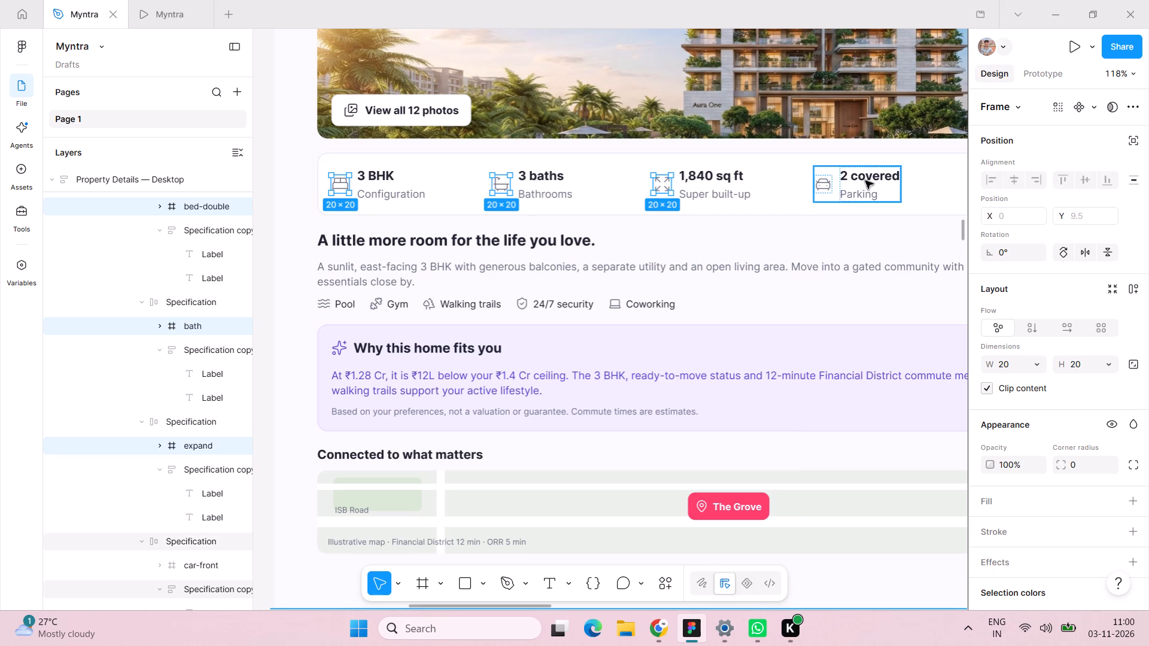
{"action": "double_click", "coordinate": [827, 185], "text": "shift"}
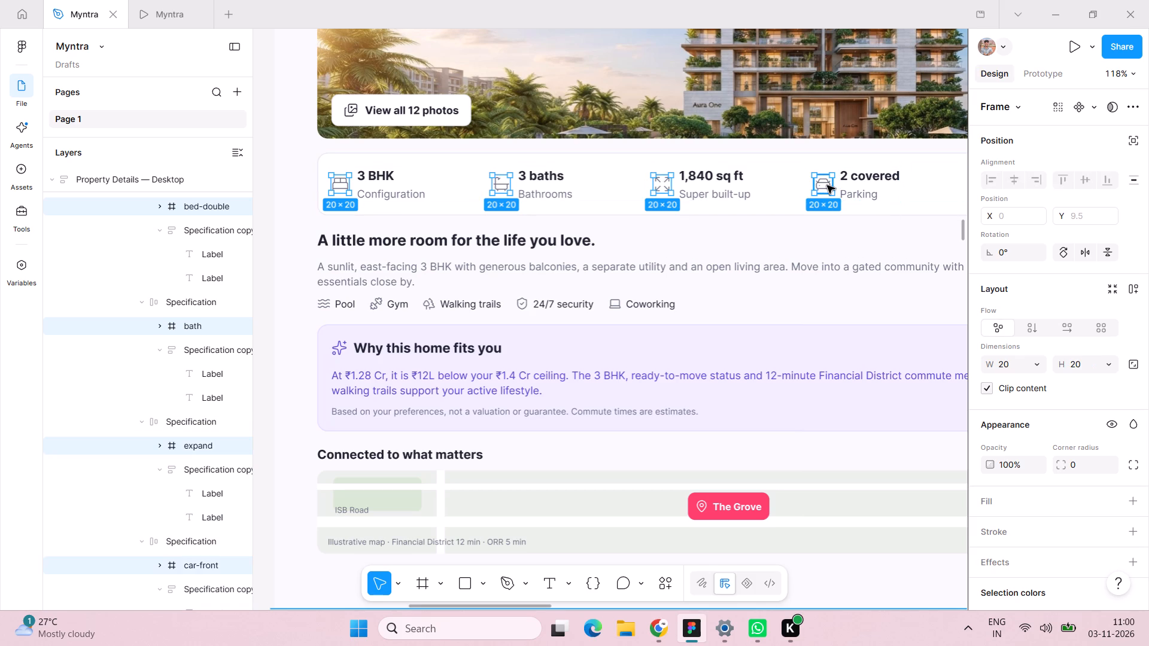
{"action": "scroll", "coordinate": [827, 185], "scroll_direction": "left", "scroll_amount": 1}
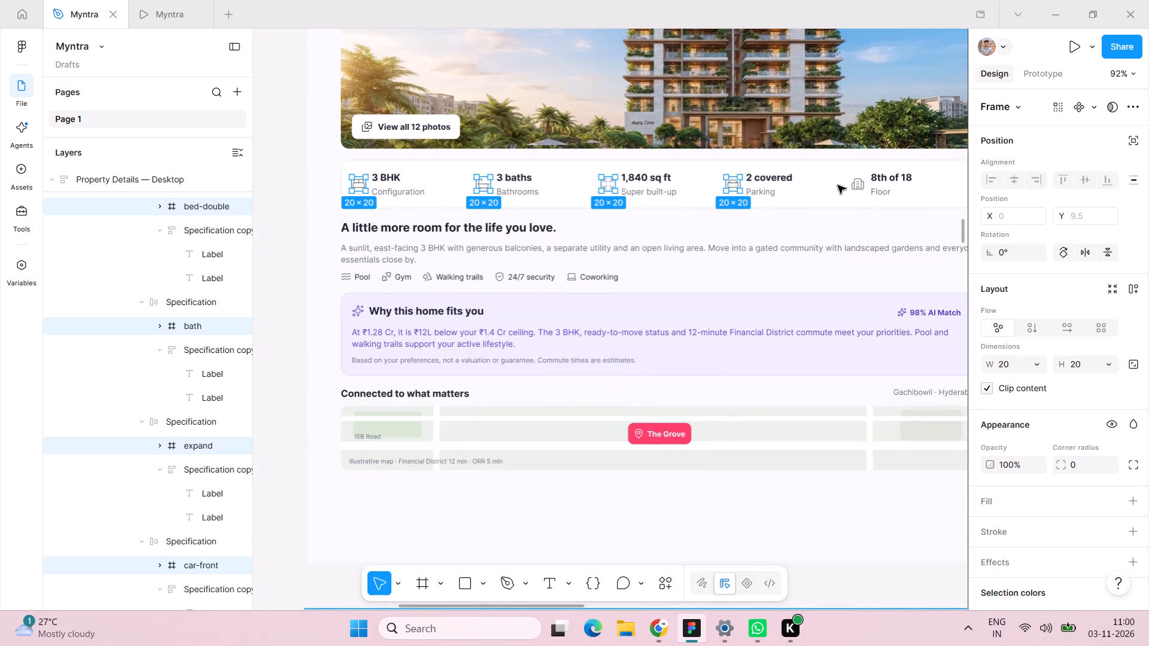
{"action": "double_click", "coordinate": [860, 186], "text": "shift"}
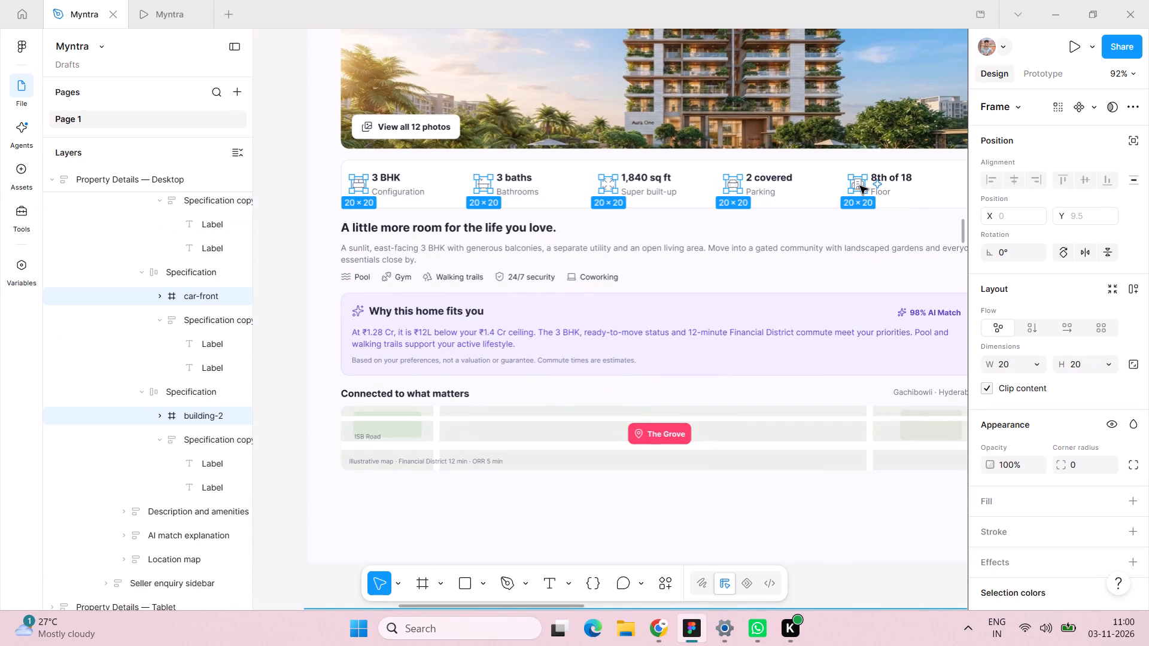
{"action": "scroll", "coordinate": [860, 186], "scroll_direction": "left", "scroll_amount": 2}
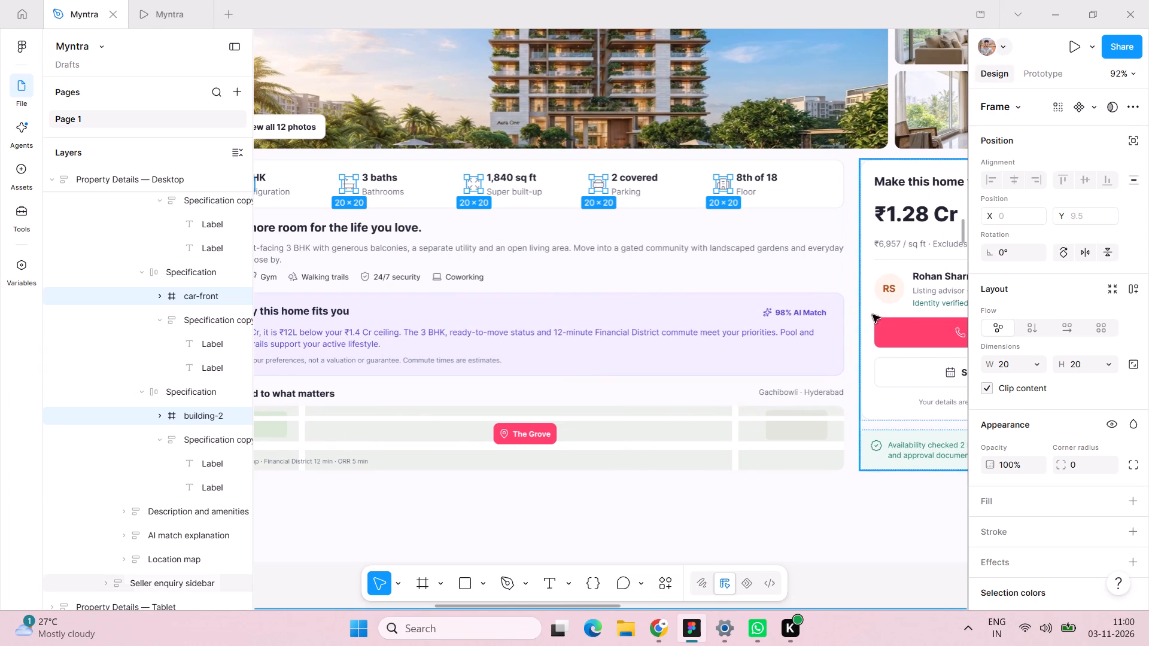
{"action": "left_click", "coordinate": [1135, 366]}
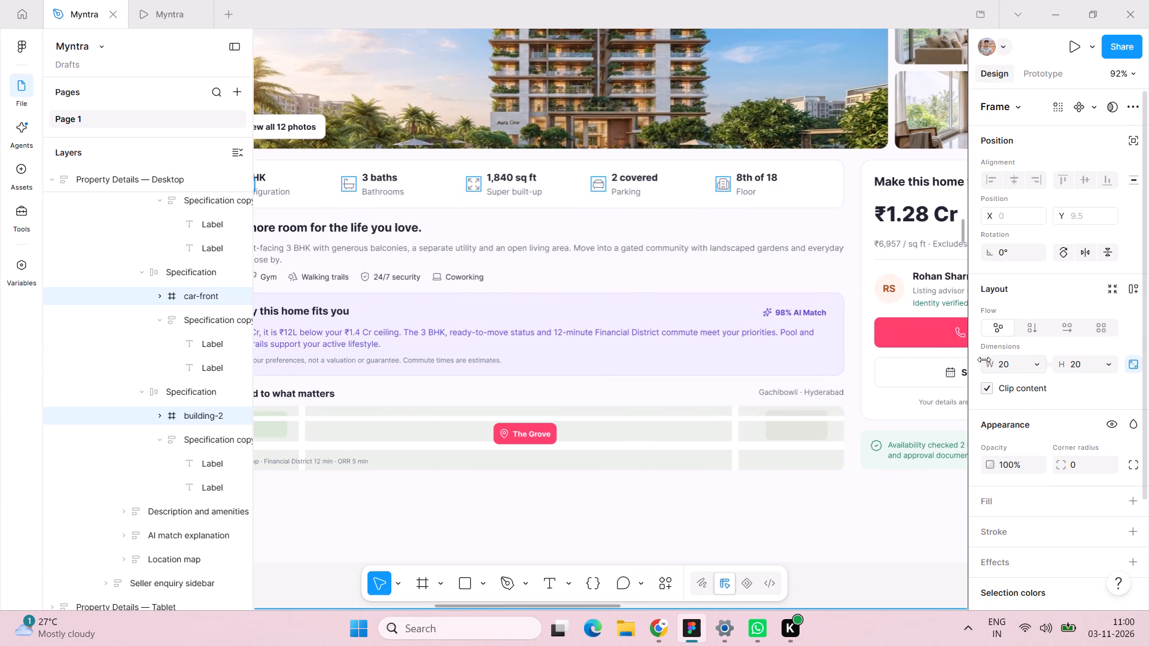
{"action": "left_click", "coordinate": [1011, 367]}
{"action": "type", "text": "24"}
{"action": "key", "text": "Return"}
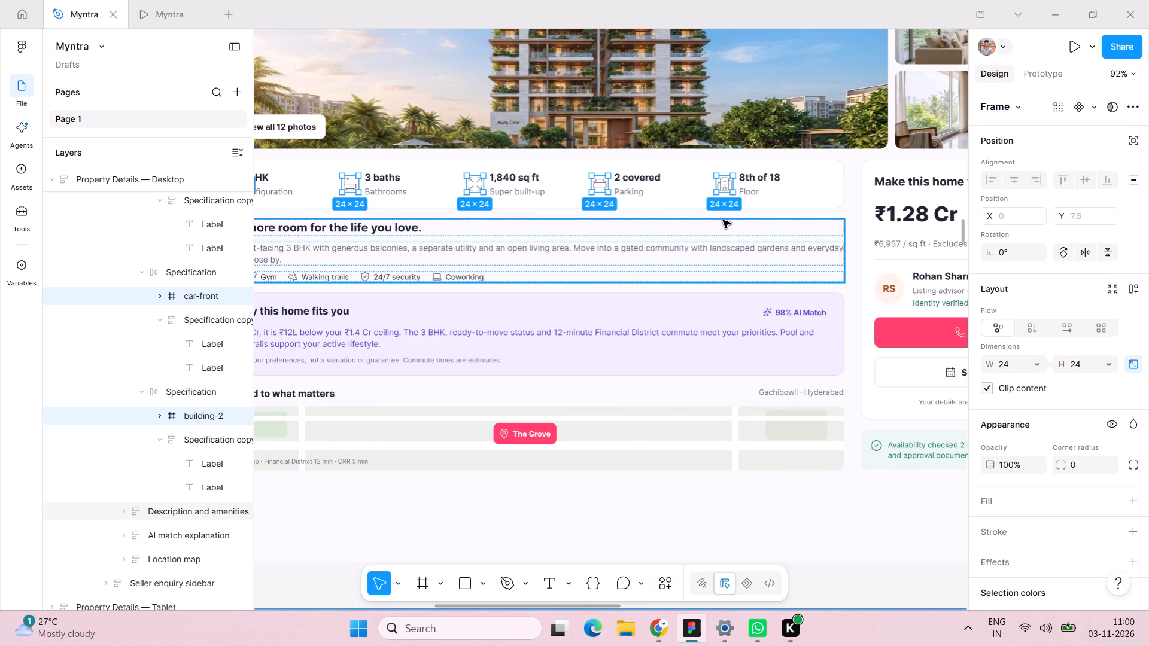
{"action": "scroll", "coordinate": [724, 220], "scroll_direction": "right", "scroll_amount": 1}
{"action": "left_click", "coordinate": [393, 224]}
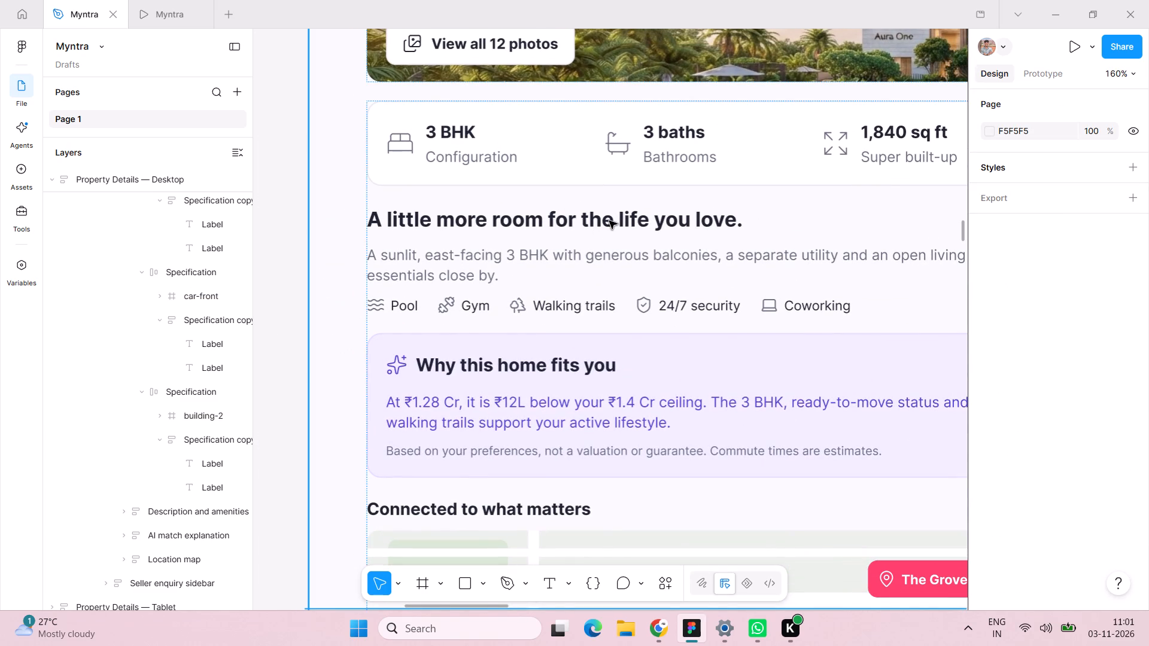
Set the heading "A little more room for the life you love." to font size 18 and Semi Bold weight.
{"action": "triple_click", "coordinate": [609, 221]}
{"action": "left_click", "coordinate": [610, 221]}
{"action": "double_click", "coordinate": [610, 221]}
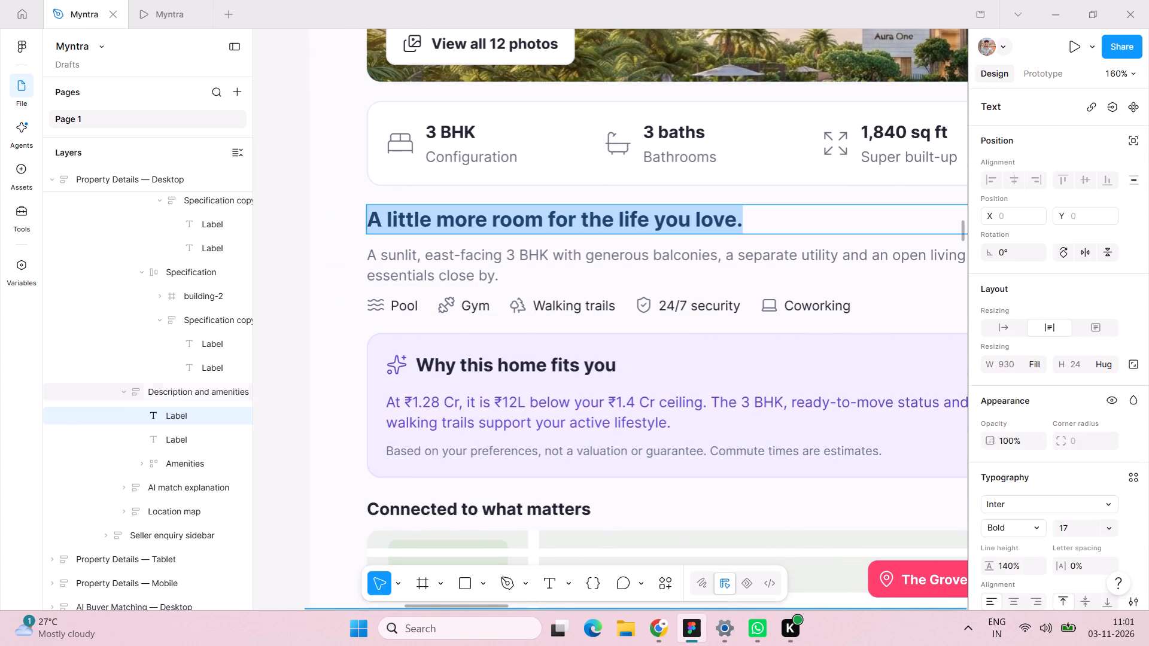
{"action": "left_click", "coordinate": [1090, 529]}
{"action": "type", "text": "18"}
{"action": "key", "text": "Return"}
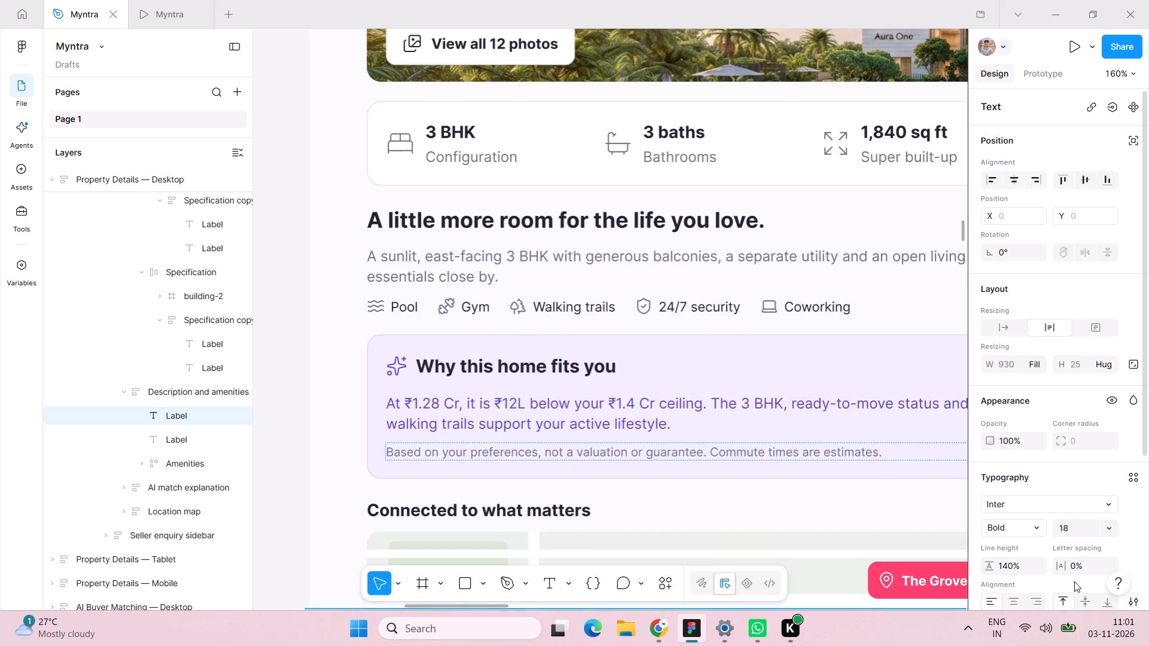
{"action": "left_click", "coordinate": [1038, 532]}
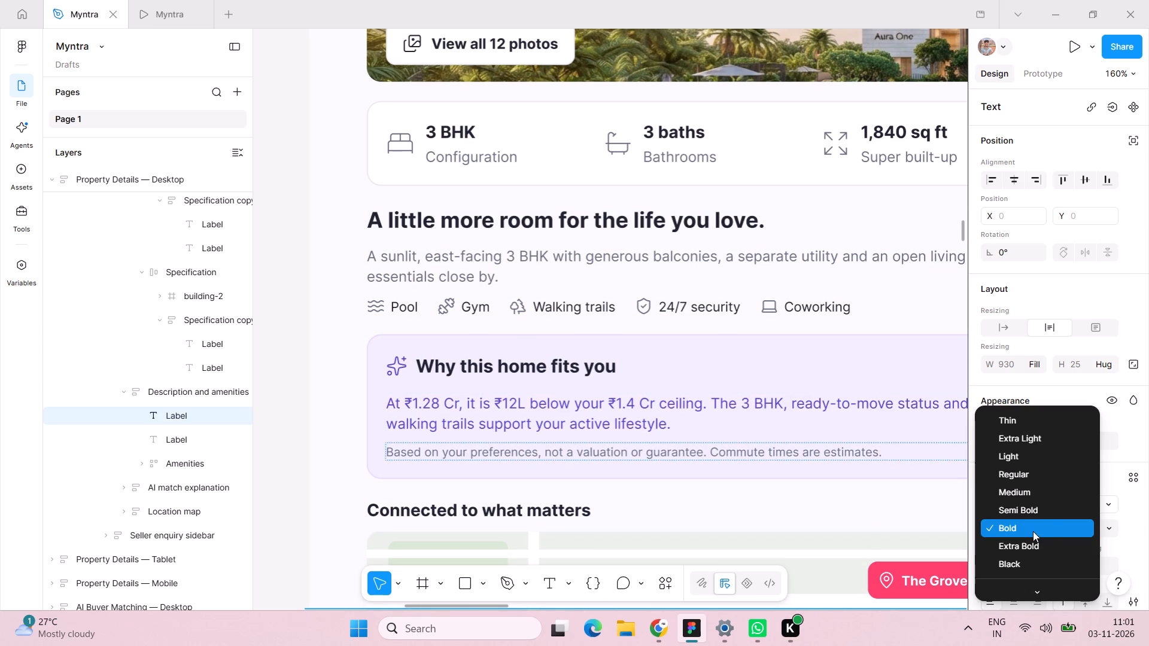
{"action": "left_click", "coordinate": [1048, 514]}
Set the description paragraph starting "A sunlit, east-facing 3 BHK" to font size 14.
{"action": "triple_click", "coordinate": [486, 263]}
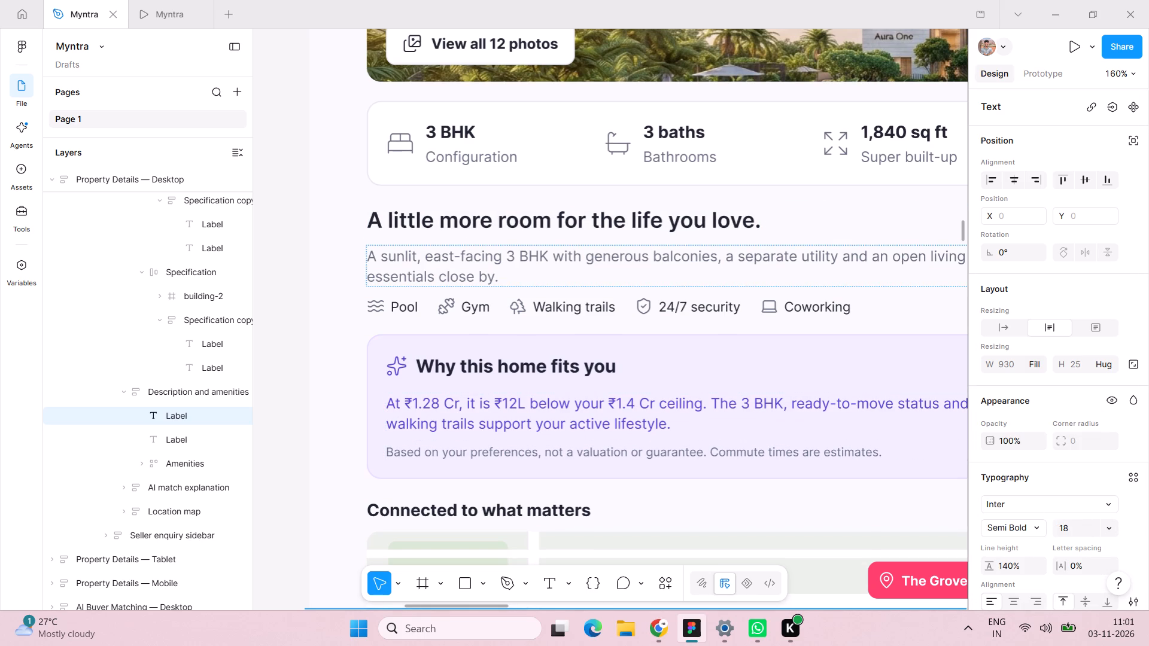
{"action": "left_click", "coordinate": [488, 264]}
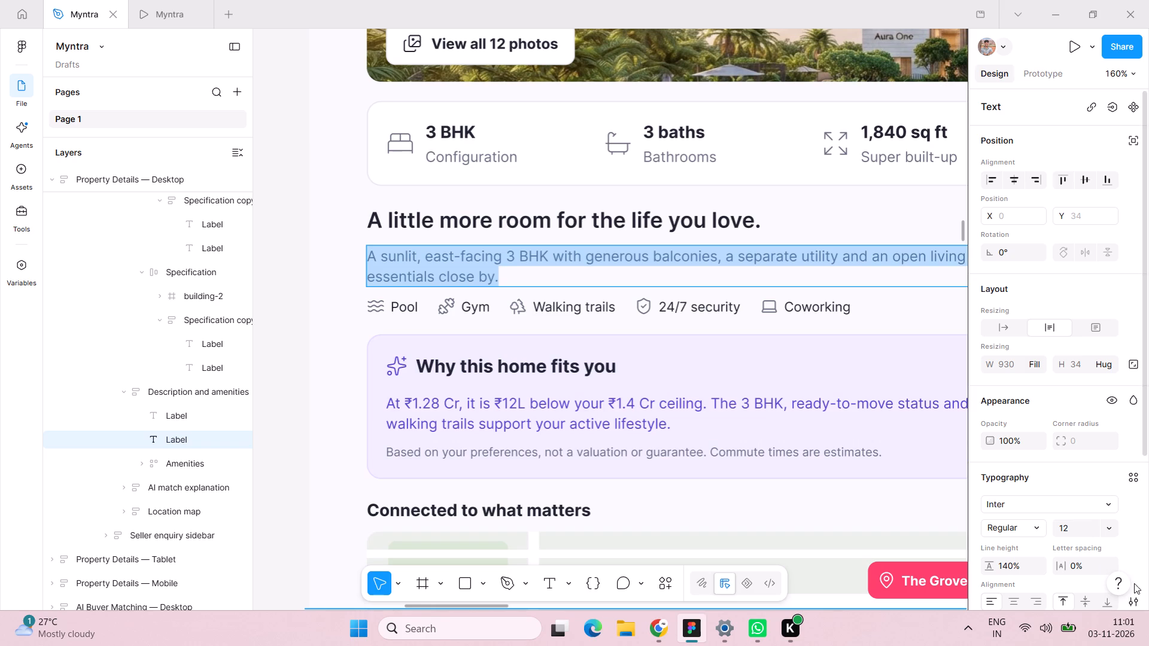
{"action": "left_click", "coordinate": [1078, 528]}
{"action": "key", "text": "2"}
{"action": "key", "text": "BackSpace"}
{"action": "type", "text": "14"}
{"action": "key", "text": "Return"}
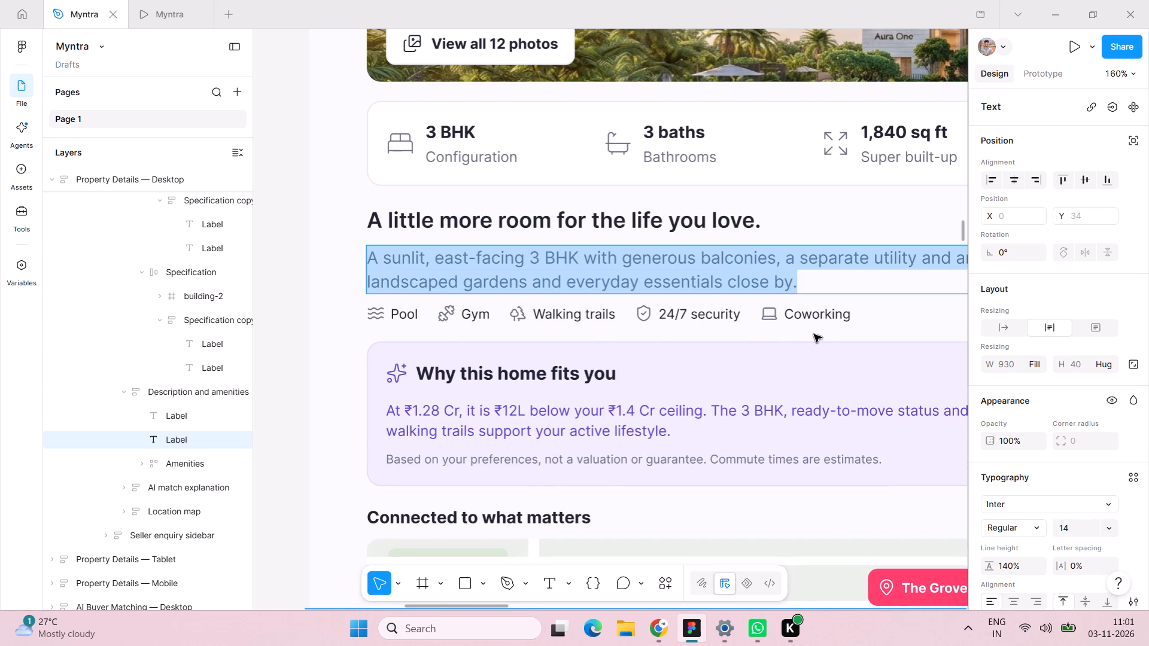
Set the five amenity labels, Pool, Gym, Walking trails, 24/7 security and Coworking, to font size 12.
{"action": "double_click", "coordinate": [867, 316]}
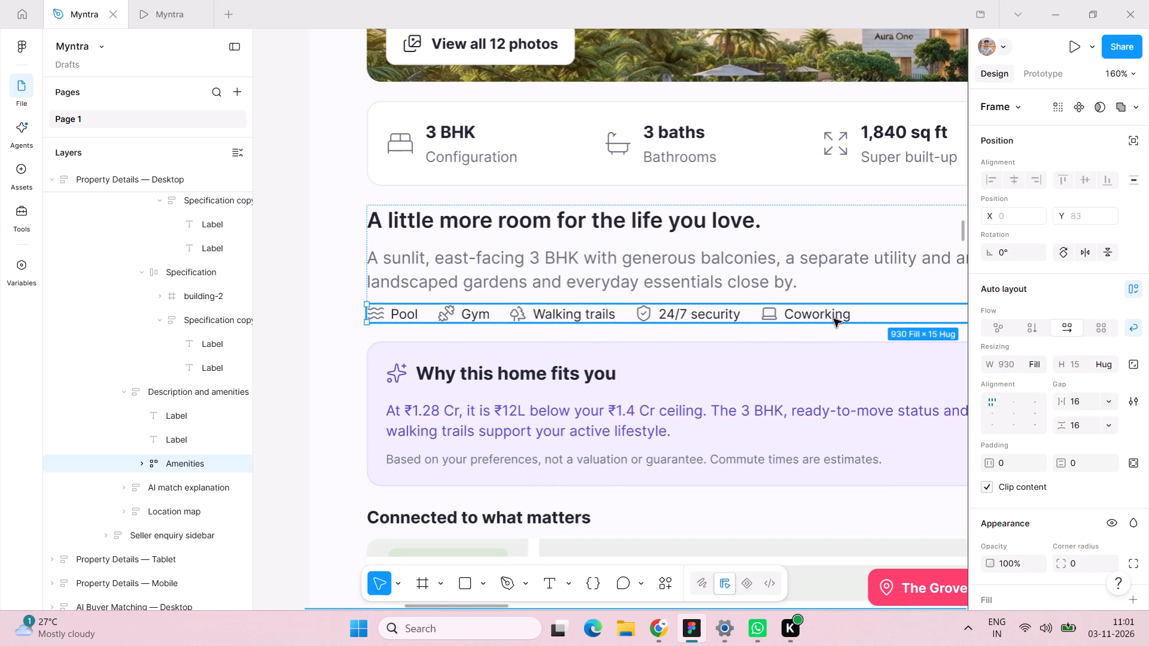
{"action": "double_click", "coordinate": [835, 319]}
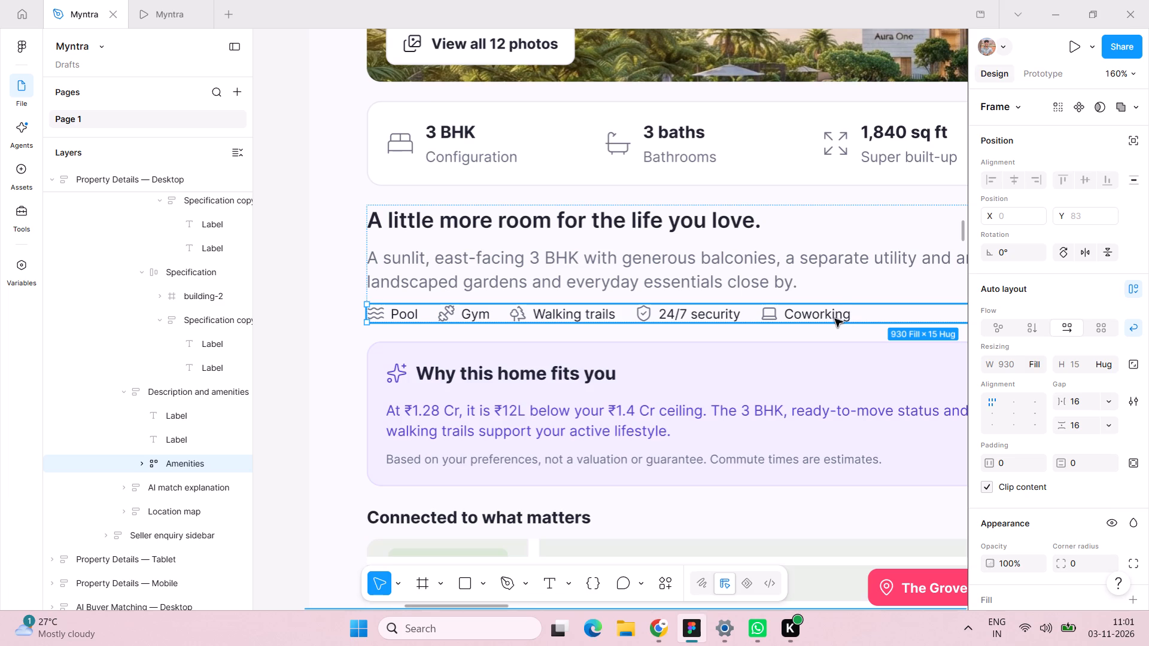
{"action": "double_click", "coordinate": [835, 319]}
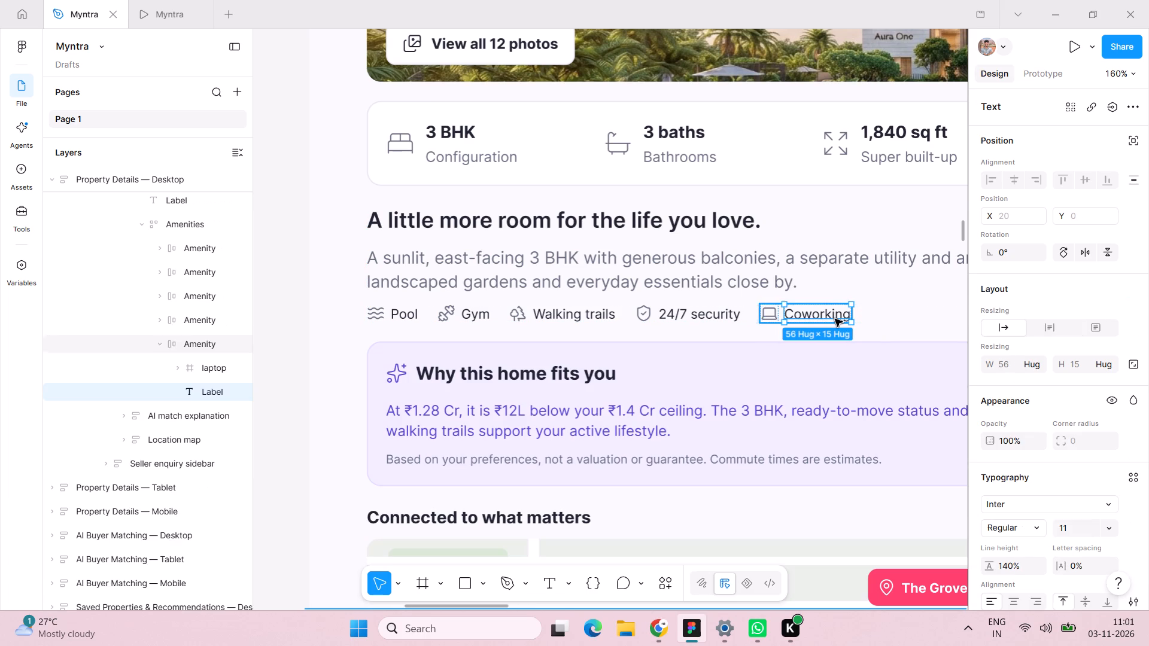
{"action": "double_click", "coordinate": [727, 316], "text": "shift"}
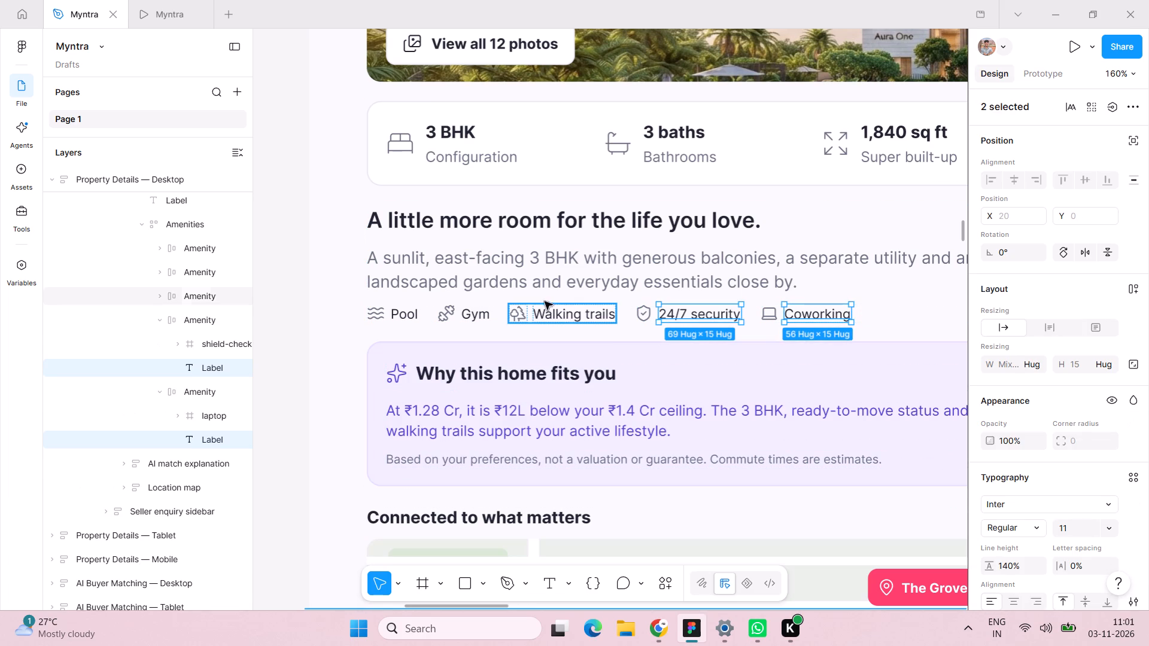
{"action": "double_click", "coordinate": [542, 306], "text": "shift"}
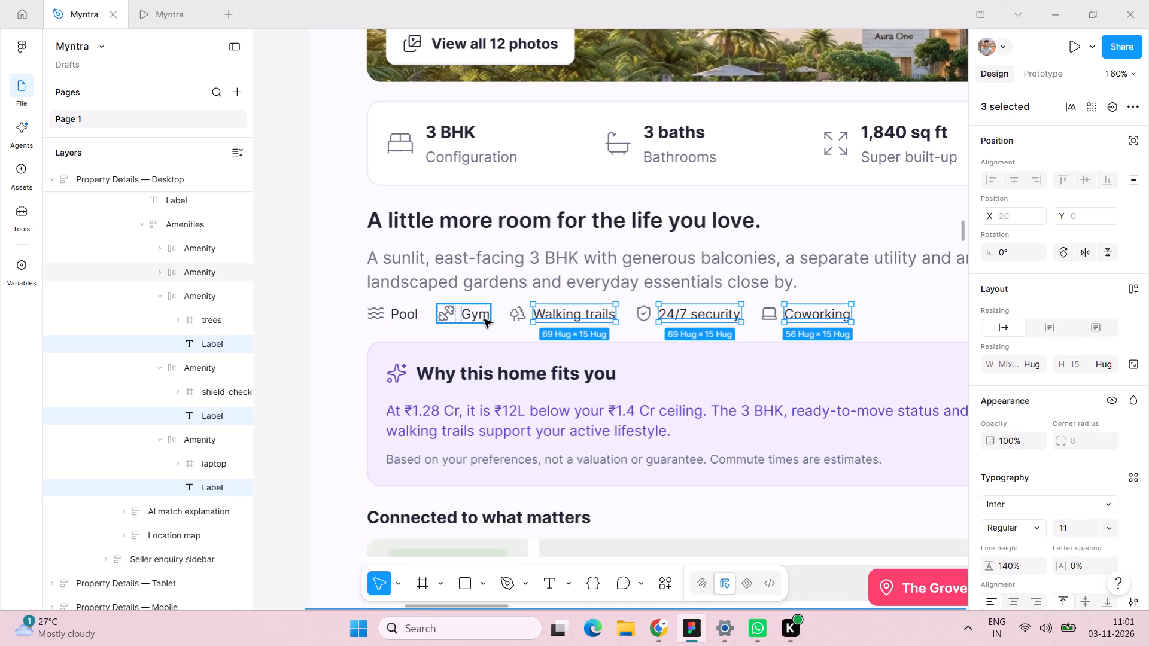
{"action": "double_click", "coordinate": [484, 319], "text": "shift"}
{"action": "double_click", "coordinate": [393, 312], "text": "shift"}
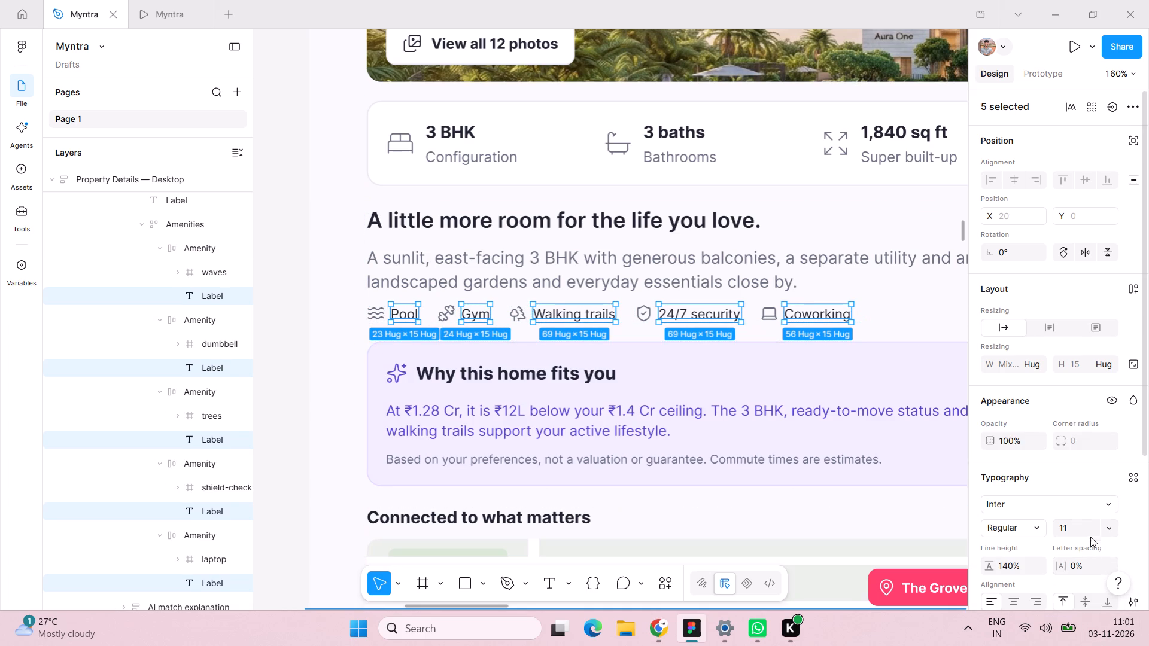
{"action": "left_click", "coordinate": [1088, 526]}
{"action": "type", "text": "12"}
{"action": "key", "text": "Return"}
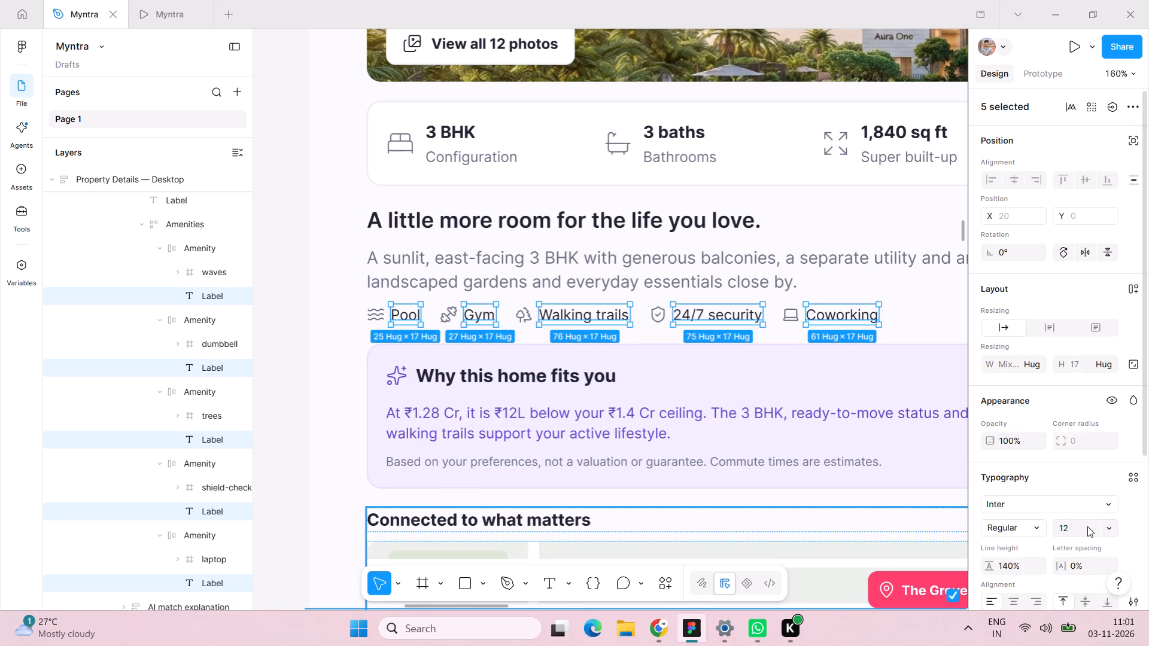
Lock the proportions of the five amenity icons, from waves to laptop, and resize them to 18 × 18.
{"action": "left_click", "coordinate": [376, 320]}
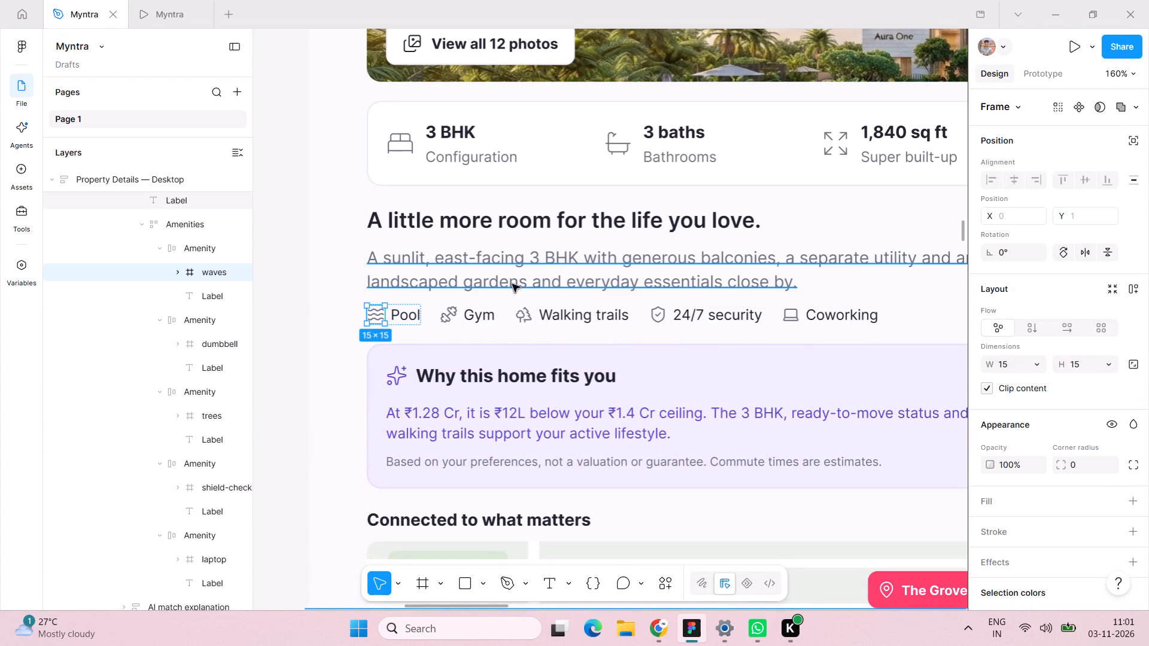
{"action": "double_click", "coordinate": [445, 318], "text": "shift"}
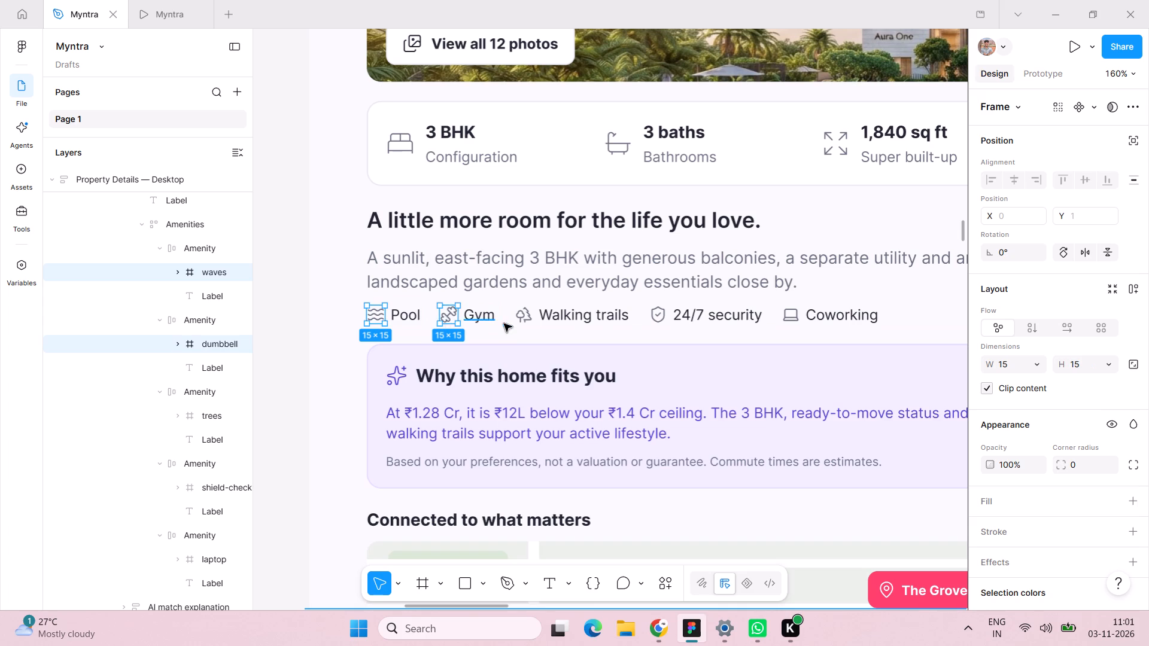
{"action": "double_click", "coordinate": [519, 323], "text": "shift"}
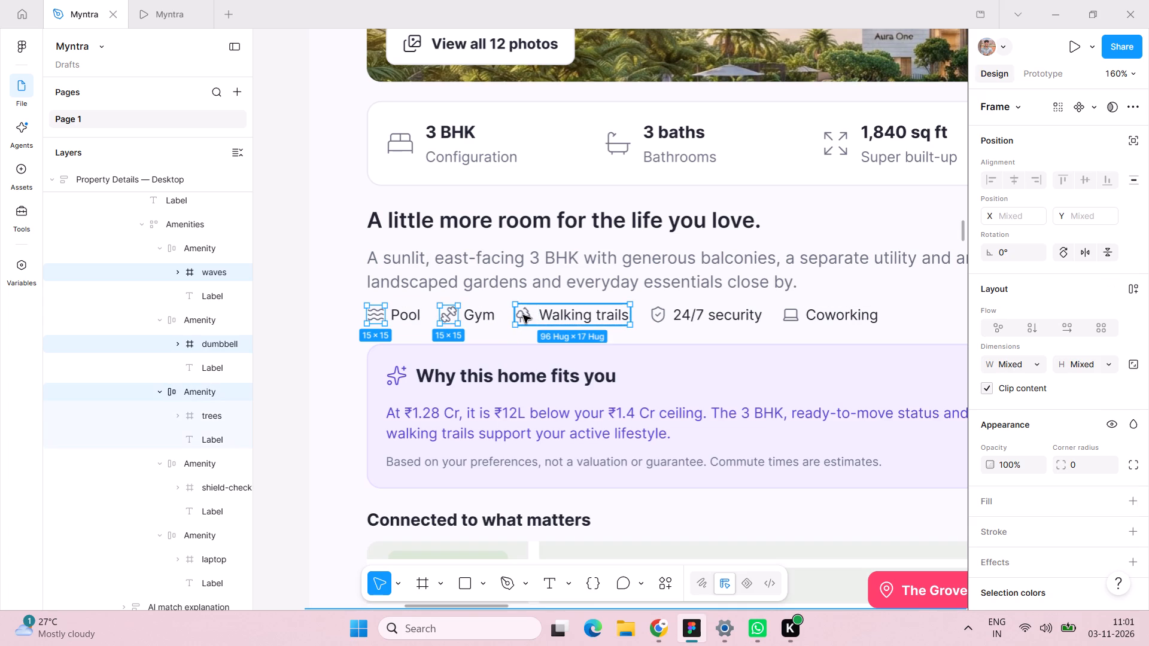
{"action": "double_click", "coordinate": [523, 315], "text": "shift"}
{"action": "double_click", "coordinate": [523, 315], "text": "shift"}
{"action": "double_click", "coordinate": [522, 316], "text": "shift"}
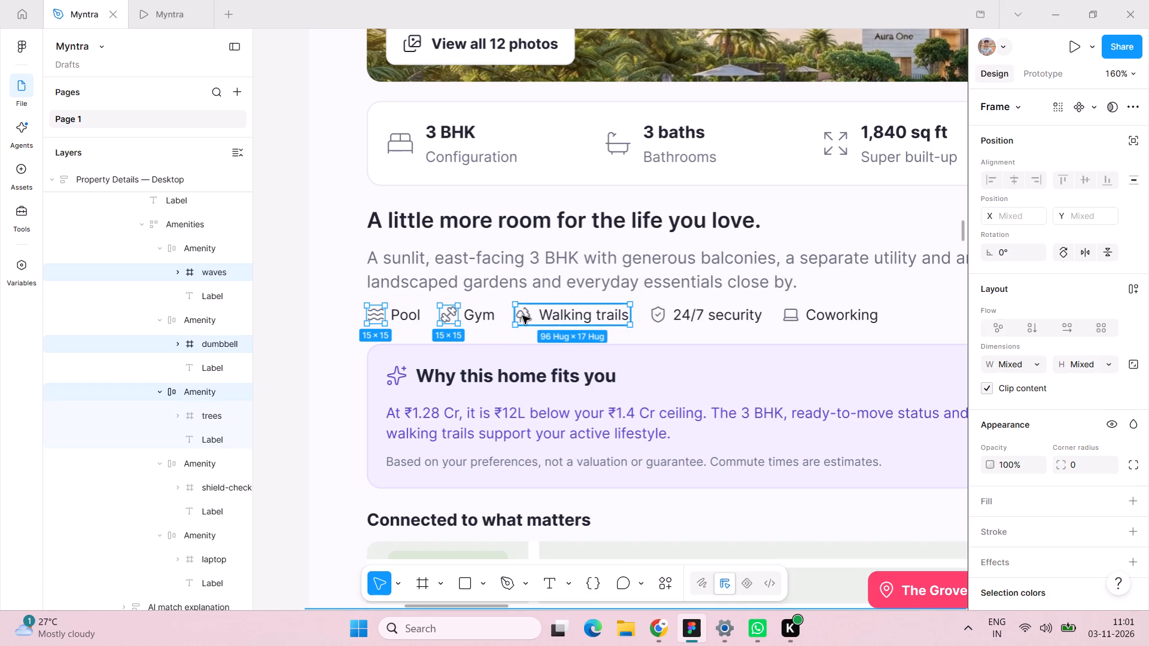
{"action": "double_click", "coordinate": [522, 316], "text": "shift"}
{"action": "double_click", "coordinate": [522, 316], "text": "shift"}
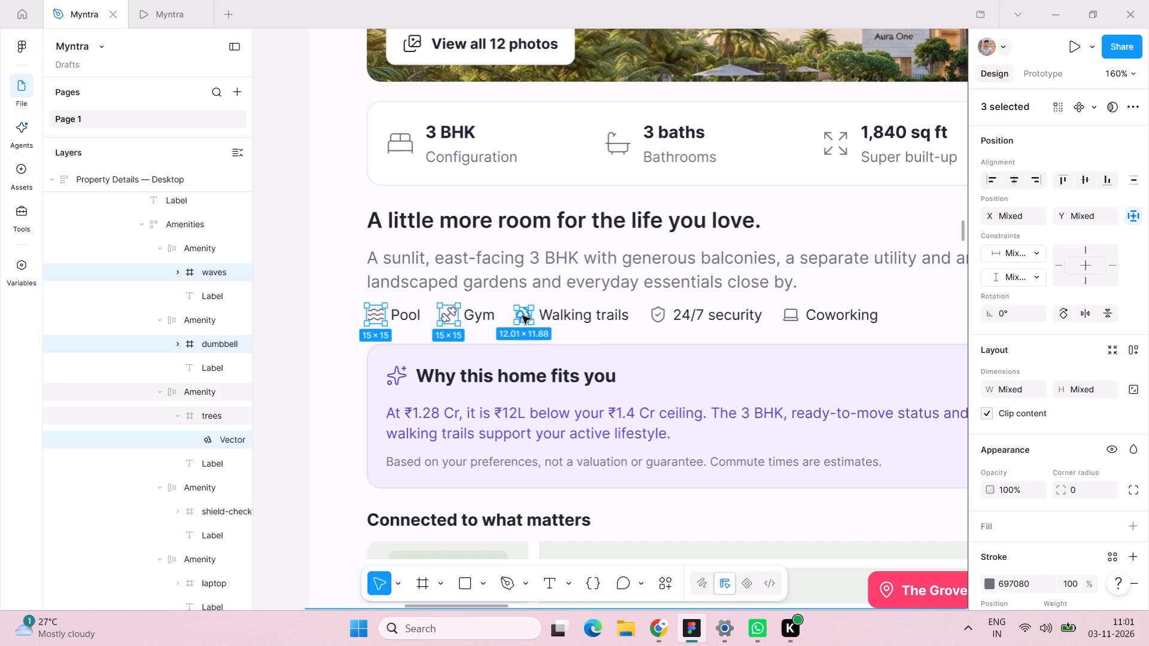
{"action": "key", "text": "ctrl+z"}
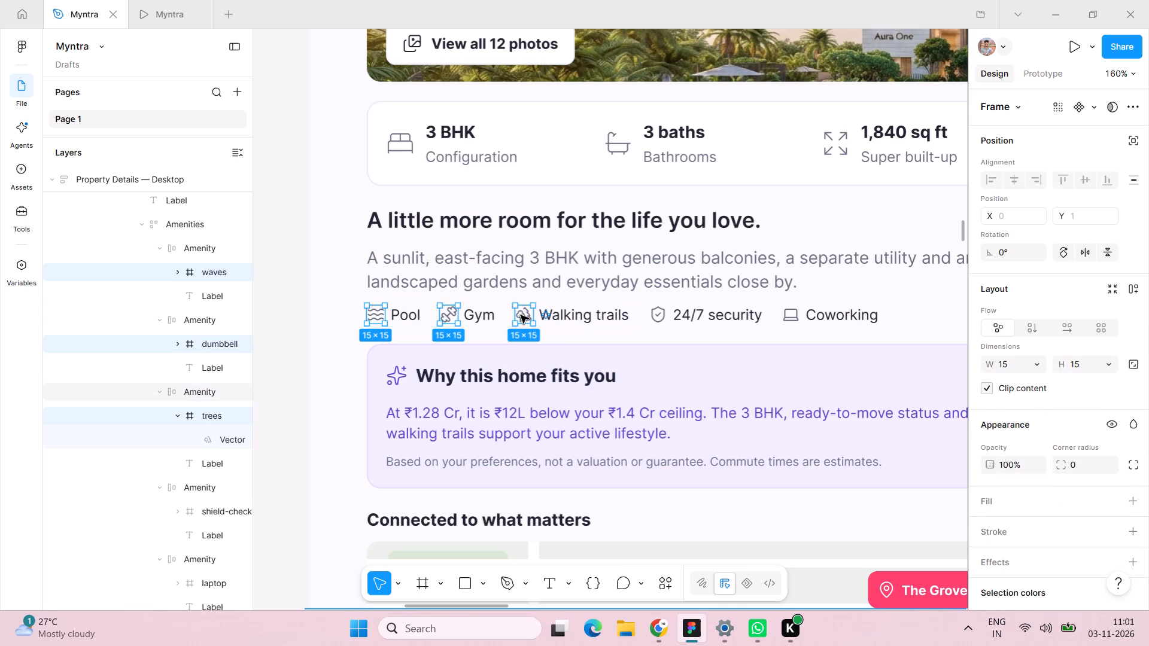
{"action": "double_click", "coordinate": [659, 315], "text": "shift"}
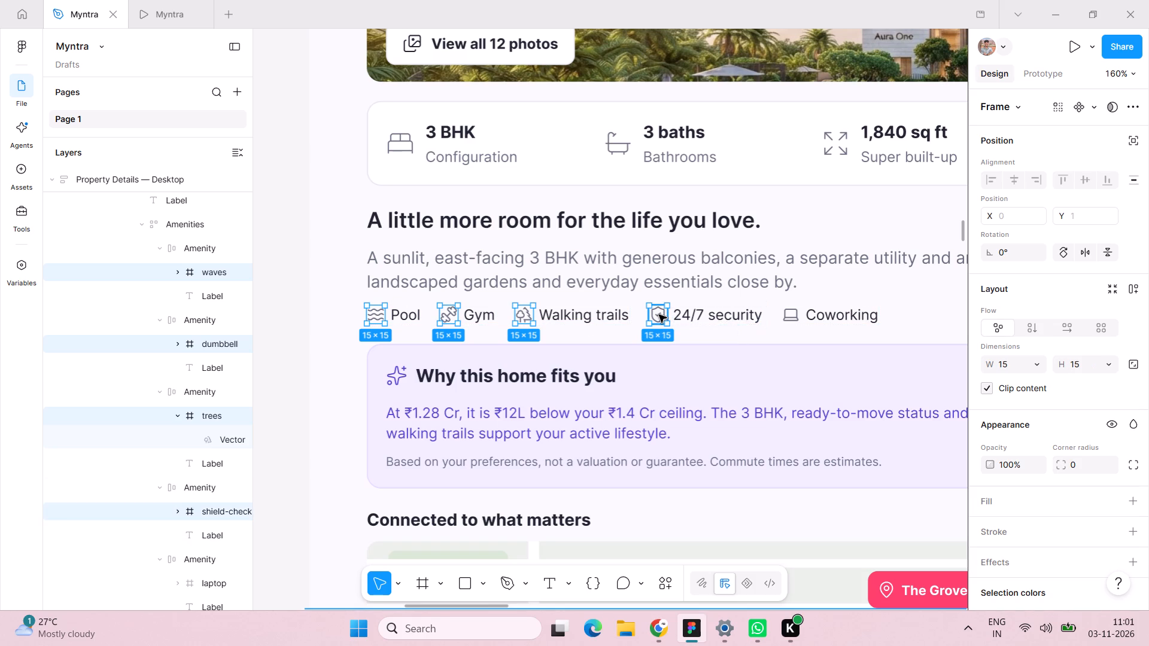
{"action": "left_click", "coordinate": [787, 316], "text": "shift"}
{"action": "left_click", "coordinate": [788, 316], "text": "shift"}
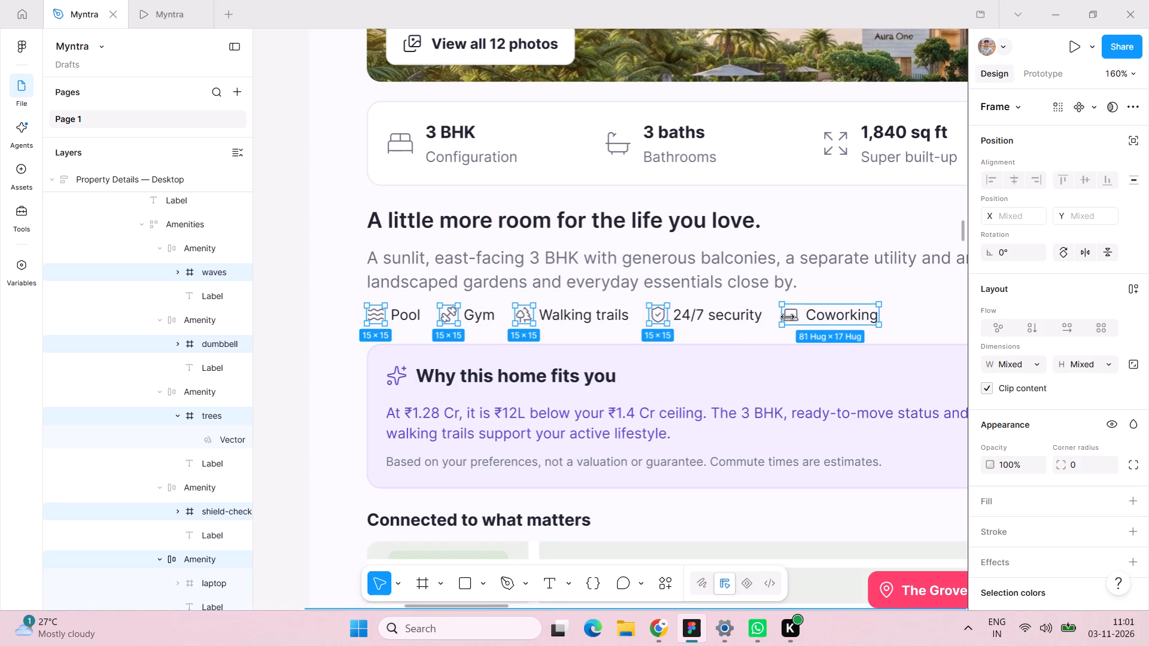
{"action": "double_click", "coordinate": [789, 316], "text": "shift"}
{"action": "triple_click", "coordinate": [791, 316], "text": "shift"}
{"action": "left_click", "coordinate": [791, 316], "text": "shift"}
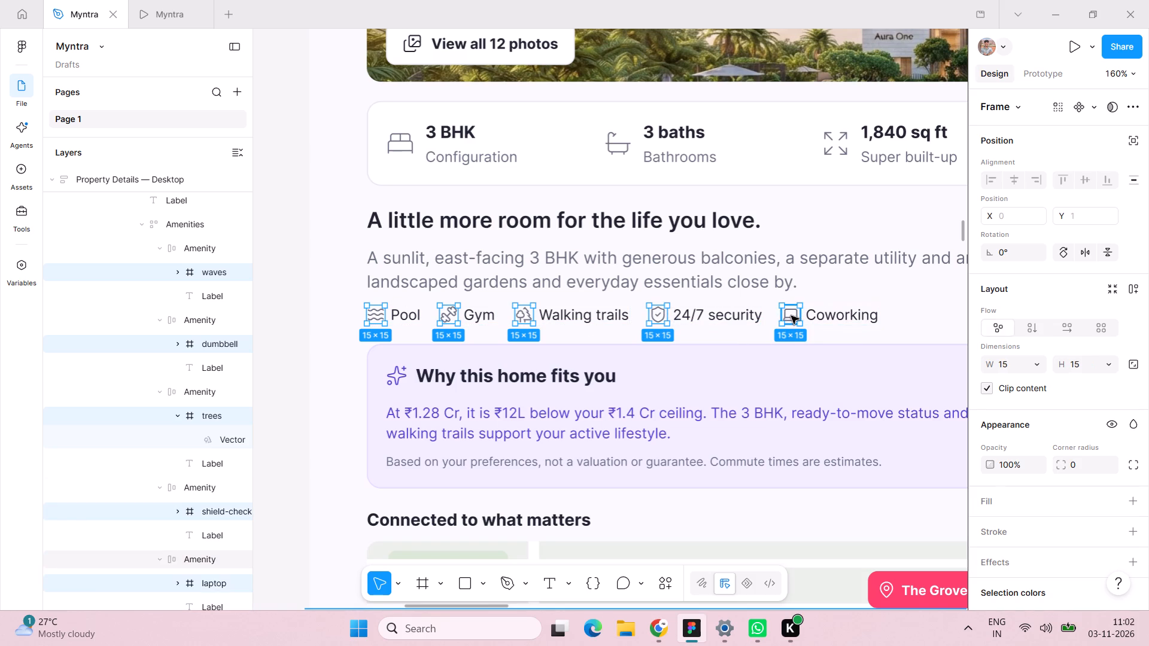
{"action": "key", "text": "ctrl+z"}
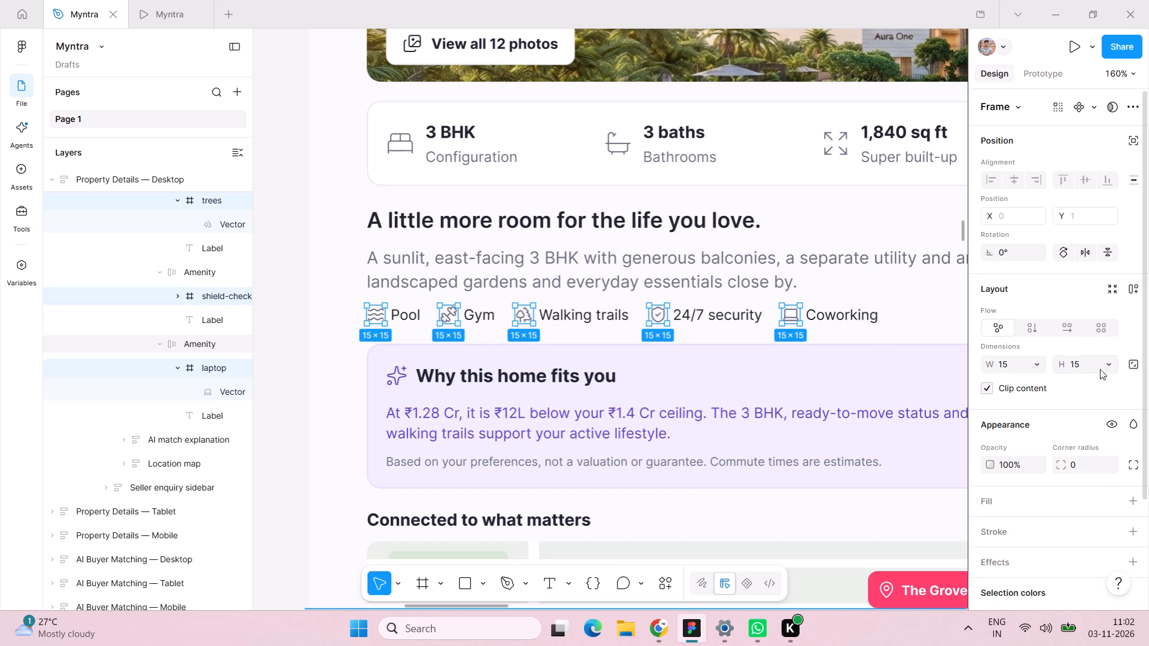
{"action": "left_click", "coordinate": [1136, 364]}
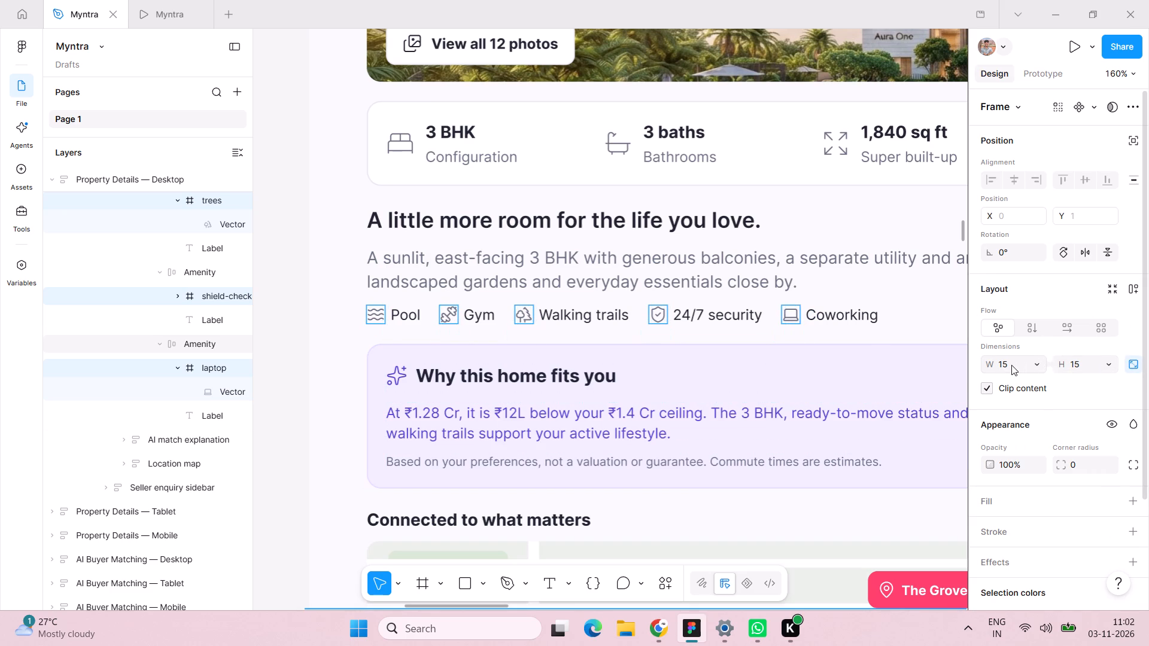
{"action": "left_click", "coordinate": [1011, 365]}
{"action": "type", "text": "18"}
{"action": "key", "text": "Return"}
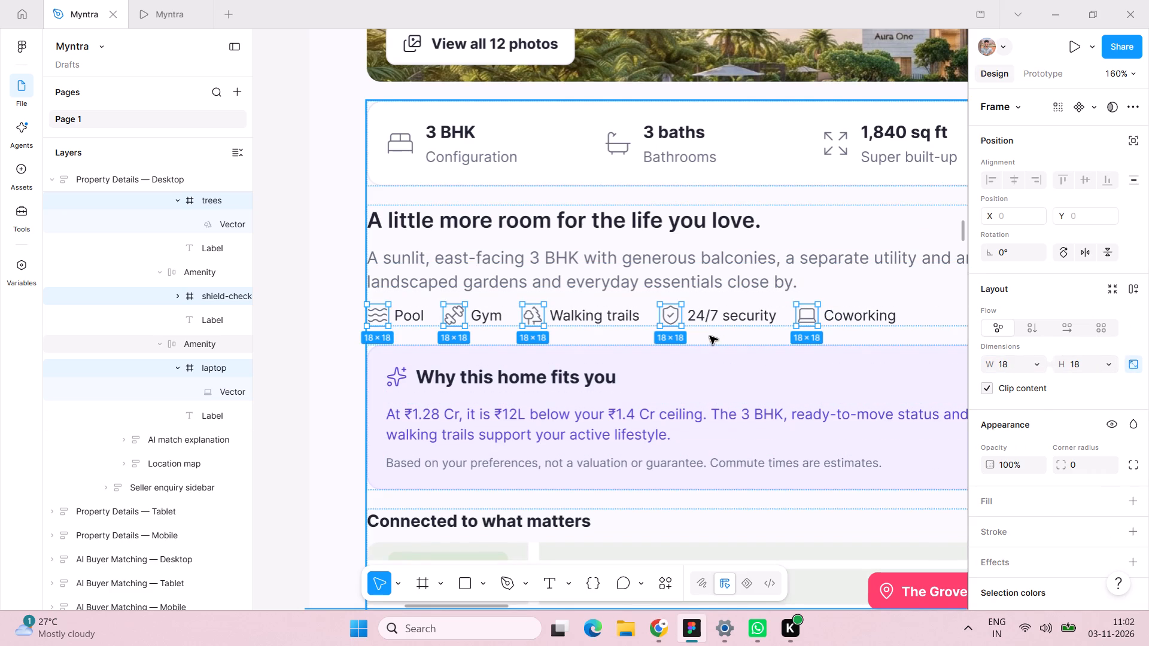
Set the card heading "Why this home fits you" to font size 16 and Semi Bold weight.
{"action": "scroll", "coordinate": [710, 336], "scroll_direction": "left", "scroll_amount": 7}
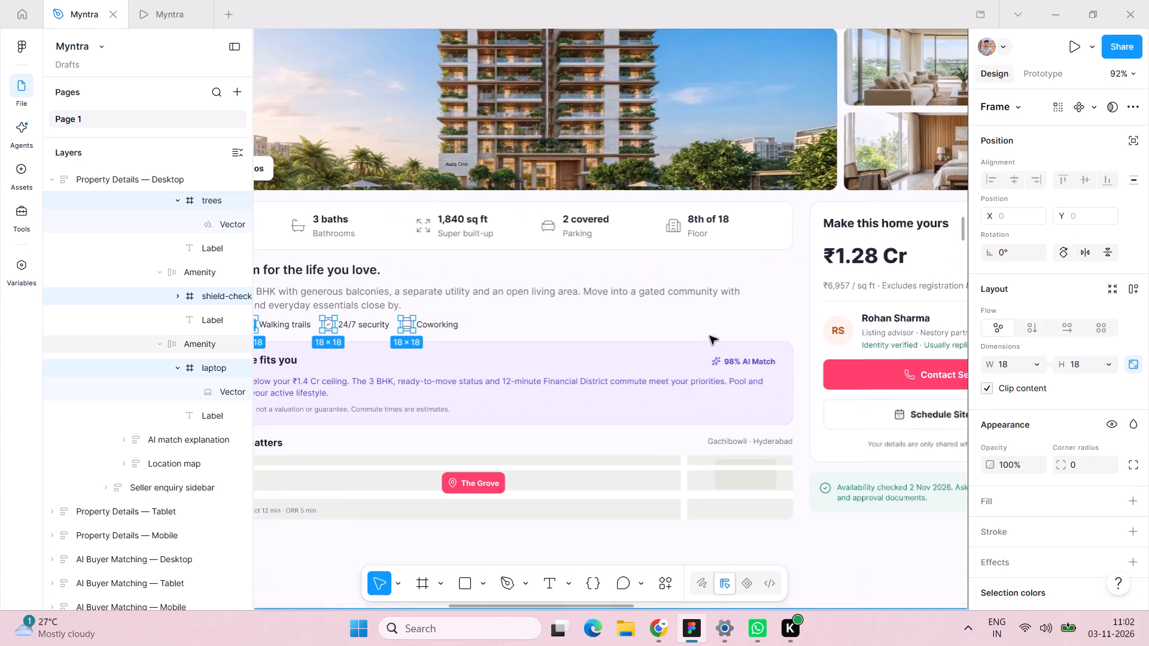
{"action": "scroll", "coordinate": [710, 336], "scroll_direction": "right", "scroll_amount": 4}
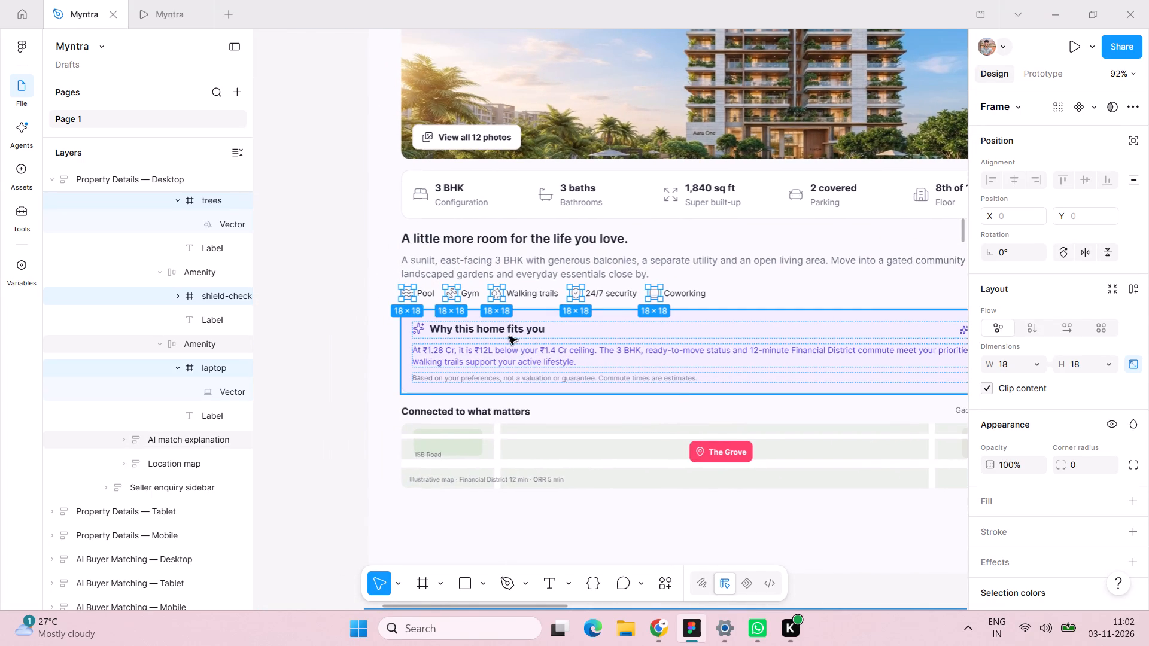
{"action": "double_click", "coordinate": [521, 325]}
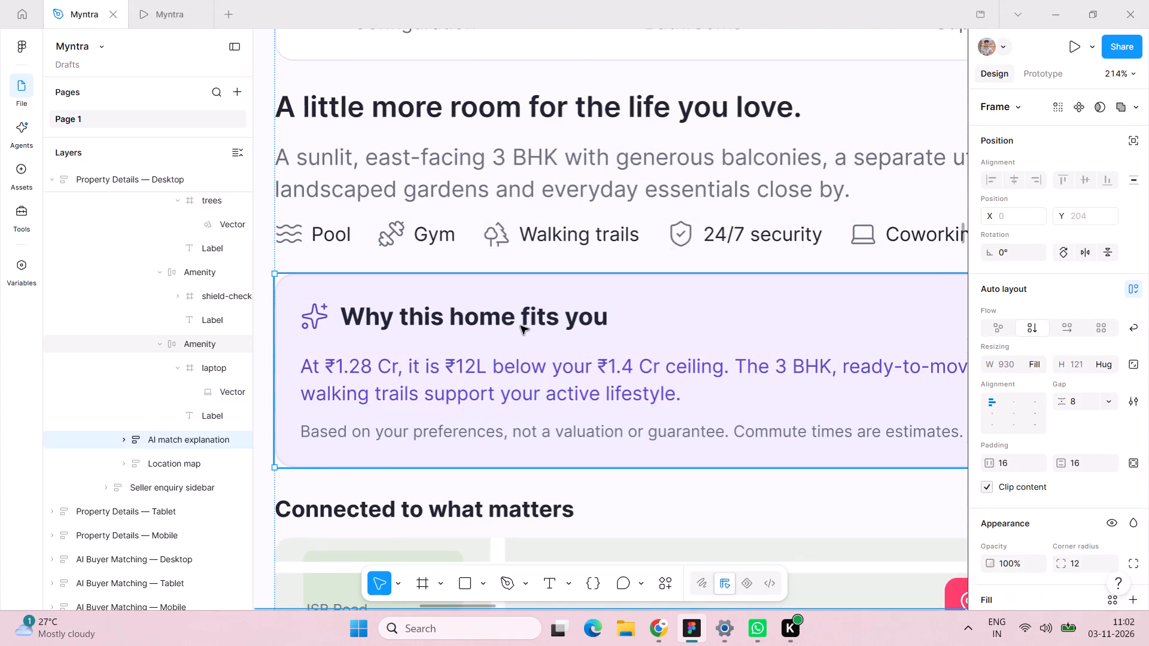
{"action": "double_click", "coordinate": [519, 326]}
{"action": "double_click", "coordinate": [513, 327]}
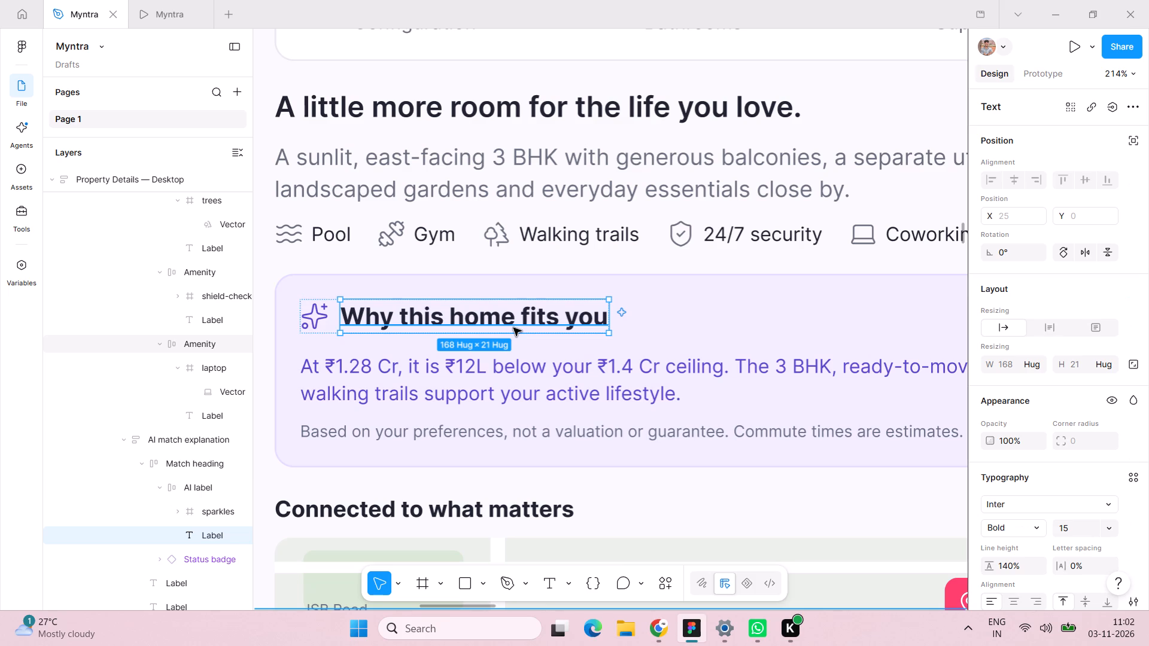
{"action": "double_click", "coordinate": [513, 328]}
{"action": "left_click", "coordinate": [1072, 524]}
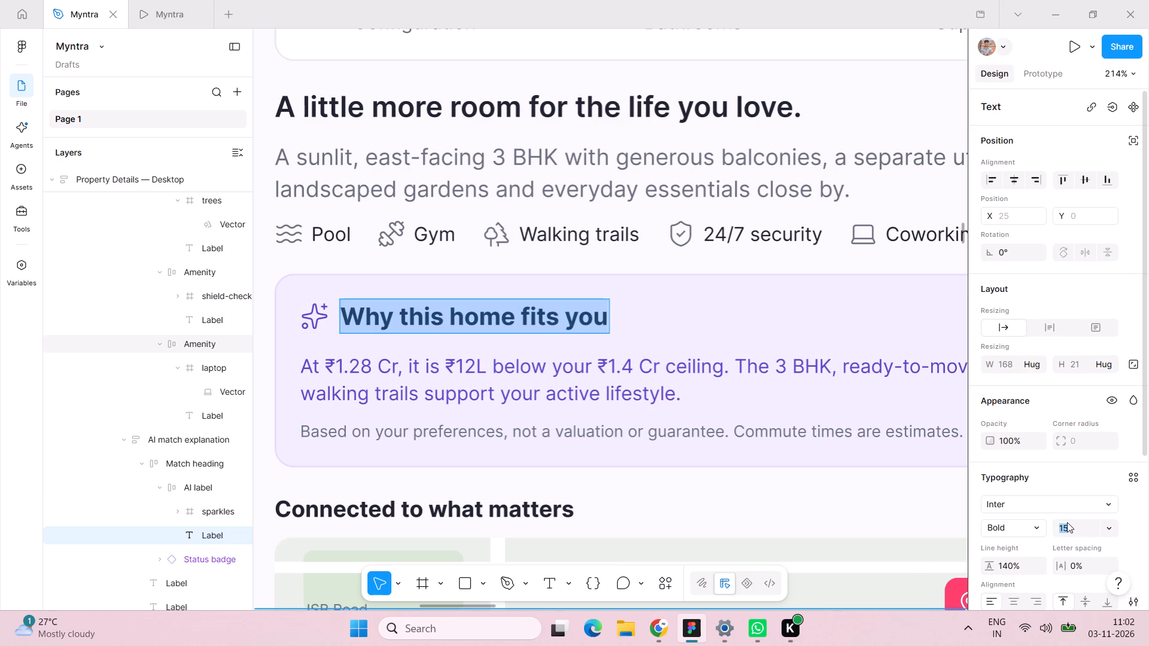
{"action": "type", "text": "16"}
{"action": "key", "text": "Return"}
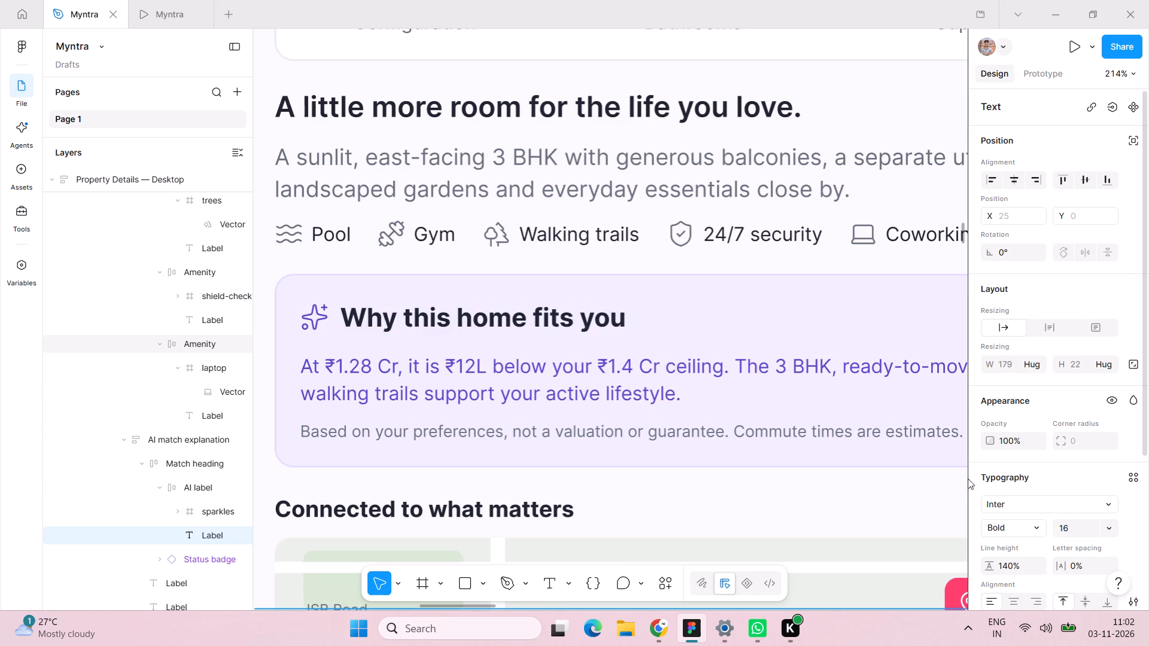
{"action": "left_click", "coordinate": [1035, 528]}
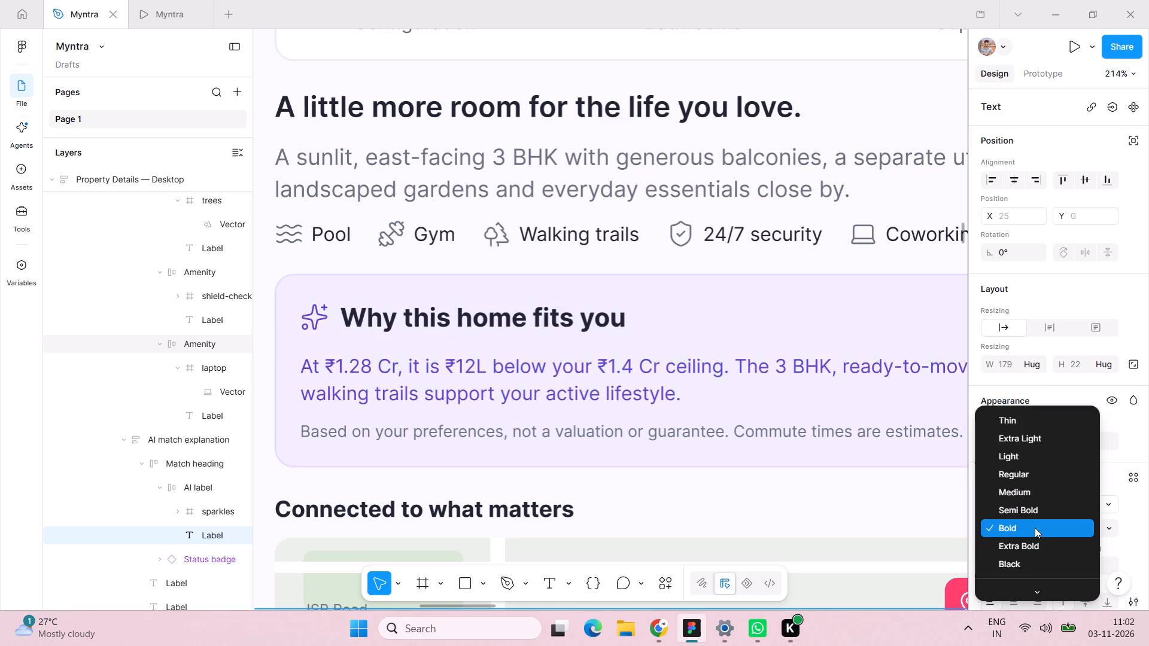
{"action": "left_click", "coordinate": [1034, 507]}
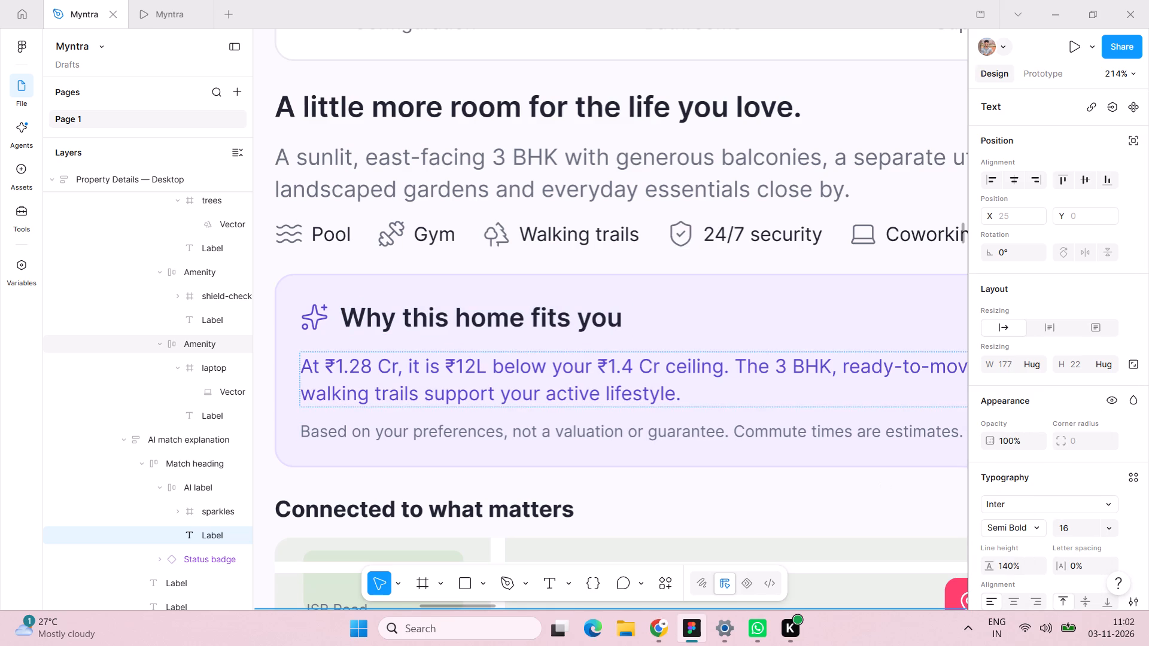
Set the purple match explanation starting "At ₹1.28 Cr" to font size 14.
{"action": "triple_click", "coordinate": [705, 406]}
{"action": "left_click", "coordinate": [706, 406]}
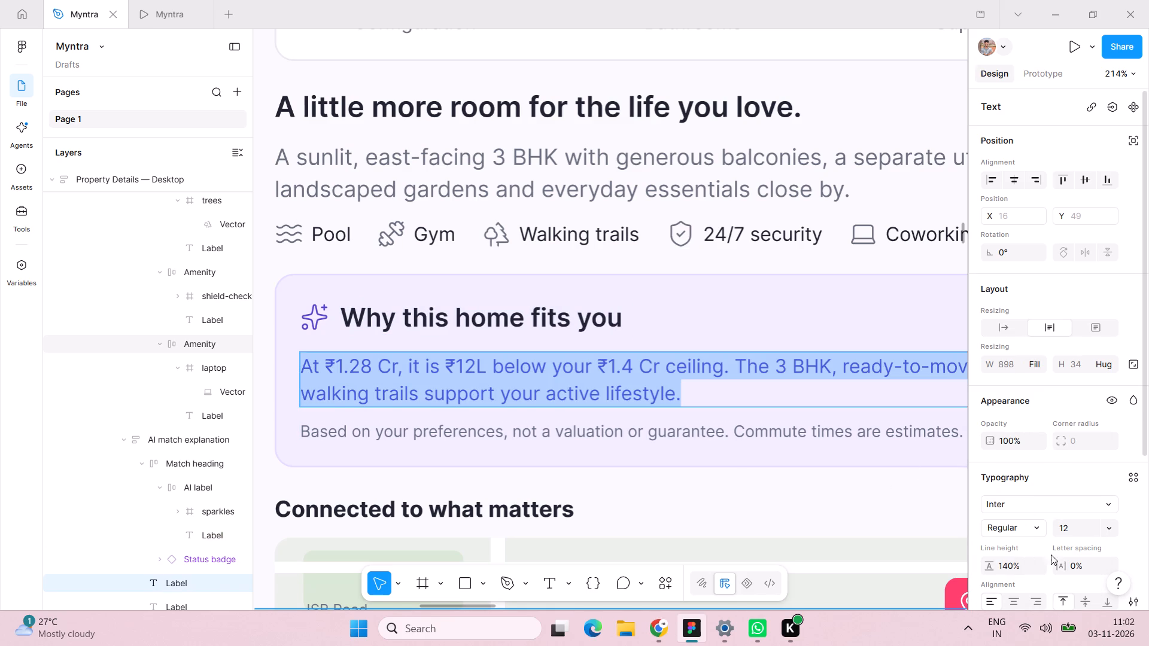
{"action": "left_click", "coordinate": [1087, 524]}
{"action": "type", "text": "14"}
{"action": "key", "text": "Return"}
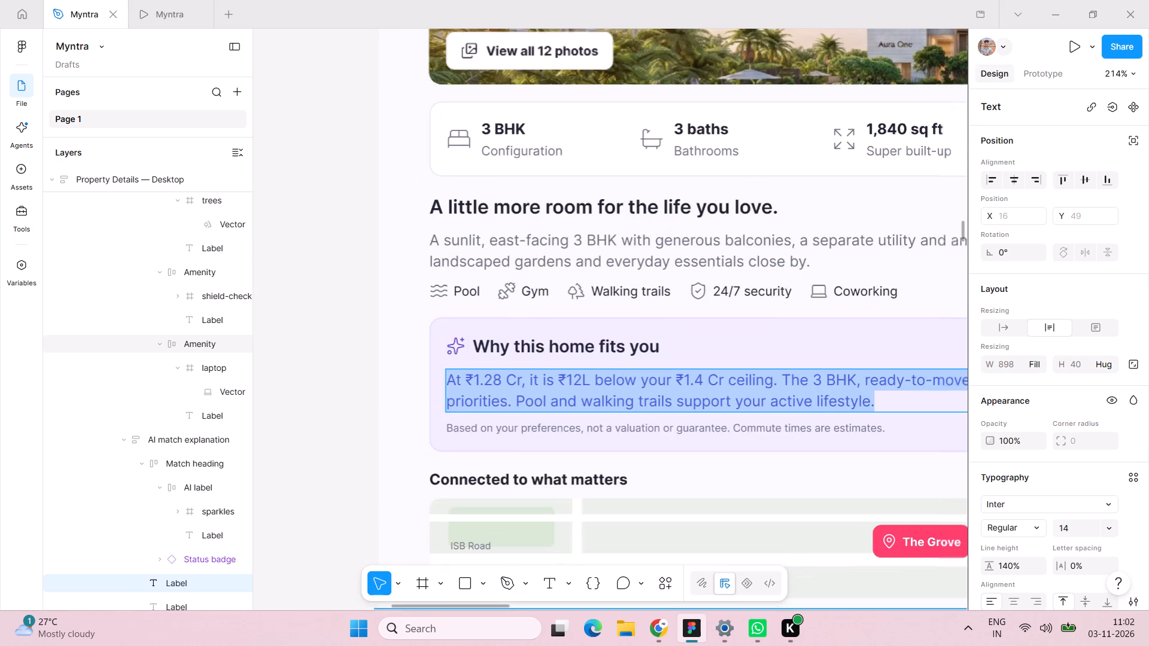
Set the disclaimer line starting "Based on your preferences" to font size 12.
{"action": "scroll", "coordinate": [731, 404], "scroll_direction": "left", "scroll_amount": 2}
{"action": "left_click", "coordinate": [748, 433]}
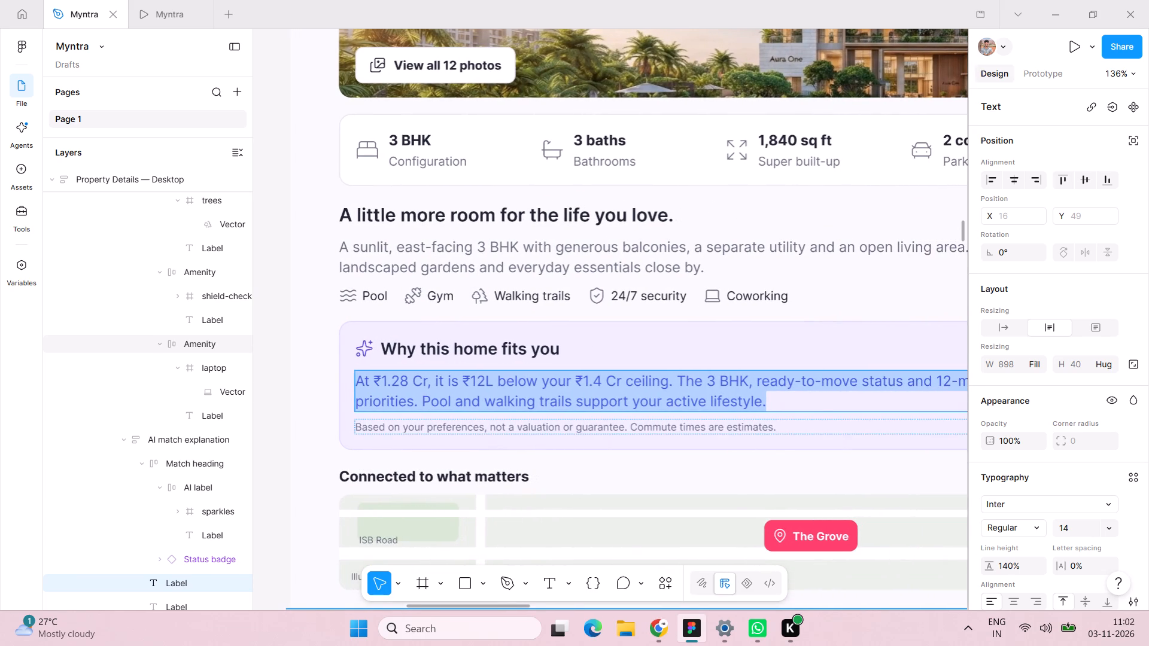
{"action": "triple_click", "coordinate": [784, 428]}
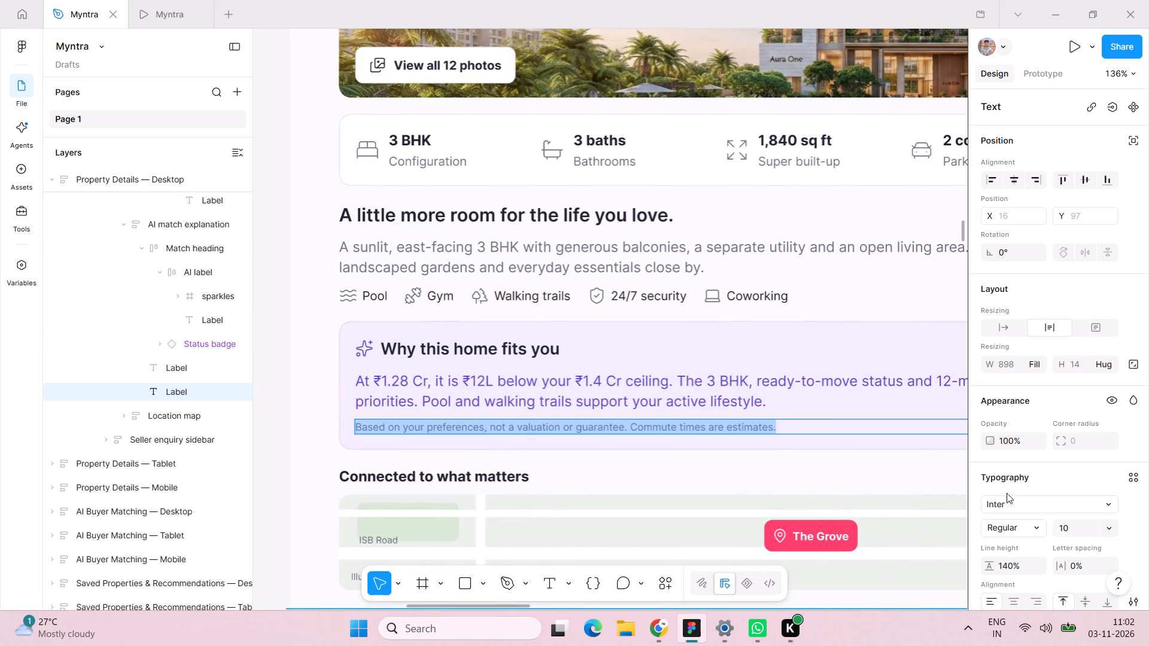
{"action": "left_click", "coordinate": [1078, 531]}
{"action": "type", "text": "12"}
{"action": "key", "text": "Return"}
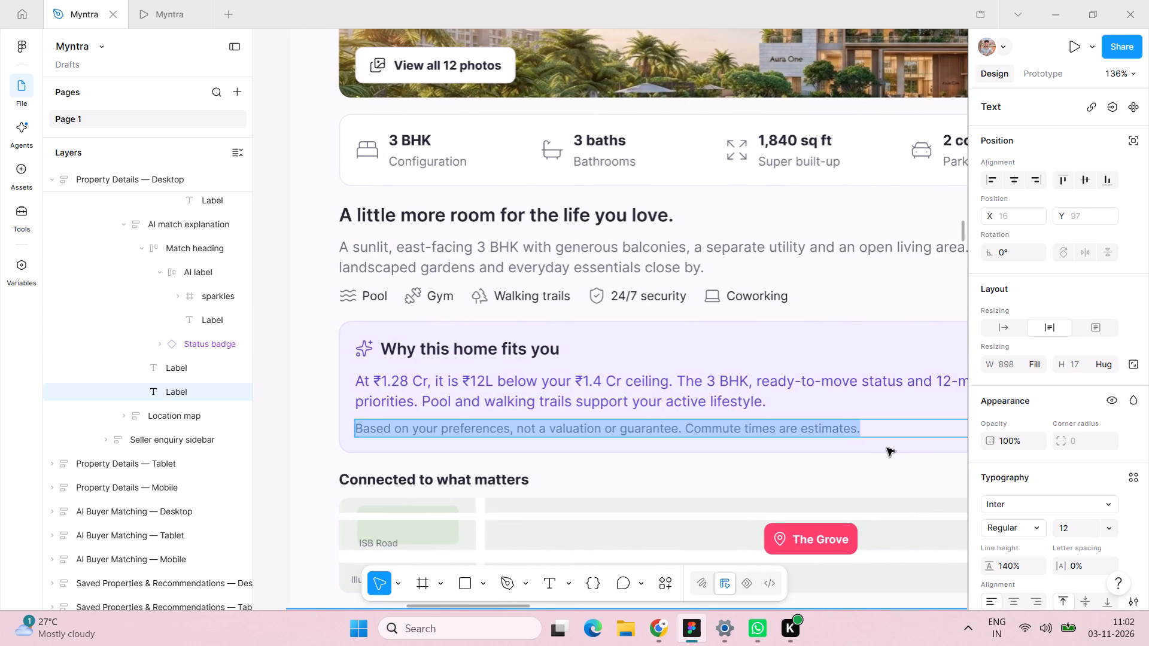
Set the "98% AI Match" badge label to font size 12 and Semi Bold weight.
{"action": "scroll", "coordinate": [887, 448], "scroll_direction": "left", "scroll_amount": 5}
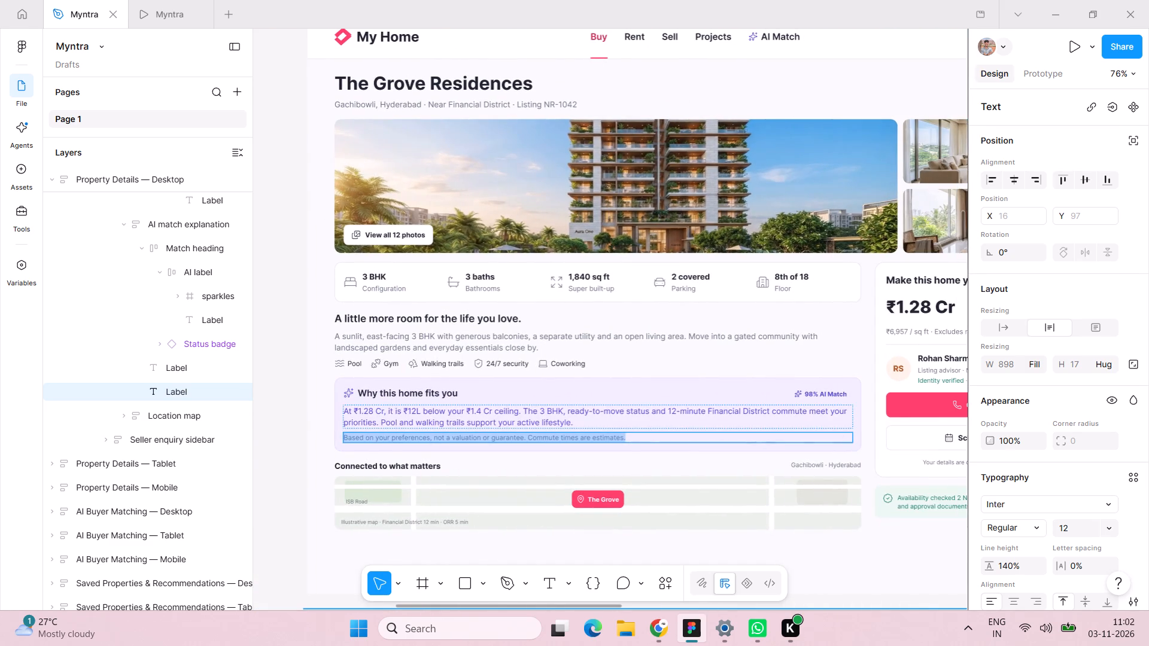
{"action": "double_click", "coordinate": [843, 373]}
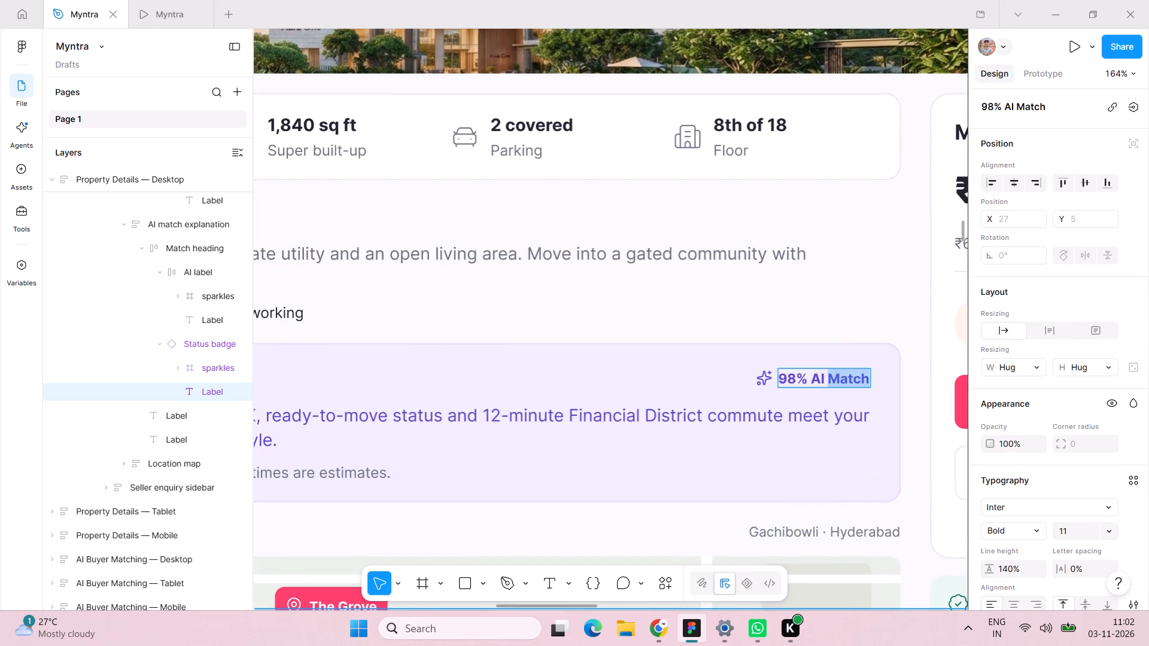
{"action": "double_click", "coordinate": [844, 373]}
{"action": "left_click", "coordinate": [1082, 535]}
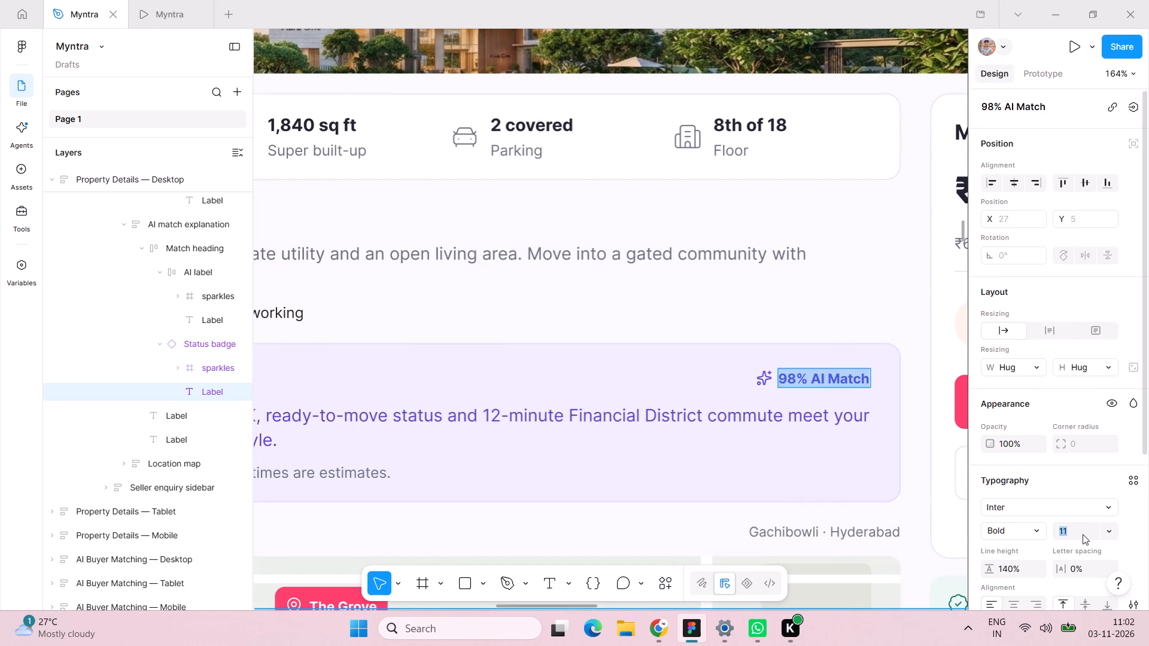
{"action": "type", "text": "12"}
{"action": "key", "text": "Return"}
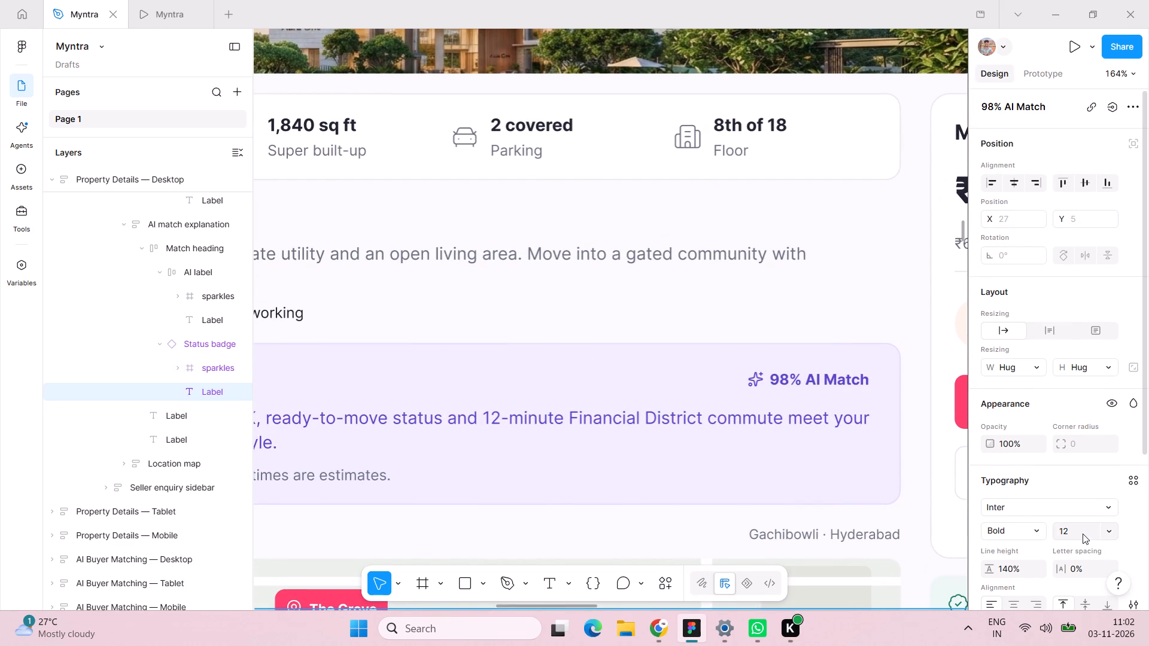
{"action": "left_click", "coordinate": [1041, 532]}
{"action": "left_click", "coordinate": [1034, 512]}
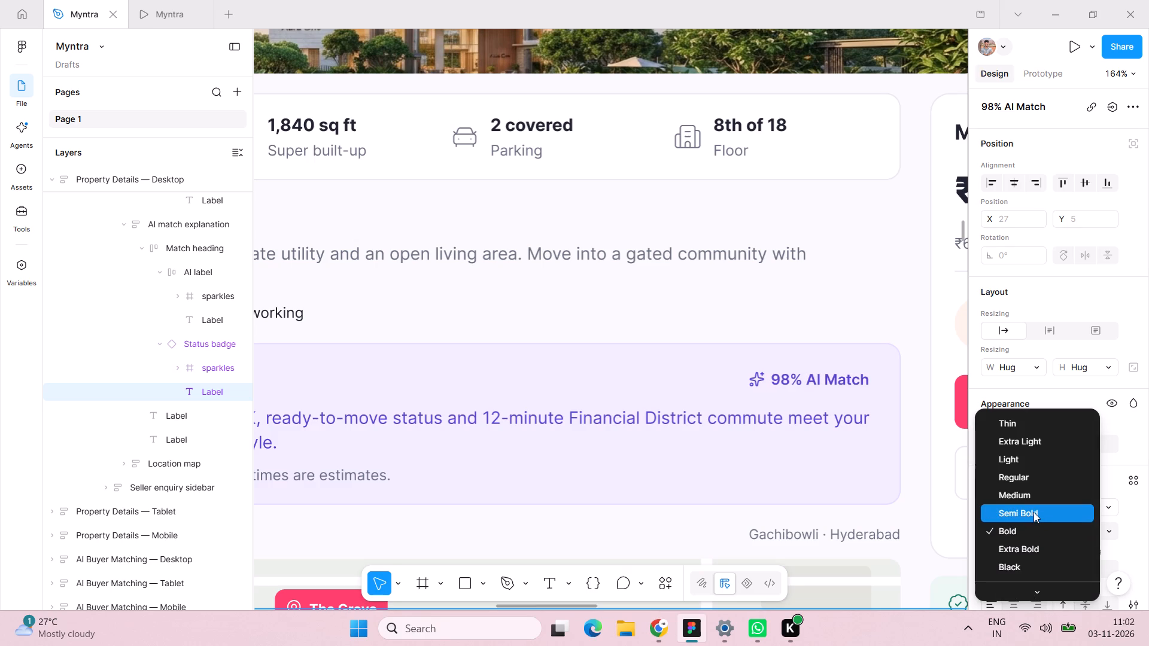
Check the stroke position options of the AI match explanation card.
{"action": "double_click", "coordinate": [872, 356]}
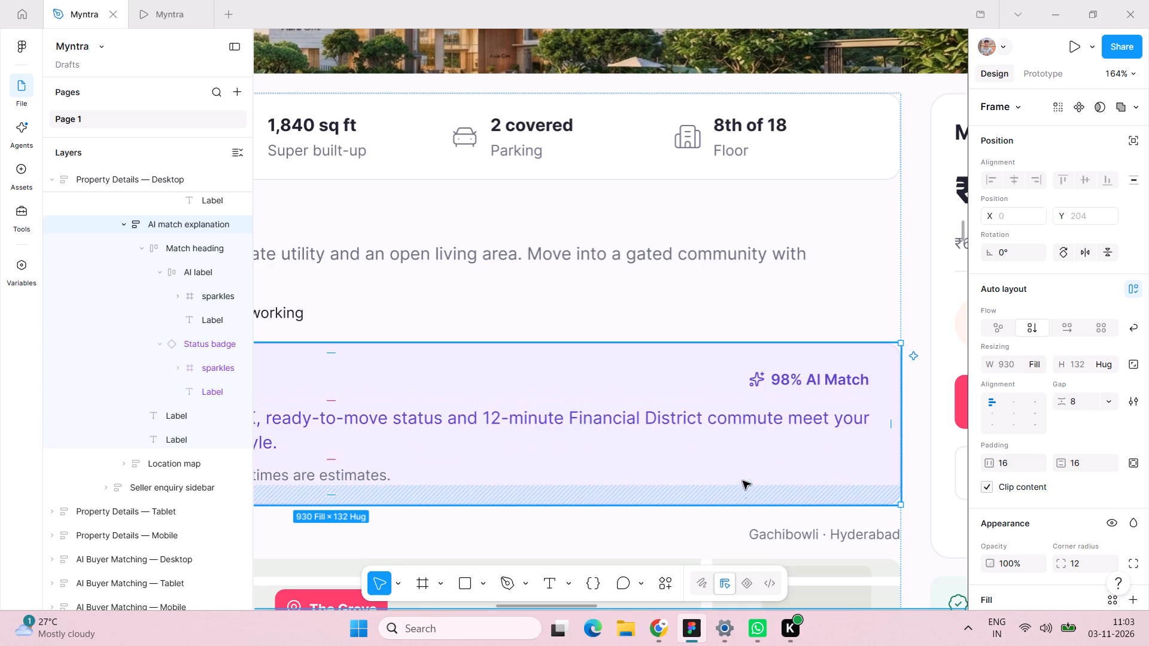
{"action": "scroll", "coordinate": [741, 461], "scroll_direction": "right", "scroll_amount": 1}
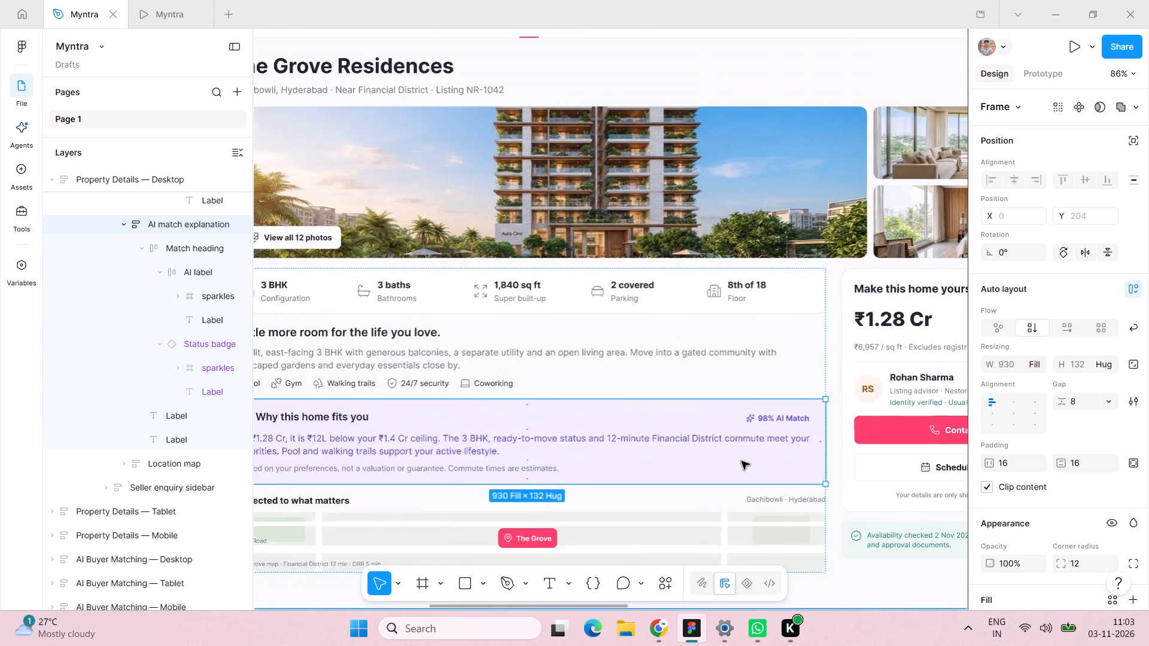
{"action": "scroll", "coordinate": [741, 461], "scroll_direction": "right", "scroll_amount": 2}
{"action": "scroll", "coordinate": [1080, 437], "scroll_direction": "down", "scroll_amount": 9}
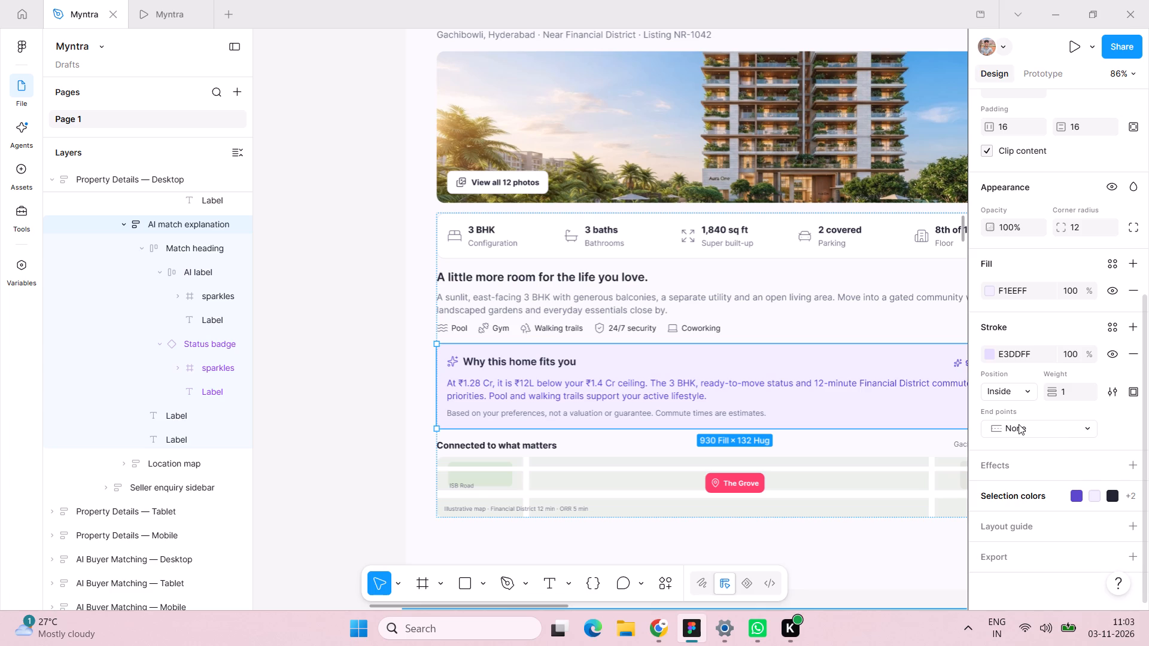
{"action": "left_click", "coordinate": [1024, 388]}
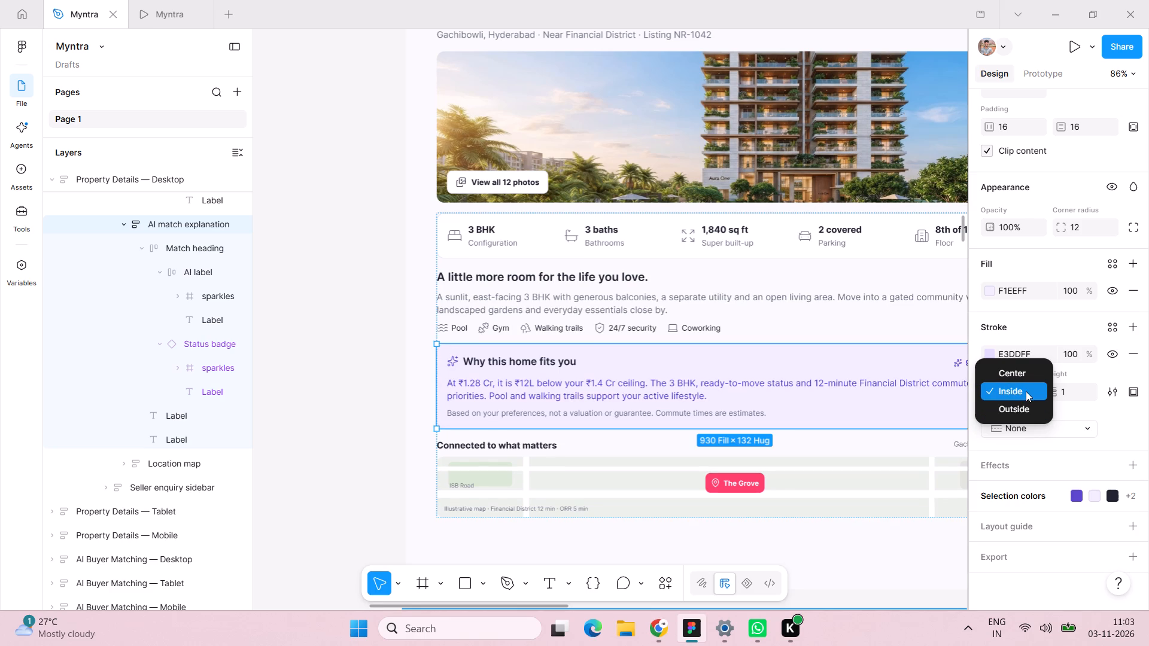
{"action": "left_click", "coordinate": [1026, 391]}
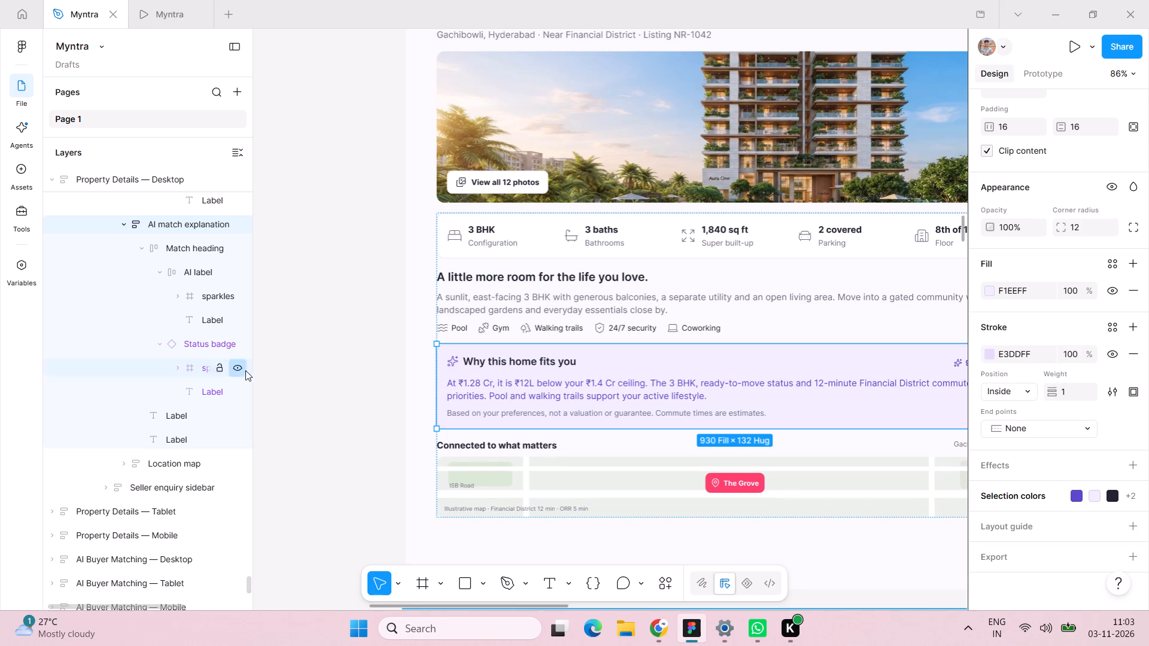
{"action": "left_click", "coordinate": [338, 368]}
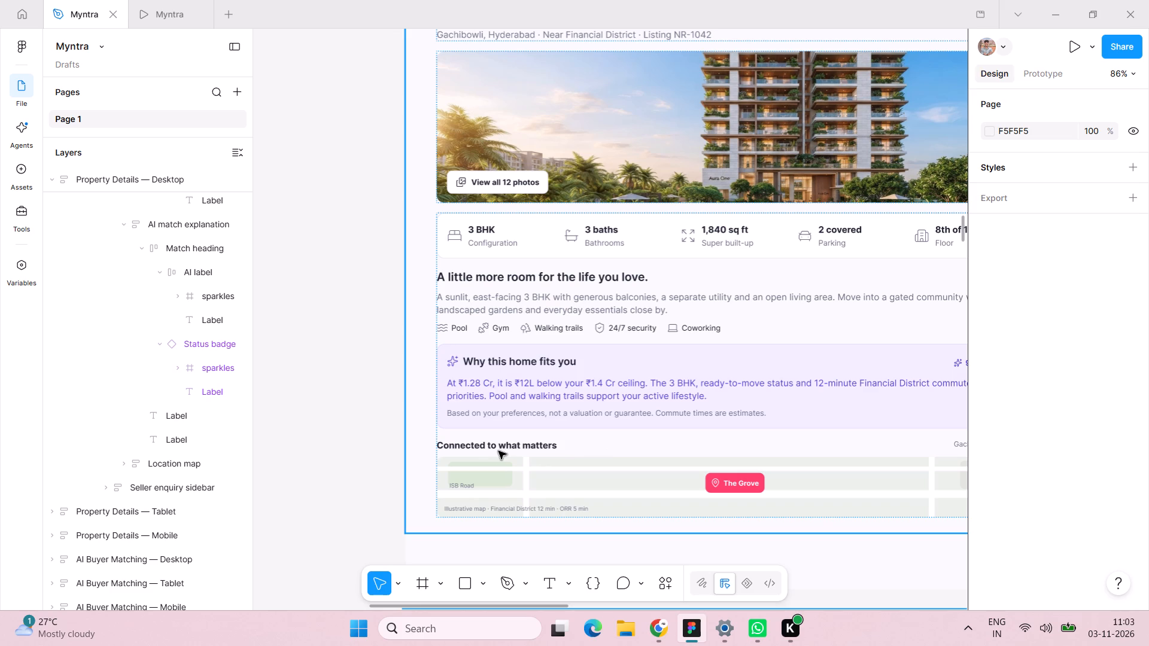
Delete the "Connected to what matters" location map section from the desktop Property Details screen.
{"action": "scroll", "coordinate": [497, 451], "scroll_direction": "left", "scroll_amount": 1}
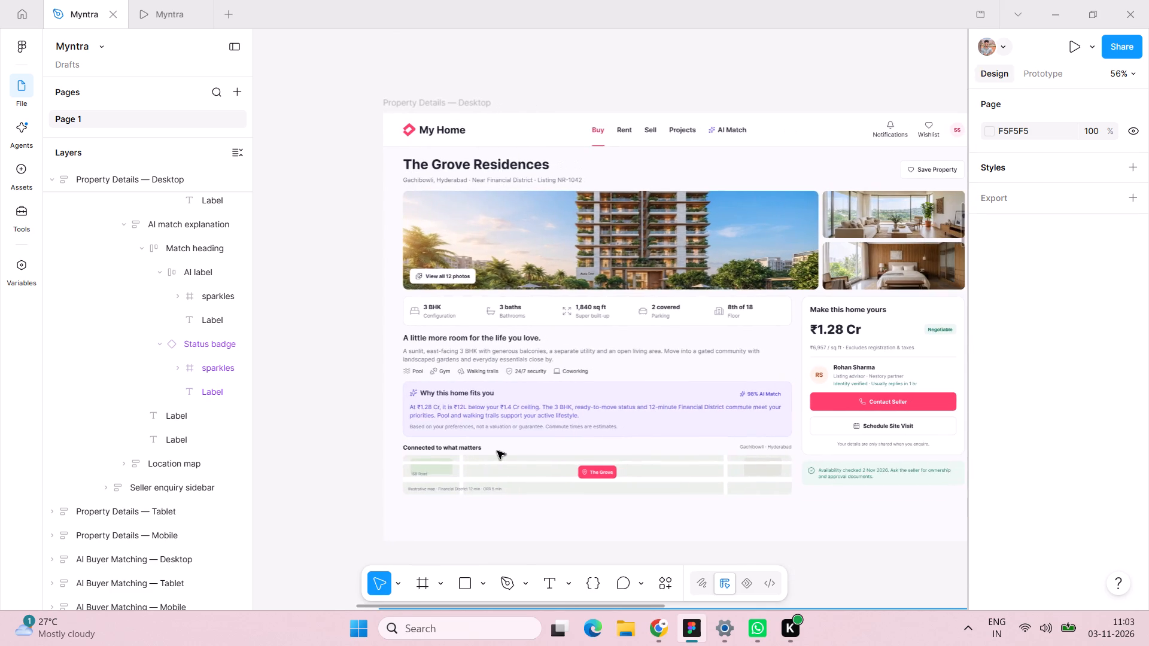
{"action": "scroll", "coordinate": [497, 451], "scroll_direction": "left", "scroll_amount": 1}
{"action": "scroll", "coordinate": [497, 451], "scroll_direction": "down", "scroll_amount": 1}
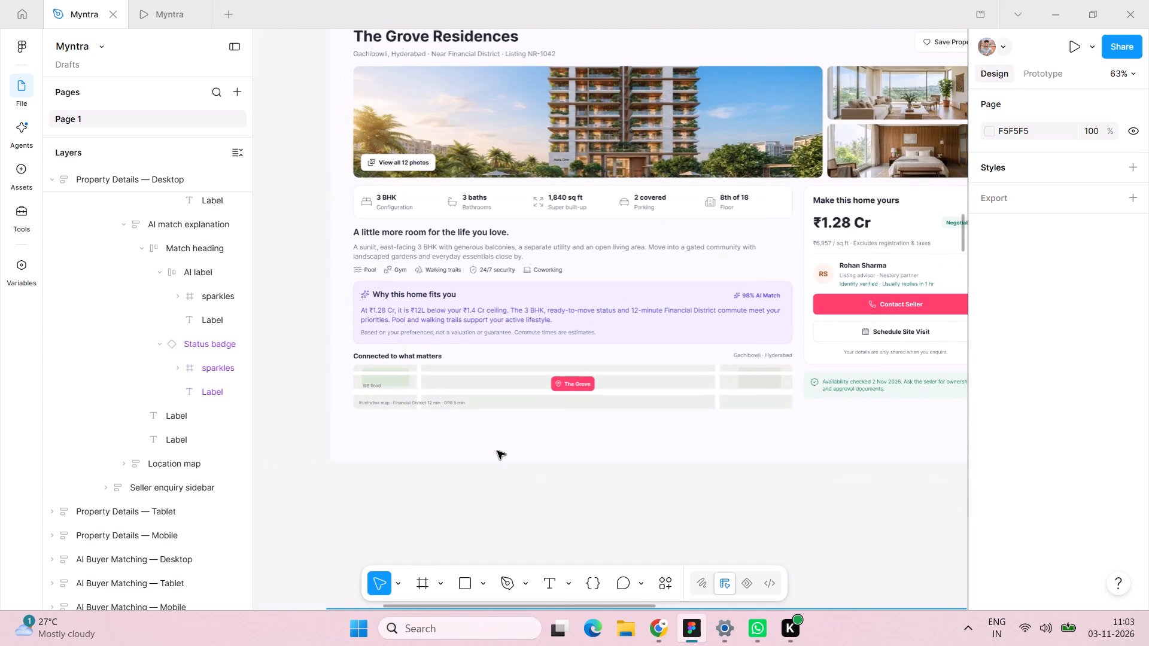
{"action": "triple_click", "coordinate": [637, 388]}
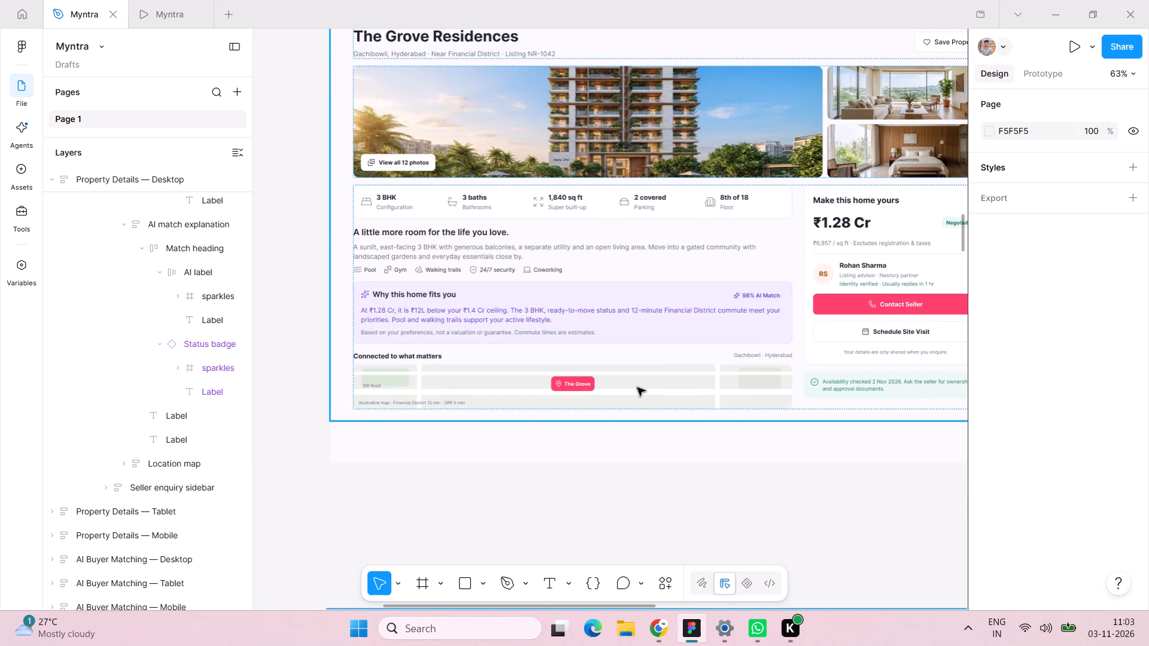
{"action": "double_click", "coordinate": [637, 388]}
{"action": "double_click", "coordinate": [637, 388]}
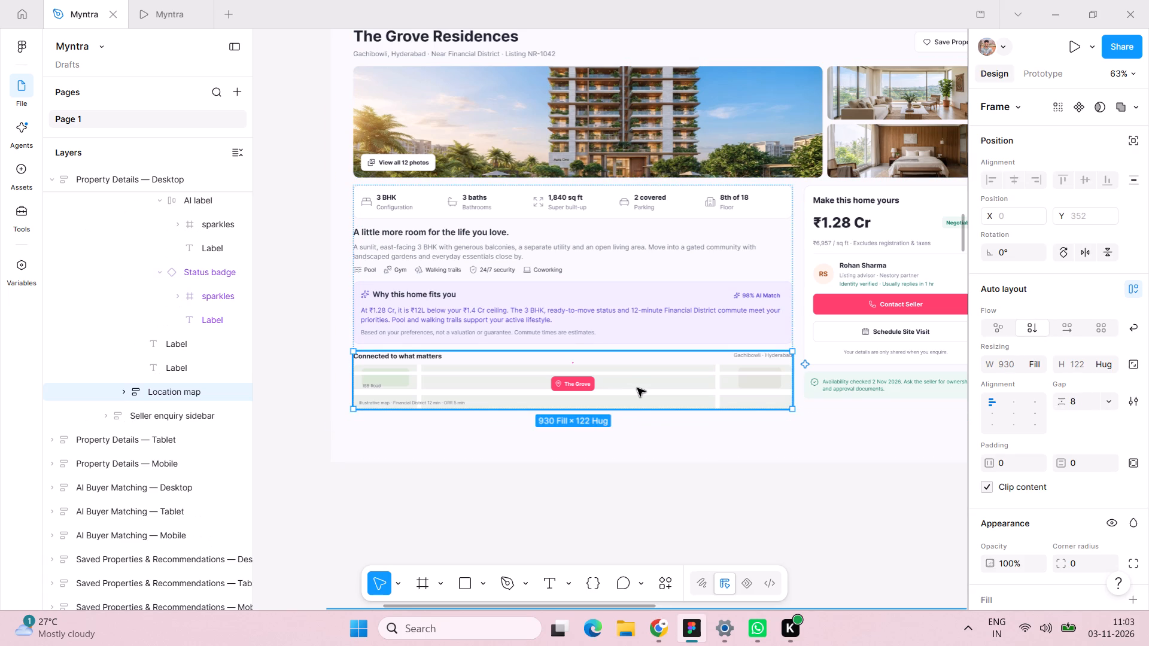
{"action": "key", "text": "BackSpace"}
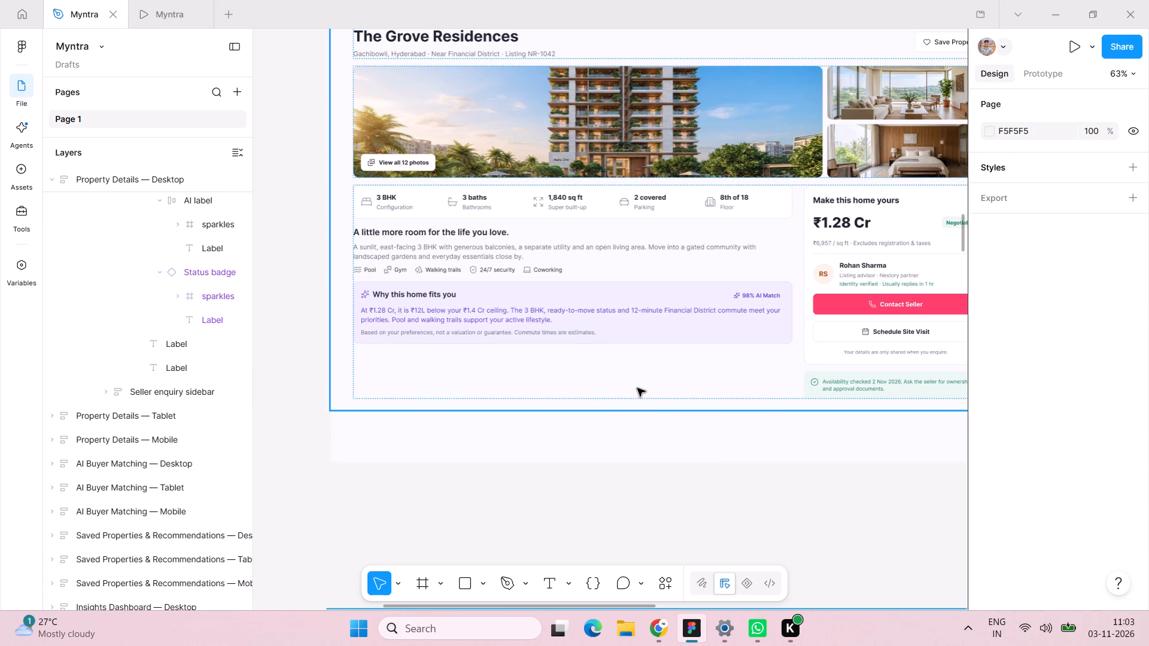
Delete the green listing freshness notice beneath the seller enquiry card.
{"action": "scroll", "coordinate": [637, 388], "scroll_direction": "left", "scroll_amount": 3}
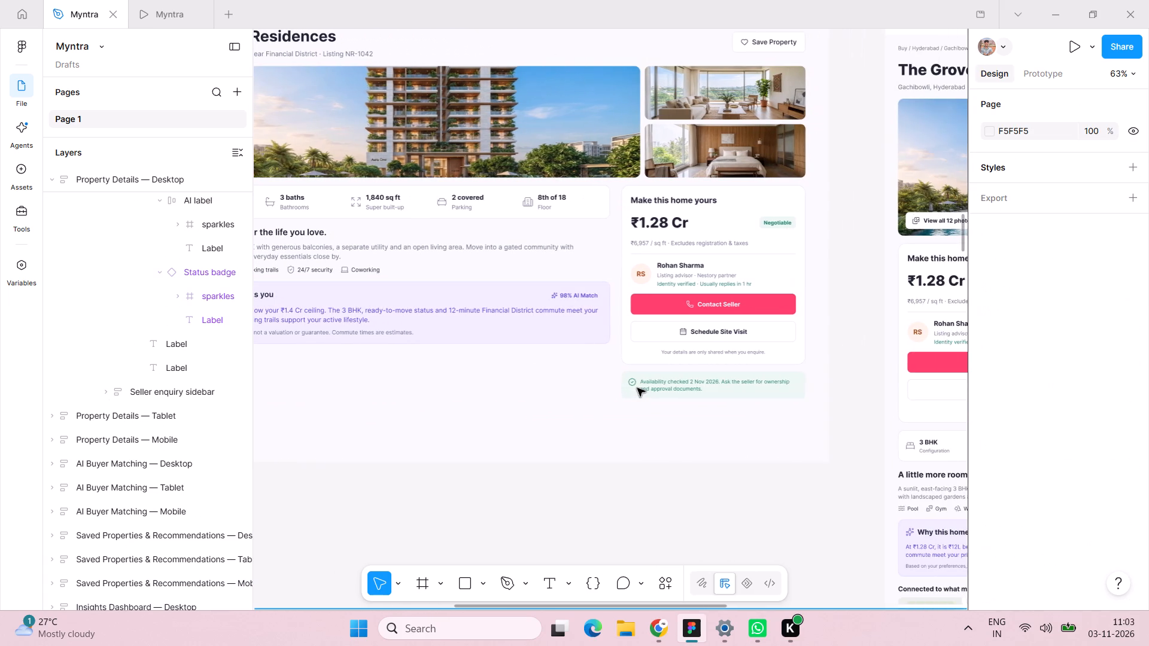
{"action": "scroll", "coordinate": [637, 388], "scroll_direction": "left", "scroll_amount": 2}
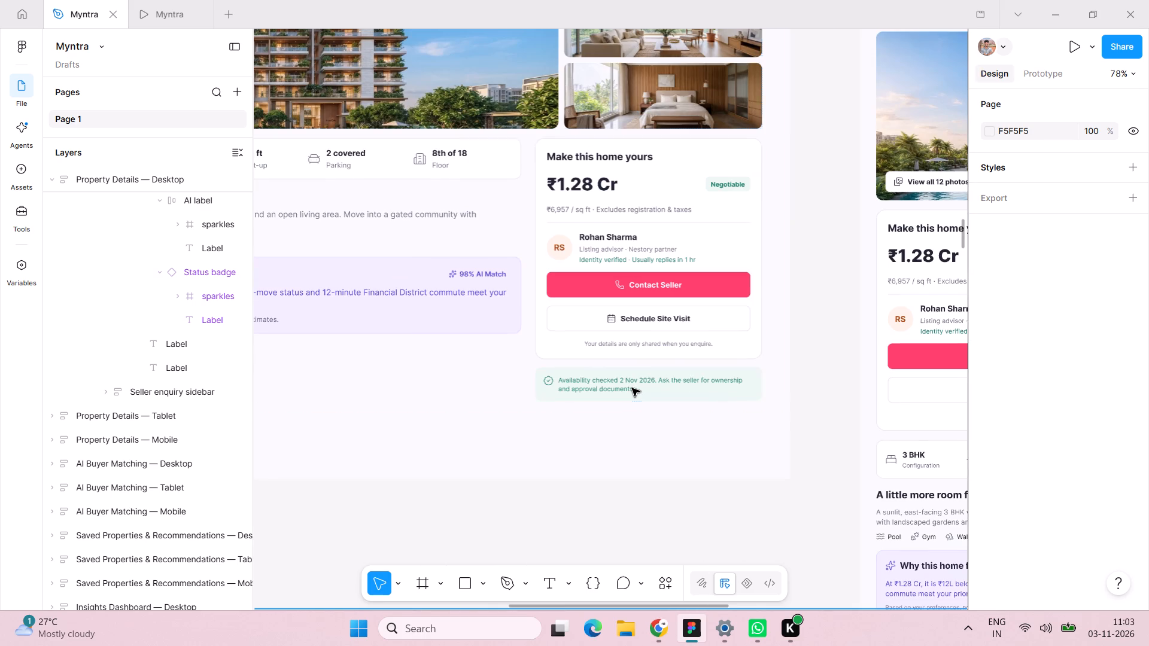
{"action": "double_click", "coordinate": [630, 387]}
{"action": "double_click", "coordinate": [630, 387]}
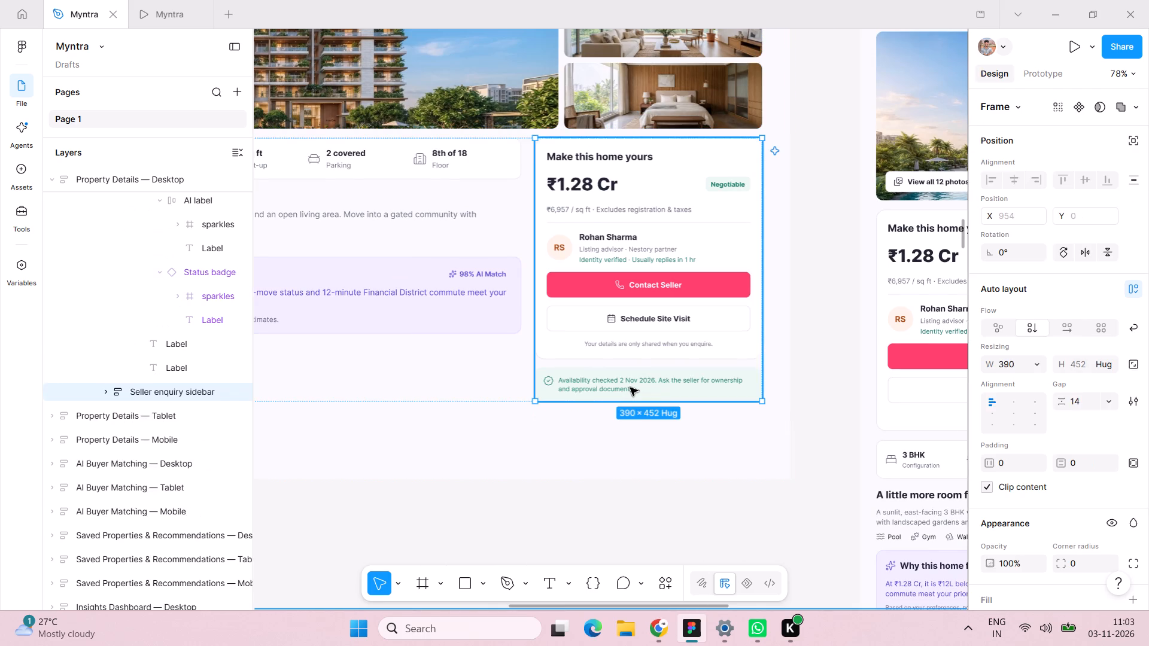
{"action": "double_click", "coordinate": [630, 388]}
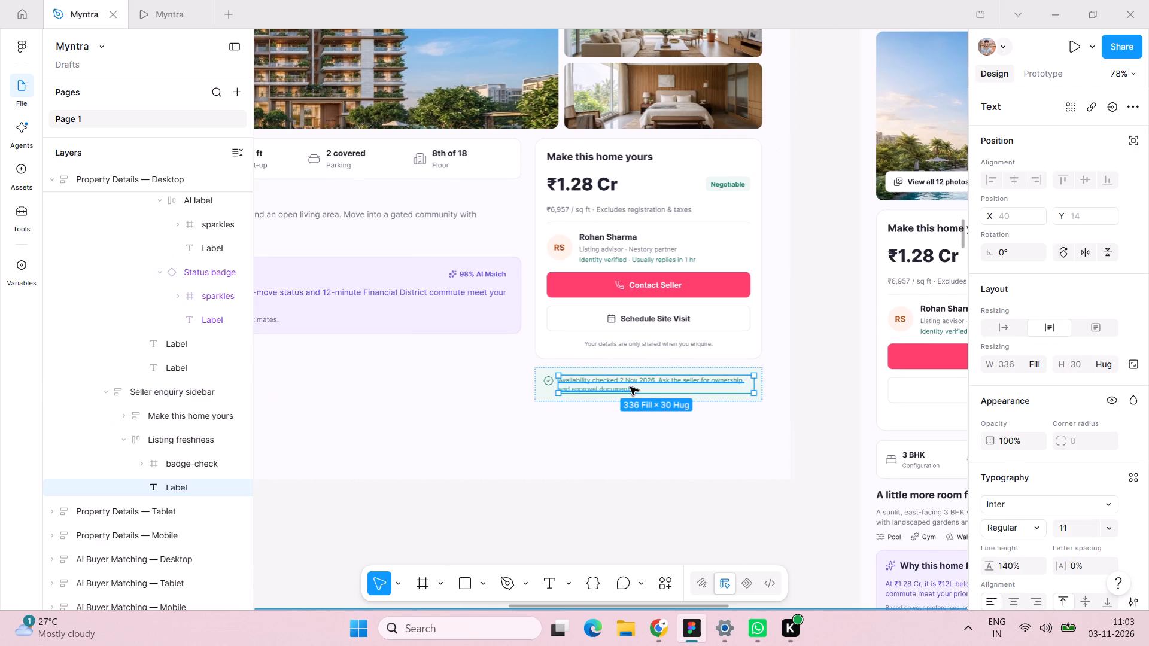
{"action": "key", "text": "ctrl+z"}
{"action": "key", "text": "BackSpace"}
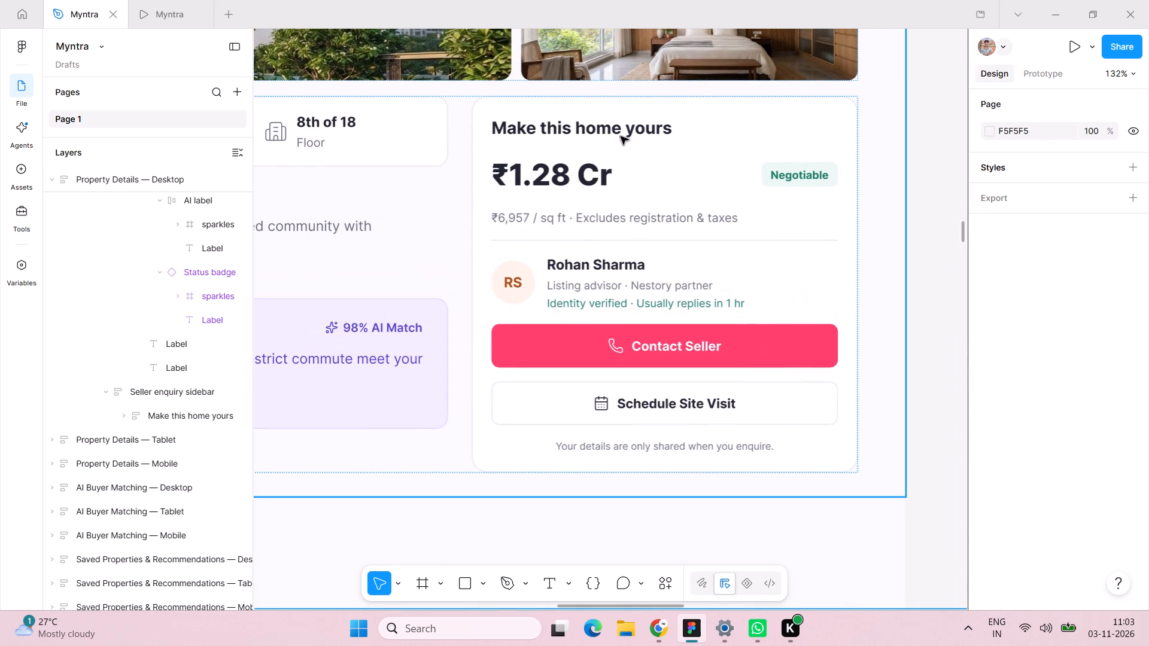
Set the enquiry card heading "Make this home yours" to font size 18.
{"action": "triple_click", "coordinate": [624, 129]}
{"action": "double_click", "coordinate": [624, 130]}
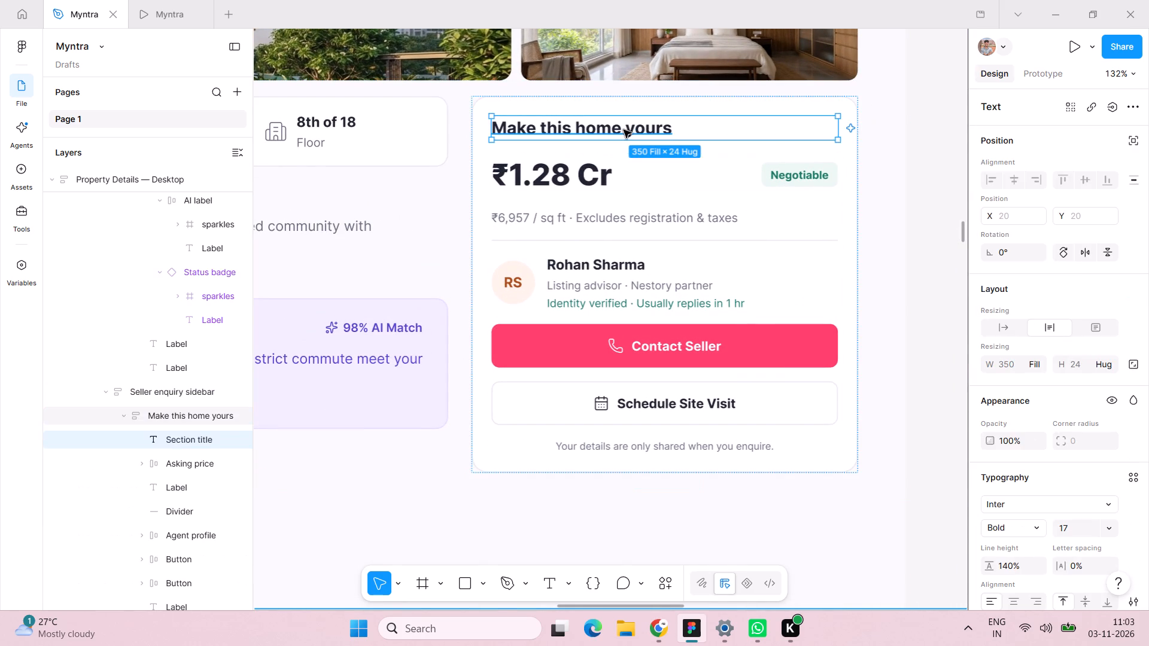
{"action": "double_click", "coordinate": [624, 130]}
{"action": "left_click", "coordinate": [1074, 532]}
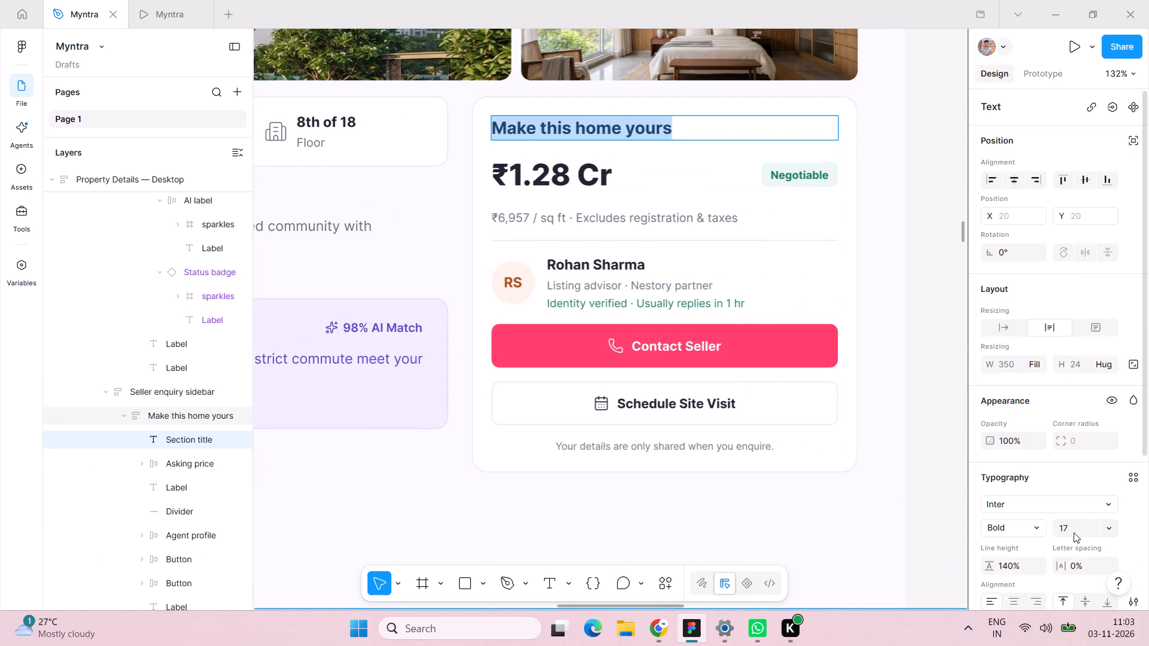
{"action": "type", "text": "158"}
{"action": "key", "text": "BackSpace"}
{"action": "key", "text": "BackSpace"}
{"action": "key", "text": "8"}
{"action": "key", "text": "Return"}
Set the asking price "₹1.28 Cr" in the enquiry card to Bold weight.
{"action": "triple_click", "coordinate": [563, 178]}
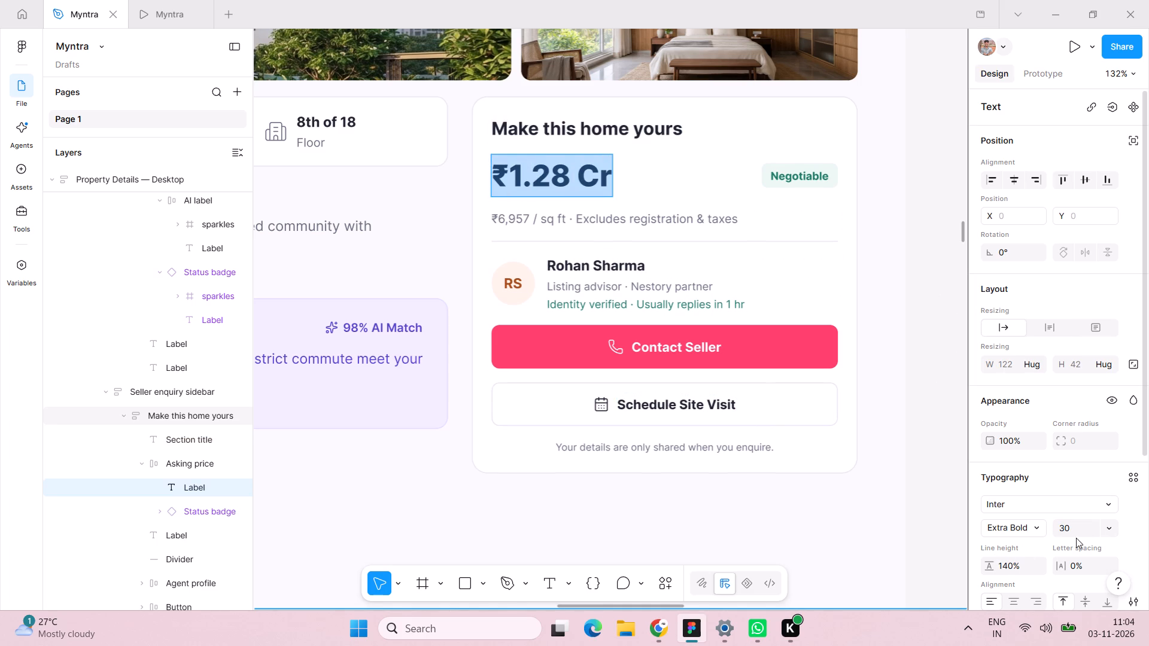
{"action": "left_click", "coordinate": [1038, 532]}
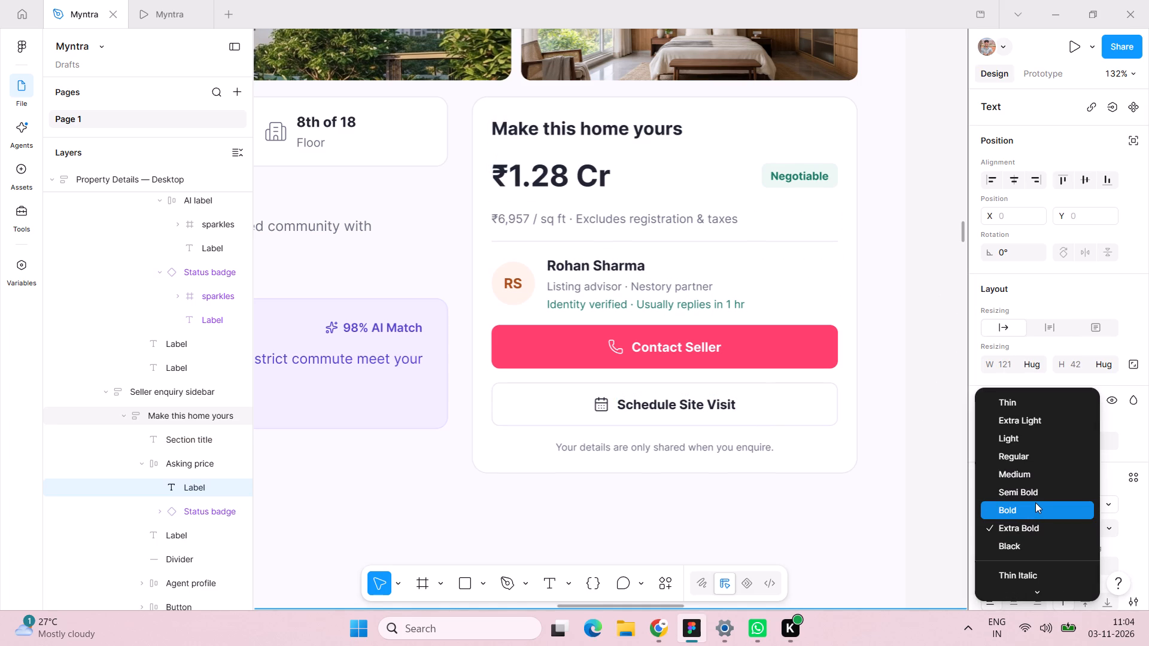
{"action": "left_click", "coordinate": [1035, 502]}
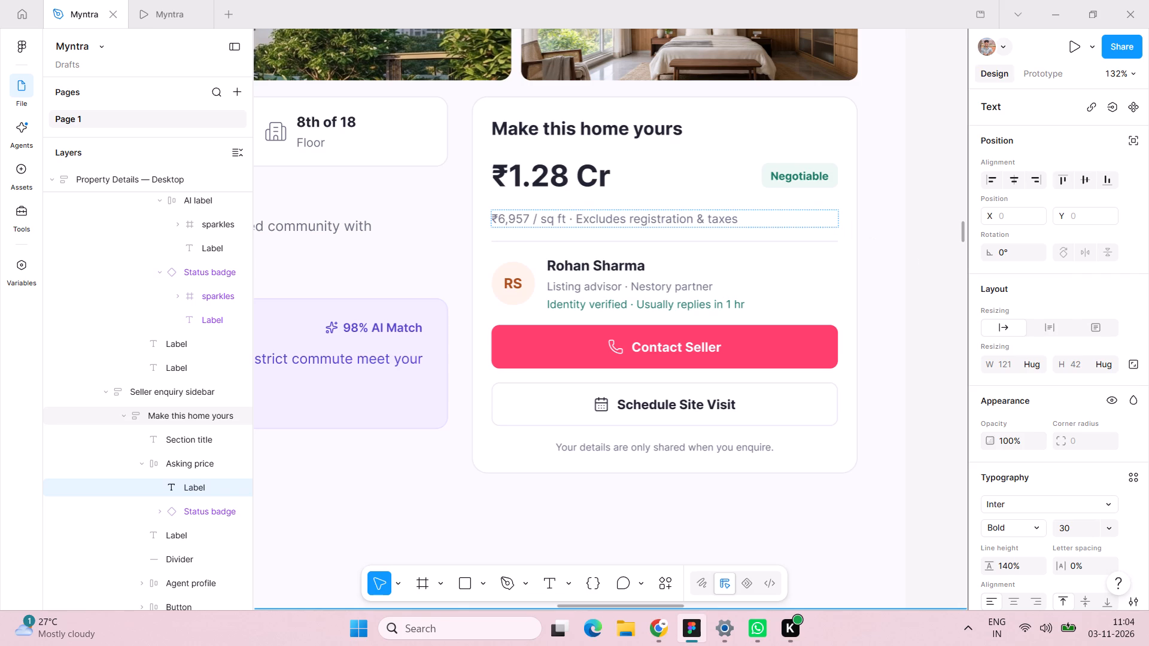
Set the "₹6,957 / sq ft · Excludes registration & taxes" line to font size 14.
{"action": "left_click", "coordinate": [729, 221]}
{"action": "triple_click", "coordinate": [734, 221]}
{"action": "left_click", "coordinate": [734, 221]}
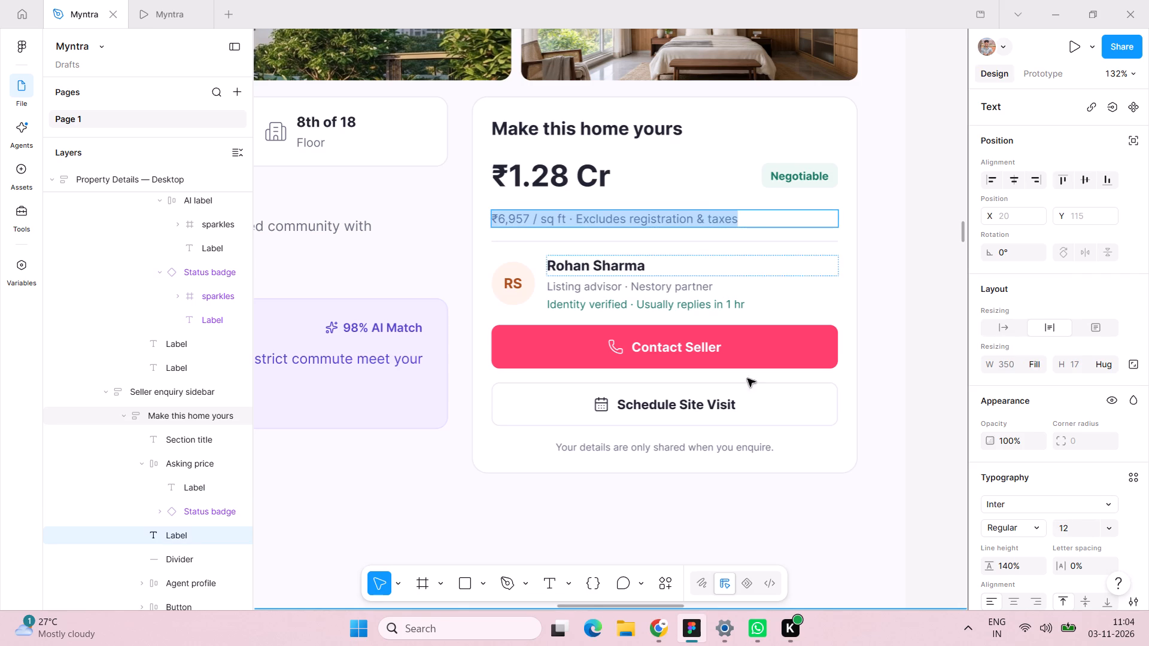
{"action": "left_click", "coordinate": [1074, 523]}
{"action": "type", "text": "14"}
{"action": "key", "text": "Return"}
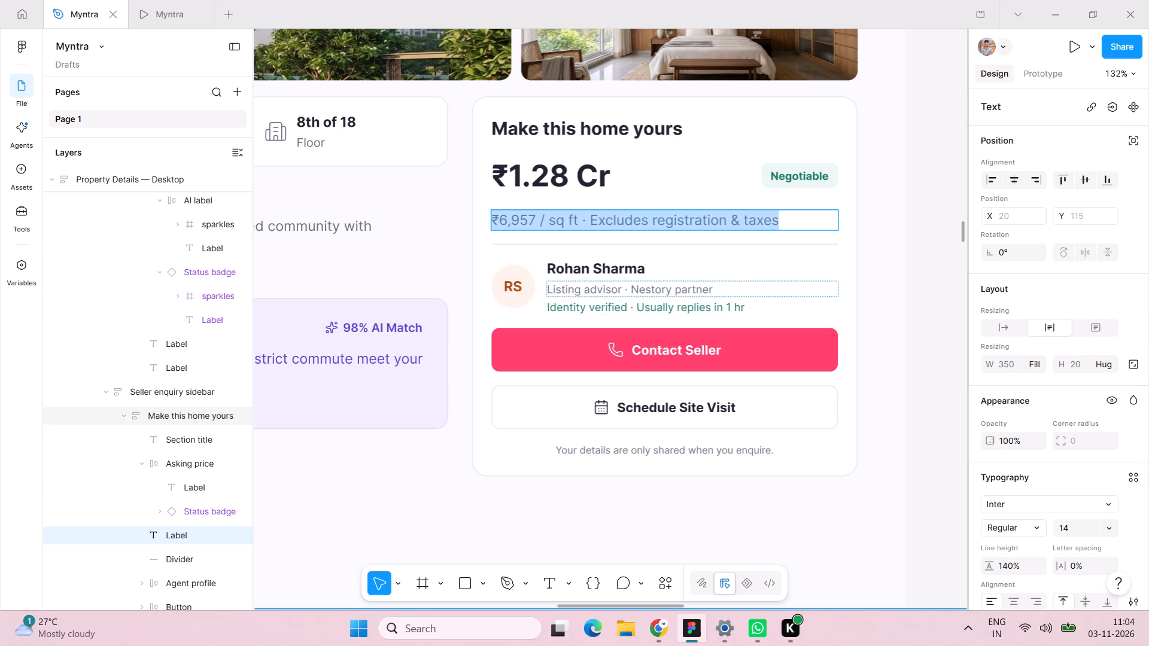
Set the listing agent's name in the enquiry card to font size 16.
{"action": "triple_click", "coordinate": [638, 270]}
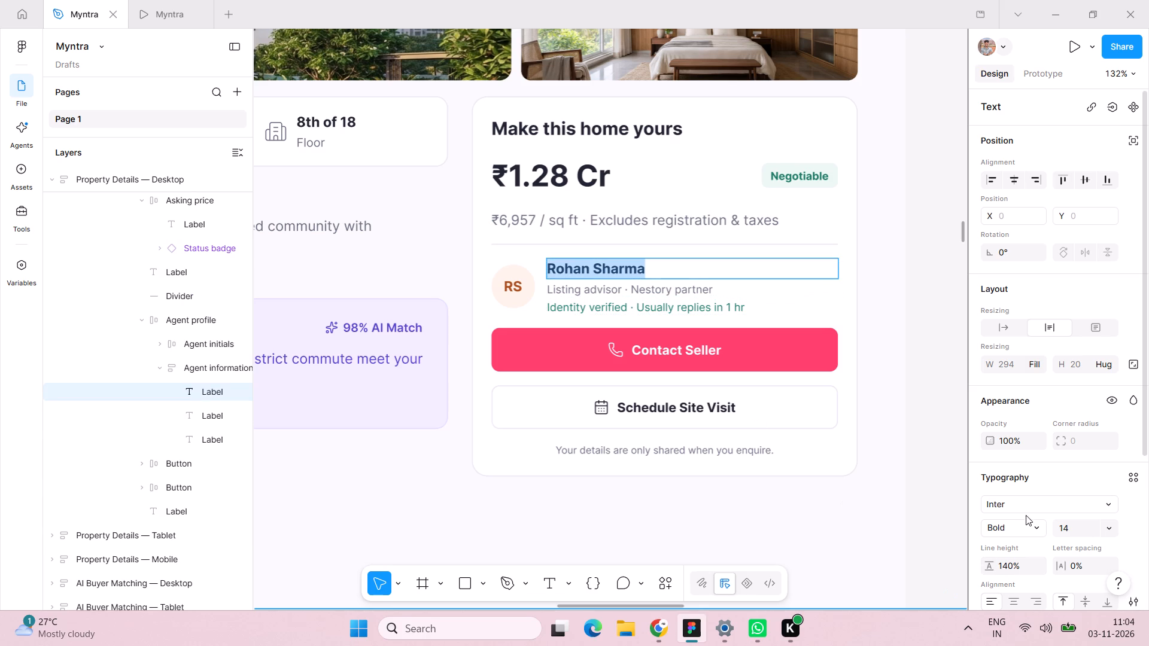
{"action": "left_click", "coordinate": [1088, 527]}
{"action": "type", "text": "16"}
{"action": "key", "text": "Return"}
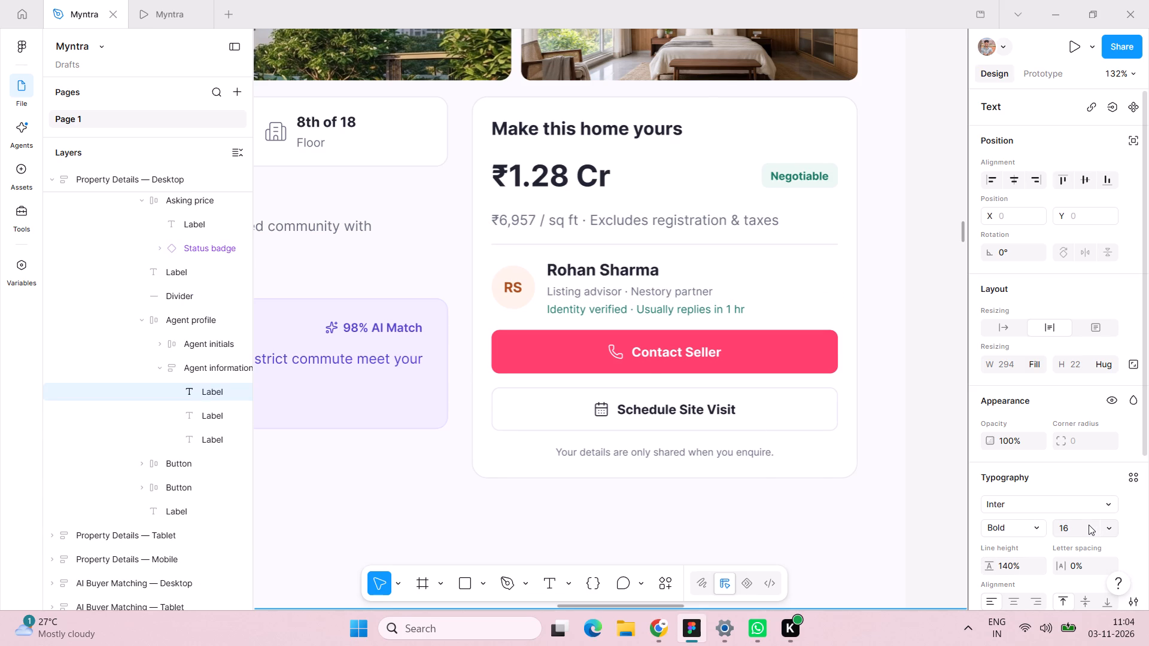
Set the initials in the agent's avatar circle to font size 16.
{"action": "double_click", "coordinate": [509, 285]}
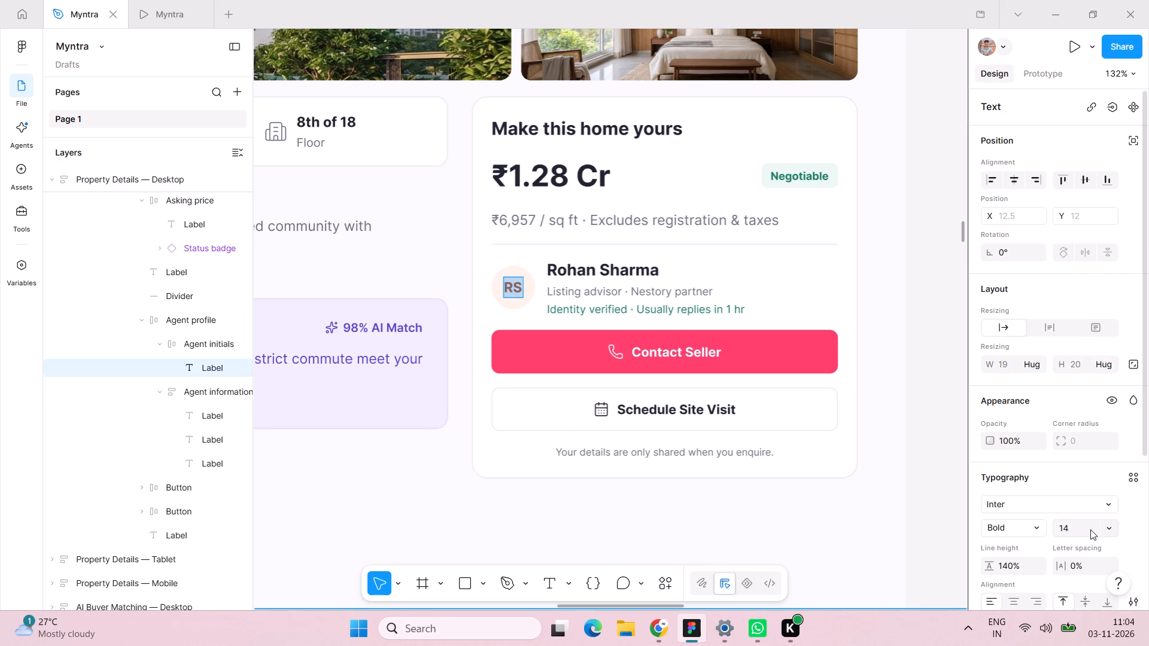
{"action": "left_click", "coordinate": [1090, 529]}
{"action": "type", "text": "16"}
{"action": "key", "text": "Return"}
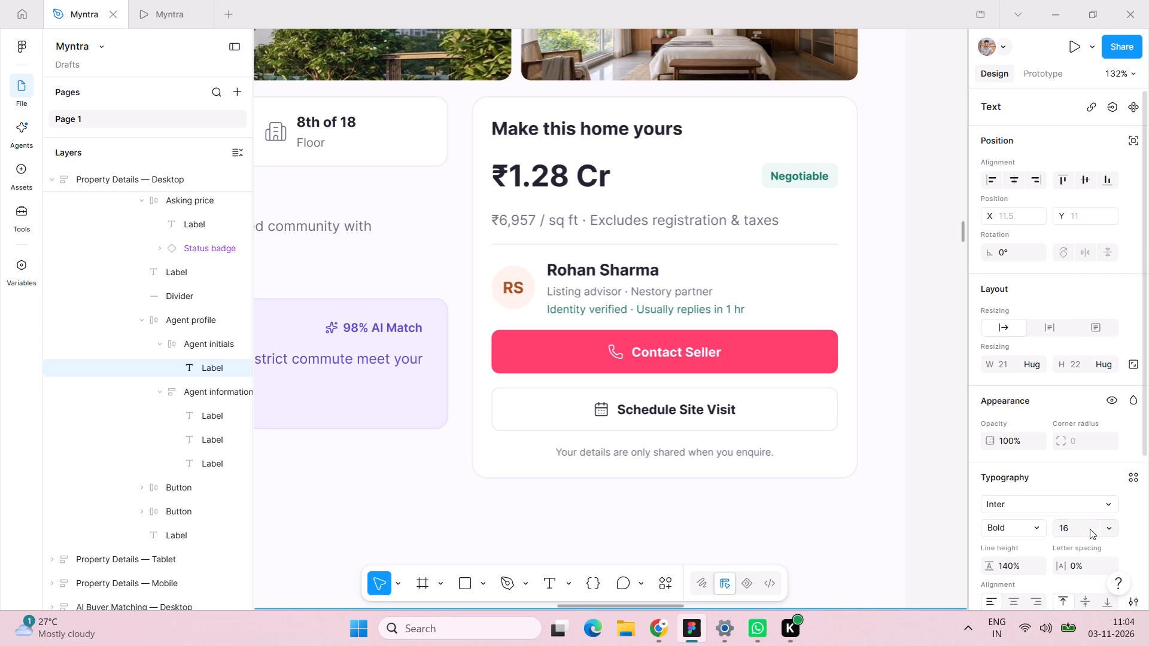
Set the agent role line "Listing advisor · Nestory partner" to font size 12.
{"action": "triple_click", "coordinate": [706, 294]}
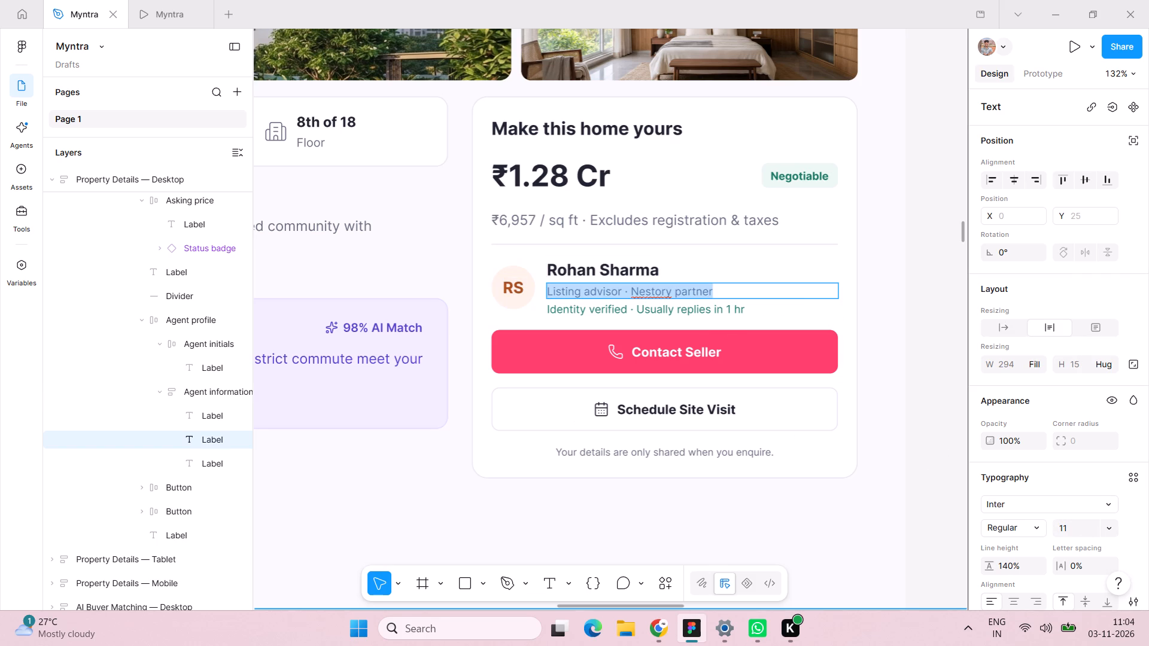
{"action": "left_click", "coordinate": [1078, 523]}
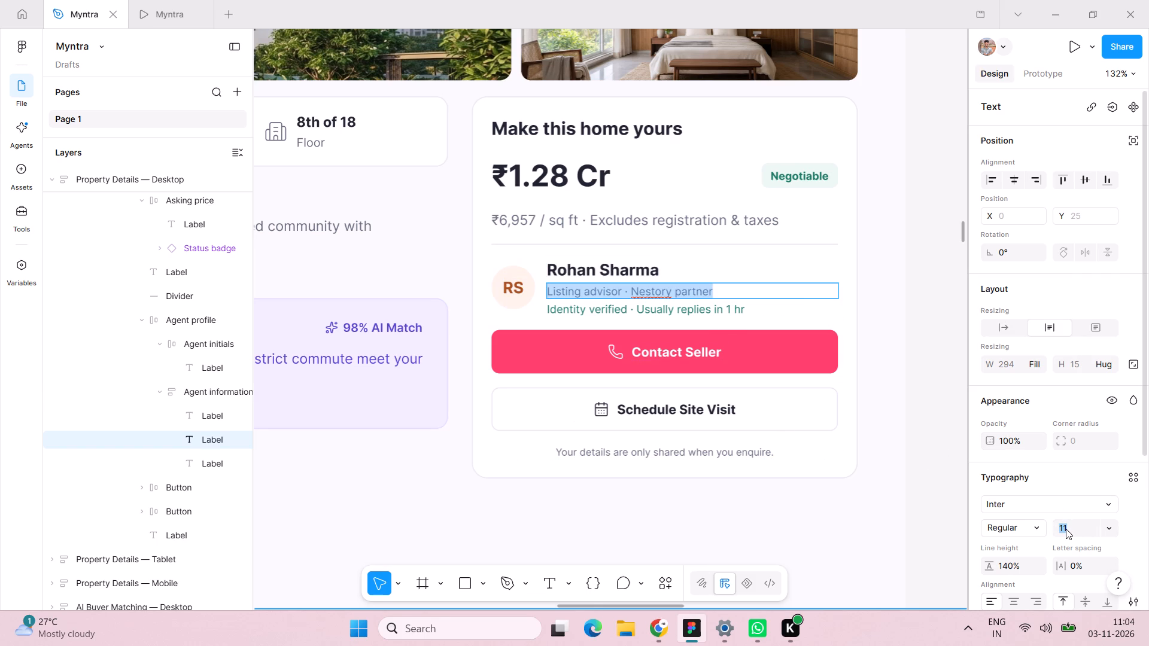
{"action": "type", "text": "12"}
{"action": "key", "text": "Return"}
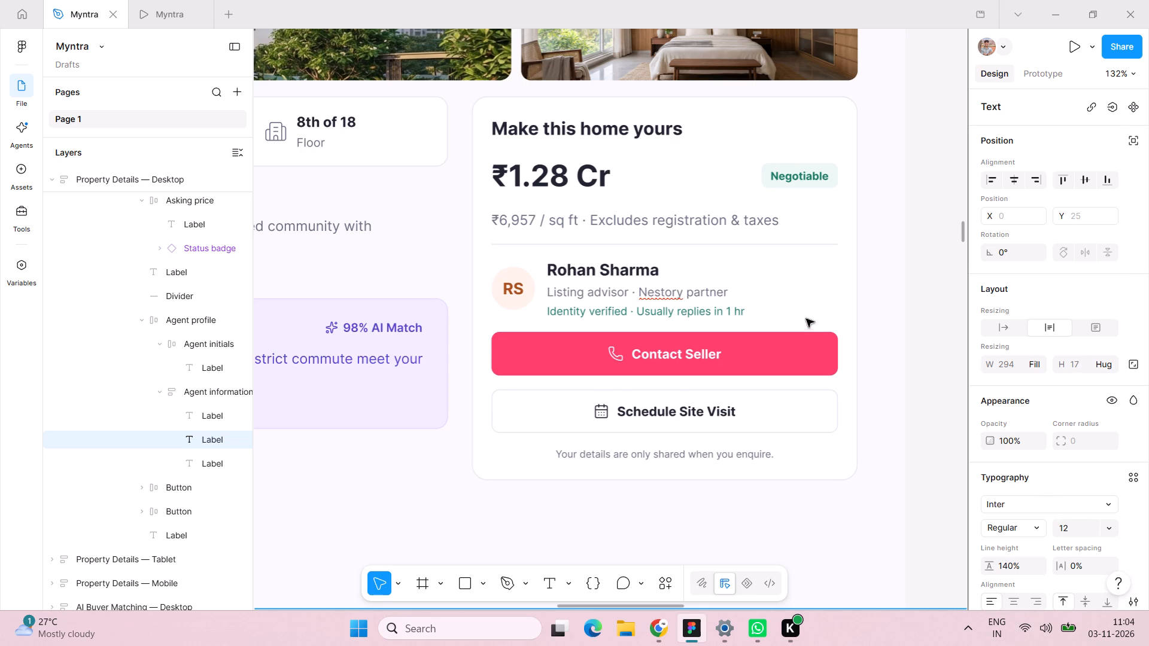
Set the green line "Identity verified · Usually replies in 1 hr" to font size 12.
{"action": "double_click", "coordinate": [754, 313]}
{"action": "double_click", "coordinate": [754, 313]}
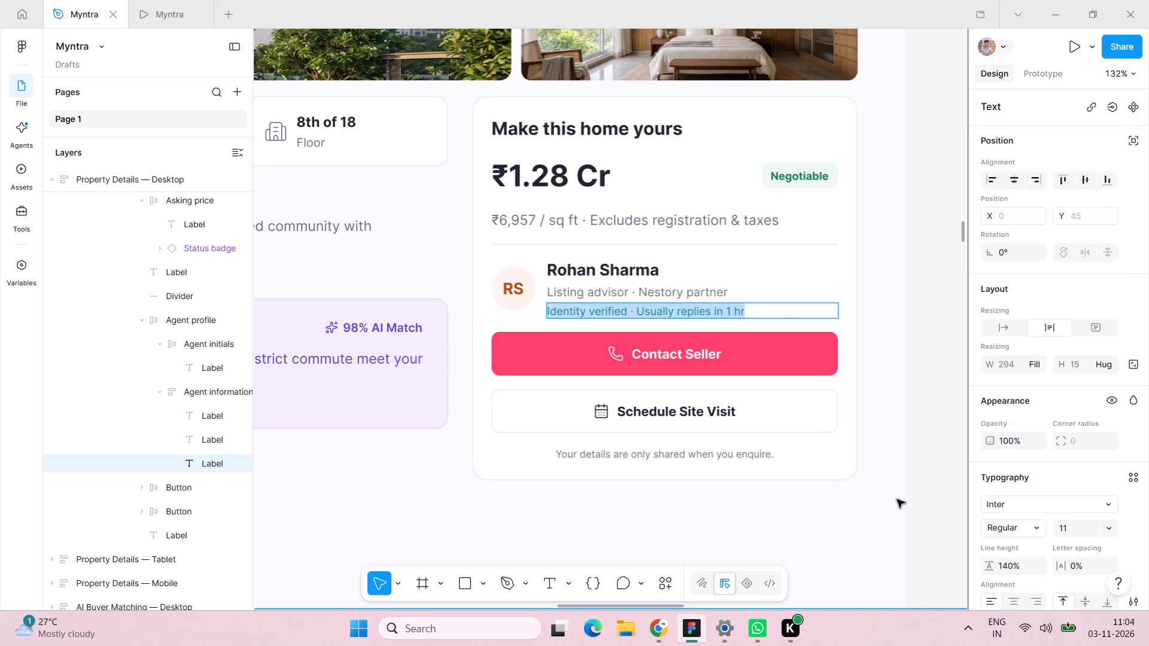
{"action": "left_click", "coordinate": [1084, 532]}
{"action": "type", "text": "12"}
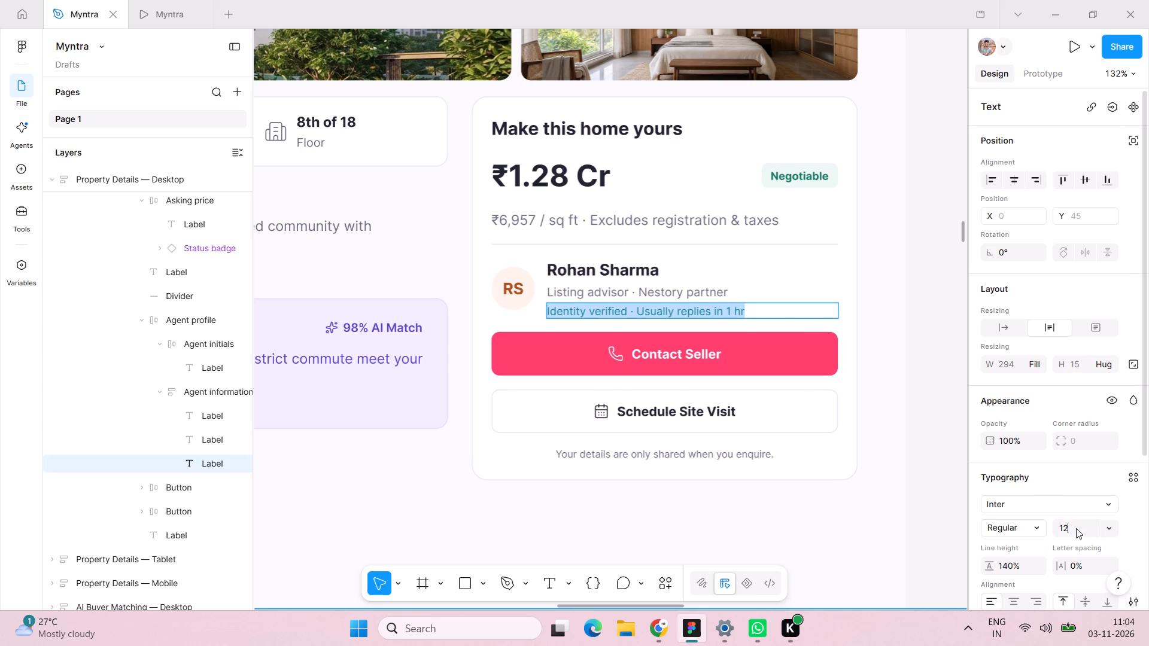
{"action": "key", "text": "Return"}
Set the "Contact Seller" button label to font size 14.
{"action": "triple_click", "coordinate": [705, 360]}
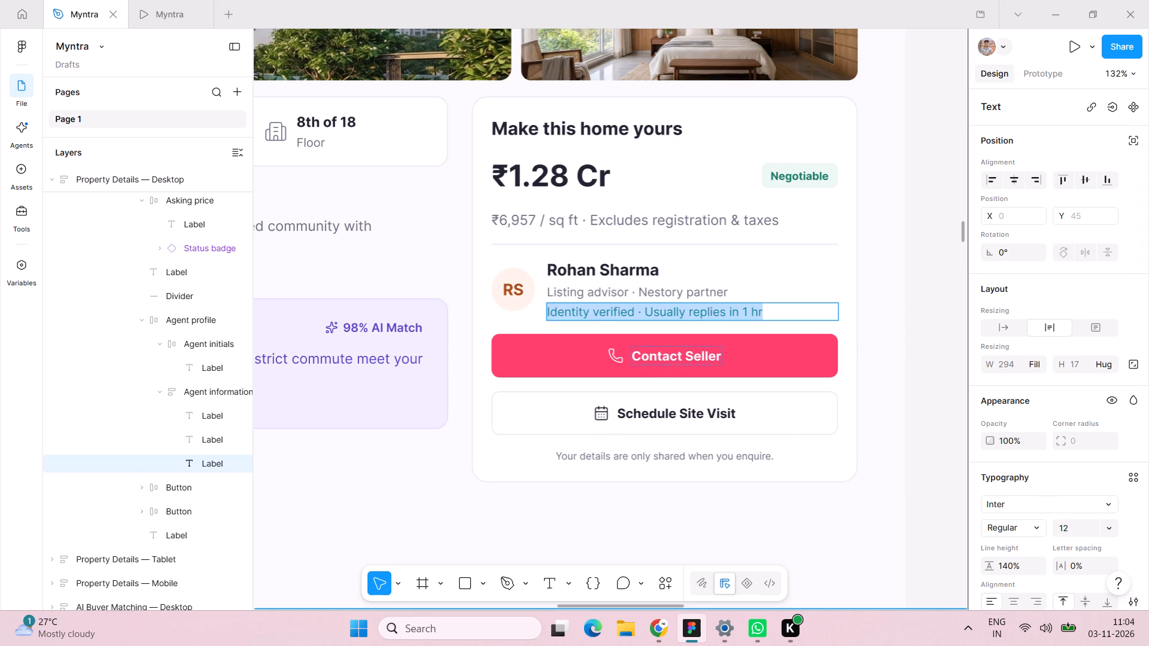
{"action": "left_click", "coordinate": [706, 361]}
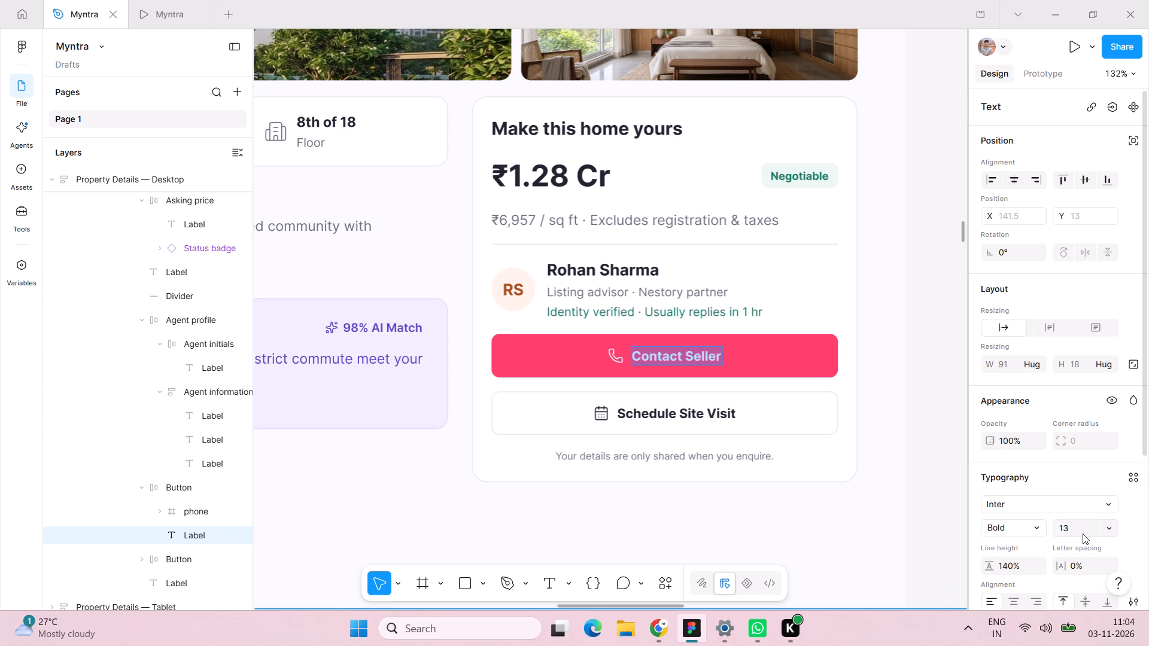
{"action": "left_click", "coordinate": [1083, 534]}
{"action": "type", "text": "14"}
{"action": "key", "text": "Return"}
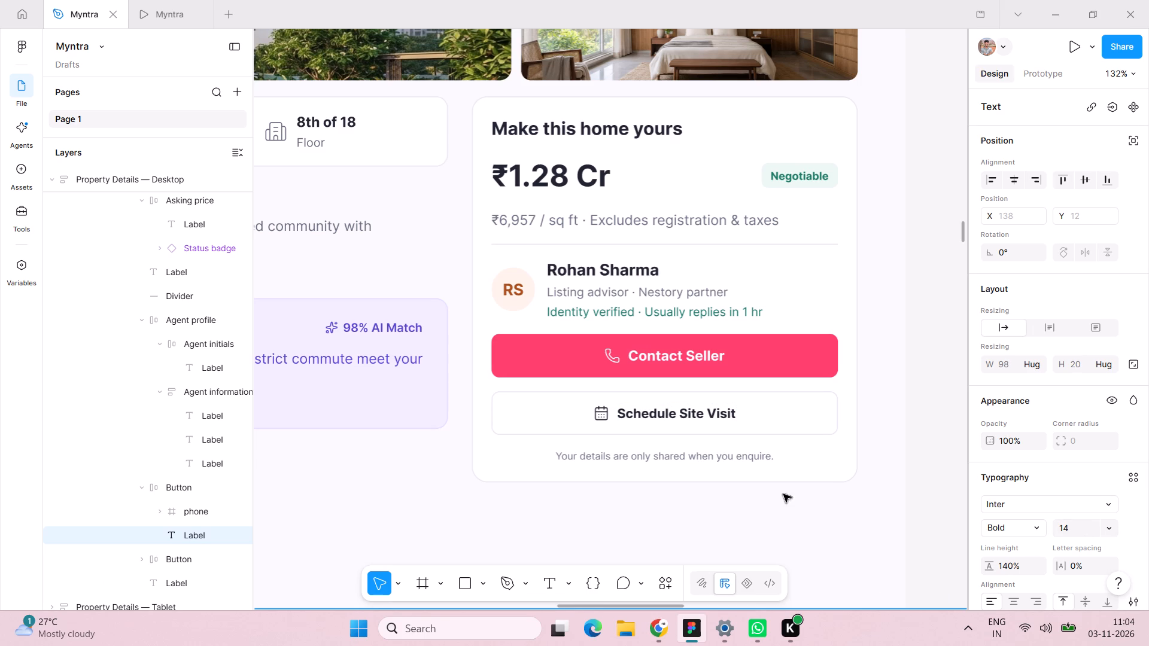
Lock the aspect ratio of the phone icon in the Contact Seller button and set its width to 18.
{"action": "double_click", "coordinate": [609, 359]}
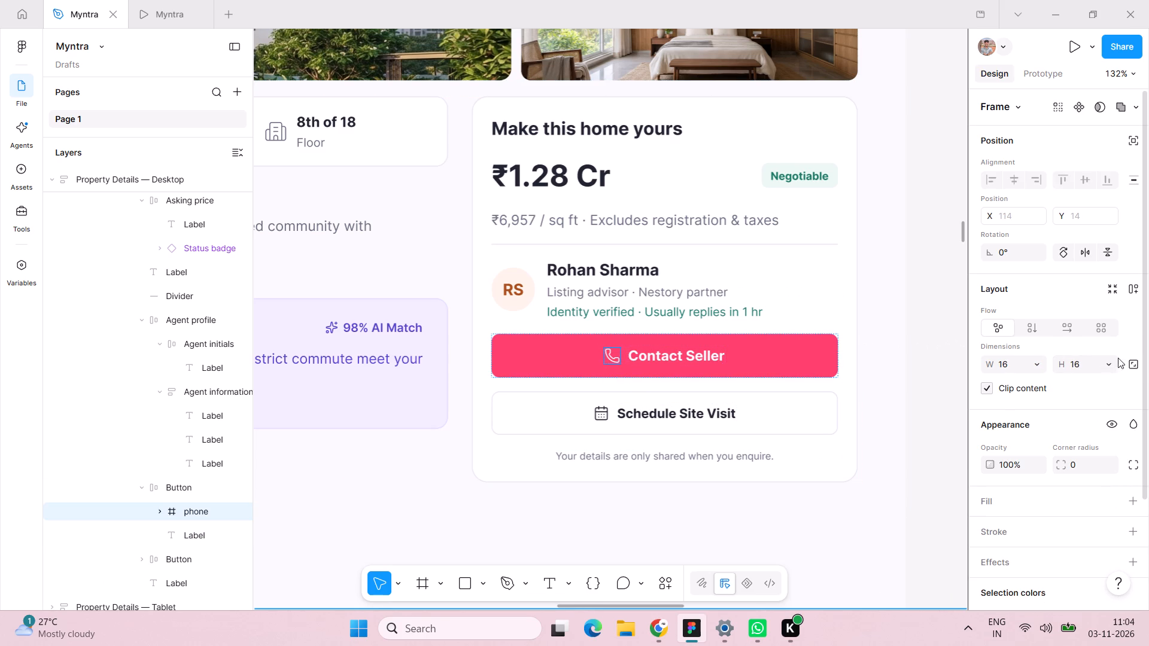
{"action": "left_click", "coordinate": [1138, 365]}
{"action": "left_click", "coordinate": [1017, 367]}
{"action": "type", "text": "18"}
{"action": "key", "text": "Return"}
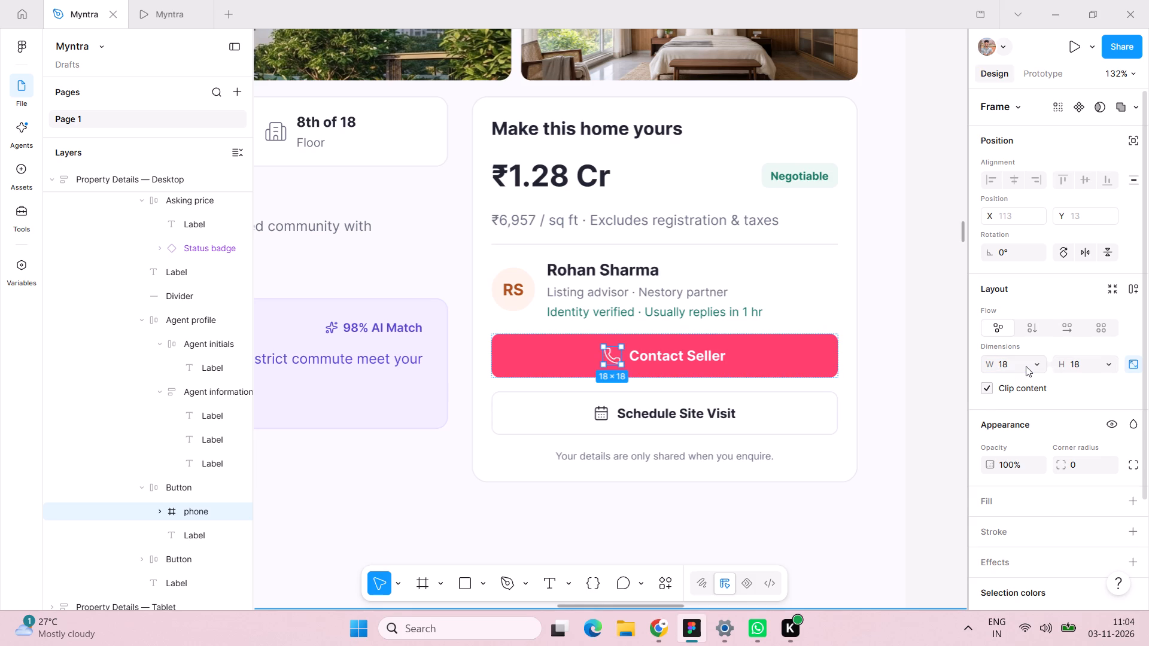
Set the "Schedule Site Visit" button label to font size 14.
{"action": "double_click", "coordinate": [690, 417]}
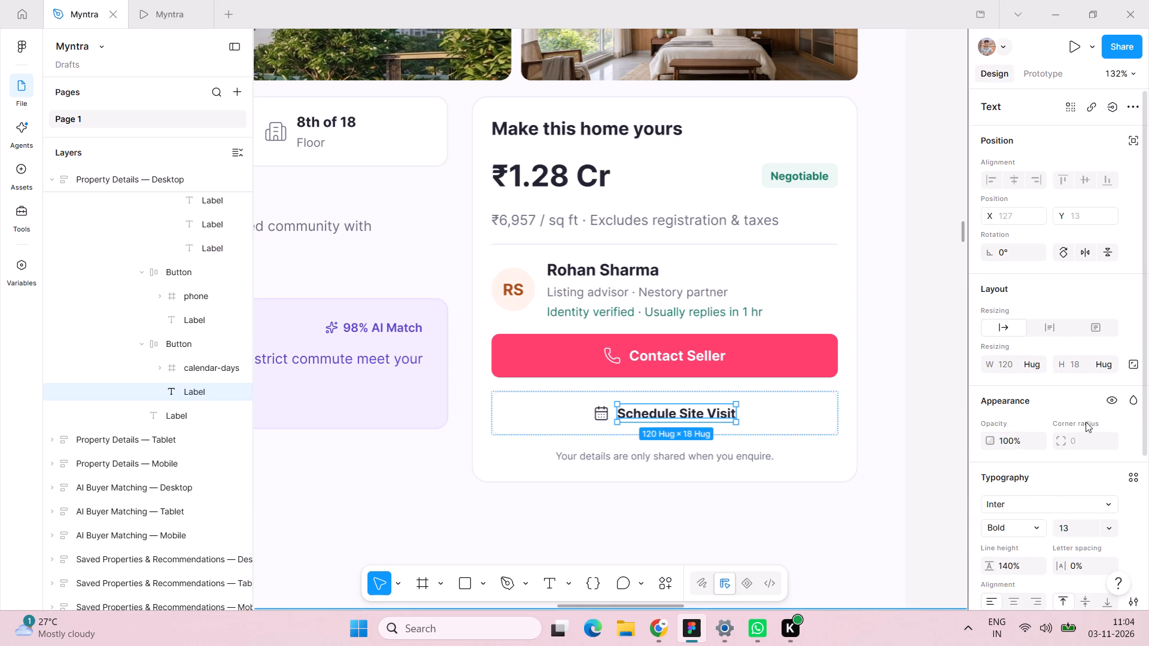
{"action": "scroll", "coordinate": [1065, 482], "scroll_direction": "down", "scroll_amount": 2}
{"action": "left_click", "coordinate": [1083, 377]}
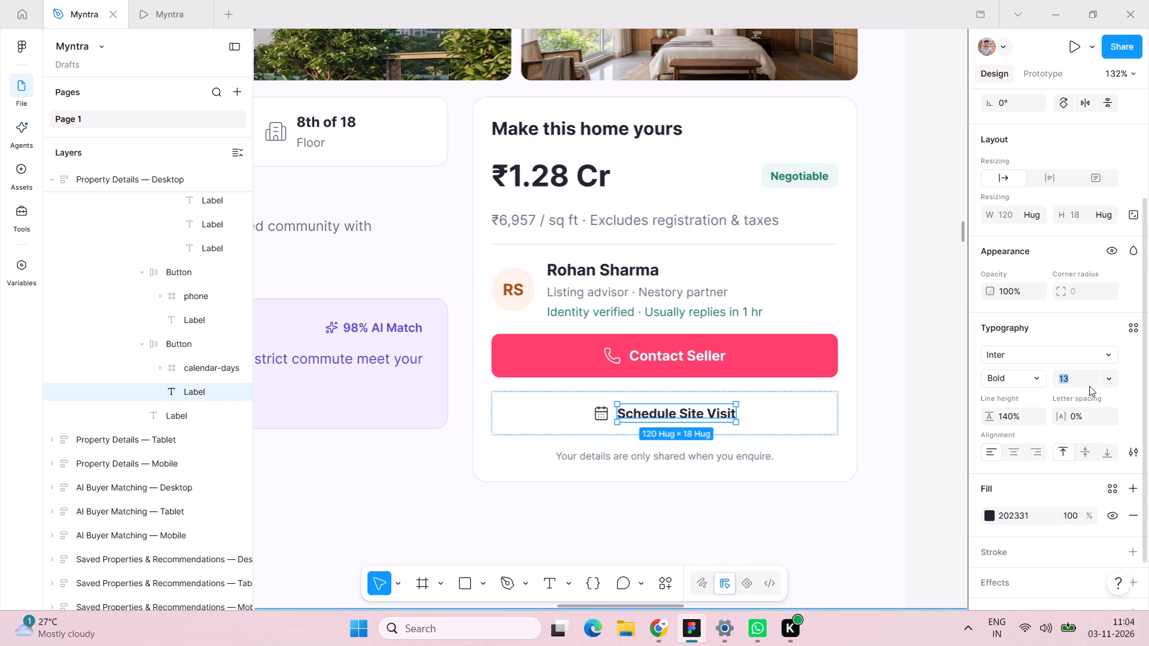
{"action": "type", "text": "14"}
{"action": "key", "text": "Return"}
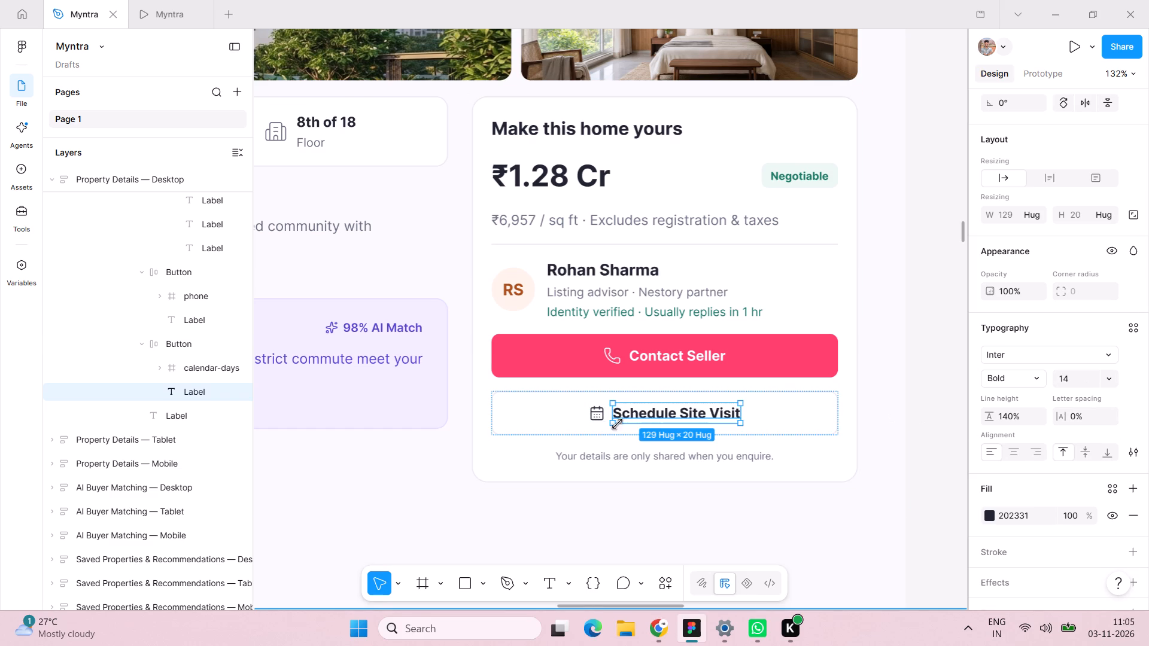
Lock the aspect ratio of the calendar icon in the Schedule Site Visit button and set its width to 18.
{"action": "left_click", "coordinate": [600, 416]}
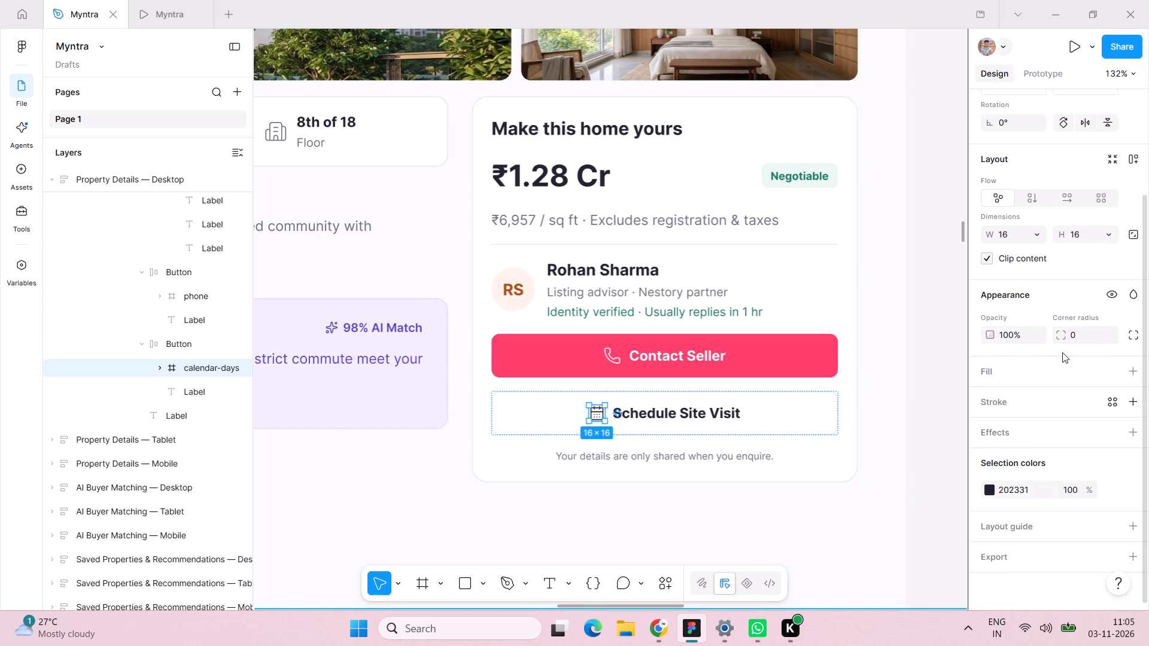
{"action": "left_click", "coordinate": [1132, 234]}
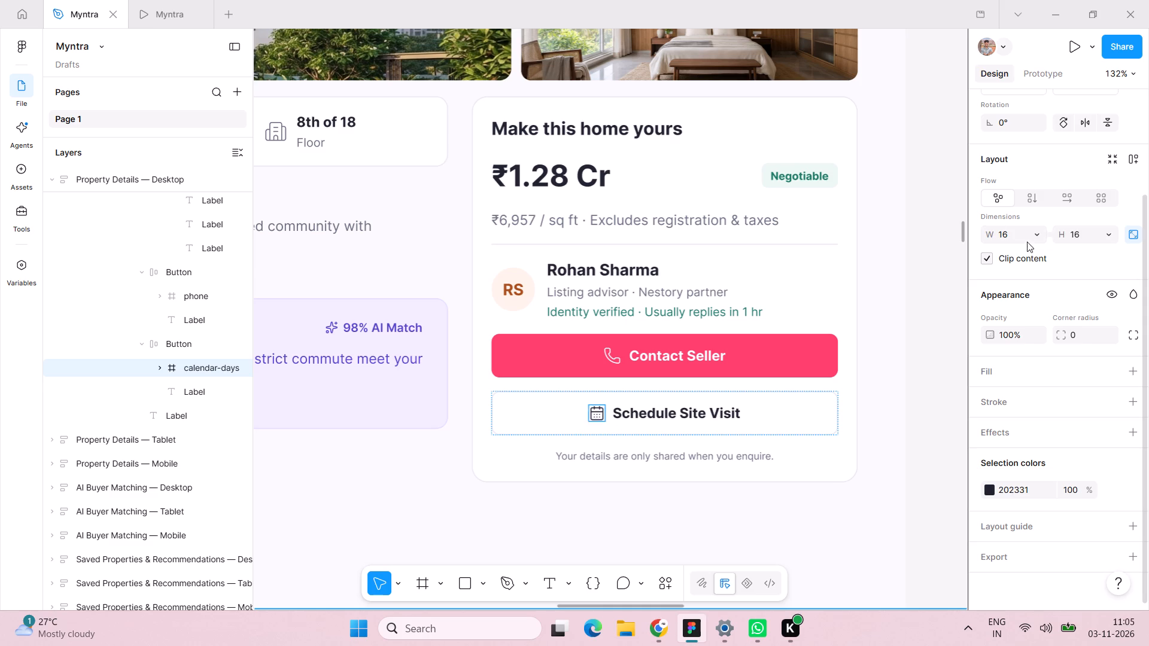
{"action": "left_click", "coordinate": [1013, 235]}
{"action": "type", "text": "18"}
{"action": "key", "text": "Return"}
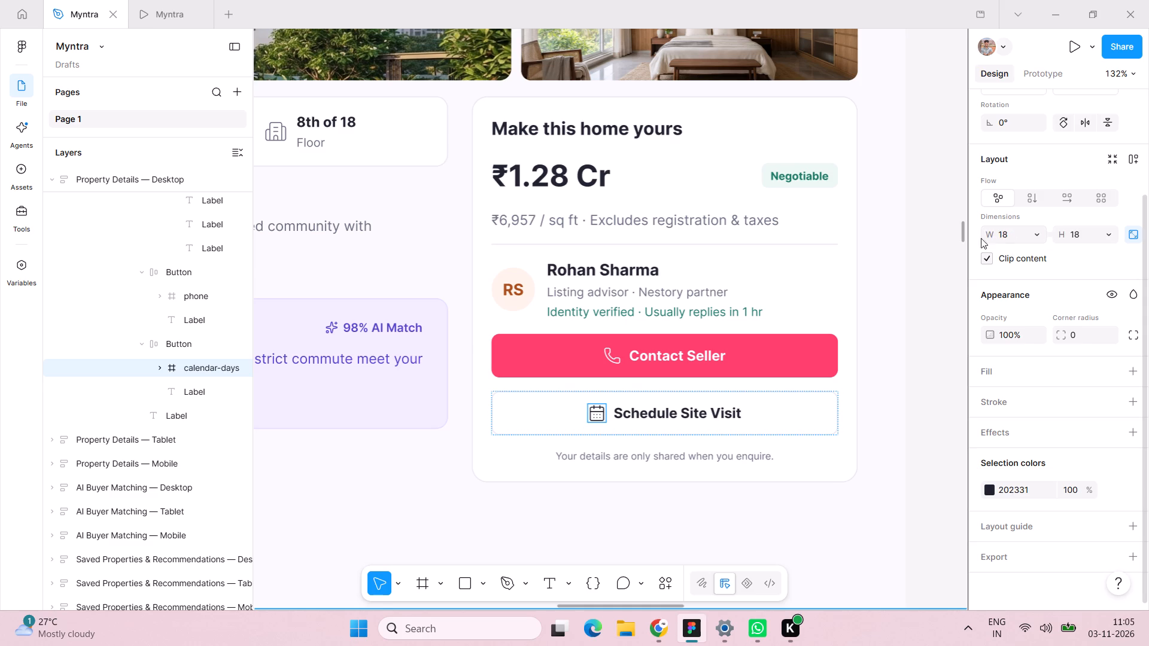
Set the privacy note "Your details are only shared when you enquire." to font size 12.
{"action": "double_click", "coordinate": [721, 455]}
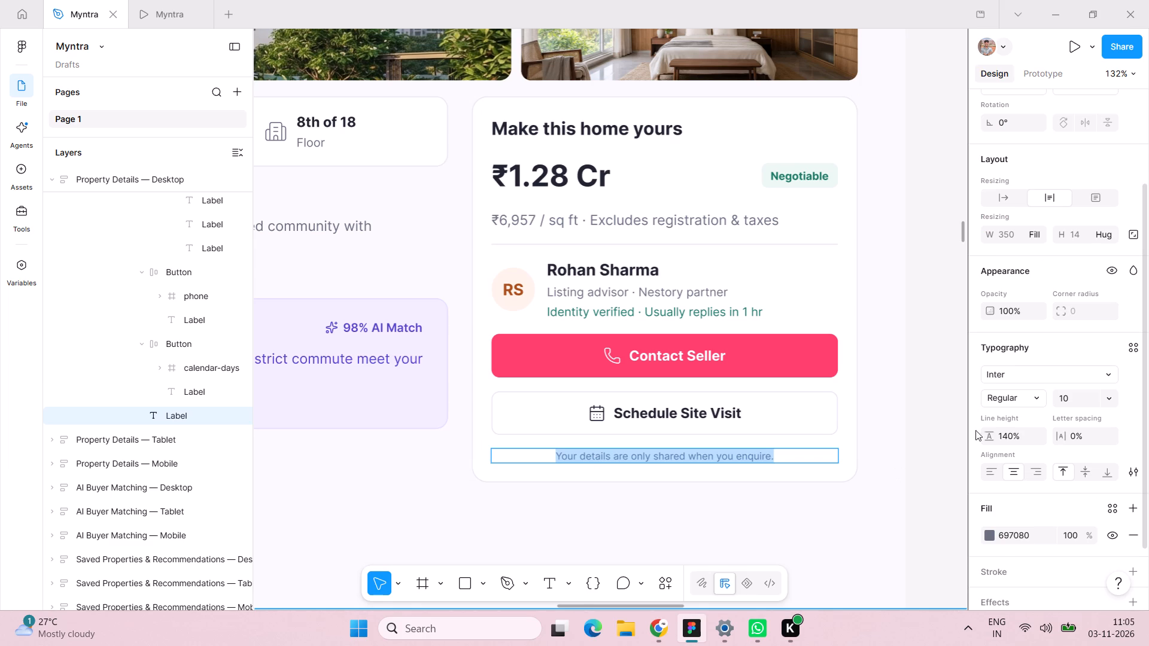
{"action": "left_click", "coordinate": [1067, 395]}
{"action": "type", "text": "12"}
{"action": "key", "text": "Return"}
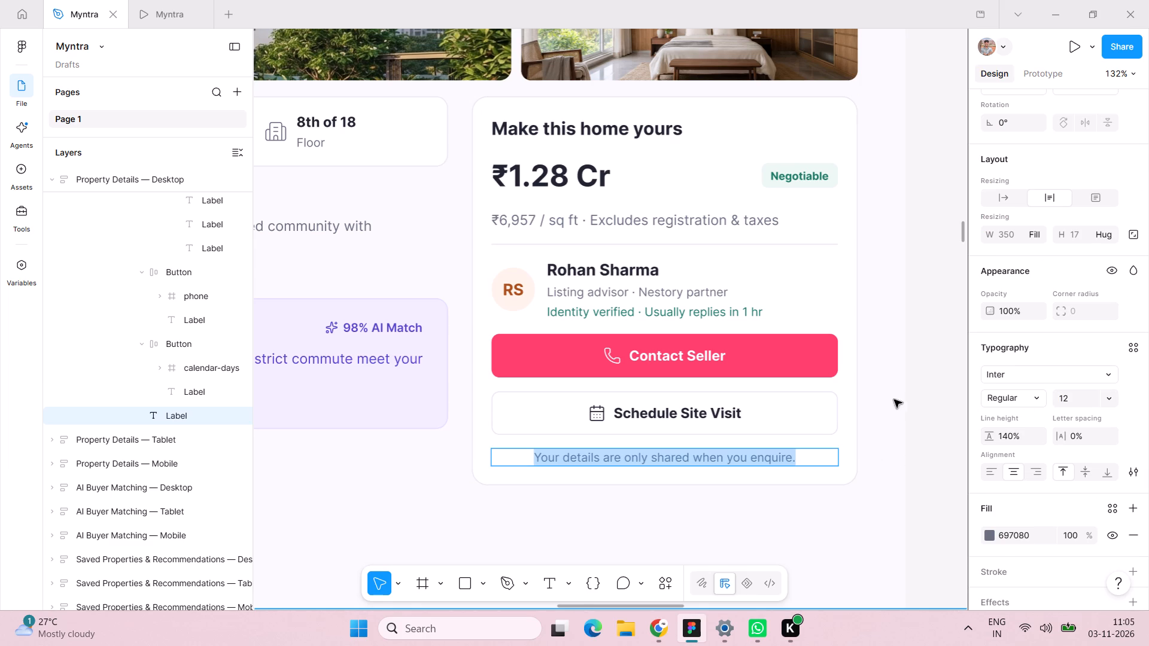
{"action": "left_click", "coordinate": [907, 102]}
Examine the layout, fill, stroke and effects settings of the "Make this home yours" card and review the whole desktop screen.
{"action": "left_click", "coordinate": [831, 135]}
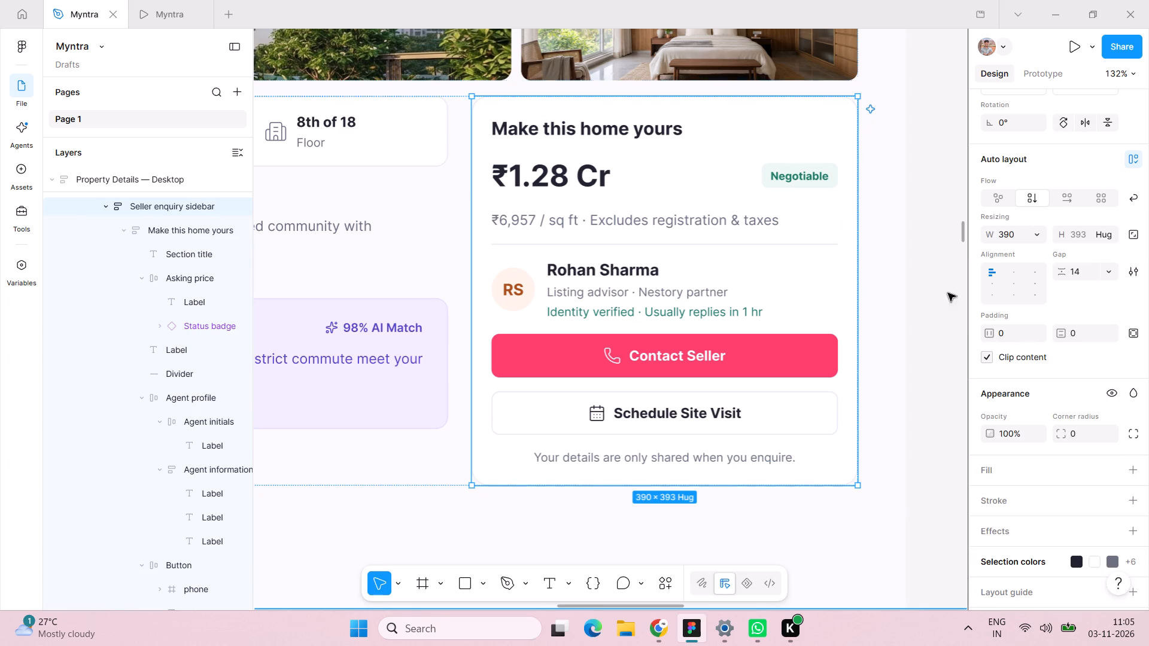
{"action": "double_click", "coordinate": [840, 144]}
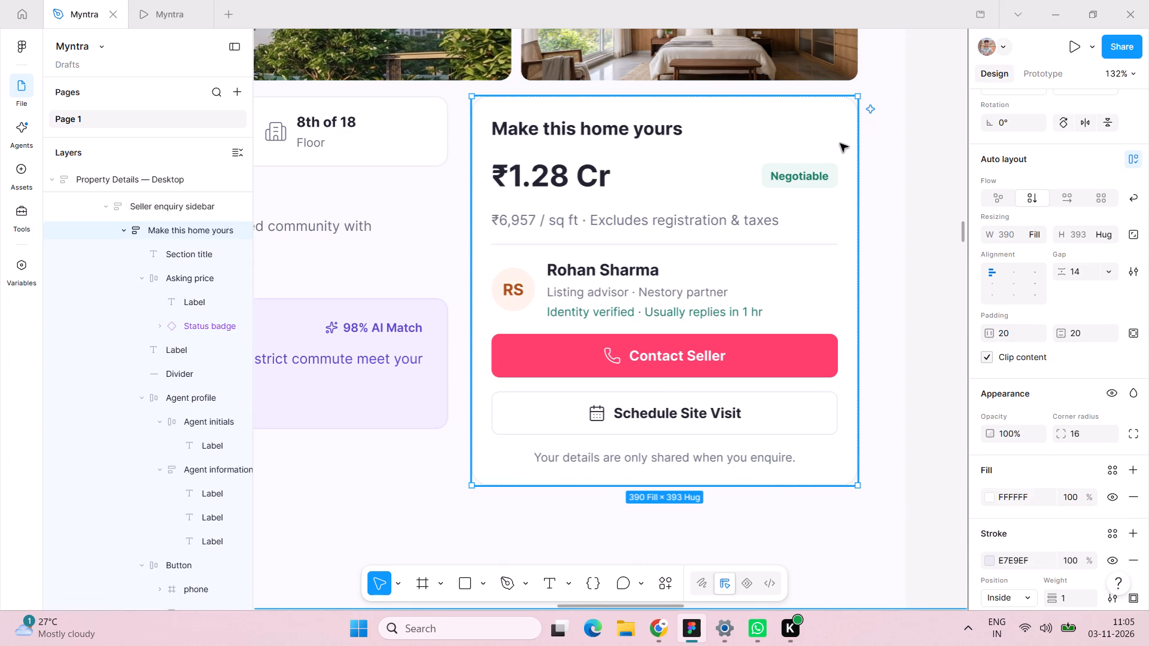
{"action": "scroll", "coordinate": [1074, 426], "scroll_direction": "down", "scroll_amount": 3}
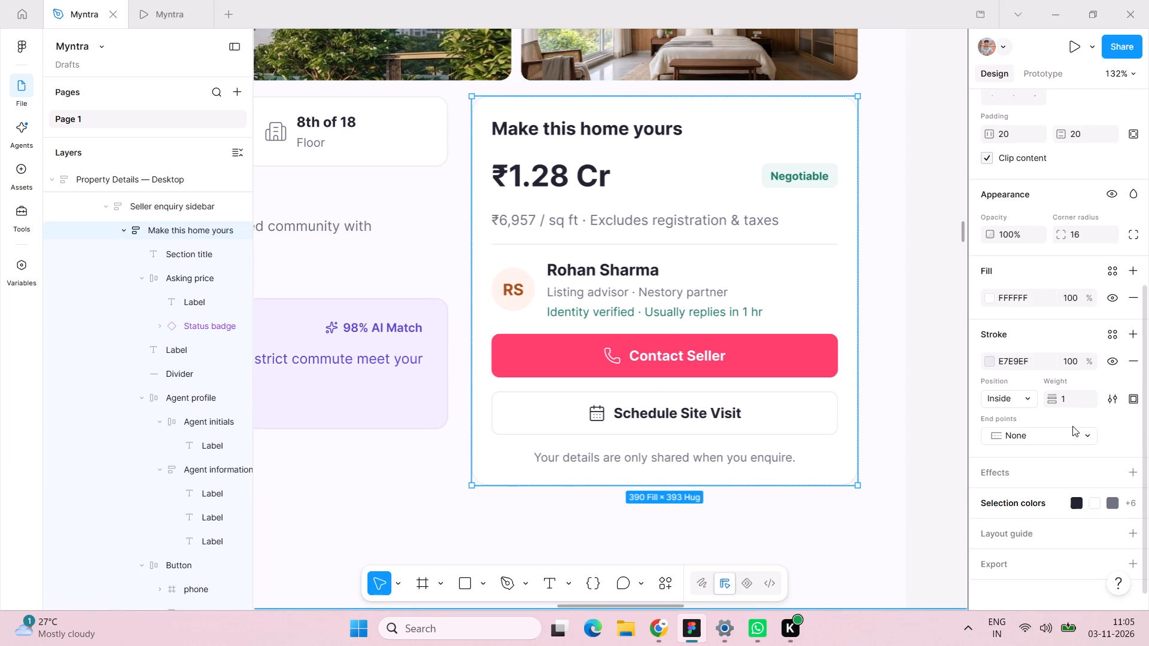
{"action": "scroll", "coordinate": [1034, 452], "scroll_direction": "down", "scroll_amount": 4}
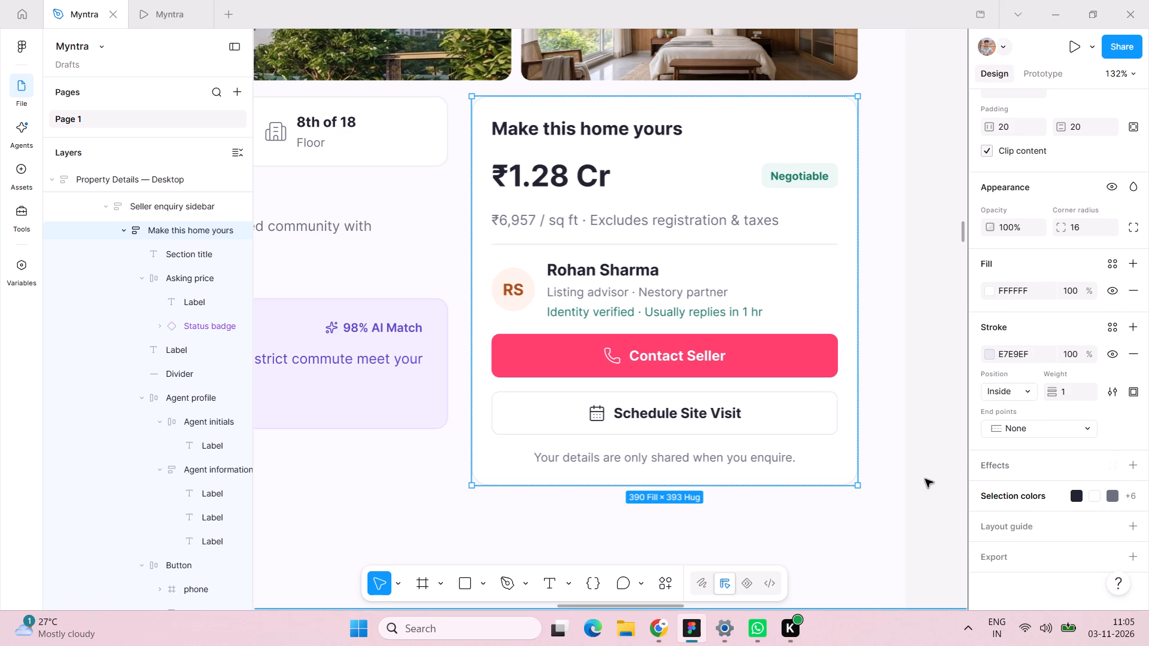
{"action": "left_click", "coordinate": [925, 477]}
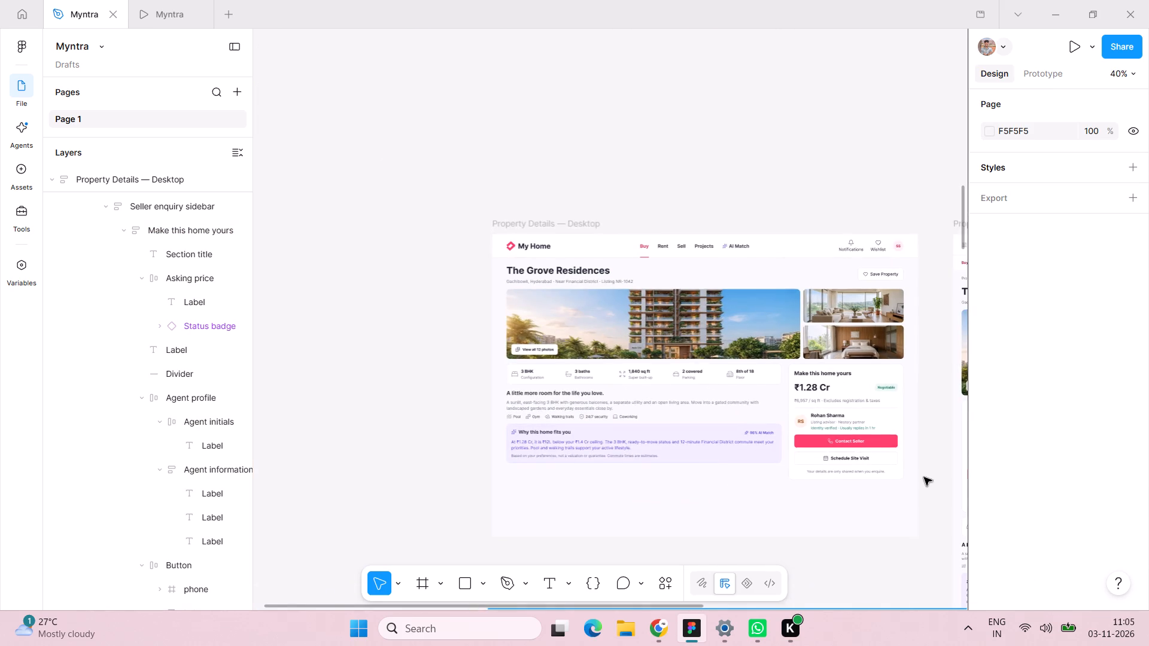
{"action": "scroll", "coordinate": [924, 477], "scroll_direction": "down", "scroll_amount": 4}
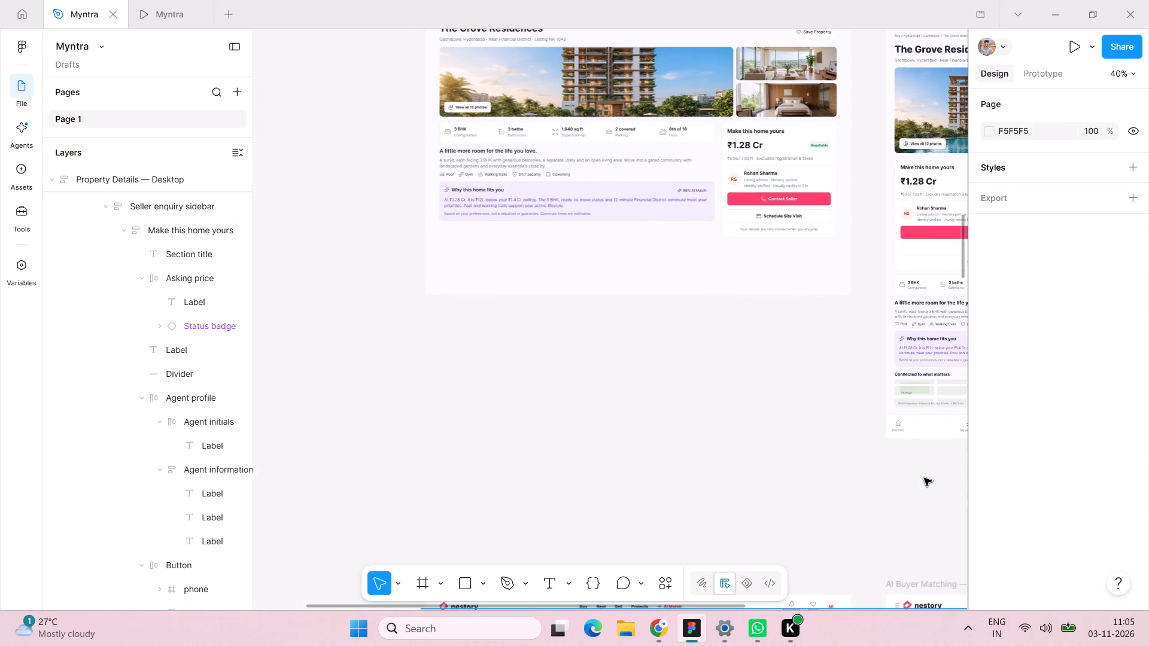
{"action": "scroll", "coordinate": [924, 478], "scroll_direction": "down", "scroll_amount": 1}
{"action": "scroll", "coordinate": [924, 478], "scroll_direction": "left", "scroll_amount": 1}
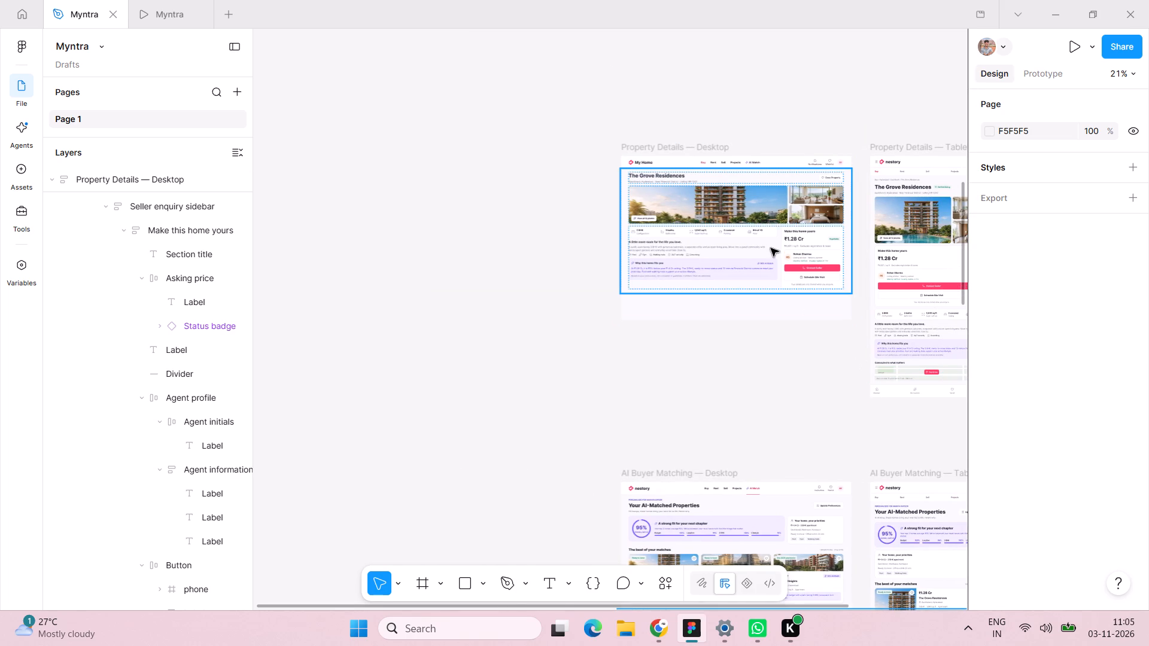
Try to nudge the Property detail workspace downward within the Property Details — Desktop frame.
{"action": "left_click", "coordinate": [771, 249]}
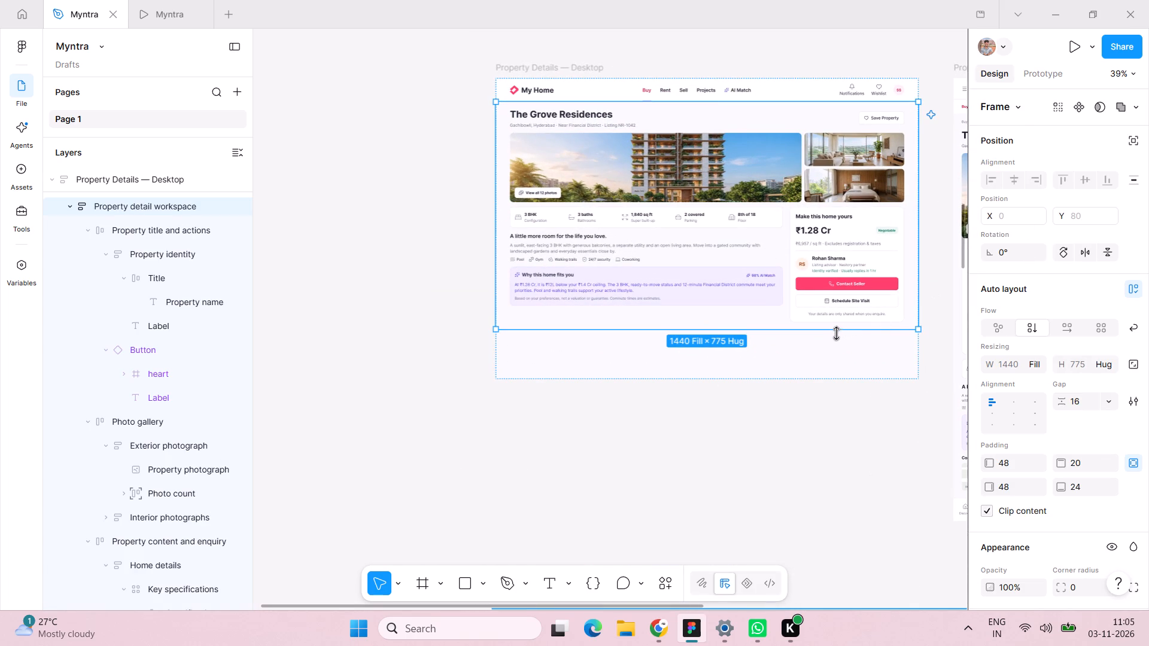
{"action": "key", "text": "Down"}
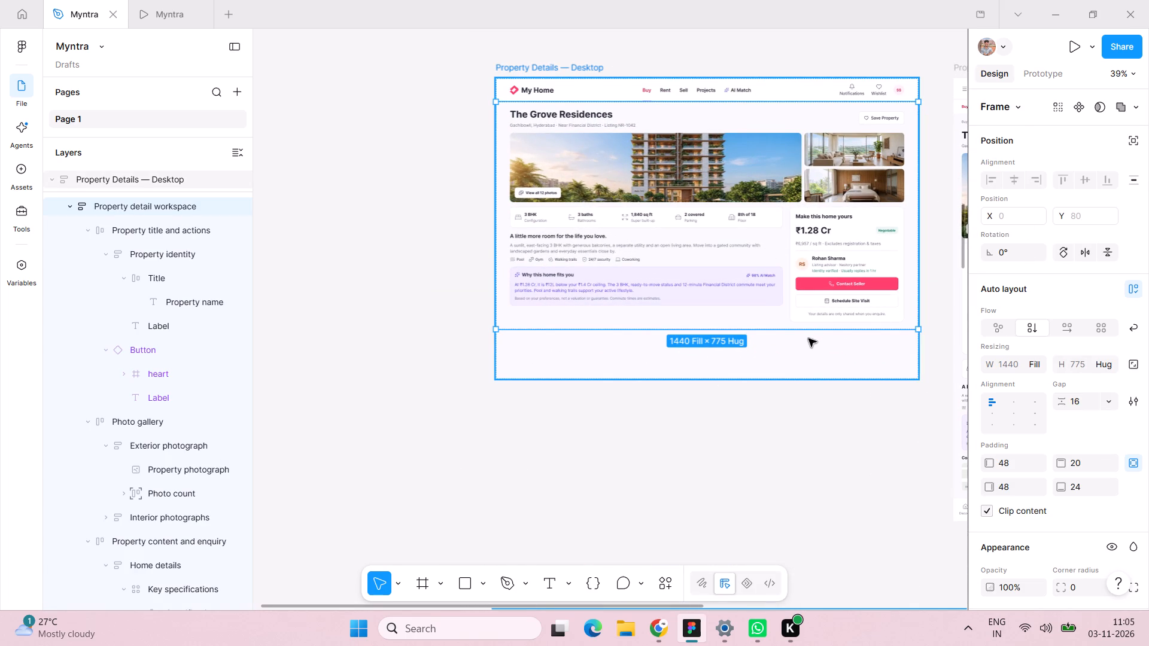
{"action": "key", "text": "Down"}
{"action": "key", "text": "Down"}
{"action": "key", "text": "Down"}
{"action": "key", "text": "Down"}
Set the Property detail workspace's auto layout alignment to left, vertically centred.
{"action": "left_click", "coordinate": [549, 61]}
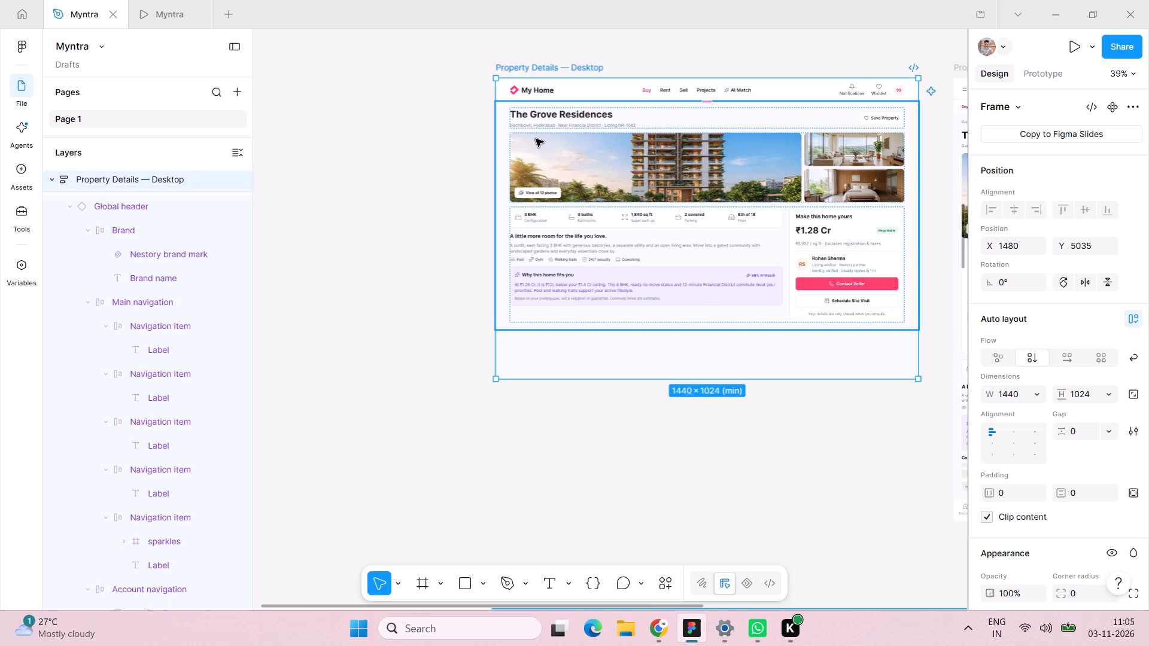
{"action": "left_click", "coordinate": [537, 140]}
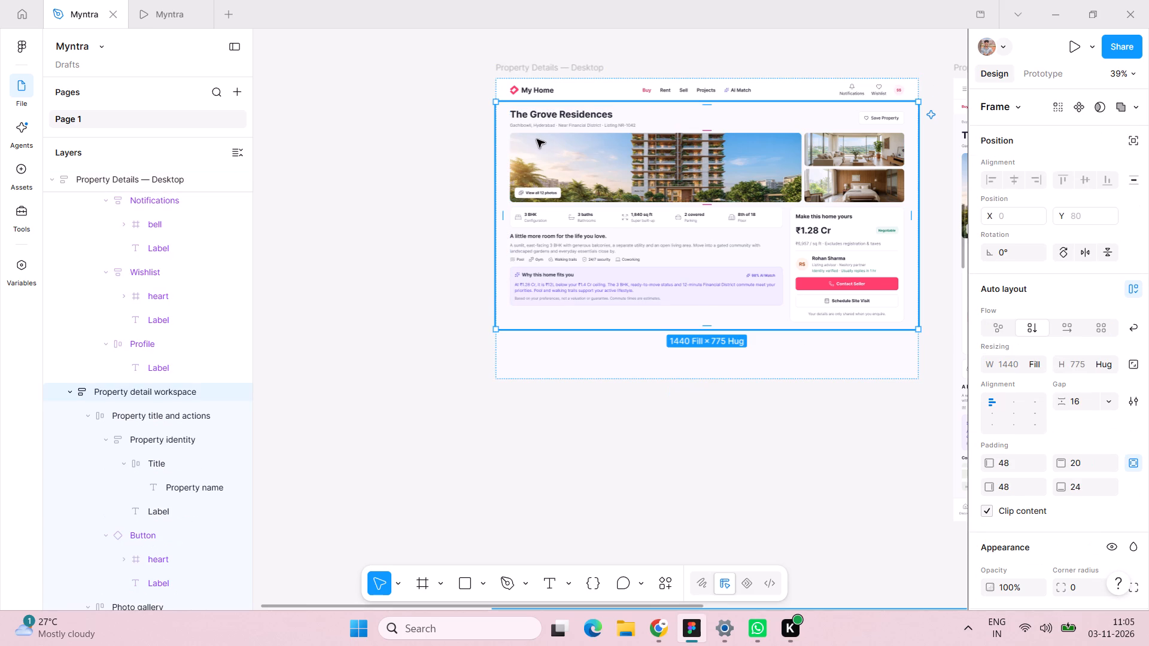
{"action": "left_click", "coordinate": [990, 415]}
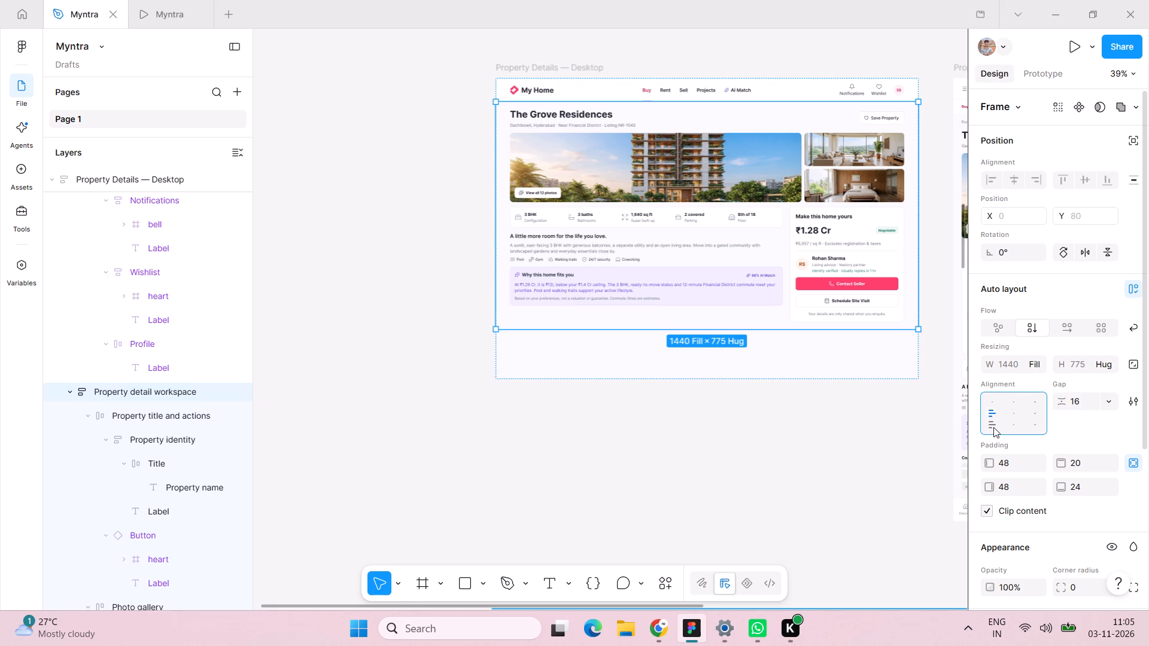
{"action": "left_click", "coordinate": [993, 427]}
{"action": "left_click", "coordinate": [989, 413]}
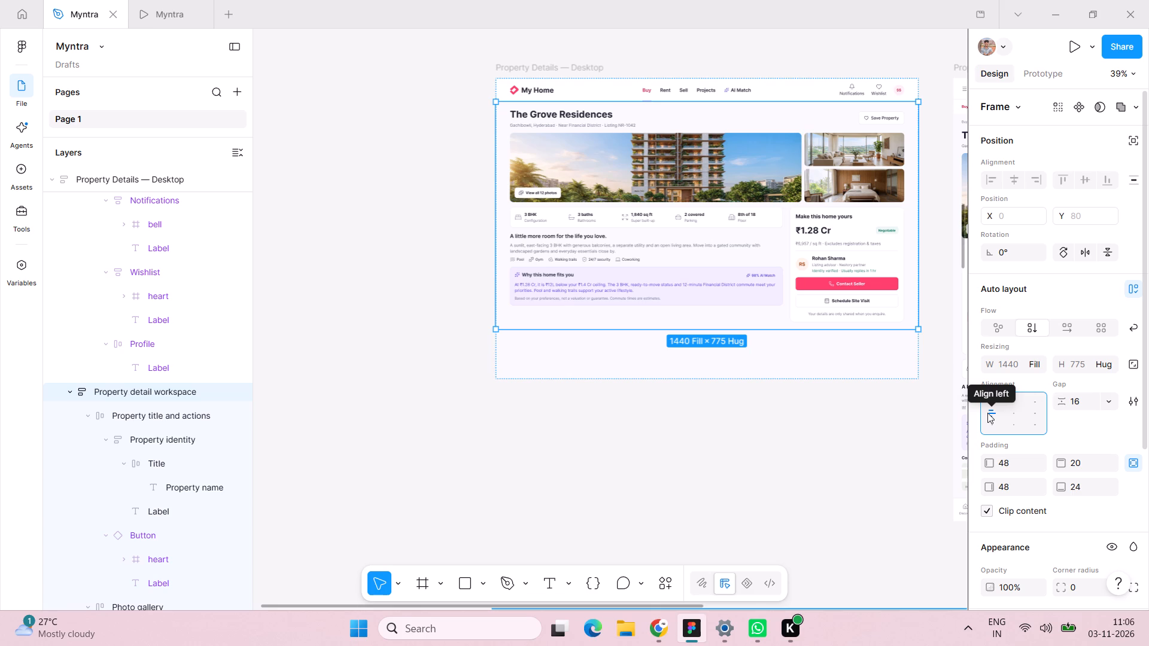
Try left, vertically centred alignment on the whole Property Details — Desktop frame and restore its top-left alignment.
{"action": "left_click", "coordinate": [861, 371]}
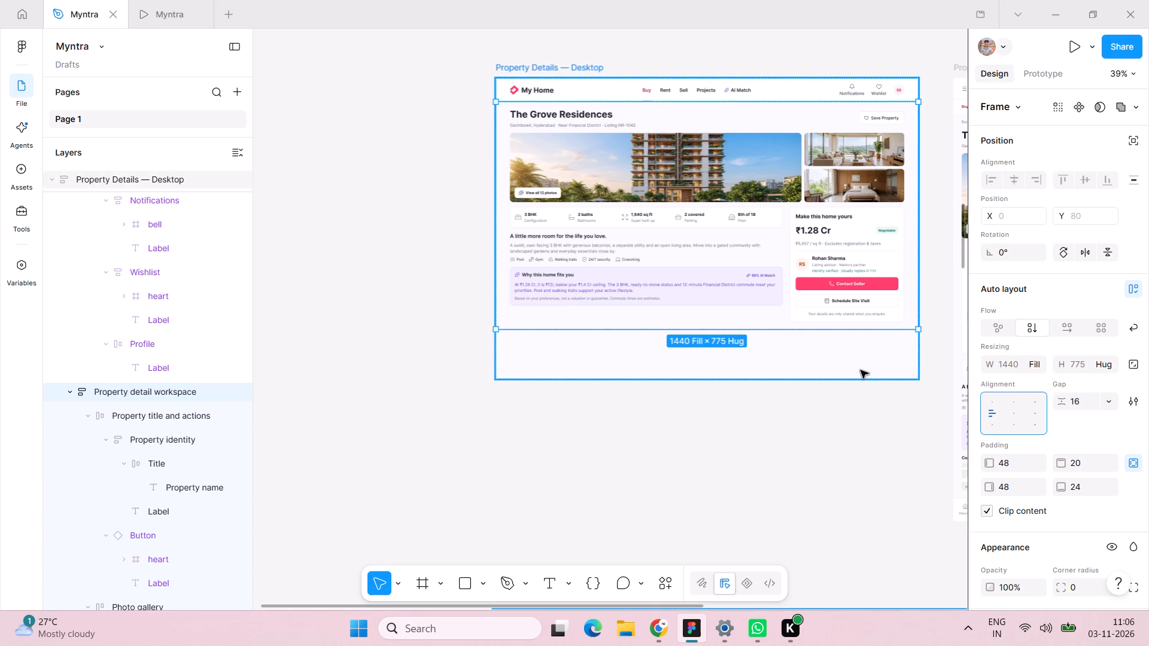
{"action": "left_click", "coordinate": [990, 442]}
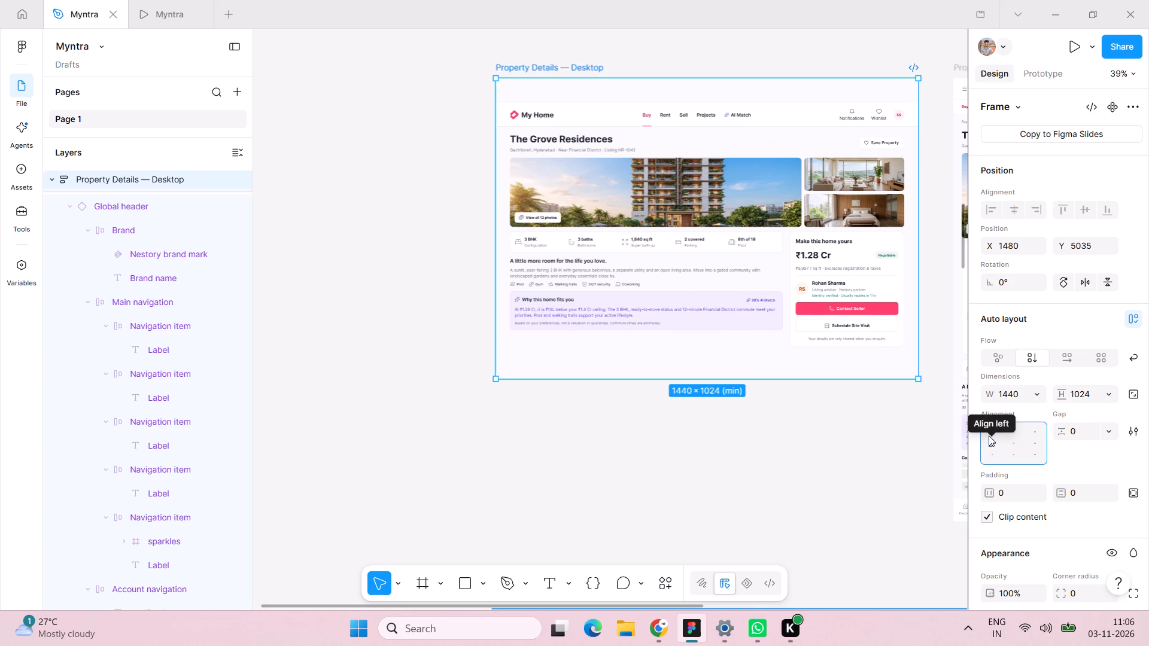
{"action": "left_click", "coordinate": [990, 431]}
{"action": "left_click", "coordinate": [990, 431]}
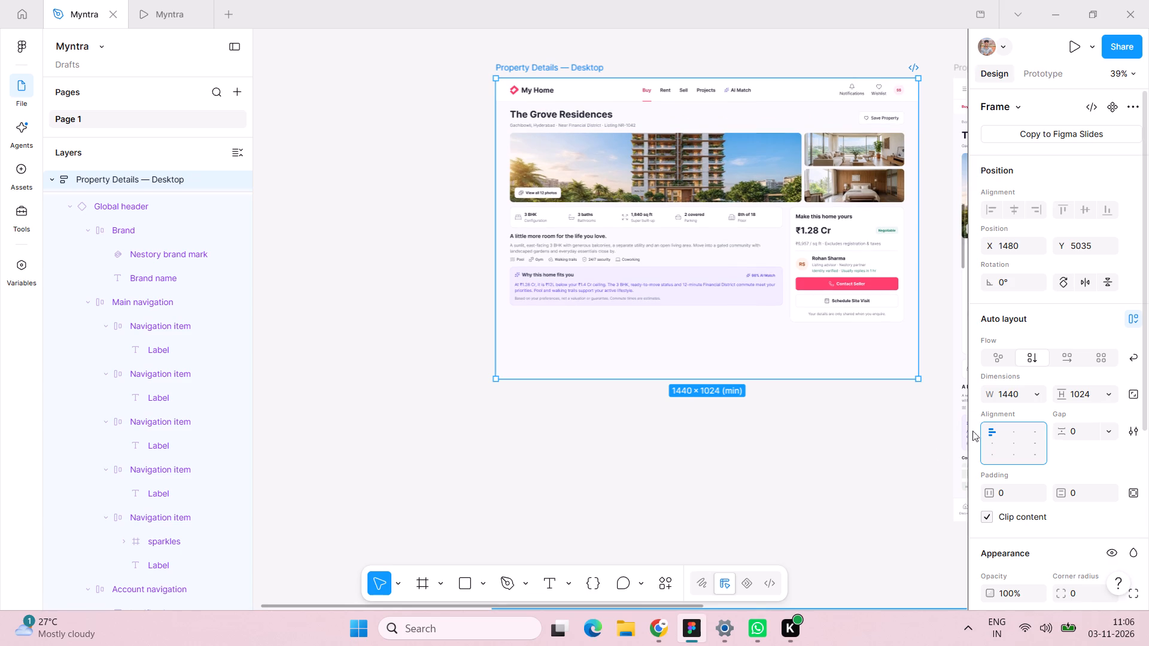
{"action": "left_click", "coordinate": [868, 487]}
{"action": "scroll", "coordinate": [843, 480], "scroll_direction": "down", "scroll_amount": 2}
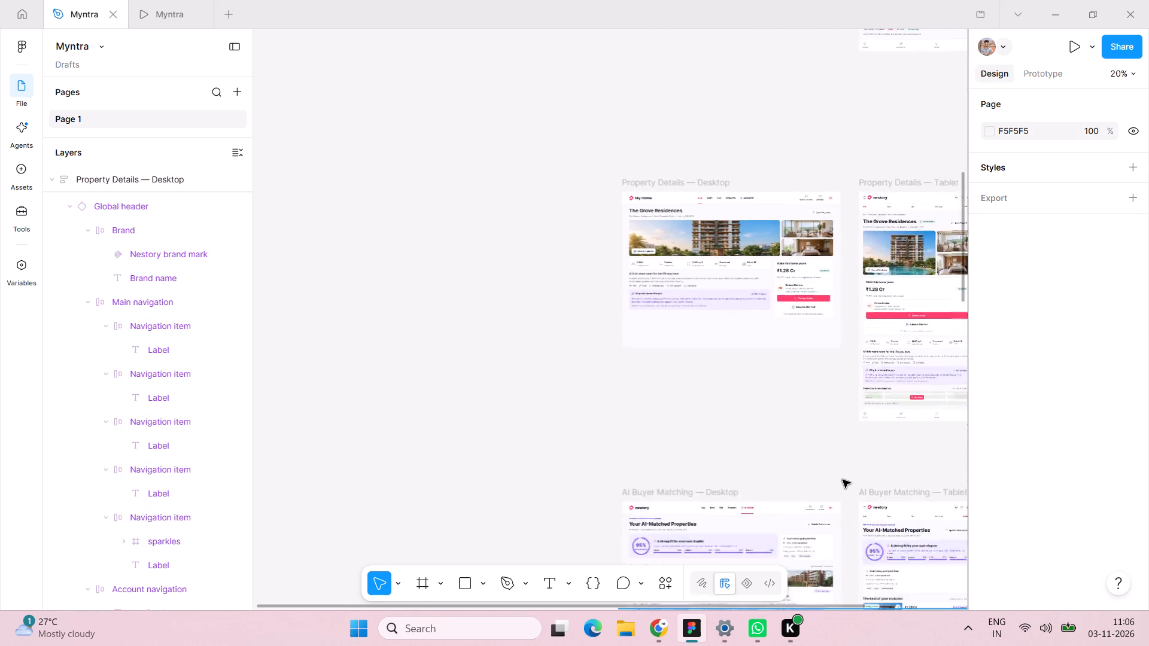
Compare the AI Buyer Matching — Desktop screen with the Property Details — Desktop screen.
{"action": "scroll", "coordinate": [843, 480], "scroll_direction": "down", "scroll_amount": 2}
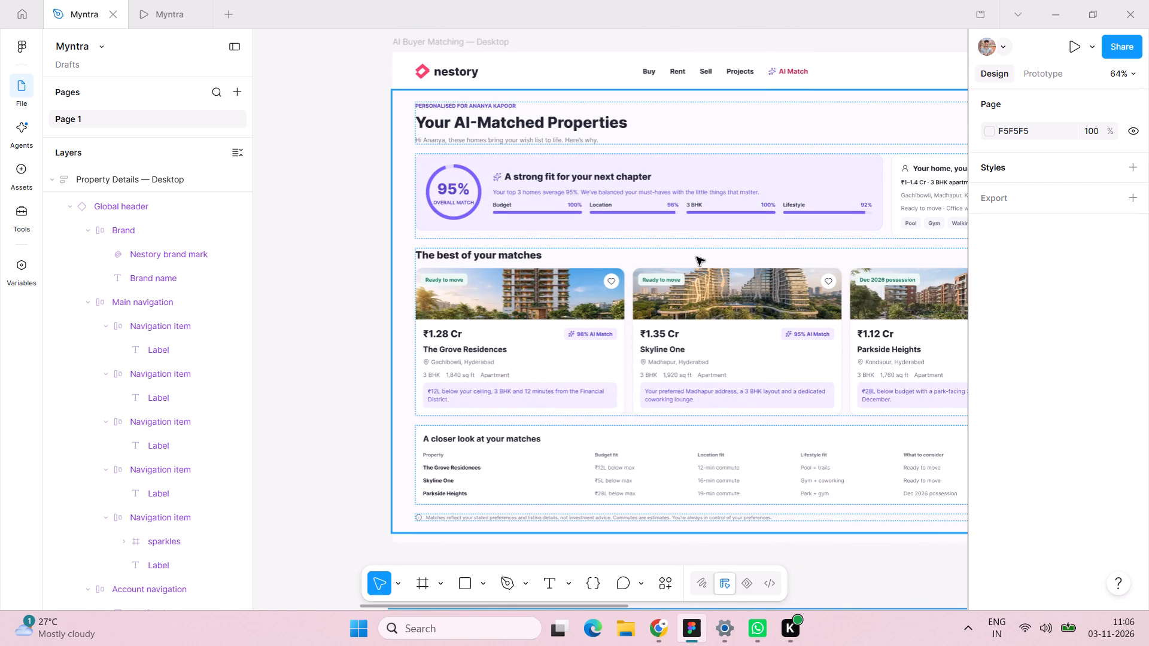
{"action": "scroll", "coordinate": [697, 257], "scroll_direction": "up", "scroll_amount": 5}
{"action": "scroll", "coordinate": [697, 257], "scroll_direction": "down", "scroll_amount": 1}
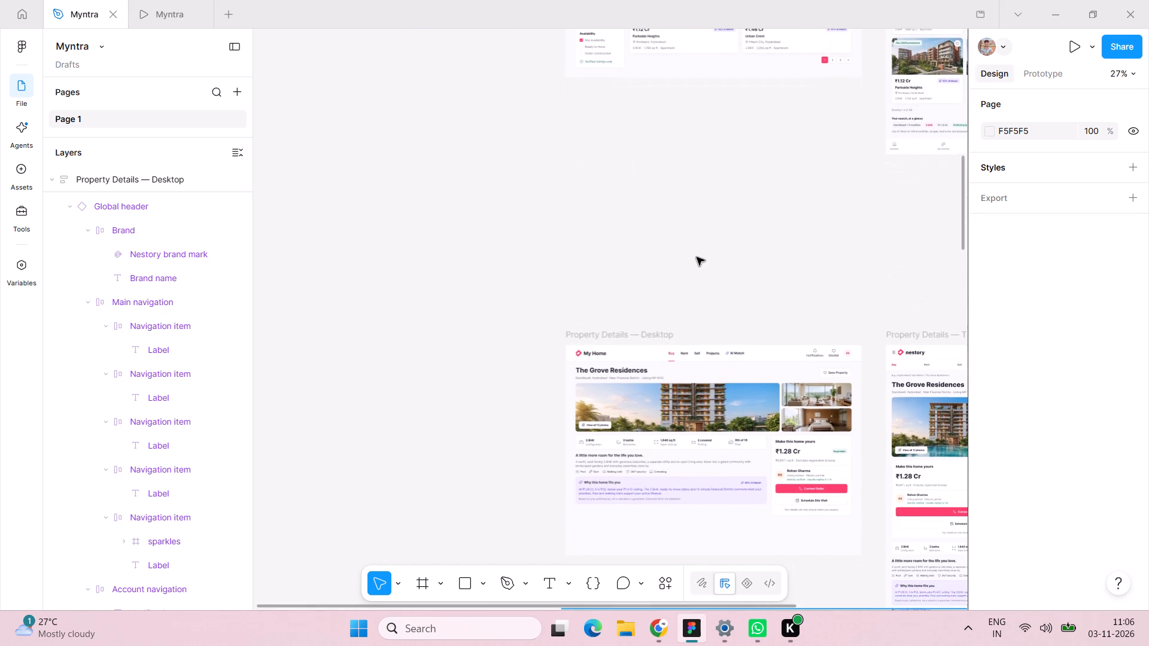
{"action": "scroll", "coordinate": [697, 257], "scroll_direction": "down", "scroll_amount": 1}
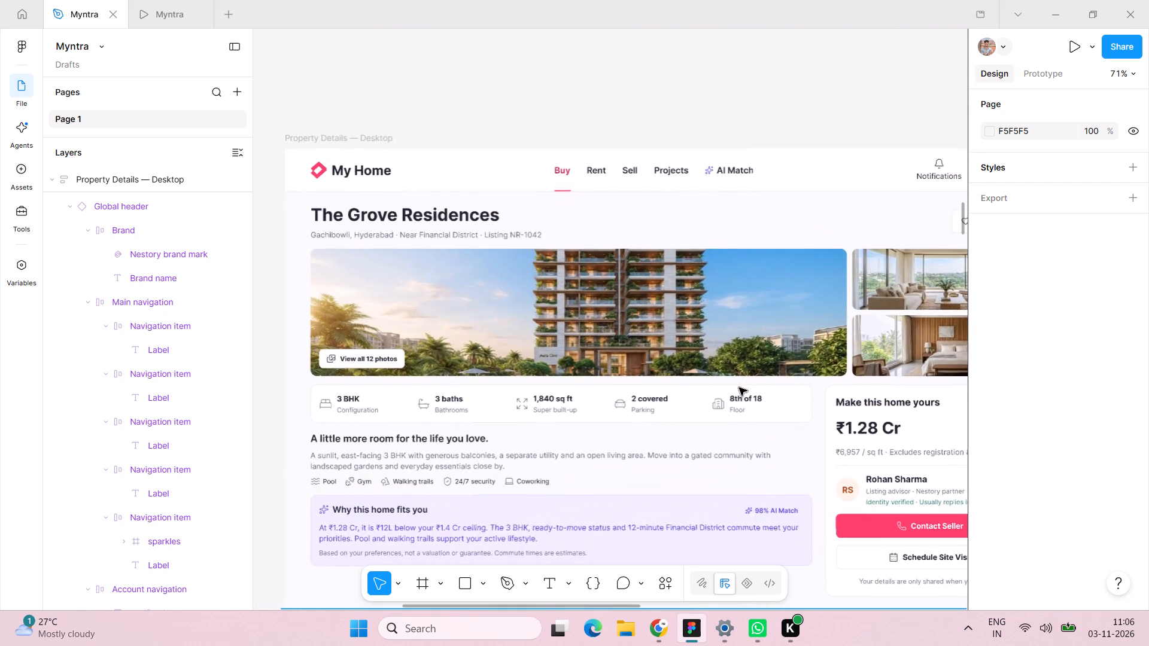
{"action": "scroll", "coordinate": [739, 388], "scroll_direction": "right", "scroll_amount": 1}
{"action": "scroll", "coordinate": [634, 344], "scroll_direction": "left", "scroll_amount": 1}
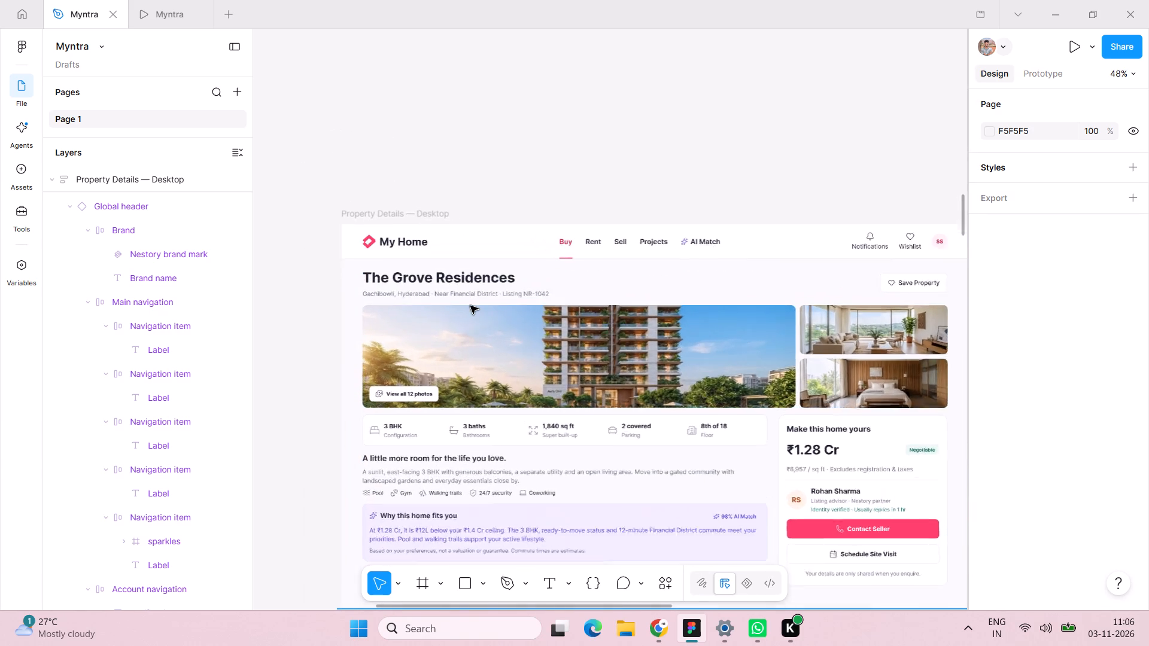
Copy the "My Home" brand name text from the Property Details — Desktop header.
{"action": "double_click", "coordinate": [406, 226]}
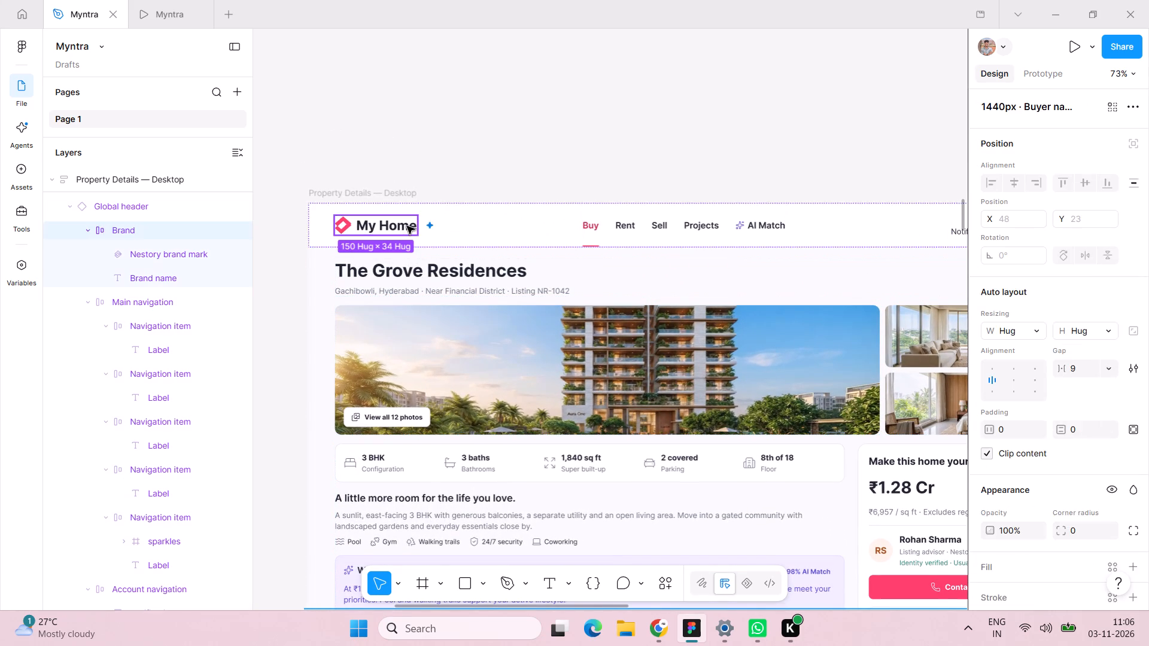
{"action": "left_click", "coordinate": [407, 226]}
{"action": "left_click", "coordinate": [407, 227]}
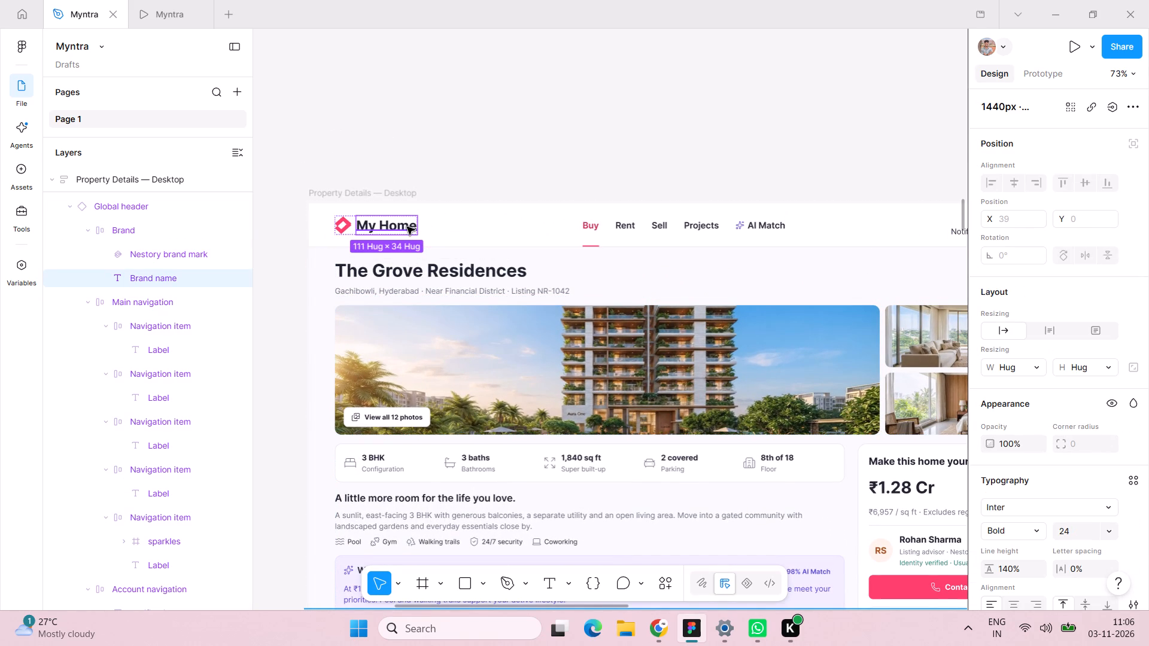
{"action": "key", "text": "ctrl+c"}
{"action": "key", "text": "ctrl+c"}
{"action": "key", "text": "ctrl+c"}
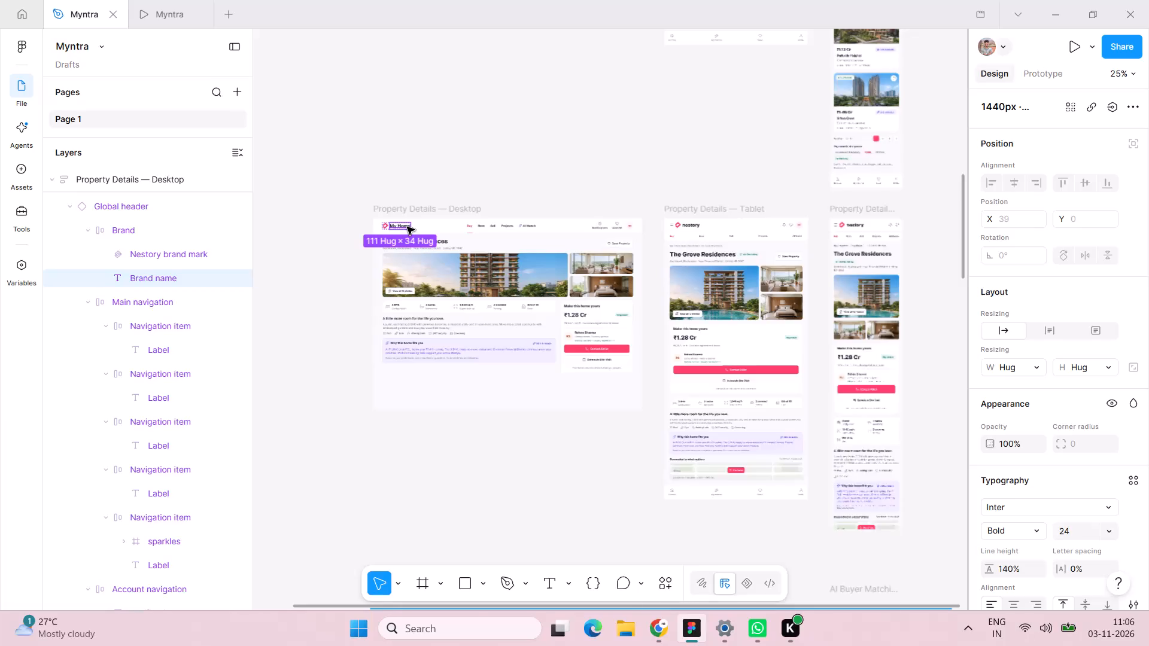
Replace the "nestory" brand name in the AI Buyer Matching — Desktop header with the copied "My Home" text.
{"action": "scroll", "coordinate": [407, 227], "scroll_direction": "down", "scroll_amount": 6}
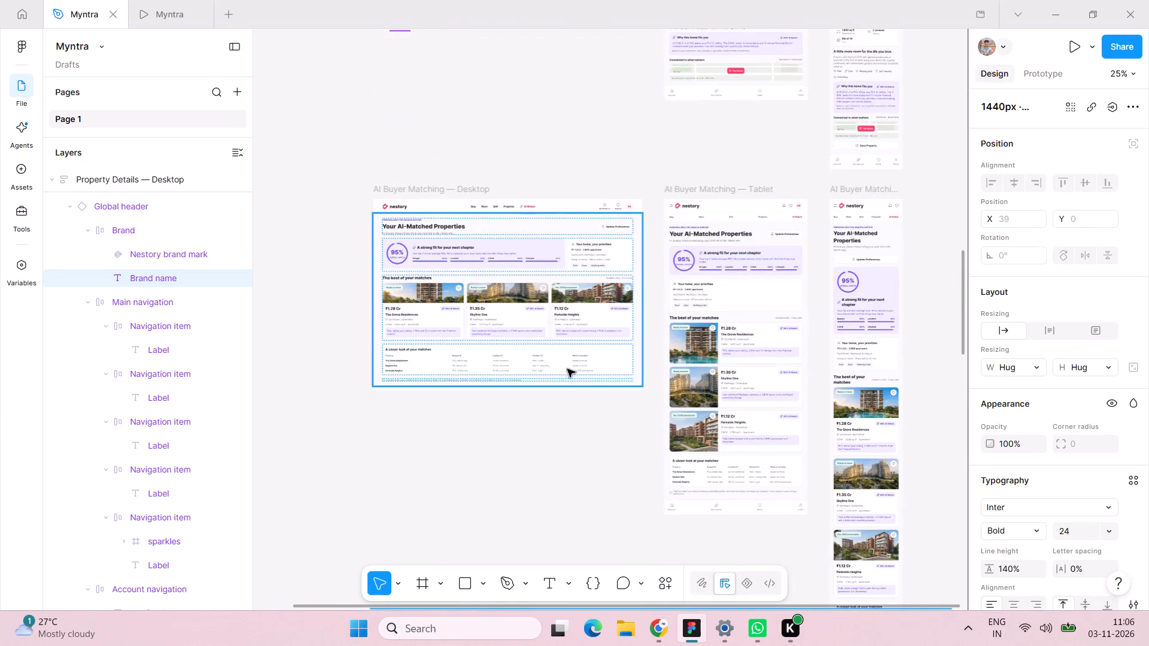
{"action": "scroll", "coordinate": [561, 362], "scroll_direction": "up", "scroll_amount": 3}
{"action": "scroll", "coordinate": [561, 362], "scroll_direction": "right", "scroll_amount": 1}
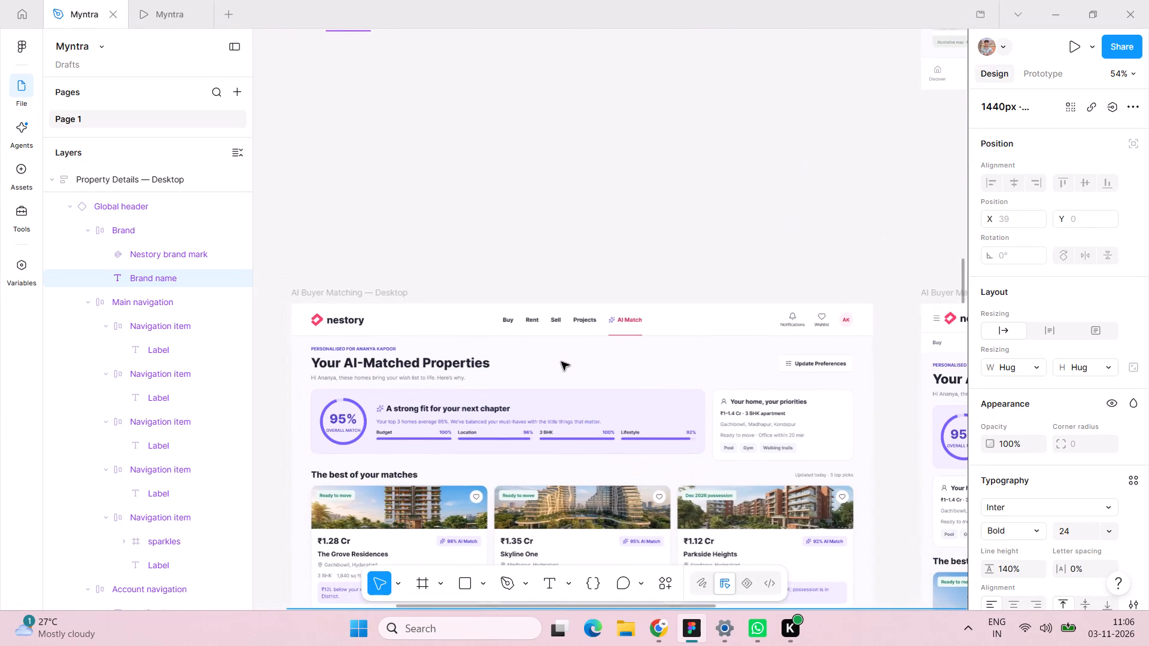
{"action": "scroll", "coordinate": [561, 362], "scroll_direction": "right", "scroll_amount": 1}
{"action": "scroll", "coordinate": [472, 349], "scroll_direction": "right", "scroll_amount": 2}
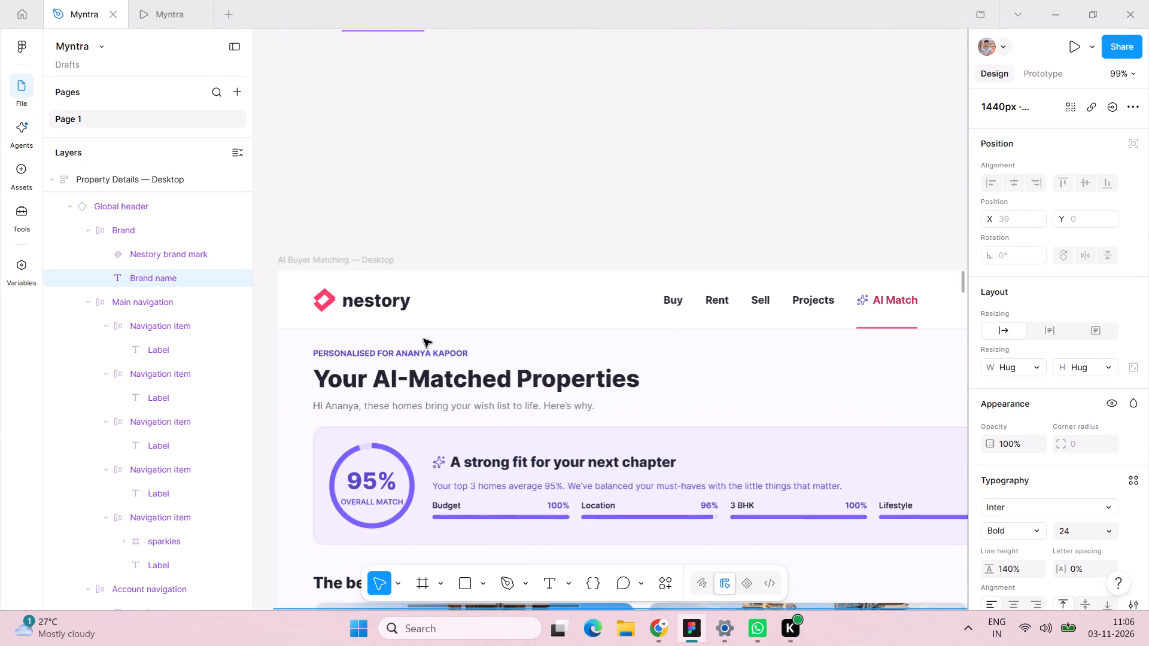
{"action": "scroll", "coordinate": [424, 339], "scroll_direction": "right", "scroll_amount": 1}
{"action": "double_click", "coordinate": [434, 295]}
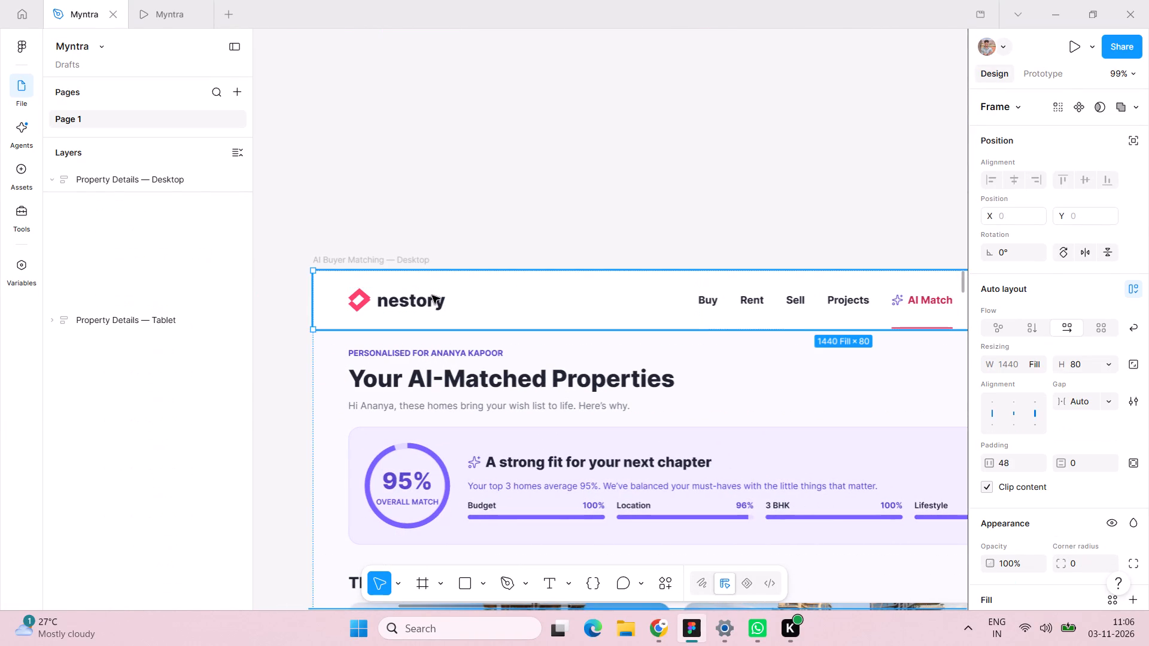
{"action": "double_click", "coordinate": [427, 298]}
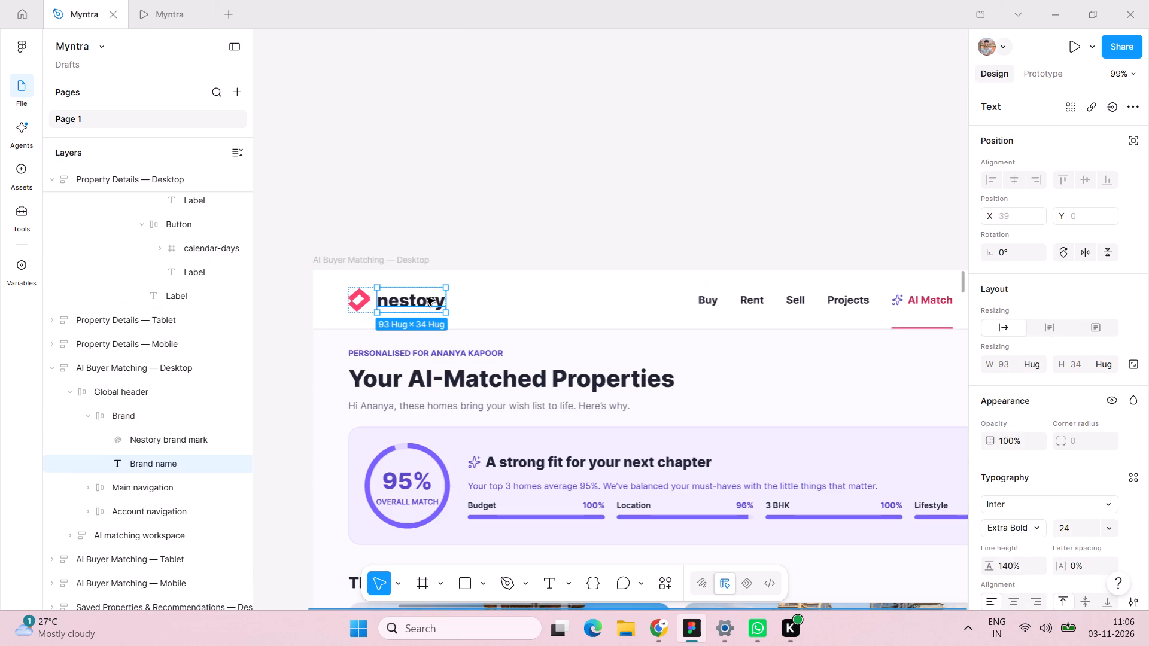
{"action": "key", "text": "ctrl+v"}
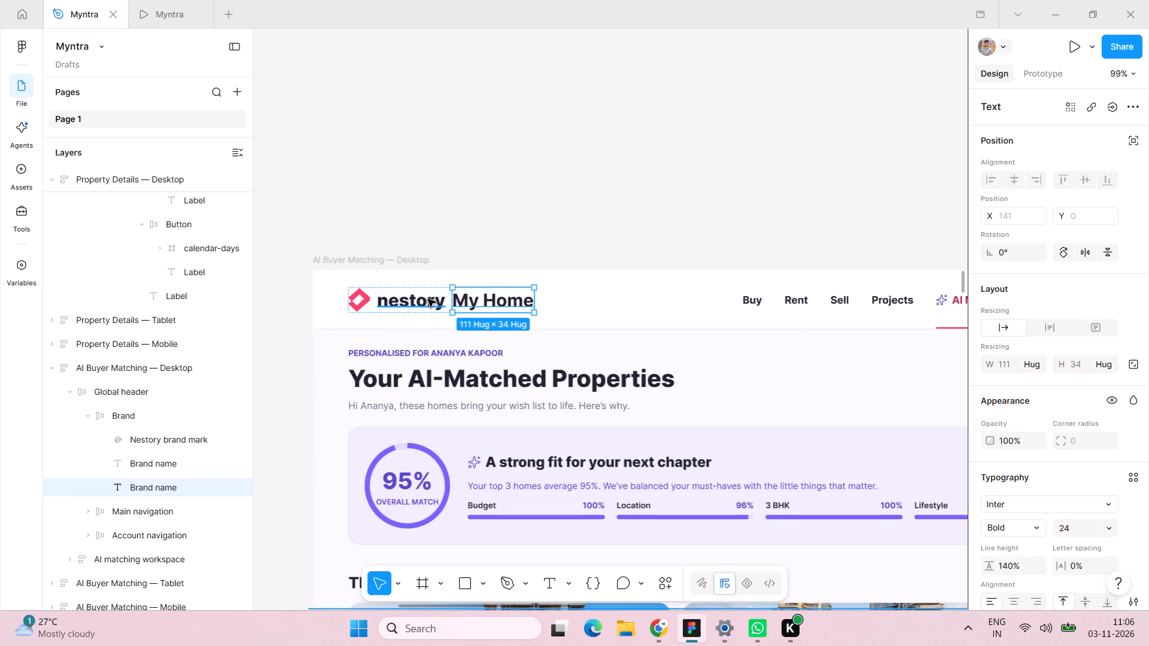
{"action": "key", "text": "ctrl+z"}
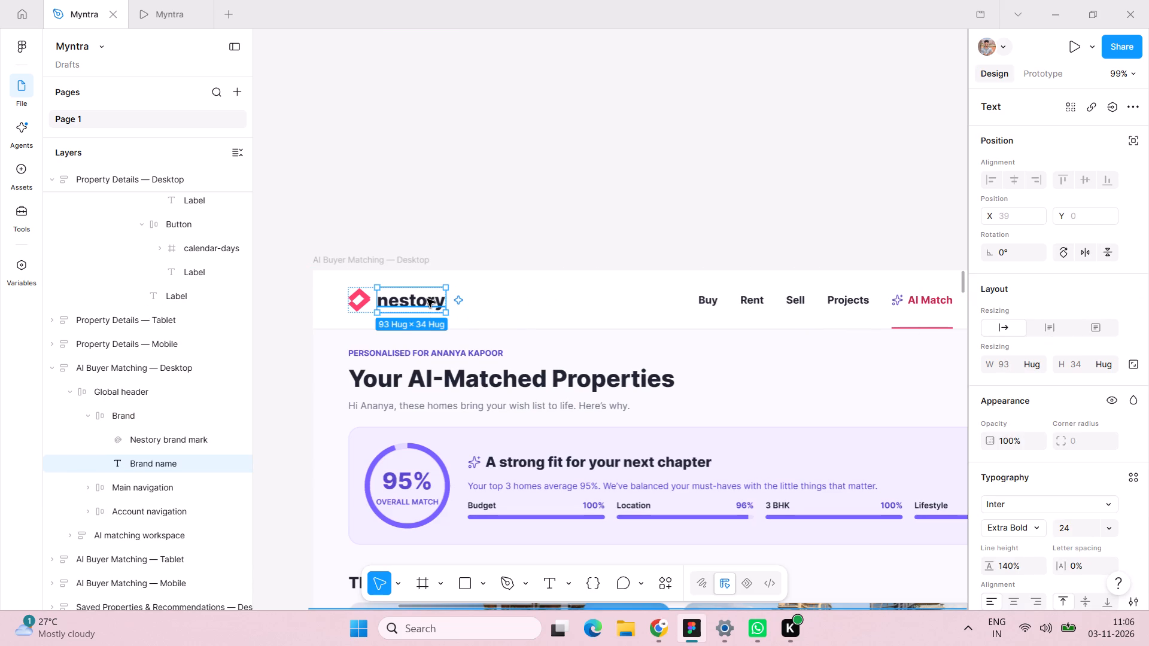
{"action": "double_click", "coordinate": [427, 299]}
{"action": "key", "text": "ctrl+v"}
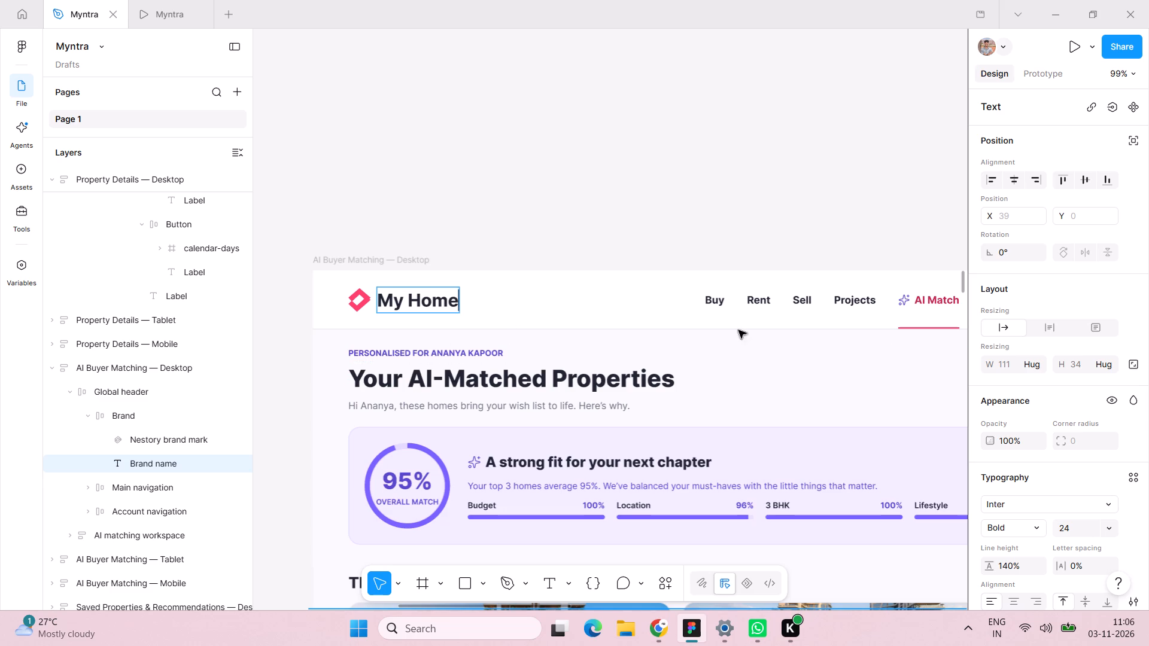
Set the Buy, Rent, Sell, Projects and AI Match labels in the AI Buyer Matching — Desktop header to Semi Bold, size 16.
{"action": "scroll", "coordinate": [763, 303], "scroll_direction": "left", "scroll_amount": 2}
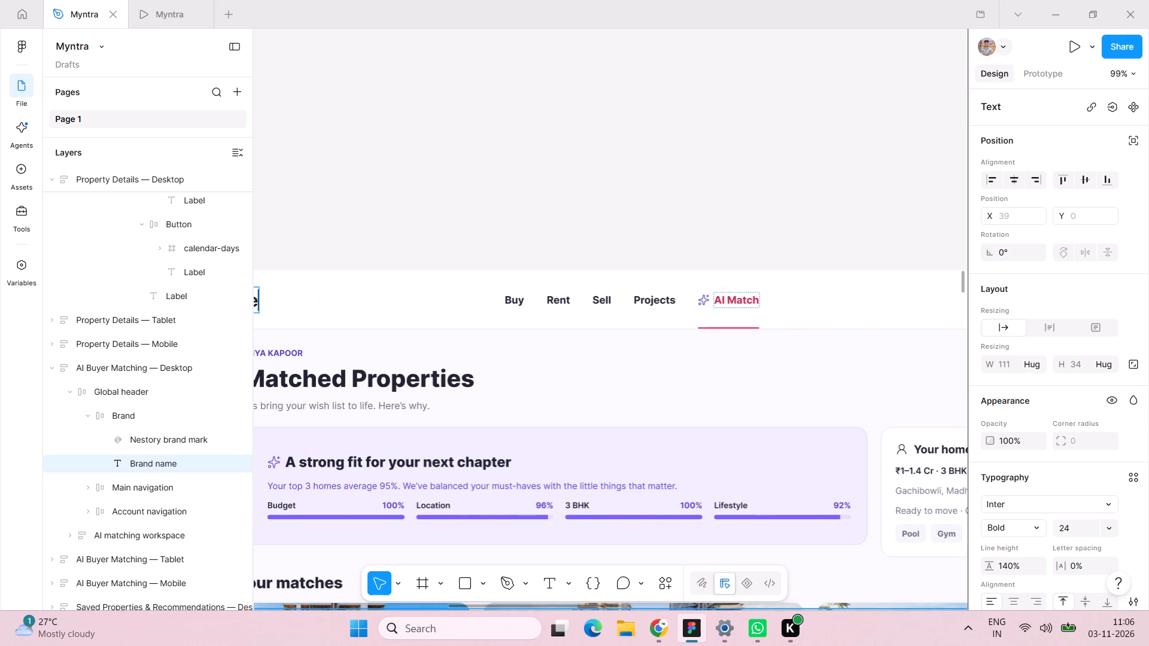
{"action": "left_click", "coordinate": [512, 303]}
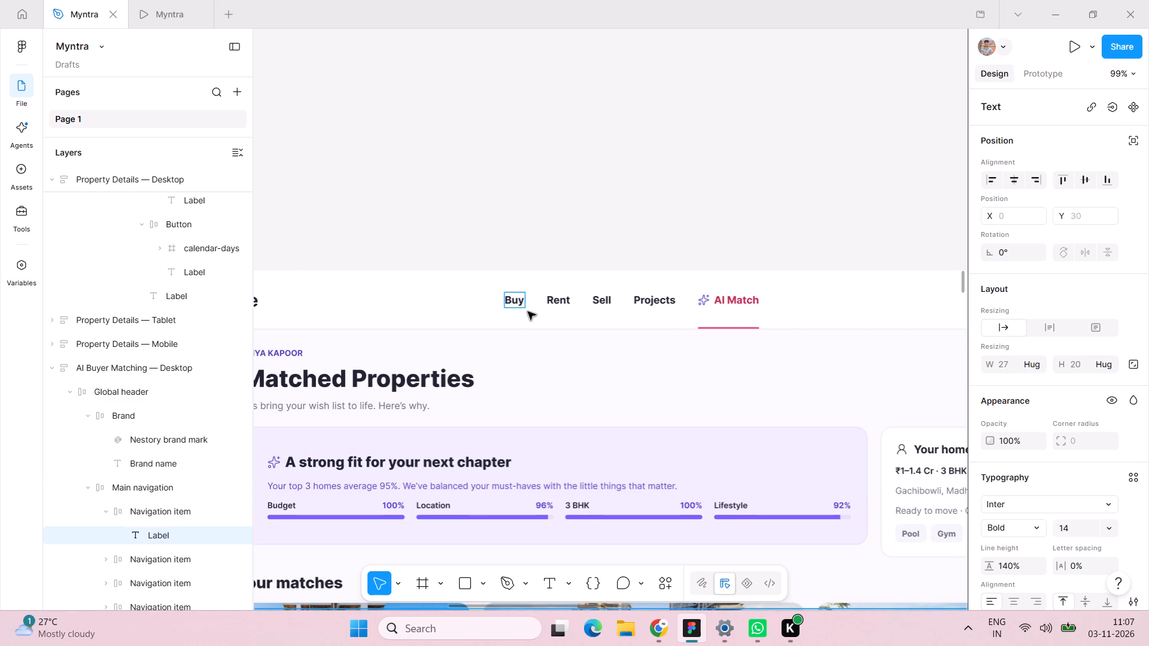
{"action": "left_click", "coordinate": [528, 312]}
{"action": "double_click", "coordinate": [561, 298], "text": "shift"}
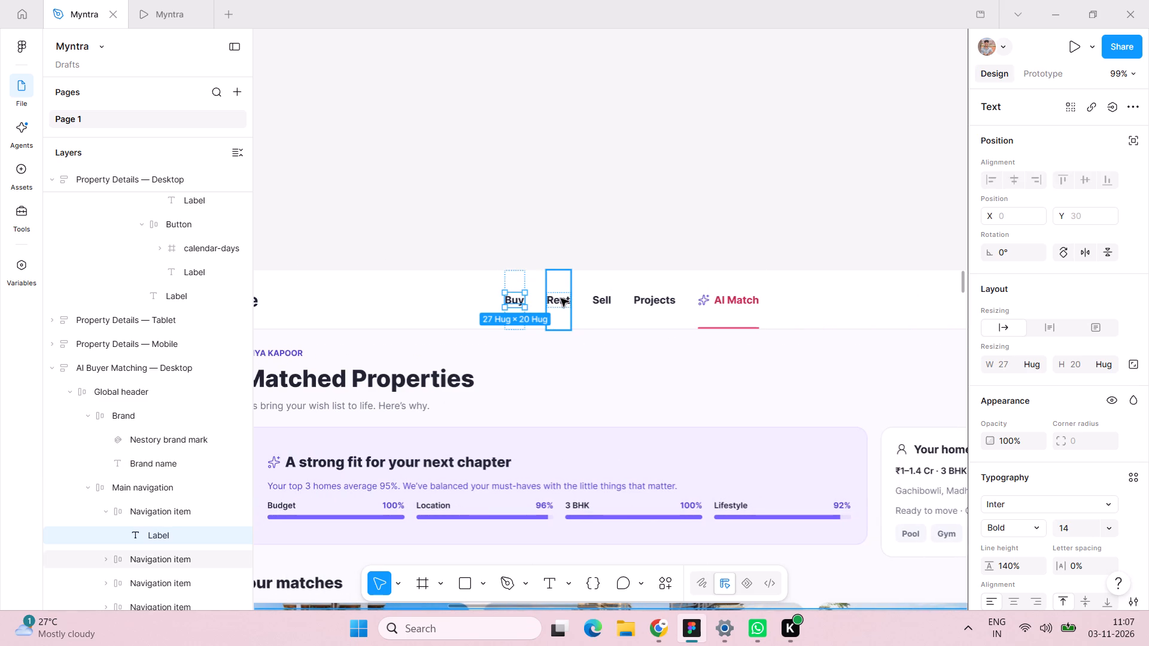
{"action": "double_click", "coordinate": [605, 306], "text": "shift"}
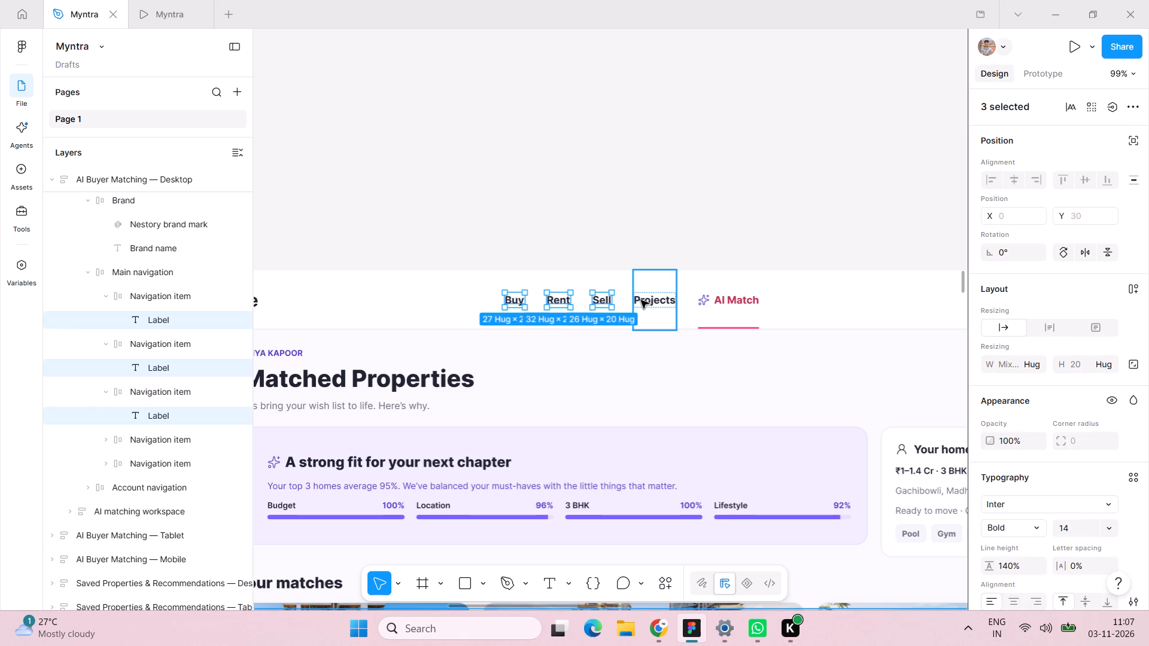
{"action": "double_click", "coordinate": [651, 300], "text": "shift"}
{"action": "double_click", "coordinate": [739, 300], "text": "shift"}
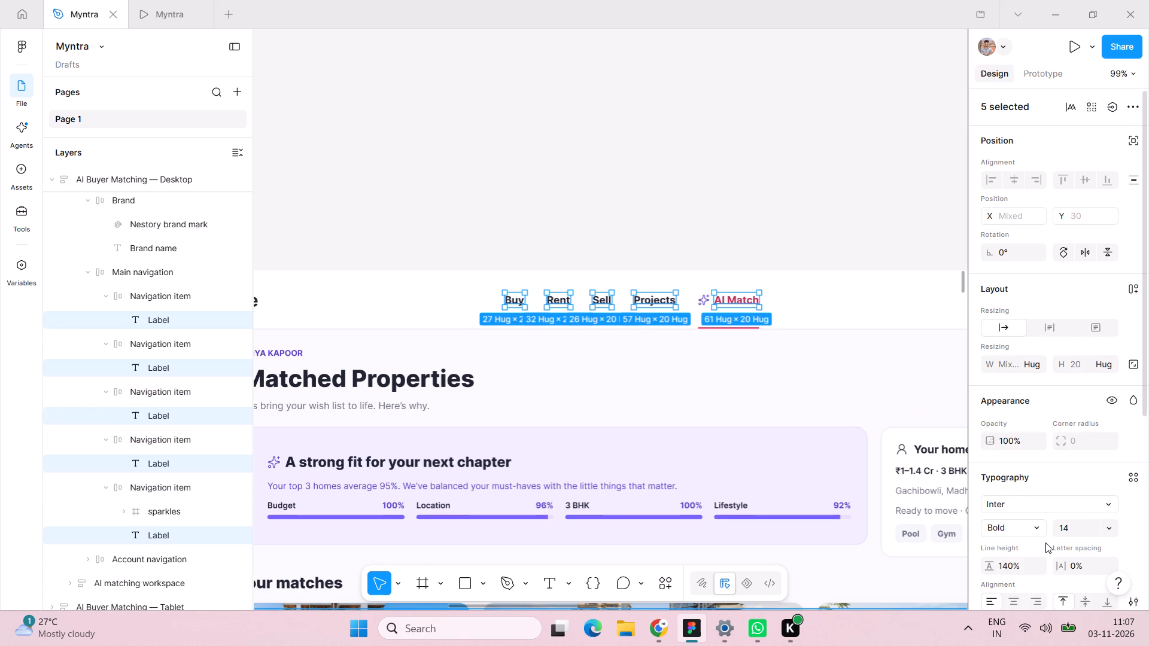
{"action": "left_click", "coordinate": [1037, 528]}
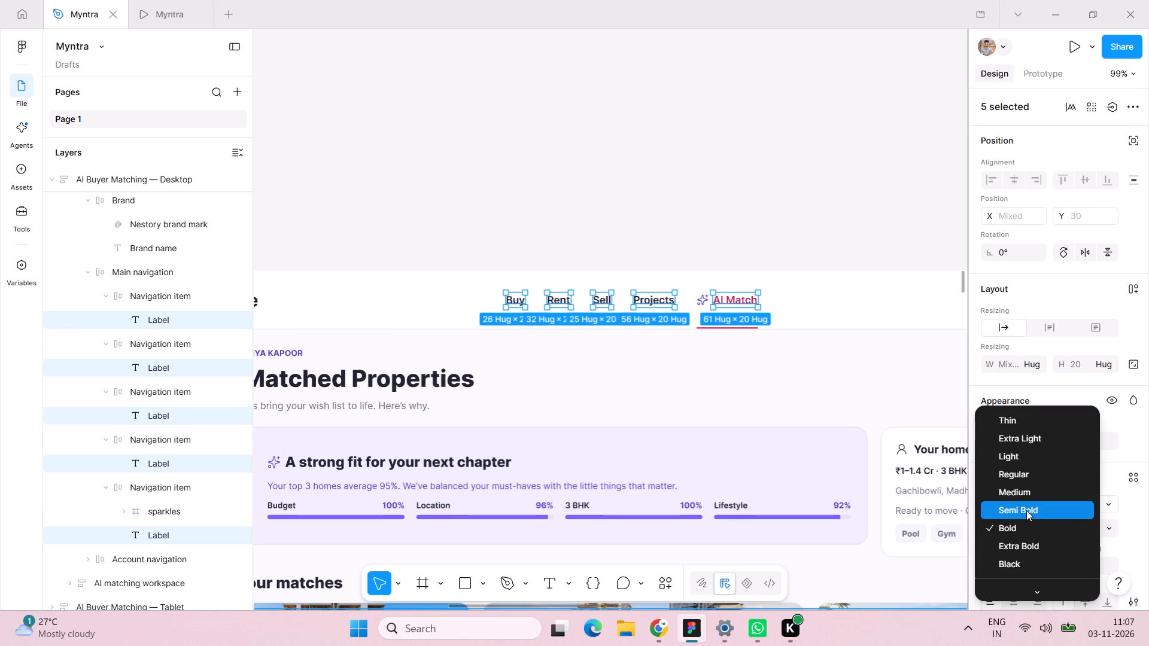
{"action": "left_click", "coordinate": [1026, 510]}
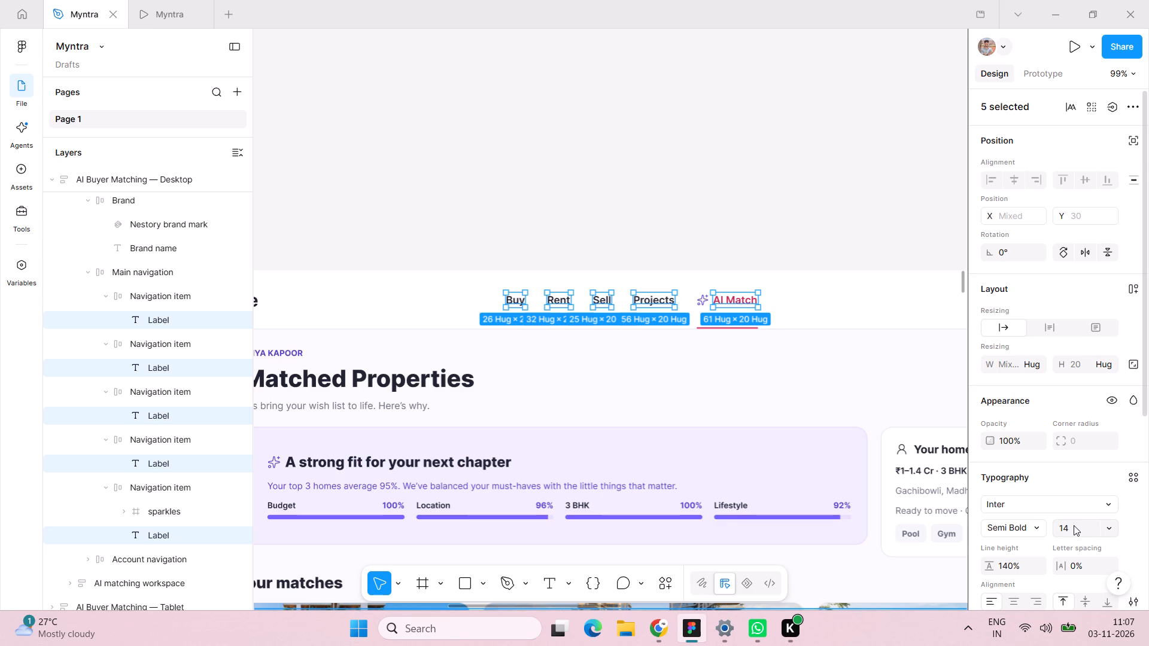
{"action": "left_click", "coordinate": [1074, 525]}
{"action": "type", "text": "16"}
{"action": "key", "text": "Return"}
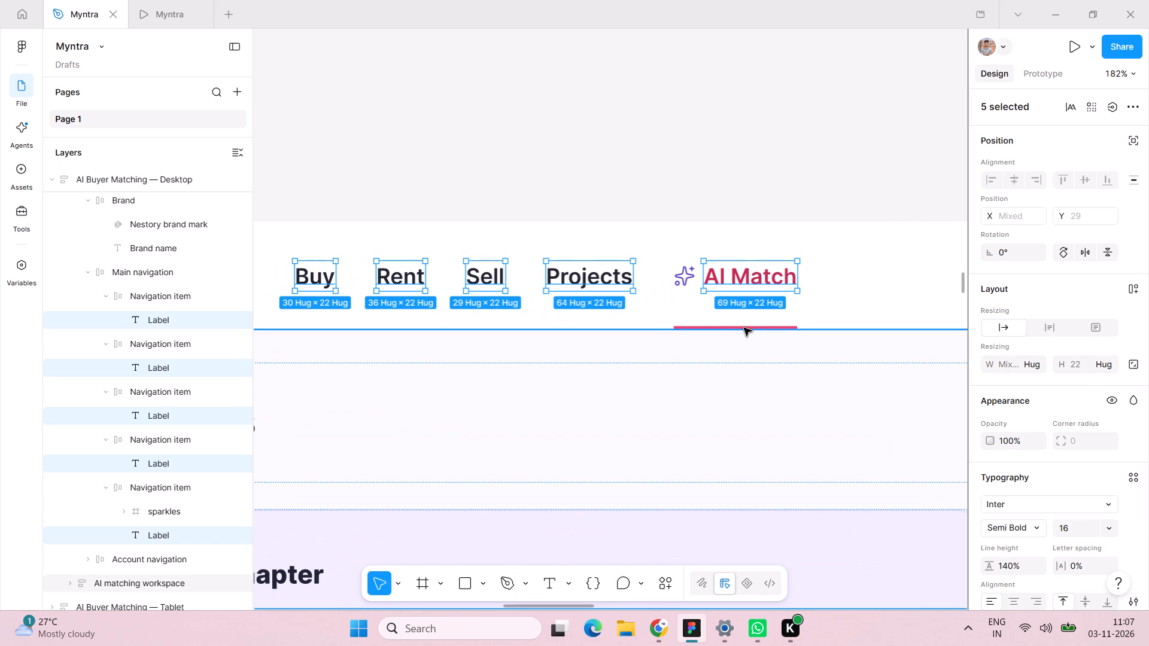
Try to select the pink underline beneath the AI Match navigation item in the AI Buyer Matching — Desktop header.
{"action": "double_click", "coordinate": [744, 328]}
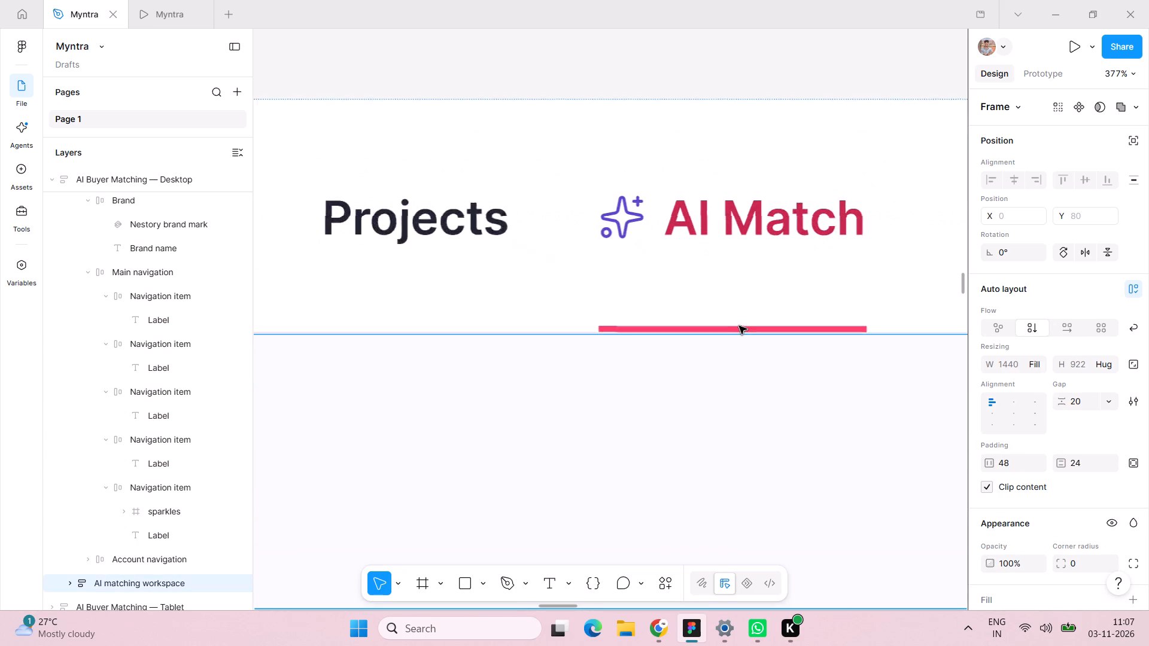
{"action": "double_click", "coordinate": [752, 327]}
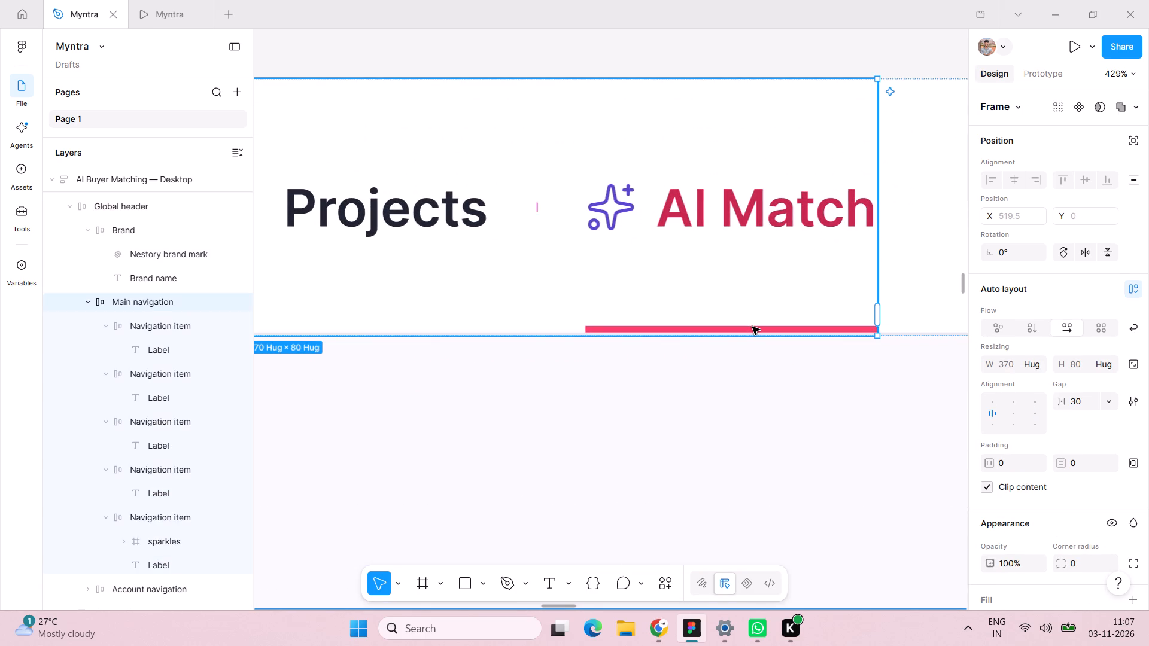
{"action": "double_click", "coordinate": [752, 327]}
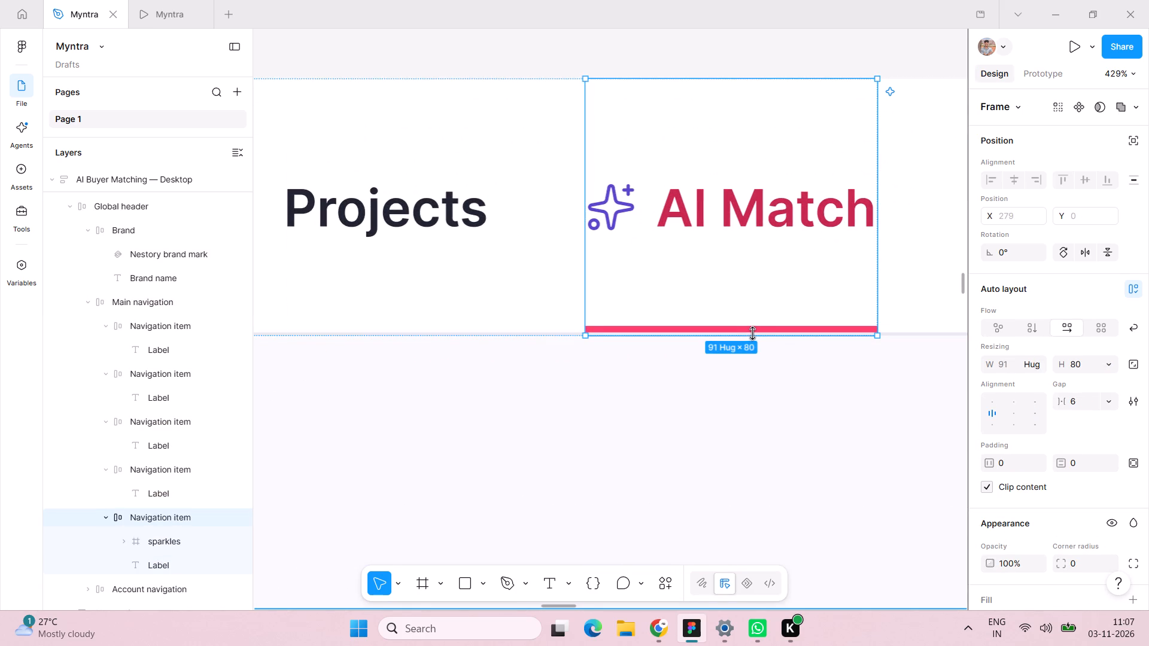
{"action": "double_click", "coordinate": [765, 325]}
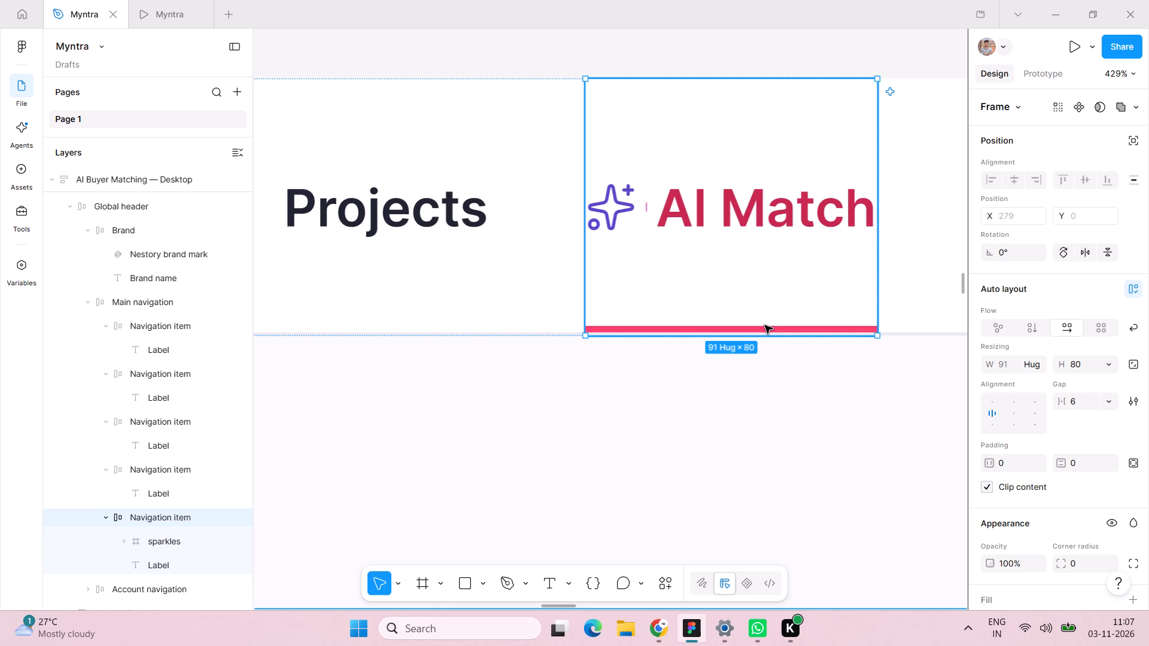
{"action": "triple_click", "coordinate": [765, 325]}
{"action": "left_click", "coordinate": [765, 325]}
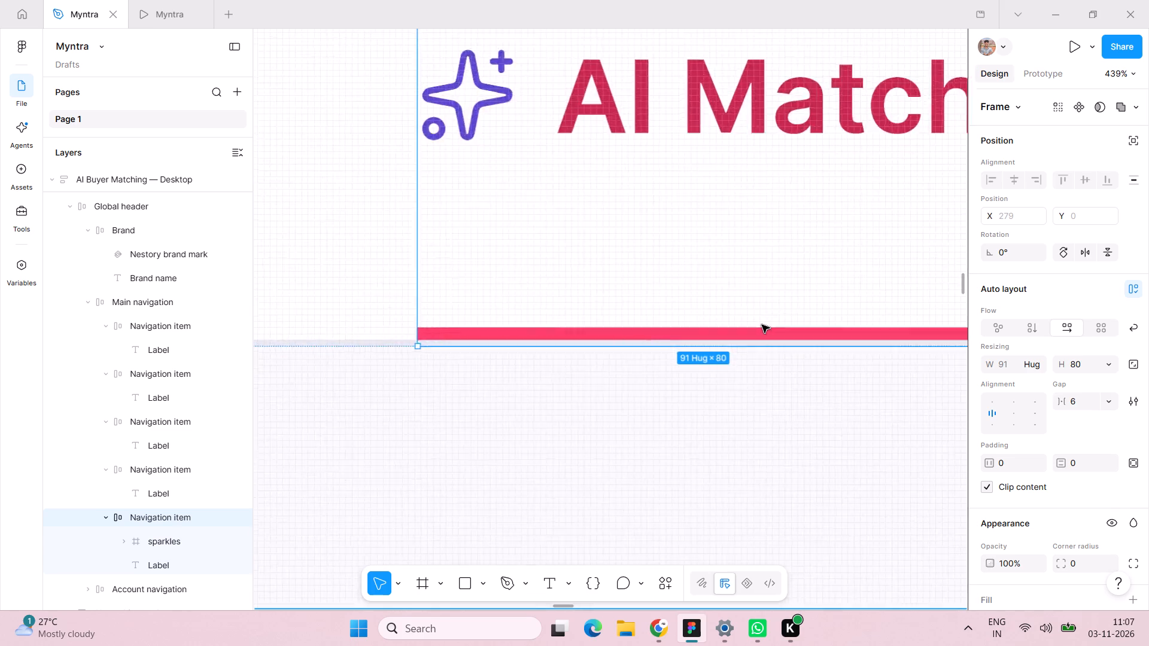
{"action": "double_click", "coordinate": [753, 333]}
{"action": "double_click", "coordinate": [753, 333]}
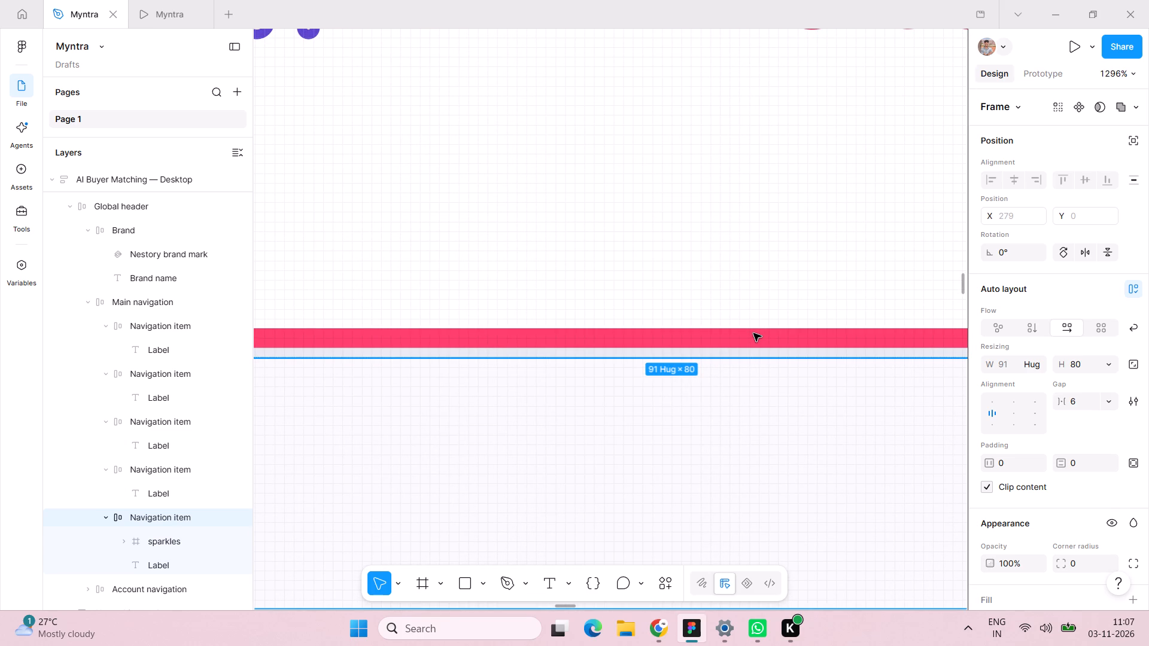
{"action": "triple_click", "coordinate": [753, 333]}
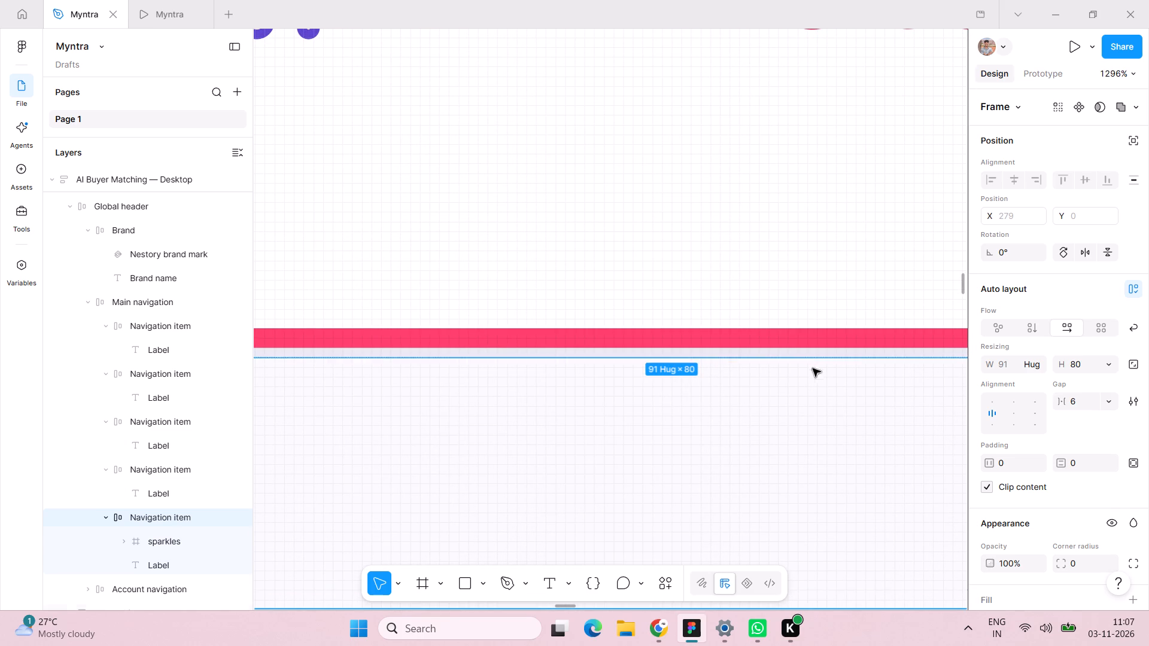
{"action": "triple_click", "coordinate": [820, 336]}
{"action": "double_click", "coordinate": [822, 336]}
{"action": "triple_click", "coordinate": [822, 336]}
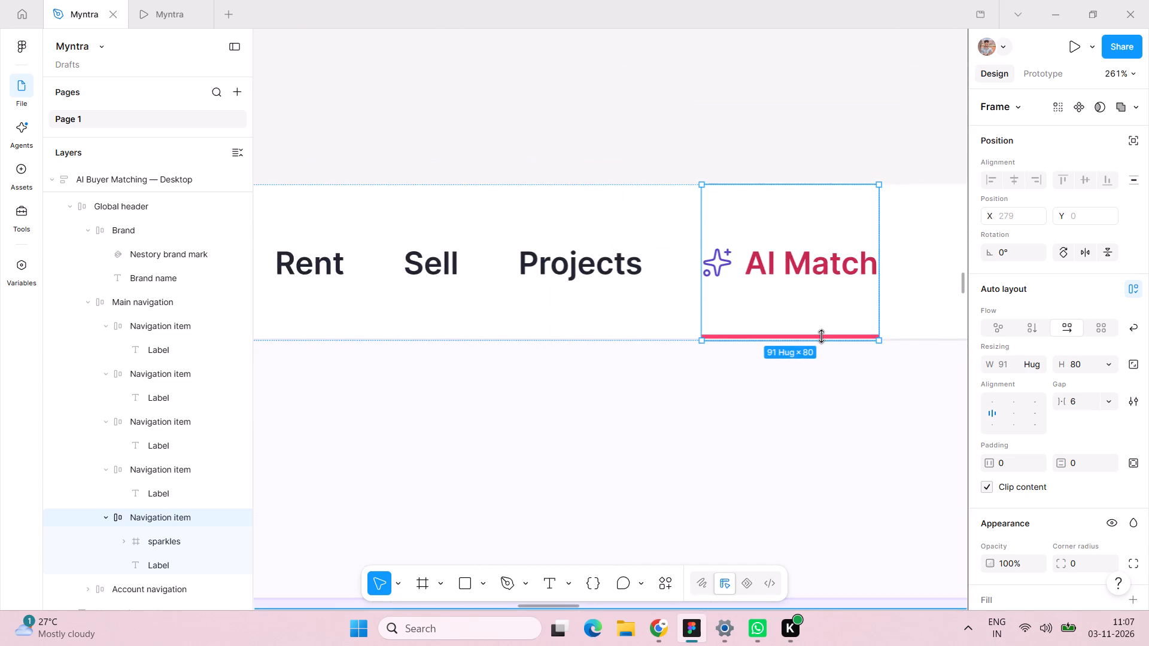
Check the typography of the Sell navigation label in the Property Details — Desktop header.
{"action": "scroll", "coordinate": [821, 336], "scroll_direction": "left", "scroll_amount": 1}
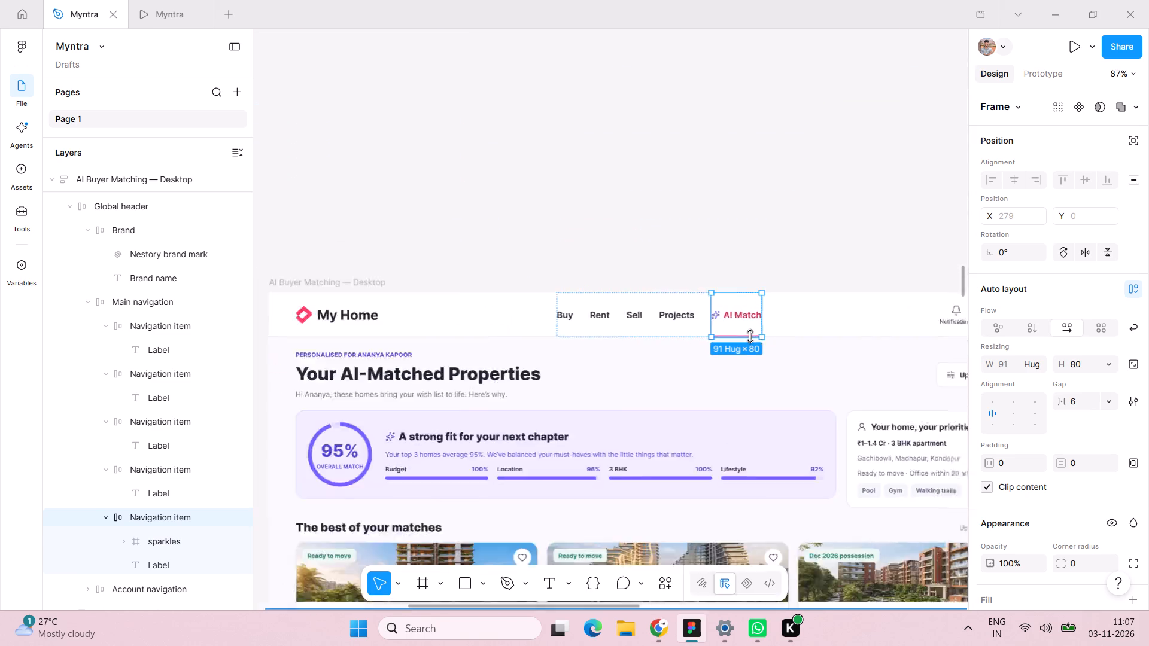
{"action": "scroll", "coordinate": [698, 175], "scroll_direction": "up", "scroll_amount": 9}
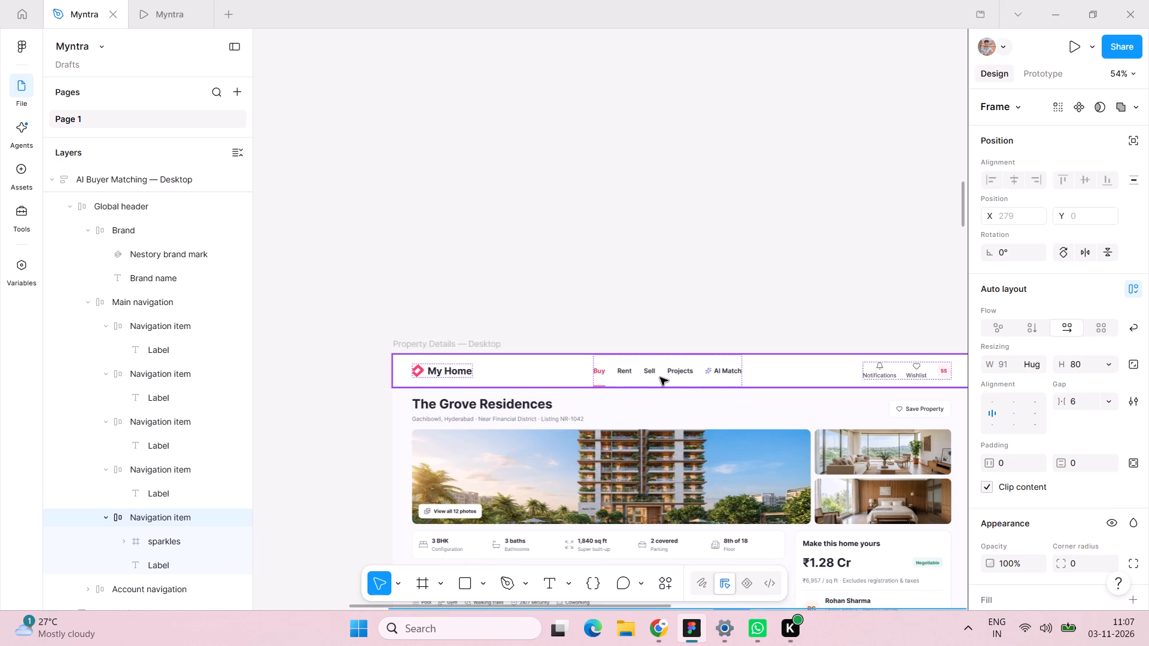
{"action": "double_click", "coordinate": [633, 373]}
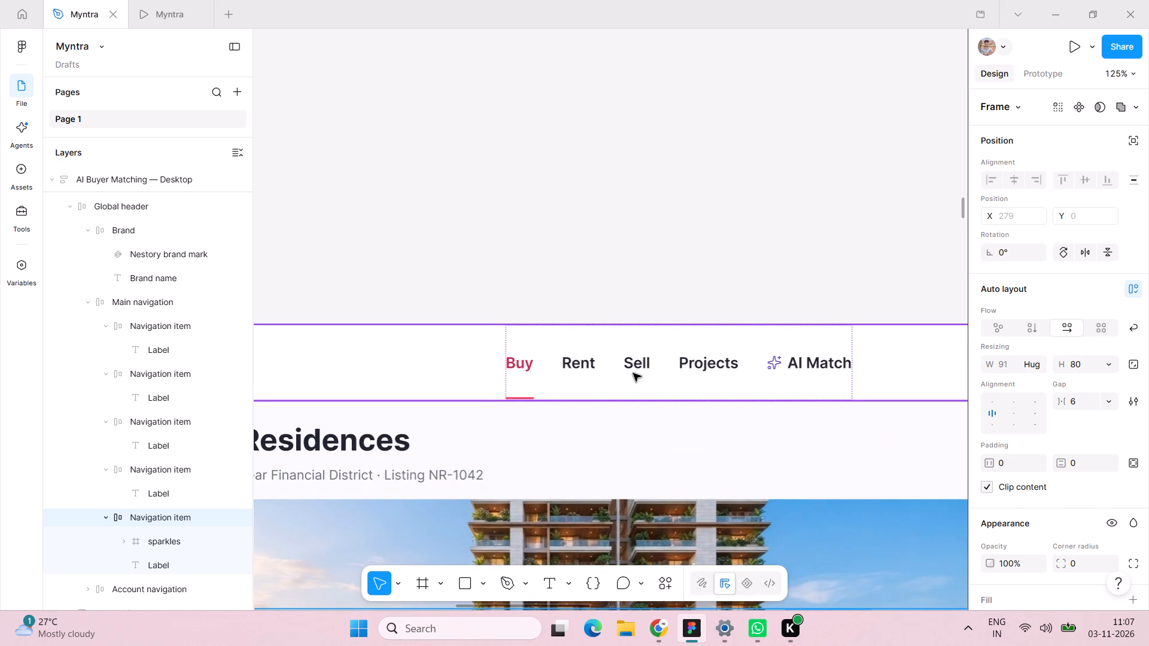
{"action": "double_click", "coordinate": [638, 366]}
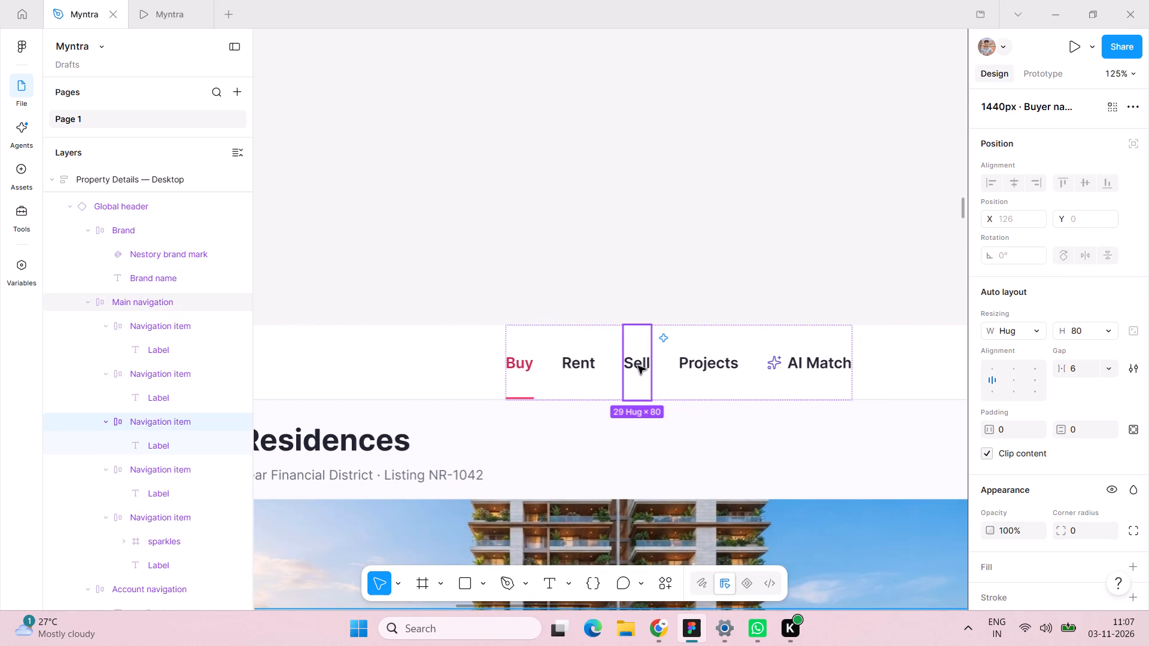
{"action": "double_click", "coordinate": [638, 366]}
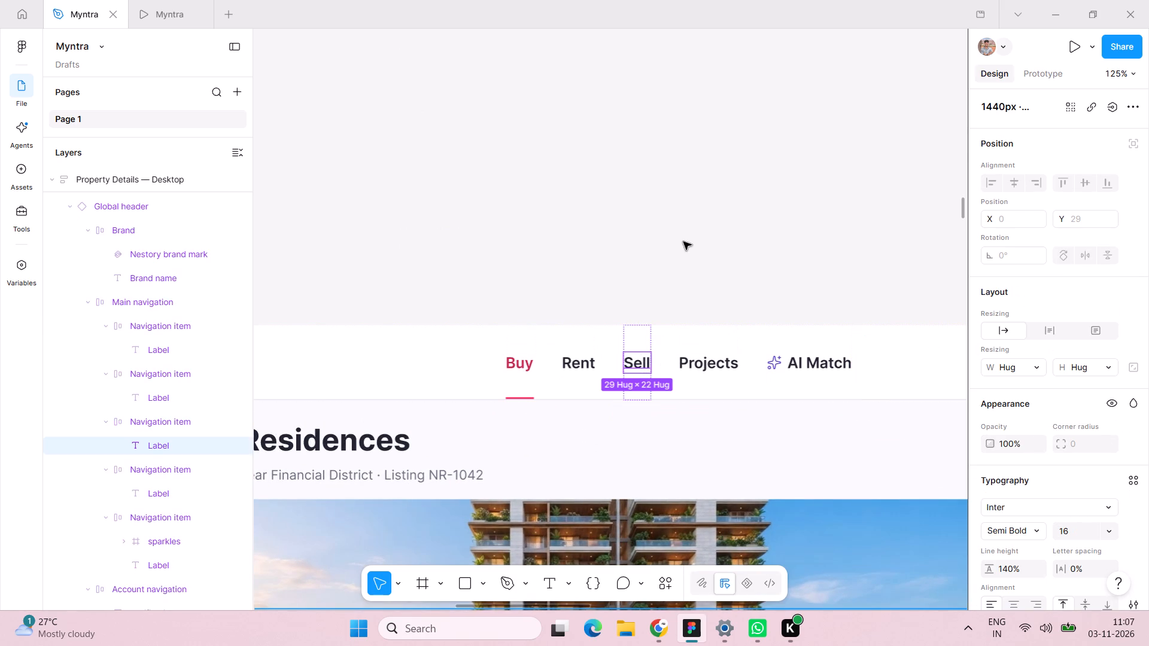
{"action": "left_click", "coordinate": [683, 242]}
Set the Notifications and Wishlist labels in the AI Buyer Matching — Desktop header to font size 14.
{"action": "scroll", "coordinate": [683, 242], "scroll_direction": "down", "scroll_amount": 3}
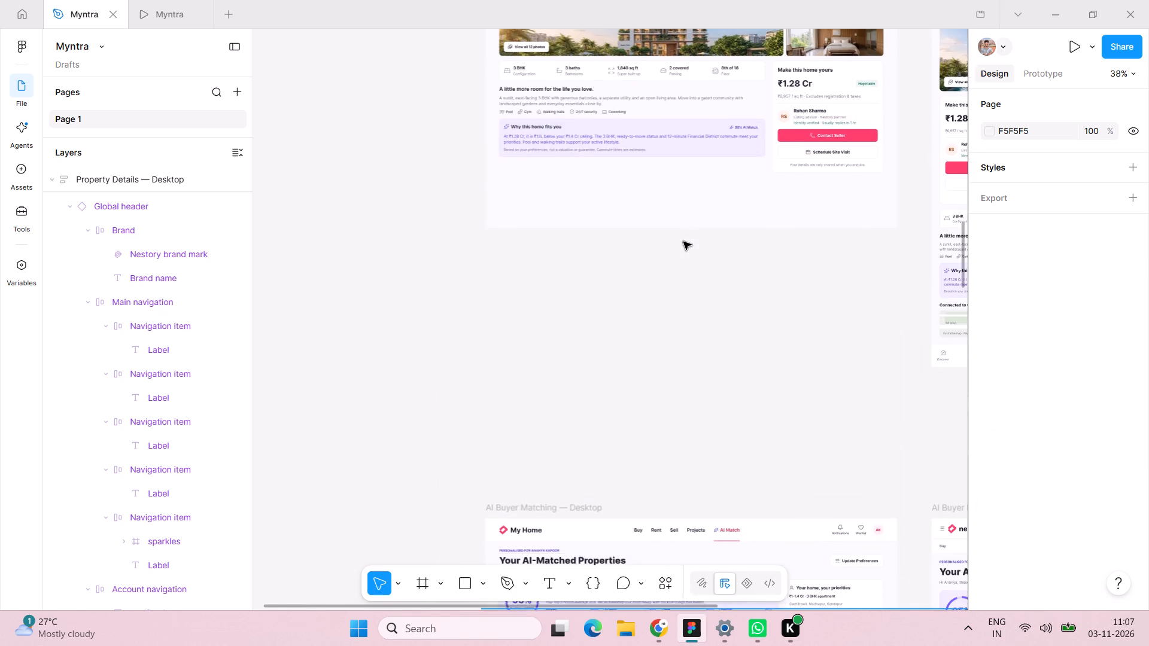
{"action": "scroll", "coordinate": [683, 242], "scroll_direction": "down", "scroll_amount": 1}
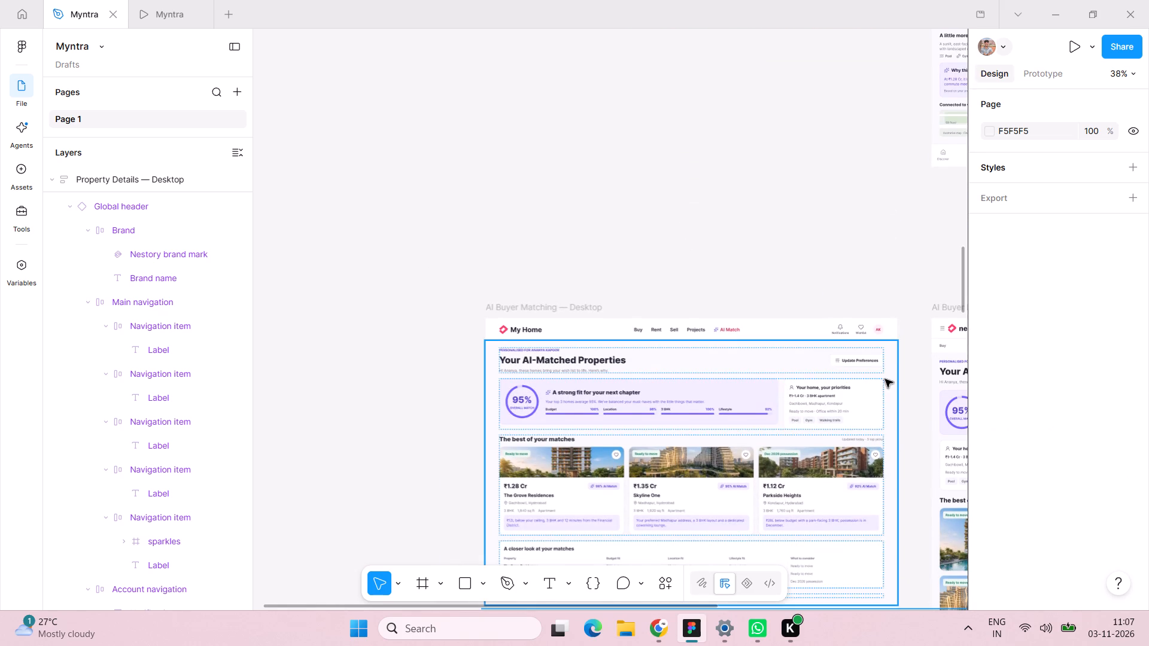
{"action": "scroll", "coordinate": [885, 379], "scroll_direction": "right", "scroll_amount": 2}
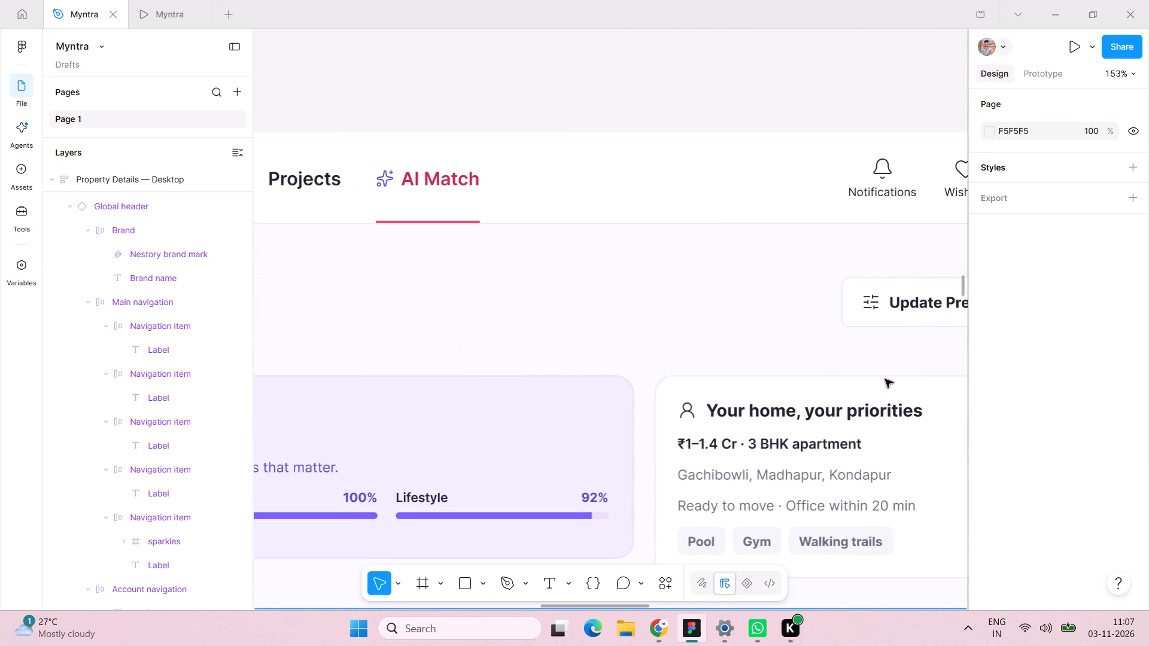
{"action": "scroll", "coordinate": [885, 379], "scroll_direction": "left", "scroll_amount": 1}
{"action": "double_click", "coordinate": [721, 184]}
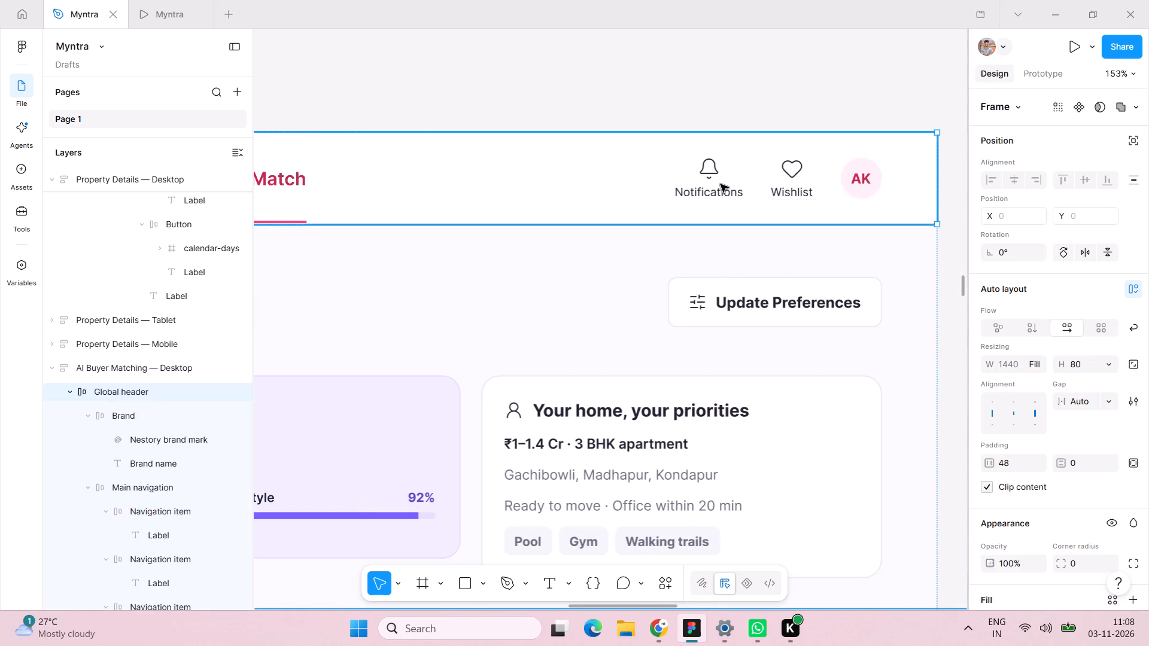
{"action": "double_click", "coordinate": [711, 190]}
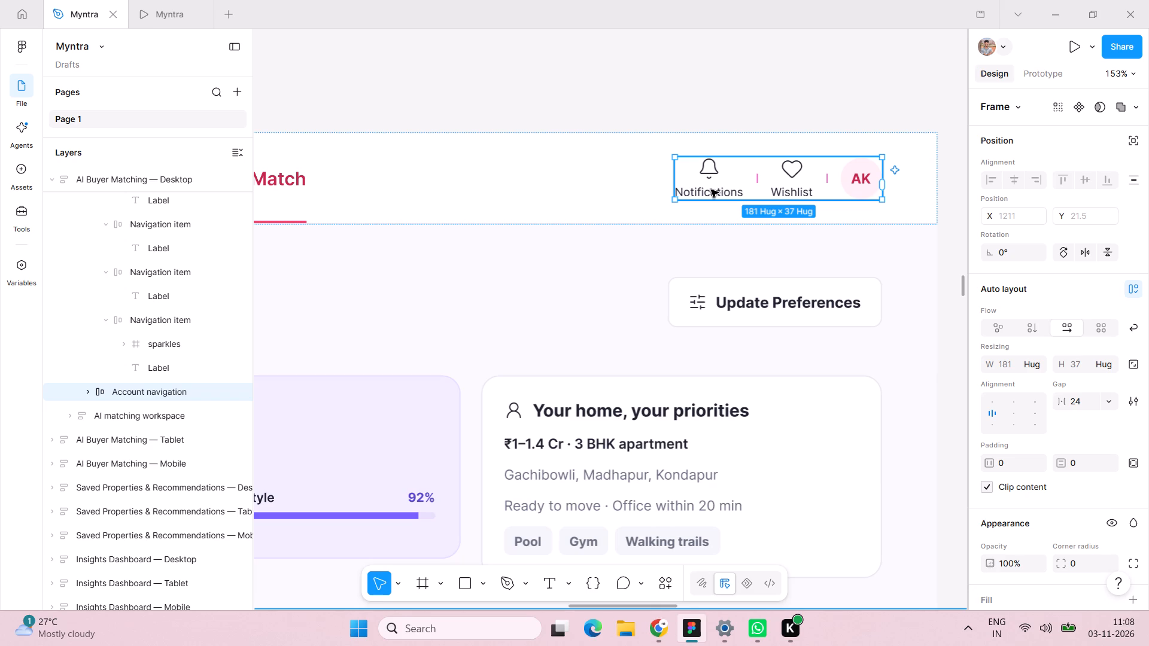
{"action": "double_click", "coordinate": [711, 190]}
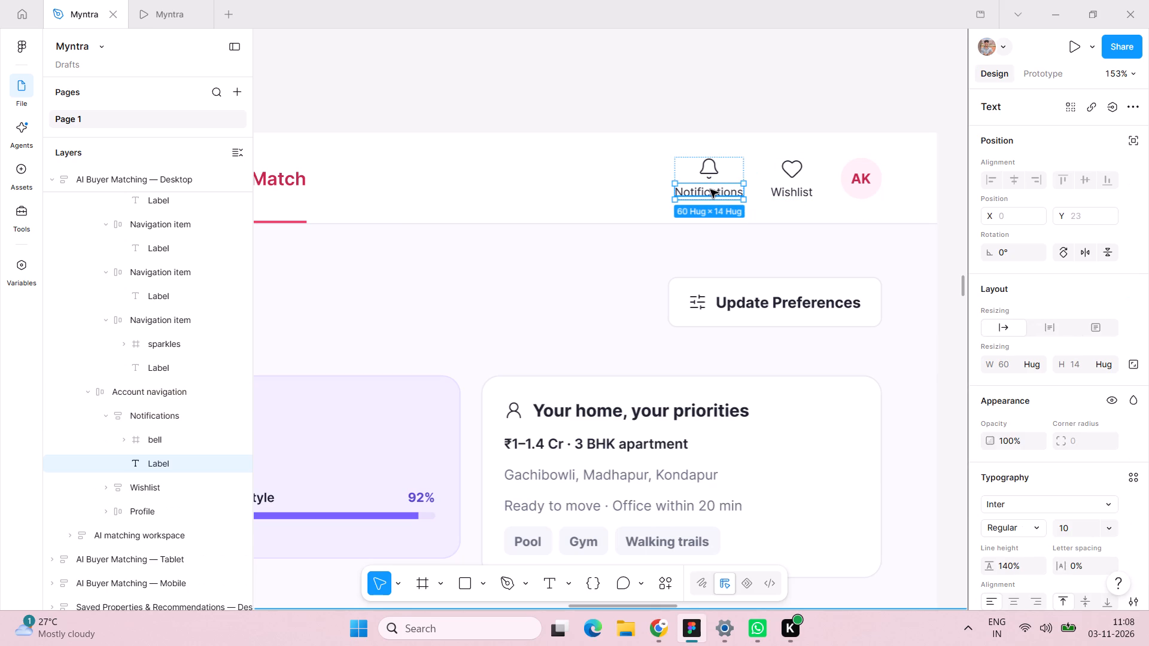
{"action": "double_click", "coordinate": [796, 196], "text": "shift"}
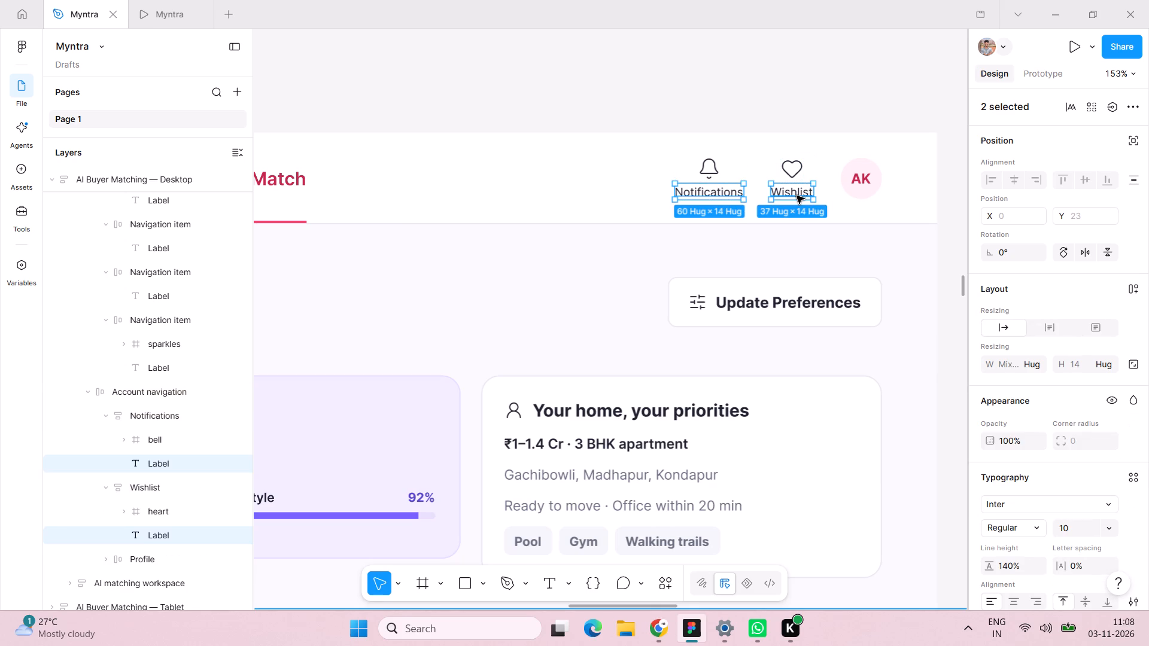
{"action": "left_click", "coordinate": [1086, 526]}
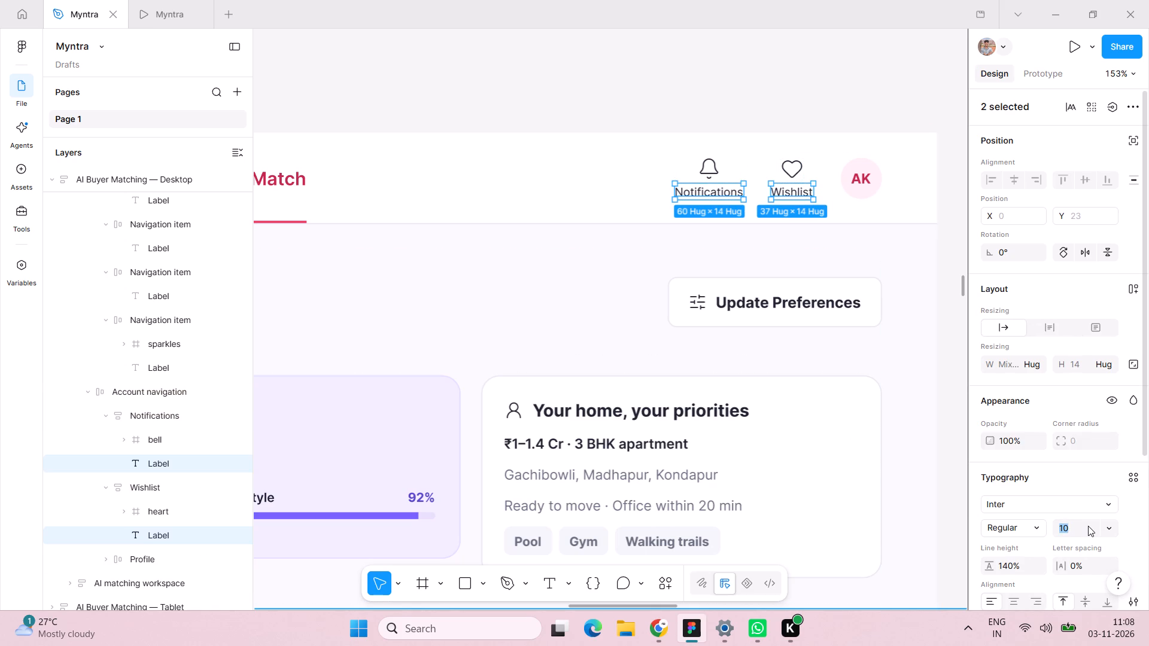
{"action": "type", "text": "14"}
{"action": "key", "text": "Return"}
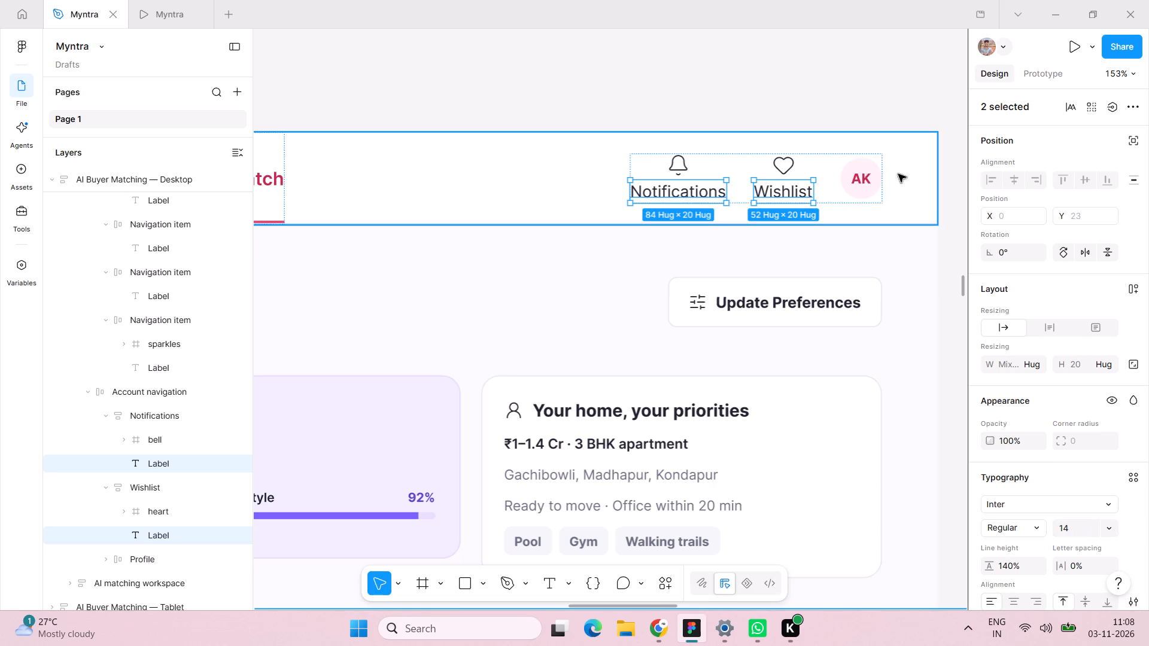
Change the profile initials in the AI Buyer Matching — Desktop header to "SS".
{"action": "double_click", "coordinate": [862, 184]}
{"action": "double_click", "coordinate": [863, 182]}
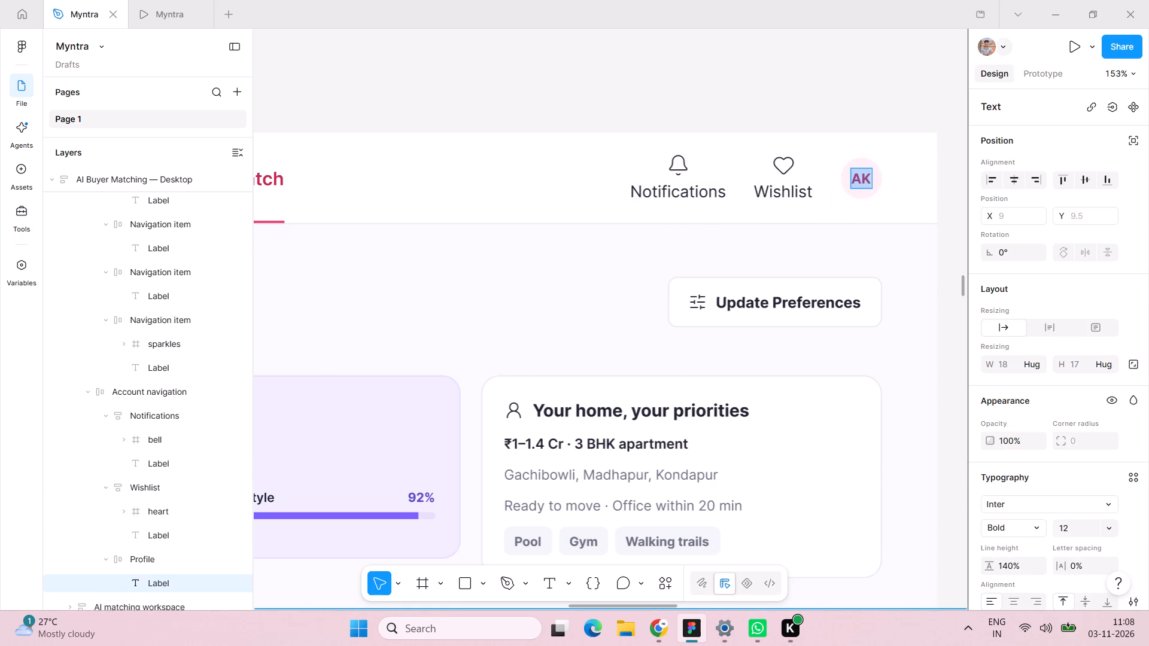
{"action": "type", "text": "SS"}
{"action": "left_click", "coordinate": [624, 63]}
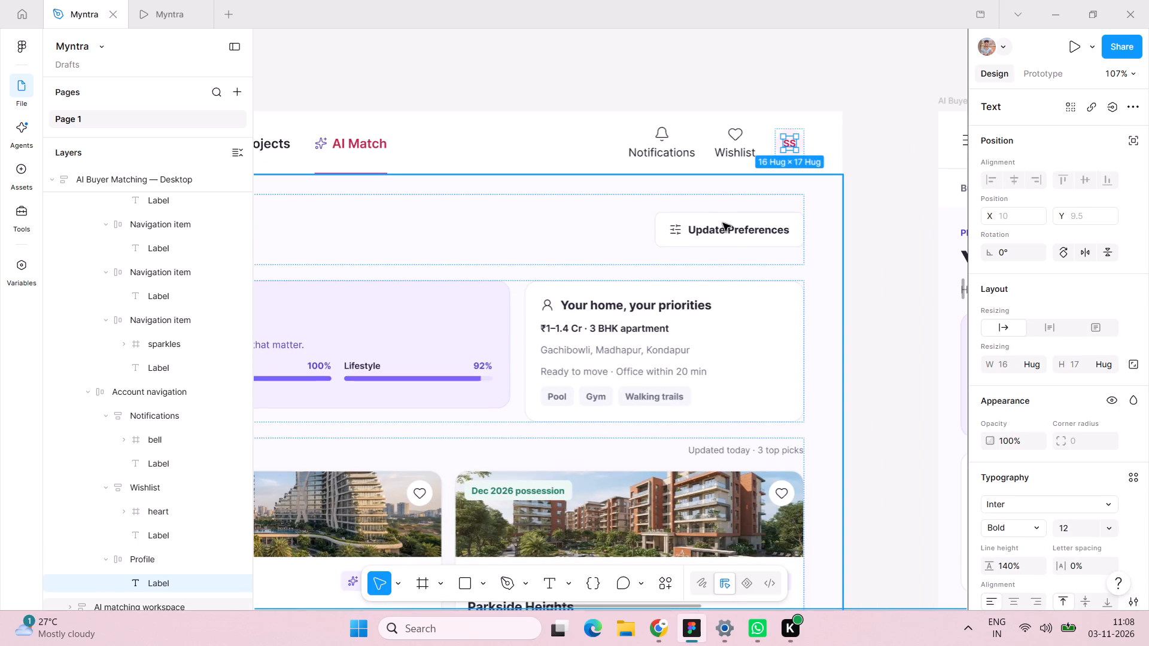
Set the Update Preferences button label in the AI Buyer Matching — Desktop page heading to size 14, Medium weight.
{"action": "triple_click", "coordinate": [760, 209]}
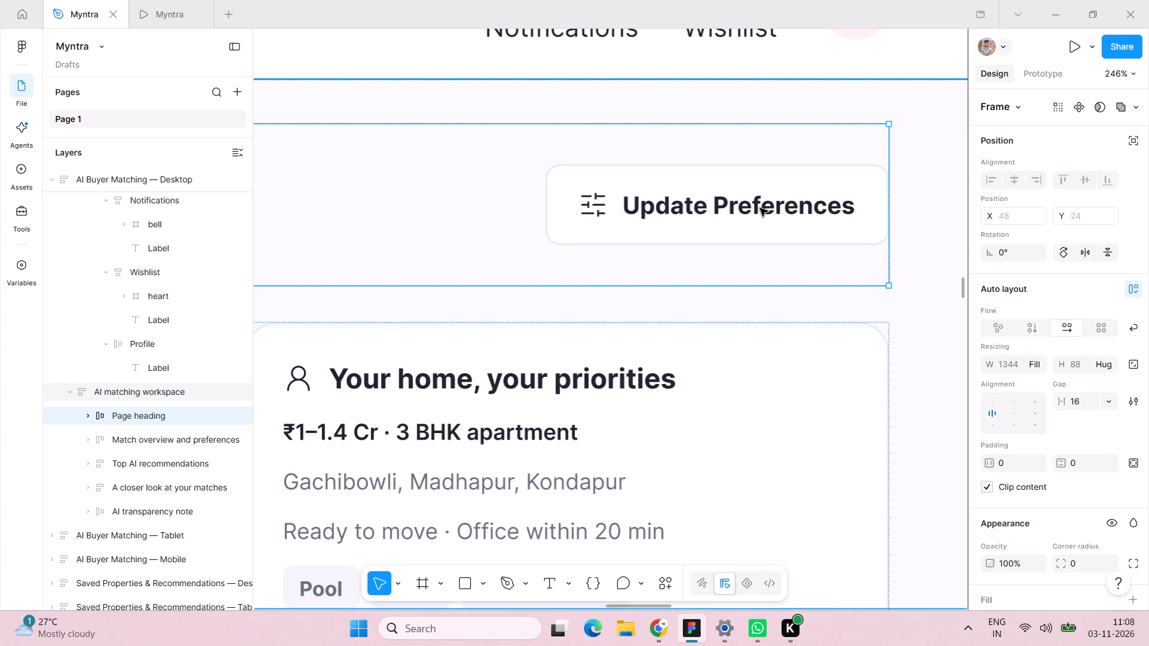
{"action": "double_click", "coordinate": [760, 208]}
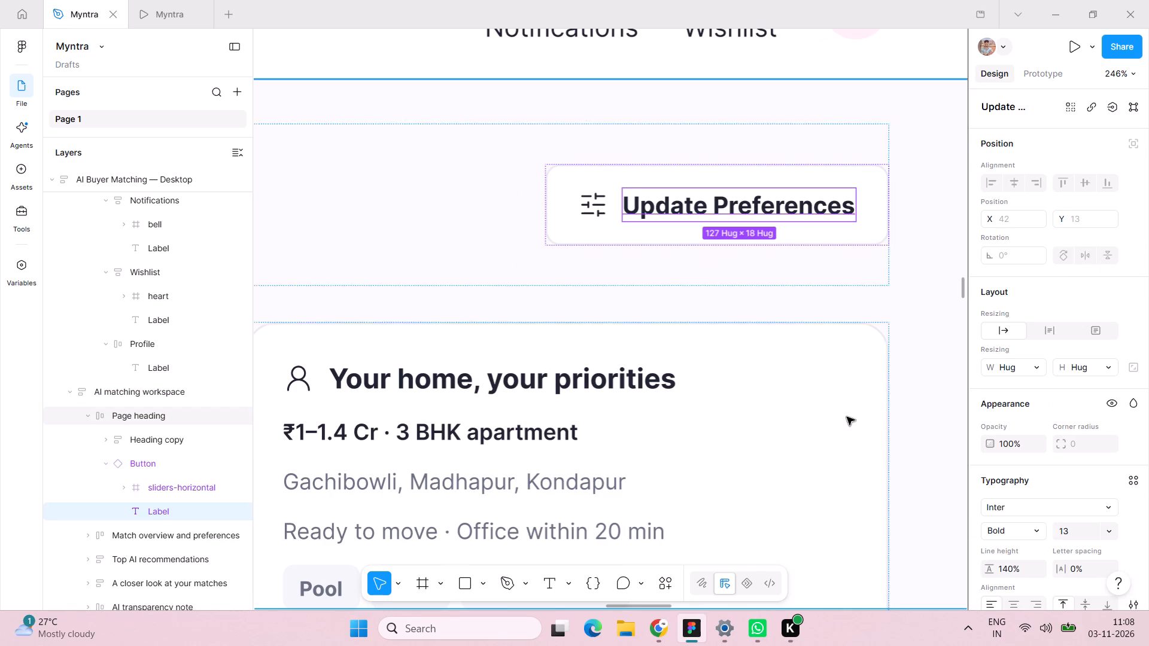
{"action": "left_click", "coordinate": [1084, 534]}
{"action": "type", "text": "14"}
{"action": "key", "text": "Return"}
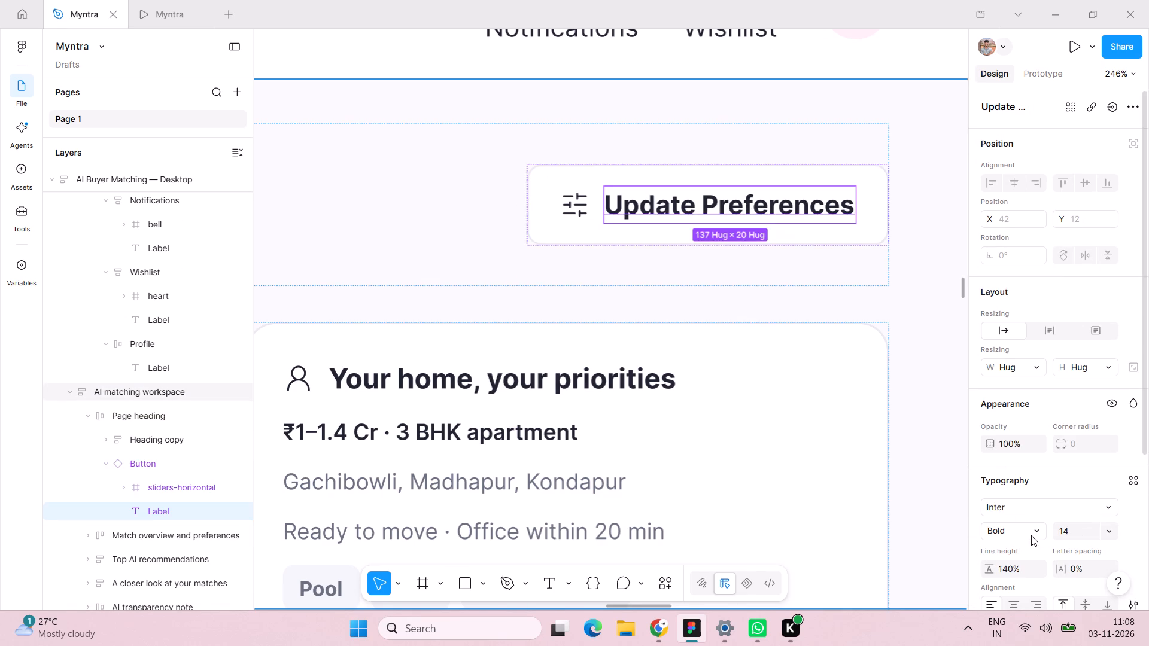
{"action": "left_click", "coordinate": [1039, 526]}
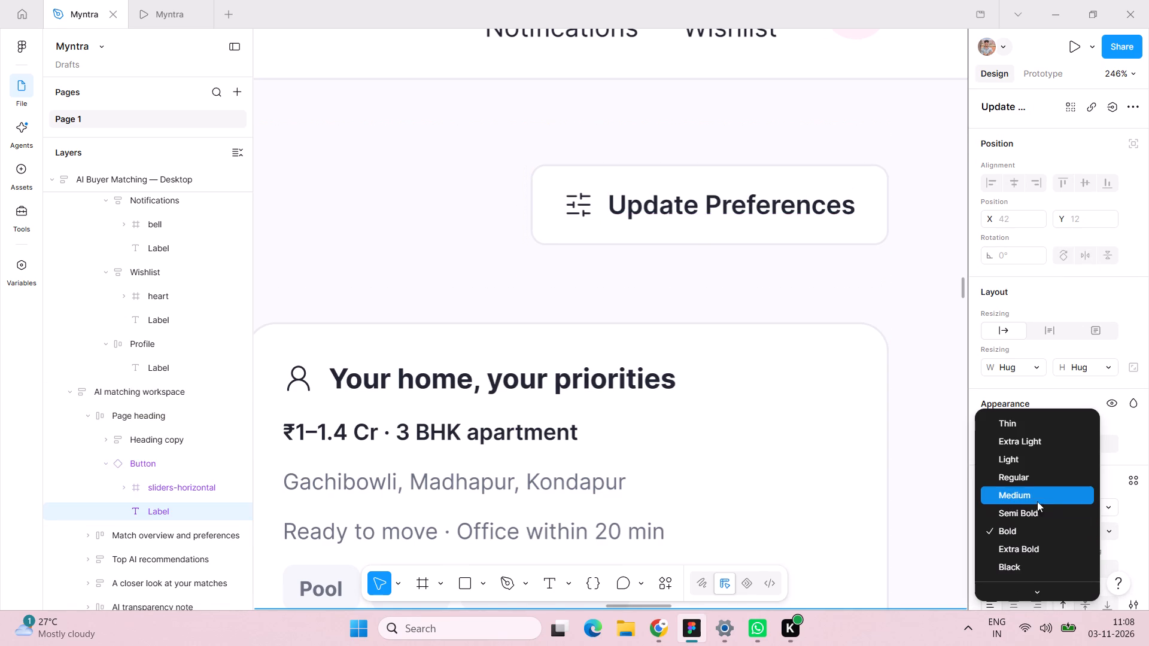
{"action": "left_click", "coordinate": [1037, 496]}
Set the Update Preferences button's auto layout to centred alignment with an Auto gap.
{"action": "left_click", "coordinate": [806, 240]}
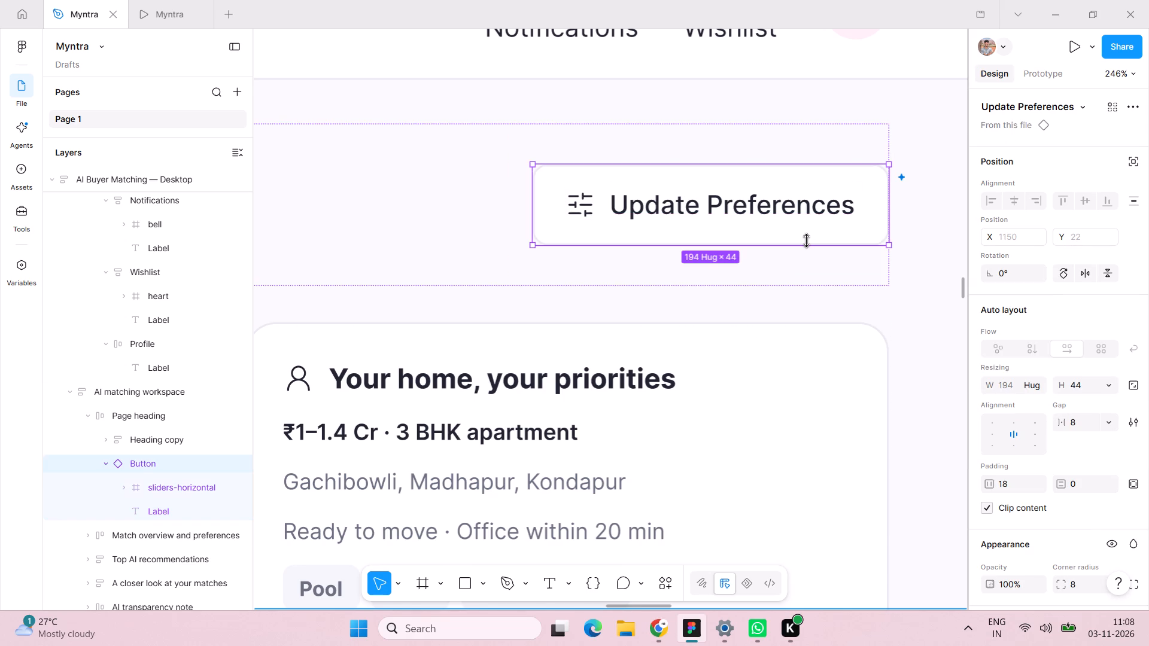
{"action": "double_click", "coordinate": [860, 239]}
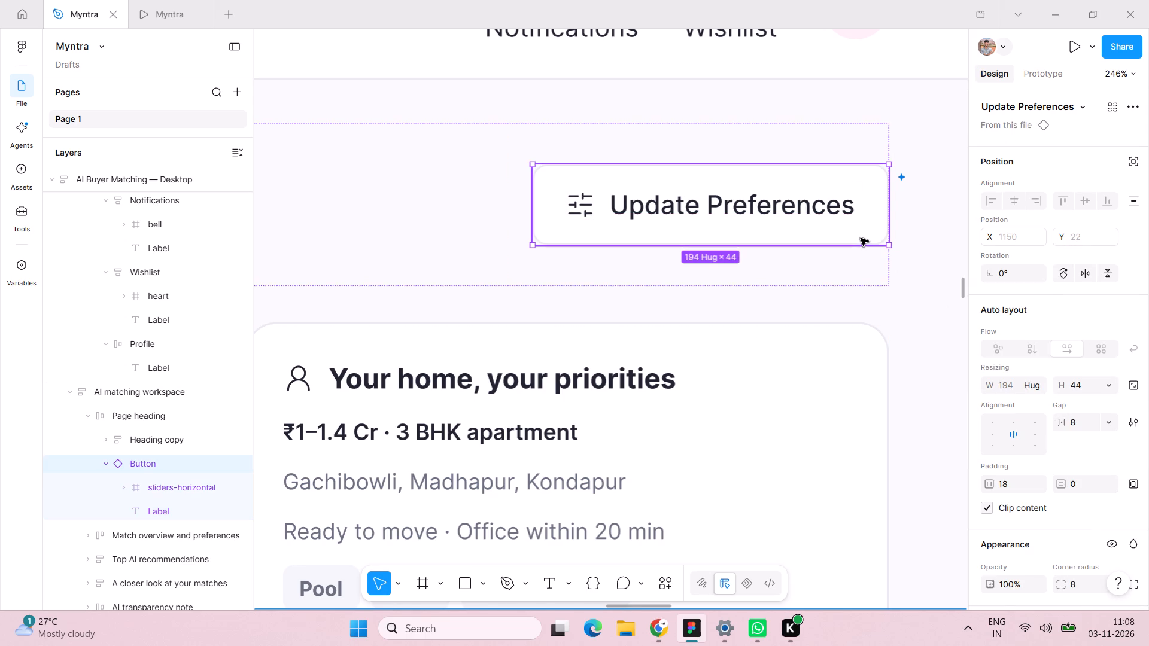
{"action": "double_click", "coordinate": [1011, 437]}
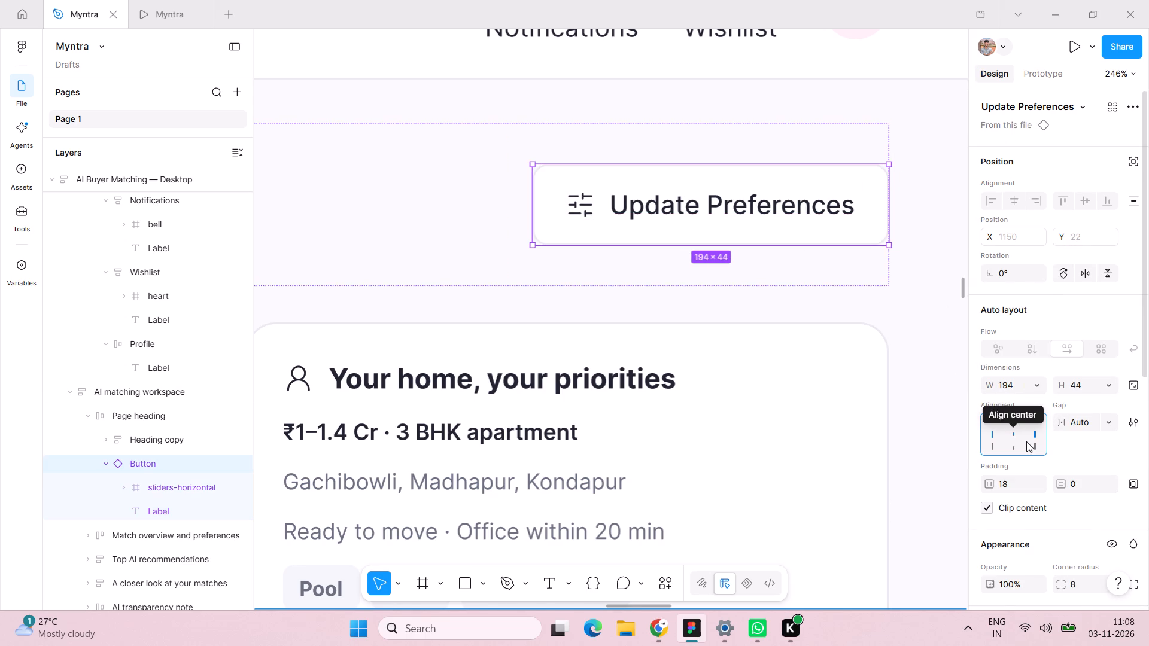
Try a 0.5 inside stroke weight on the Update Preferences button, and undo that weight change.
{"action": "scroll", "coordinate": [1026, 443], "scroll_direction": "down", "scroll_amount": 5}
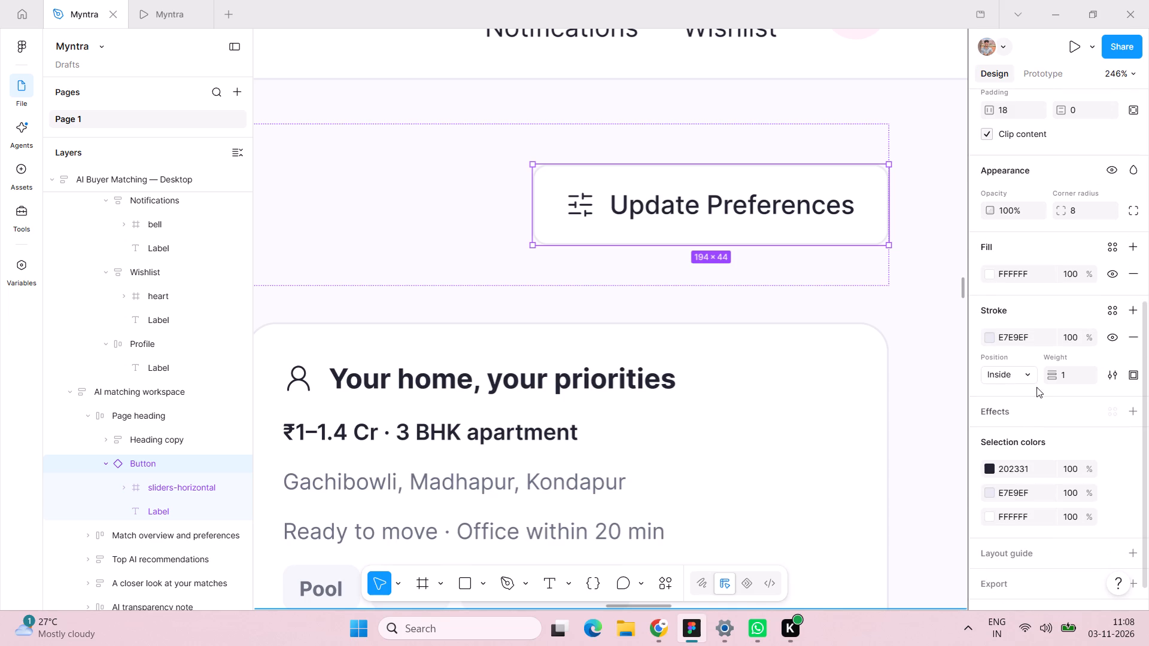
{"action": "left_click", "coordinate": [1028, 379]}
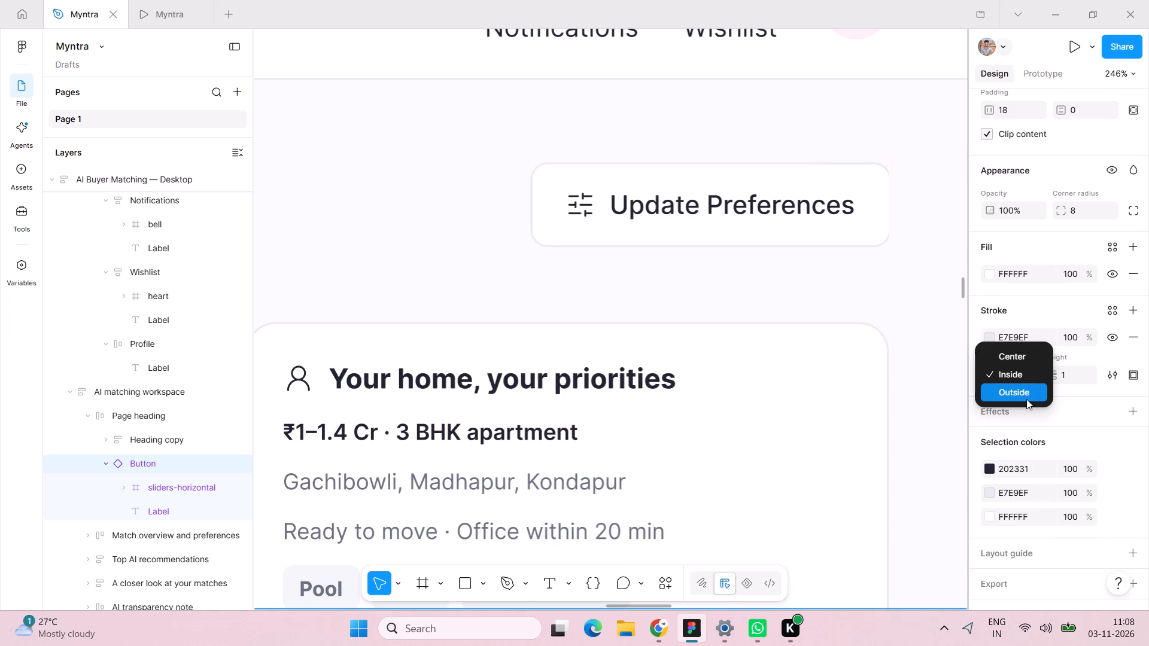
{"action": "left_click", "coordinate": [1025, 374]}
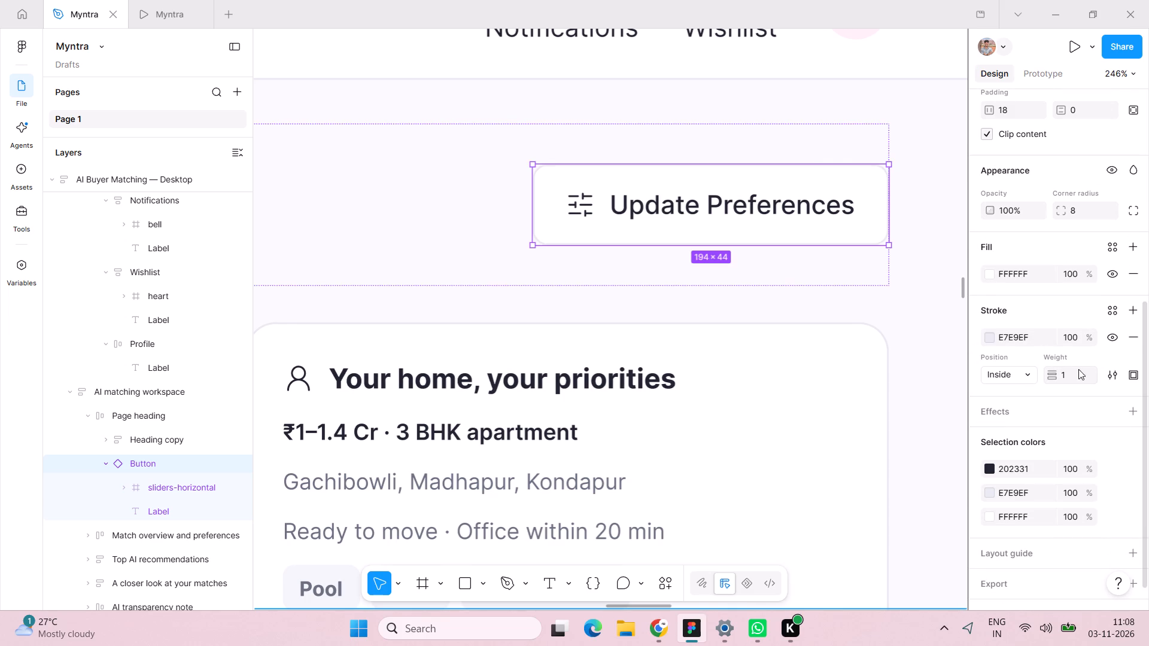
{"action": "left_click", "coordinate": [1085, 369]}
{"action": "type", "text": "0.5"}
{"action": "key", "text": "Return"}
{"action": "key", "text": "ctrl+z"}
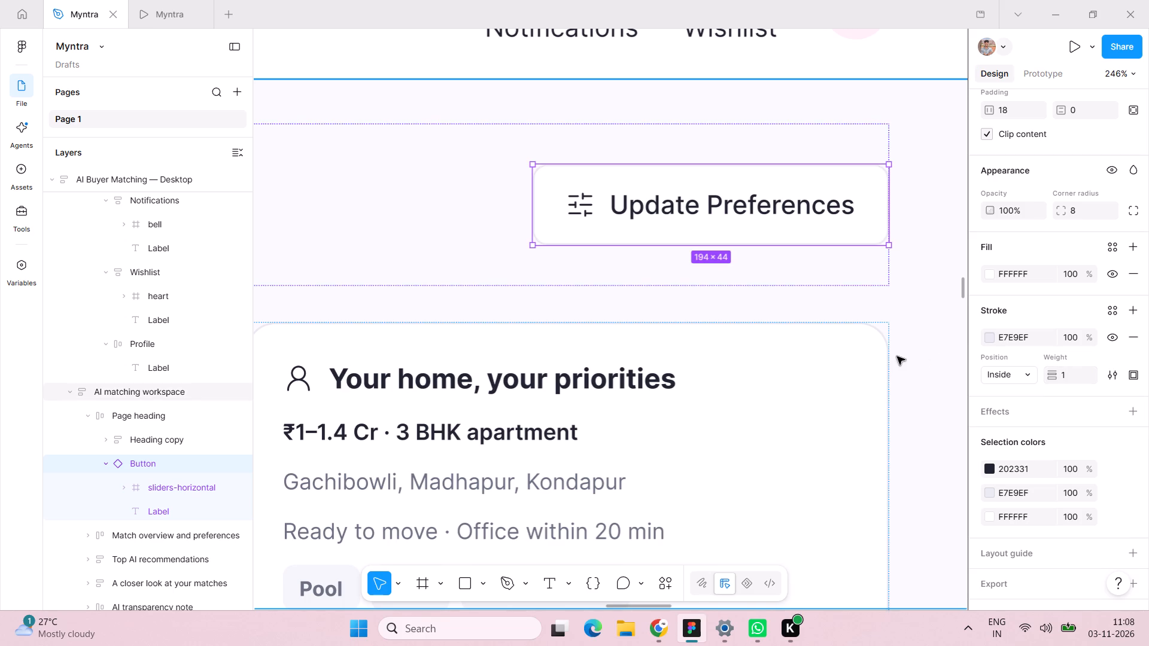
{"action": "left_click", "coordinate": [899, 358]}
Examine the text style of the eyebrow line above the page title in AI Buyer Matching — Desktop.
{"action": "scroll", "coordinate": [897, 357], "scroll_direction": "right", "scroll_amount": 3}
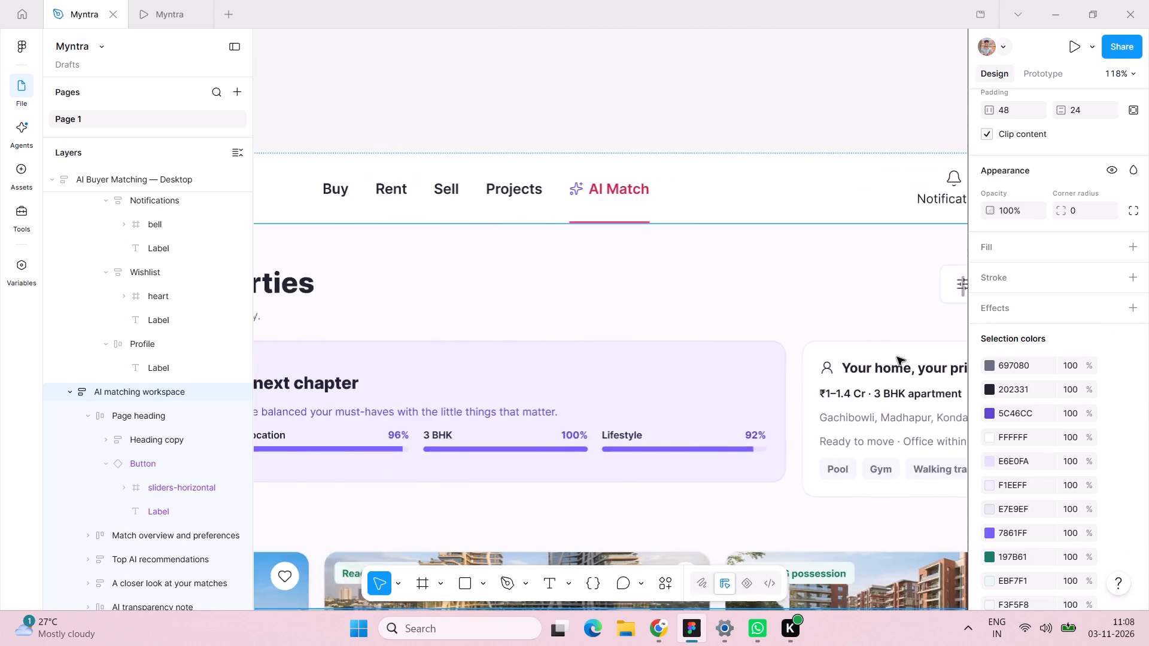
{"action": "scroll", "coordinate": [897, 357], "scroll_direction": "right", "scroll_amount": 3}
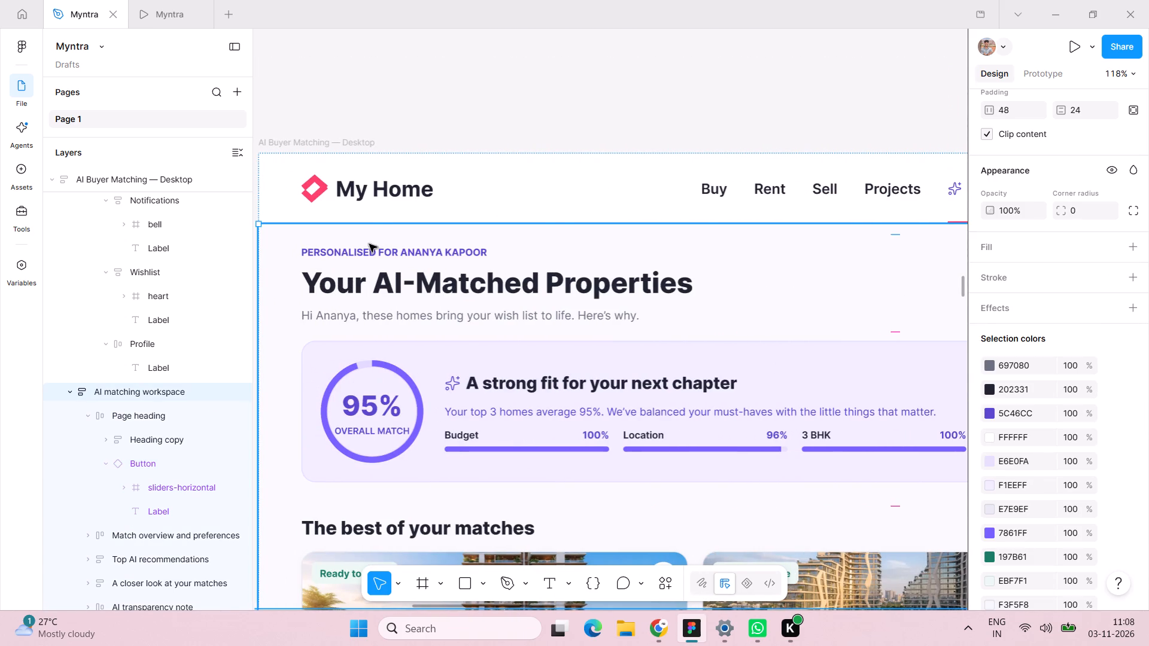
{"action": "double_click", "coordinate": [400, 249]}
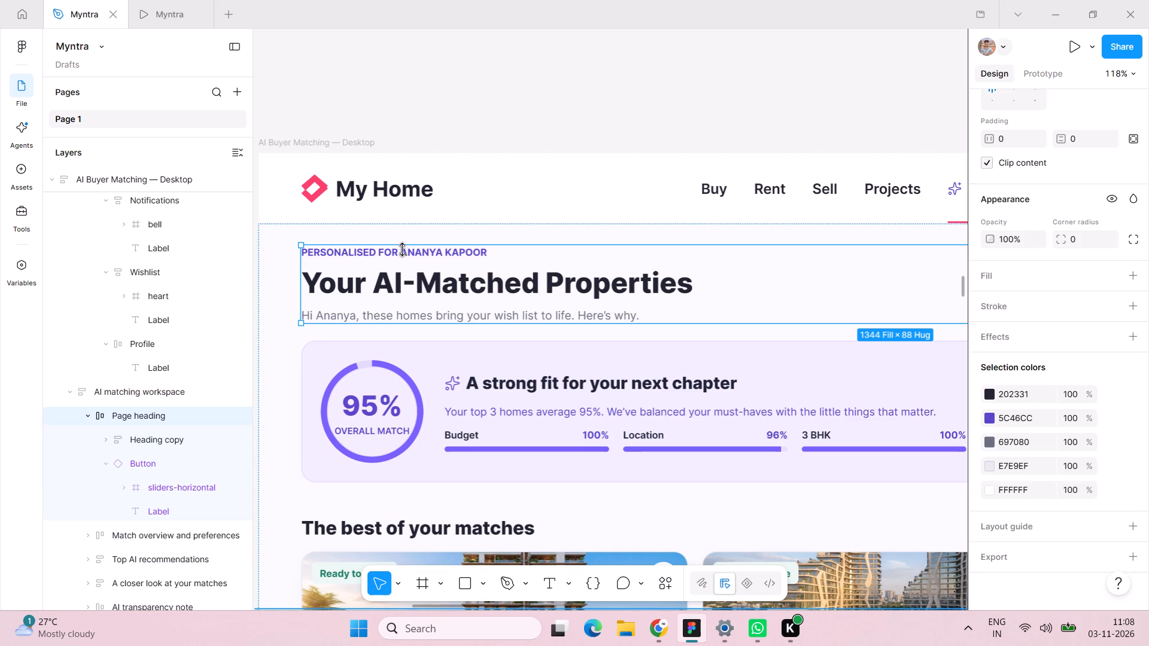
{"action": "triple_click", "coordinate": [419, 251]}
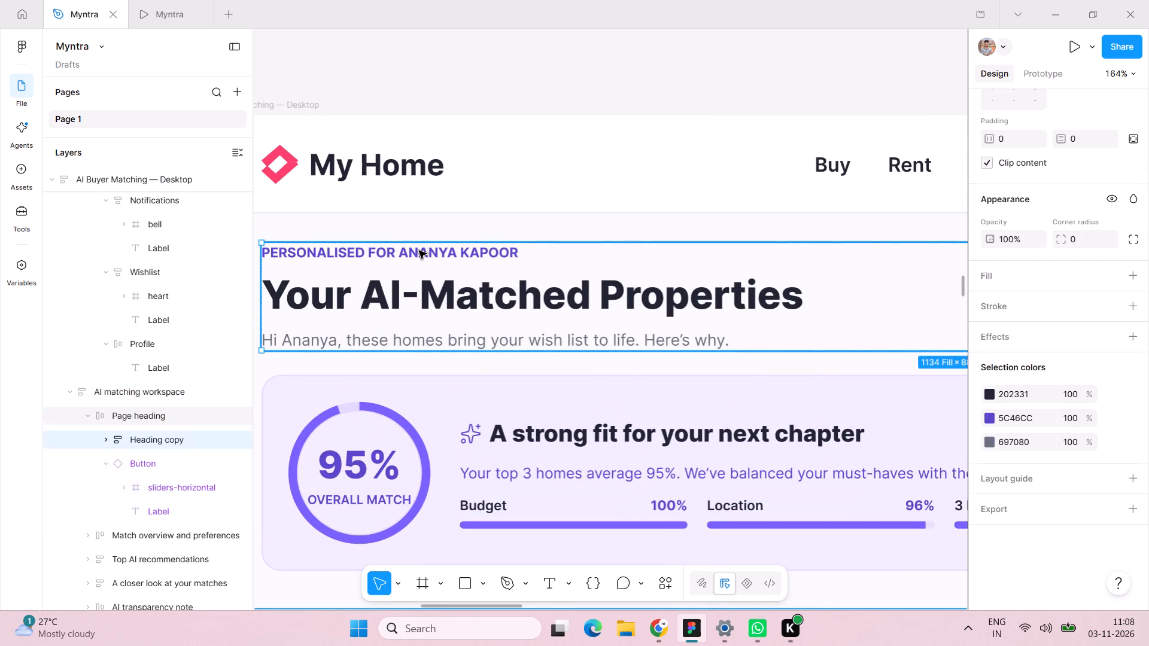
{"action": "double_click", "coordinate": [419, 251]}
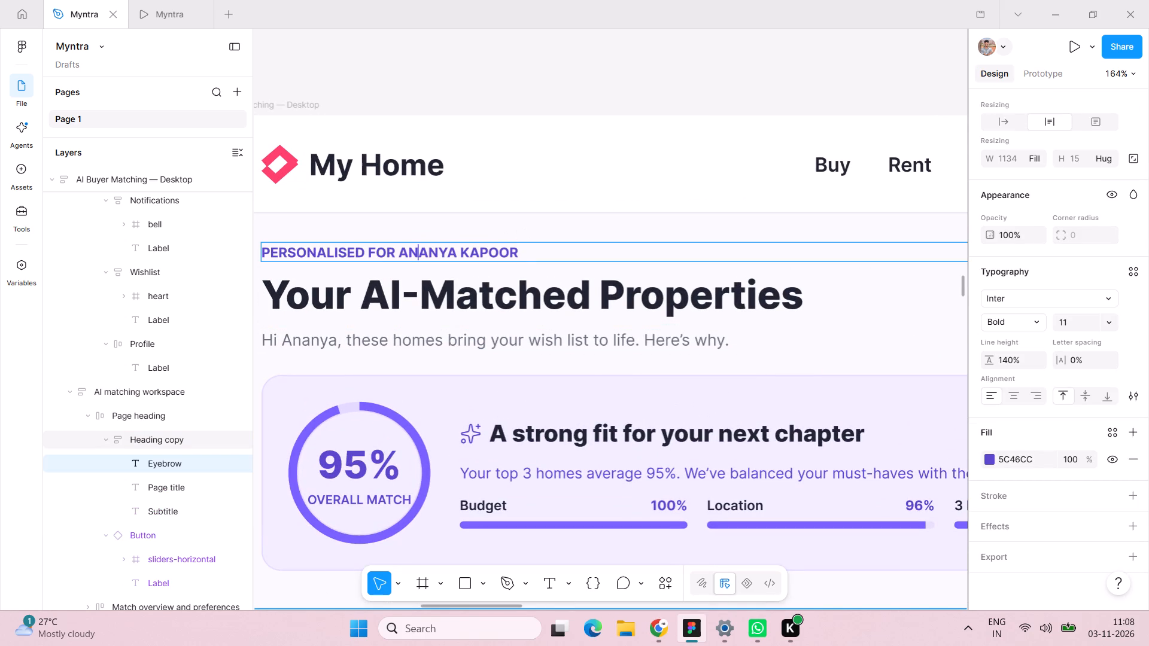
{"action": "double_click", "coordinate": [534, 254]}
{"action": "triple_click", "coordinate": [534, 254]}
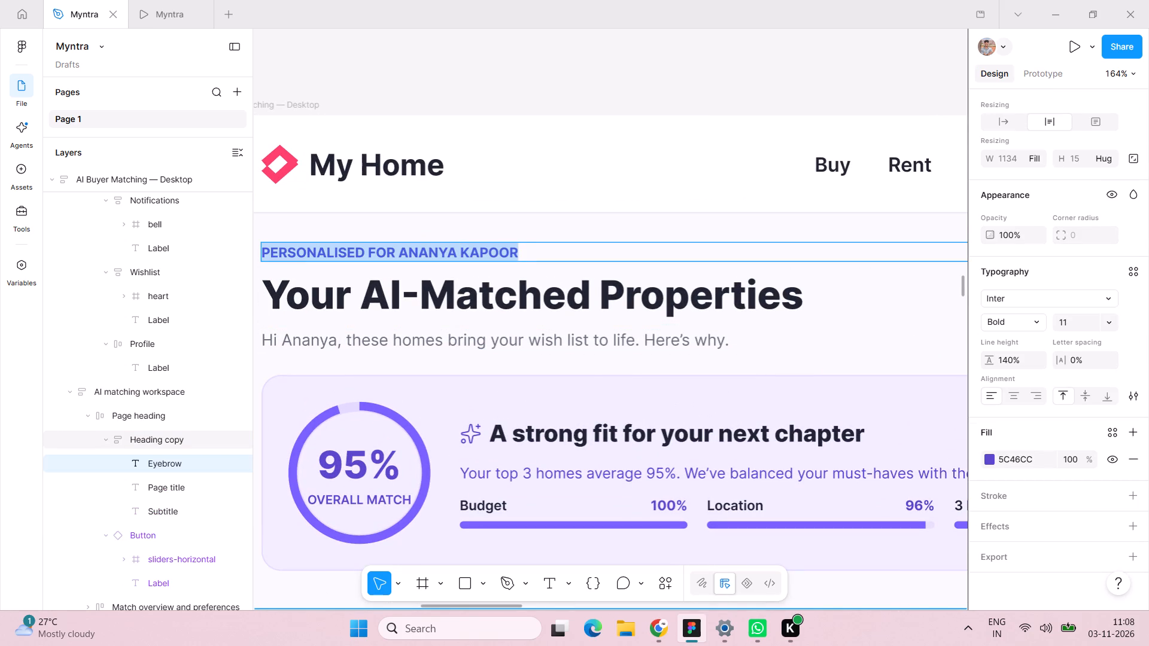
{"action": "left_click", "coordinate": [534, 254]}
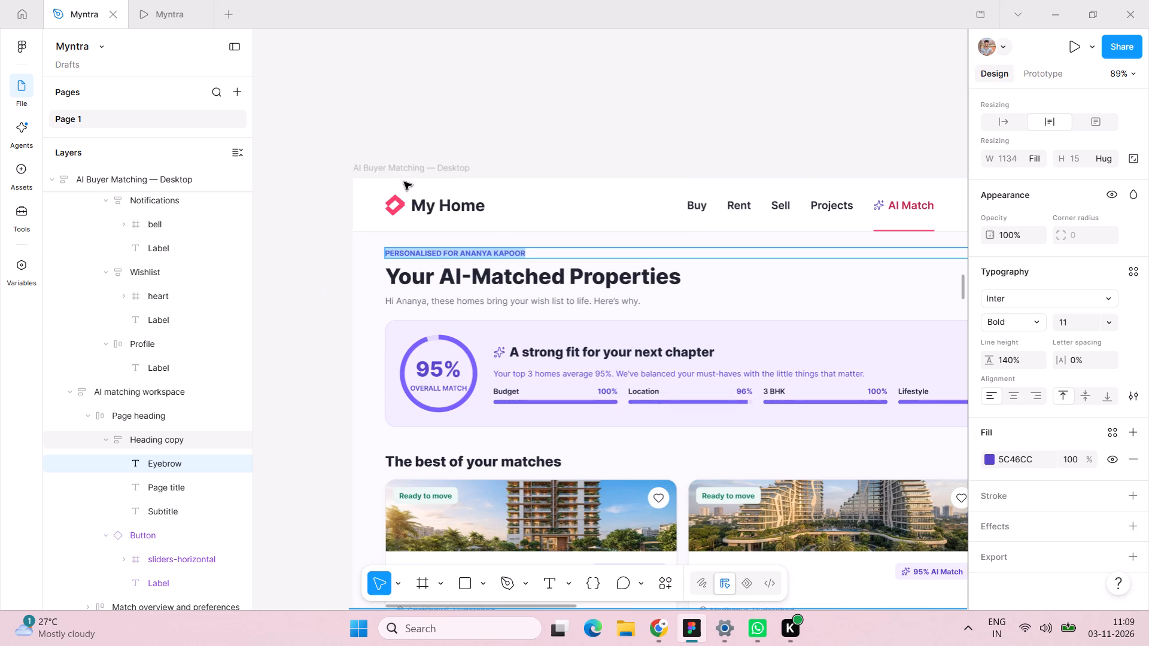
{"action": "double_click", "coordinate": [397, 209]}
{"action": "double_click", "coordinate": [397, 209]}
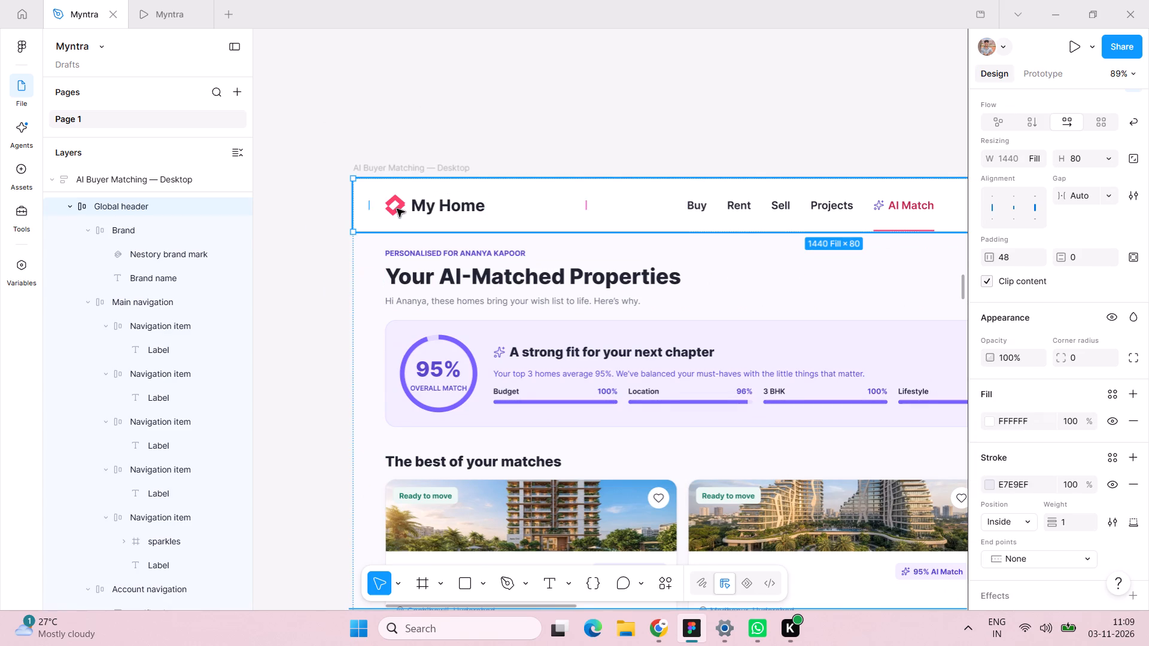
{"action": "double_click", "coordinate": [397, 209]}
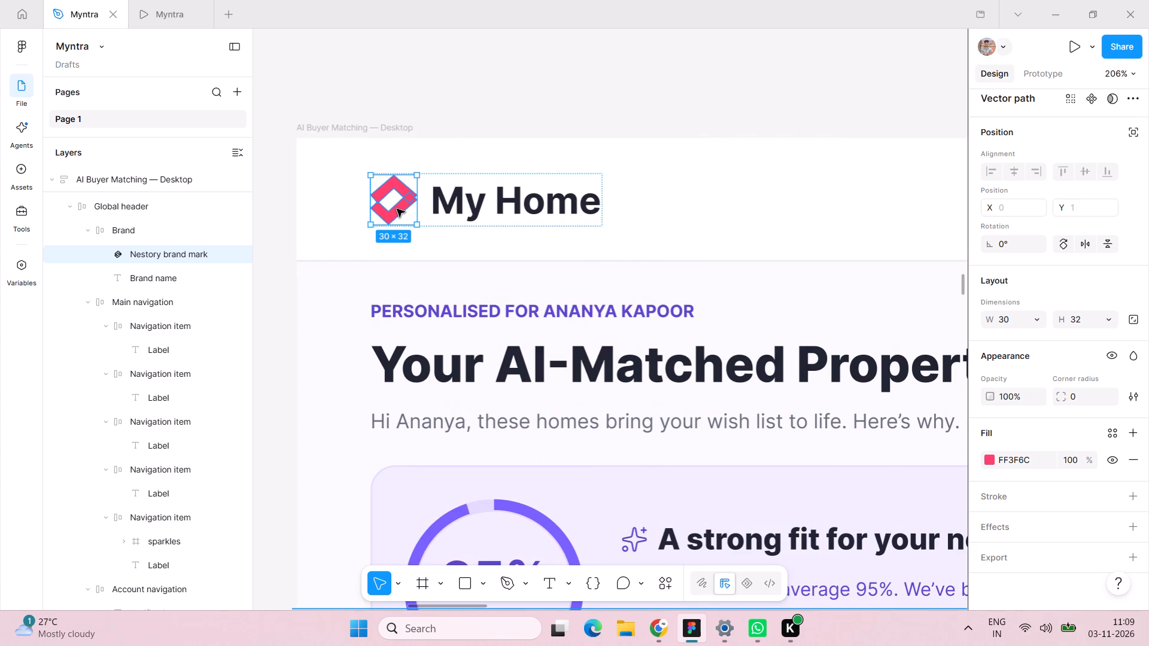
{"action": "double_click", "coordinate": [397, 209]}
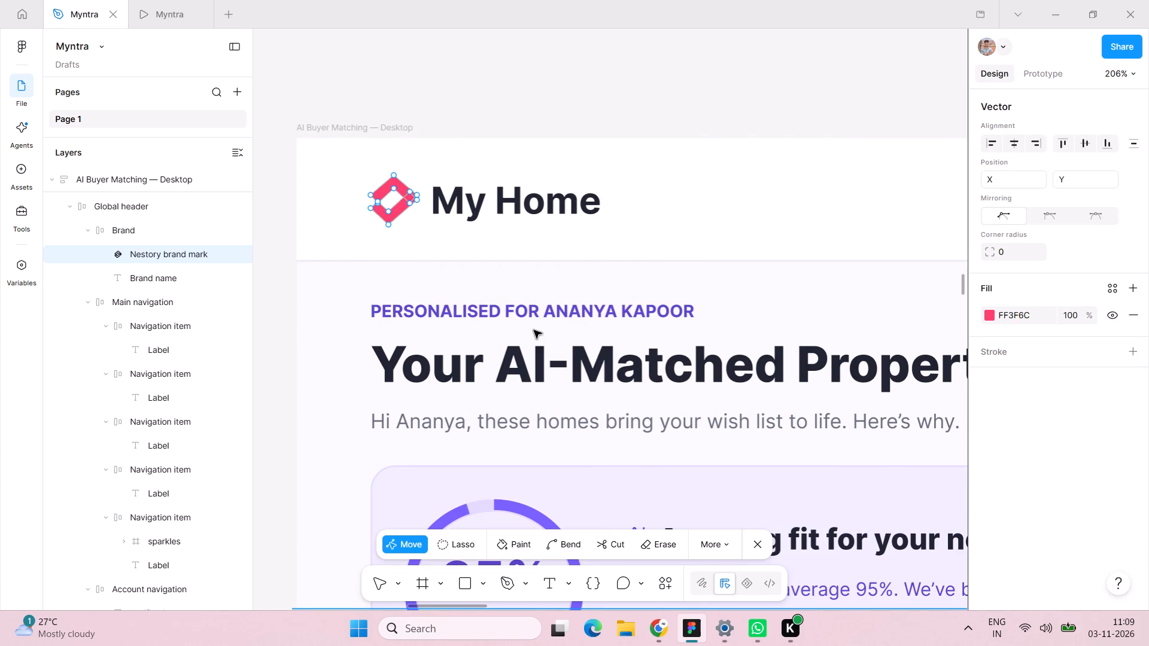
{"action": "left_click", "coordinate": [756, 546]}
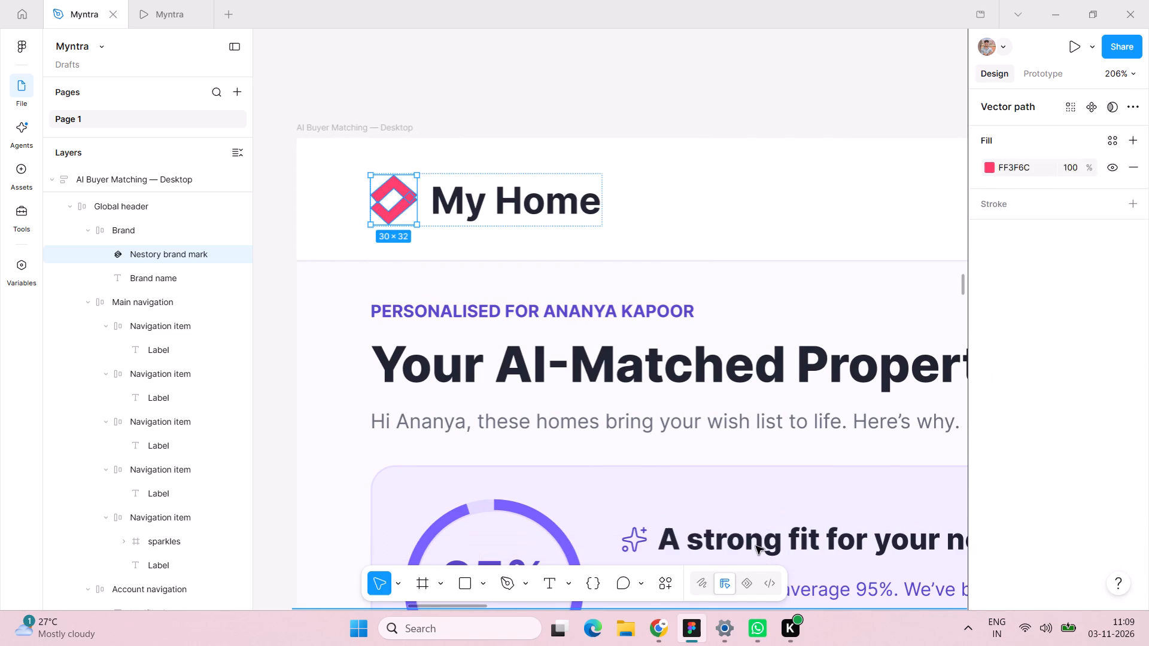
Delete the personalised eyebrow line above the Your AI-Matched Properties title.
{"action": "left_click", "coordinate": [615, 87]}
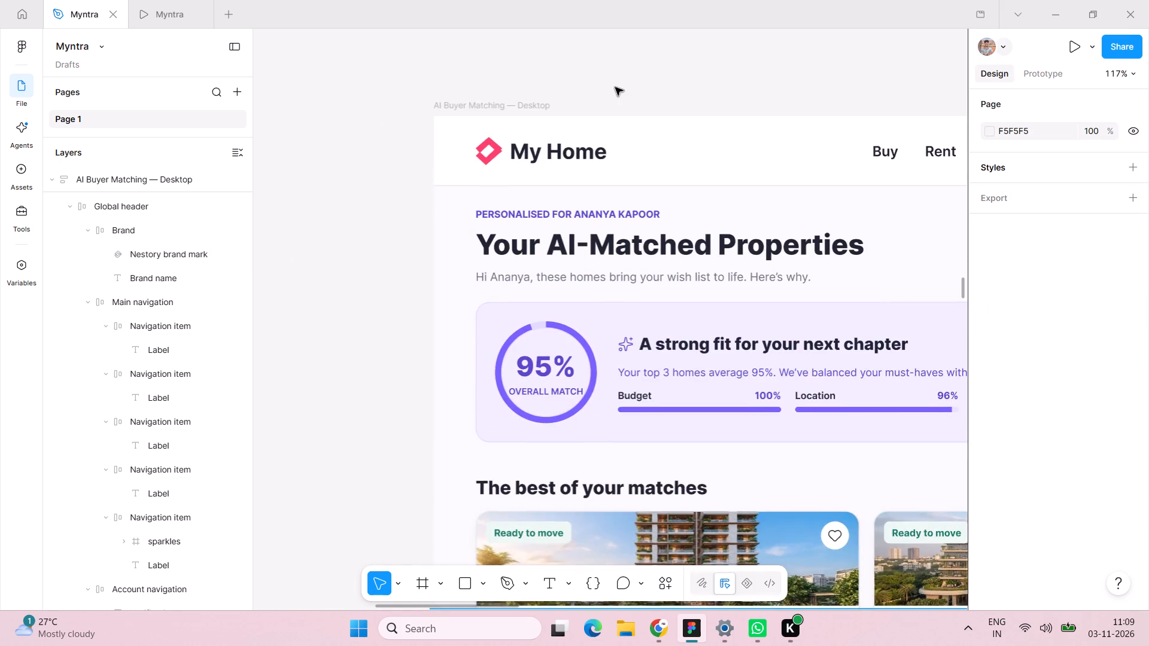
{"action": "scroll", "coordinate": [615, 87], "scroll_direction": "down", "scroll_amount": 1}
{"action": "scroll", "coordinate": [601, 67], "scroll_direction": "up", "scroll_amount": 1}
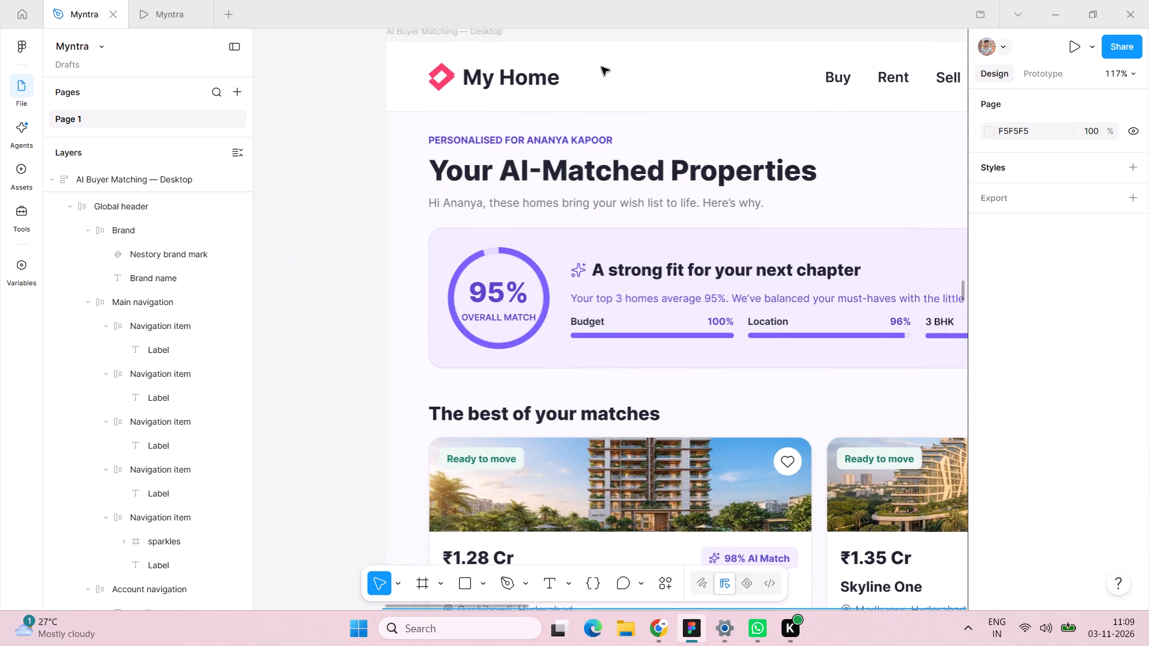
{"action": "double_click", "coordinate": [566, 140]}
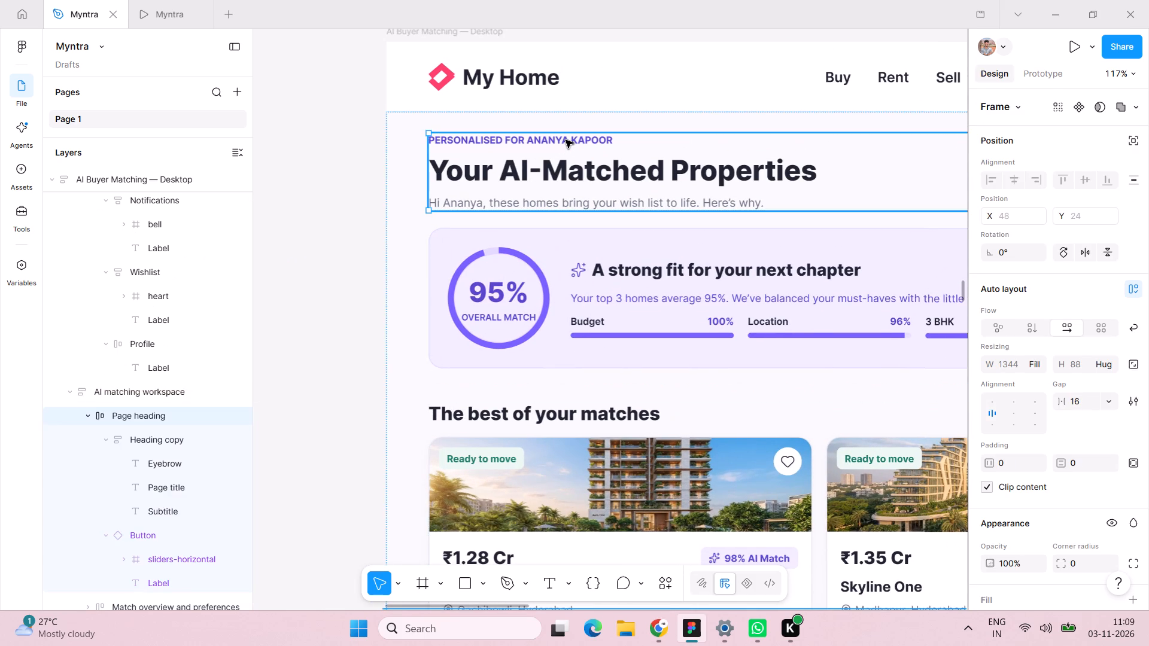
{"action": "double_click", "coordinate": [566, 140]}
{"action": "double_click", "coordinate": [566, 140]}
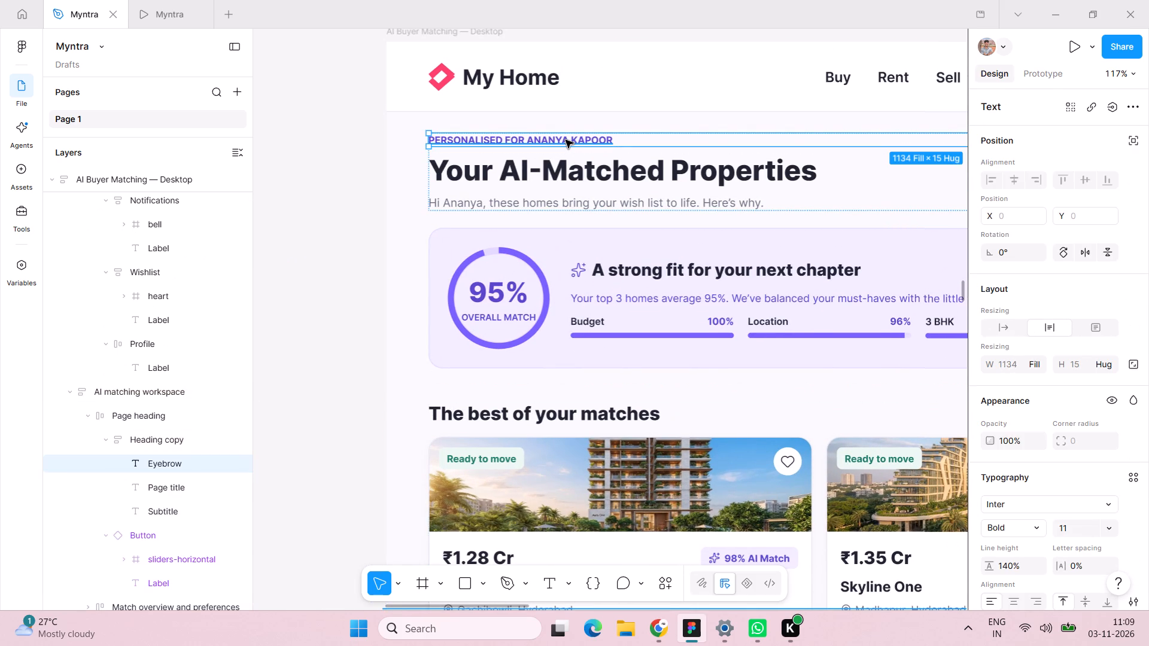
{"action": "key", "text": "BackSpace"}
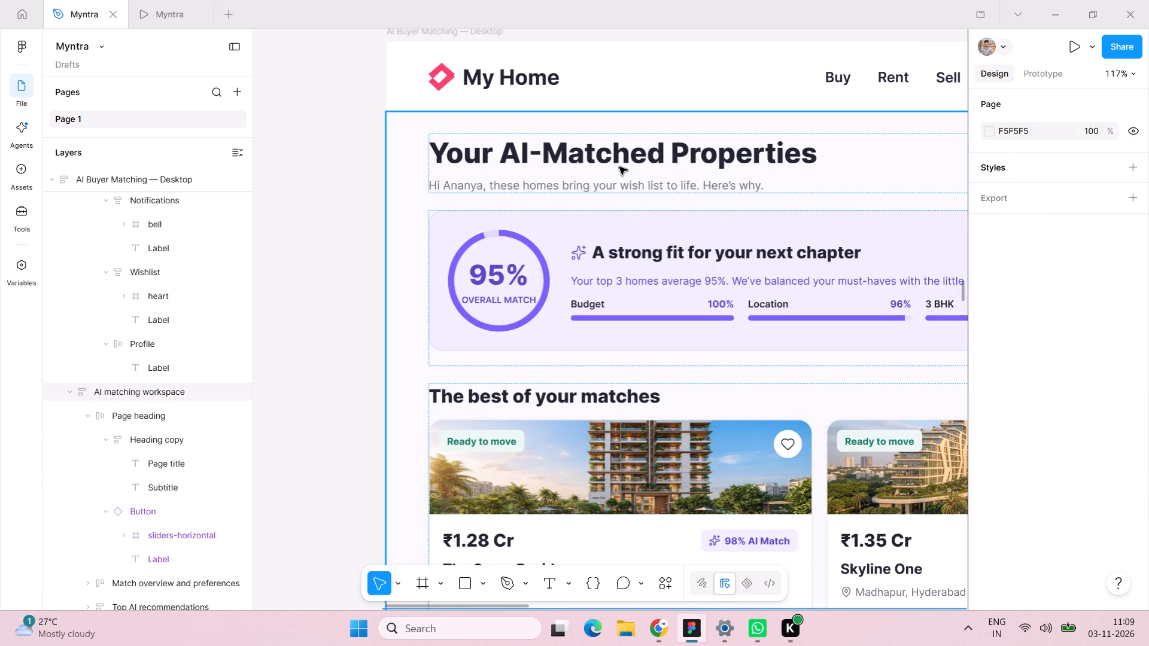
Set the Your AI-Matched Properties page title to Bold weight.
{"action": "left_click", "coordinate": [633, 158]}
{"action": "triple_click", "coordinate": [639, 156]}
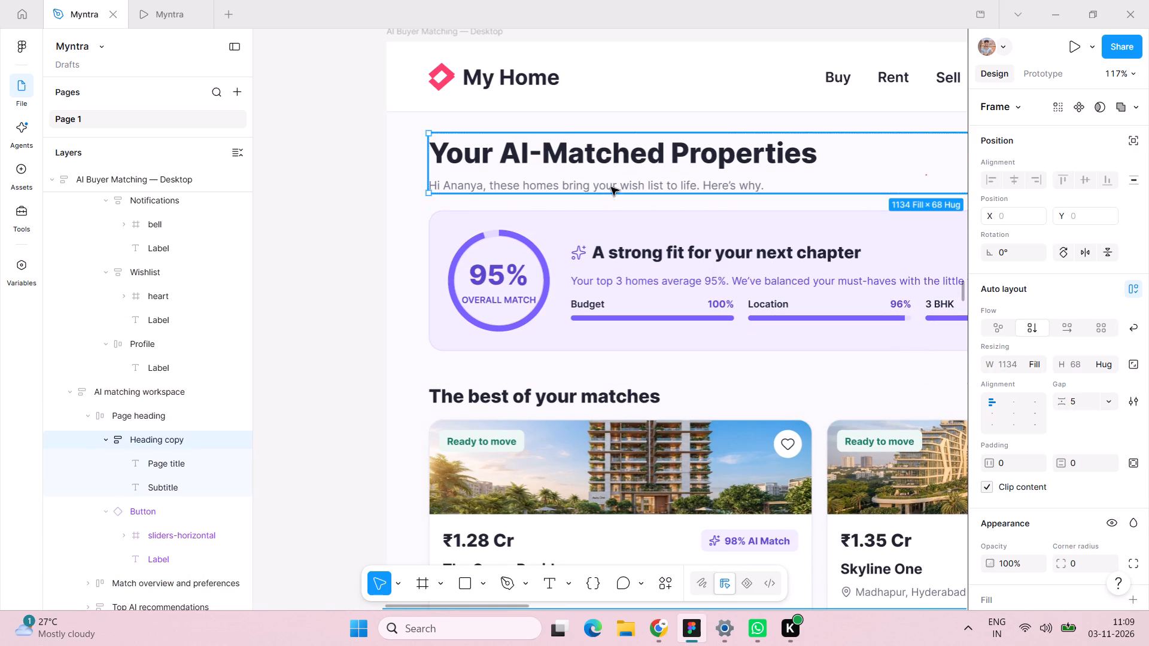
{"action": "double_click", "coordinate": [665, 151]}
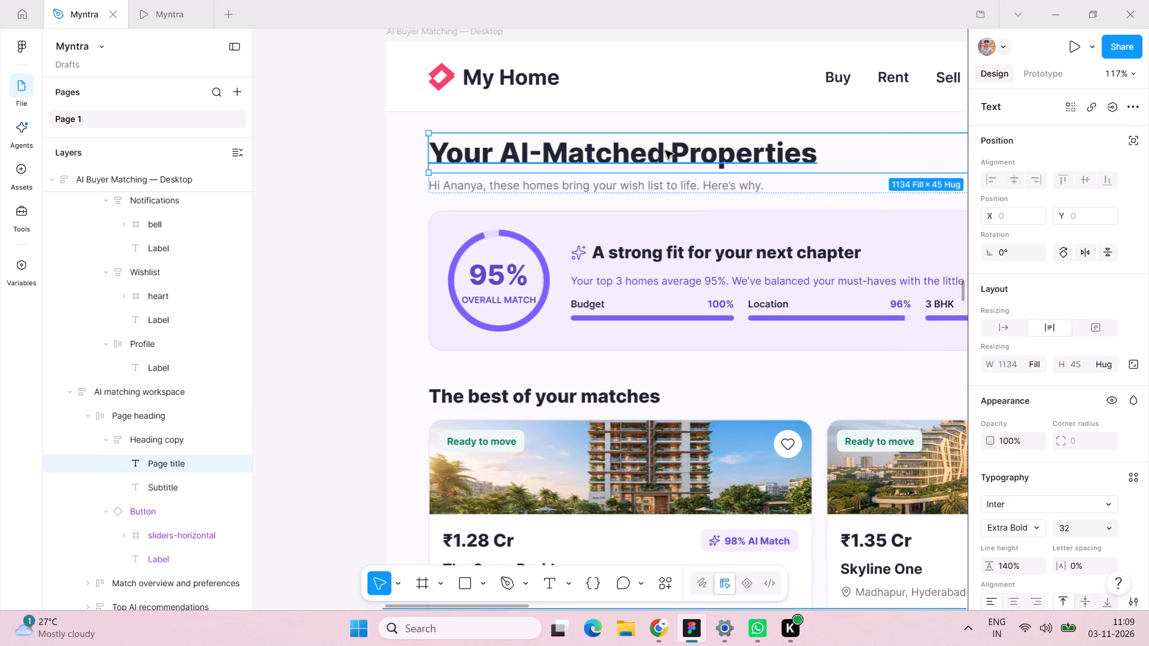
{"action": "double_click", "coordinate": [665, 151]}
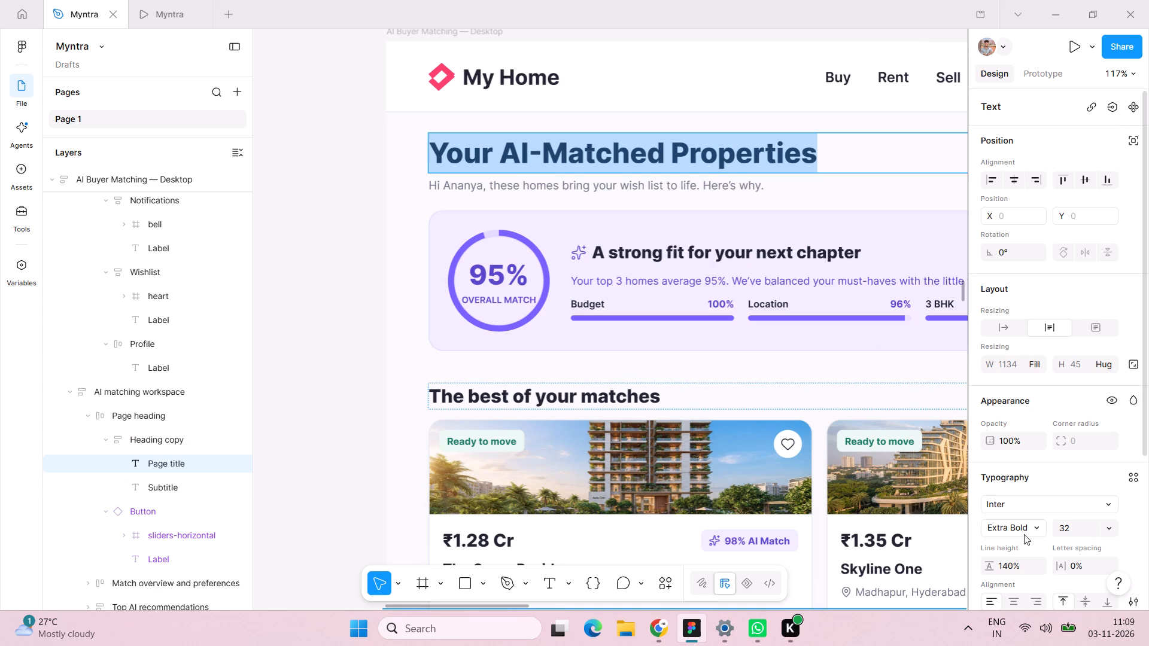
{"action": "left_click", "coordinate": [1037, 529]}
{"action": "left_click", "coordinate": [1033, 507]}
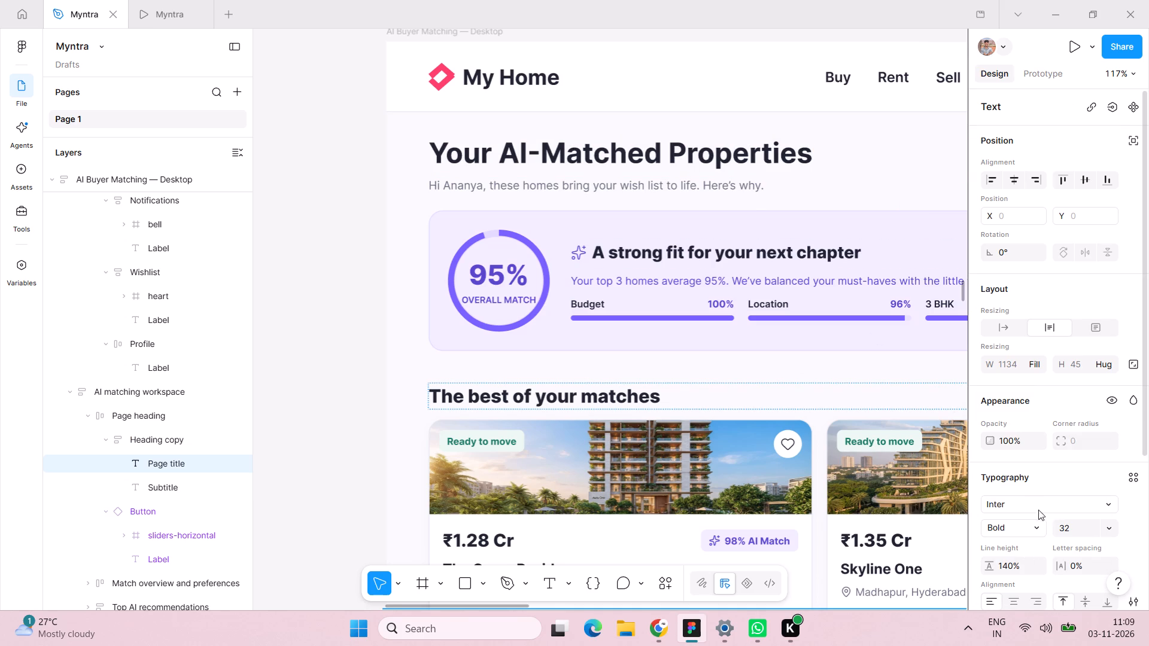
Set the subtitle under the page title to font size 16.
{"action": "double_click", "coordinate": [742, 190]}
{"action": "triple_click", "coordinate": [777, 190]}
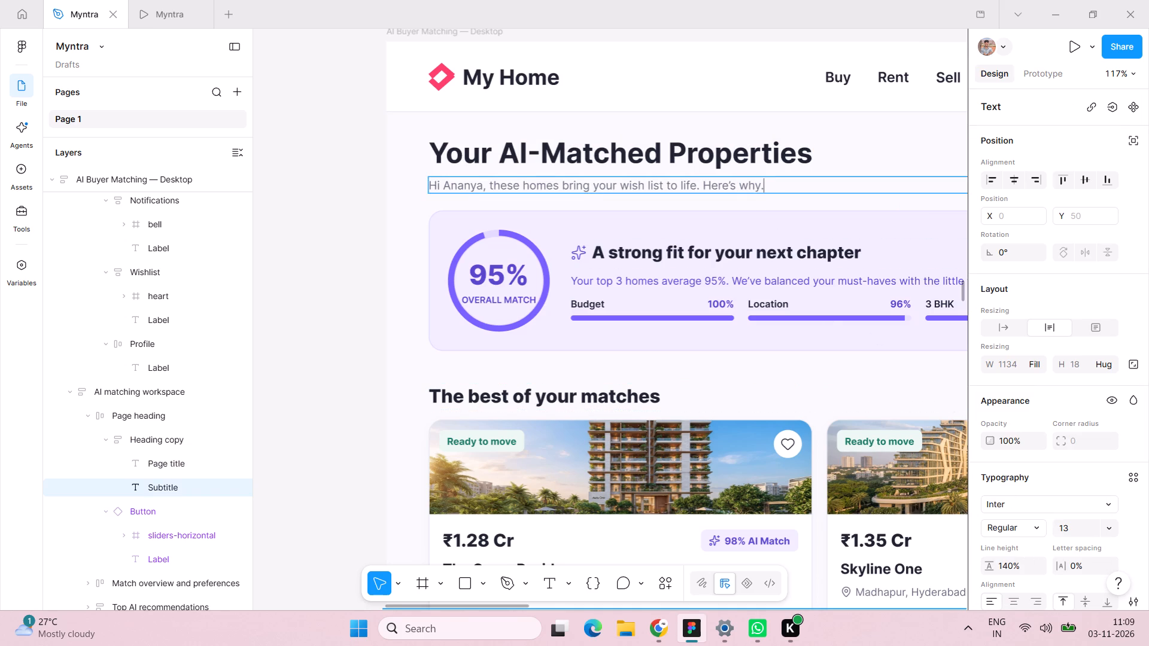
{"action": "left_click", "coordinate": [780, 189]}
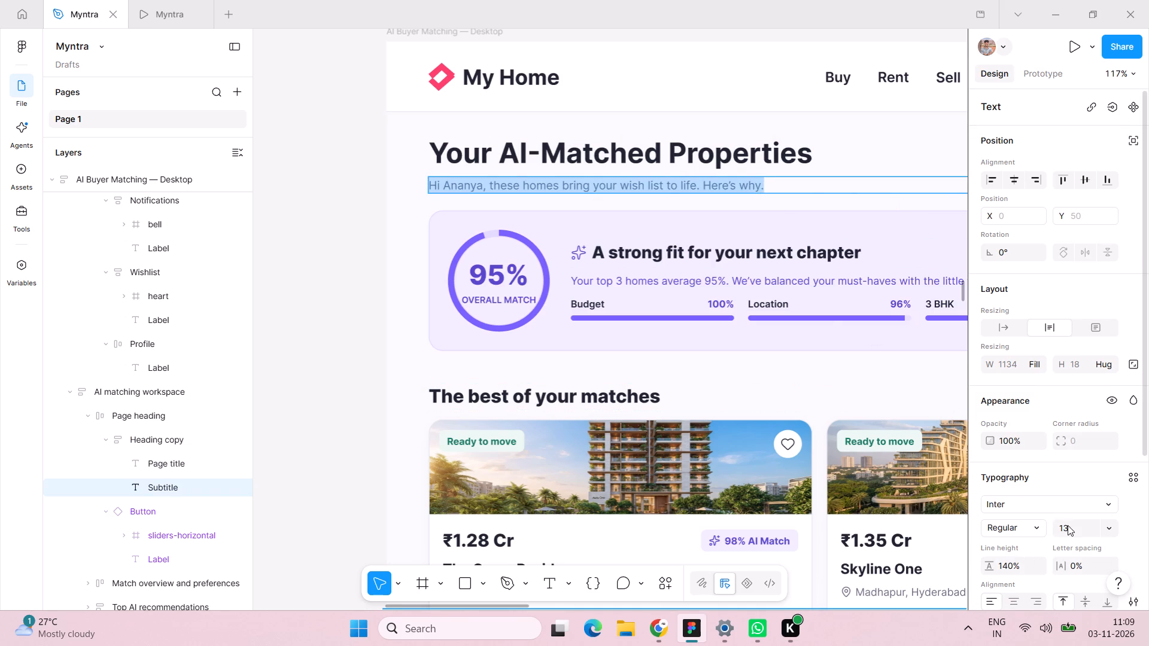
{"action": "left_click", "coordinate": [1073, 526]}
{"action": "type", "text": "16"}
{"action": "key", "text": "Return"}
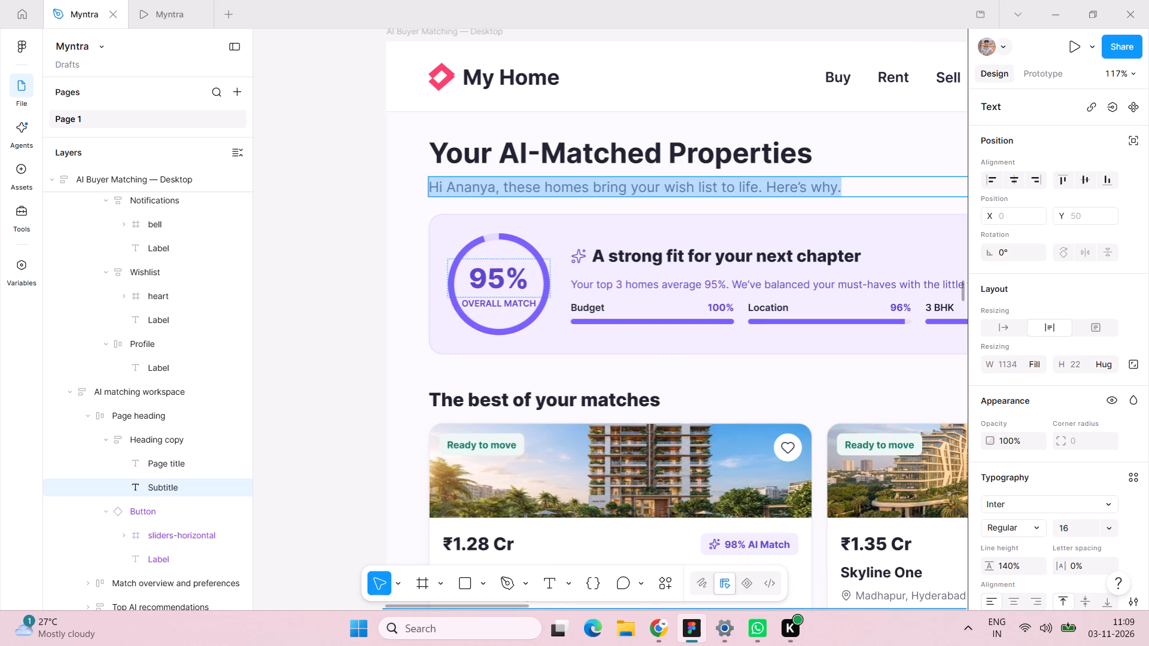
Set the 95% label inside the score ring to font size 32.
{"action": "double_click", "coordinate": [498, 272]}
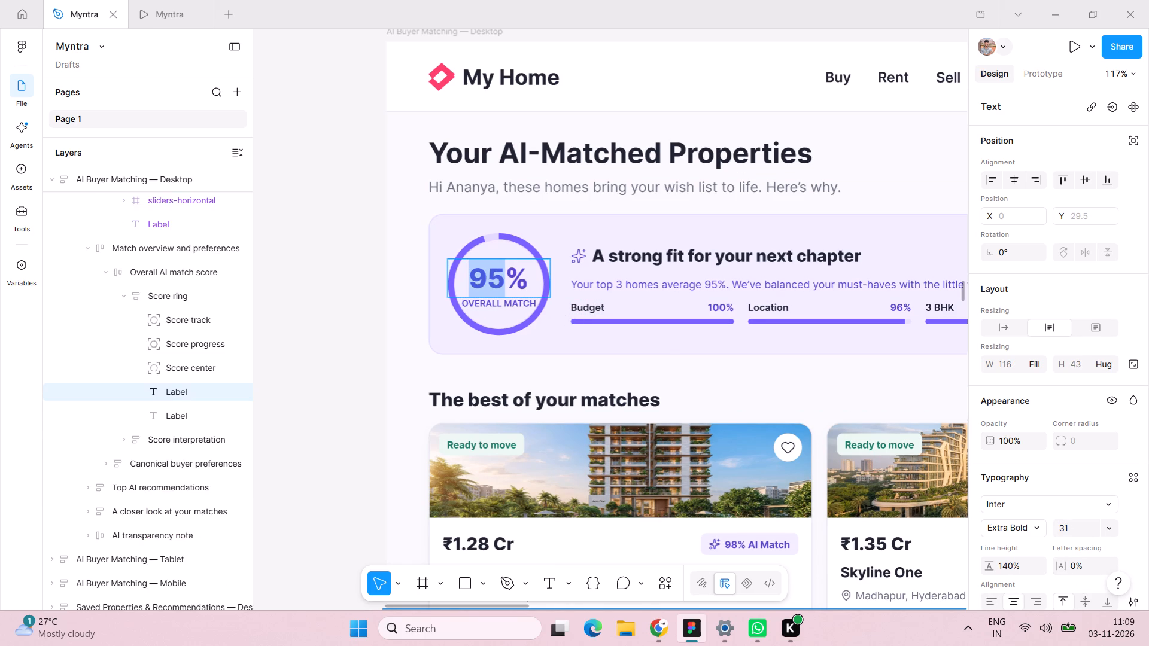
{"action": "double_click", "coordinate": [533, 278]}
{"action": "left_click", "coordinate": [534, 278]}
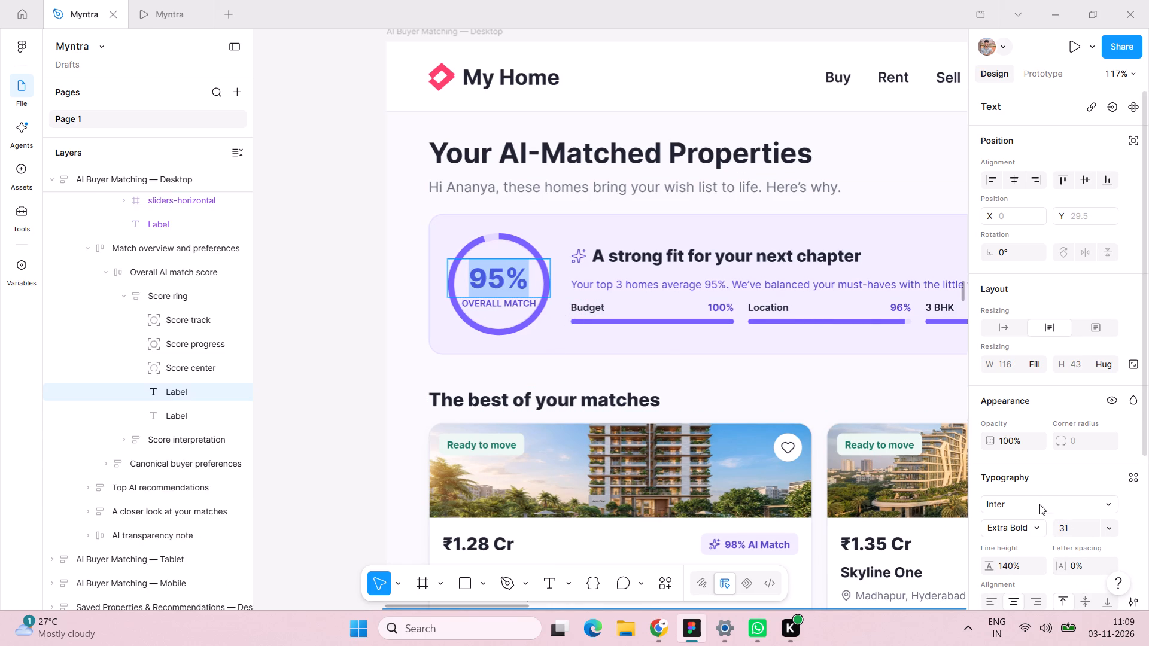
{"action": "left_click", "coordinate": [1077, 531]}
{"action": "type", "text": "32"}
{"action": "key", "text": "Return"}
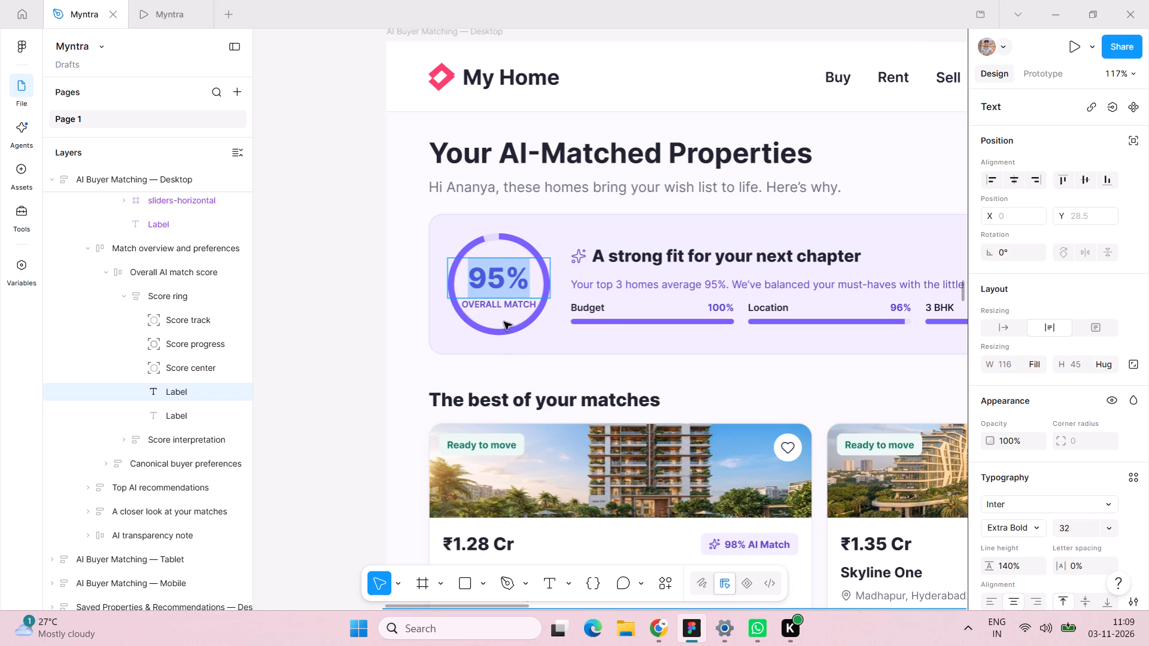
Set the OVERALL MATCH label inside the score ring to font size 12.
{"action": "left_click", "coordinate": [515, 309]}
{"action": "triple_click", "coordinate": [516, 309]}
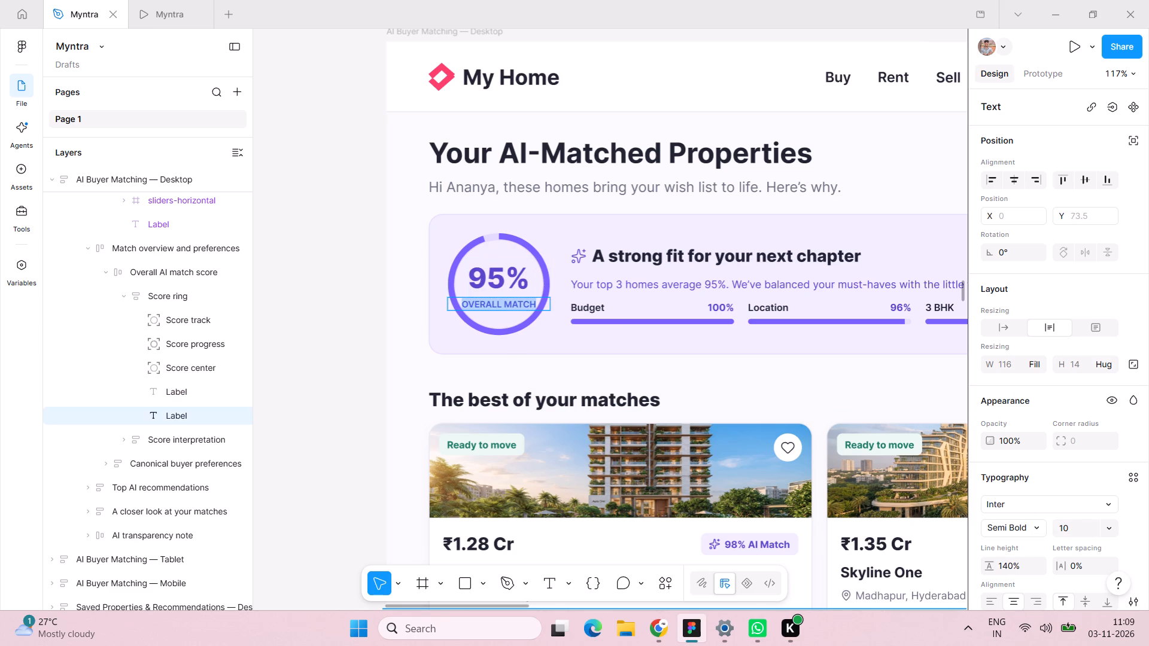
{"action": "left_click", "coordinate": [1081, 536]}
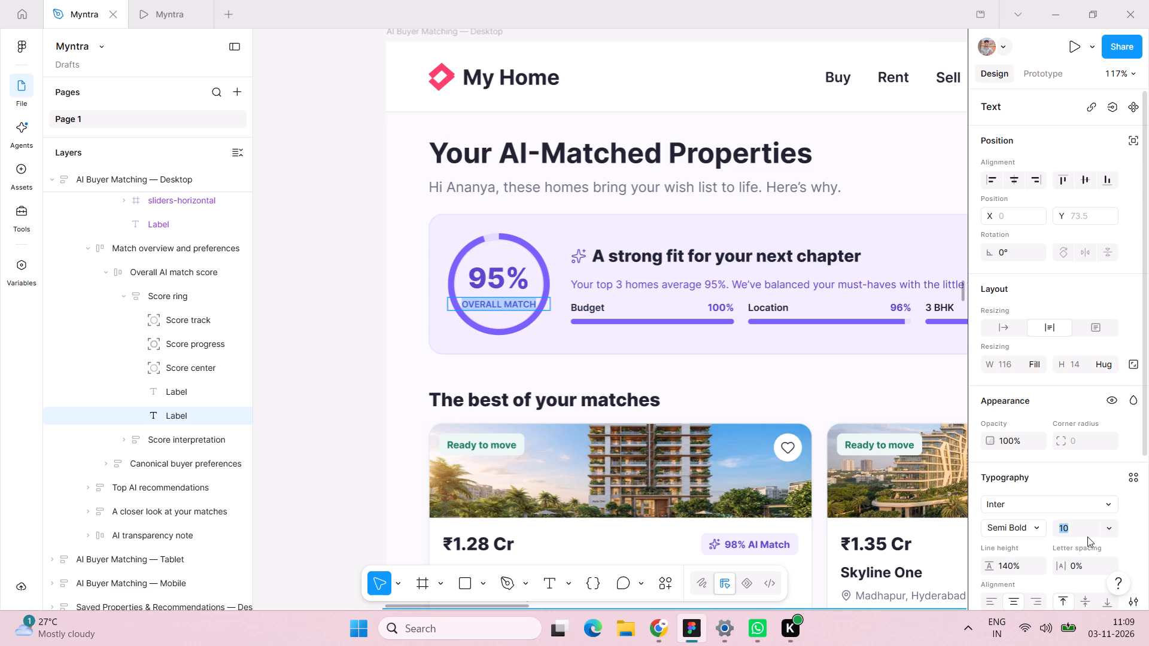
{"action": "type", "text": "12"}
{"action": "key", "text": "Return"}
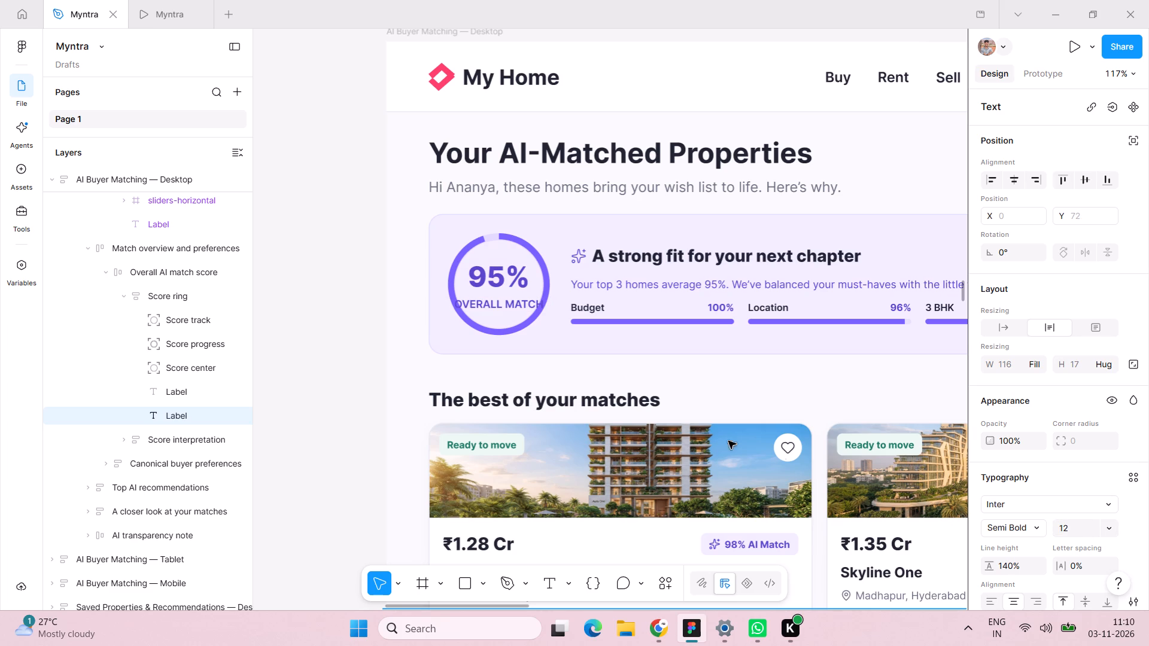
Lock the aspect ratio of the Score progress ellipse and resize it to 118 × 118.
{"action": "double_click", "coordinate": [500, 236]}
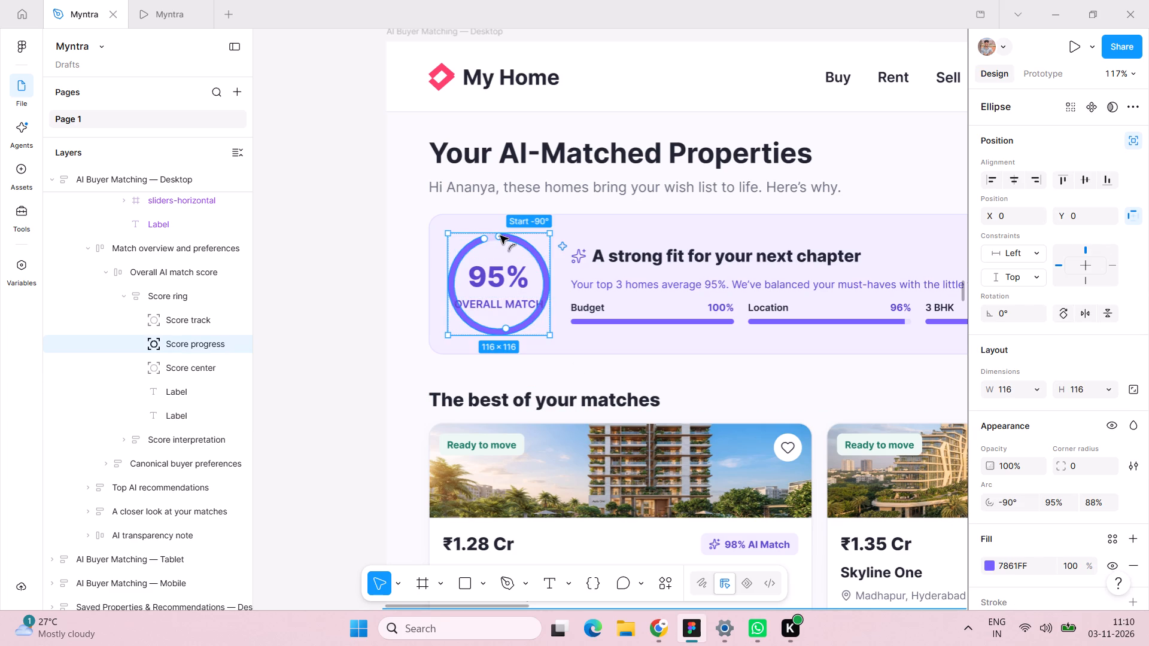
{"action": "left_click", "coordinate": [1129, 385]}
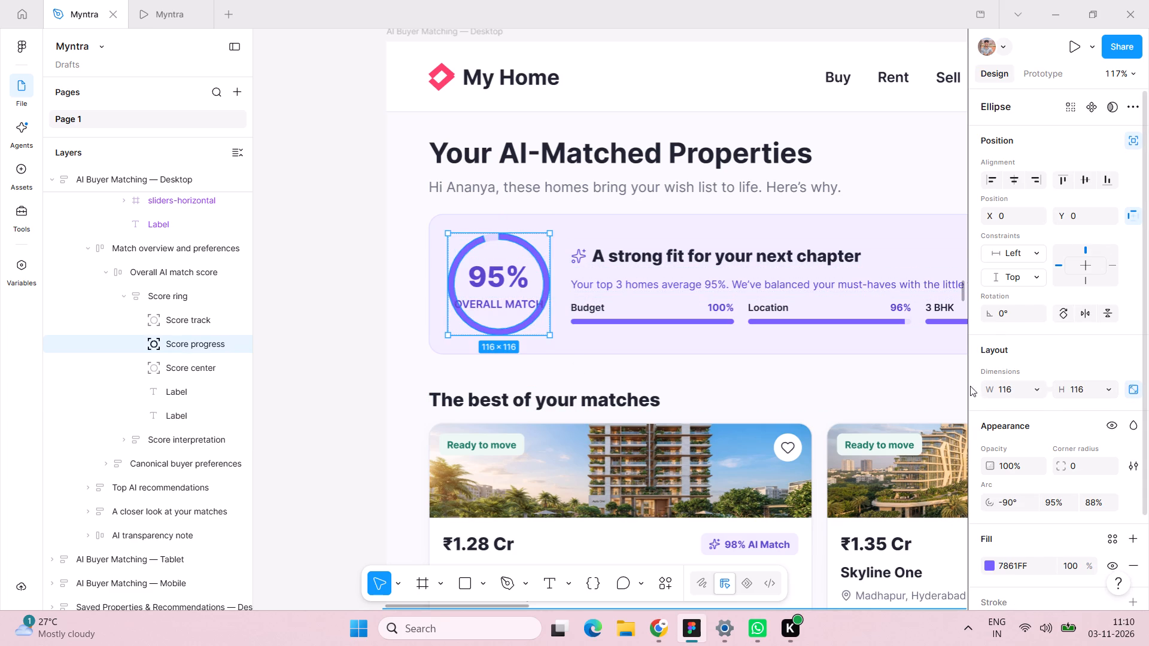
{"action": "left_click", "coordinate": [1022, 386]}
{"action": "type", "text": "118"}
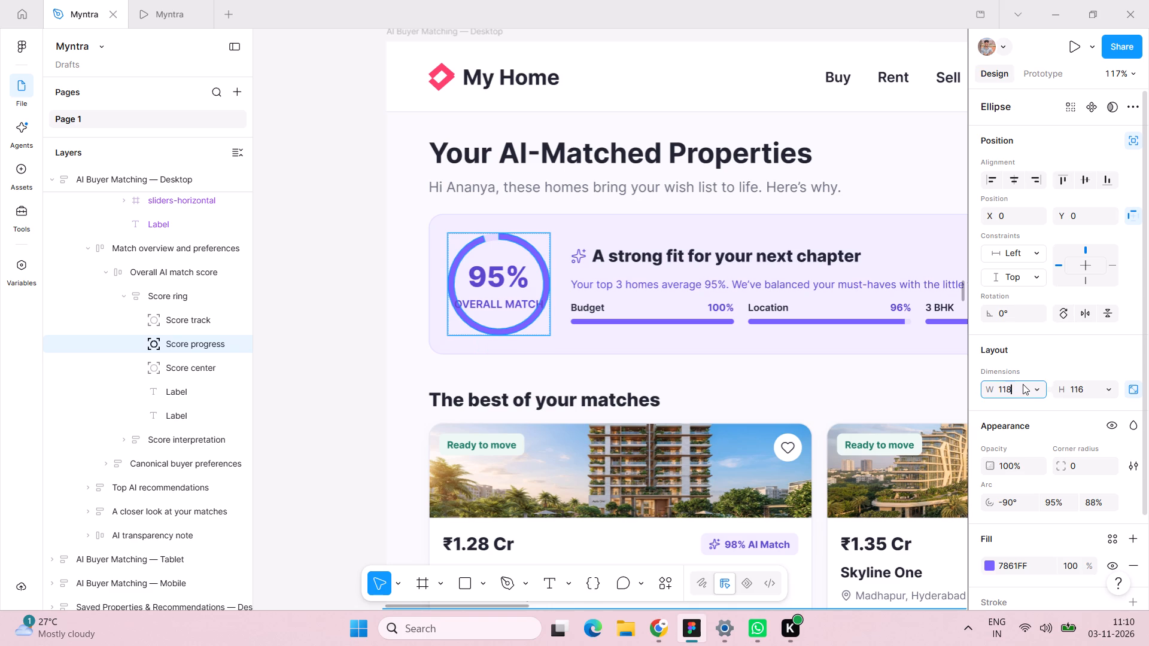
{"action": "key", "text": "Return"}
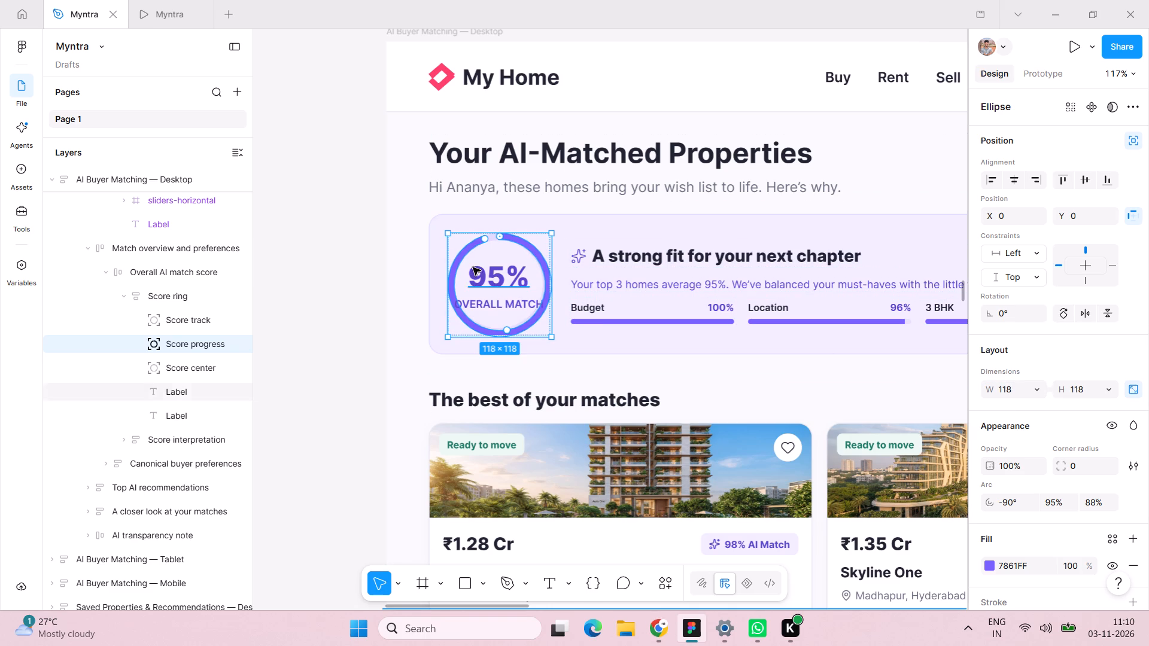
Nudge the Score center ellipse horizontally inside the score ring to X 9.
{"action": "left_click", "coordinate": [487, 249]}
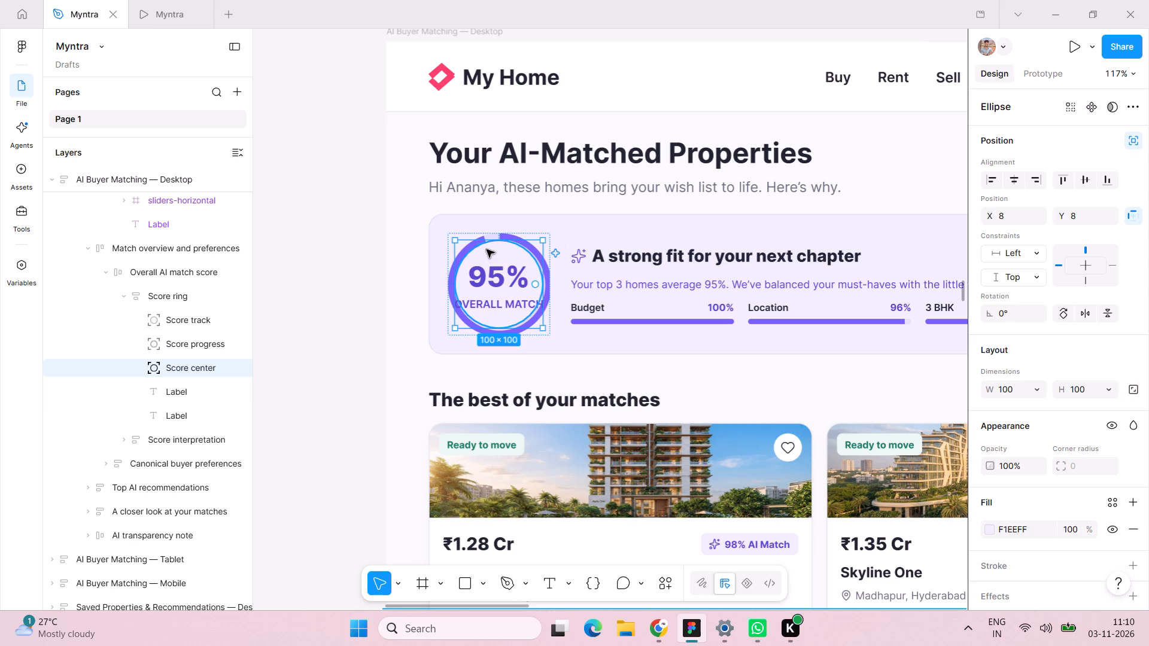
{"action": "key", "text": "Right"}
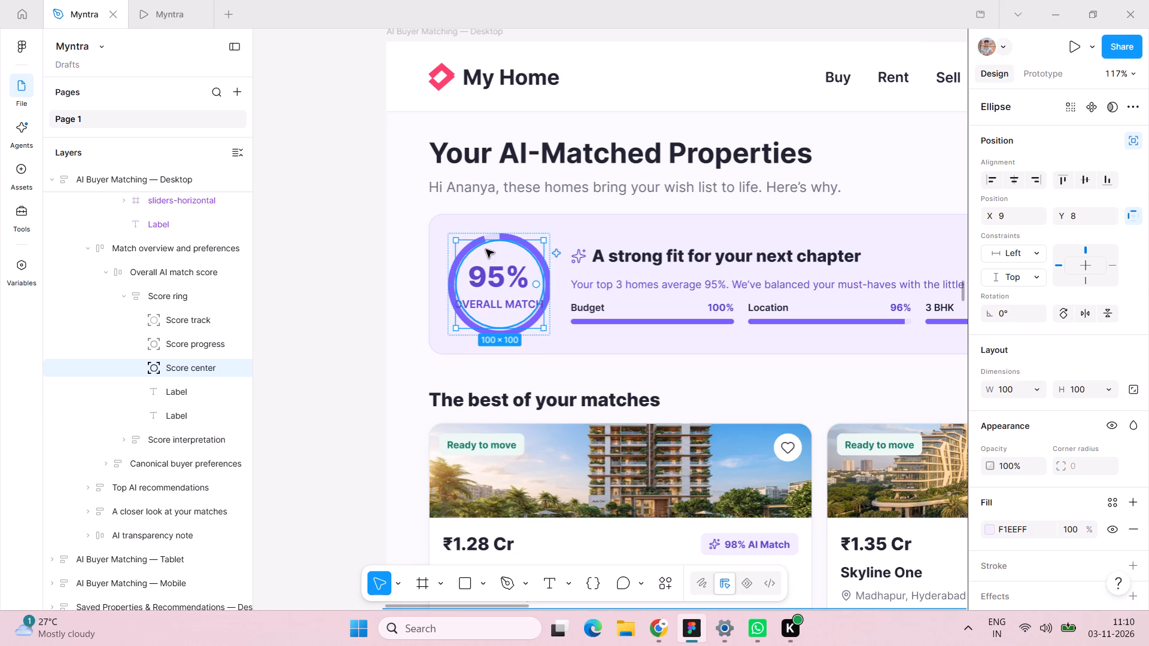
{"action": "key", "text": "Left"}
{"action": "key", "text": "Left"}
{"action": "key", "text": "Left"}
{"action": "key", "text": "Left"}
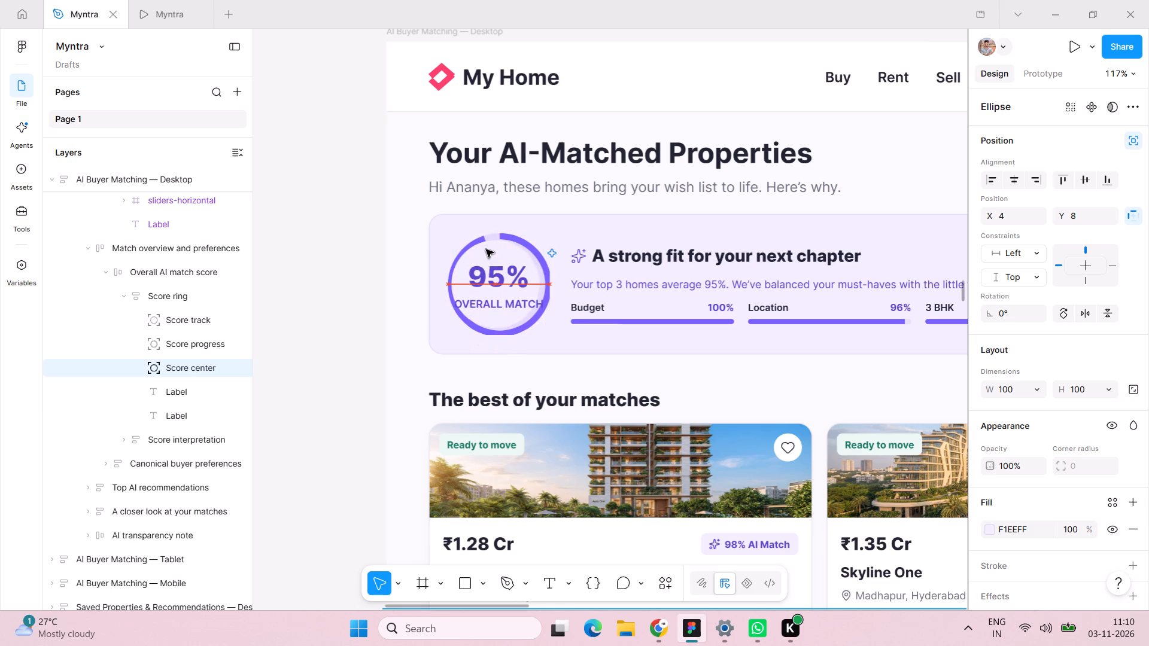
{"action": "key", "text": "Left"}
{"action": "key", "text": "Left"}
{"action": "key", "text": "Left"}
{"action": "key", "text": "Left"}
{"action": "key", "text": "Left"}
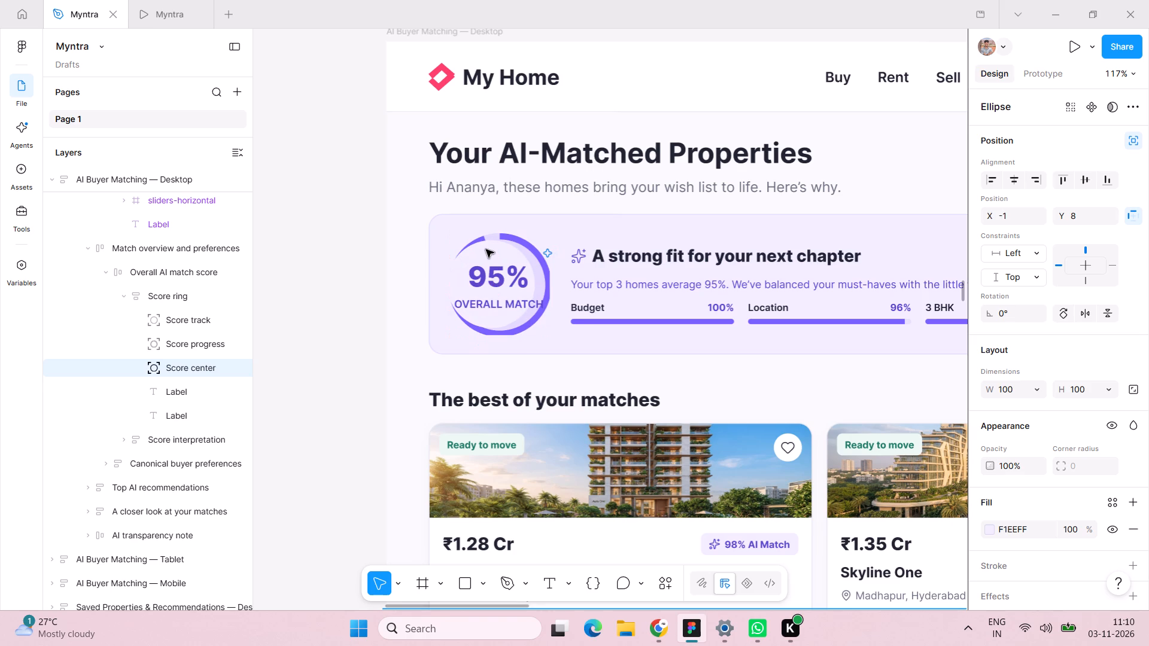
{"action": "key", "text": "Right"}
{"action": "key", "text": "Right"}
{"action": "key", "text": "Right"}
{"action": "key", "text": "Right"}
{"action": "key", "text": "Right"}
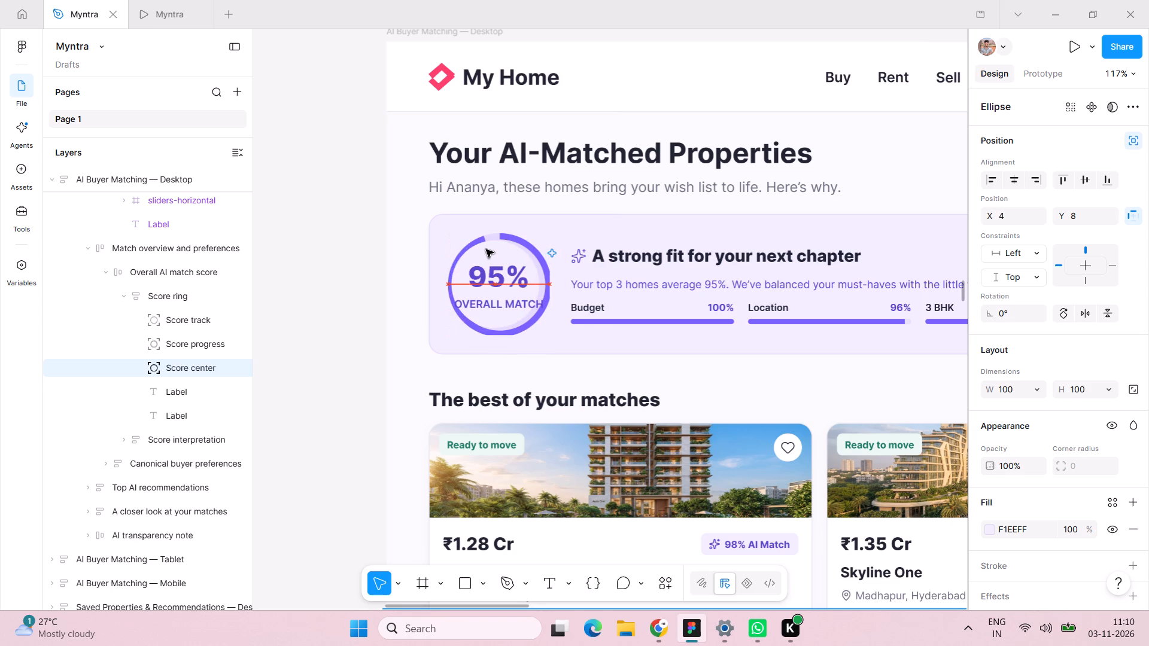
{"action": "key", "text": "Right"}
{"action": "key", "text": "Right"}
{"action": "key", "text": "Right"}
{"action": "key", "text": "Right"}
{"action": "key", "text": "Right"}
{"action": "key", "text": "Right"}
{"action": "key", "text": "Right"}
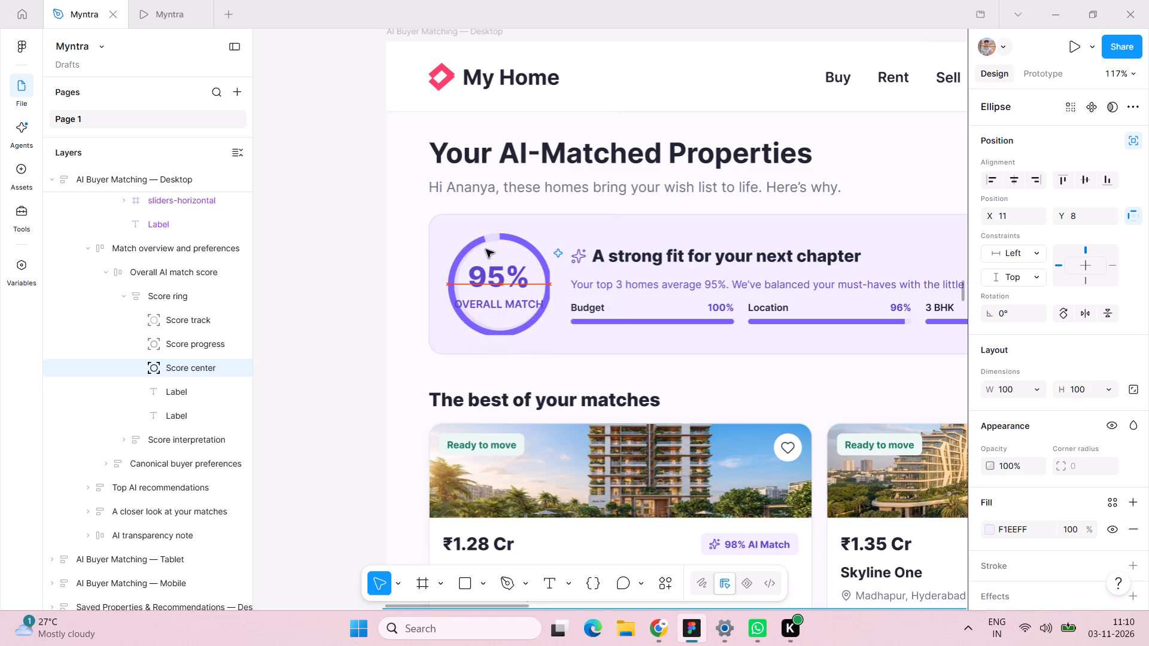
{"action": "key", "text": "Right"}
{"action": "key", "text": "Right"}
{"action": "key", "text": "Right"}
{"action": "key", "text": "Right"}
{"action": "key", "text": "Right"}
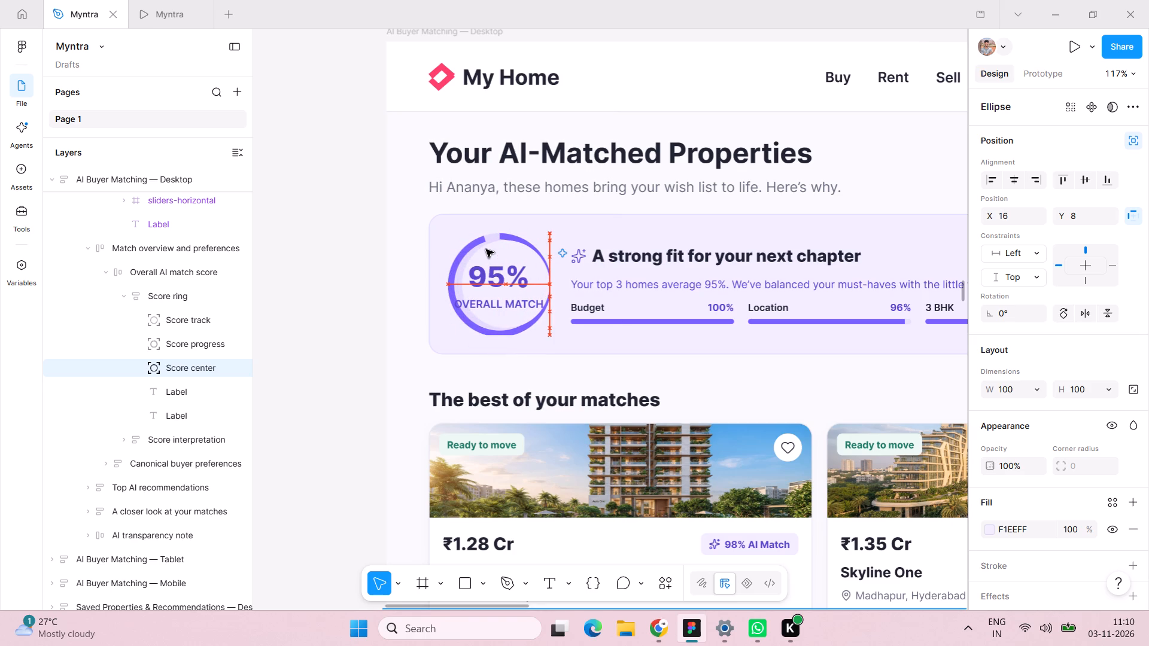
{"action": "key", "text": "Left"}
{"action": "key", "text": "Left"}
{"action": "key", "text": "Left"}
{"action": "key", "text": "Left"}
{"action": "key", "text": "Left"}
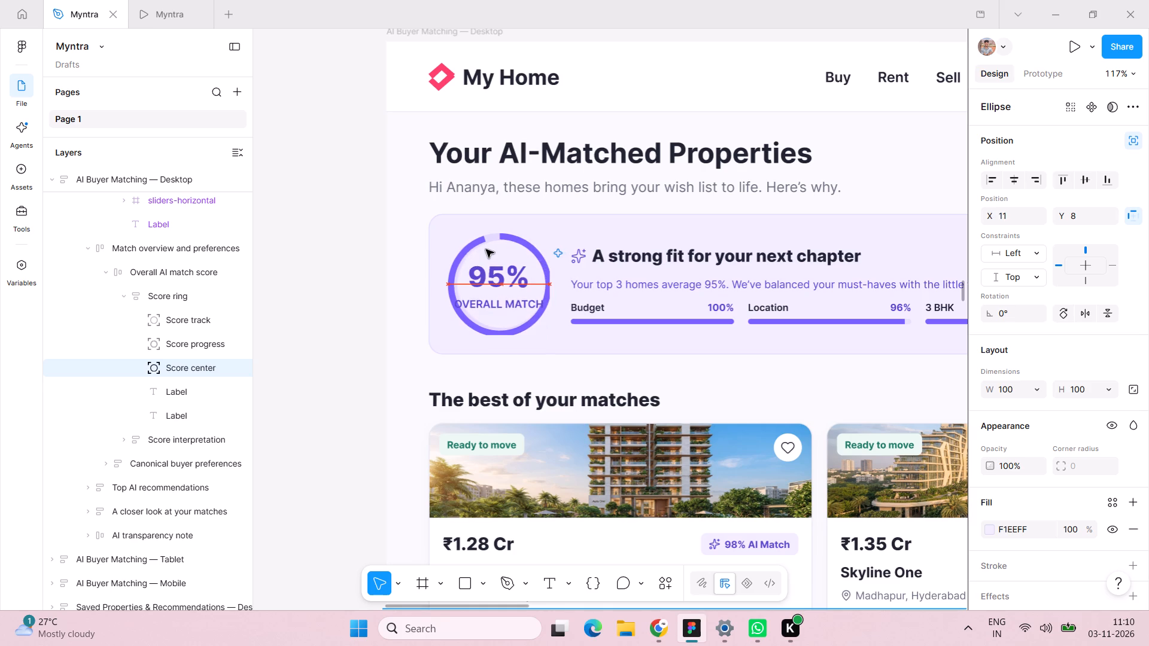
{"action": "key", "text": "Left"}
{"action": "key", "text": "Left"}
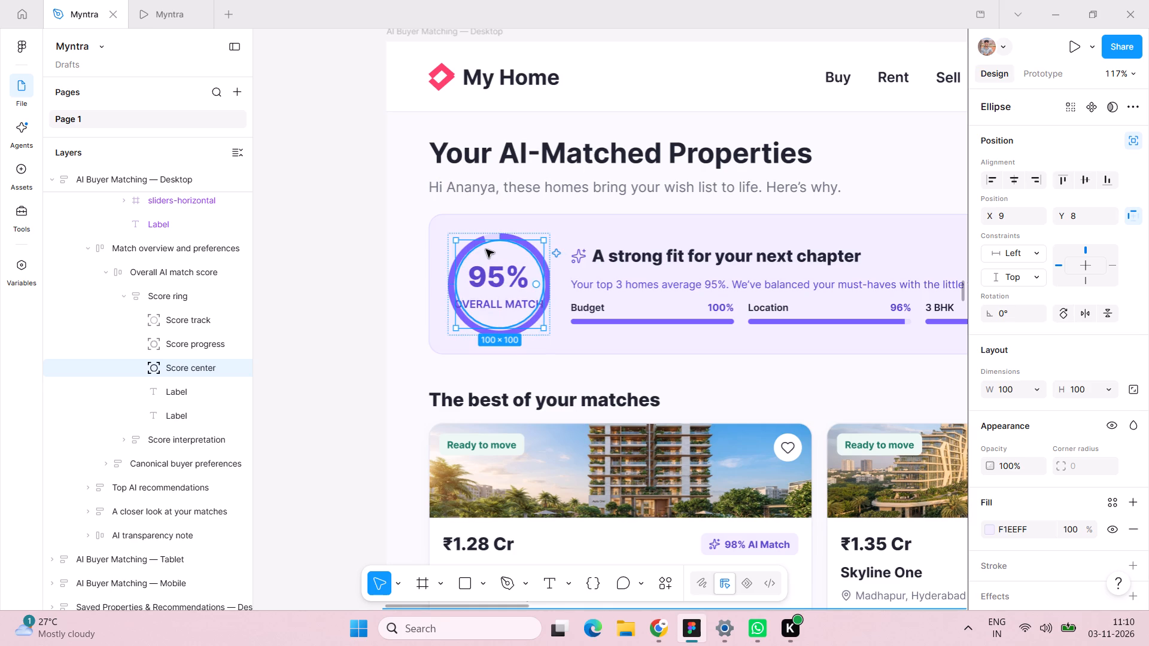
Lock the aspect ratio of the Score ring frame and resize it to 118 × 118.
{"action": "left_click", "coordinate": [529, 269]}
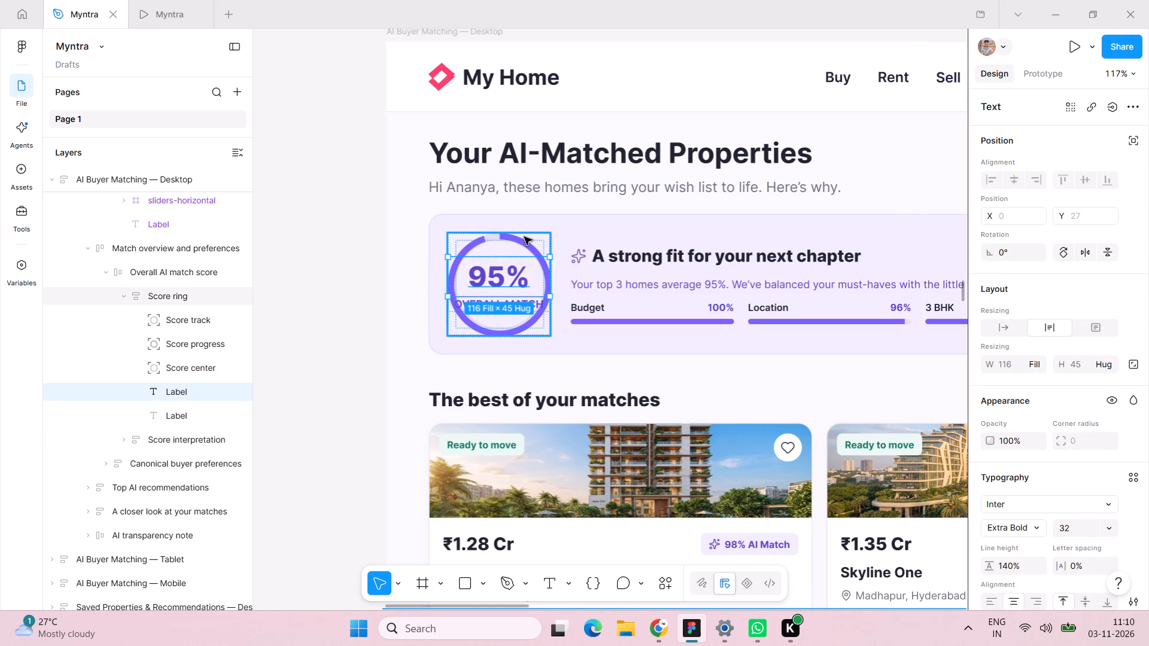
{"action": "left_click", "coordinate": [524, 237]}
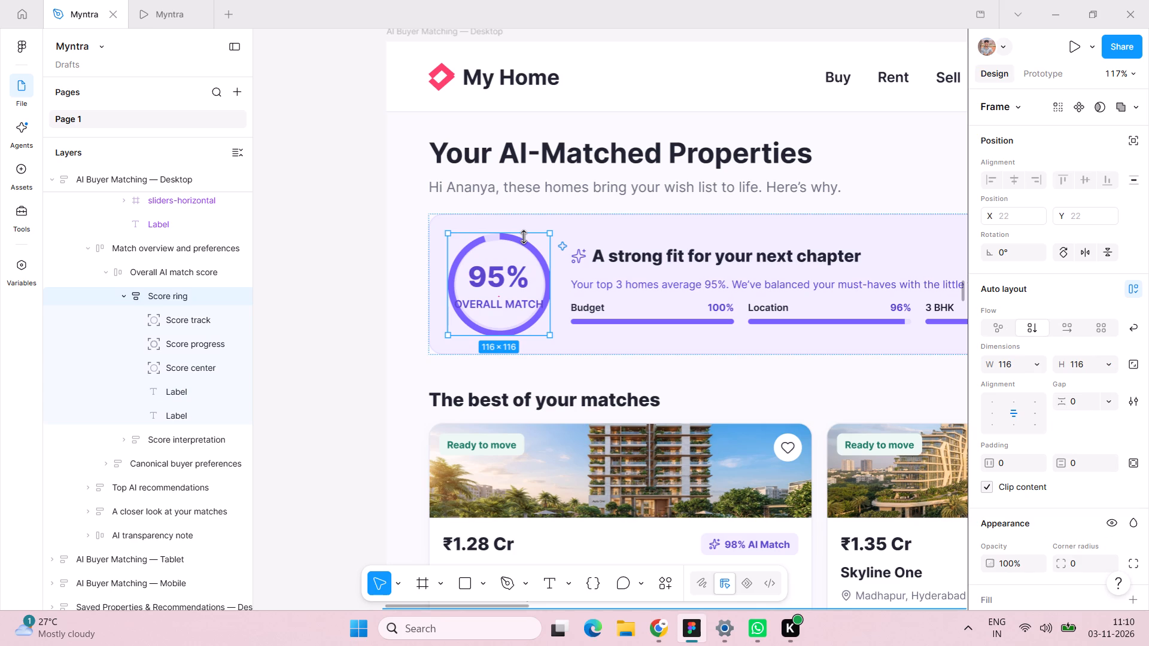
{"action": "left_click", "coordinate": [1130, 365]}
{"action": "left_click", "coordinate": [1013, 367]}
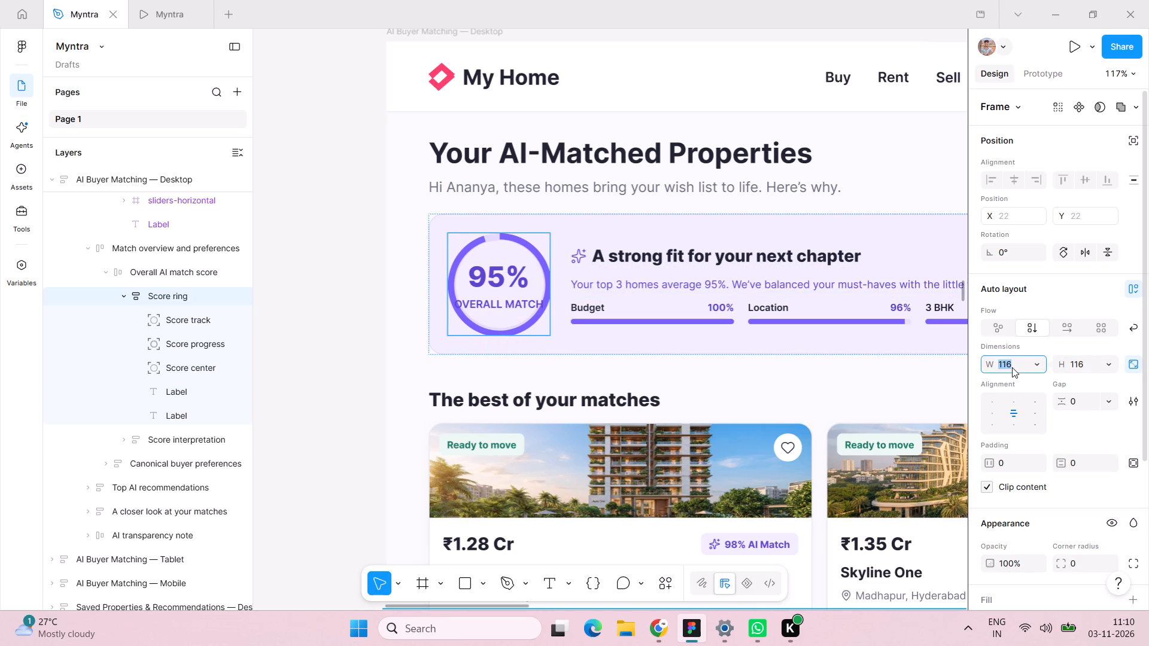
{"action": "type", "text": "118"}
{"action": "key", "text": "Return"}
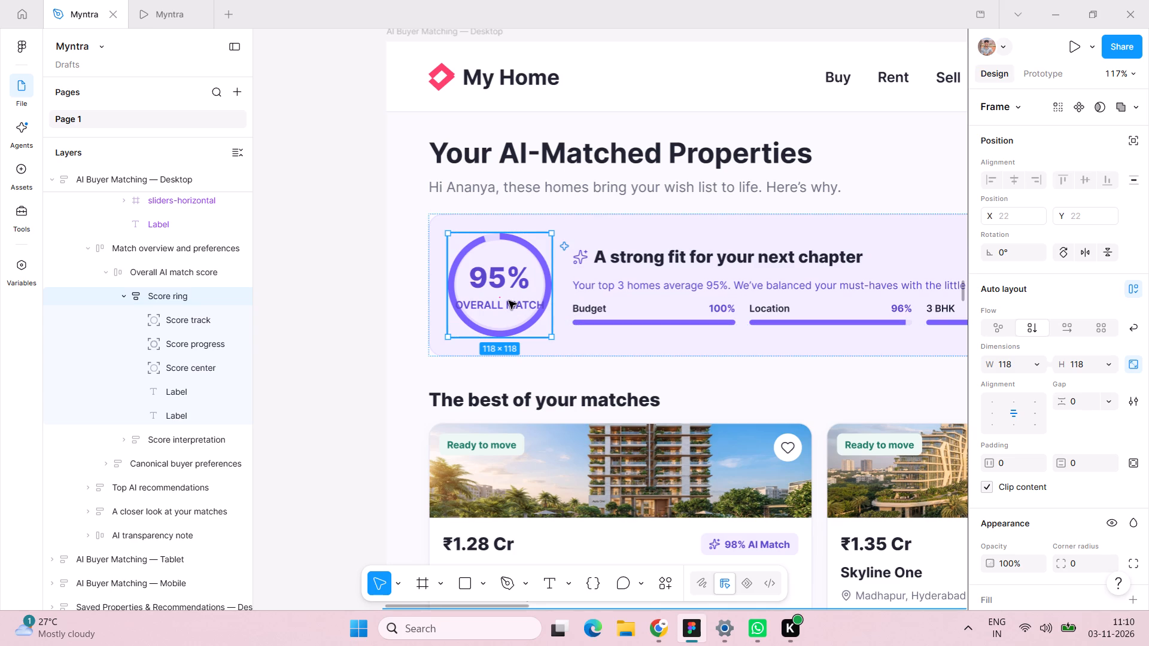
Set the "A strong fit for your next chapter" heading in the match score card to font size 20 and Bold weight.
{"action": "triple_click", "coordinate": [676, 257]}
{"action": "double_click", "coordinate": [677, 257]}
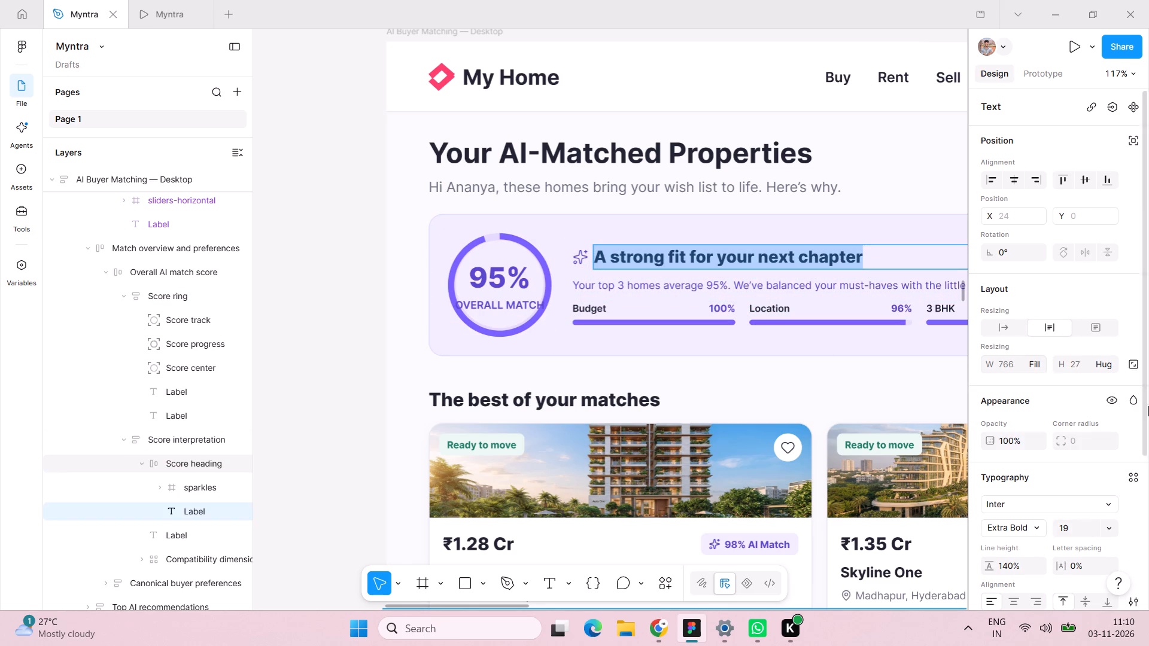
{"action": "left_click", "coordinate": [1077, 532]}
{"action": "key", "text": "2"}
{"action": "key", "text": "0"}
{"action": "key", "text": "Return"}
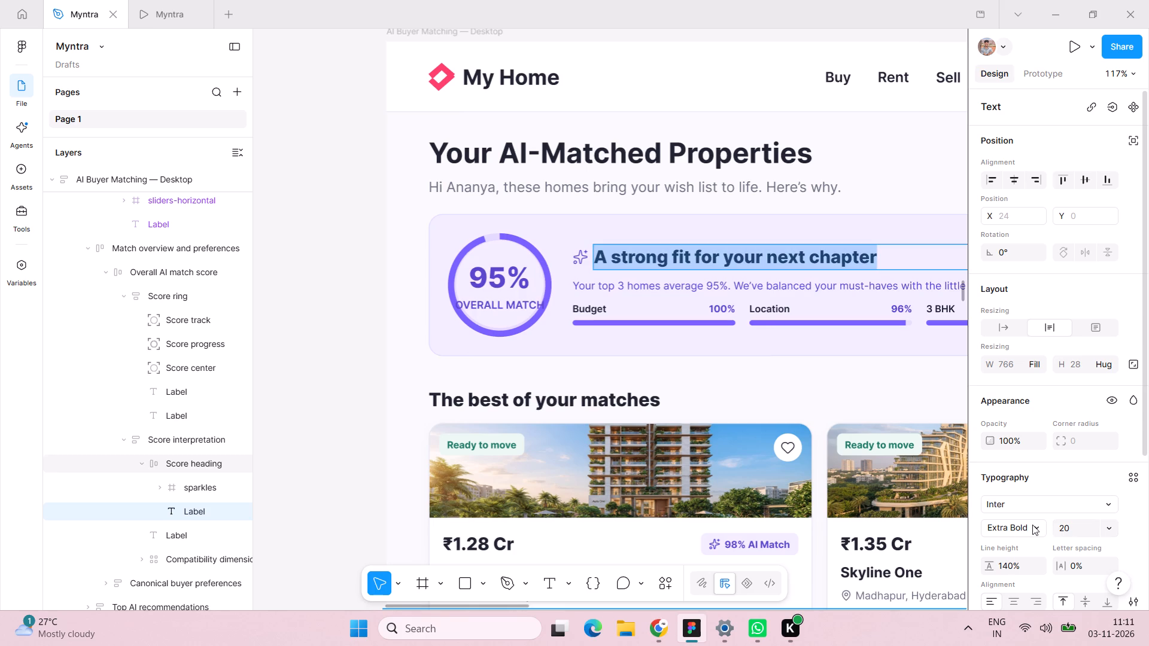
{"action": "left_click", "coordinate": [1033, 525]}
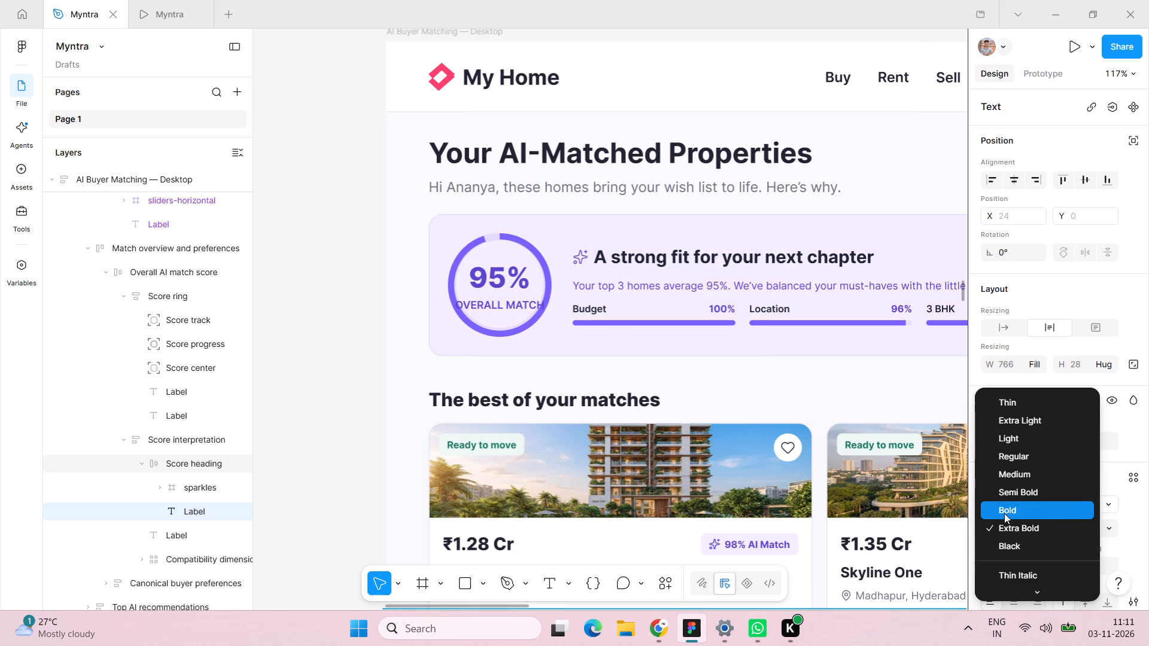
{"action": "left_click", "coordinate": [1005, 513]}
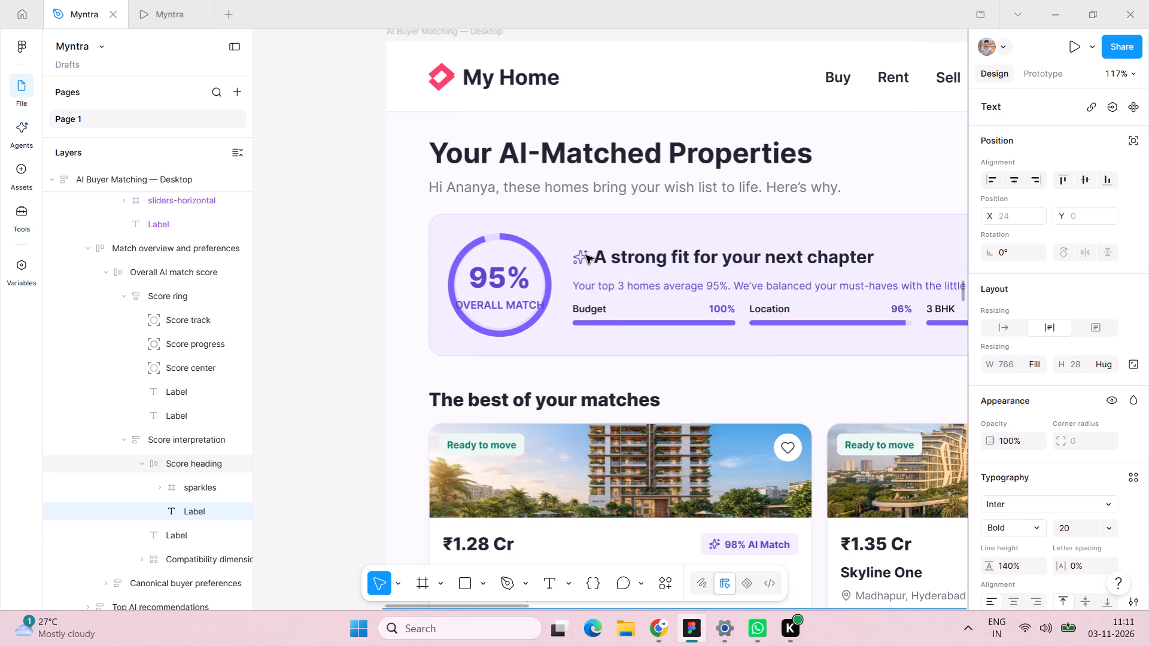
{"action": "left_click", "coordinate": [585, 255]}
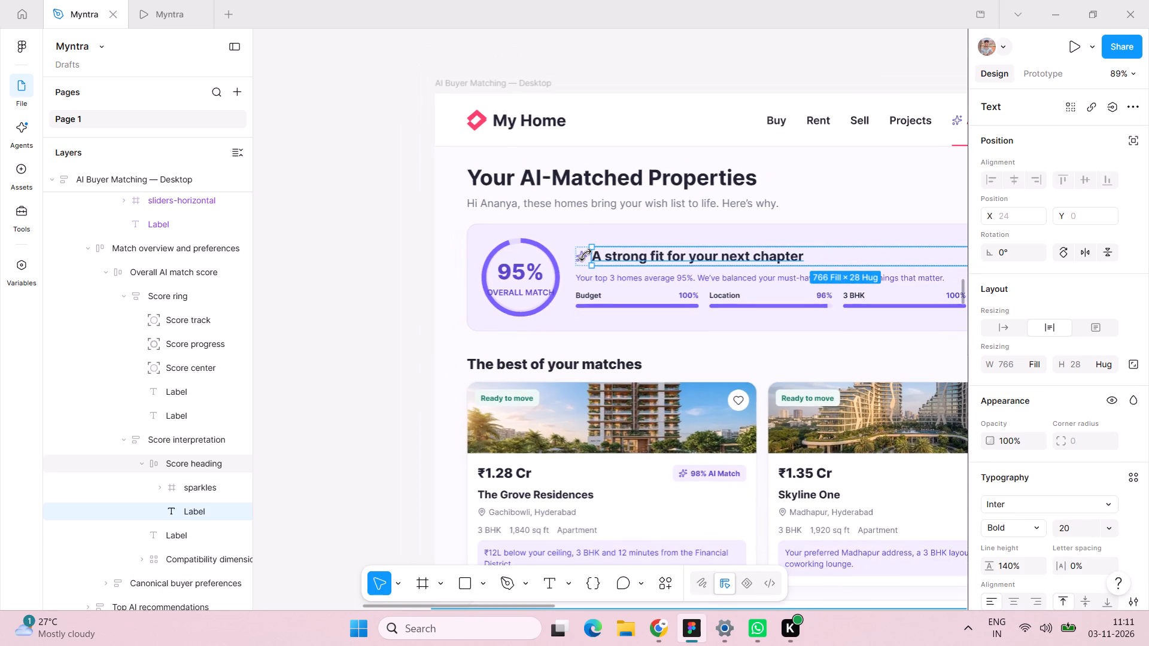
{"action": "scroll", "coordinate": [585, 255], "scroll_direction": "left", "scroll_amount": 3}
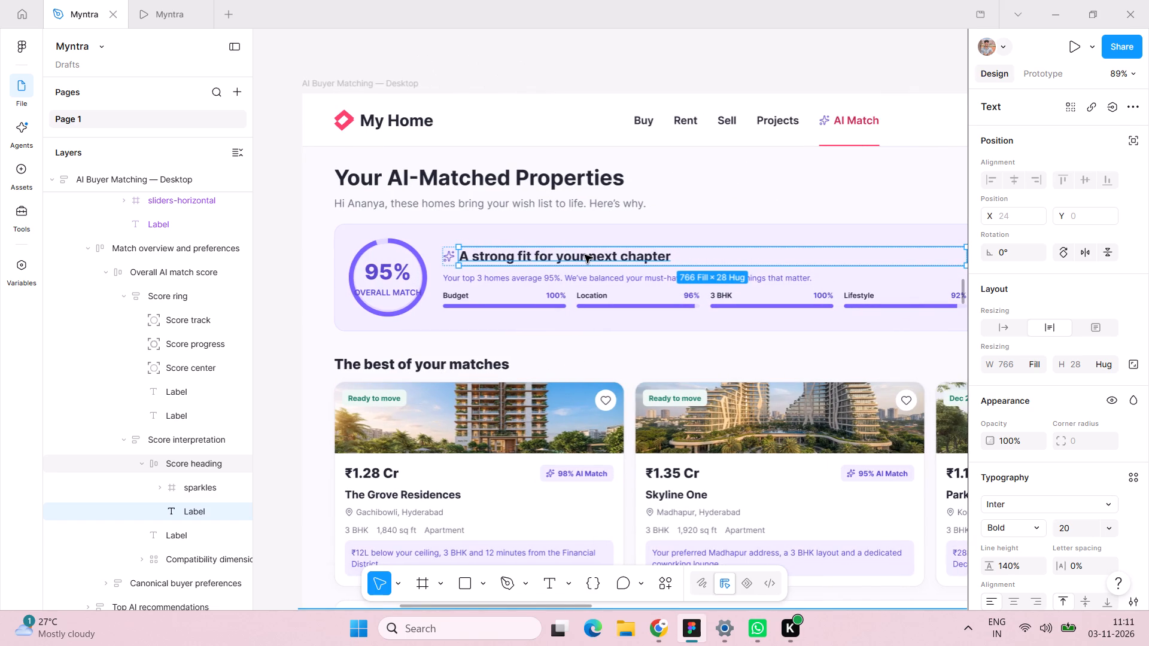
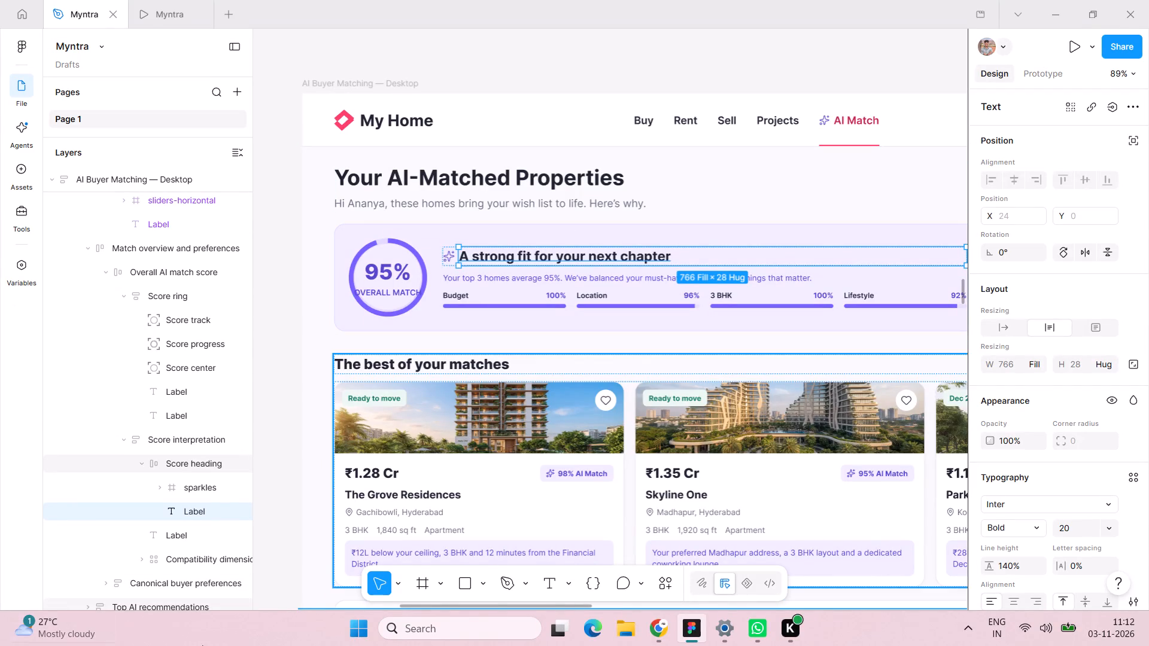
Set the font size of the "Your top 3 homes average 95%…" description in the match score card to 14.
{"action": "left_click", "coordinate": [674, 276]}
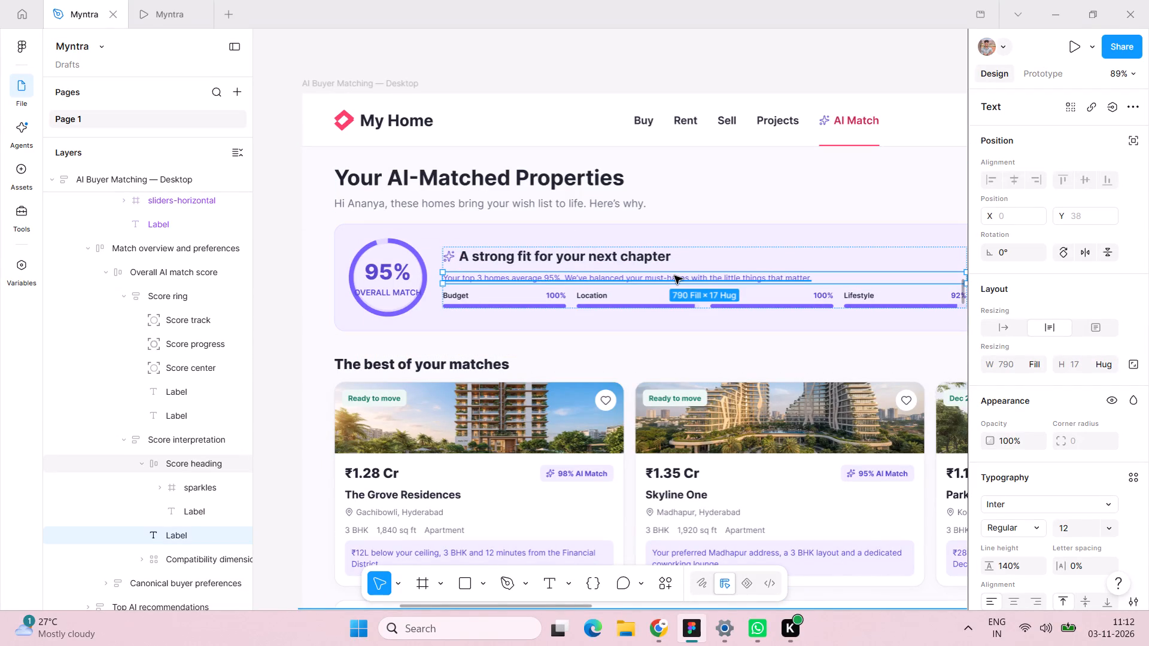
{"action": "double_click", "coordinate": [674, 276]}
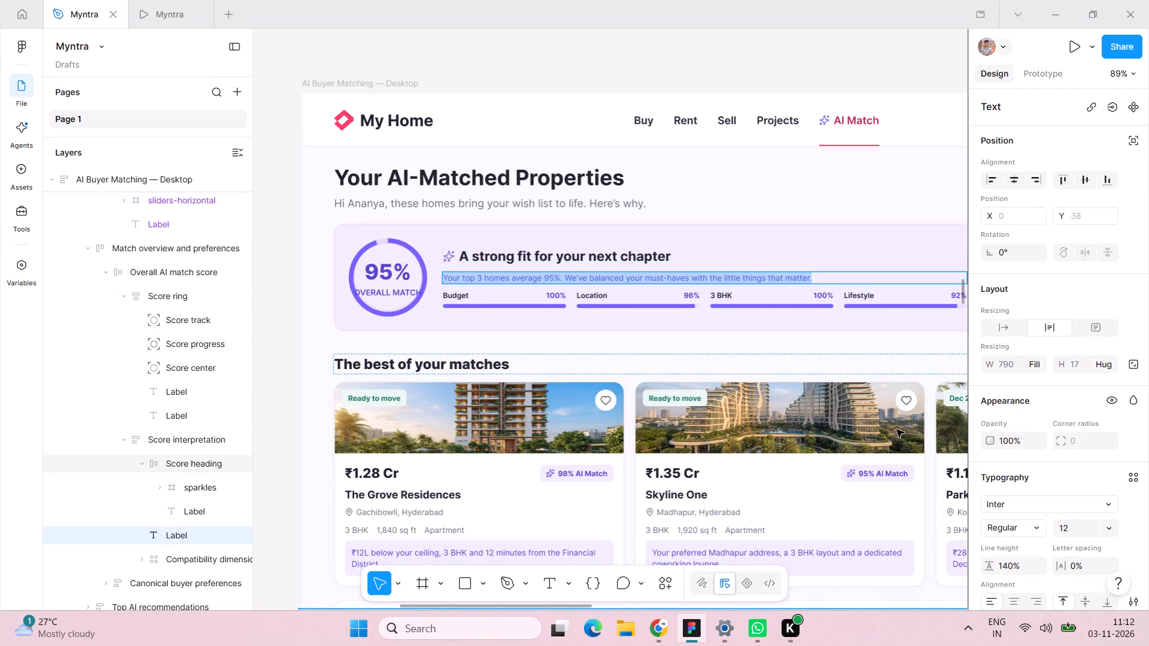
{"action": "left_click", "coordinate": [1086, 532]}
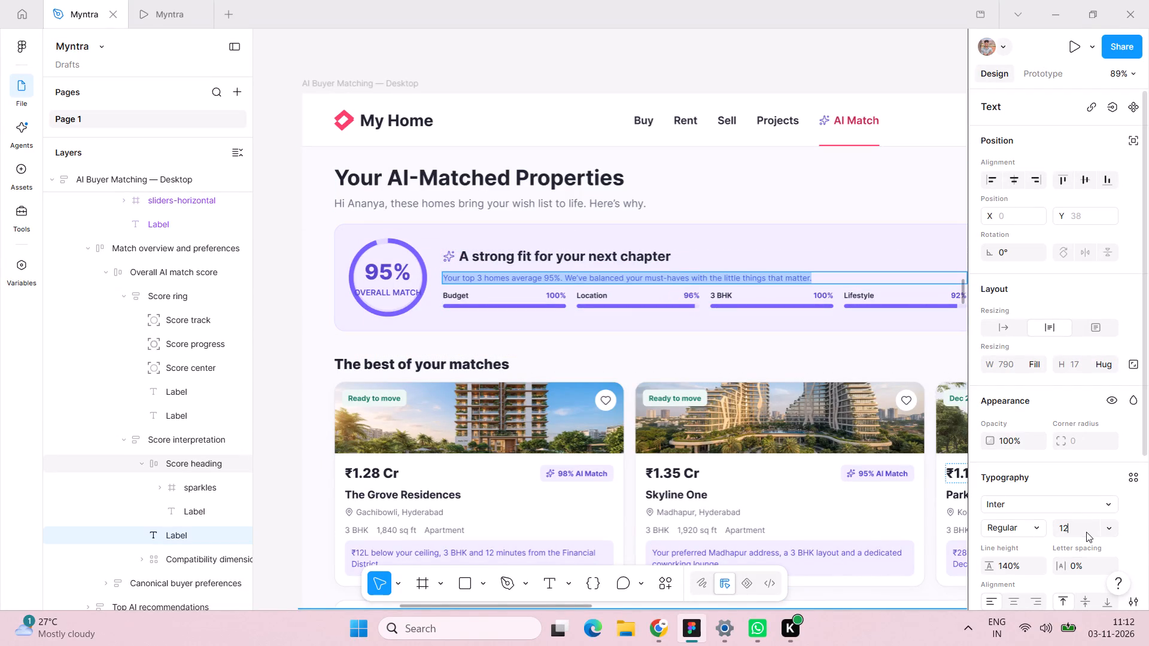
{"action": "type", "text": "14"}
{"action": "key", "text": "Return"}
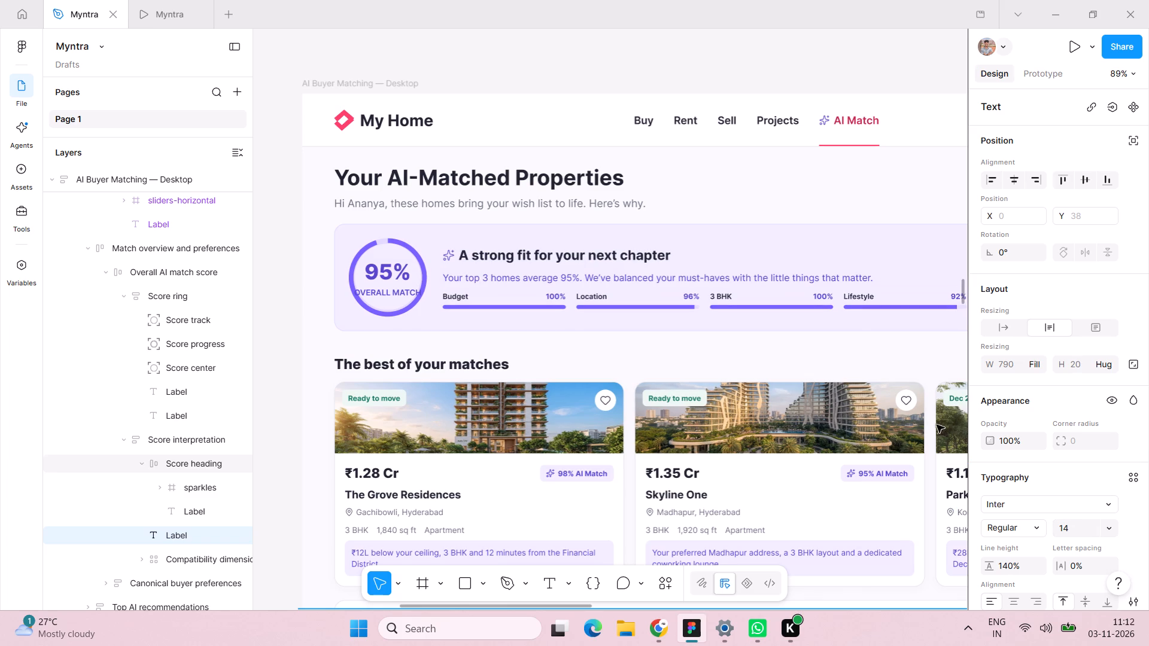
Set the font size of the Budget, Location, 3 BHK and Lifestyle metric labels together to 14.
{"action": "left_click", "coordinate": [454, 300]}
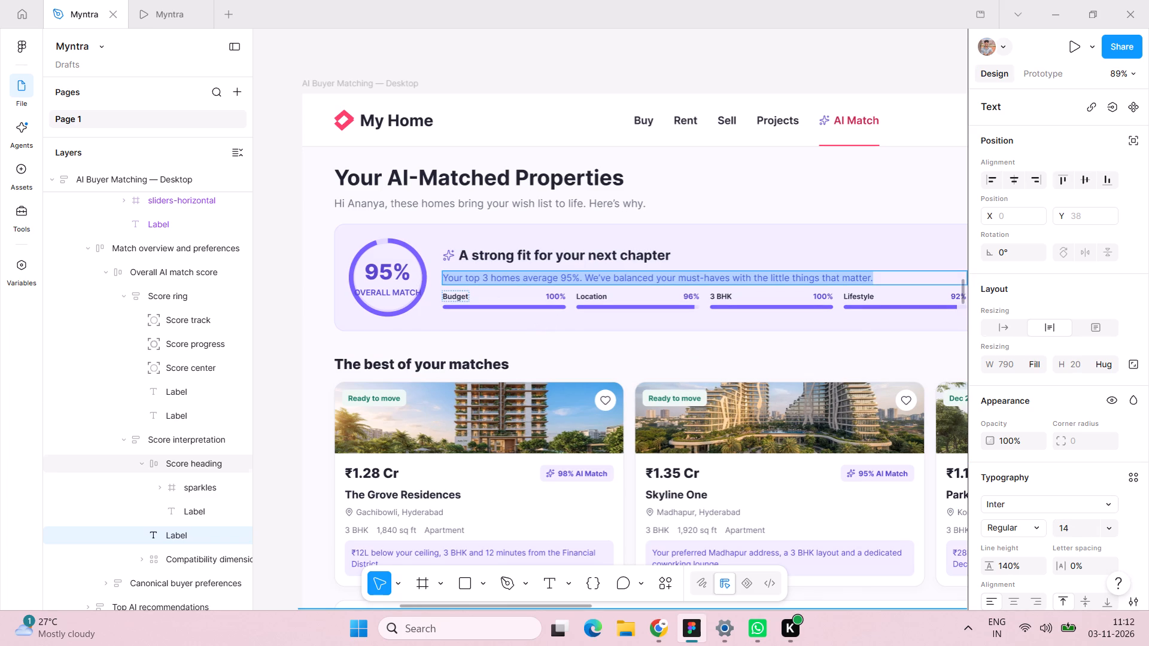
{"action": "left_click", "coordinate": [454, 300]}
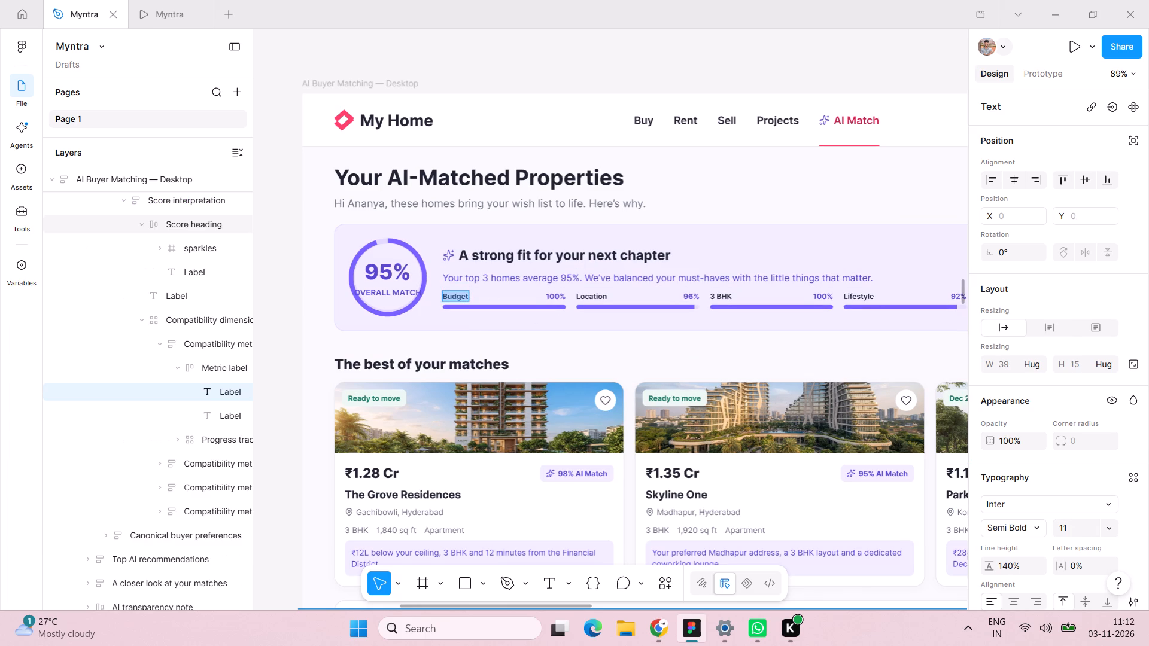
{"action": "left_click", "coordinate": [487, 337]}
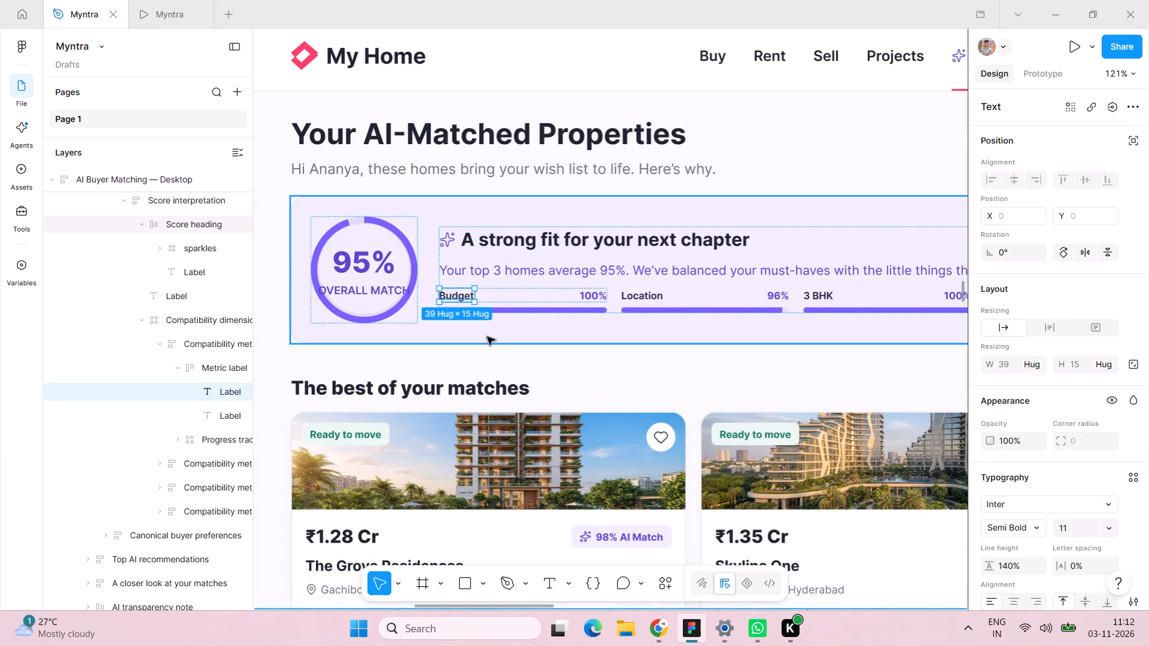
{"action": "double_click", "coordinate": [643, 294], "text": "shift"}
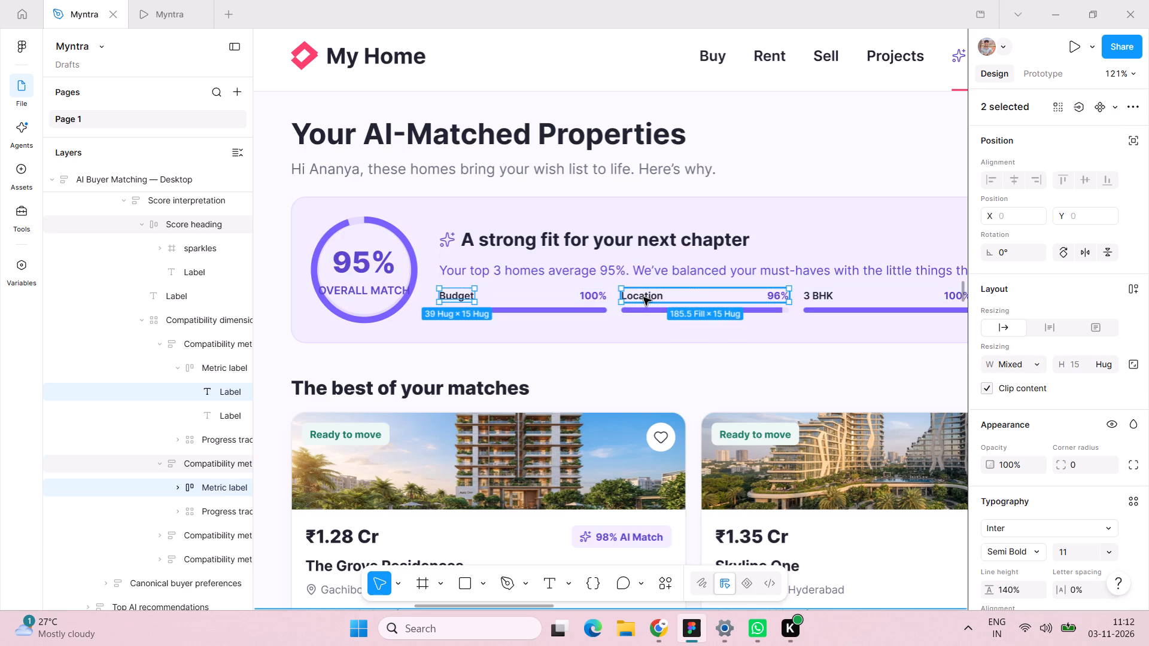
{"action": "double_click", "coordinate": [643, 297], "text": "shift"}
{"action": "double_click", "coordinate": [644, 297], "text": "shift"}
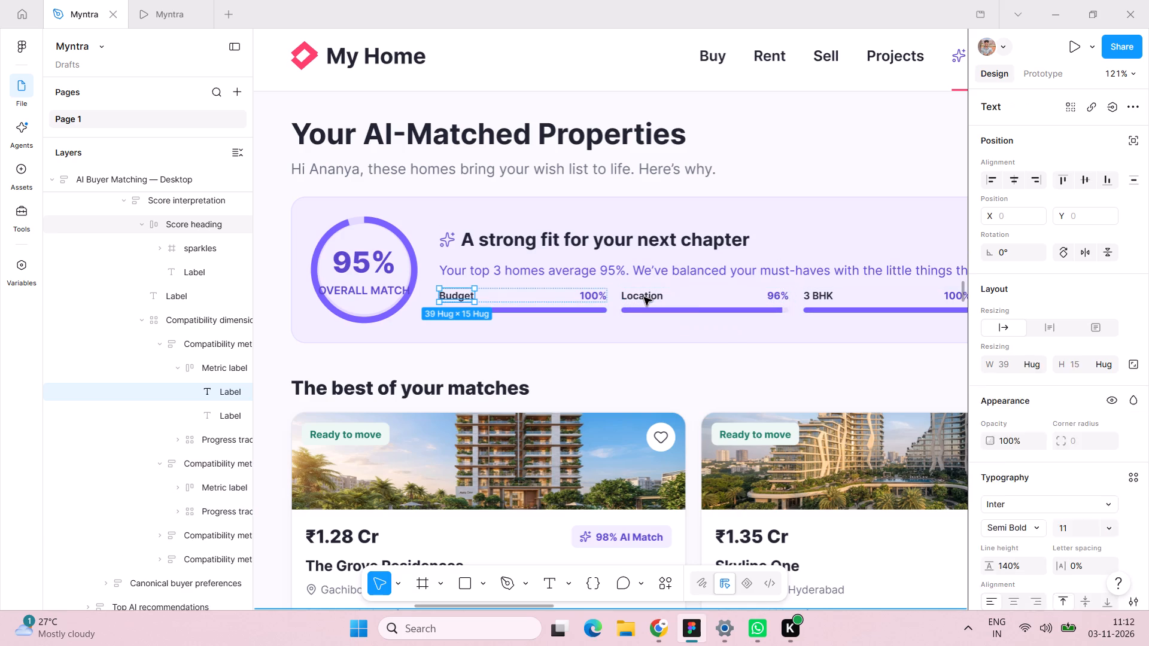
{"action": "double_click", "coordinate": [644, 297], "text": "shift"}
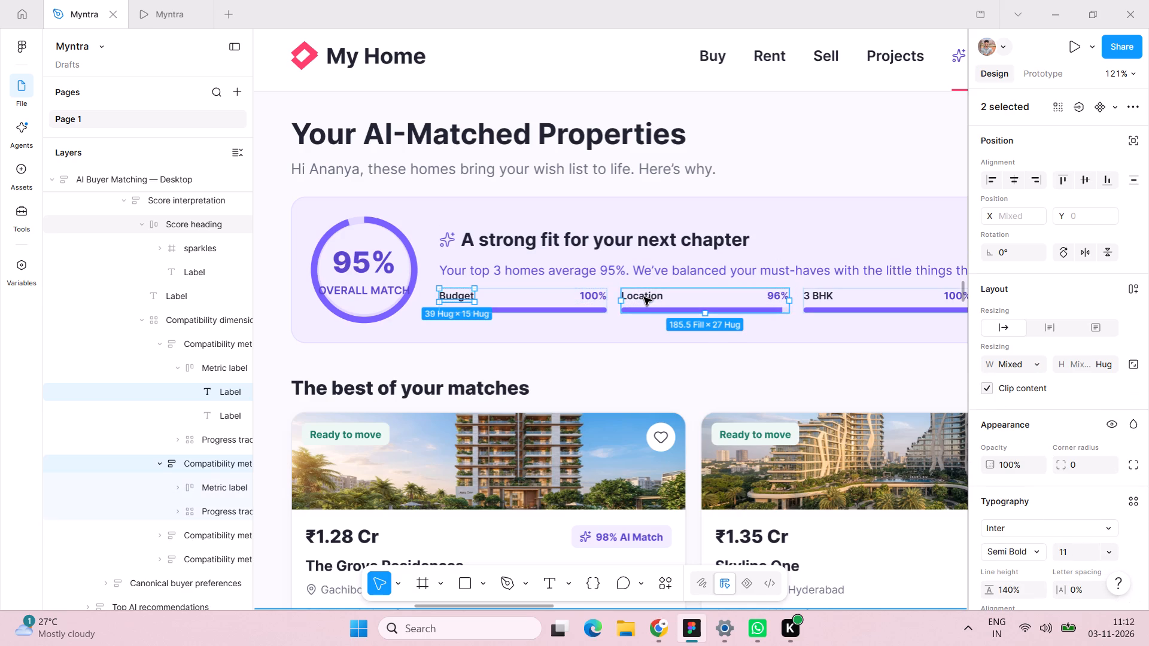
{"action": "triple_click", "coordinate": [644, 297], "text": "shift"}
{"action": "left_click", "coordinate": [644, 297], "text": "shift"}
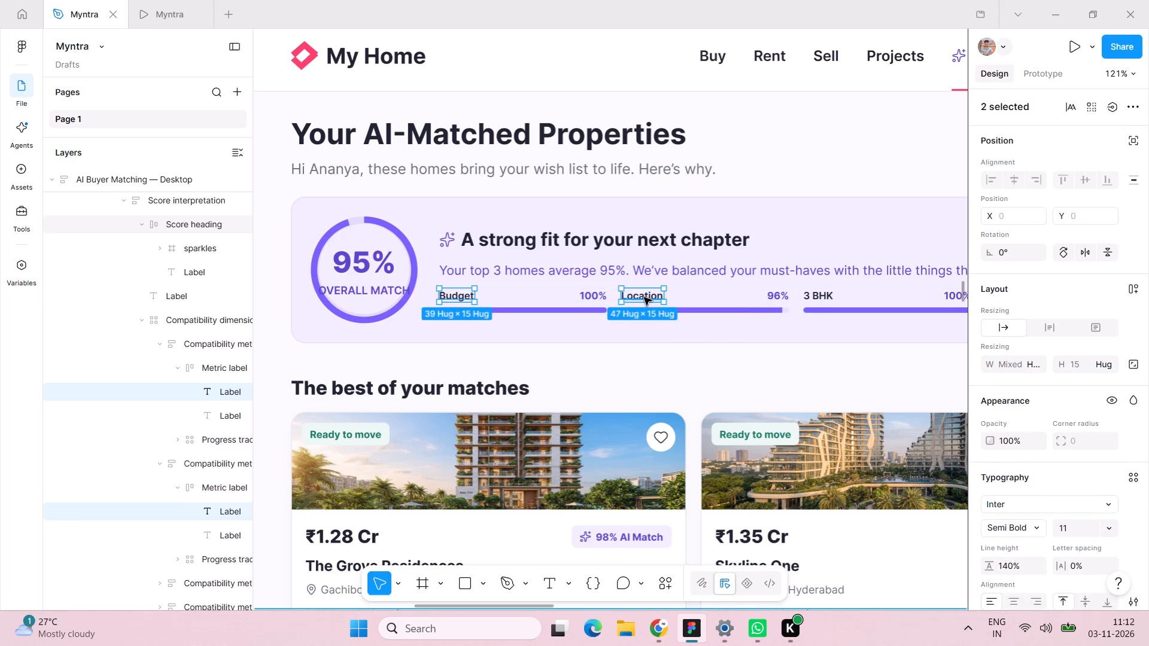
{"action": "scroll", "coordinate": [644, 297], "scroll_direction": "left", "scroll_amount": 3}
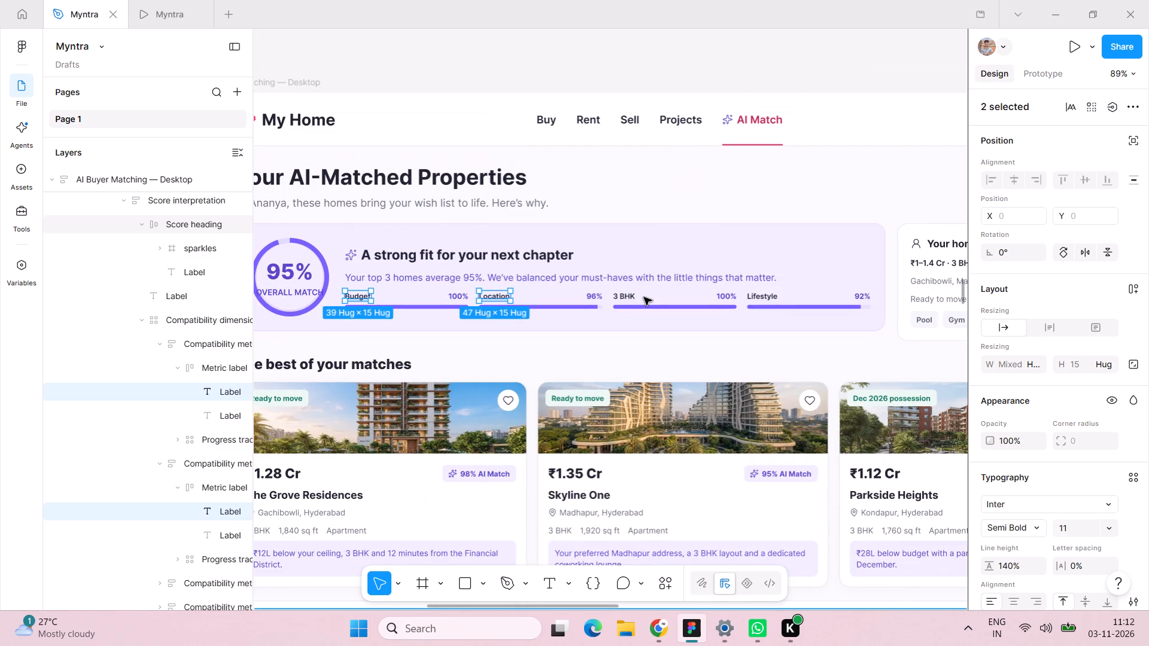
{"action": "triple_click", "coordinate": [639, 297], "text": "shift"}
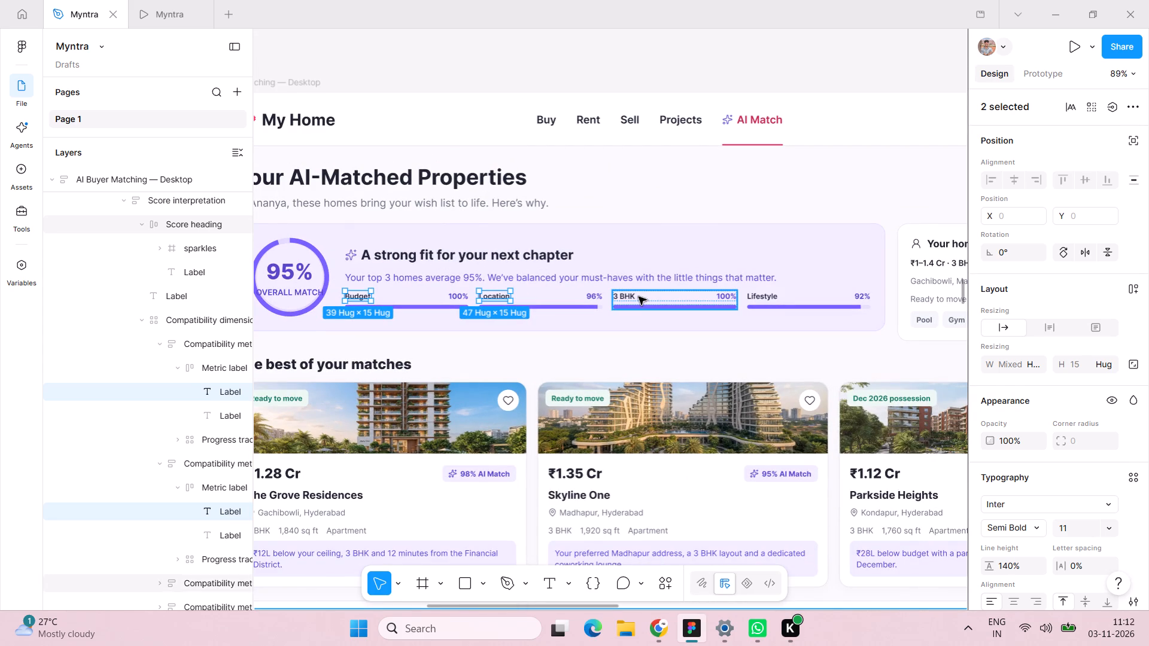
{"action": "triple_click", "coordinate": [639, 297], "text": "shift"}
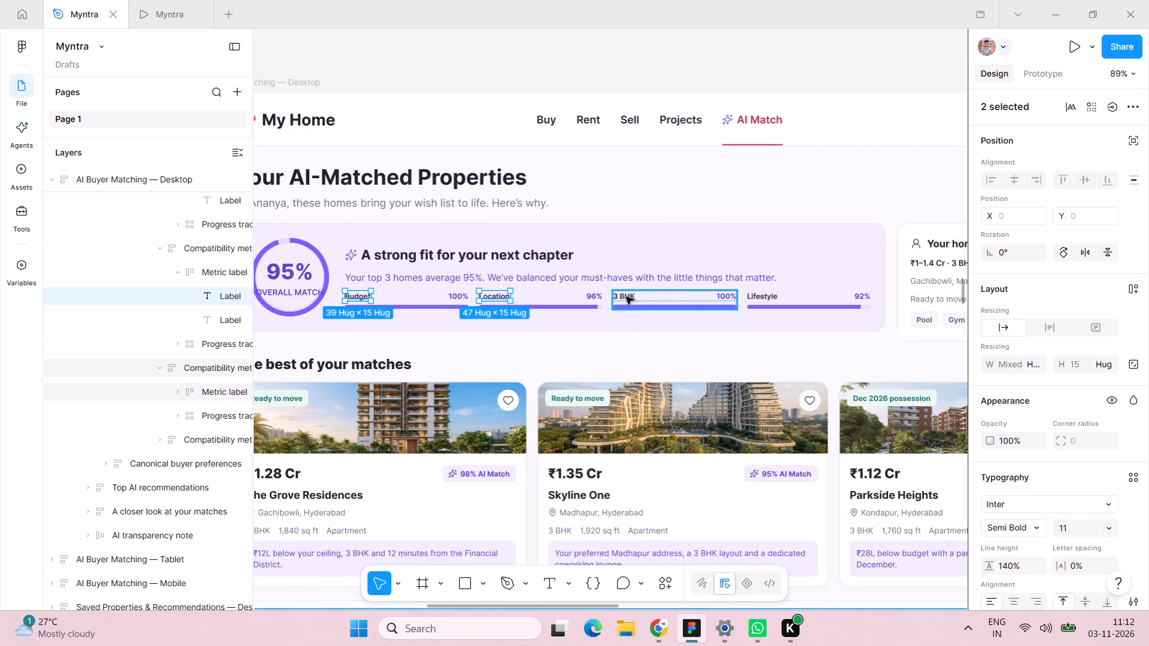
{"action": "triple_click", "coordinate": [623, 297], "text": "shift"}
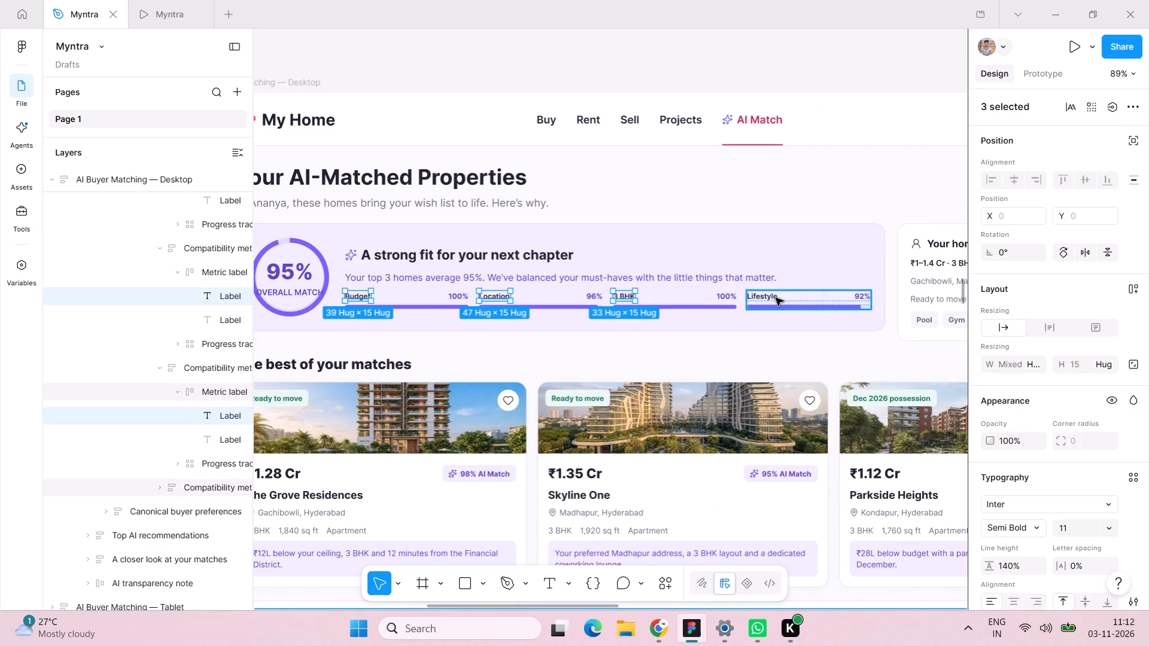
{"action": "triple_click", "coordinate": [771, 295], "text": "shift"}
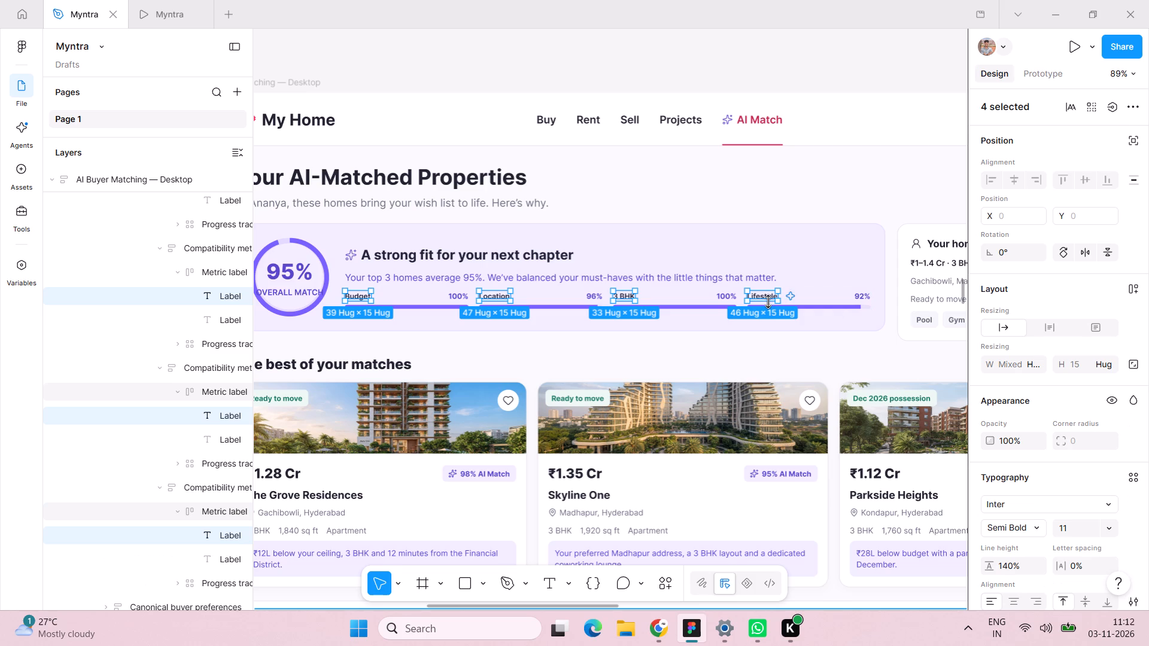
{"action": "left_click", "coordinate": [1072, 528]}
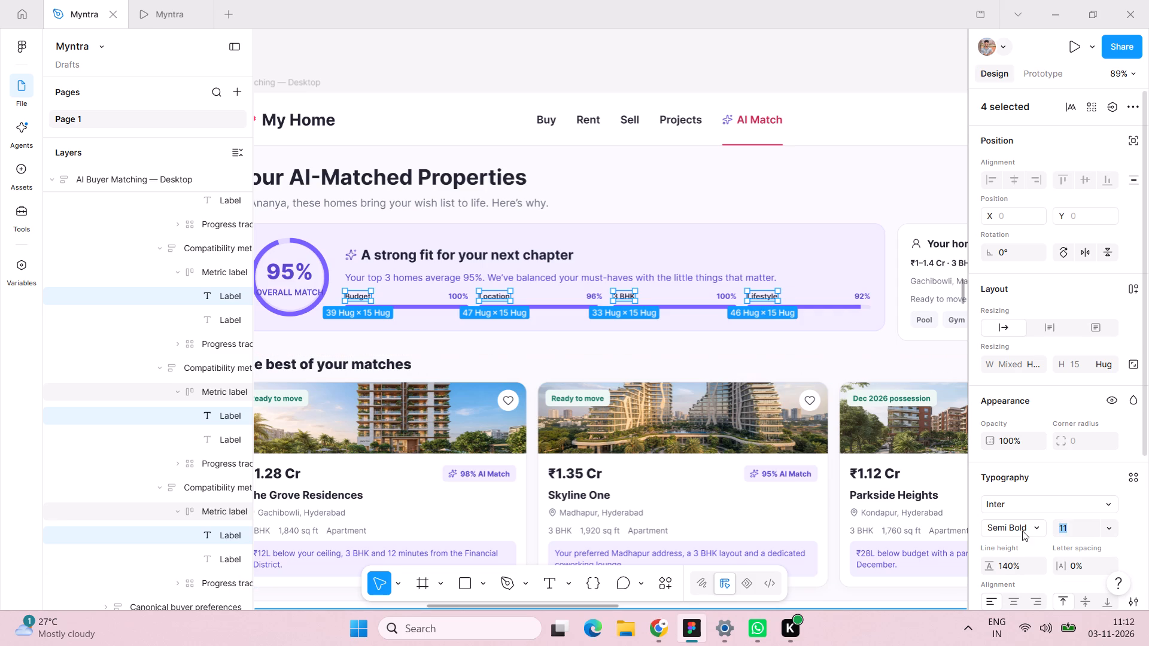
{"action": "type", "text": "14"}
{"action": "key", "text": "Return"}
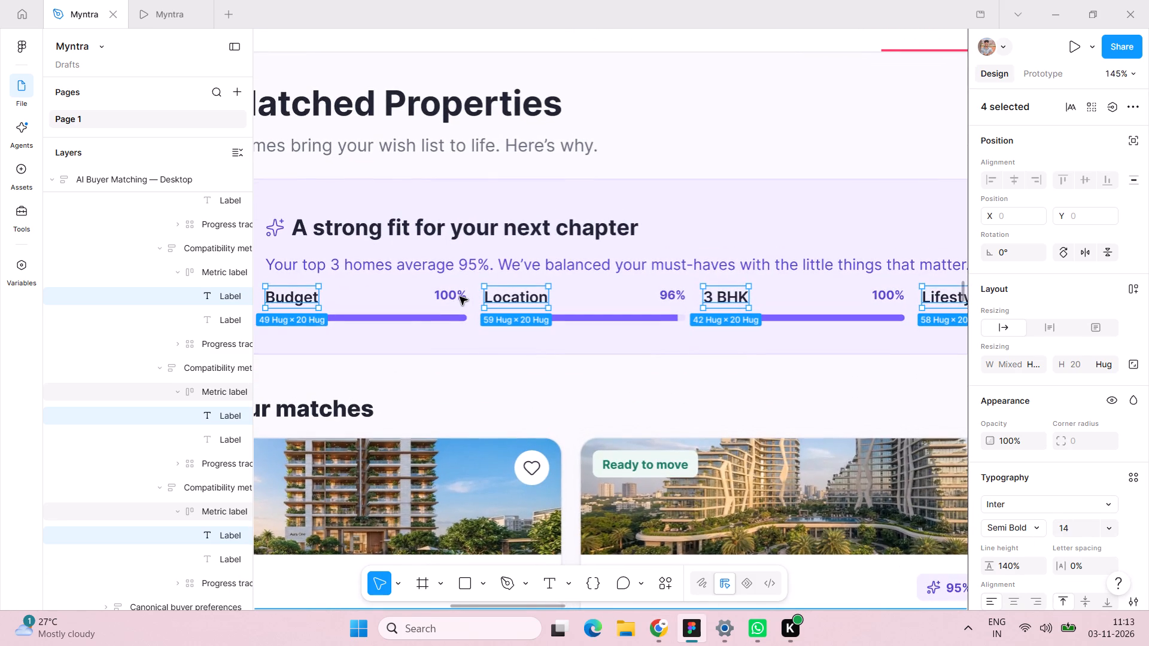
Set the font size of the percentage values beside the Budget and Location labels to 14.
{"action": "double_click", "coordinate": [460, 297]}
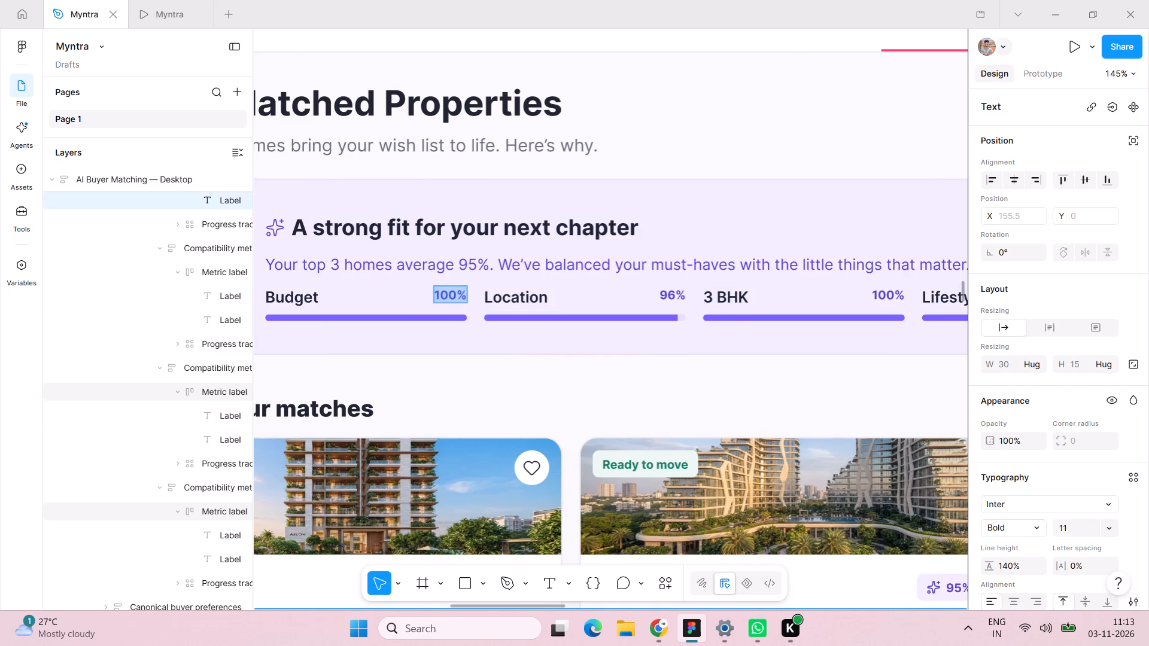
{"action": "left_click", "coordinate": [1083, 530]}
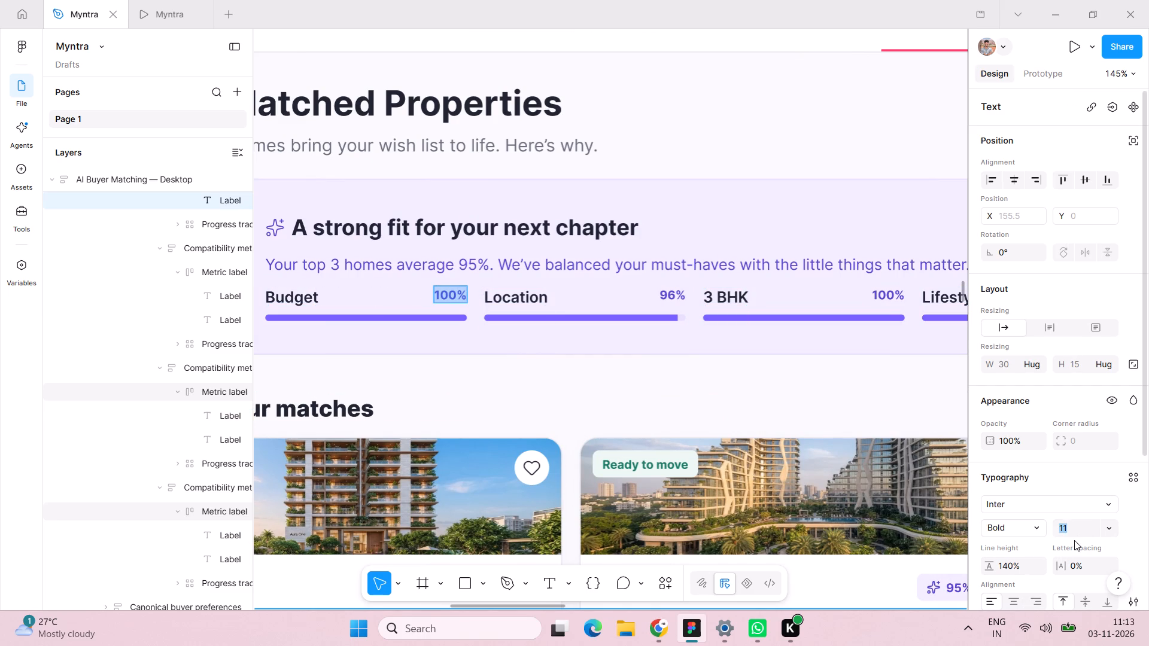
{"action": "type", "text": "14"}
{"action": "key", "text": "Return"}
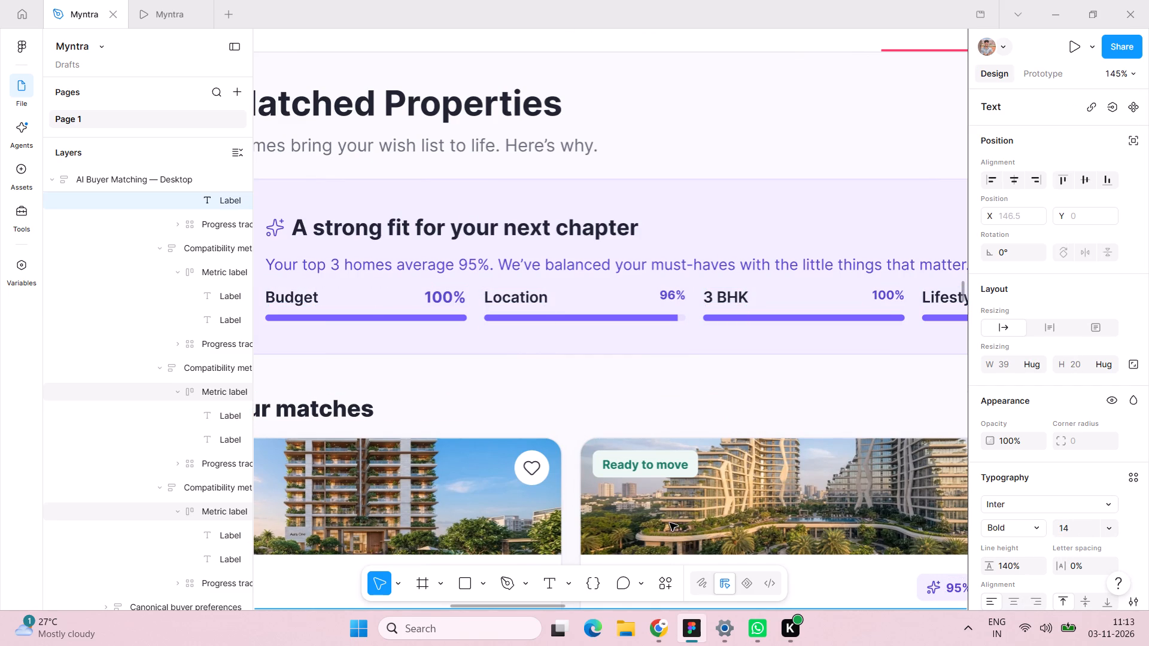
{"action": "double_click", "coordinate": [671, 304]}
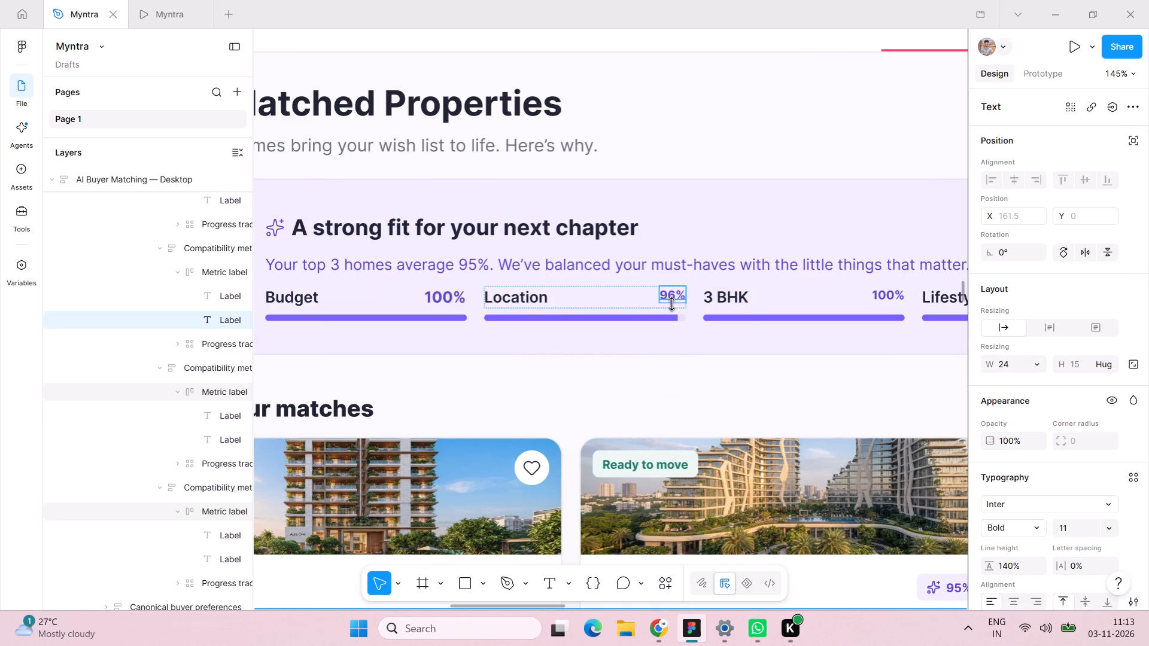
{"action": "double_click", "coordinate": [679, 294]}
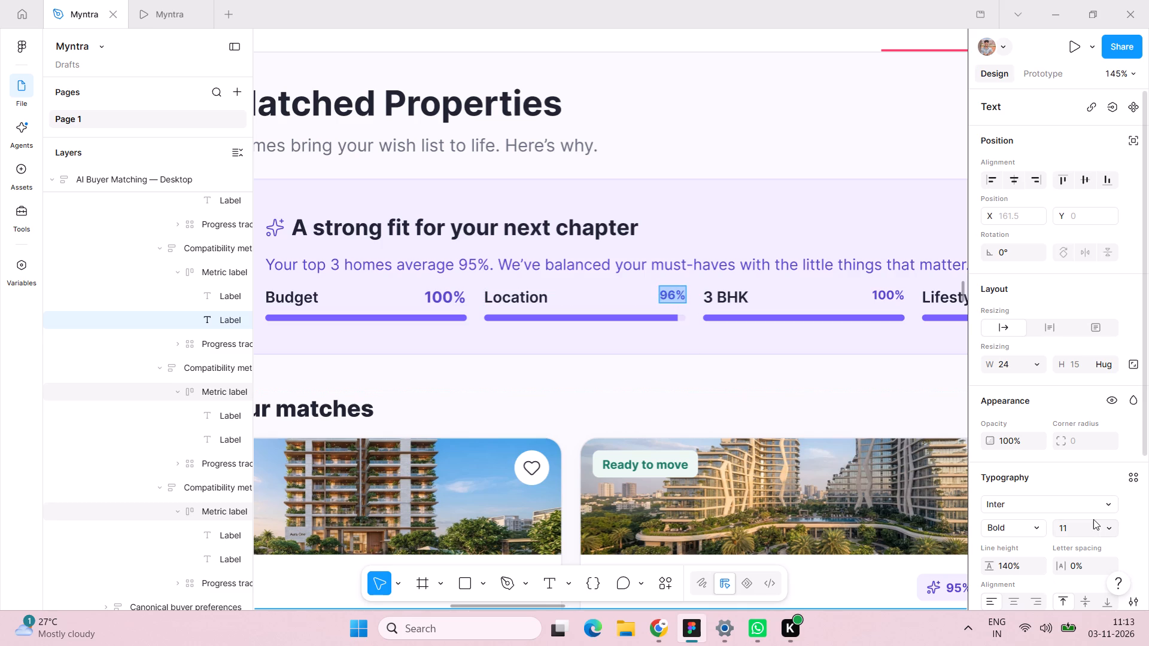
{"action": "left_click", "coordinate": [1085, 520]}
{"action": "type", "text": "14"}
{"action": "key", "text": "Return"}
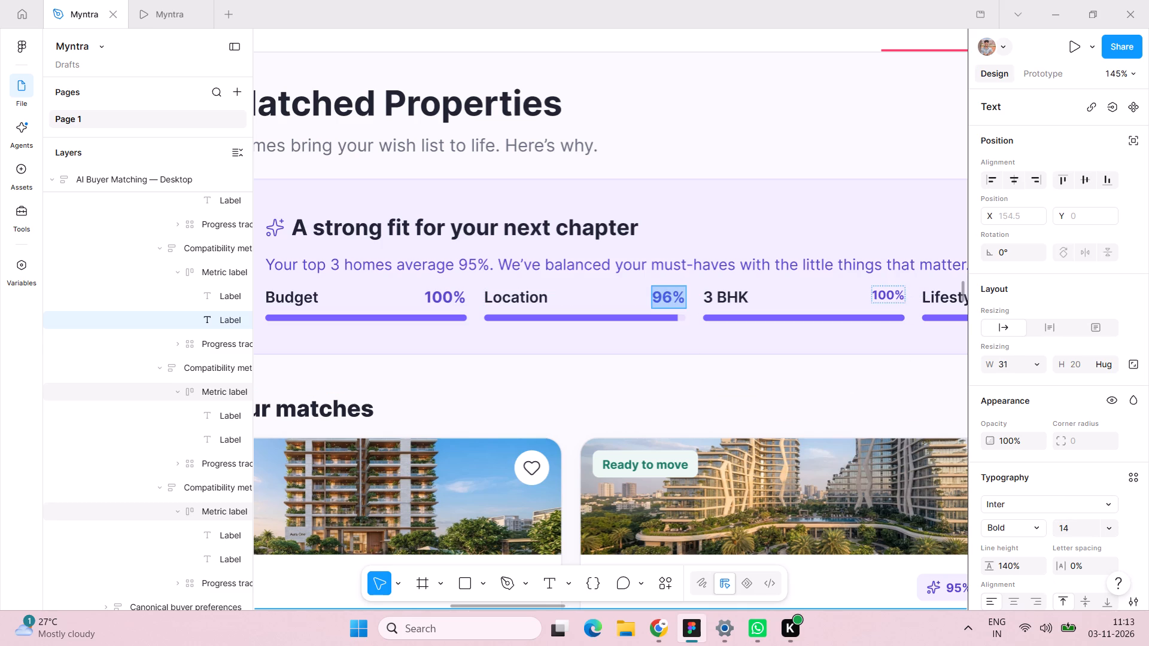
Set the font size of the percentage values beside the 3 BHK and Lifestyle labels to 14.
{"action": "triple_click", "coordinate": [889, 297]}
{"action": "left_click", "coordinate": [1080, 531]}
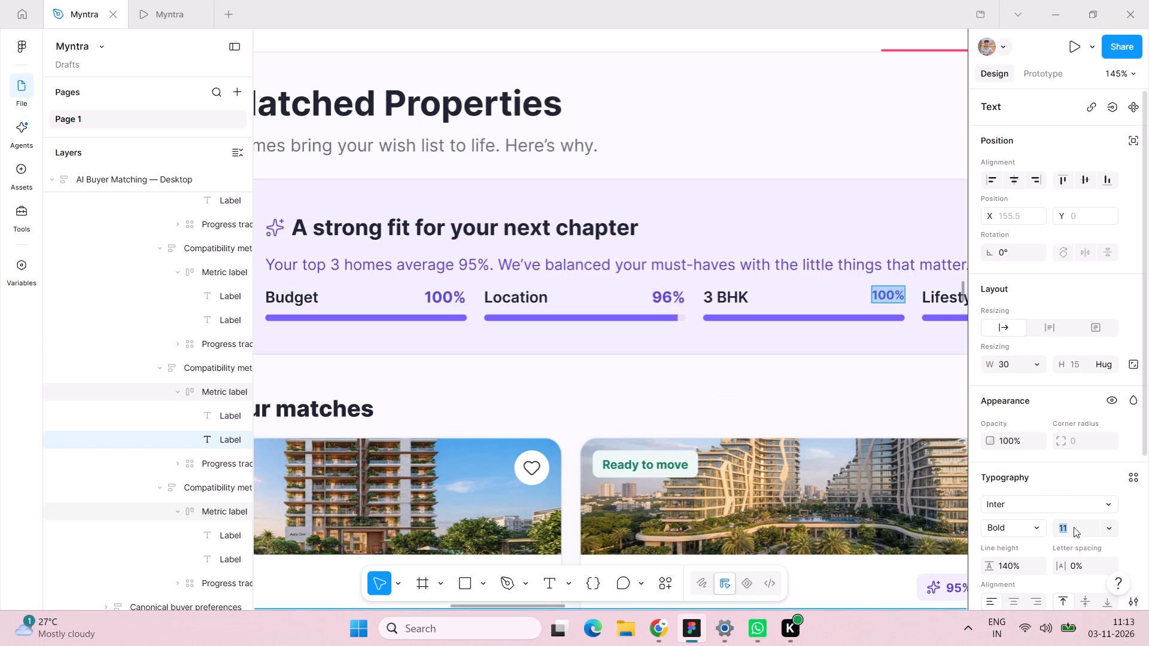
{"action": "type", "text": "14"}
{"action": "key", "text": "Return"}
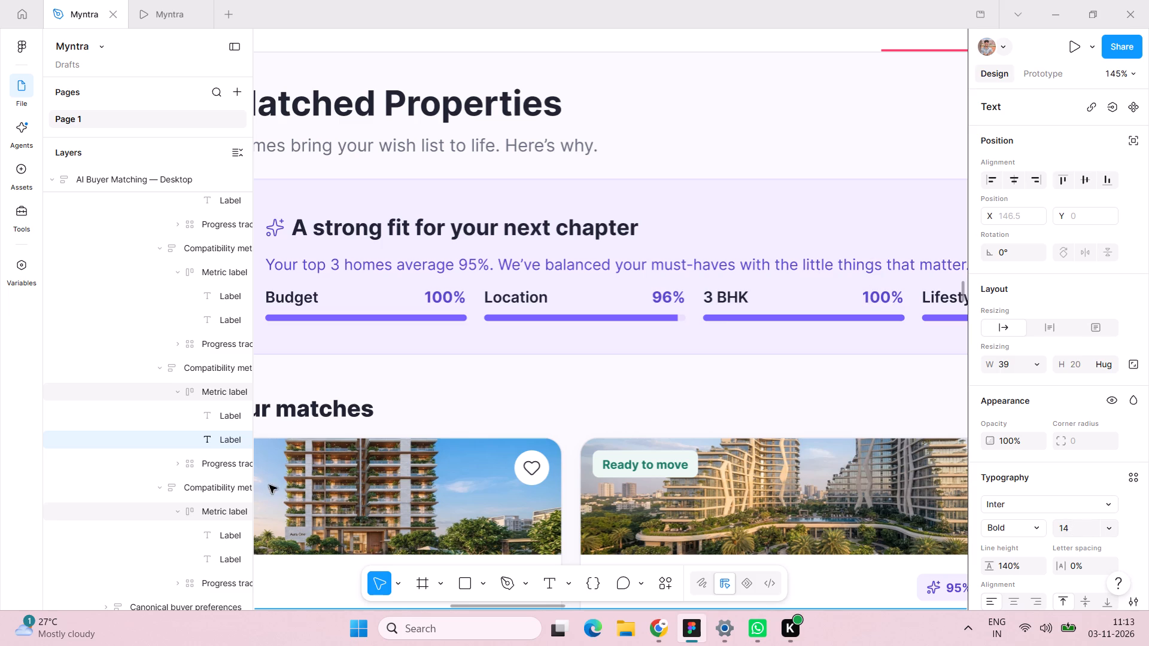
{"action": "scroll", "coordinate": [814, 293], "scroll_direction": "left", "scroll_amount": 3}
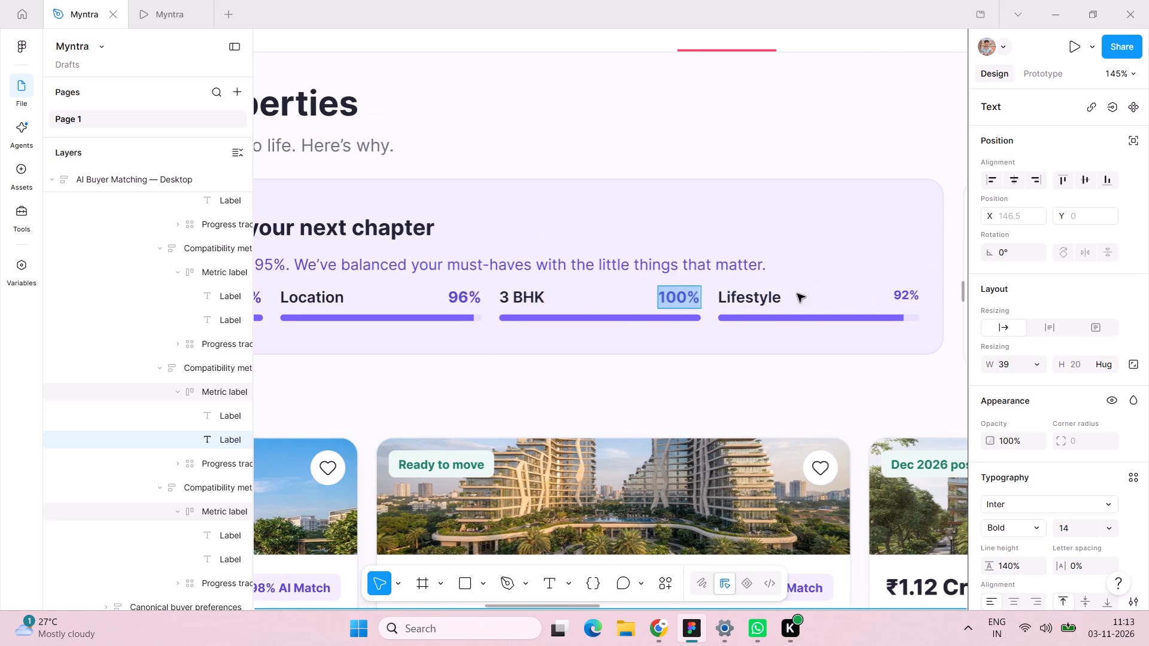
{"action": "double_click", "coordinate": [774, 294]}
{"action": "double_click", "coordinate": [910, 297]}
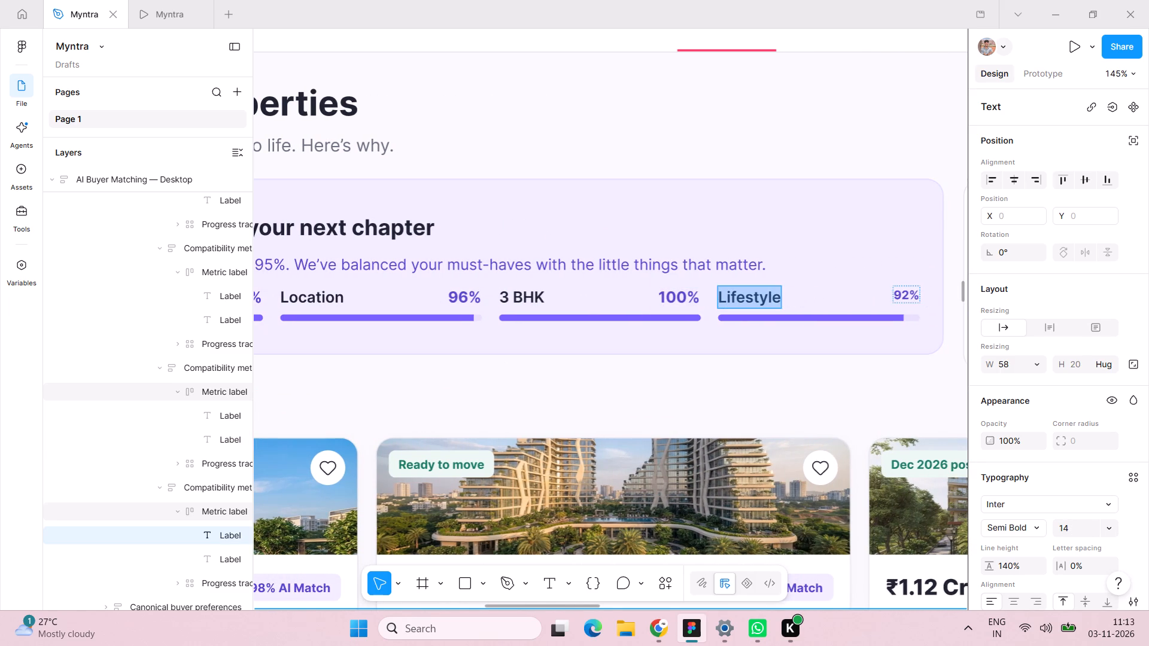
{"action": "double_click", "coordinate": [910, 296]}
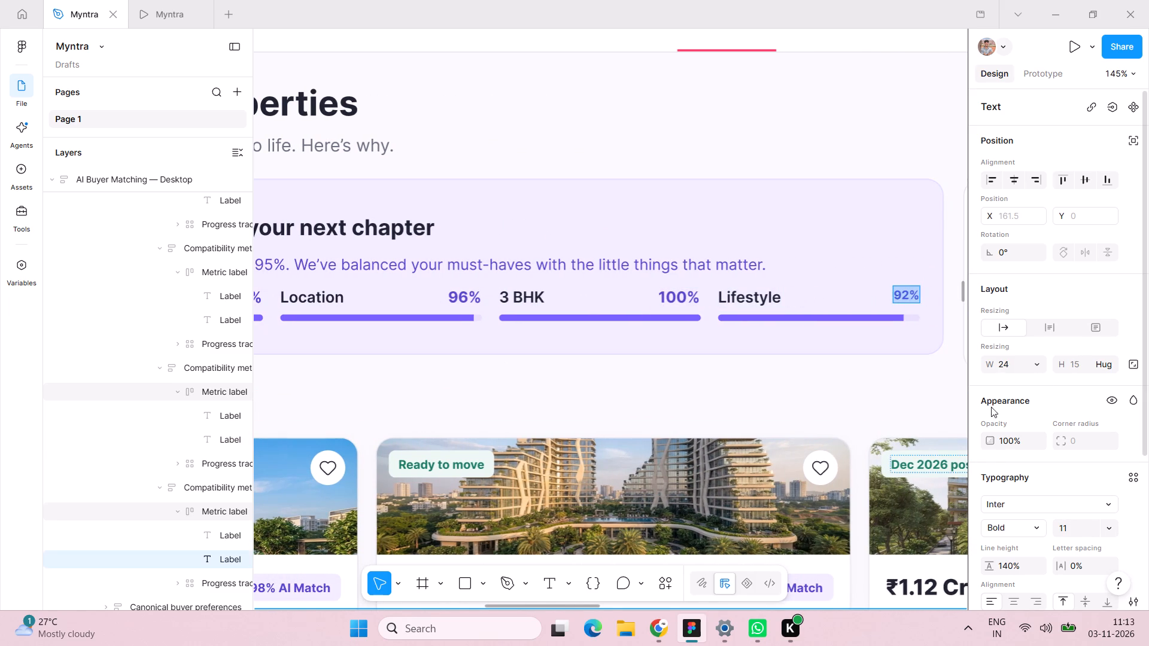
{"action": "left_click", "coordinate": [1076, 528]}
{"action": "type", "text": "14"}
{"action": "key", "text": "Return"}
Set the height of the progress track under the Budget metric to 8.
{"action": "scroll", "coordinate": [995, 540], "scroll_direction": "right", "scroll_amount": 4}
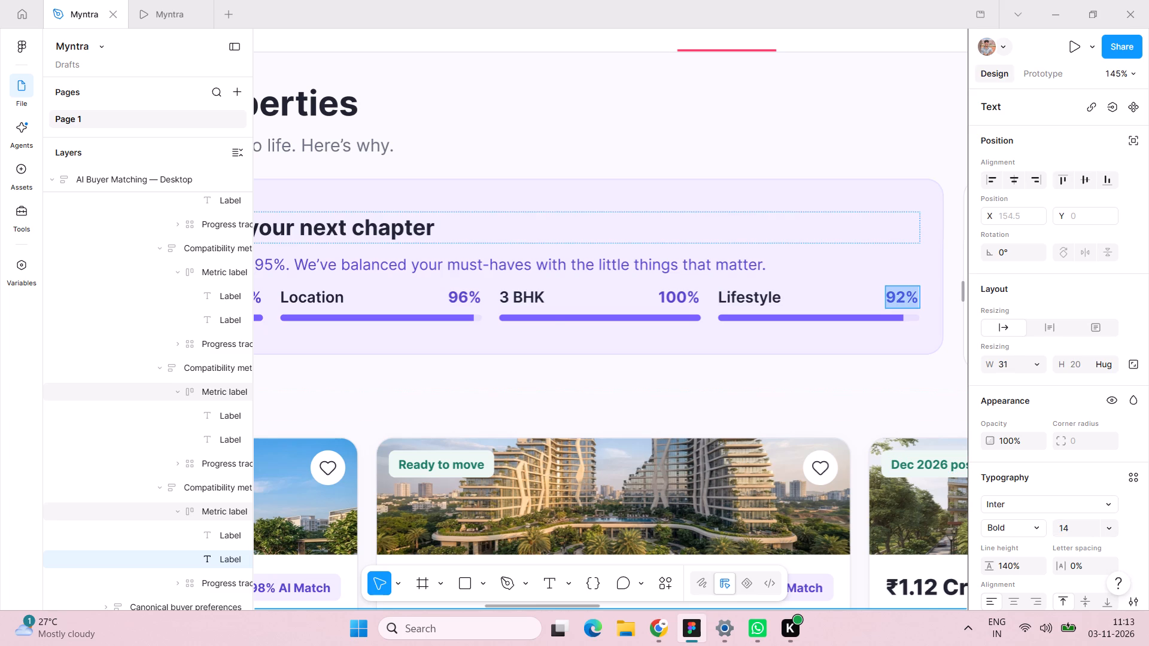
{"action": "scroll", "coordinate": [554, 312], "scroll_direction": "right", "scroll_amount": 4}
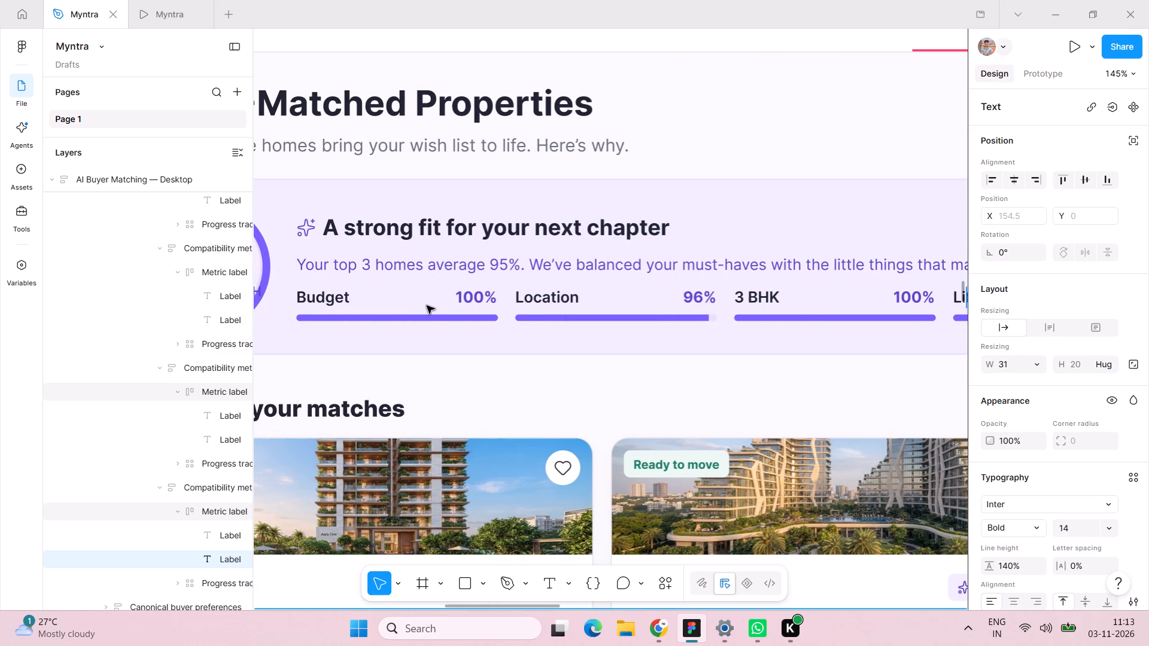
{"action": "double_click", "coordinate": [435, 316]}
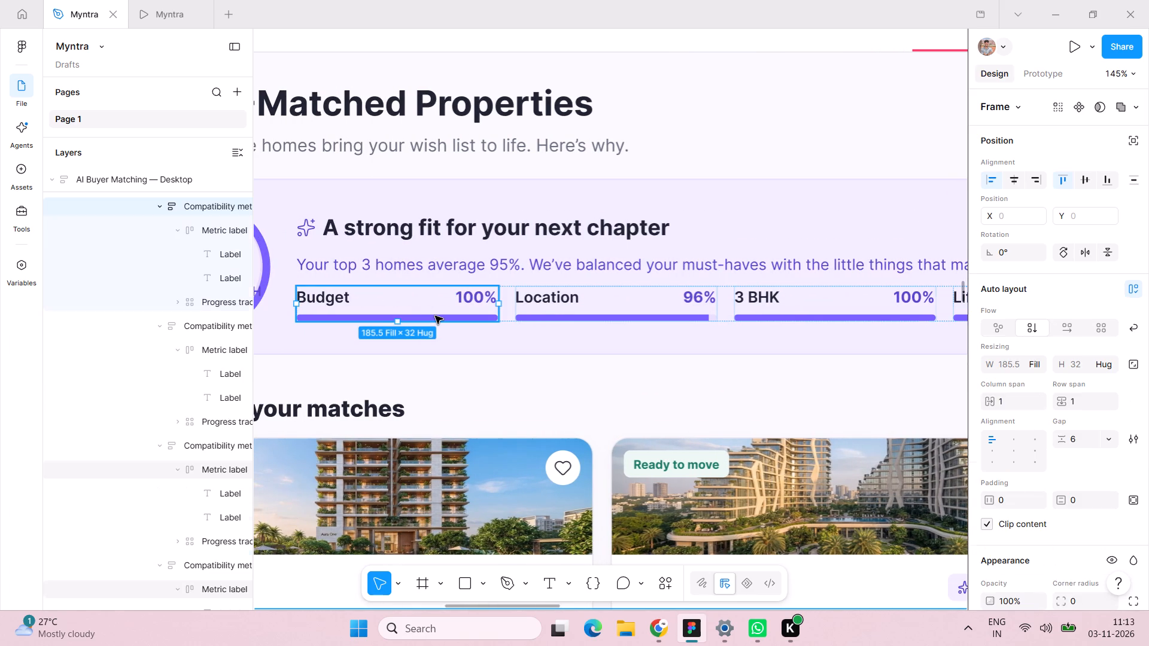
{"action": "double_click", "coordinate": [435, 316]}
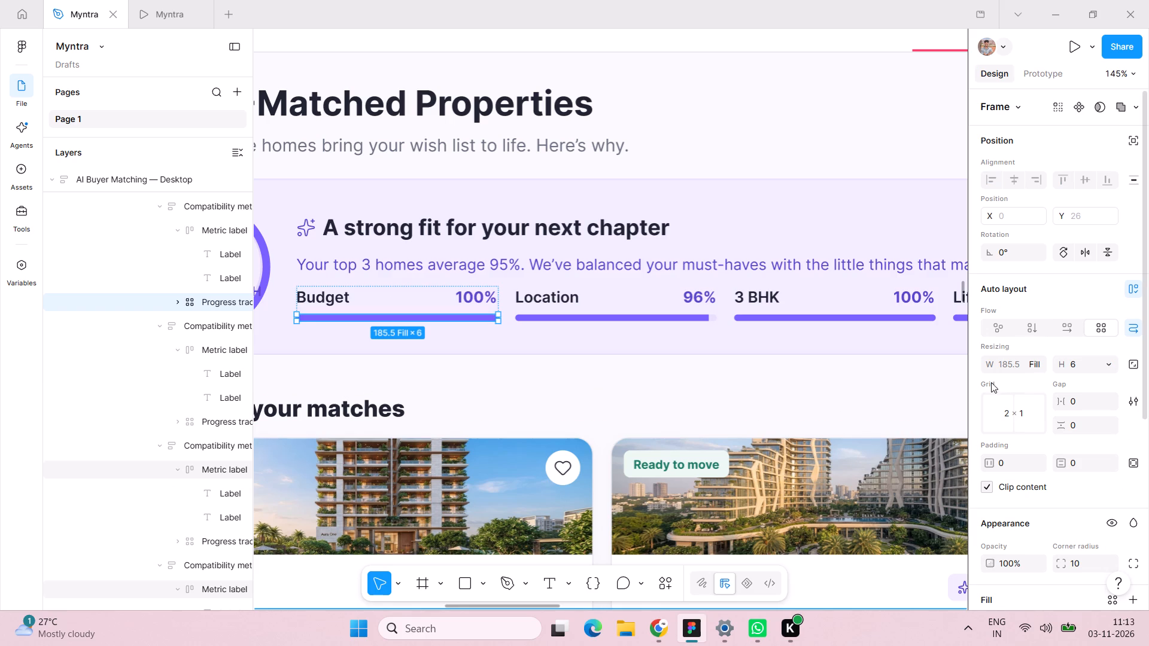
{"action": "left_click", "coordinate": [1091, 368]}
{"action": "key", "text": "8"}
{"action": "key", "text": "Return"}
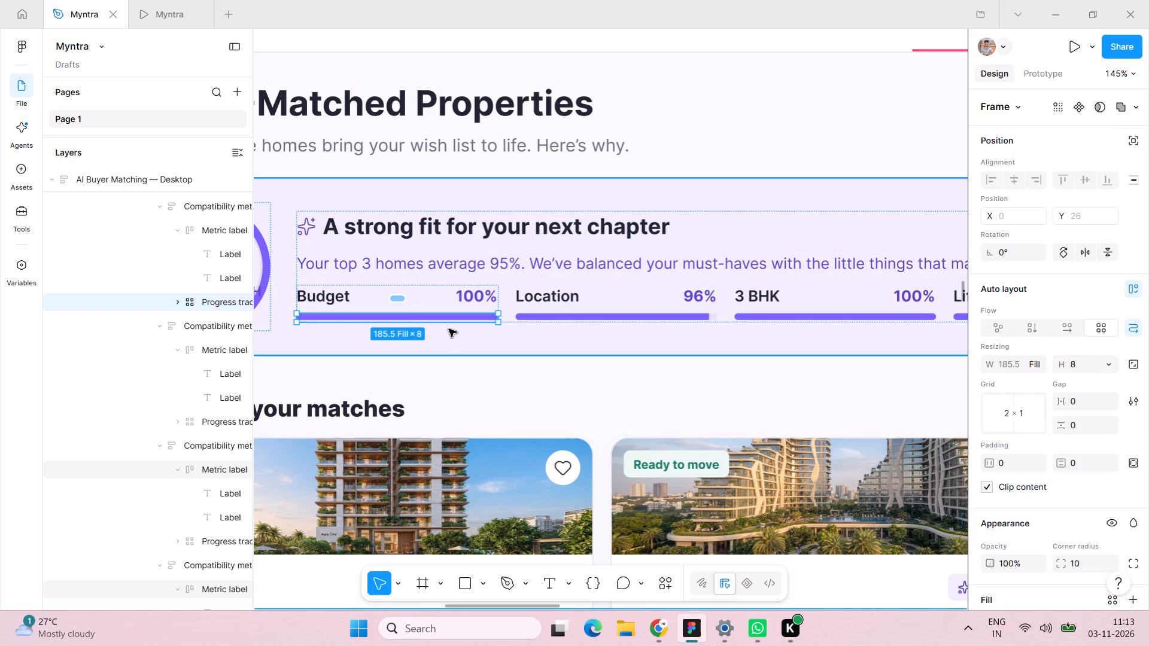
Set the height of the purple progress fill inside the Budget track to 8.
{"action": "double_click", "coordinate": [521, 299]}
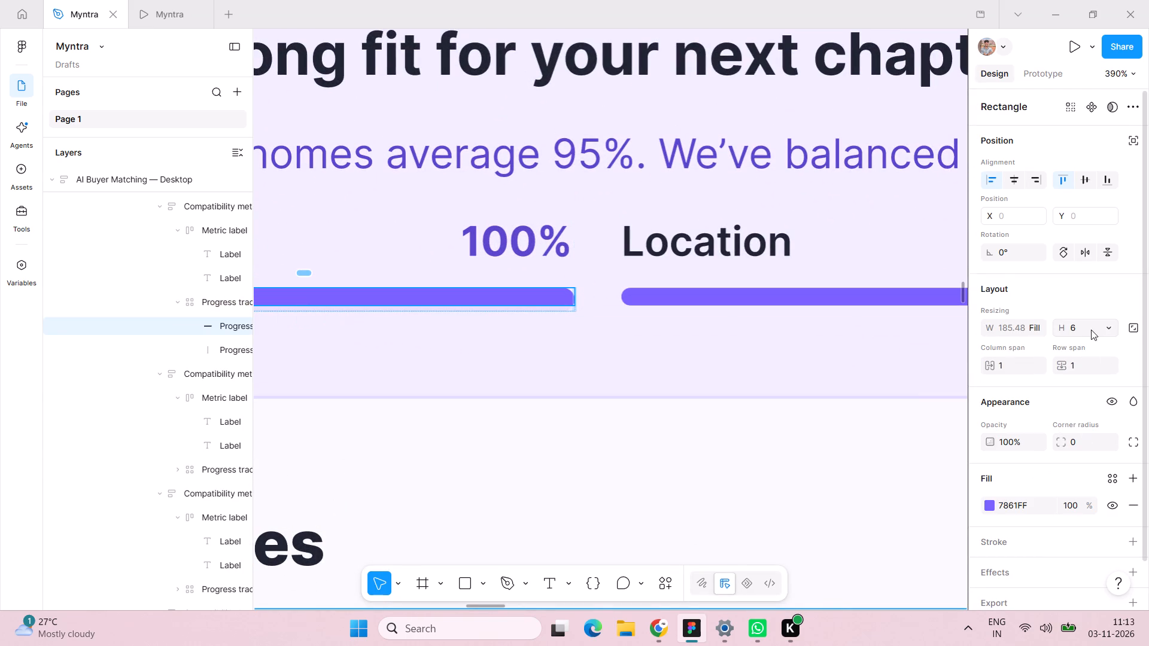
{"action": "left_click", "coordinate": [1091, 330]}
{"action": "key", "text": "8"}
{"action": "key", "text": "Return"}
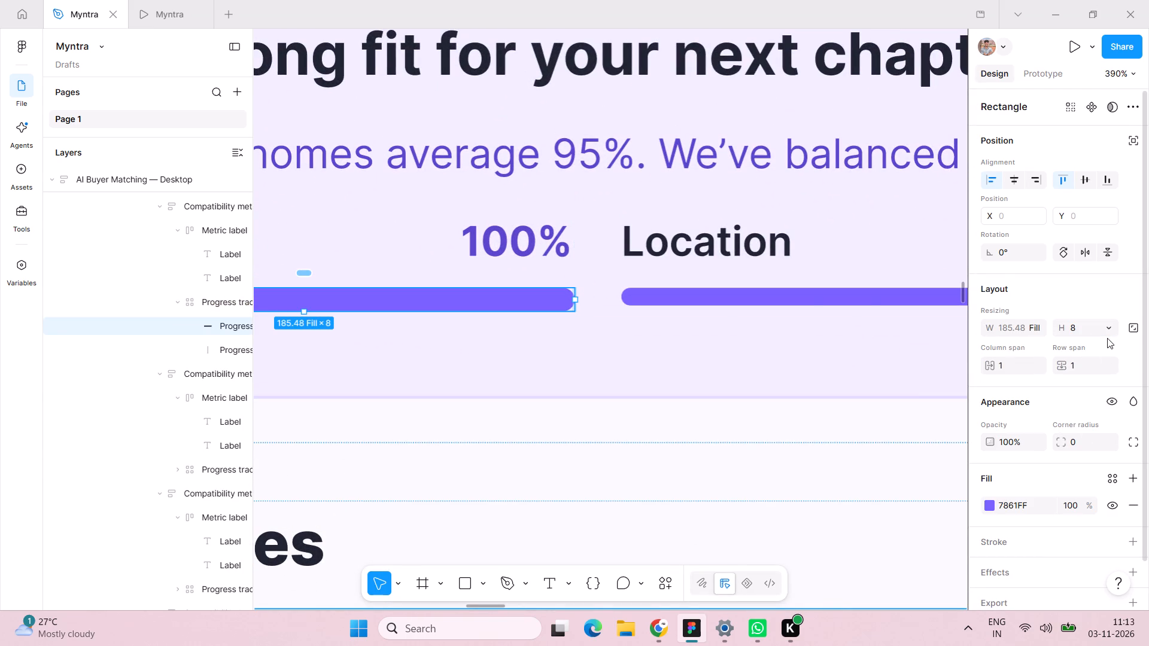
Set the height of both the Location progress track and its purple fill to 8.
{"action": "double_click", "coordinate": [825, 292]}
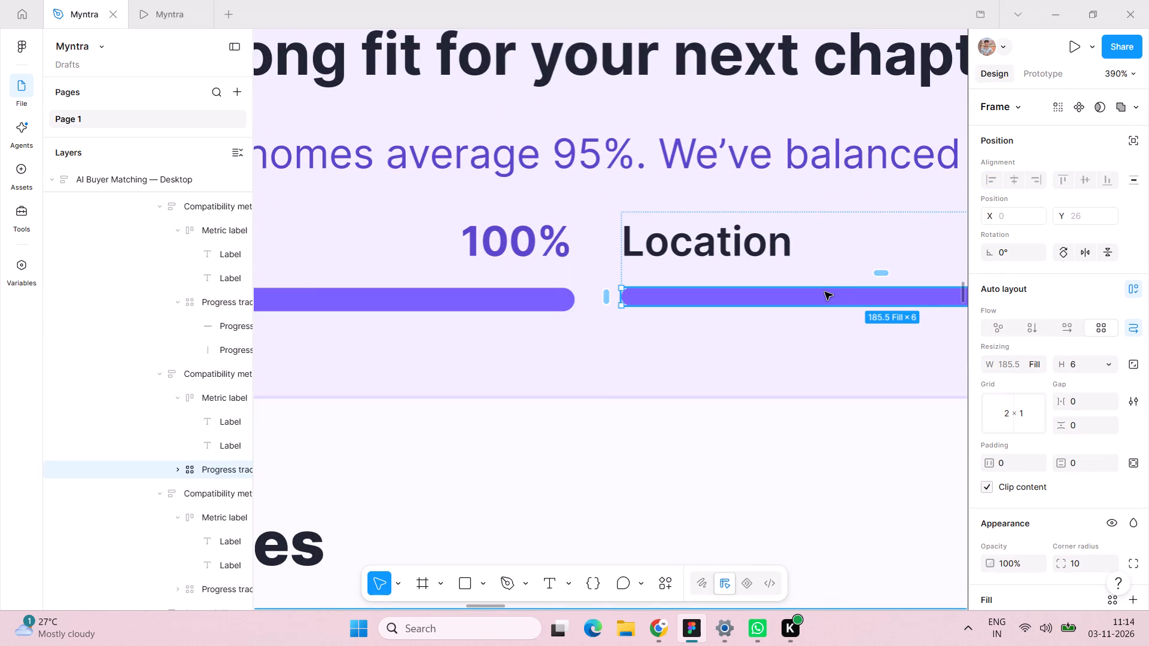
{"action": "scroll", "coordinate": [825, 292], "scroll_direction": "left", "scroll_amount": 4}
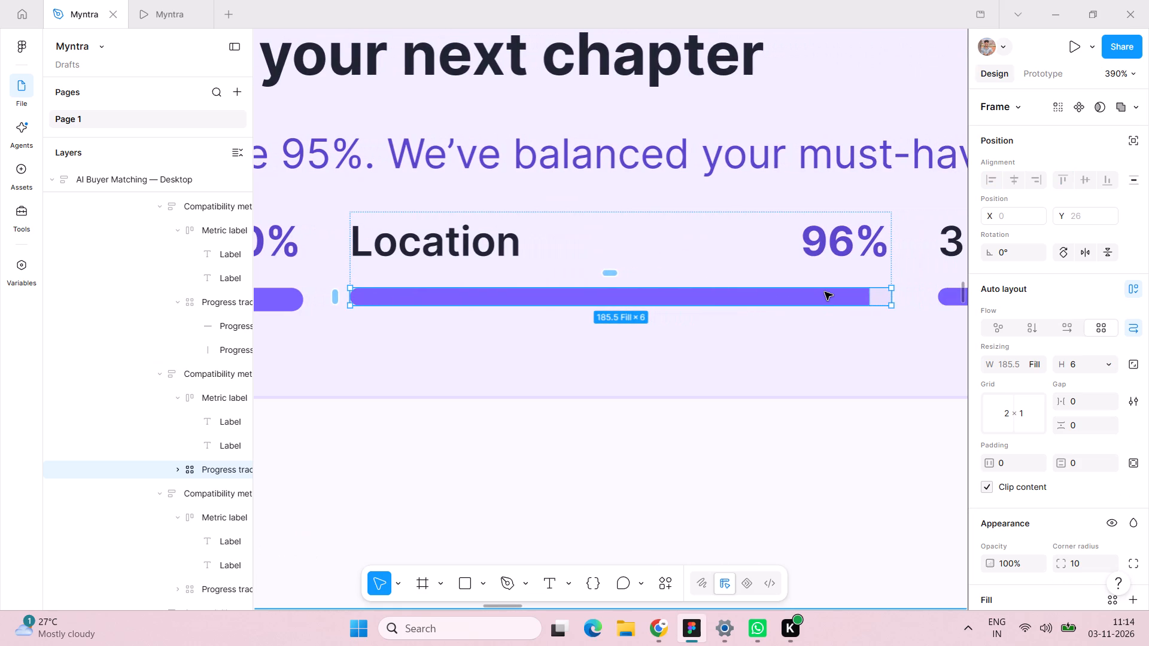
{"action": "left_click", "coordinate": [1096, 369]}
{"action": "key", "text": "8"}
{"action": "key", "text": "Return"}
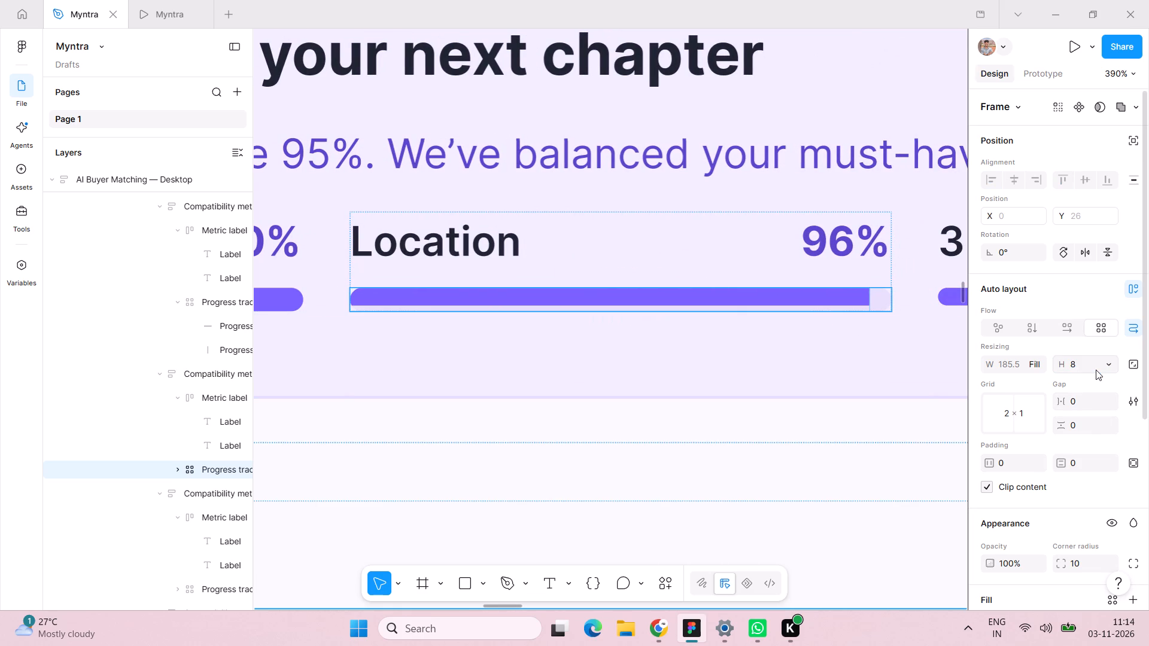
{"action": "double_click", "coordinate": [751, 300]}
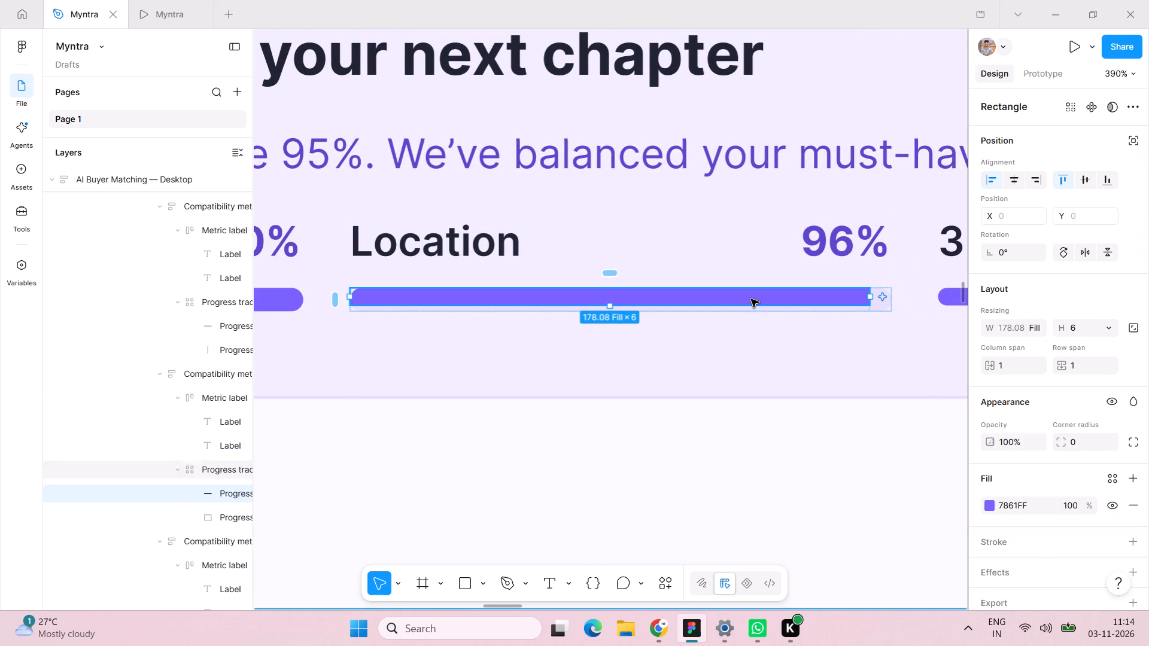
{"action": "left_click", "coordinate": [1078, 328]}
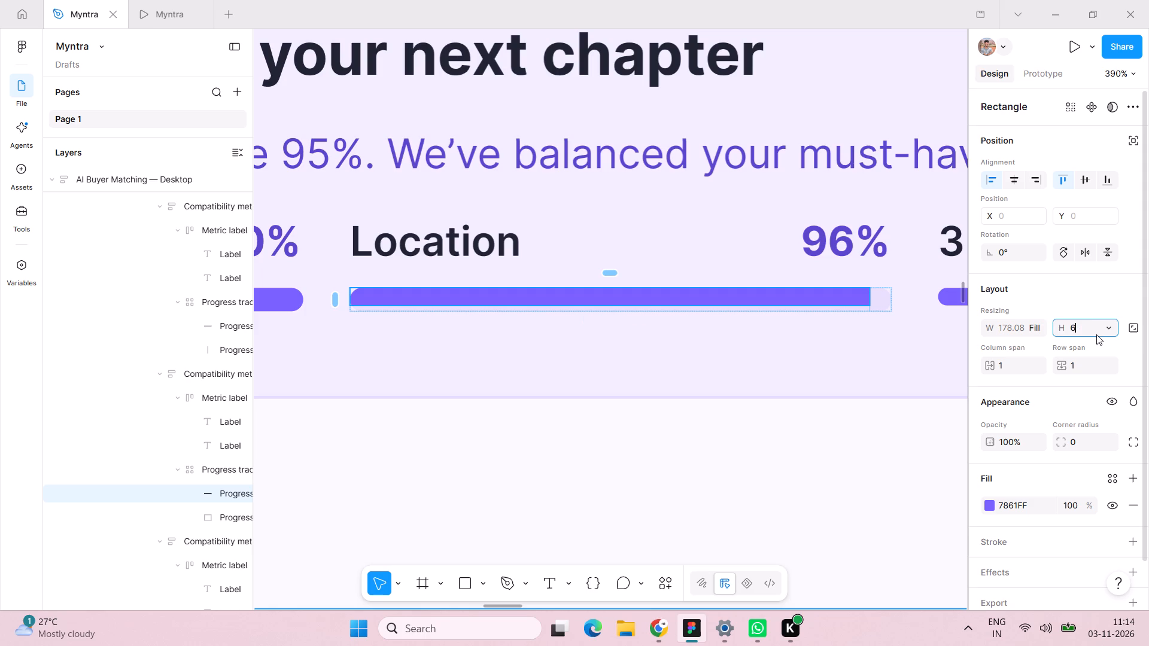
{"action": "key", "text": "8"}
{"action": "key", "text": "Return"}
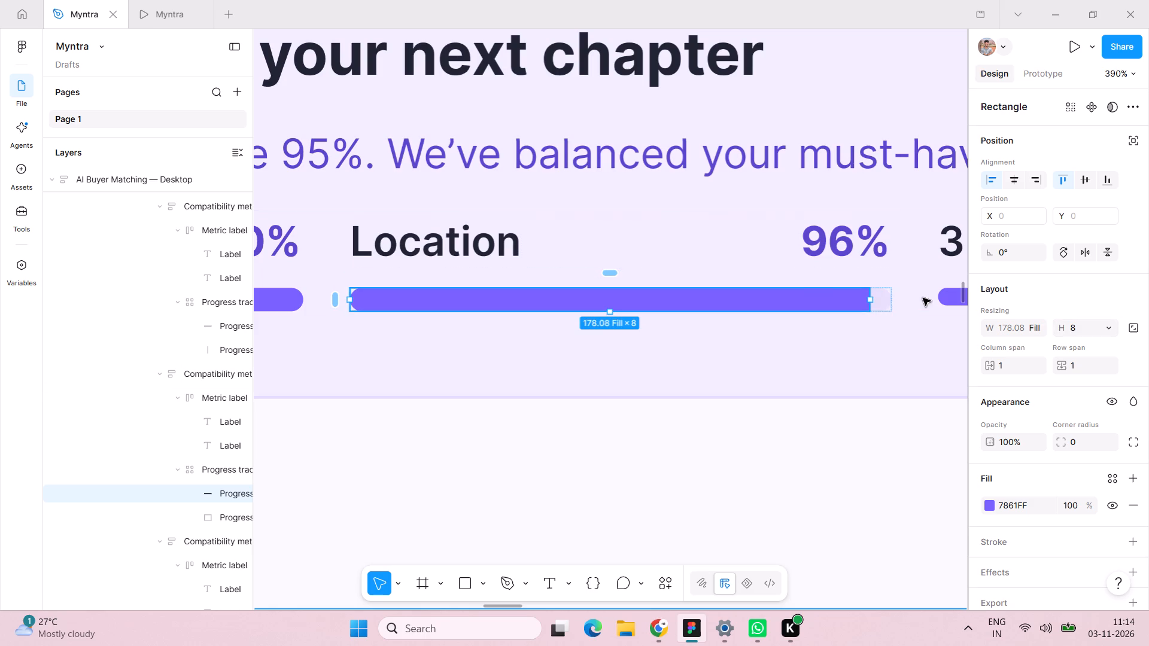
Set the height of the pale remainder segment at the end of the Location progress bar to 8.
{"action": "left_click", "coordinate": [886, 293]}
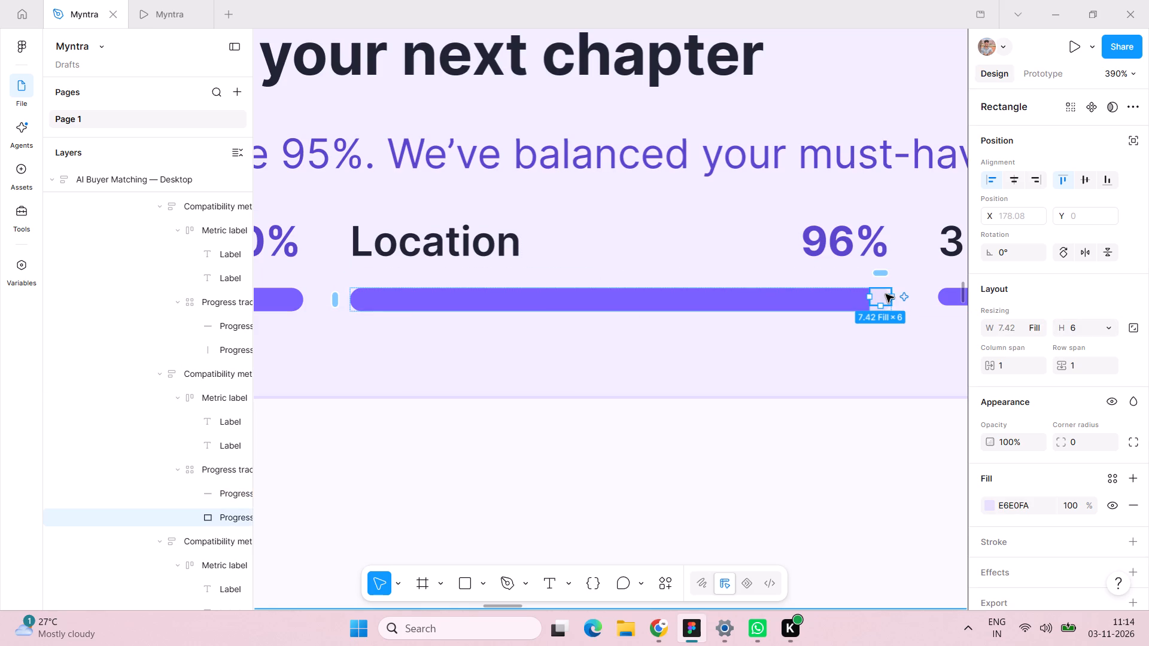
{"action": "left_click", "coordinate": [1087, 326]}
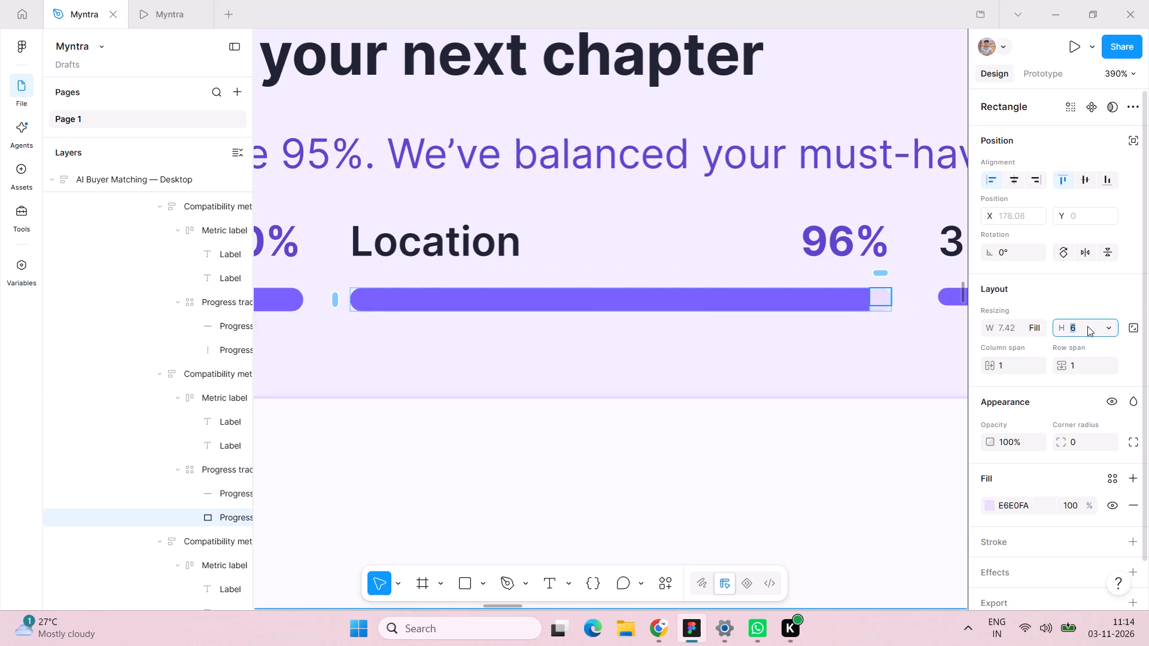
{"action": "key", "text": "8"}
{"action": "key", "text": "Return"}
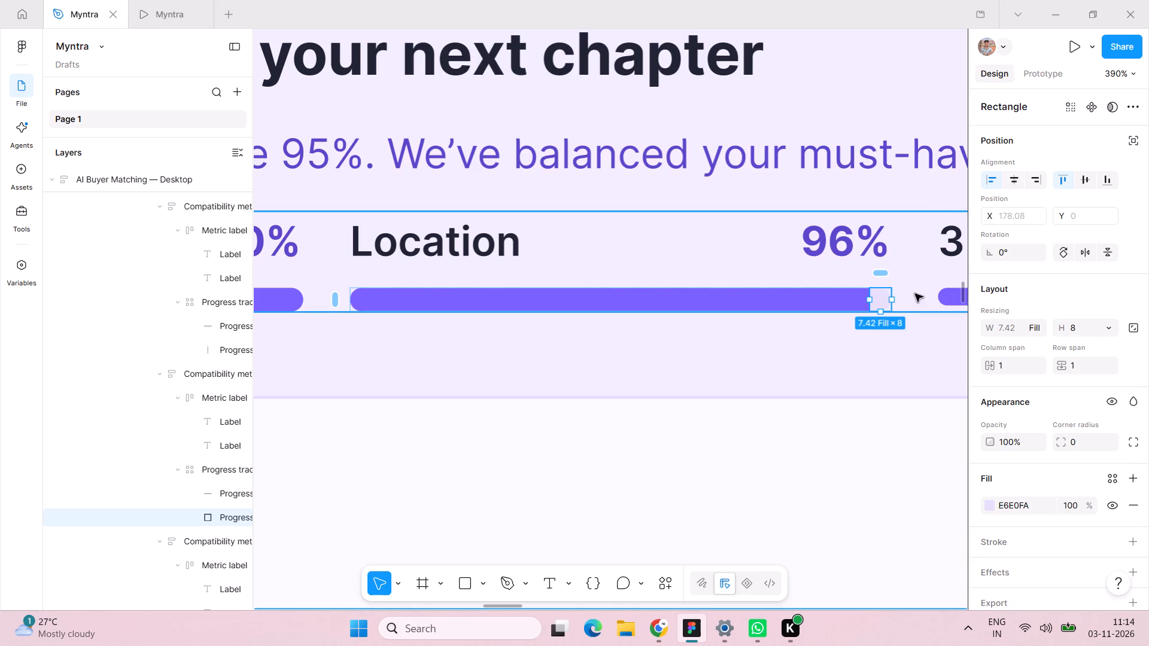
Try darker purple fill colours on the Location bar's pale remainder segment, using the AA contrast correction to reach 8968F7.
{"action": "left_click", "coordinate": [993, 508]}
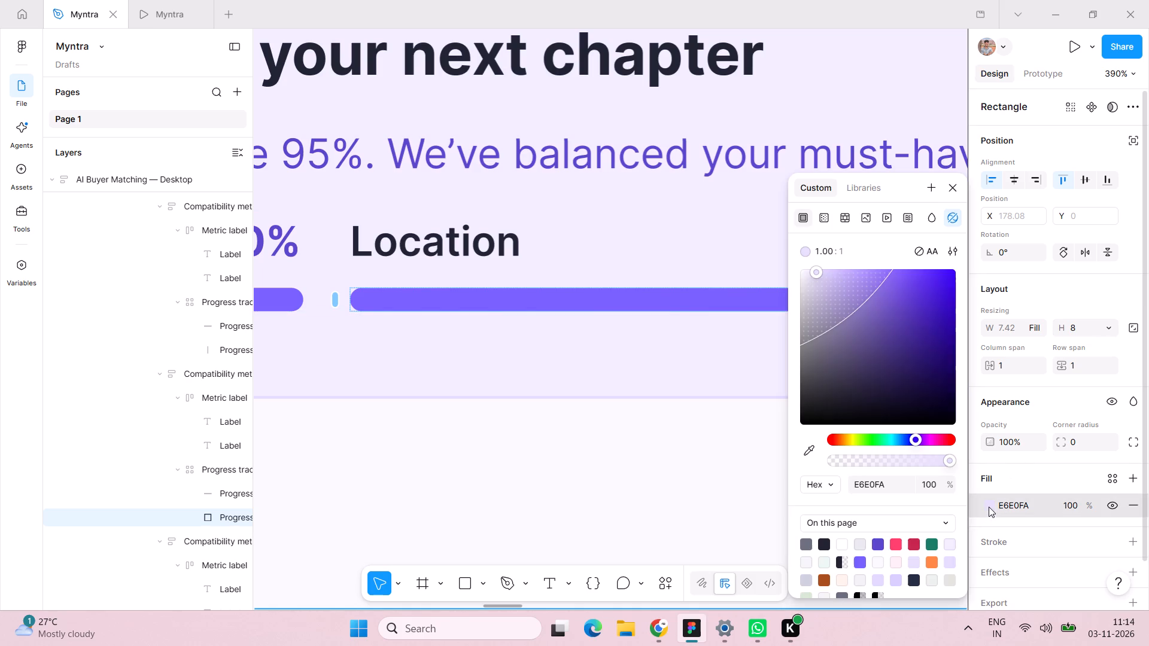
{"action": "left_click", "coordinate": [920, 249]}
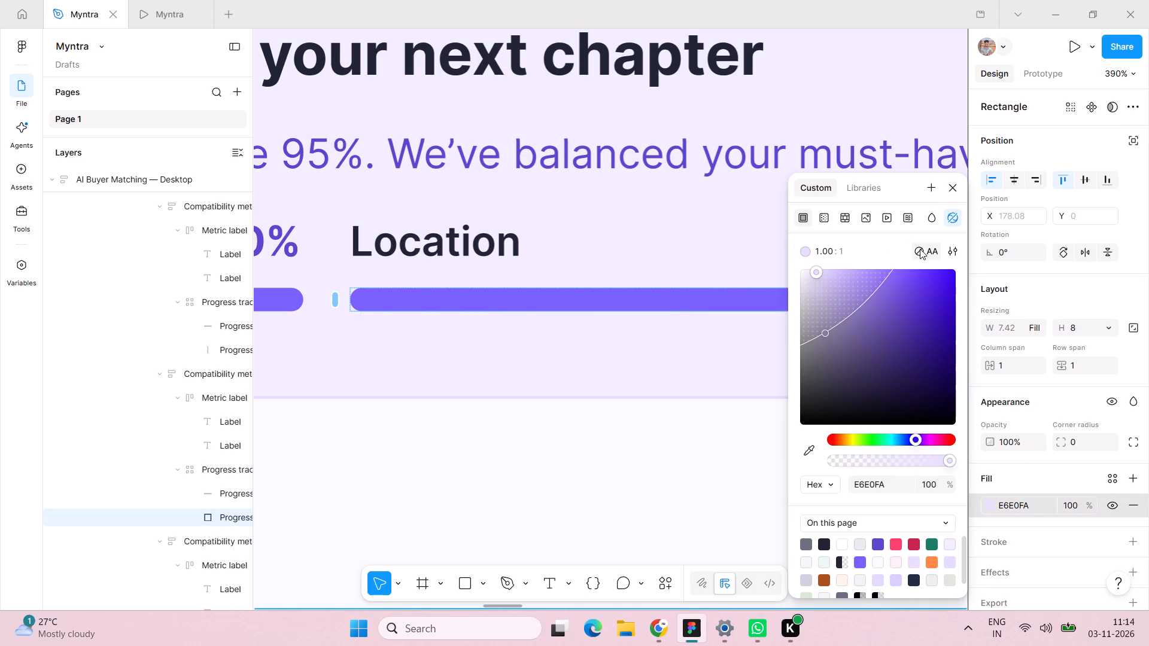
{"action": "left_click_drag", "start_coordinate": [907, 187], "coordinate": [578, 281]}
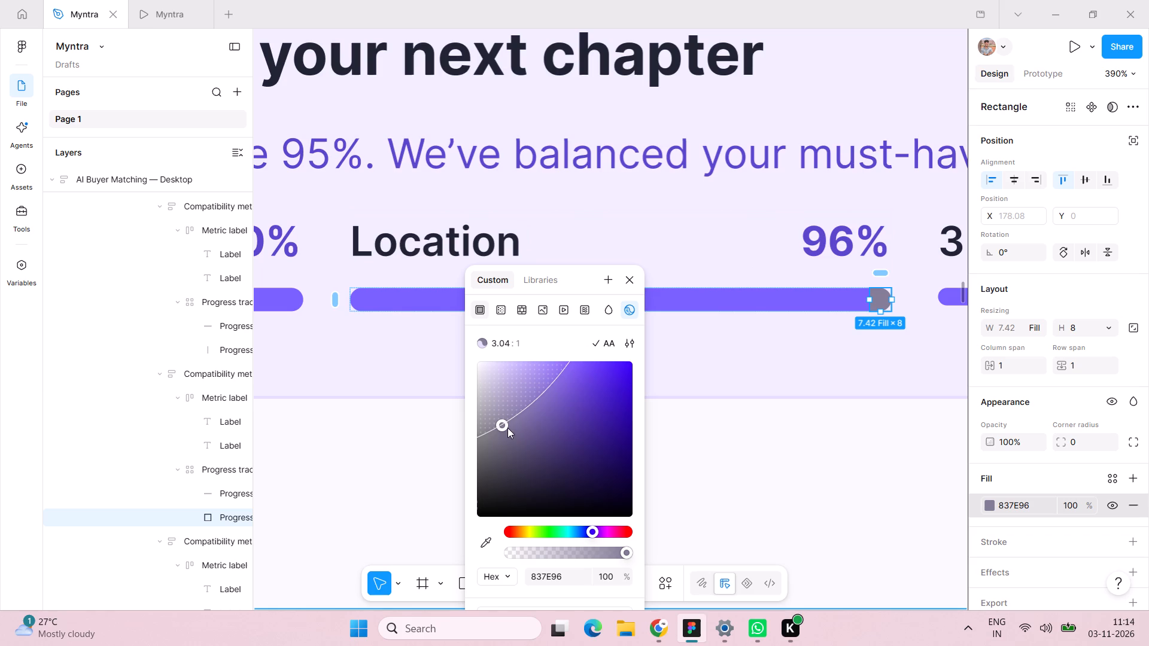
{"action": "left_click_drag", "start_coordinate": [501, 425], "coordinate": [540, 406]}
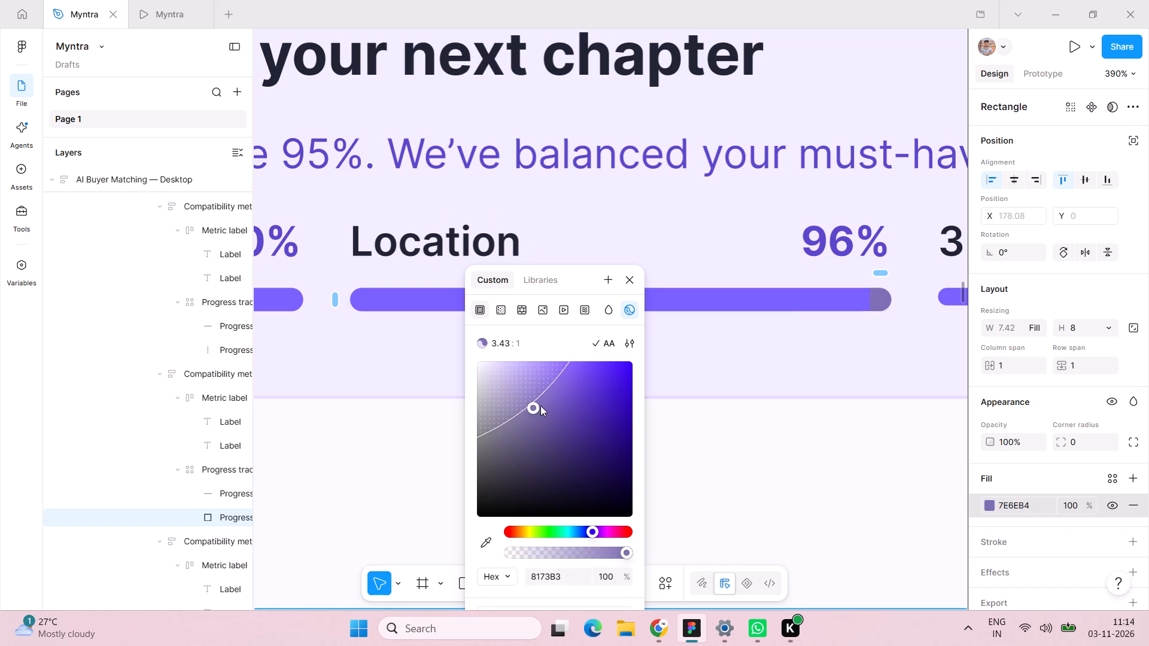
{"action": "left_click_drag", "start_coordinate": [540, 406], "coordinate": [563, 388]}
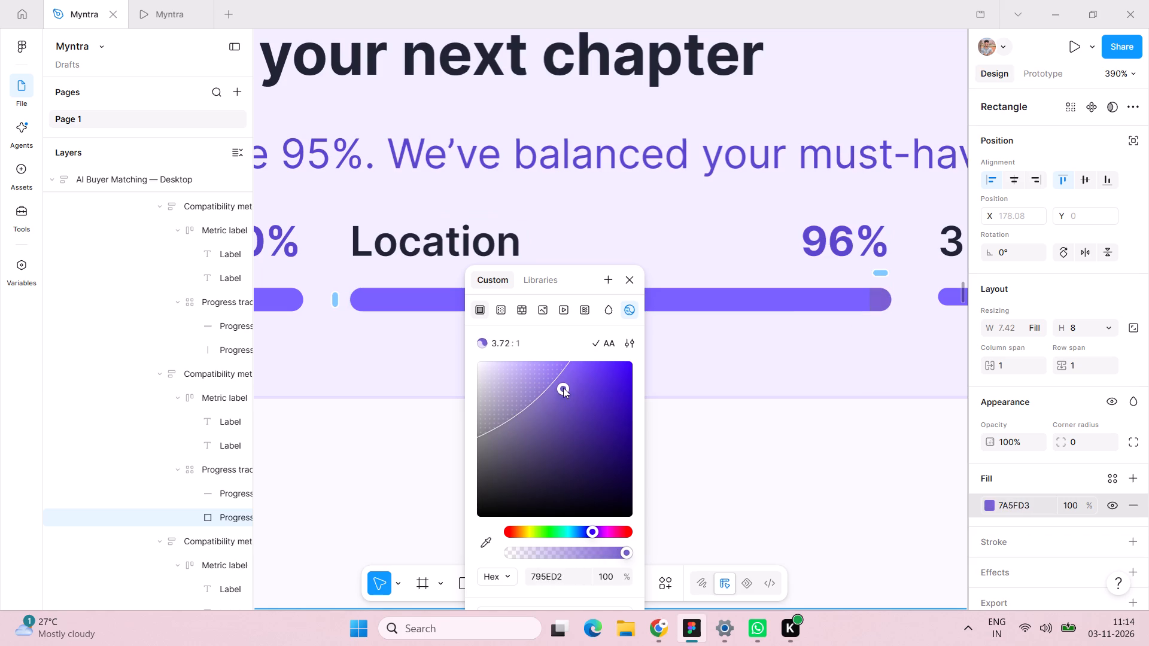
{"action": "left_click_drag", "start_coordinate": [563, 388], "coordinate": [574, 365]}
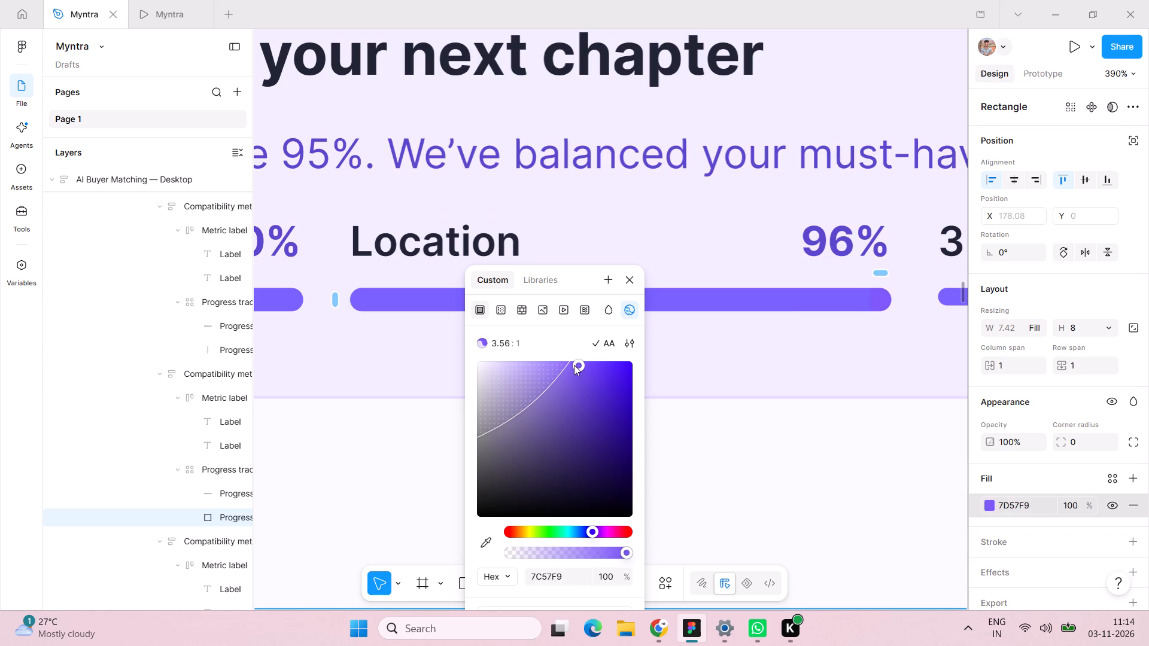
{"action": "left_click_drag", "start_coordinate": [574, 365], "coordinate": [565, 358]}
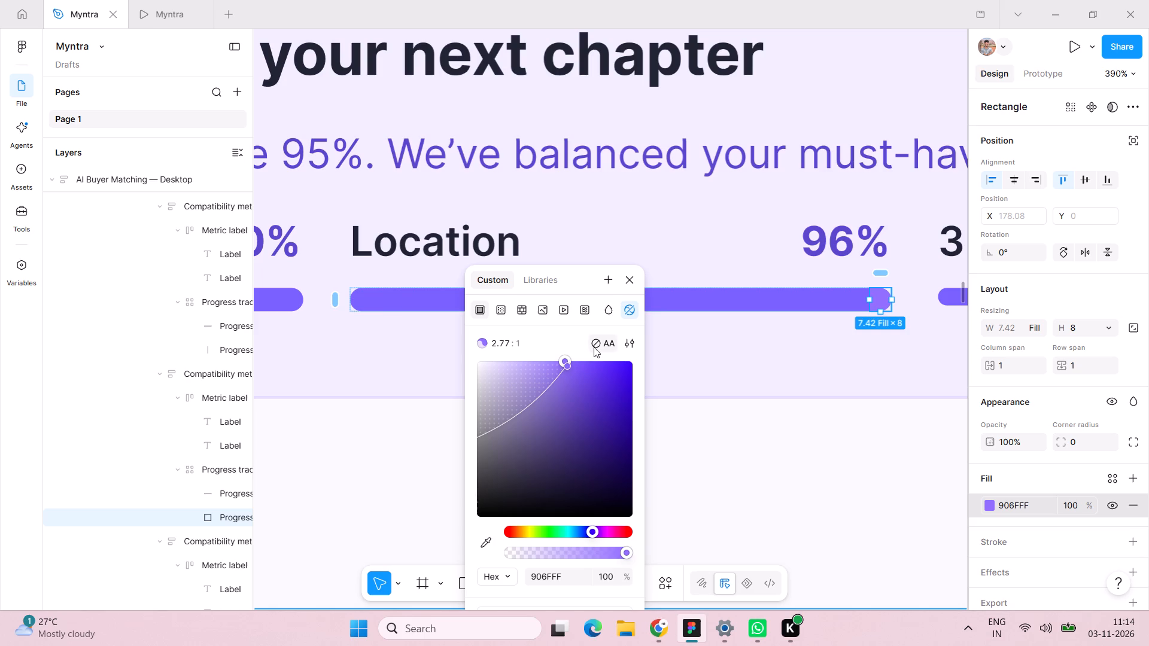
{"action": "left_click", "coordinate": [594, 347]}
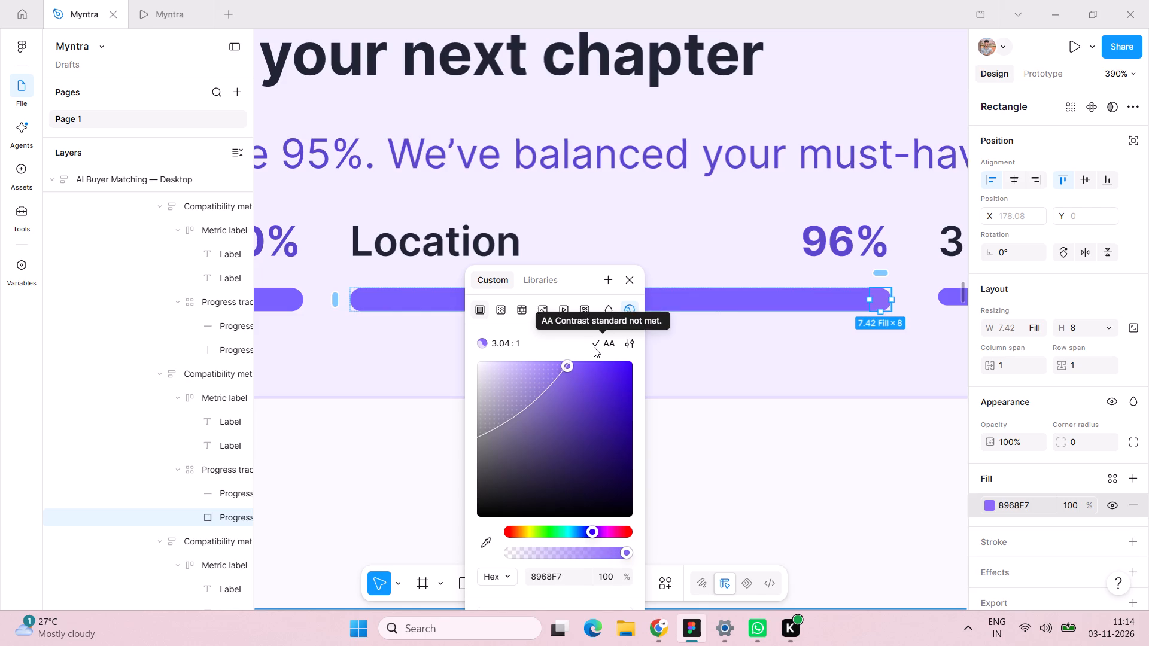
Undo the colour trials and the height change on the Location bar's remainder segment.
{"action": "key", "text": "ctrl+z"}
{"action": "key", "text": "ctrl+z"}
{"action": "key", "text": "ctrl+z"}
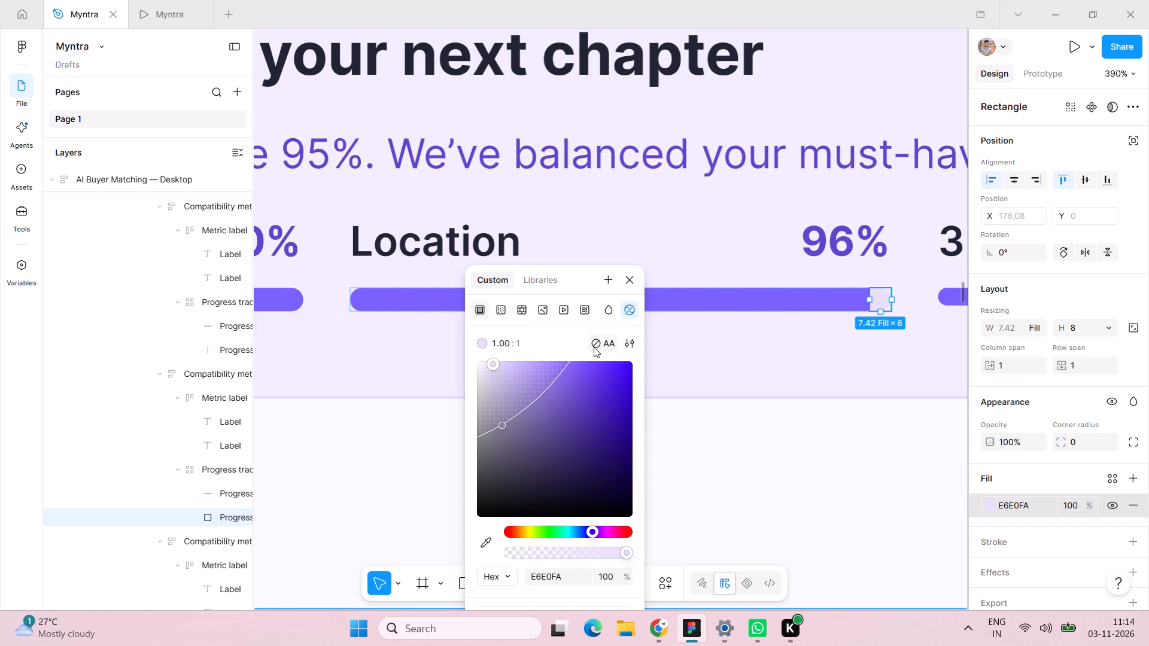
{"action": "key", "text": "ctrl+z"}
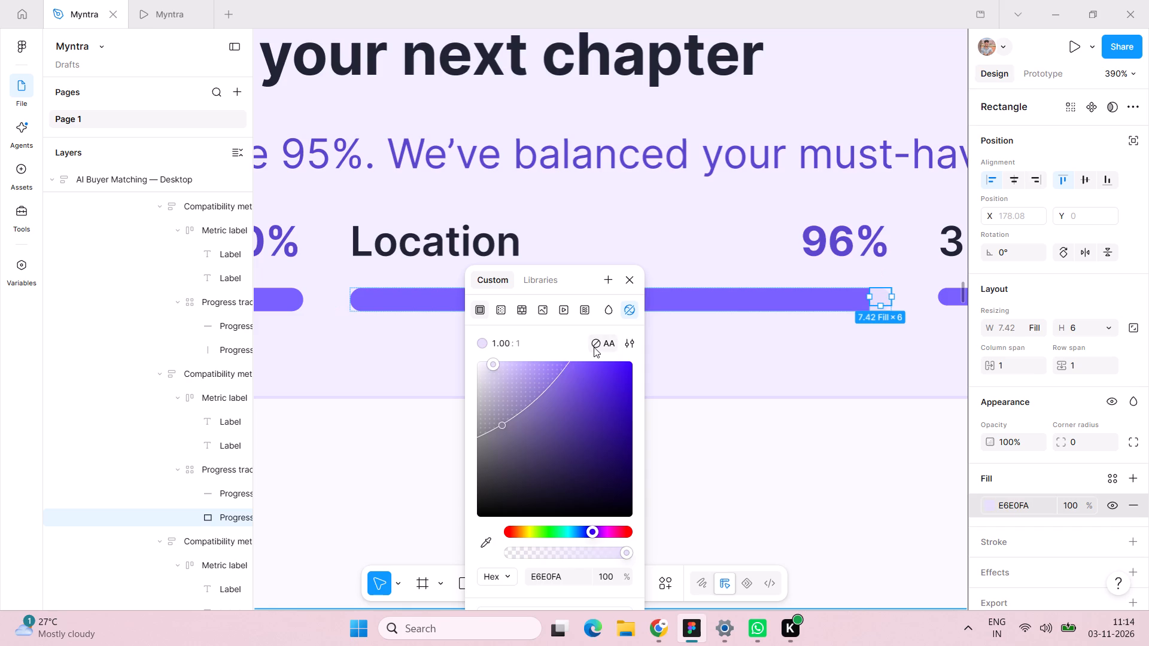
Set the height of the Location bar's pale remainder segment to 8.
{"action": "left_click", "coordinate": [1077, 328]}
{"action": "key", "text": "8"}
{"action": "key", "text": "Return"}
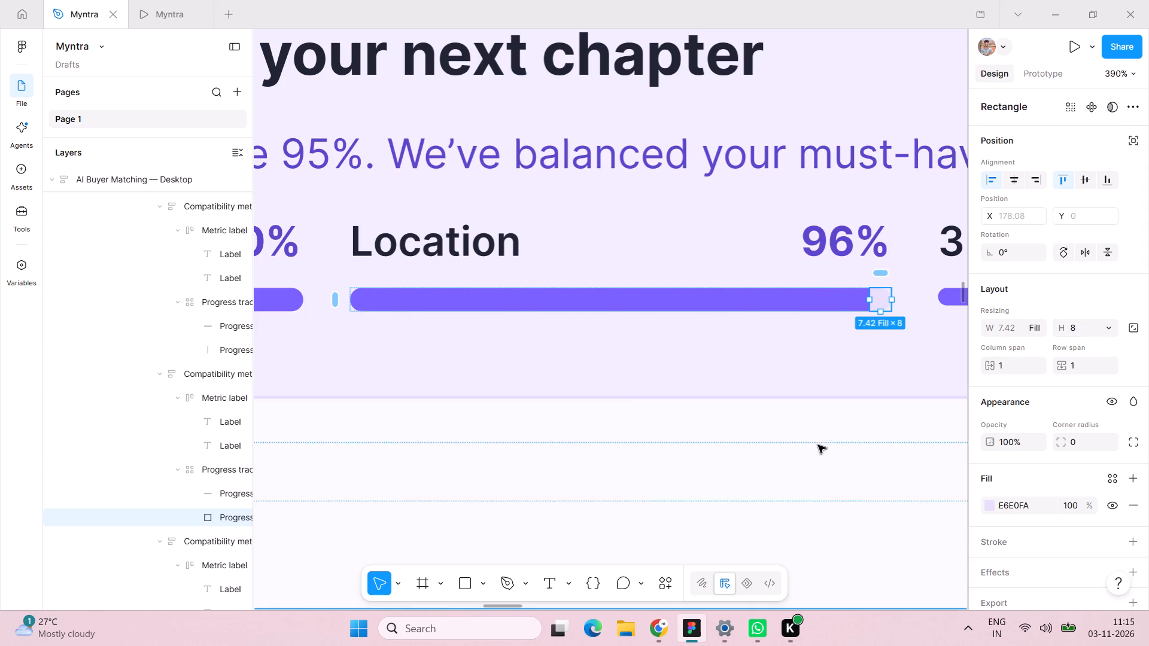
Set the height of both the 3 BHK progress track and its purple fill to 8.
{"action": "scroll", "coordinate": [737, 432], "scroll_direction": "left", "scroll_amount": 6}
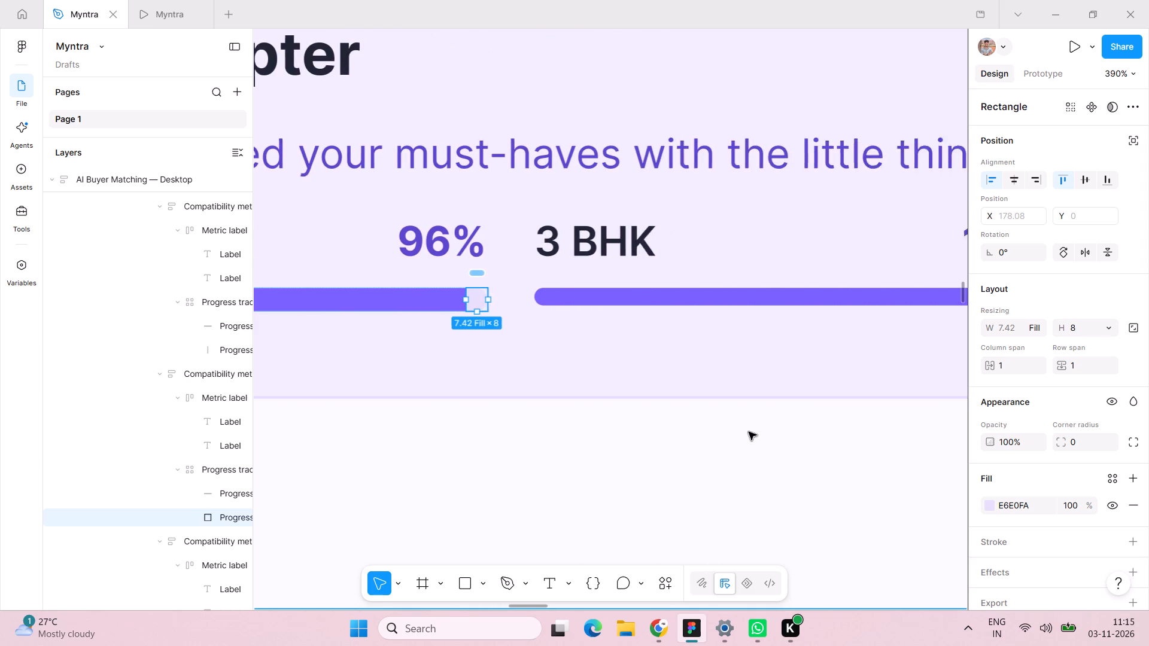
{"action": "scroll", "coordinate": [749, 432], "scroll_direction": "left", "scroll_amount": 3}
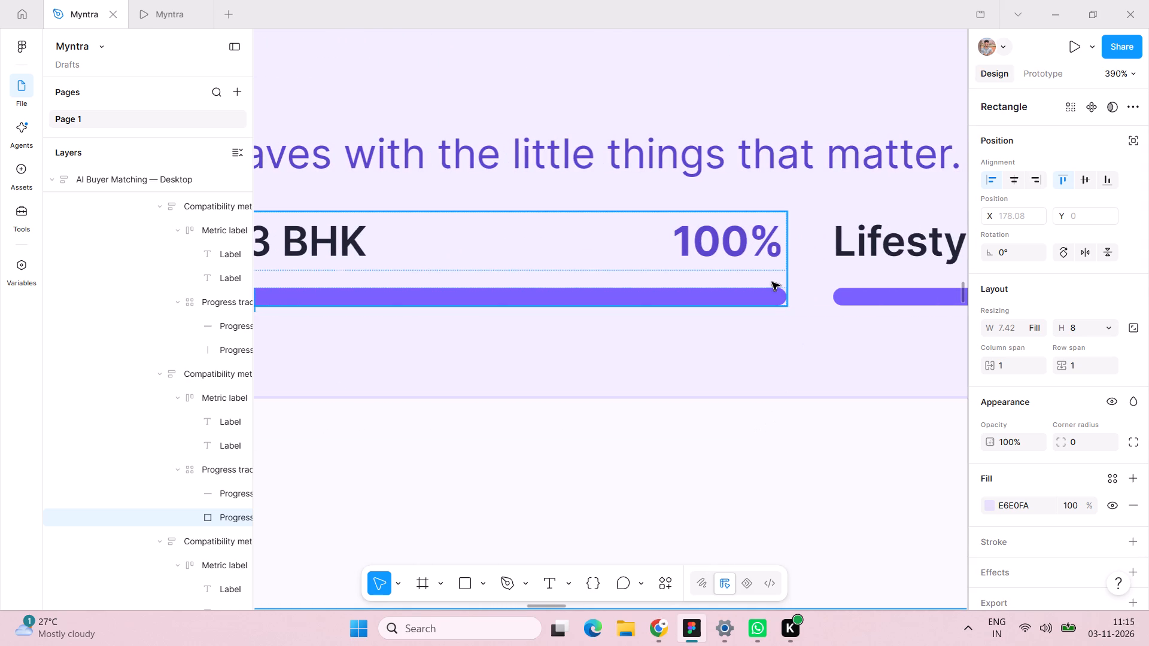
{"action": "double_click", "coordinate": [776, 297]}
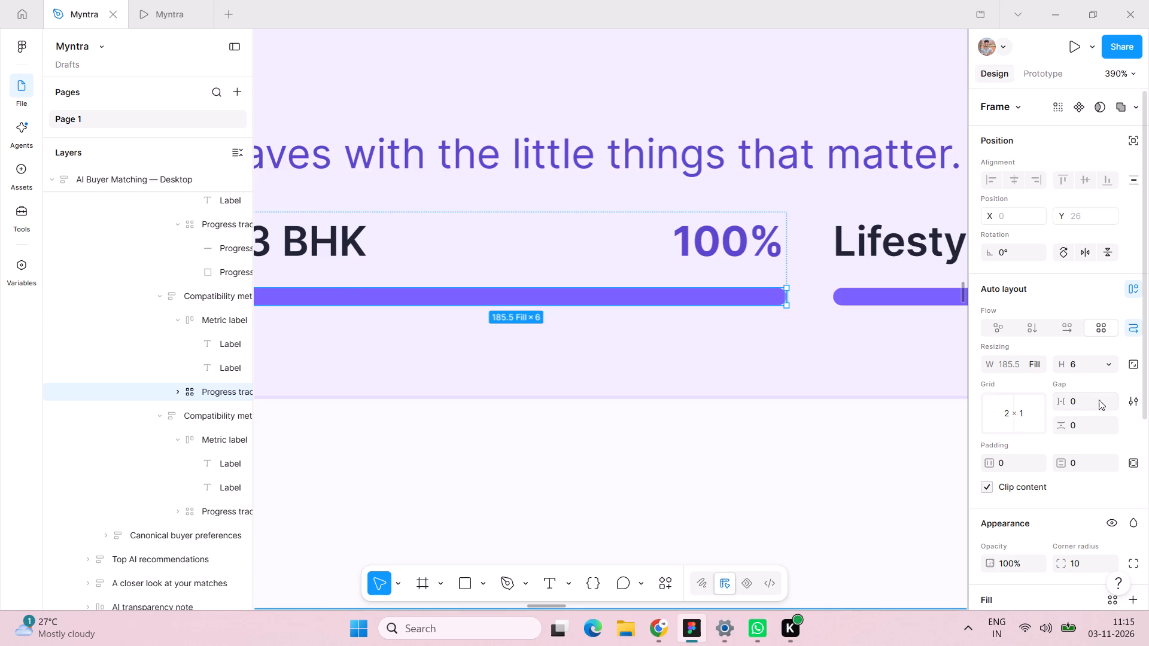
{"action": "left_click", "coordinate": [1088, 371]}
{"action": "key", "text": "8"}
{"action": "key", "text": "Return"}
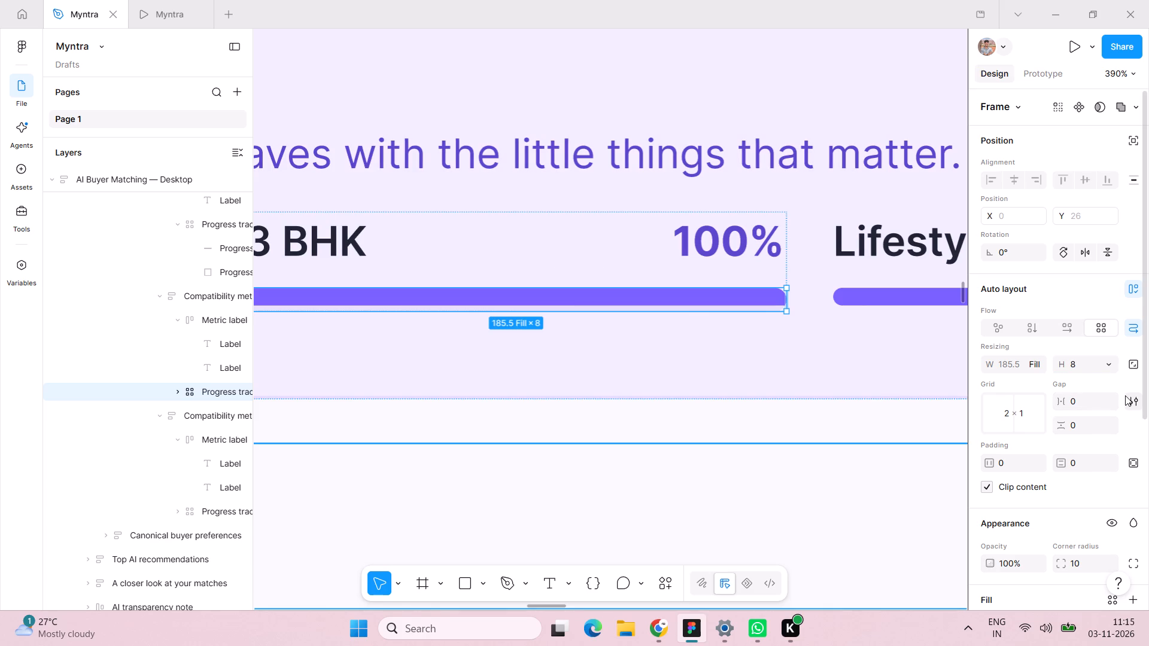
{"action": "double_click", "coordinate": [709, 298]}
{"action": "left_click", "coordinate": [1094, 325]}
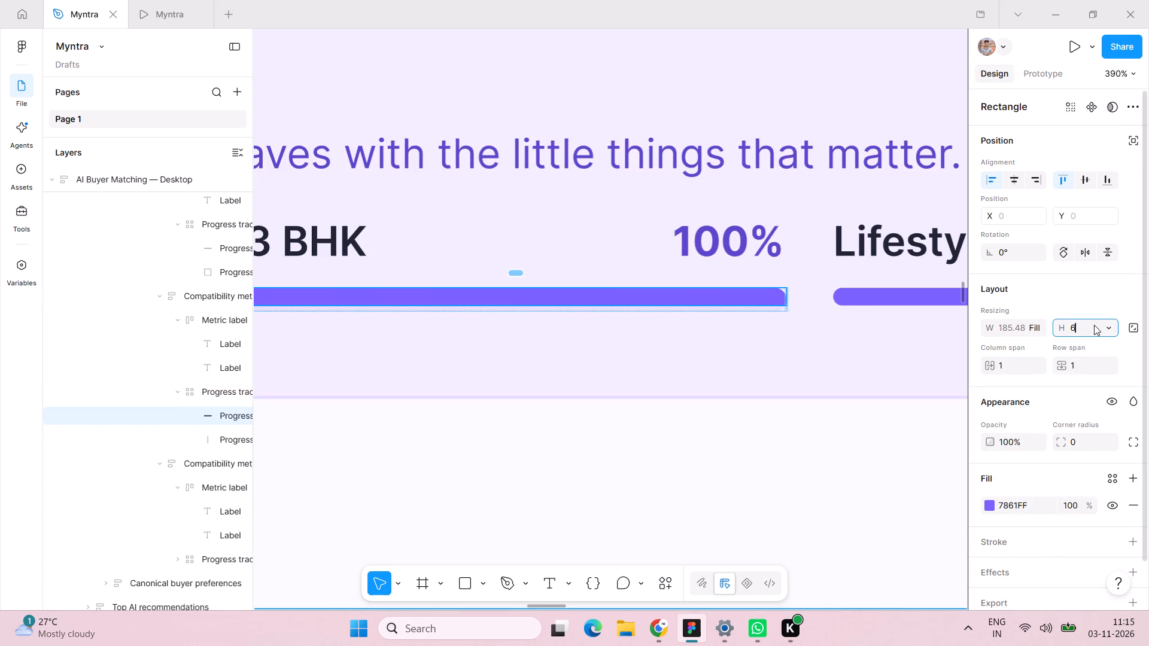
{"action": "key", "text": "8"}
{"action": "key", "text": "Return"}
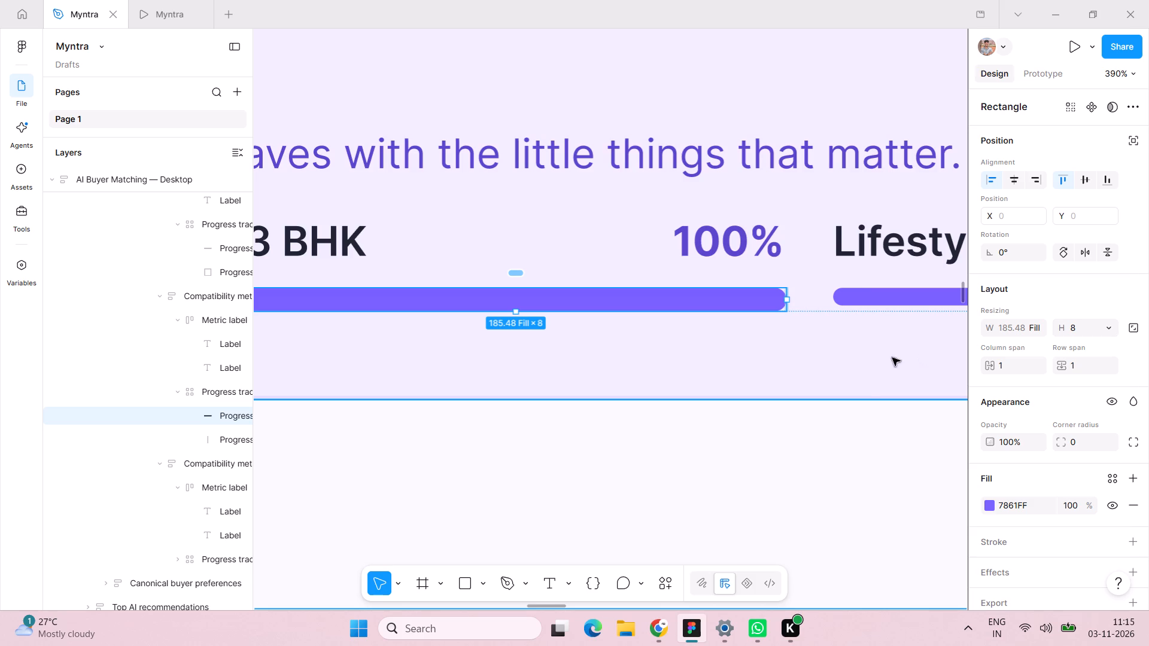
Set the height of both the Lifestyle progress track and its purple fill to 8.
{"action": "scroll", "coordinate": [865, 382], "scroll_direction": "left", "scroll_amount": 7}
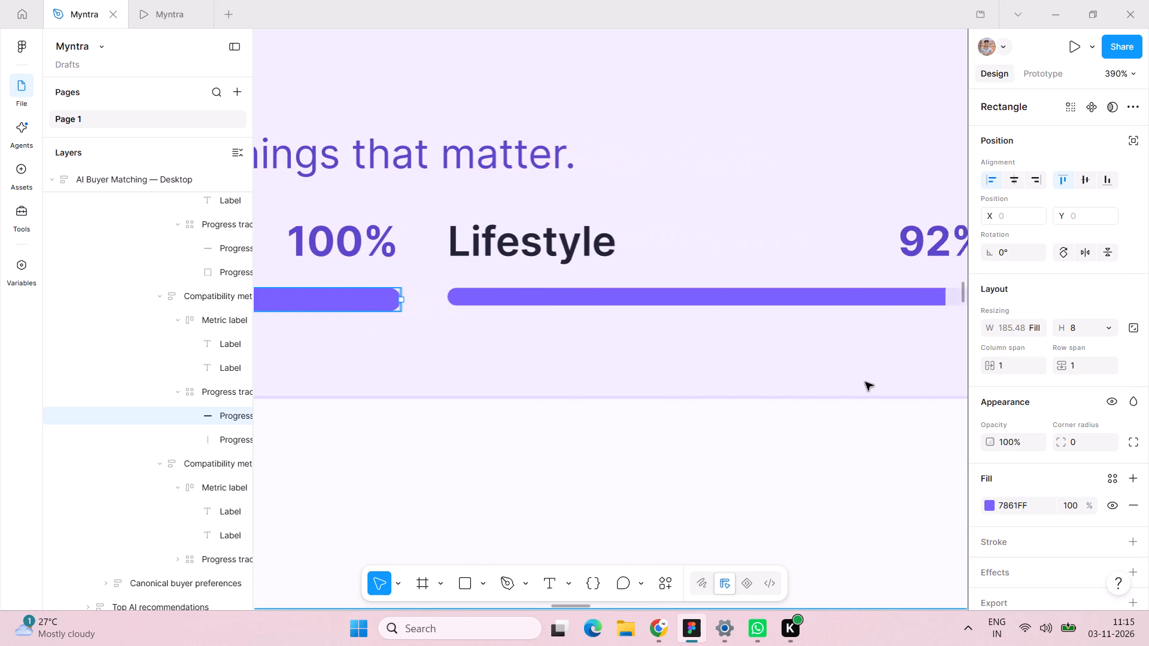
{"action": "scroll", "coordinate": [865, 382], "scroll_direction": "left", "scroll_amount": 1}
{"action": "double_click", "coordinate": [694, 287]}
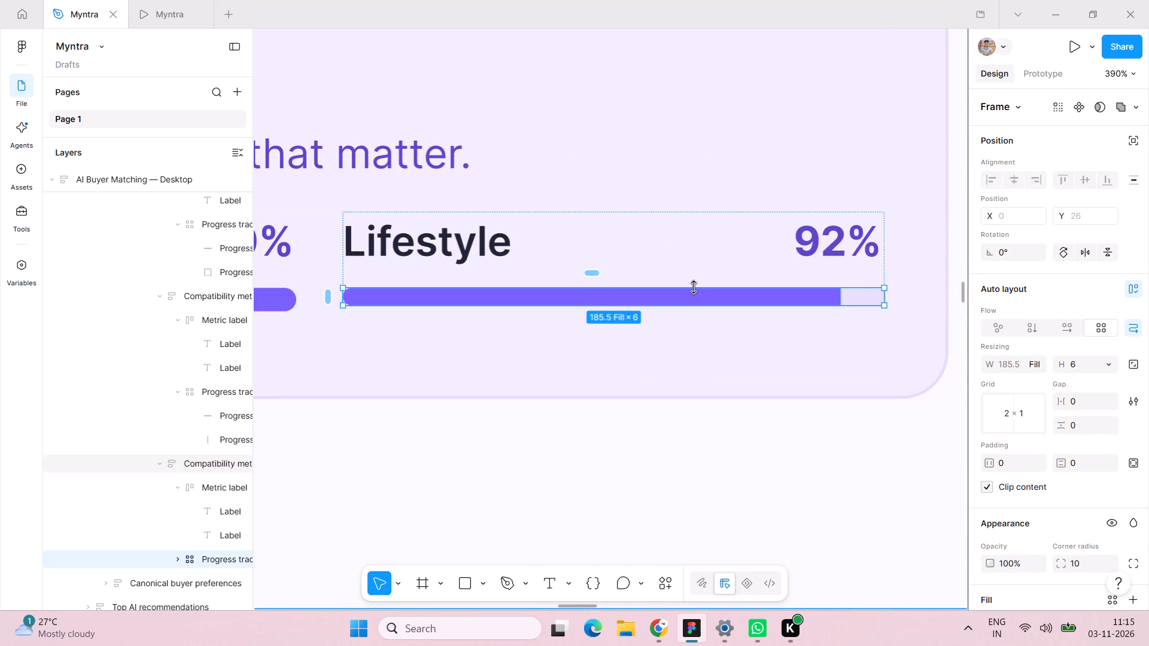
{"action": "left_click", "coordinate": [1085, 368]}
{"action": "key", "text": "8"}
{"action": "key", "text": "Return"}
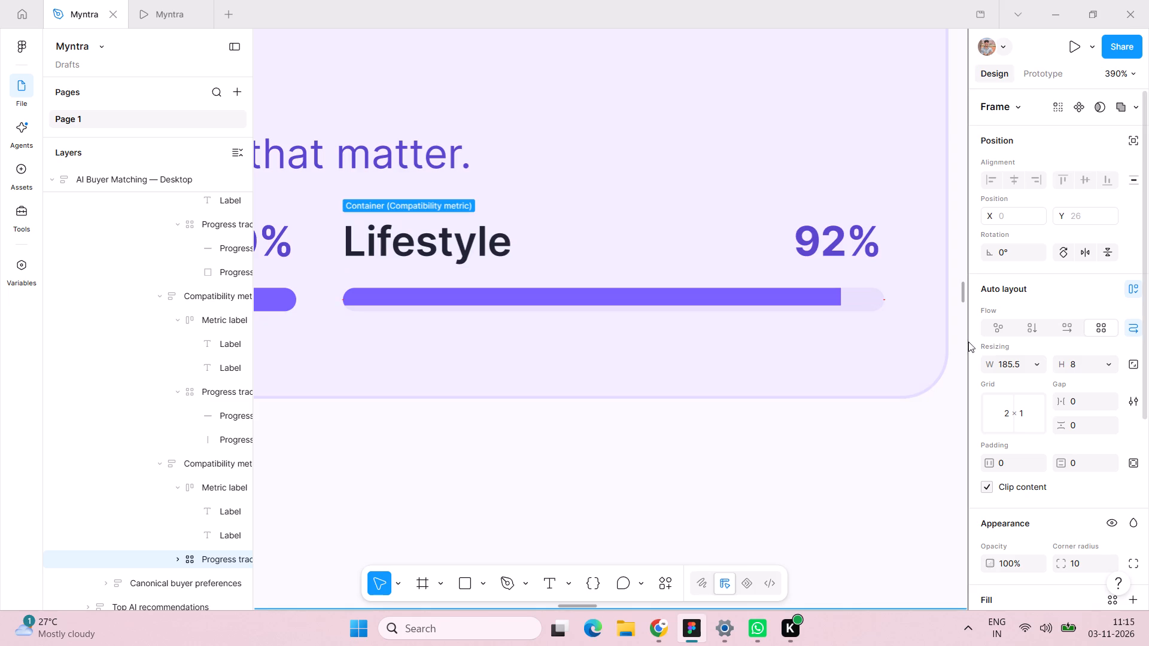
{"action": "double_click", "coordinate": [813, 299]}
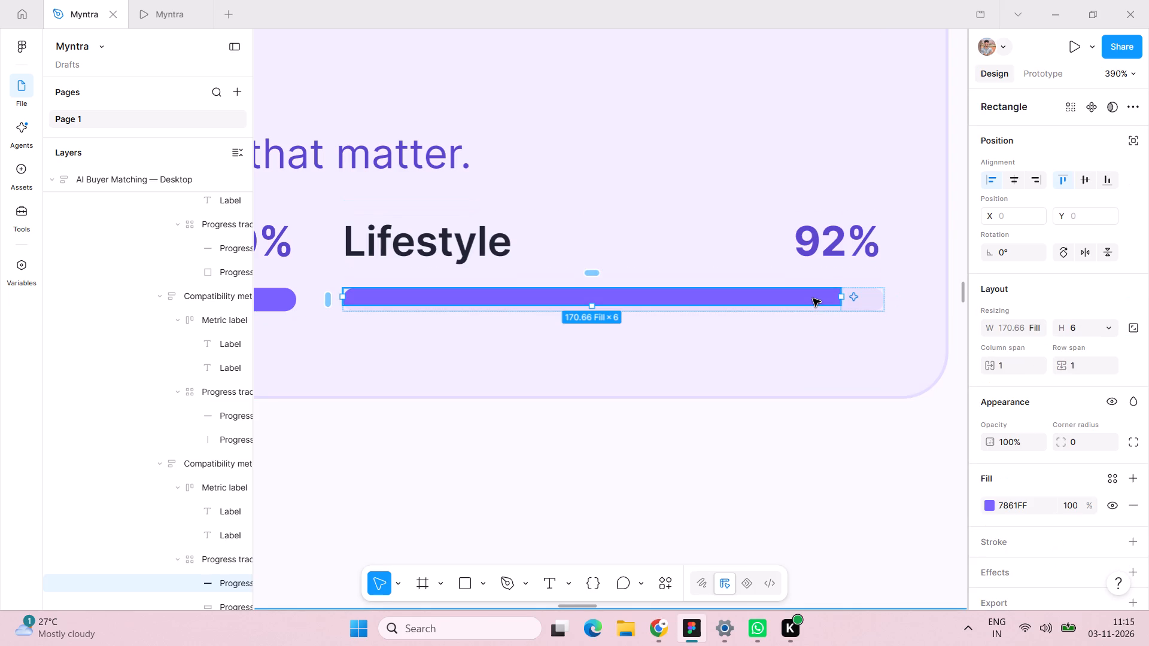
{"action": "left_click", "coordinate": [1084, 324]}
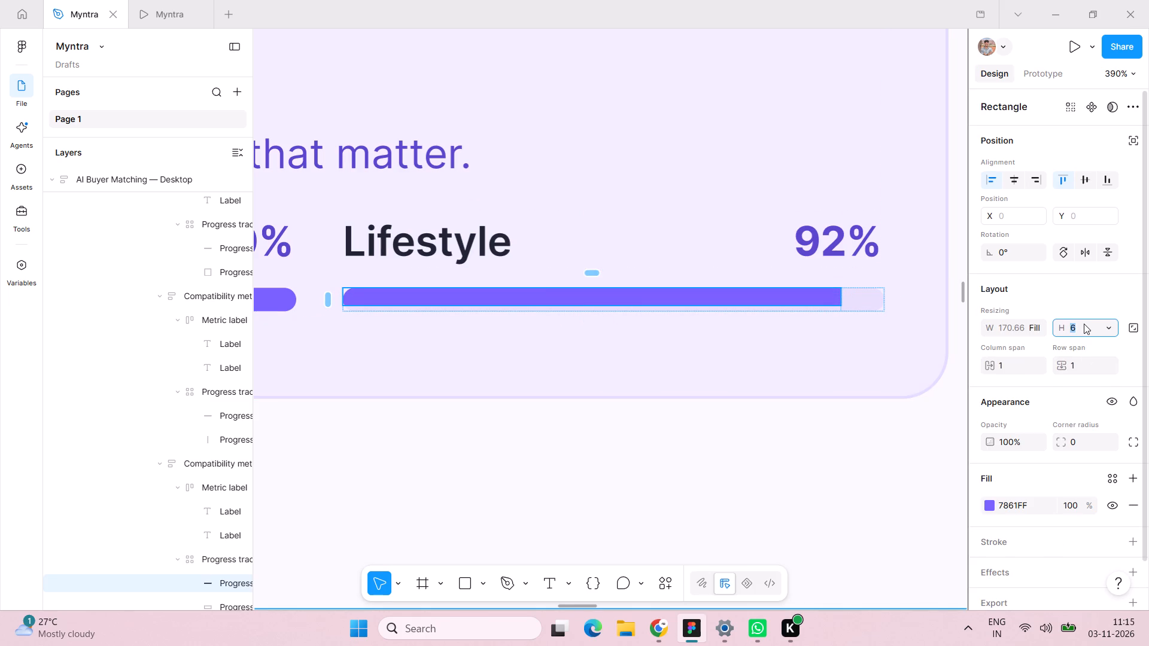
{"action": "key", "text": "8"}
{"action": "key", "text": "Return"}
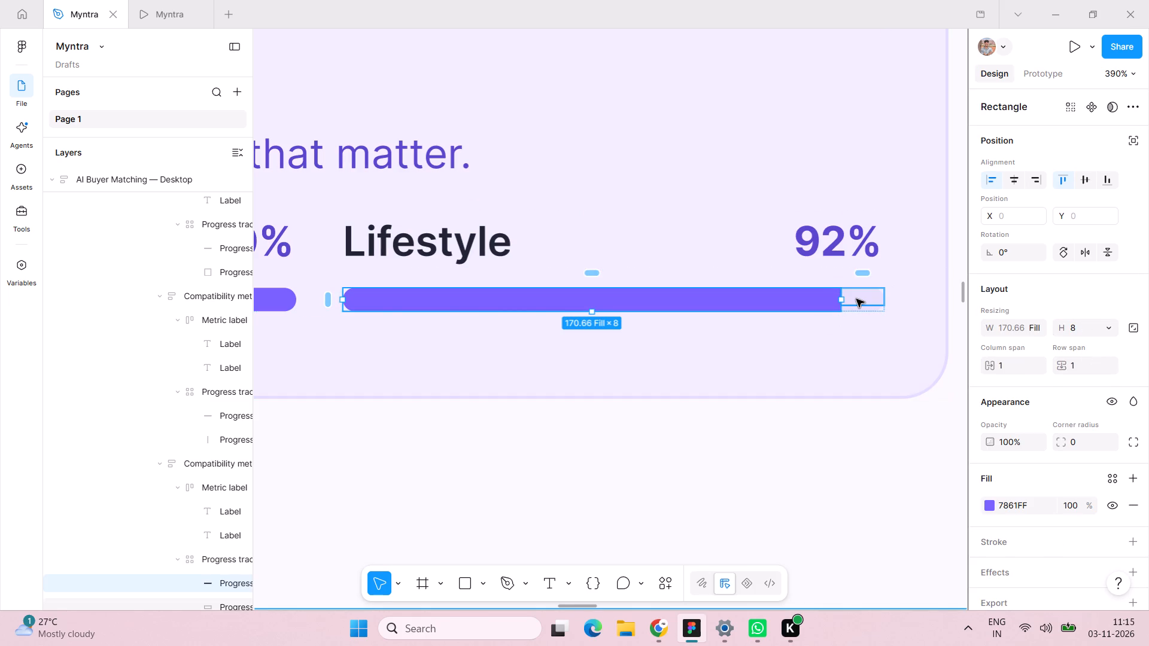
Set the height of the Lifestyle bar's pale remainder segment to 8.
{"action": "left_click", "coordinate": [856, 299]}
{"action": "left_click", "coordinate": [1089, 330]}
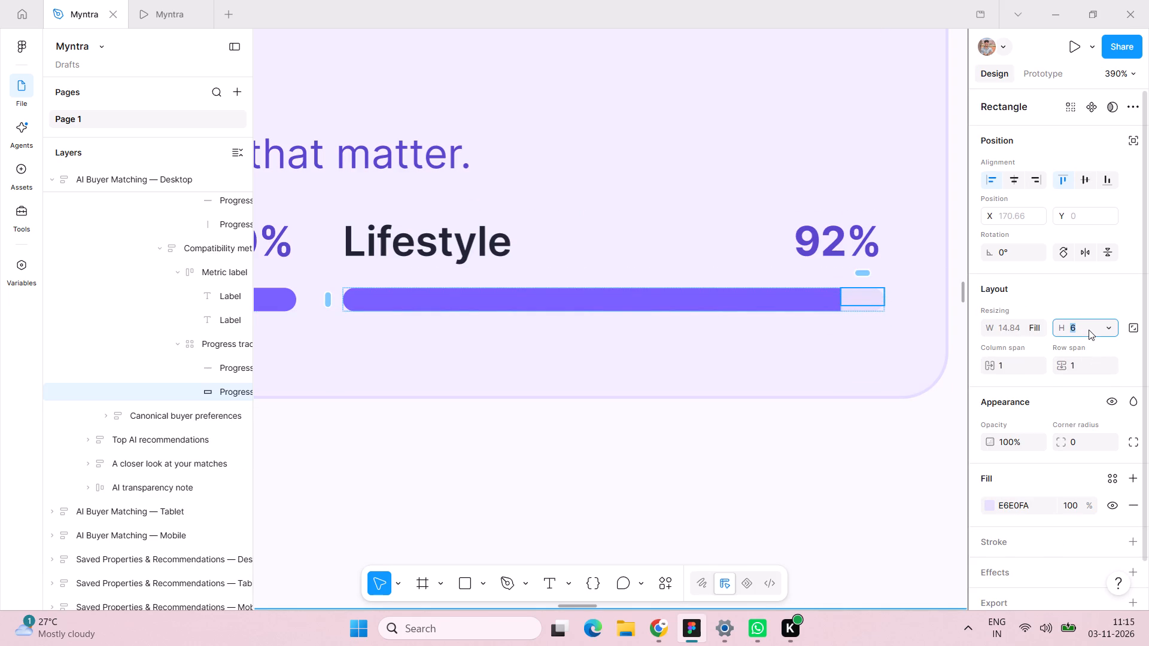
{"action": "key", "text": "8"}
{"action": "key", "text": "Return"}
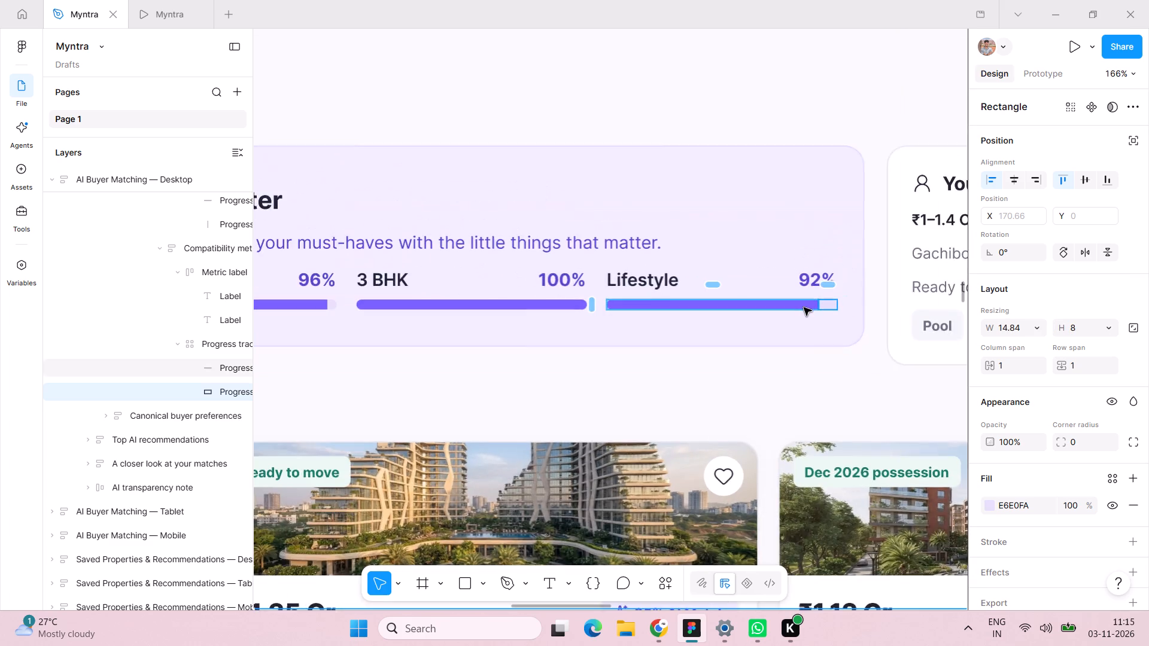
Set the "Your home, your priorities" heading in the buyer preferences card to font size 16 with a lighter weight.
{"action": "scroll", "coordinate": [804, 307], "scroll_direction": "right", "scroll_amount": 3}
{"action": "scroll", "coordinate": [804, 307], "scroll_direction": "left", "scroll_amount": 1}
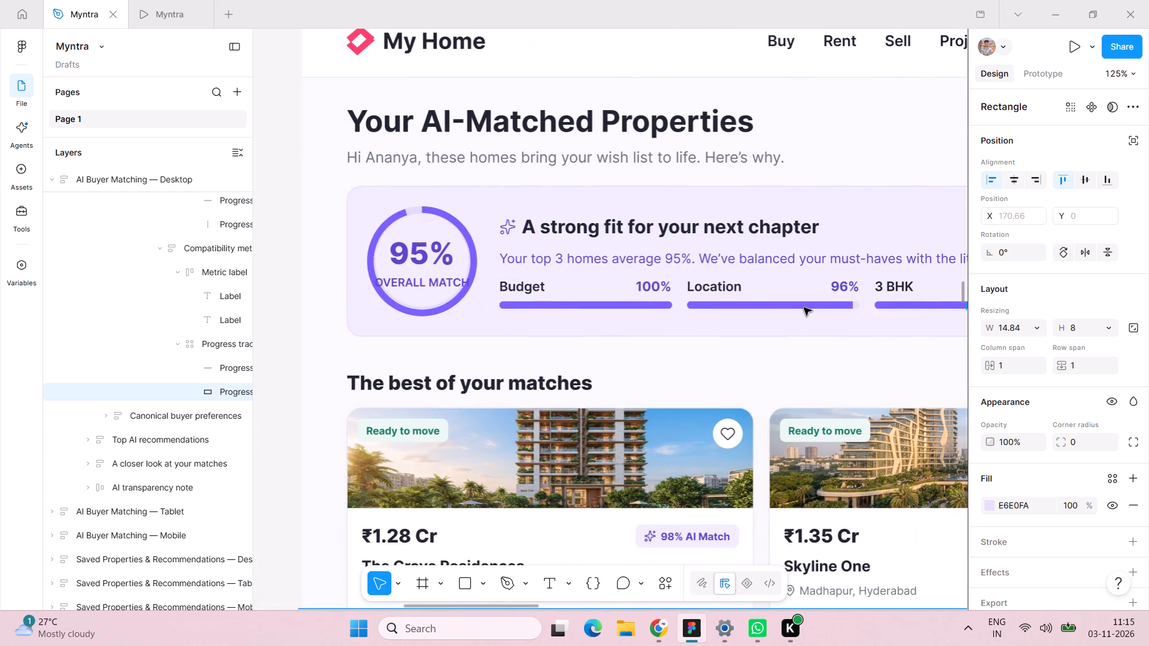
{"action": "scroll", "coordinate": [804, 307], "scroll_direction": "left", "scroll_amount": 5}
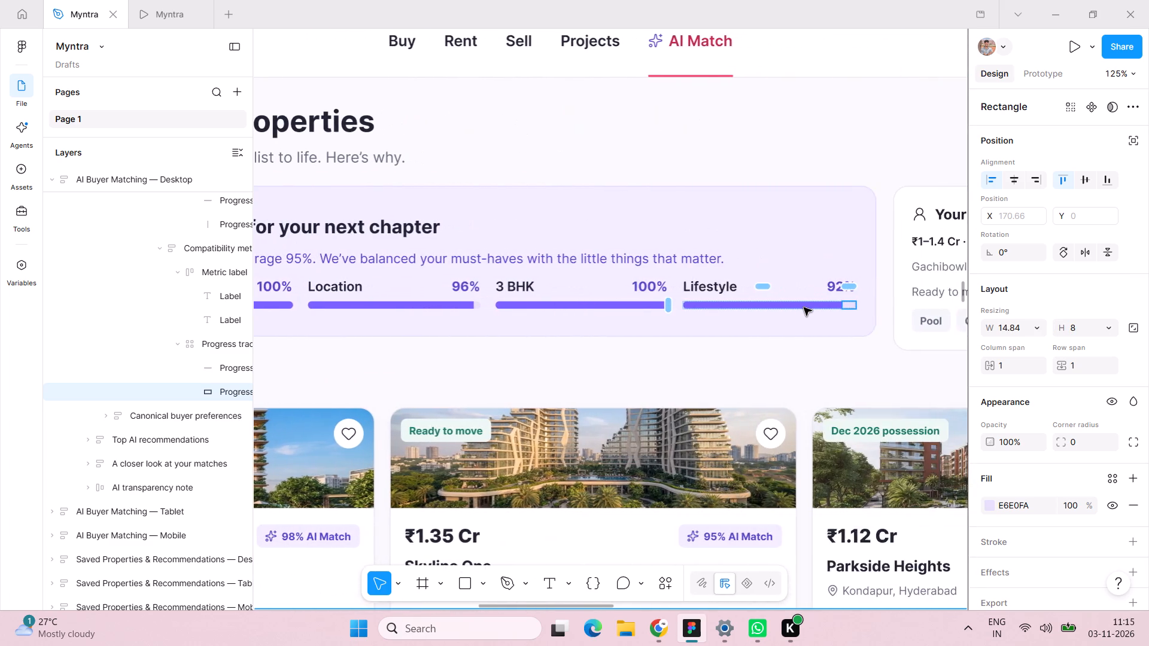
{"action": "scroll", "coordinate": [804, 307], "scroll_direction": "left", "scroll_amount": 3}
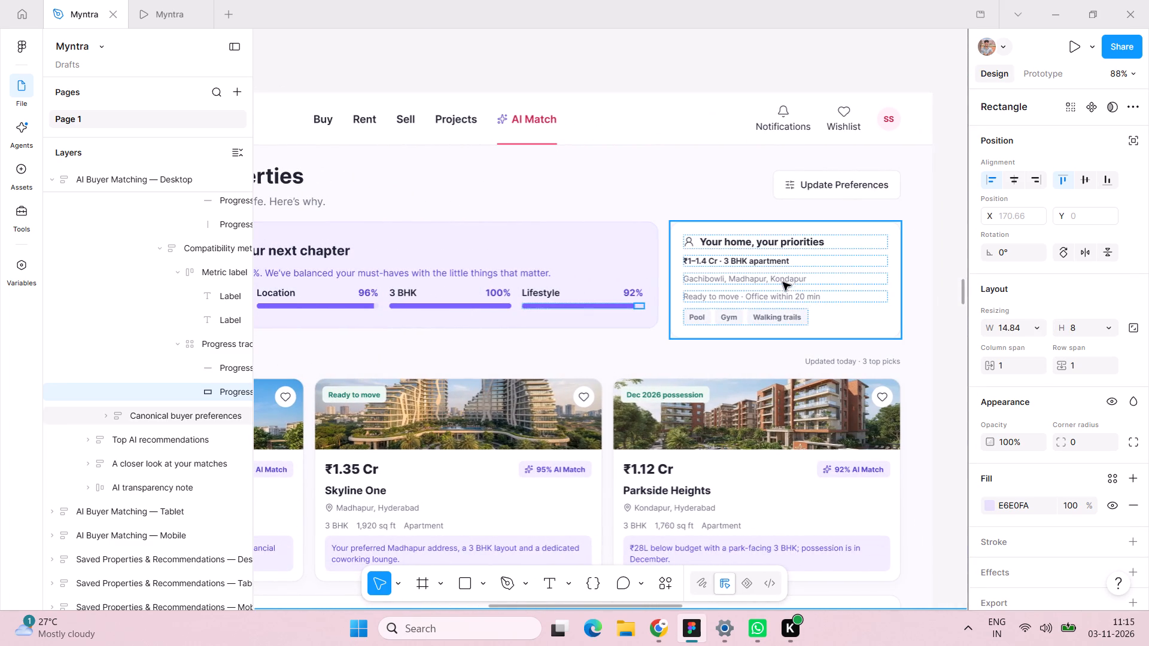
{"action": "triple_click", "coordinate": [746, 194]}
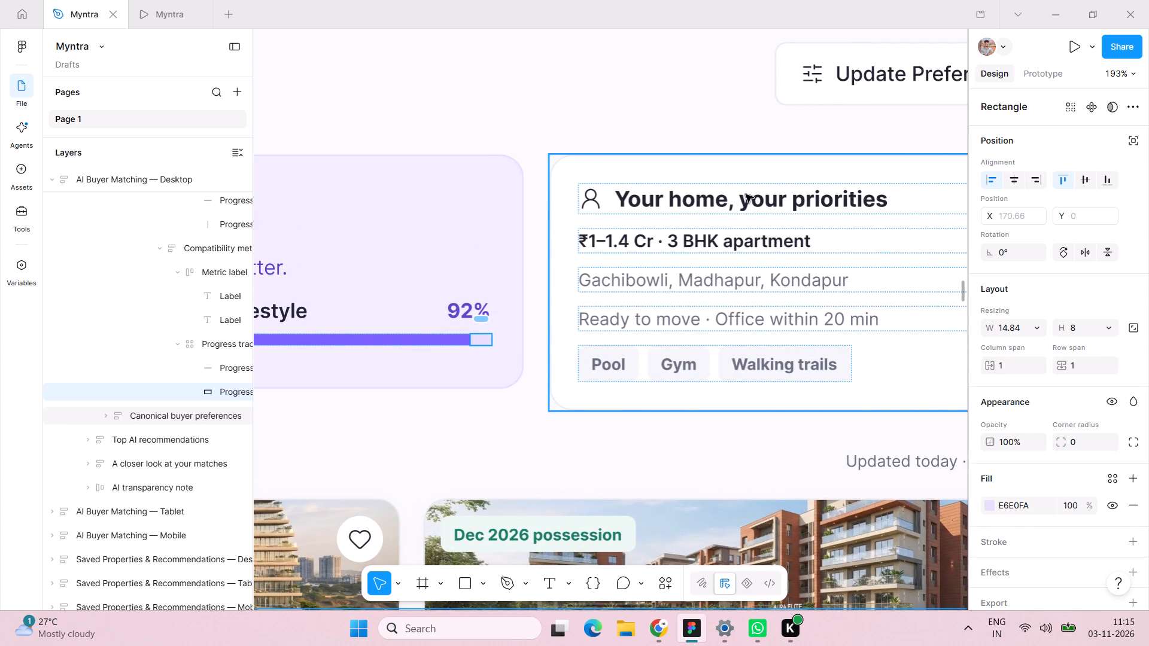
{"action": "double_click", "coordinate": [746, 194]}
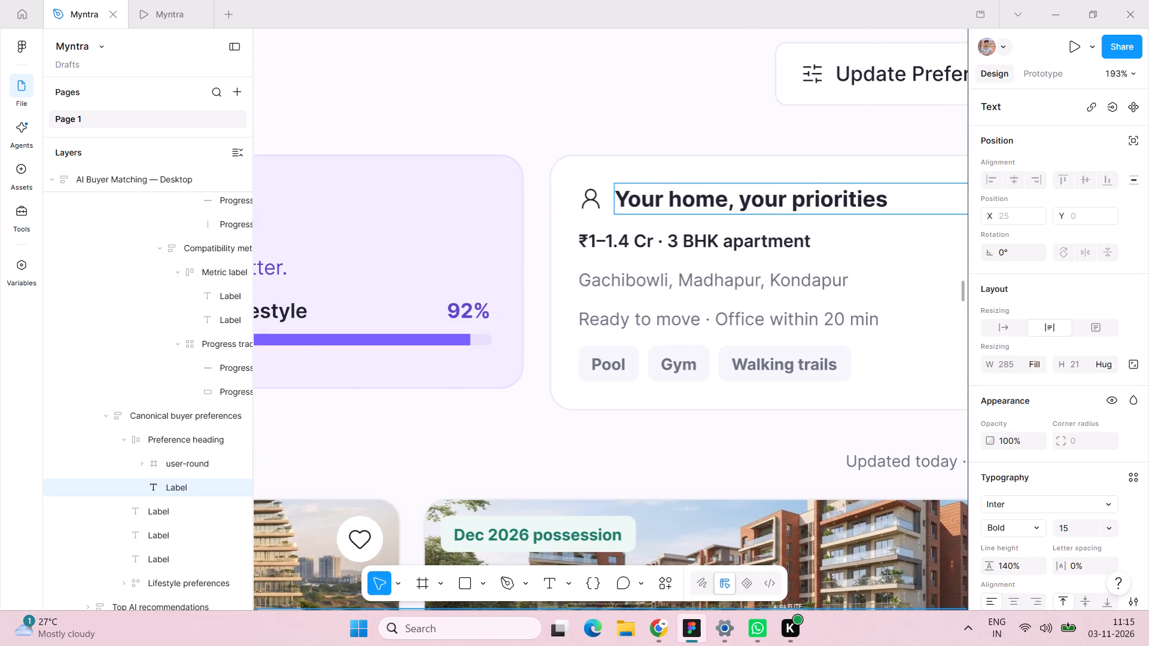
{"action": "triple_click", "coordinate": [899, 197]}
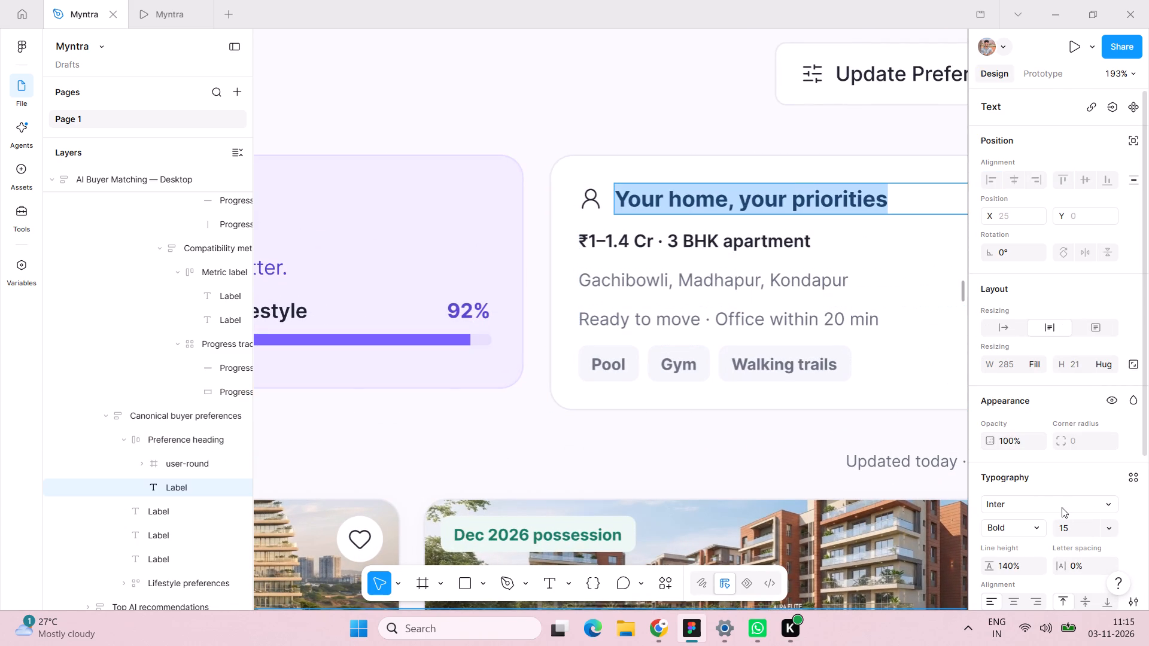
{"action": "left_click", "coordinate": [1086, 526]}
{"action": "type", "text": "16"}
{"action": "key", "text": "Return"}
{"action": "left_click", "coordinate": [1027, 525]}
{"action": "left_click", "coordinate": [1025, 504]}
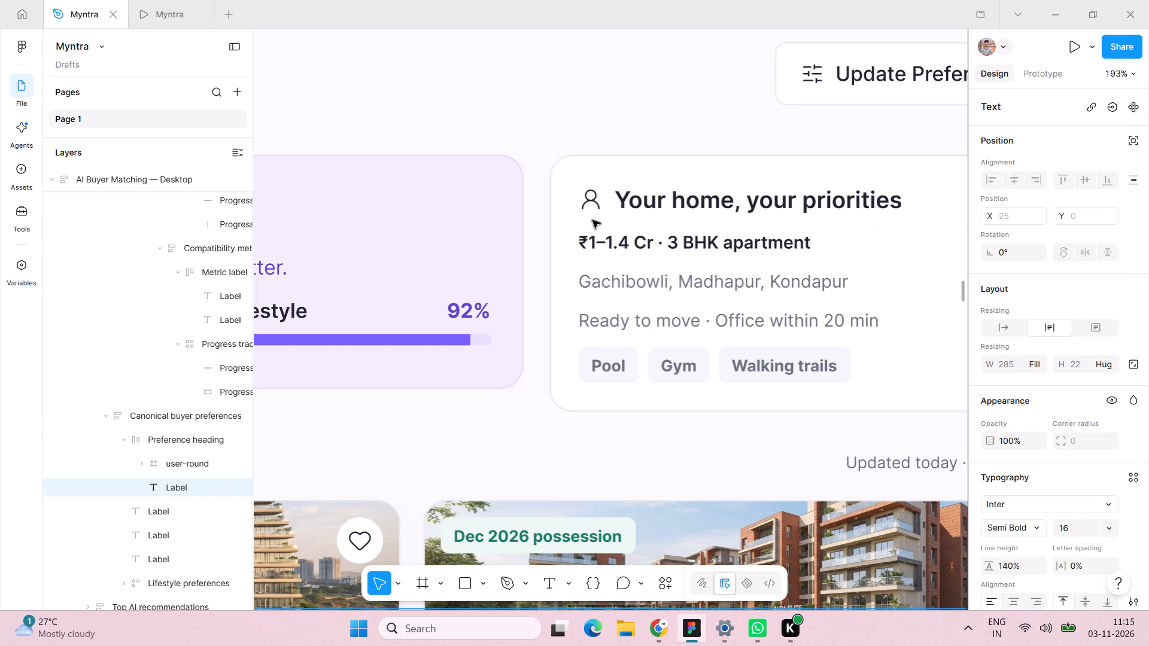
Lock the aspect ratio of the person icon beside the "Your home, your priorities" heading and resize it to 24 × 24.
{"action": "double_click", "coordinate": [588, 197]}
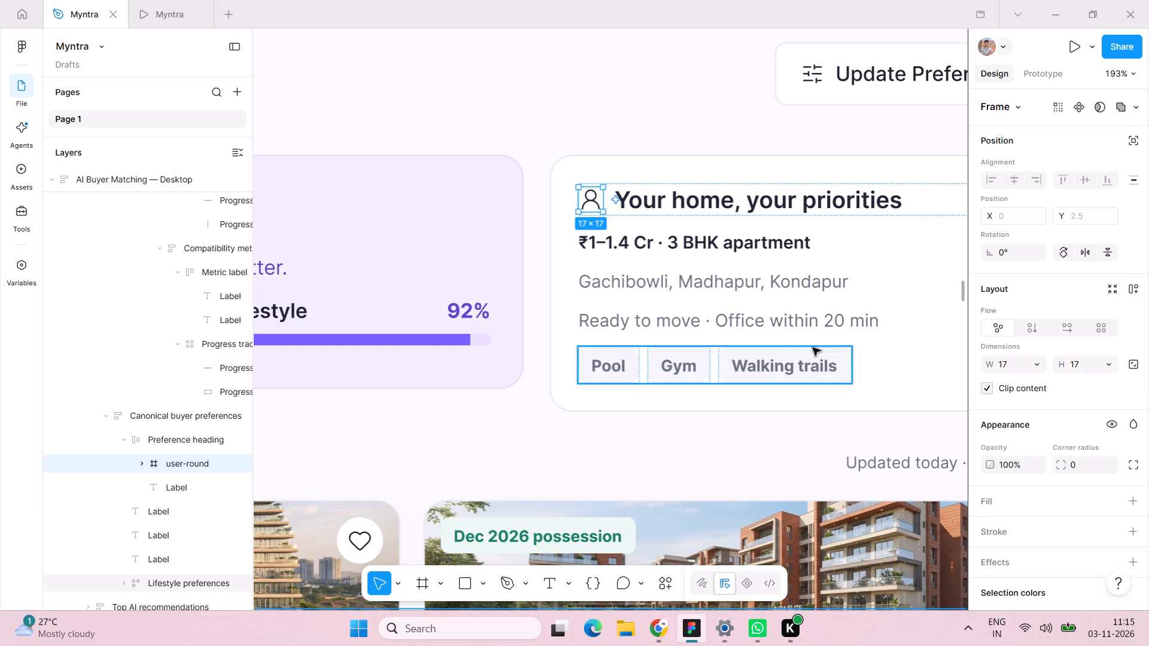
{"action": "left_click", "coordinate": [1130, 367]}
{"action": "left_click", "coordinate": [1018, 373]}
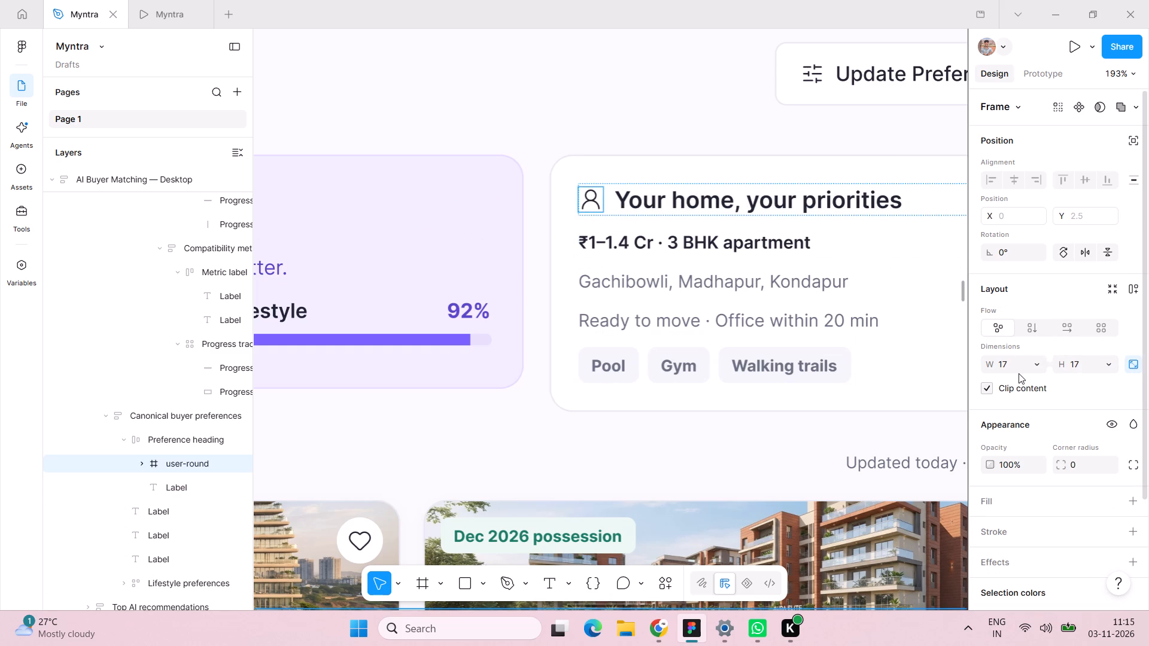
{"action": "left_click", "coordinate": [1019, 371]}
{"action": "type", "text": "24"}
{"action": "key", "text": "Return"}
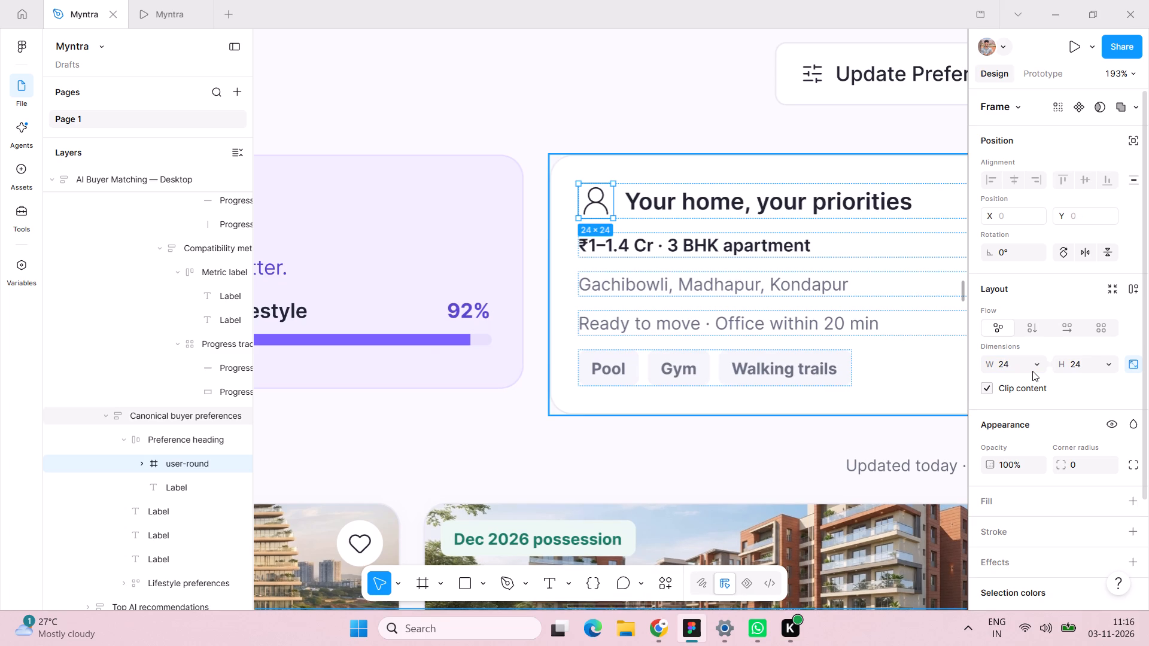
Set the "₹1–1.4 Cr · 3 BHK apartment" line in the buyer preferences card to font size 14.
{"action": "double_click", "coordinate": [811, 249]}
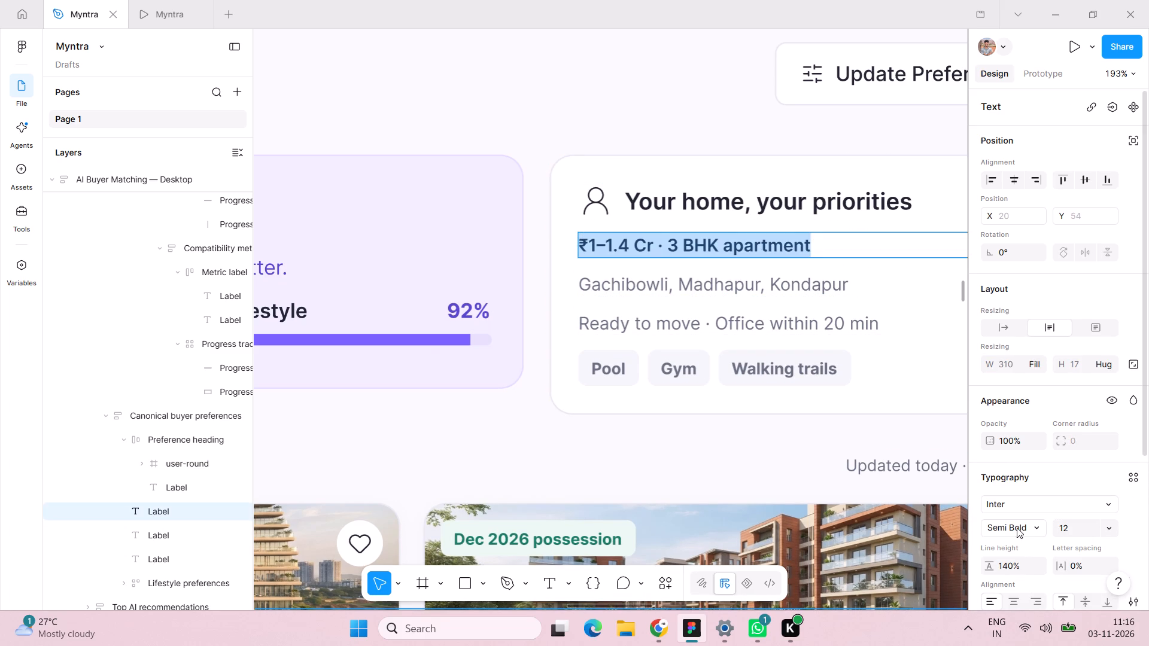
{"action": "left_click", "coordinate": [1083, 531]}
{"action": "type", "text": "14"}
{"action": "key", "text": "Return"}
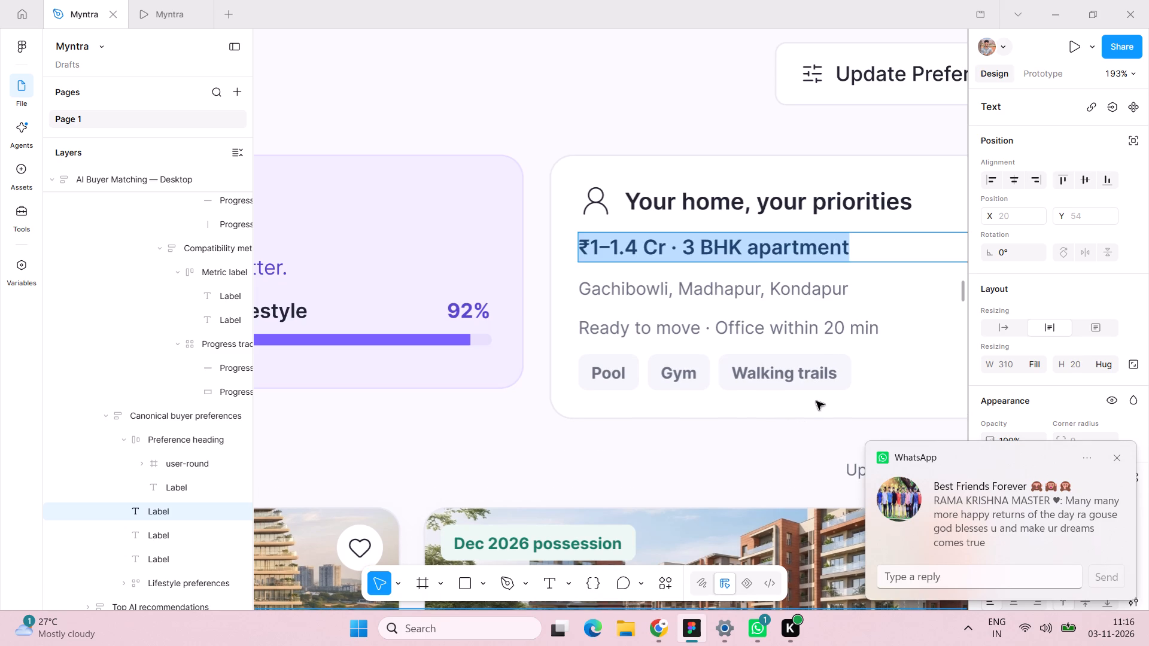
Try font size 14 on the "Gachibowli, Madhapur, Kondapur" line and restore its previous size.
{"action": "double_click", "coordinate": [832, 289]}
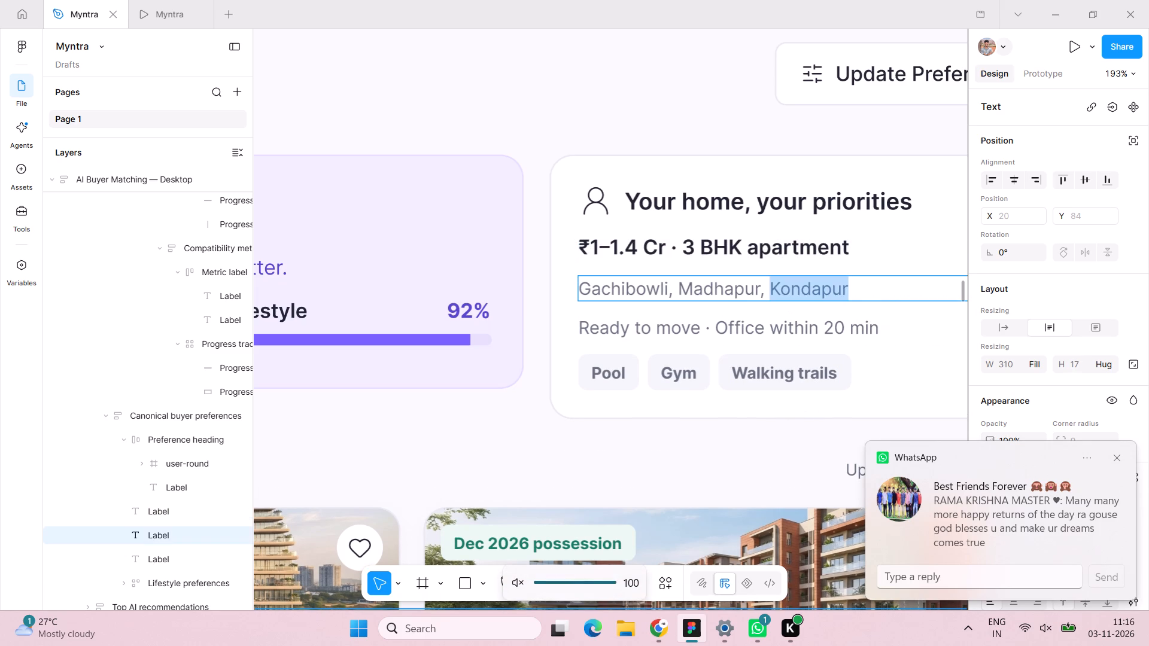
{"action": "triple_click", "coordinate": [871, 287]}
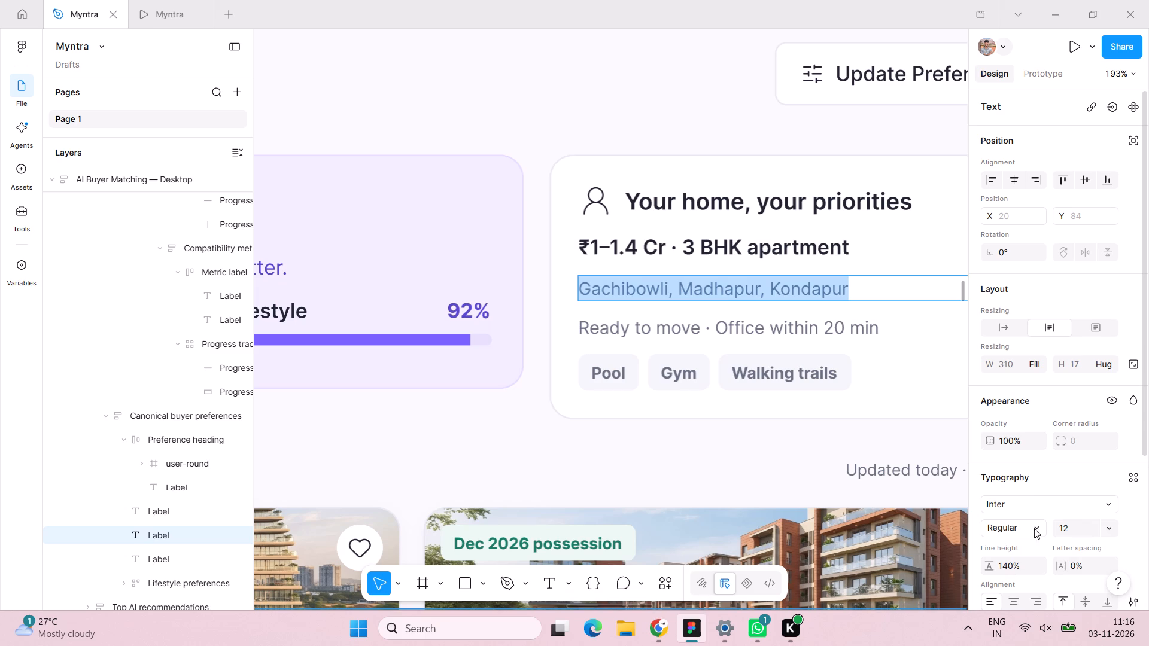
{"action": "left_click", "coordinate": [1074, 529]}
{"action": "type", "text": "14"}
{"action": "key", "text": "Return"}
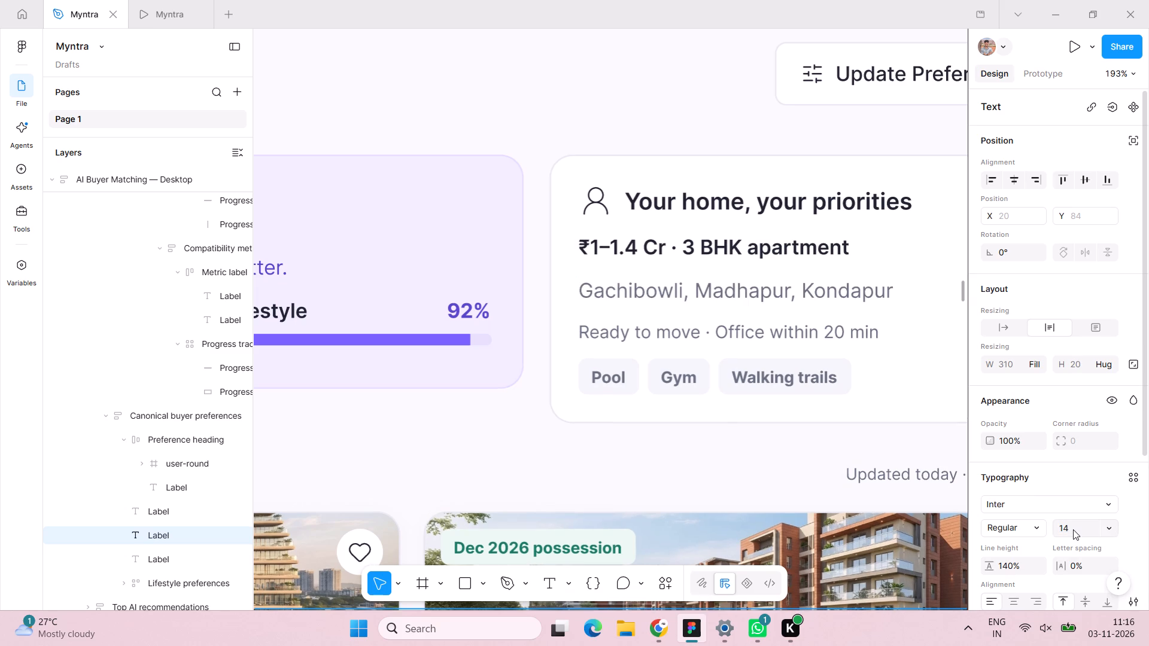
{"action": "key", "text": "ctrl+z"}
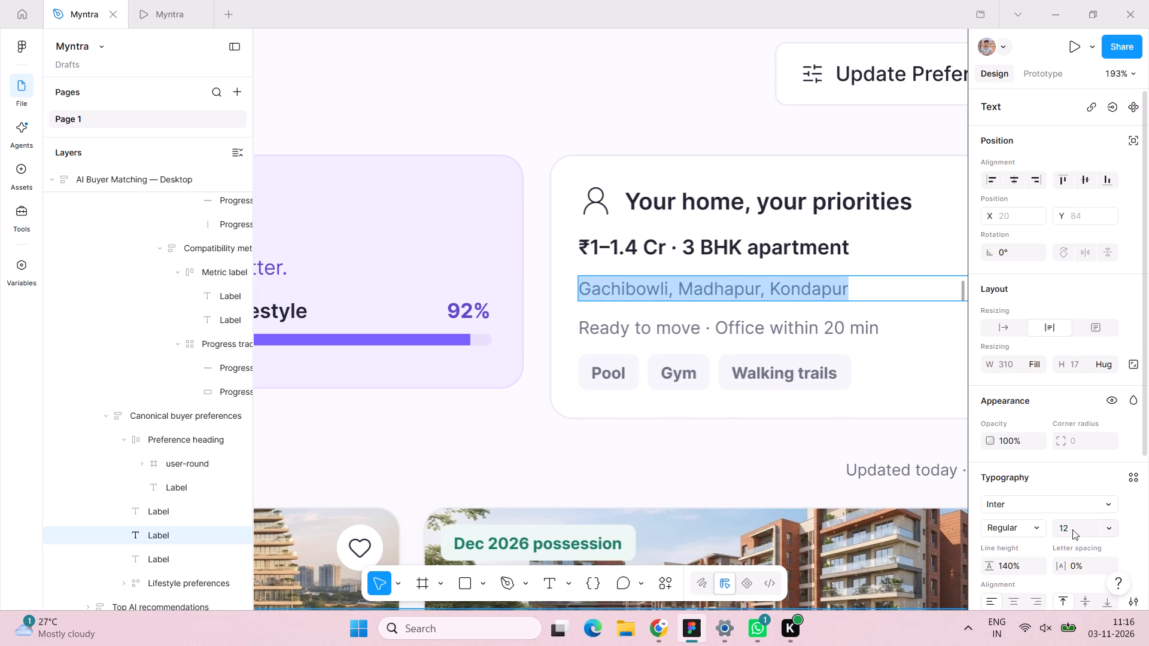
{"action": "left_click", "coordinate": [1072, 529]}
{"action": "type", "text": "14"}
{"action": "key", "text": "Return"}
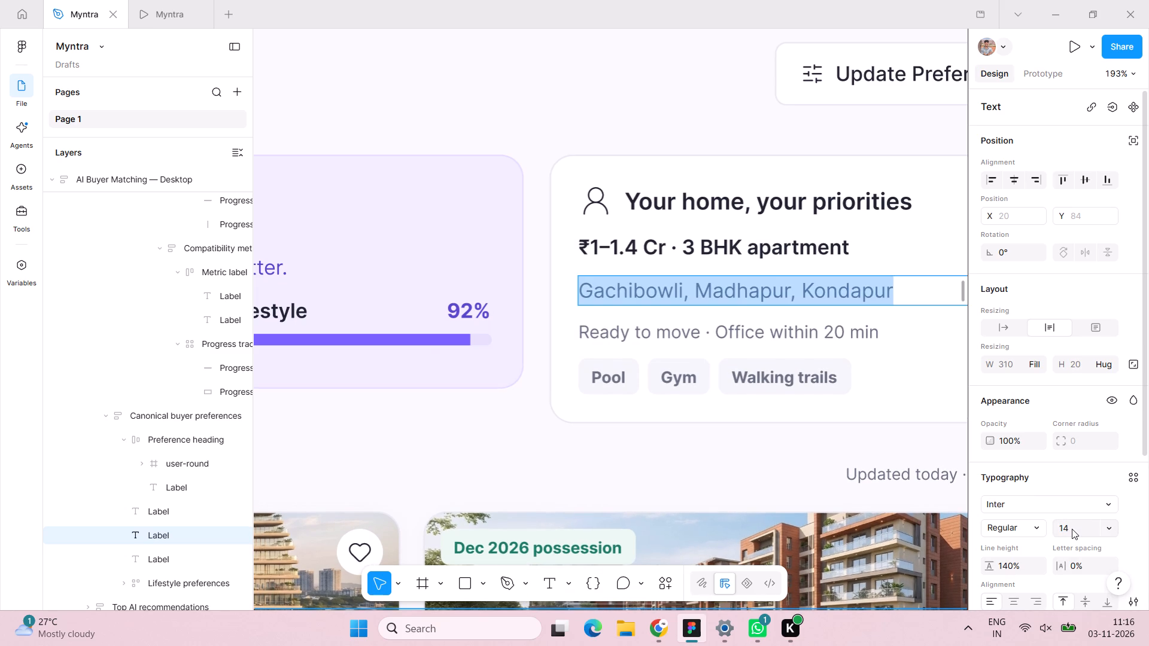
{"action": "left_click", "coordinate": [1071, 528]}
Set the "Gachibowli, Madhapur, Kondapur" line's font size to 12 and check the text settings of the "Ready to move" line below.
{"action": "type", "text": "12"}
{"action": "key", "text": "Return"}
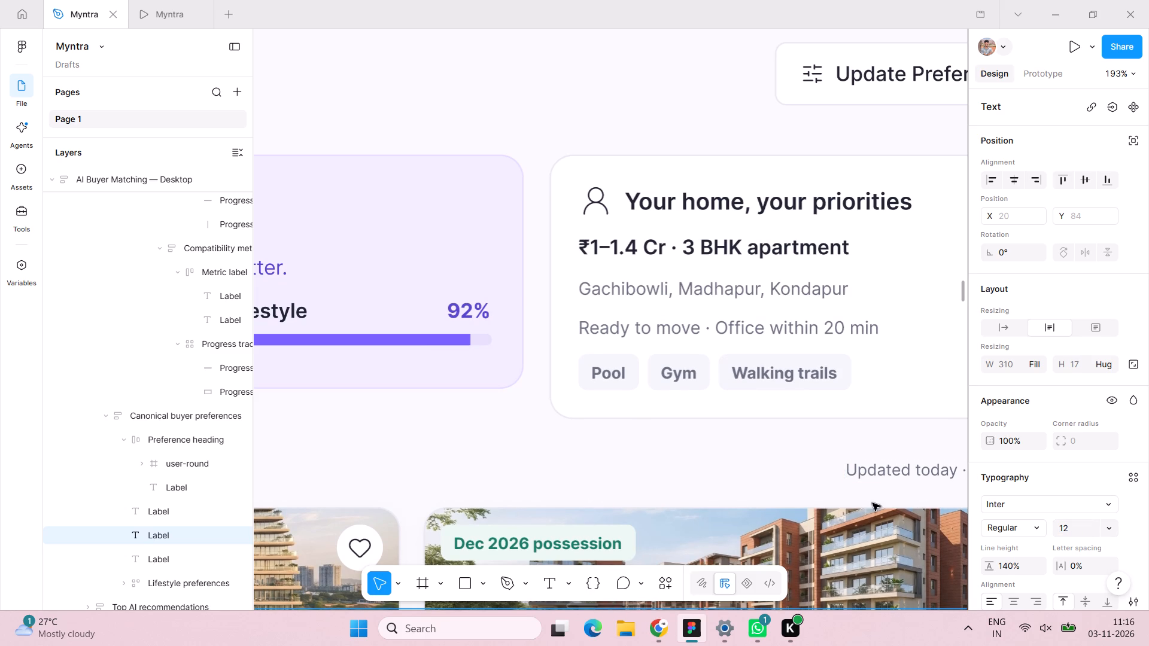
{"action": "double_click", "coordinate": [873, 332]}
{"action": "double_click", "coordinate": [873, 333]}
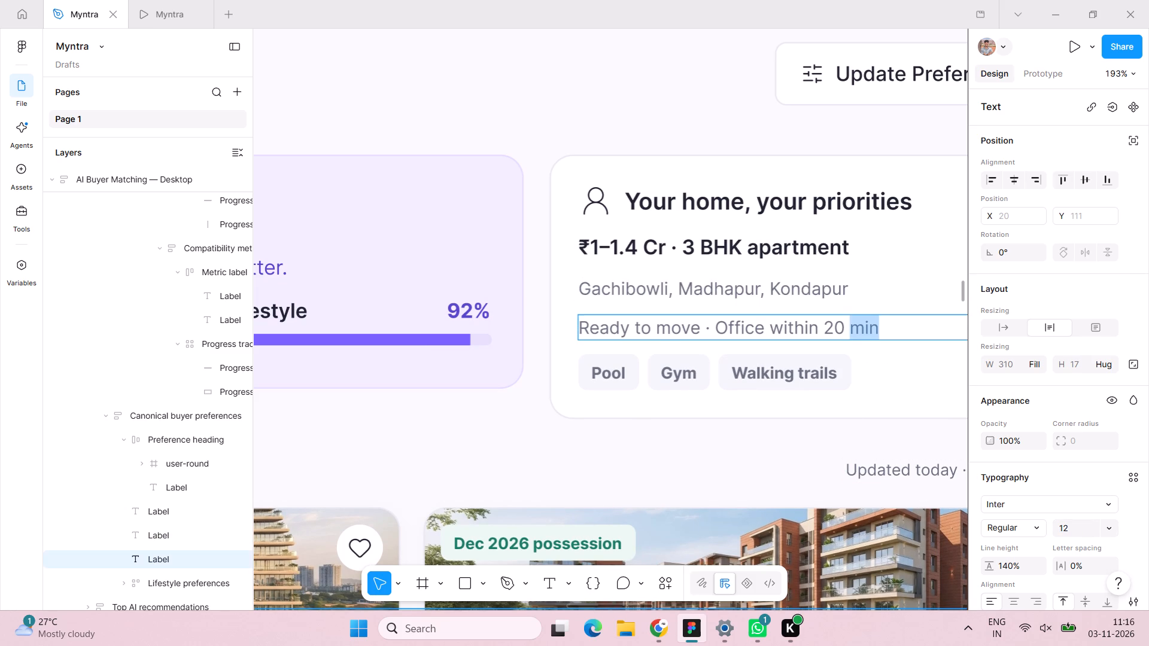
Set the Pool, Gym and Walking trails badge labels to font size 12 and Medium weight.
{"action": "double_click", "coordinate": [618, 377]}
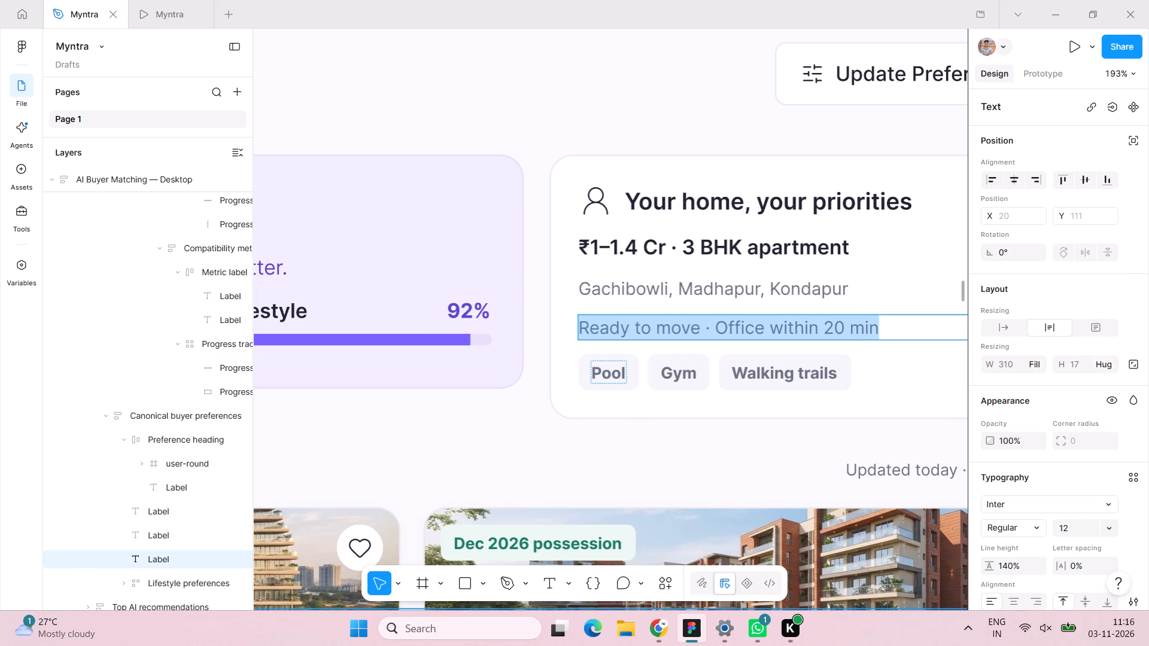
{"action": "double_click", "coordinate": [680, 377], "text": "shift"}
{"action": "left_click", "coordinate": [656, 416]}
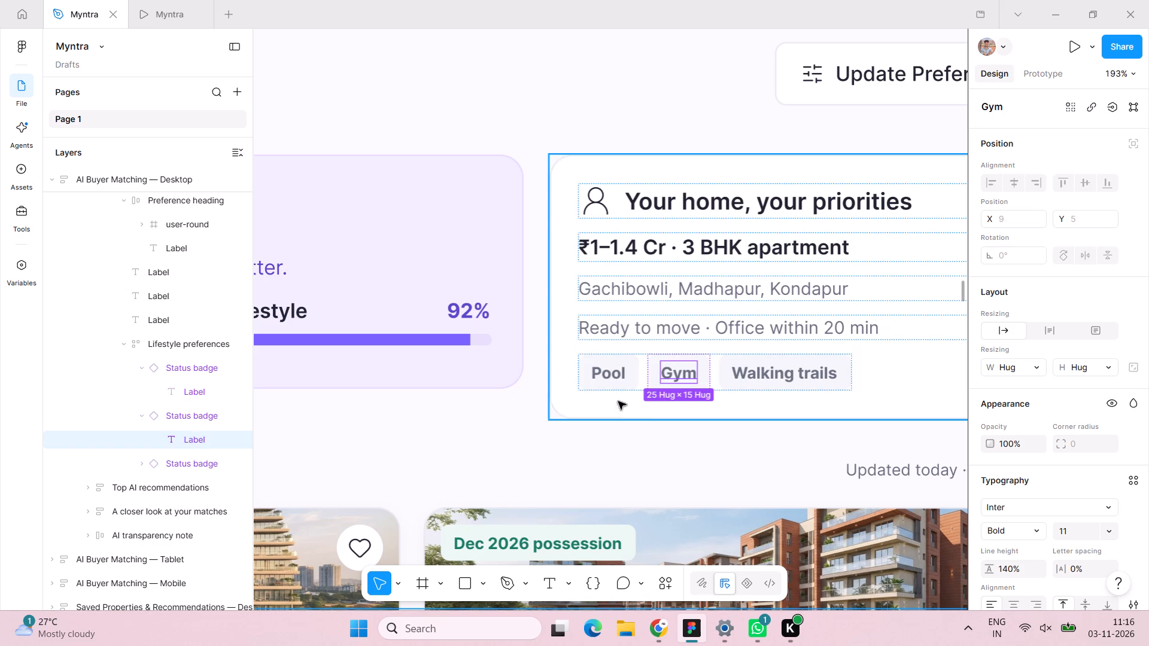
{"action": "double_click", "coordinate": [616, 370], "text": "shift"}
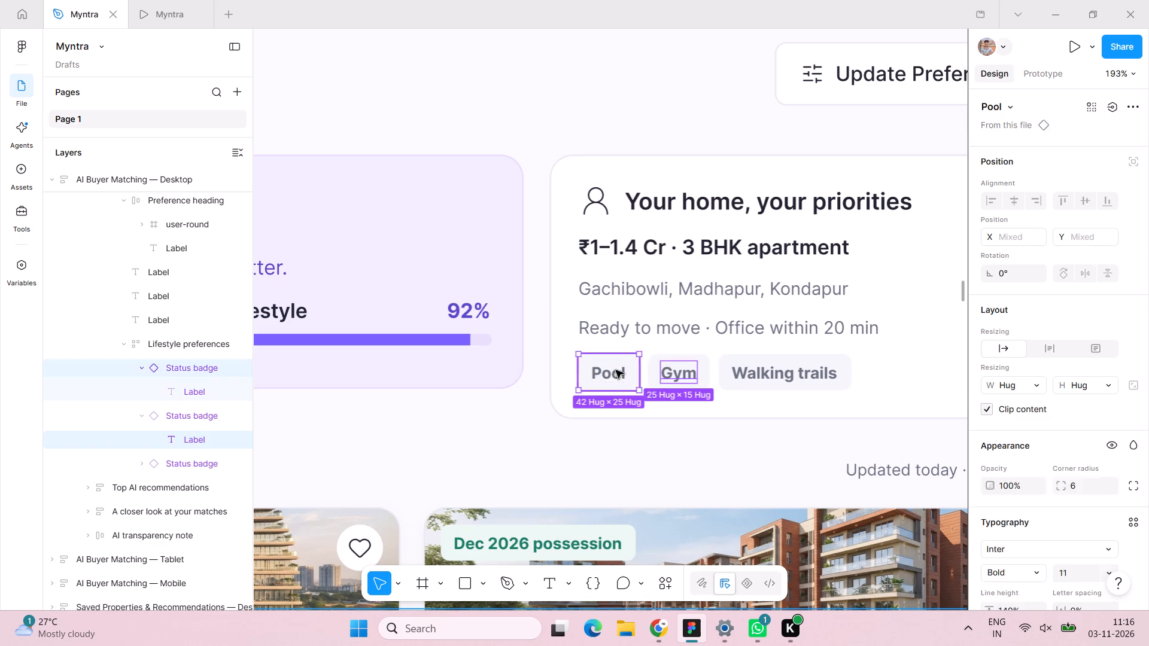
{"action": "double_click", "coordinate": [800, 377], "text": "shift"}
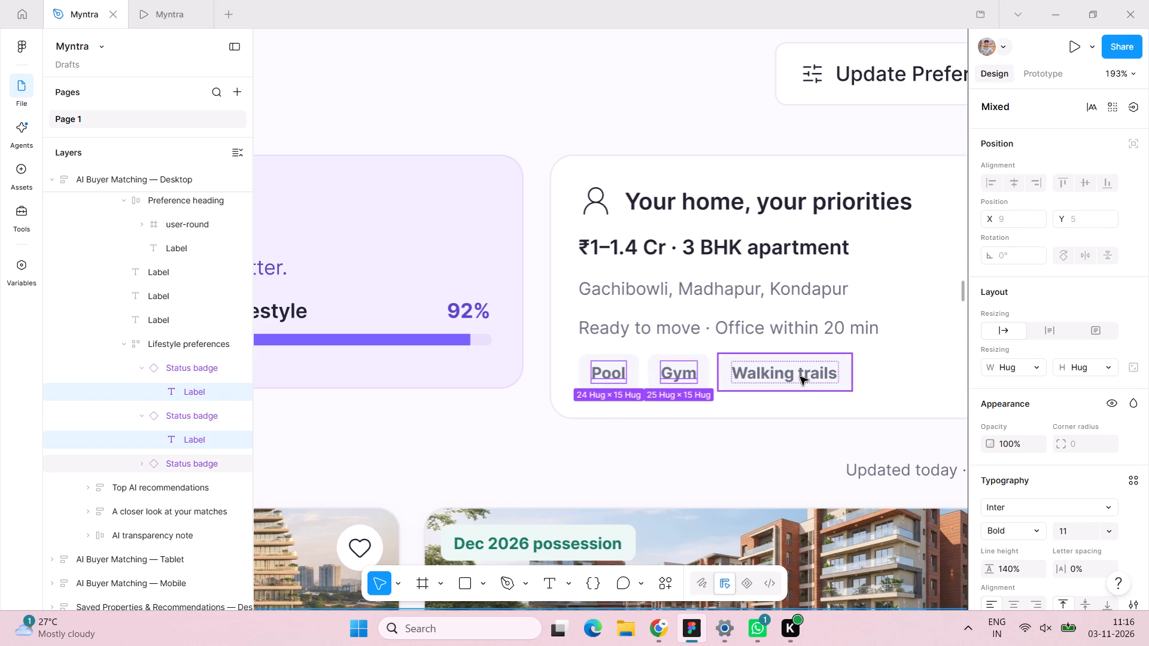
{"action": "left_click", "coordinate": [1082, 537]}
{"action": "type", "text": "12"}
{"action": "key", "text": "Return"}
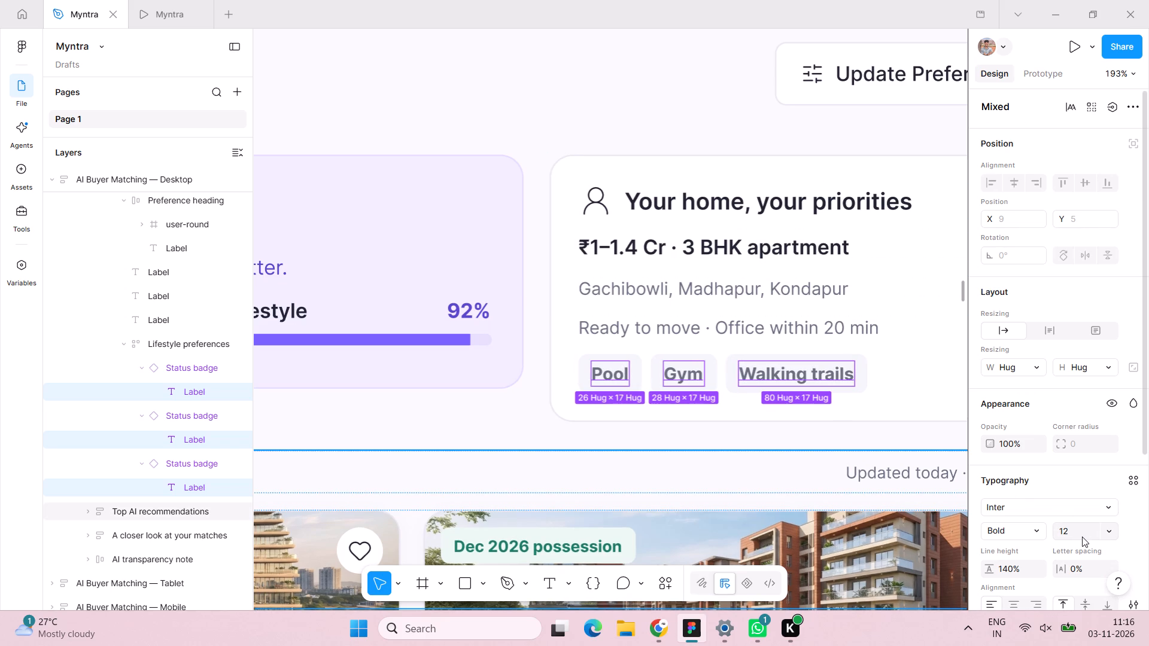
{"action": "left_click", "coordinate": [1037, 529]}
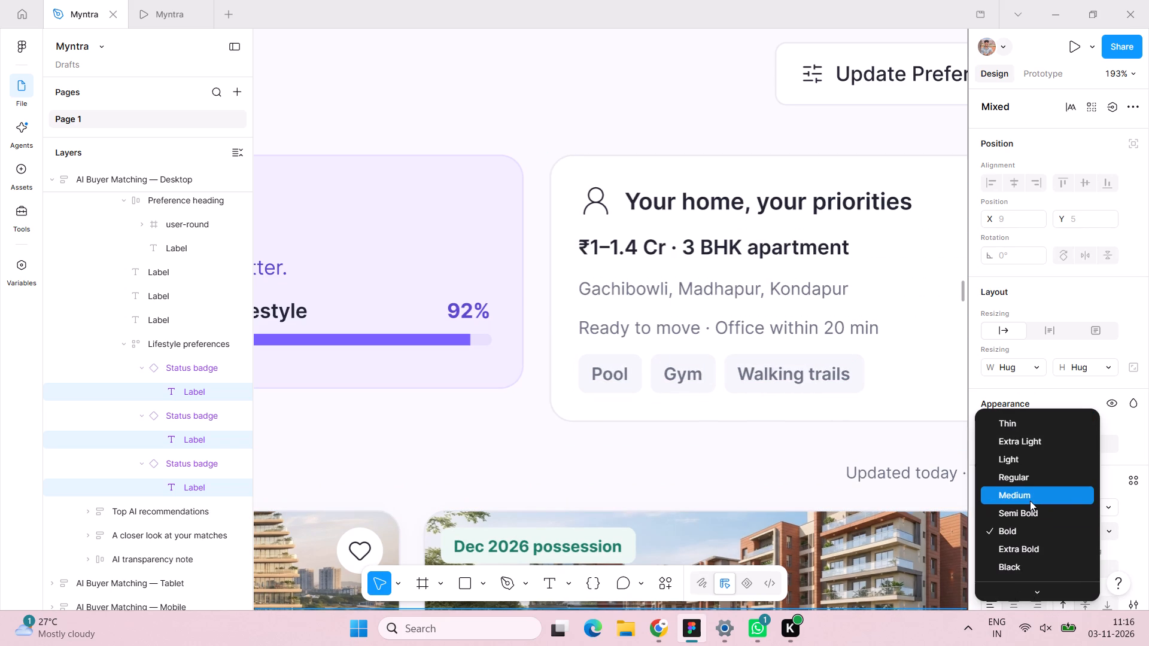
{"action": "left_click", "coordinate": [1030, 501]}
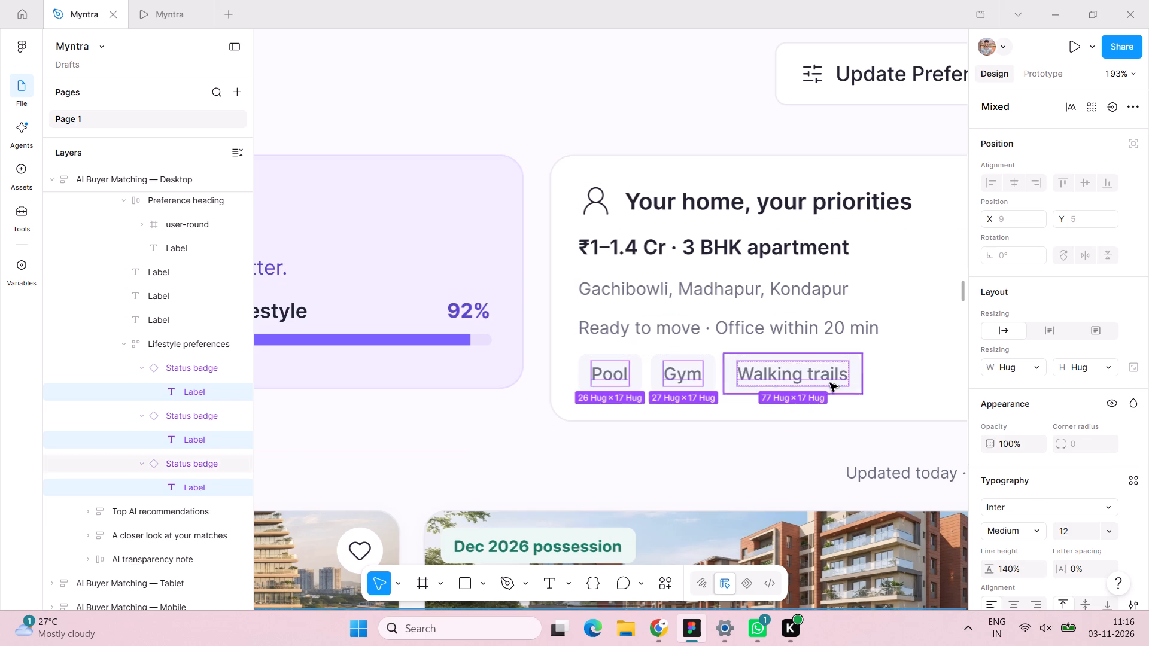
Select the Walking trails, Gym and Pool badges together as whole badges.
{"action": "left_click", "coordinate": [848, 389]}
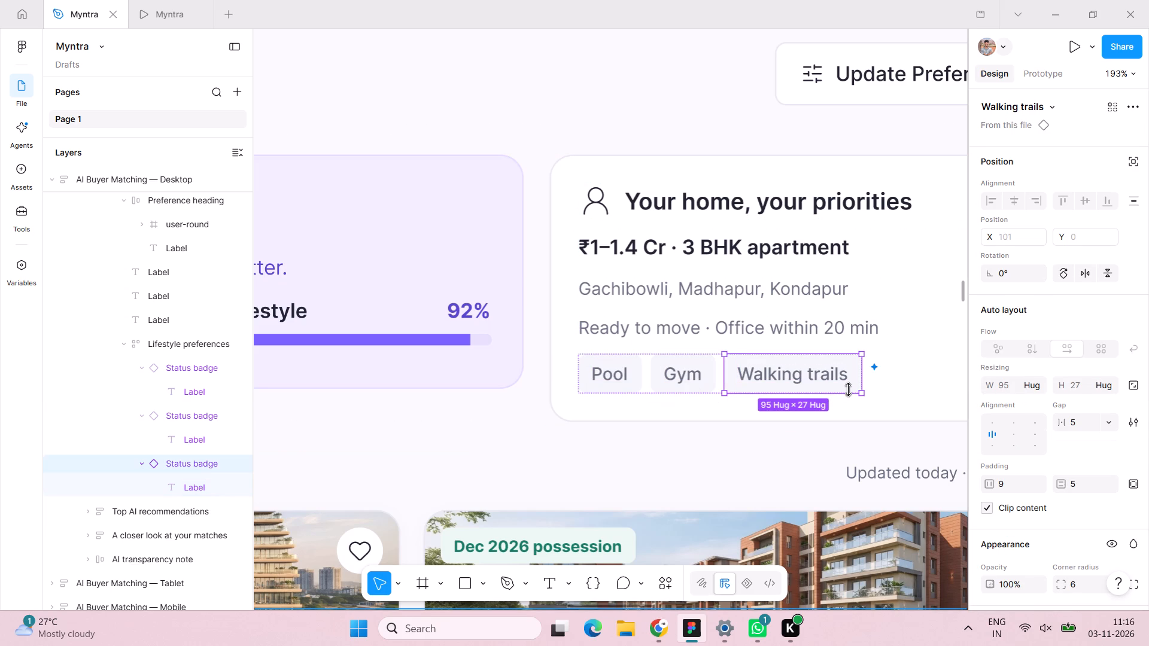
{"action": "left_click", "coordinate": [704, 362], "text": "shift"}
{"action": "left_click", "coordinate": [636, 373], "text": "shift"}
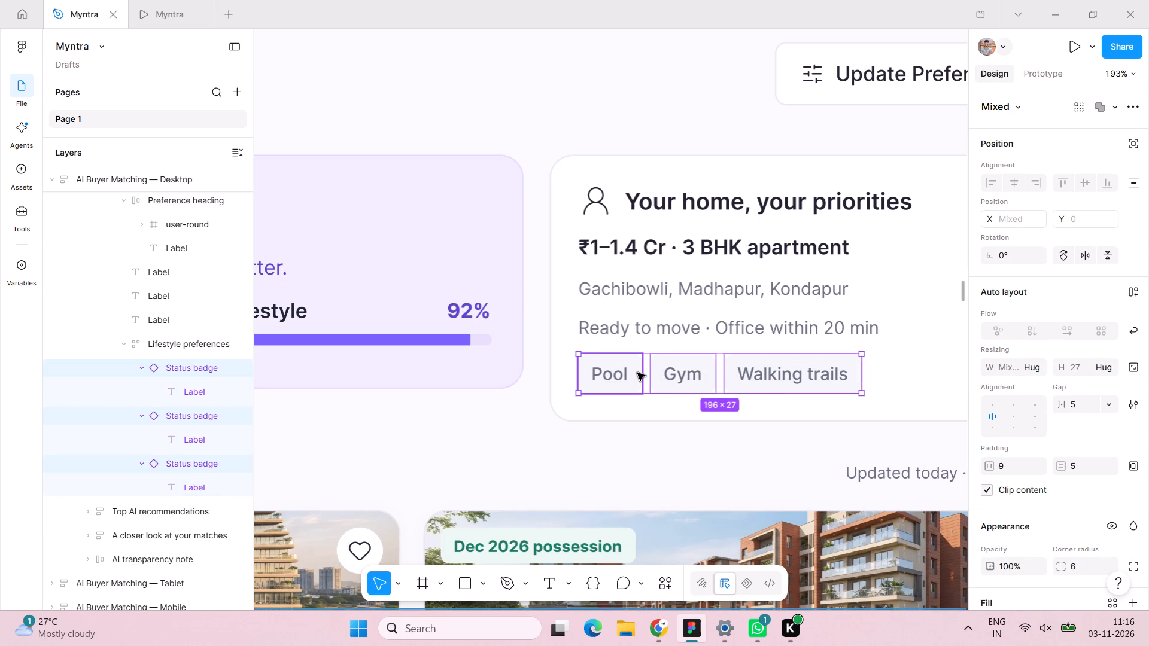
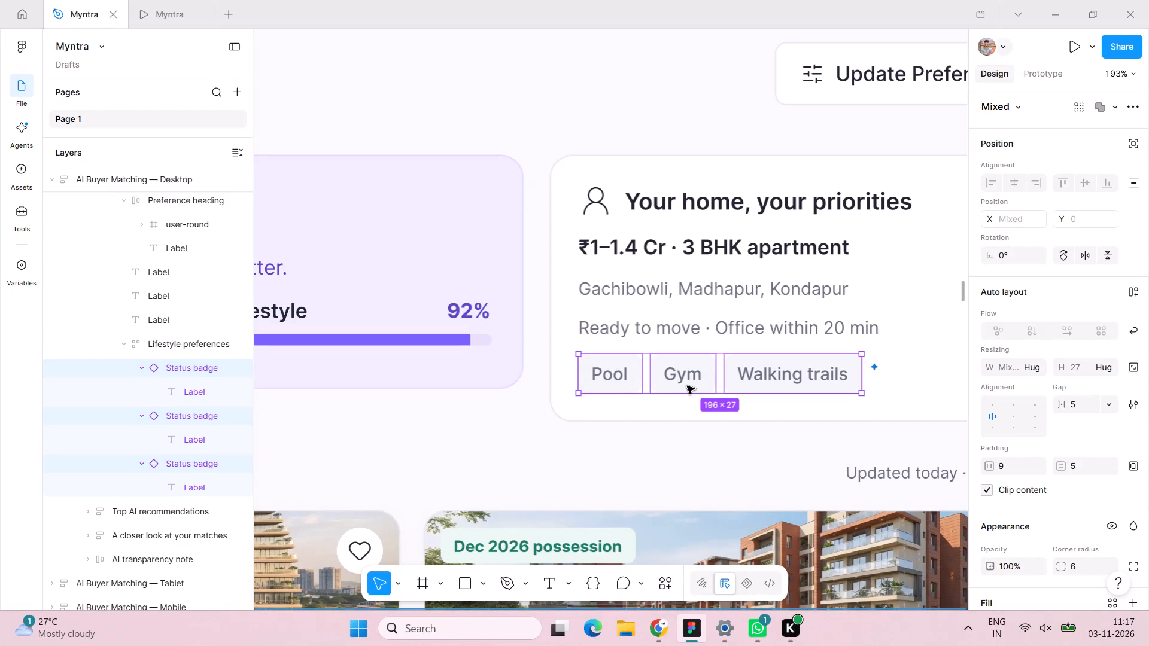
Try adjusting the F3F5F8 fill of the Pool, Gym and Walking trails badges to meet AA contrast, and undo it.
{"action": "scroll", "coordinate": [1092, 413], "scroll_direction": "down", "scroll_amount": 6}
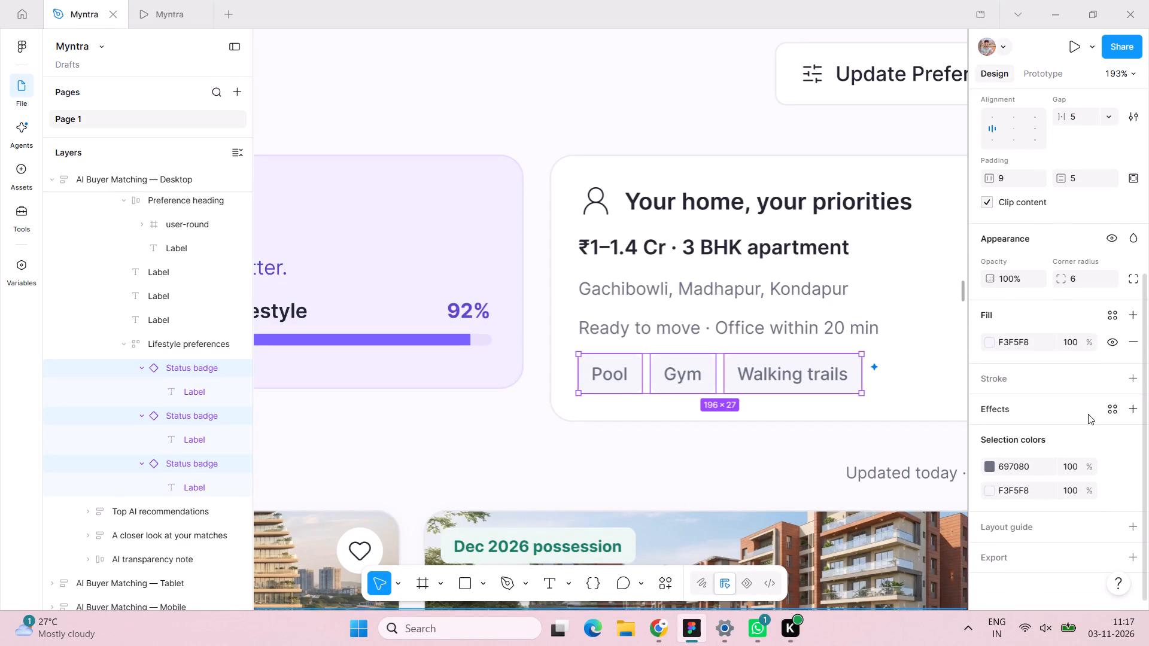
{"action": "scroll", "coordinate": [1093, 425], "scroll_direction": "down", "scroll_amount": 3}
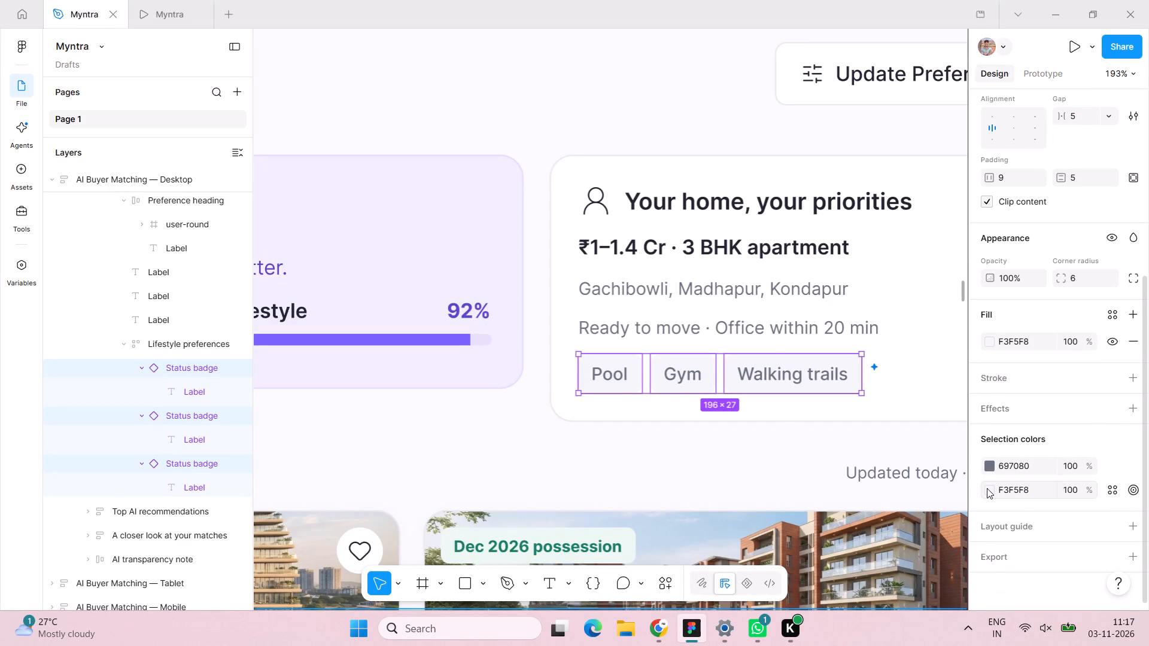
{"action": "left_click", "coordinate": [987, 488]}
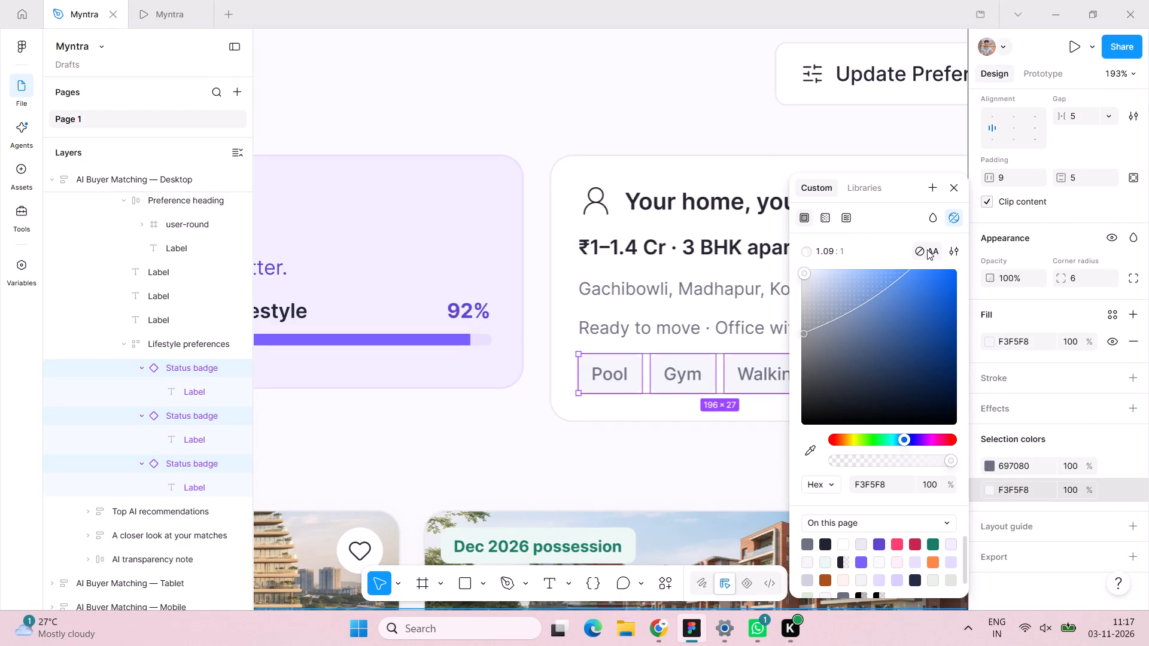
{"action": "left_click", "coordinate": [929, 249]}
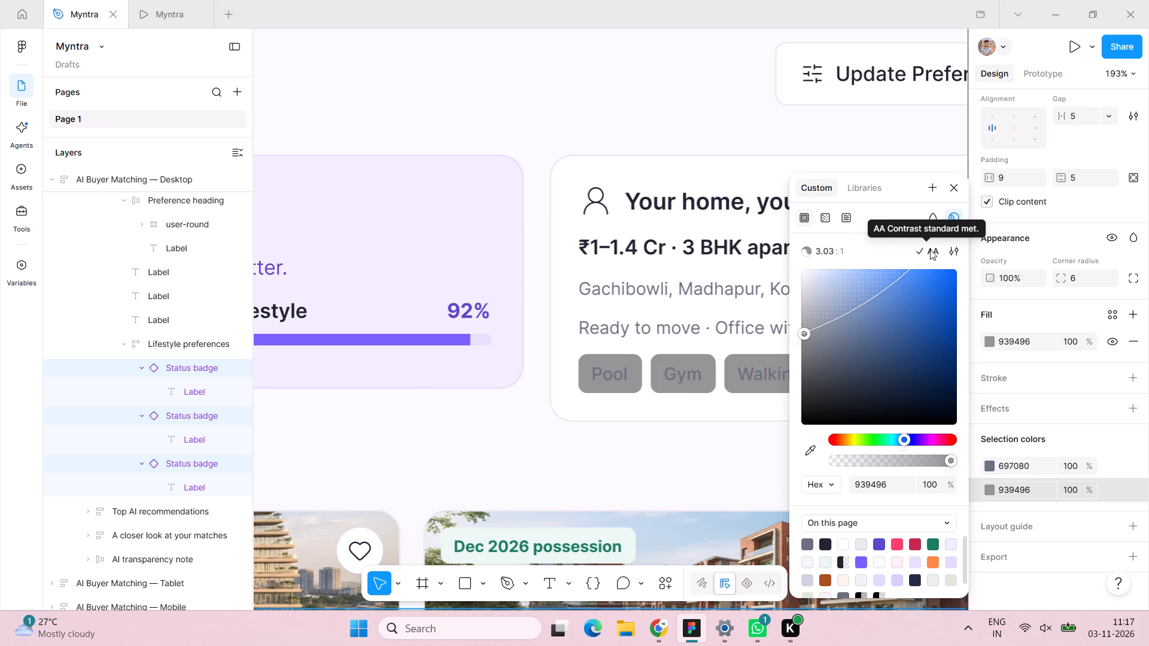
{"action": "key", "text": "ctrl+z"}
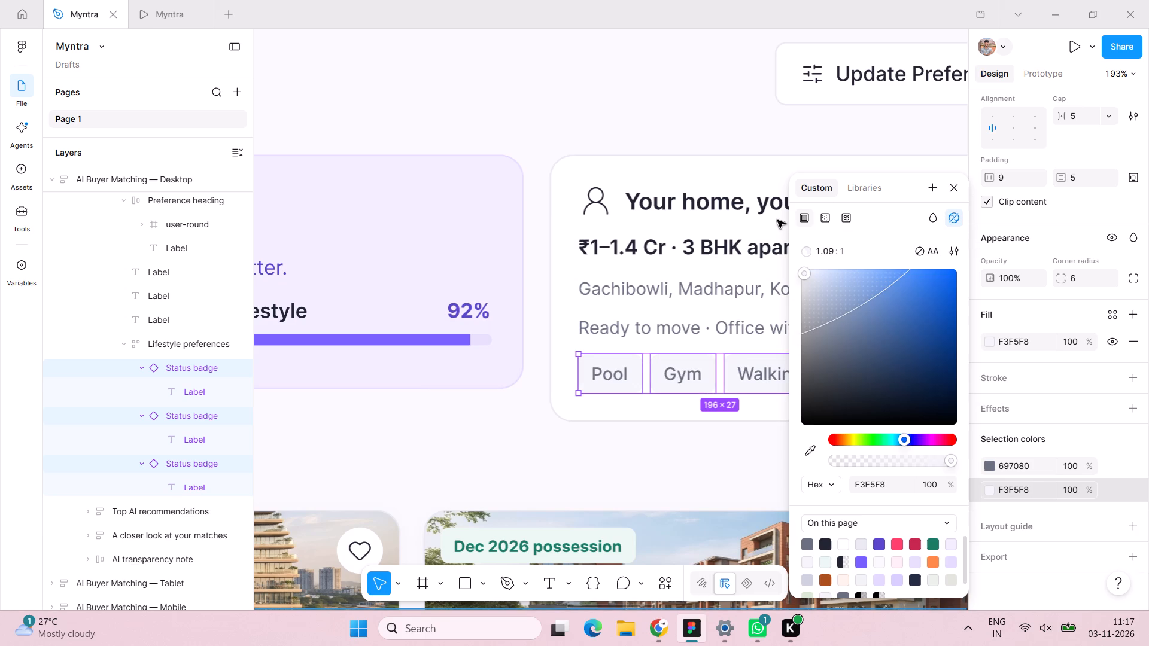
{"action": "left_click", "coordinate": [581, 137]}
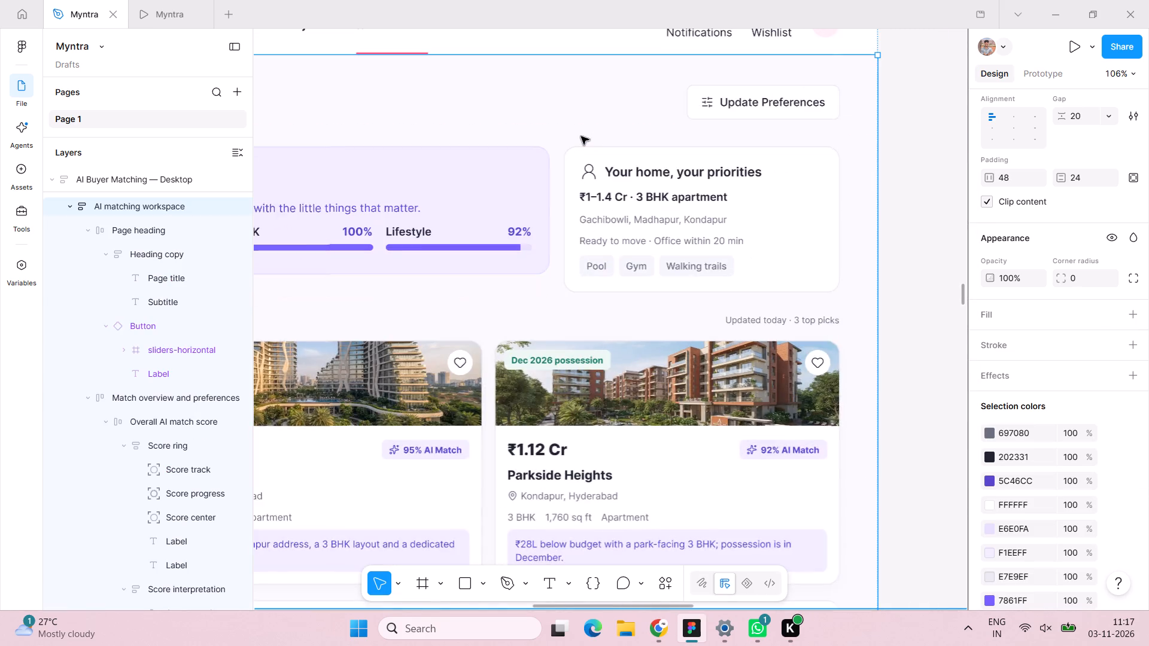
Set the "The best of your matches" heading to font size 22 and Bold weight.
{"action": "scroll", "coordinate": [581, 136], "scroll_direction": "right", "scroll_amount": 3}
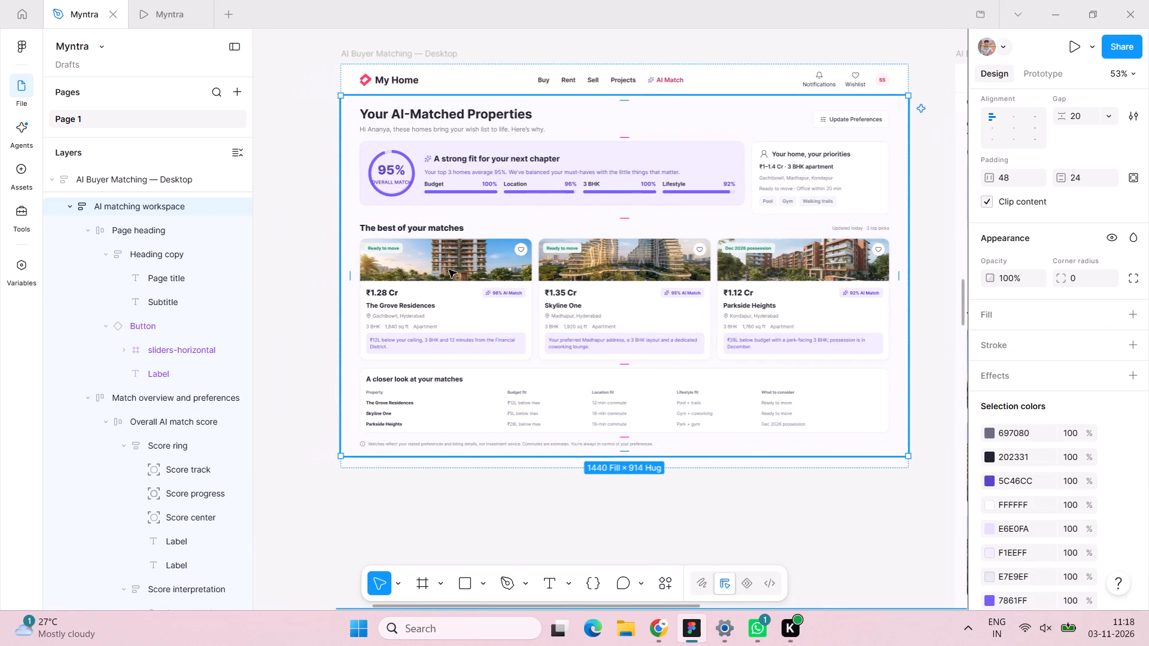
{"action": "triple_click", "coordinate": [419, 205]}
{"action": "left_click", "coordinate": [419, 205]}
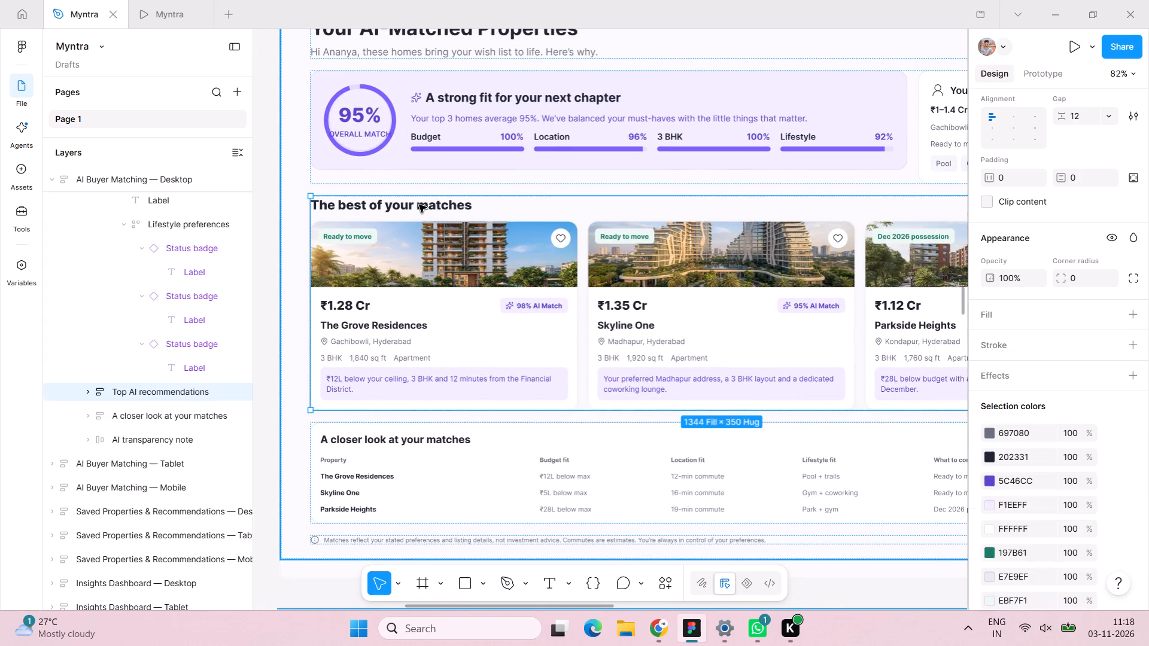
{"action": "double_click", "coordinate": [419, 205]}
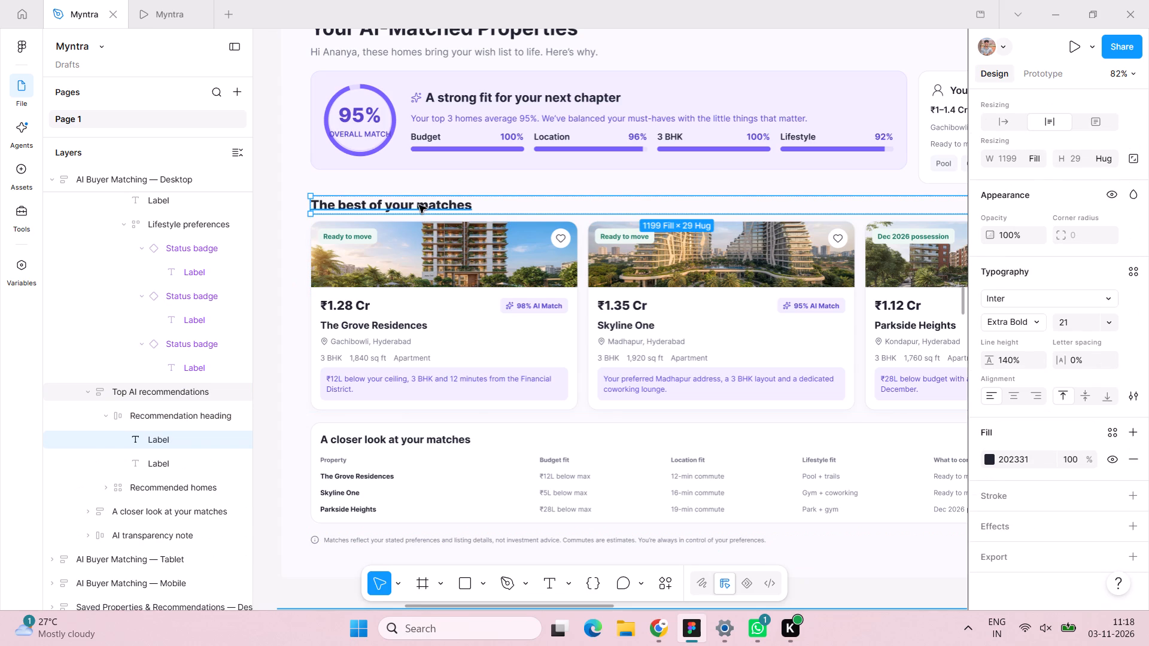
{"action": "double_click", "coordinate": [419, 205]}
{"action": "left_click", "coordinate": [1075, 312]}
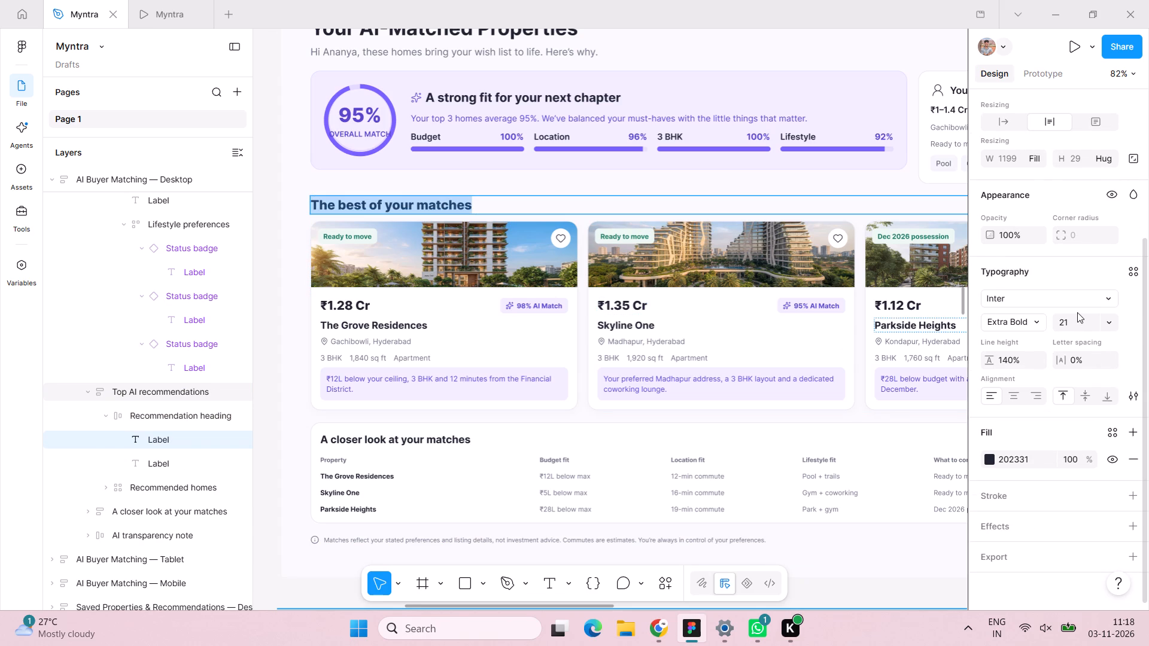
{"action": "left_click", "coordinate": [1075, 327]}
{"action": "key", "text": "2"}
{"action": "key", "text": "2"}
{"action": "key", "text": "Return"}
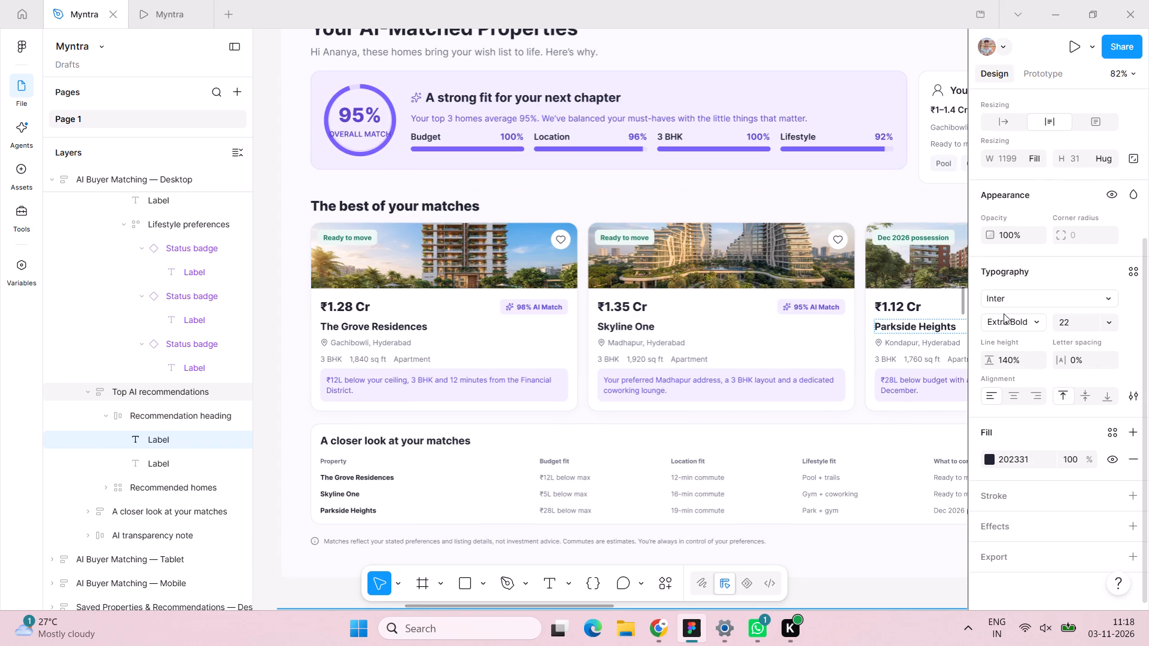
{"action": "left_click", "coordinate": [1032, 325]}
{"action": "left_click", "coordinate": [1023, 303]}
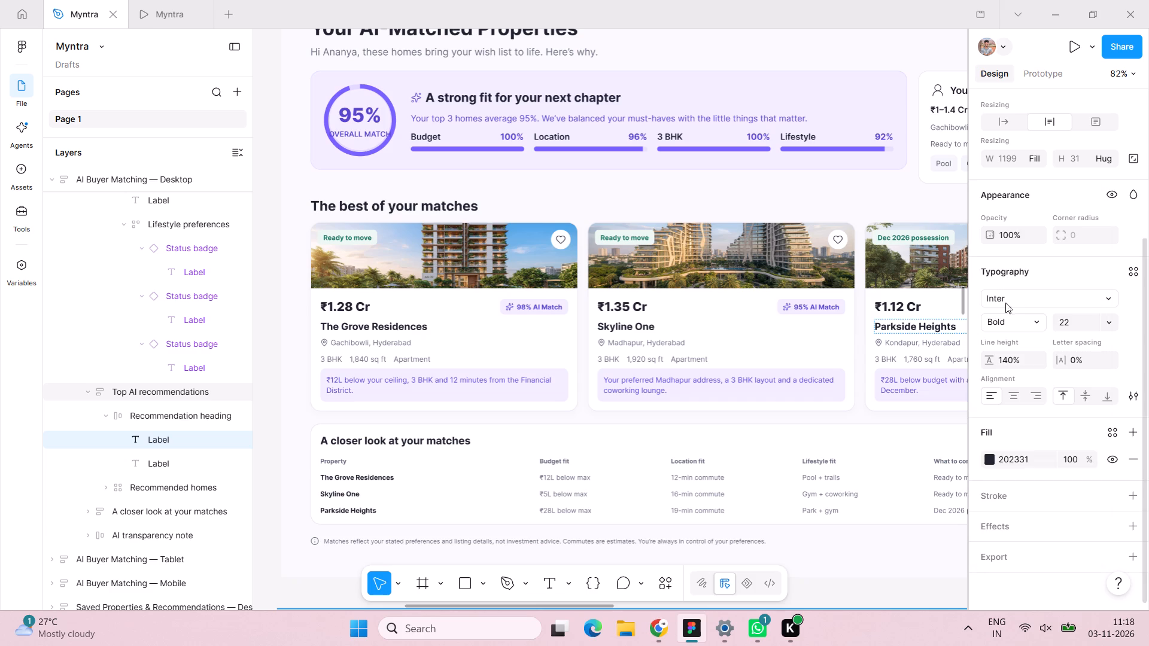
Delete the "Ready to move" badge from the photo of The Grove Residences card.
{"action": "left_click", "coordinate": [370, 240]}
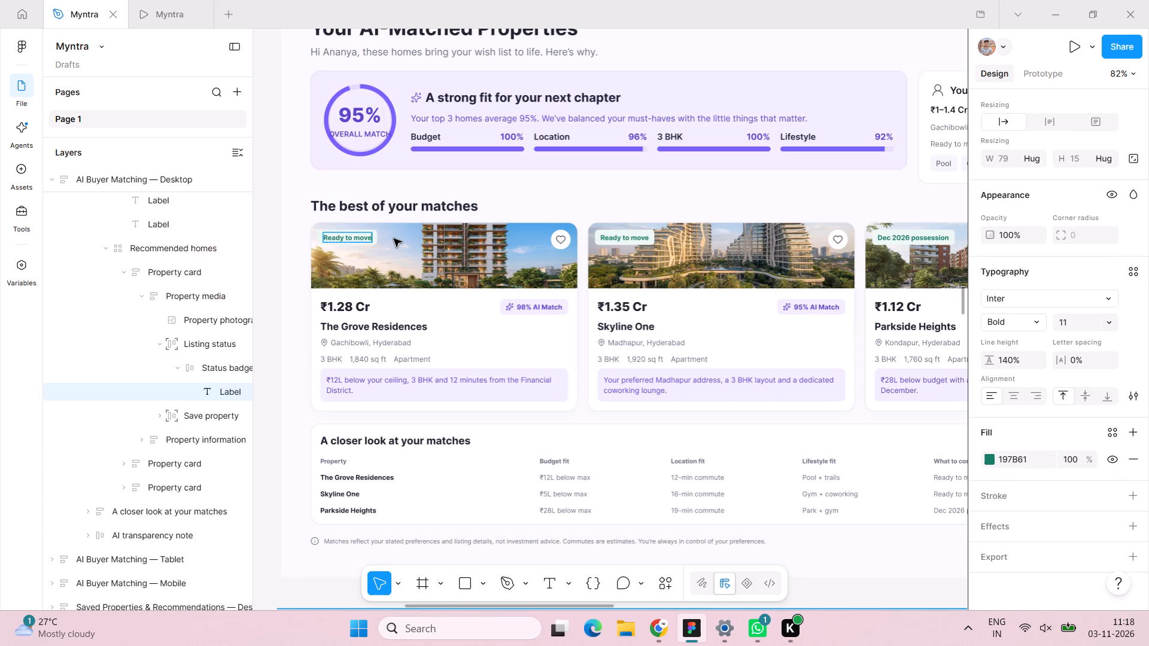
{"action": "left_click", "coordinate": [394, 239]}
{"action": "left_click", "coordinate": [393, 239]}
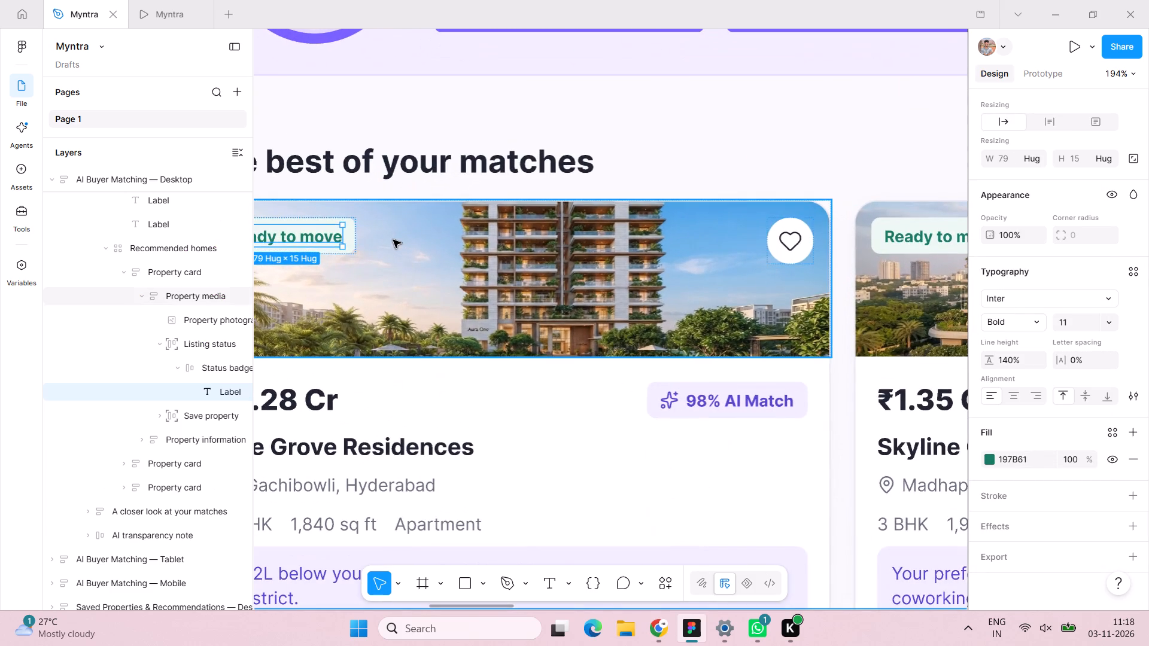
{"action": "triple_click", "coordinate": [348, 240]}
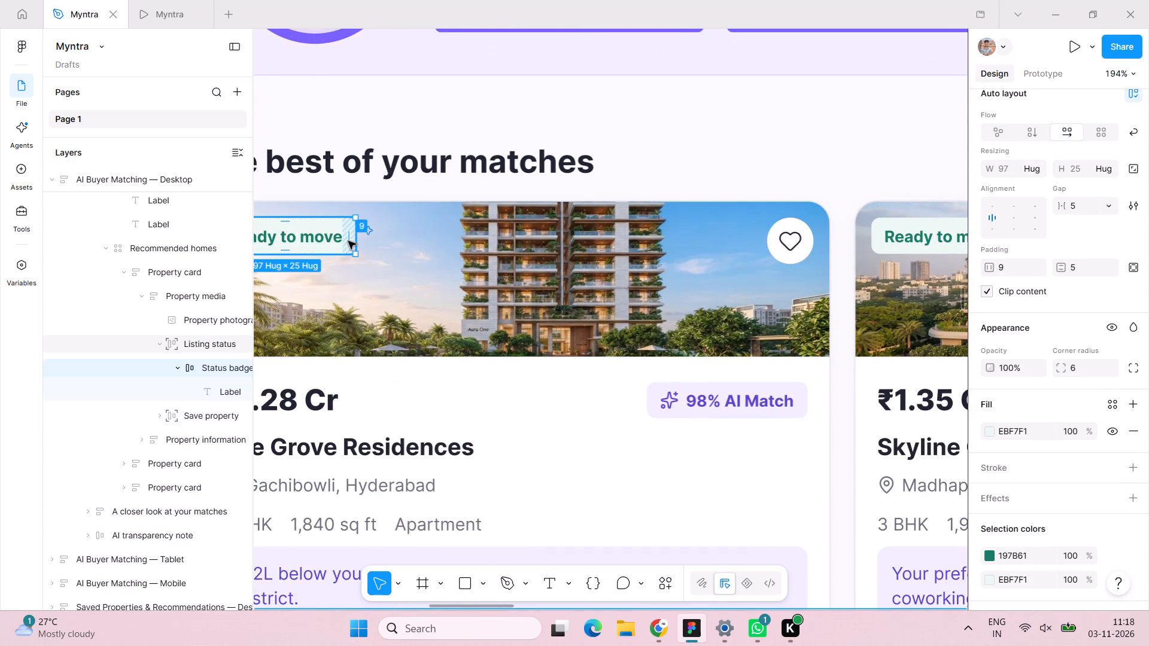
{"action": "key", "text": "BackSpace"}
Delete the "Ready to move" badge from the photo of the Skyline One card.
{"action": "scroll", "coordinate": [348, 241], "scroll_direction": "left", "scroll_amount": 1}
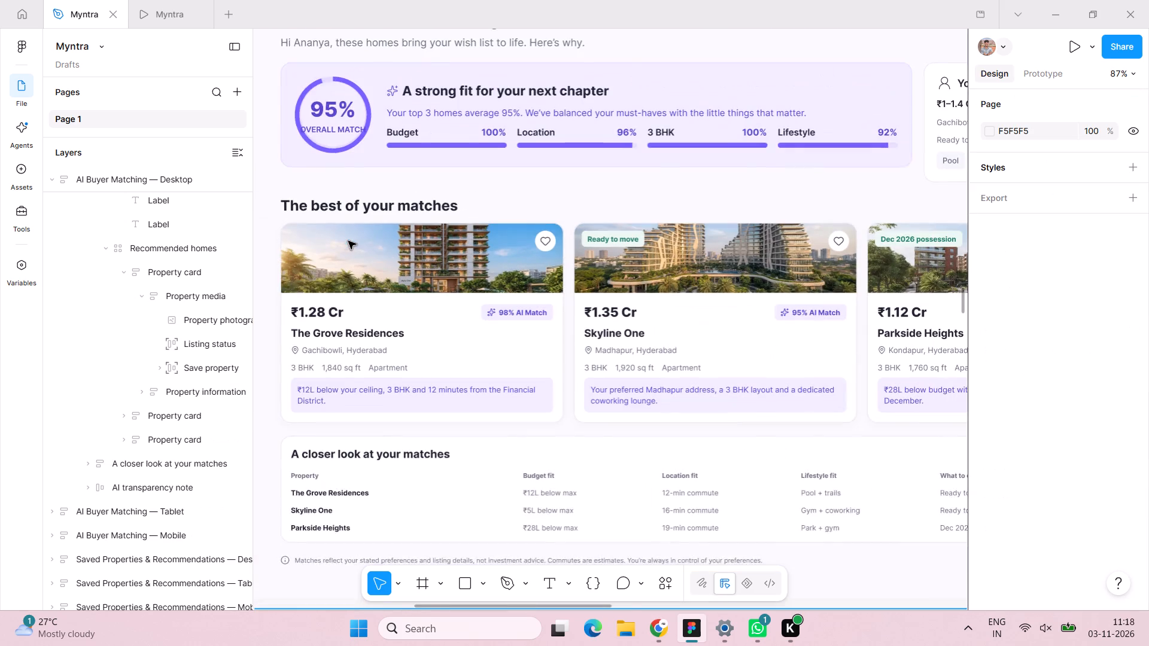
{"action": "scroll", "coordinate": [348, 241], "scroll_direction": "left", "scroll_amount": 1}
{"action": "double_click", "coordinate": [531, 237]}
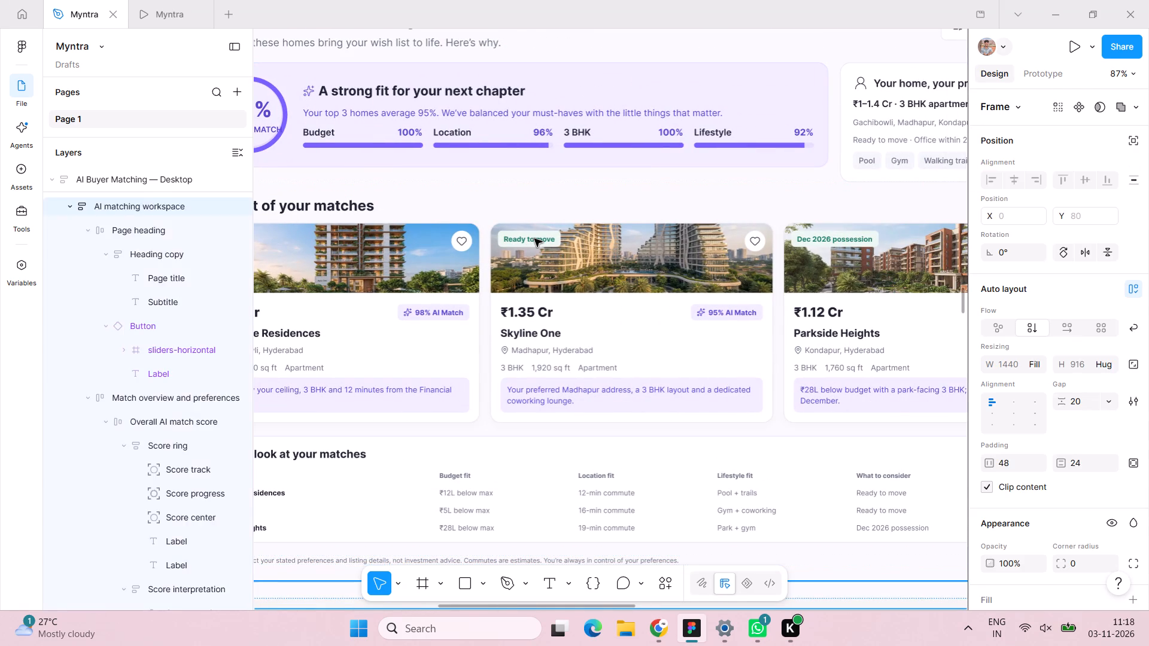
{"action": "double_click", "coordinate": [535, 239]}
{"action": "double_click", "coordinate": [535, 239]}
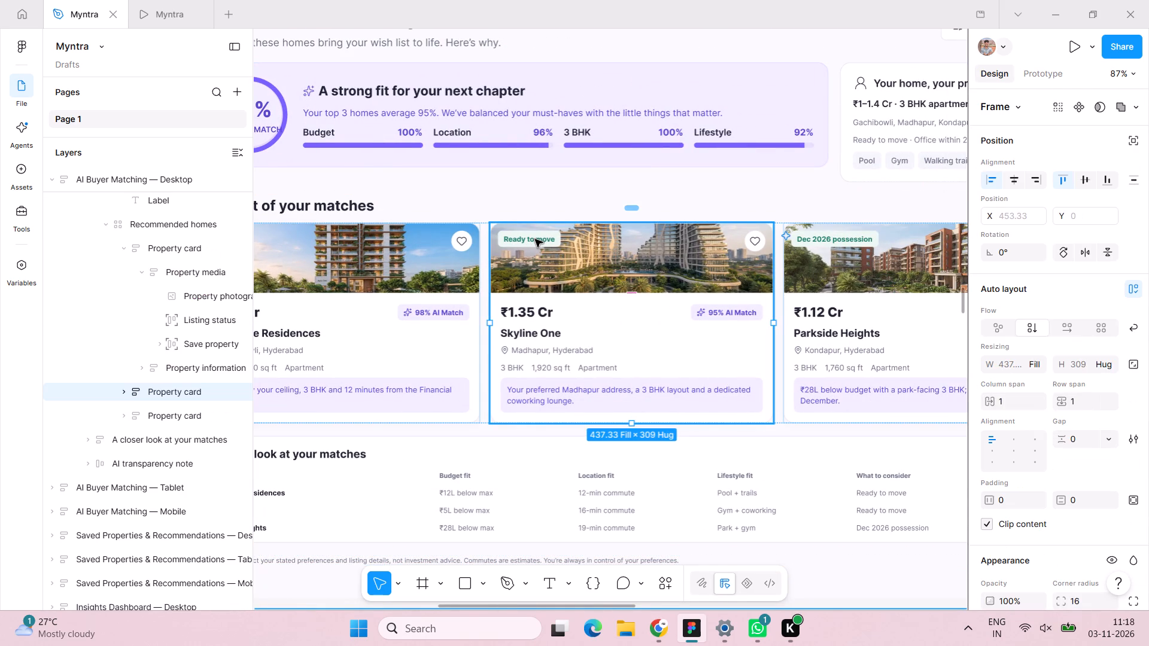
{"action": "double_click", "coordinate": [535, 239]}
{"action": "double_click", "coordinate": [535, 239]}
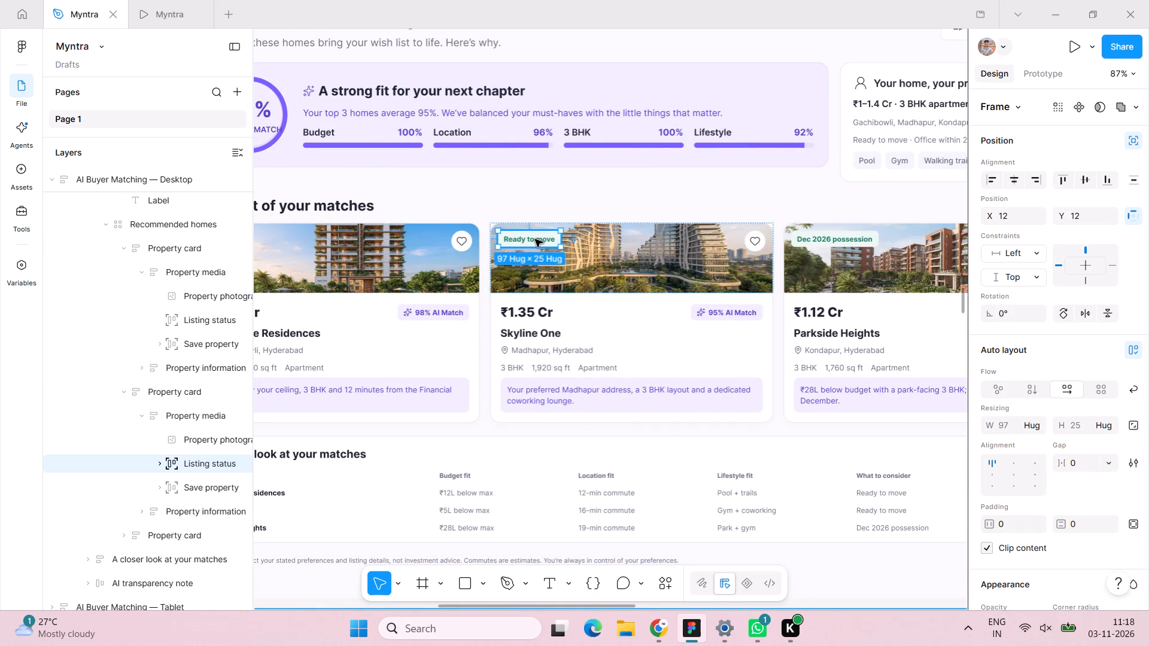
{"action": "key", "text": "BackSpace"}
Delete the "Dec 2026 possession" badge from the photo of the Parkside Heights card.
{"action": "scroll", "coordinate": [535, 239], "scroll_direction": "left", "scroll_amount": 2}
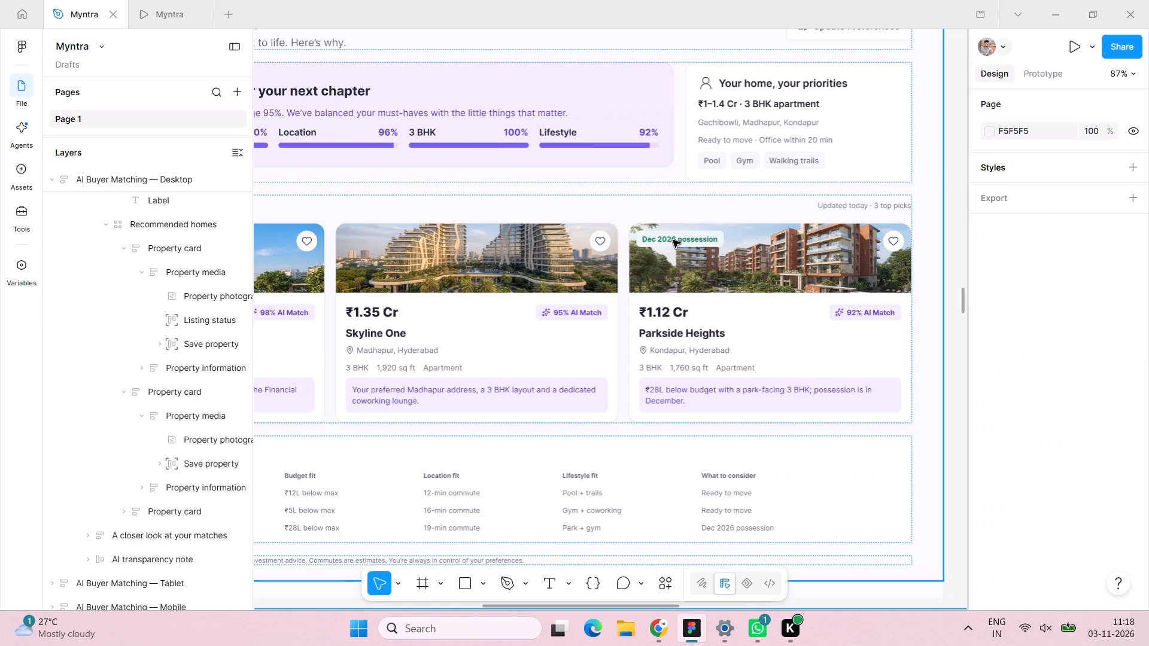
{"action": "double_click", "coordinate": [684, 234]}
{"action": "double_click", "coordinate": [692, 239]}
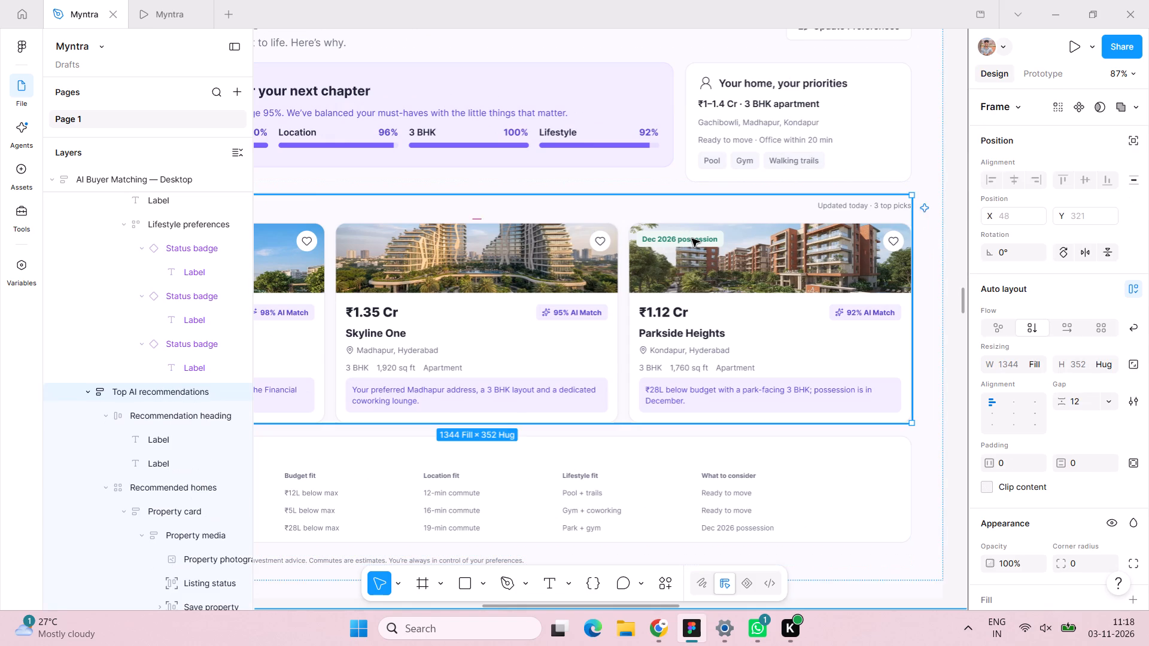
{"action": "double_click", "coordinate": [692, 239]}
{"action": "double_click", "coordinate": [692, 239]}
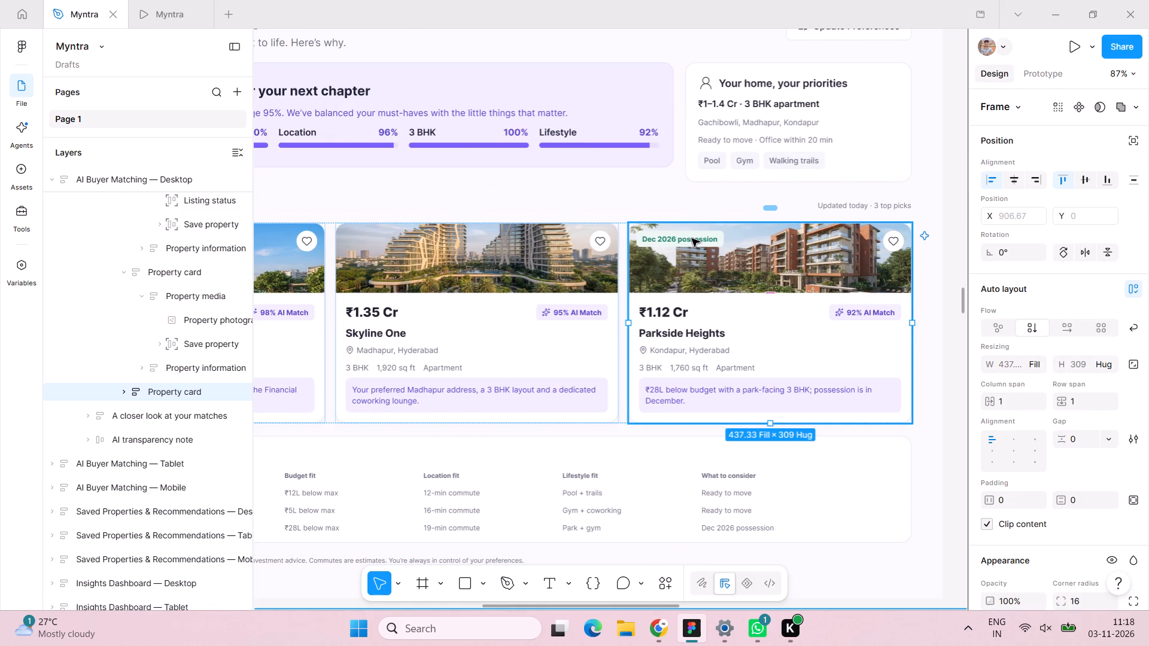
{"action": "double_click", "coordinate": [692, 239]}
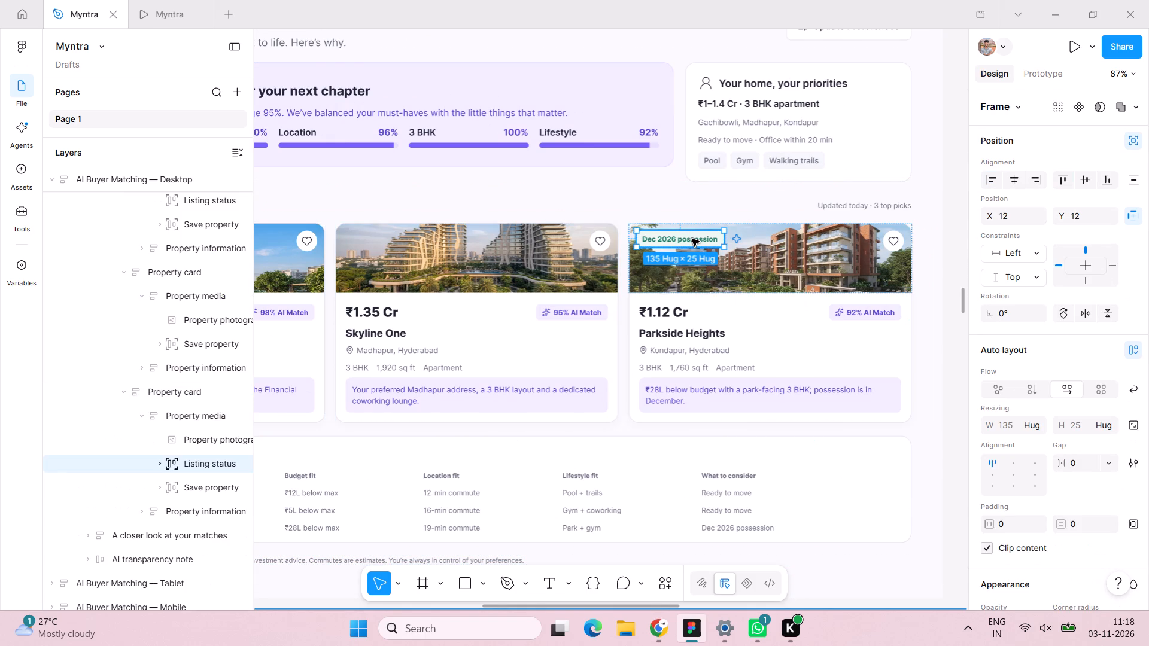
{"action": "key", "text": "BackSpace"}
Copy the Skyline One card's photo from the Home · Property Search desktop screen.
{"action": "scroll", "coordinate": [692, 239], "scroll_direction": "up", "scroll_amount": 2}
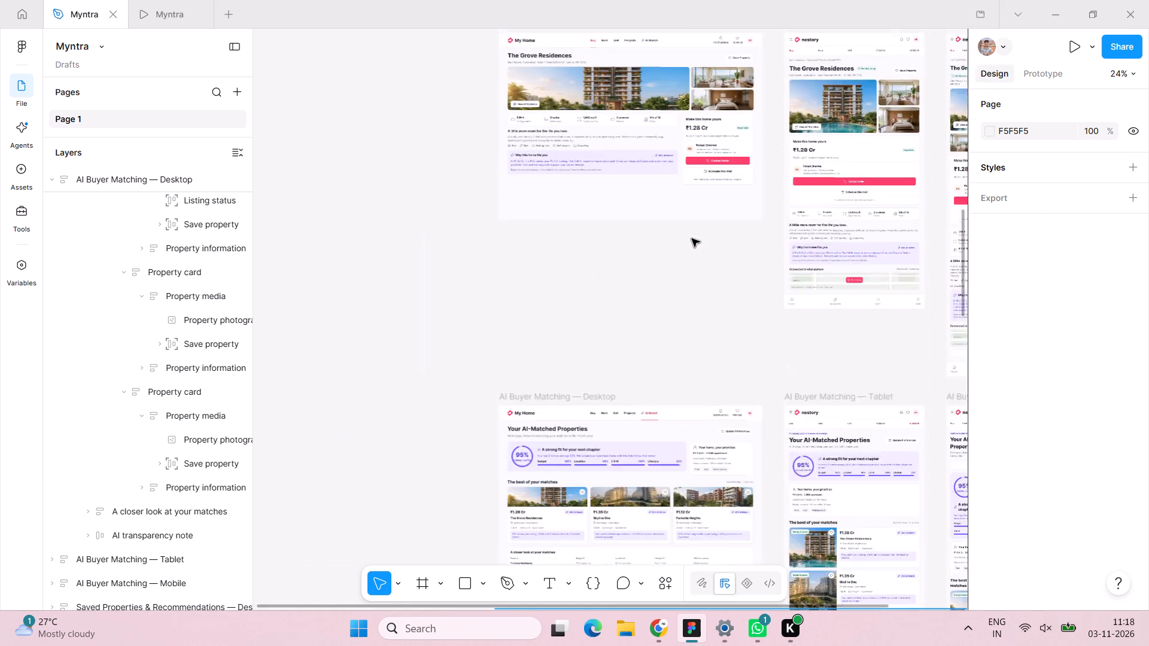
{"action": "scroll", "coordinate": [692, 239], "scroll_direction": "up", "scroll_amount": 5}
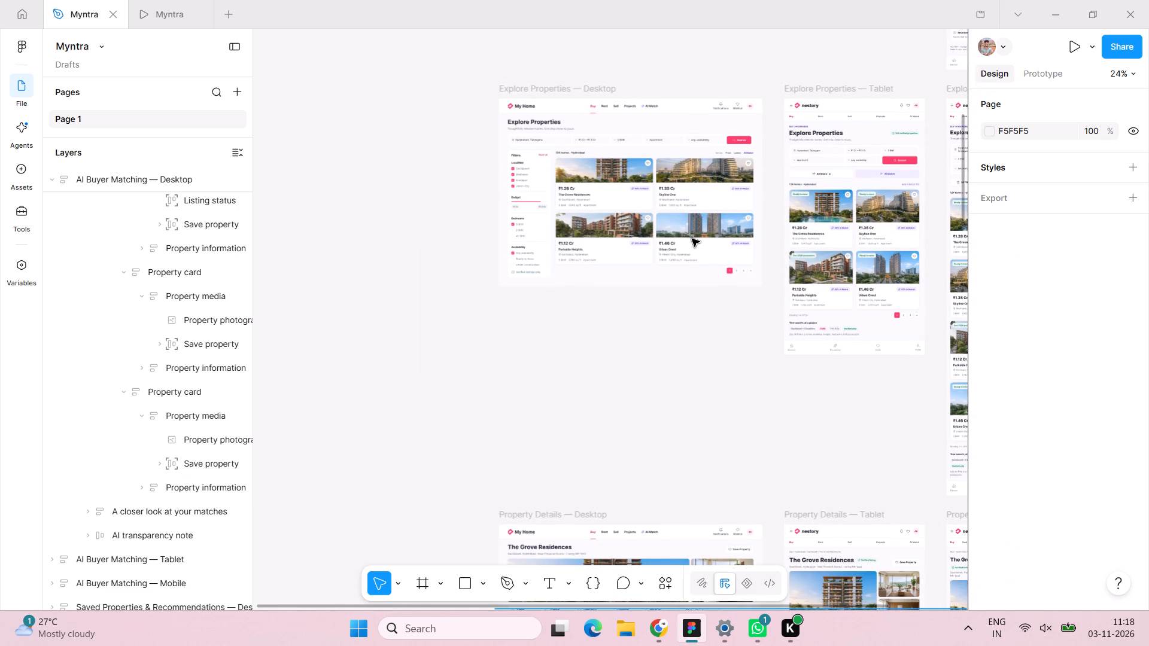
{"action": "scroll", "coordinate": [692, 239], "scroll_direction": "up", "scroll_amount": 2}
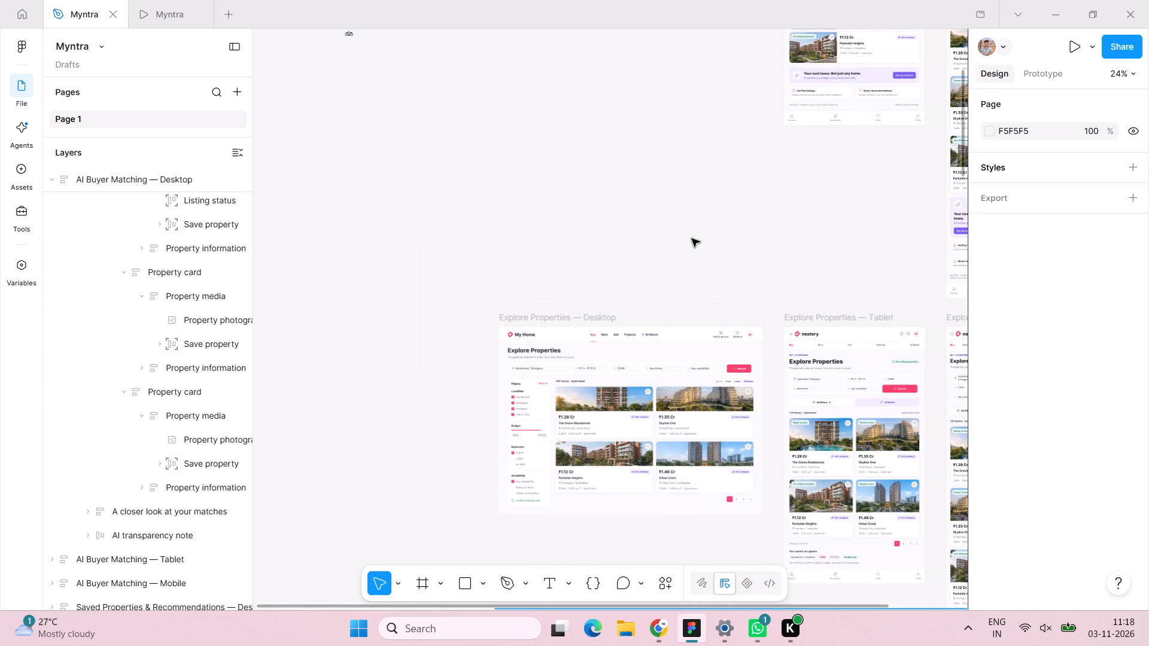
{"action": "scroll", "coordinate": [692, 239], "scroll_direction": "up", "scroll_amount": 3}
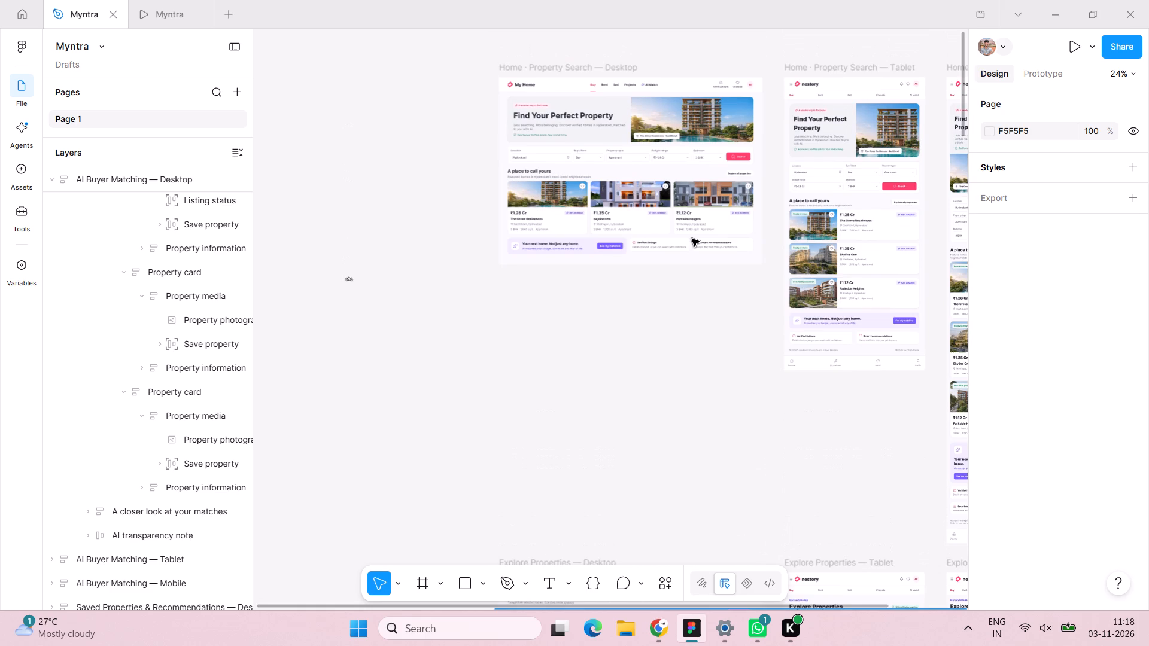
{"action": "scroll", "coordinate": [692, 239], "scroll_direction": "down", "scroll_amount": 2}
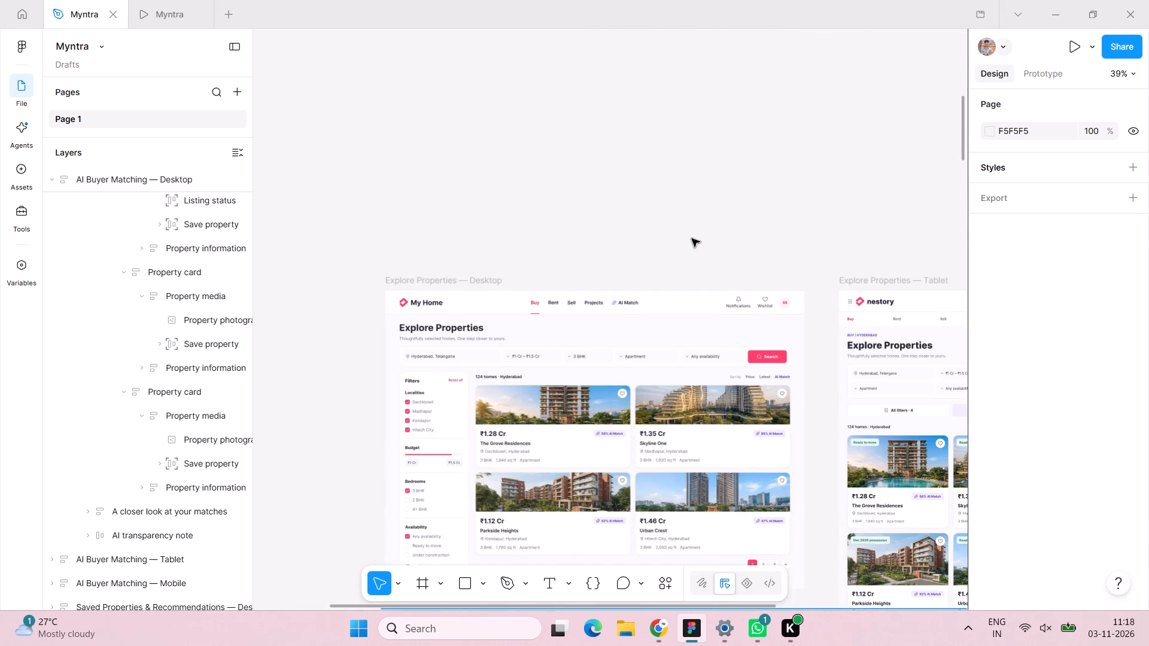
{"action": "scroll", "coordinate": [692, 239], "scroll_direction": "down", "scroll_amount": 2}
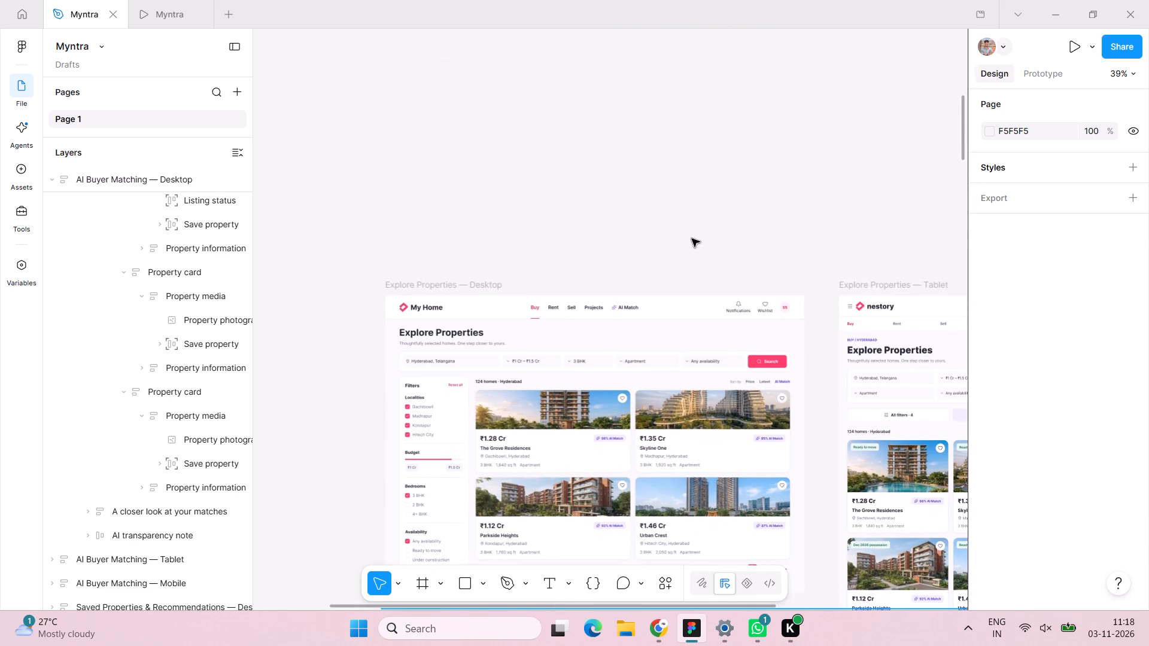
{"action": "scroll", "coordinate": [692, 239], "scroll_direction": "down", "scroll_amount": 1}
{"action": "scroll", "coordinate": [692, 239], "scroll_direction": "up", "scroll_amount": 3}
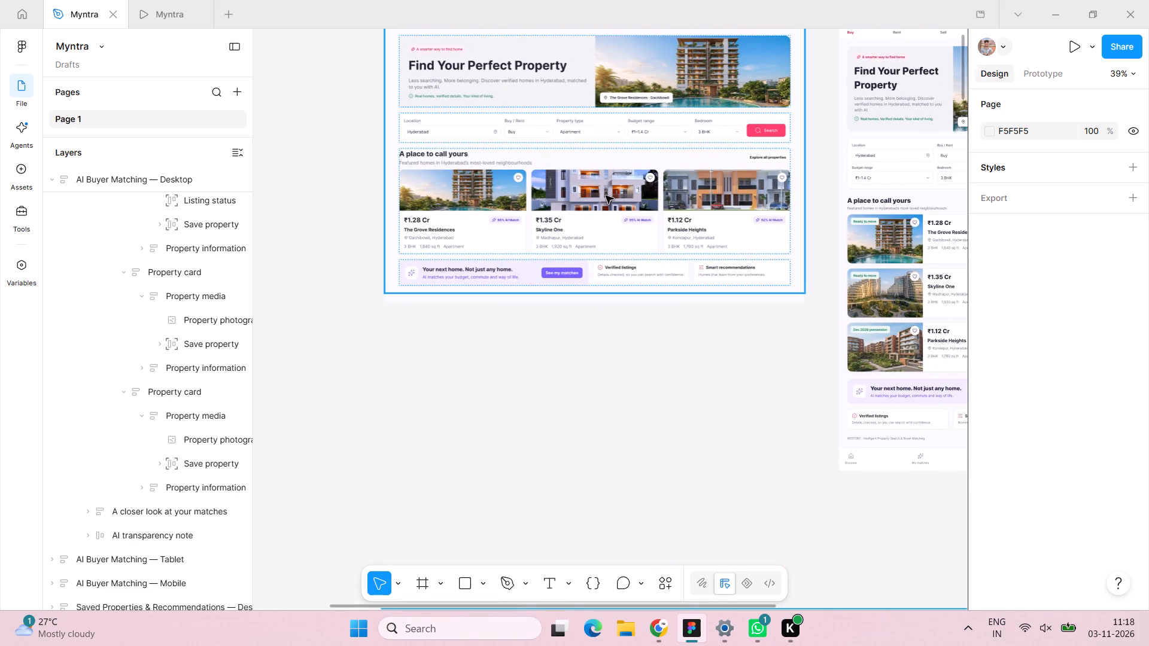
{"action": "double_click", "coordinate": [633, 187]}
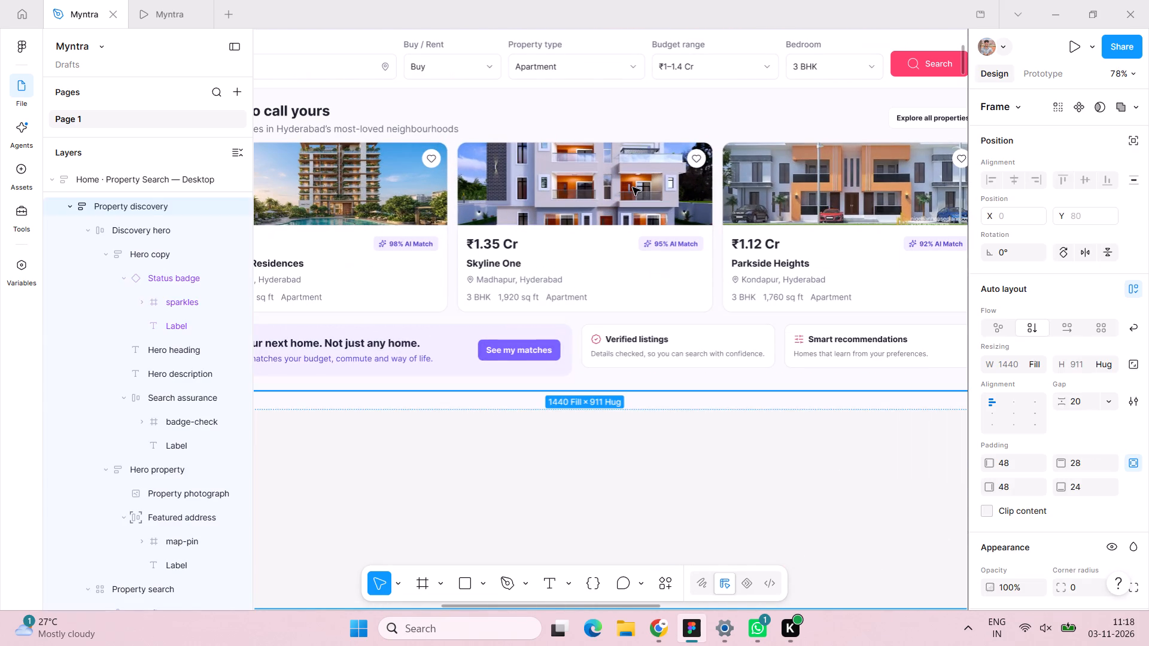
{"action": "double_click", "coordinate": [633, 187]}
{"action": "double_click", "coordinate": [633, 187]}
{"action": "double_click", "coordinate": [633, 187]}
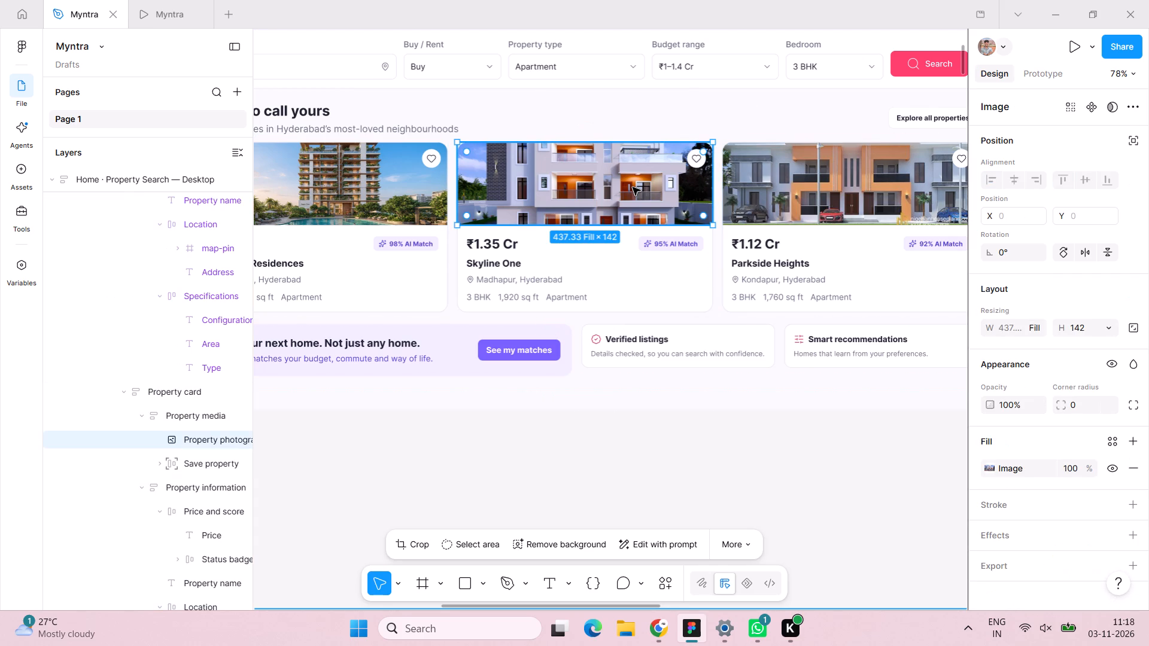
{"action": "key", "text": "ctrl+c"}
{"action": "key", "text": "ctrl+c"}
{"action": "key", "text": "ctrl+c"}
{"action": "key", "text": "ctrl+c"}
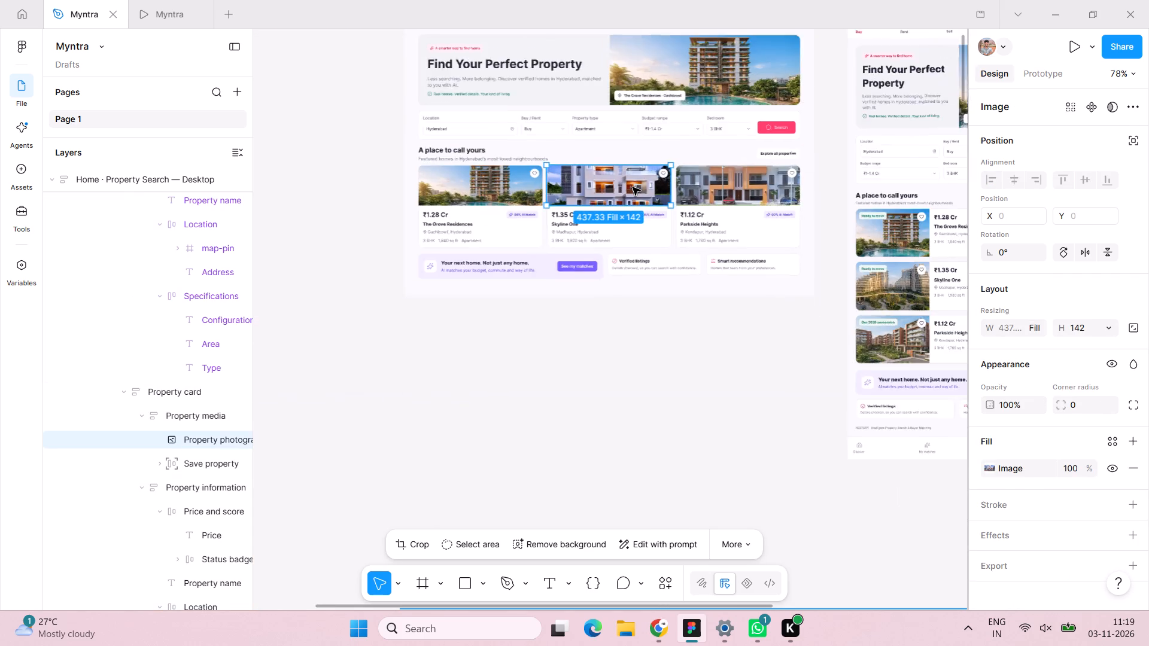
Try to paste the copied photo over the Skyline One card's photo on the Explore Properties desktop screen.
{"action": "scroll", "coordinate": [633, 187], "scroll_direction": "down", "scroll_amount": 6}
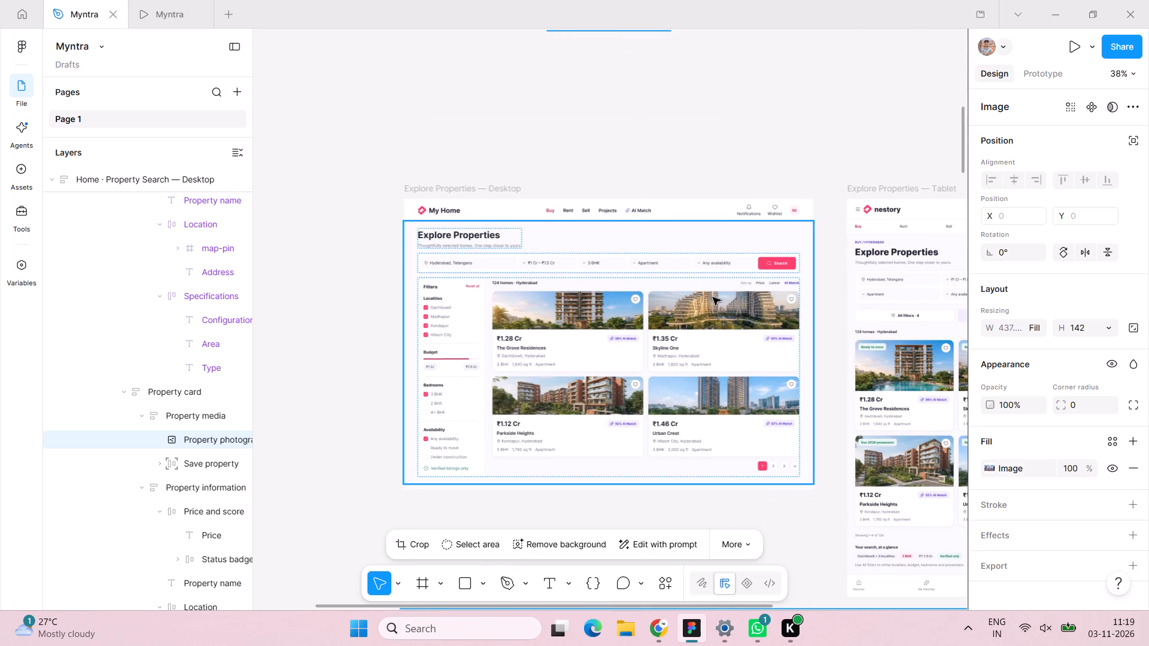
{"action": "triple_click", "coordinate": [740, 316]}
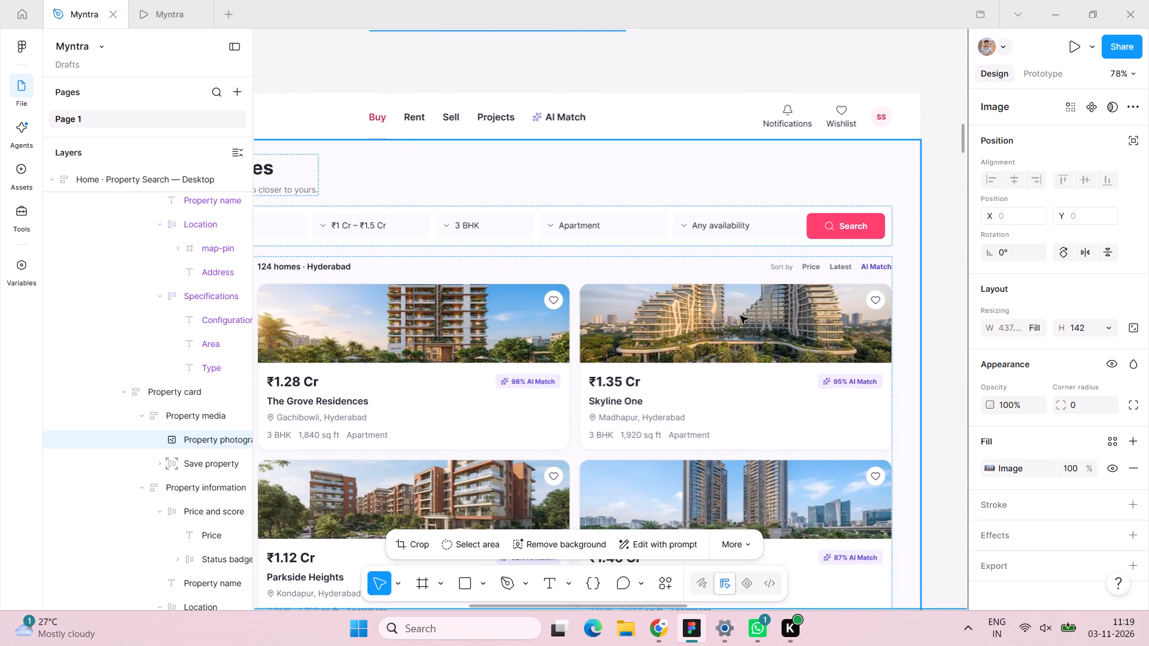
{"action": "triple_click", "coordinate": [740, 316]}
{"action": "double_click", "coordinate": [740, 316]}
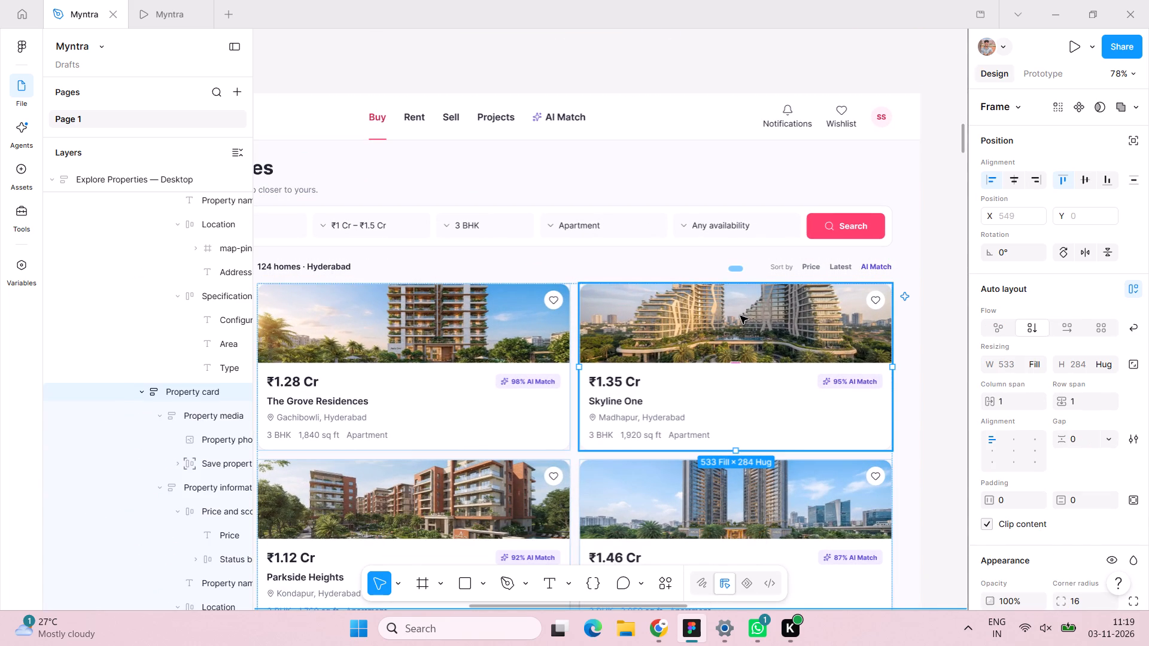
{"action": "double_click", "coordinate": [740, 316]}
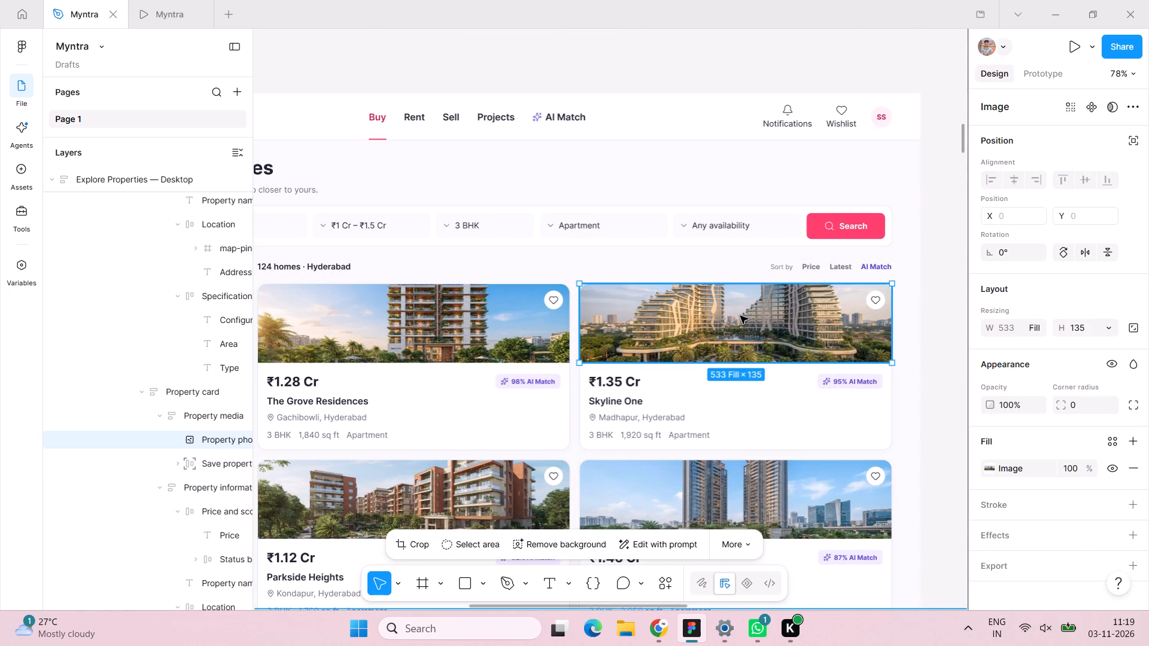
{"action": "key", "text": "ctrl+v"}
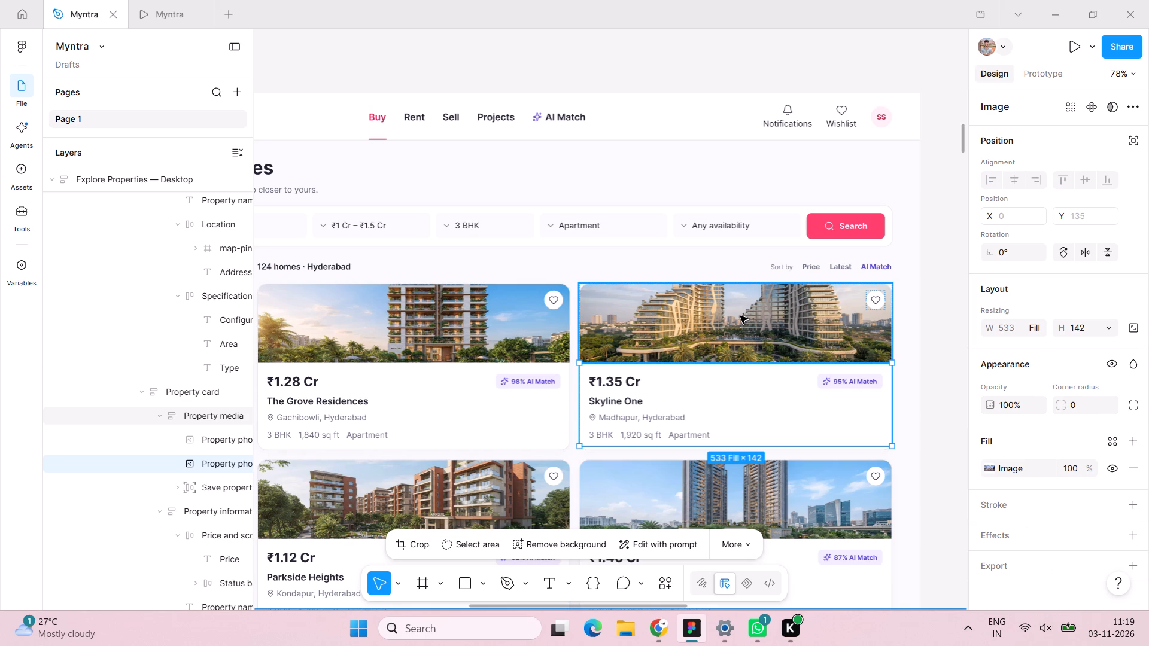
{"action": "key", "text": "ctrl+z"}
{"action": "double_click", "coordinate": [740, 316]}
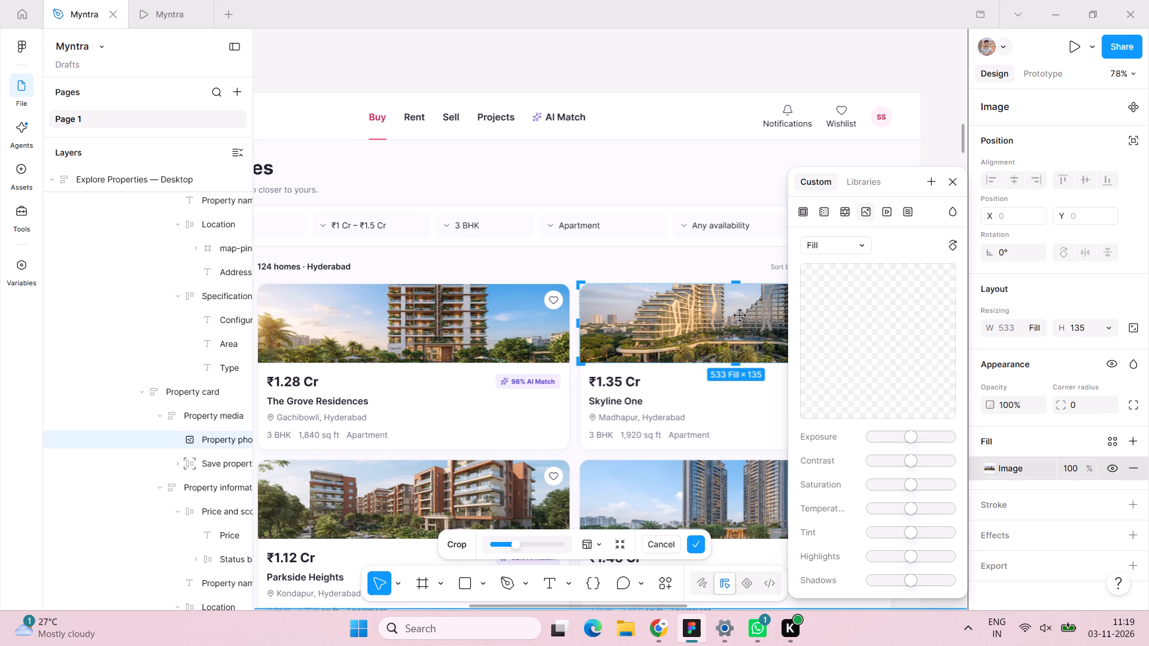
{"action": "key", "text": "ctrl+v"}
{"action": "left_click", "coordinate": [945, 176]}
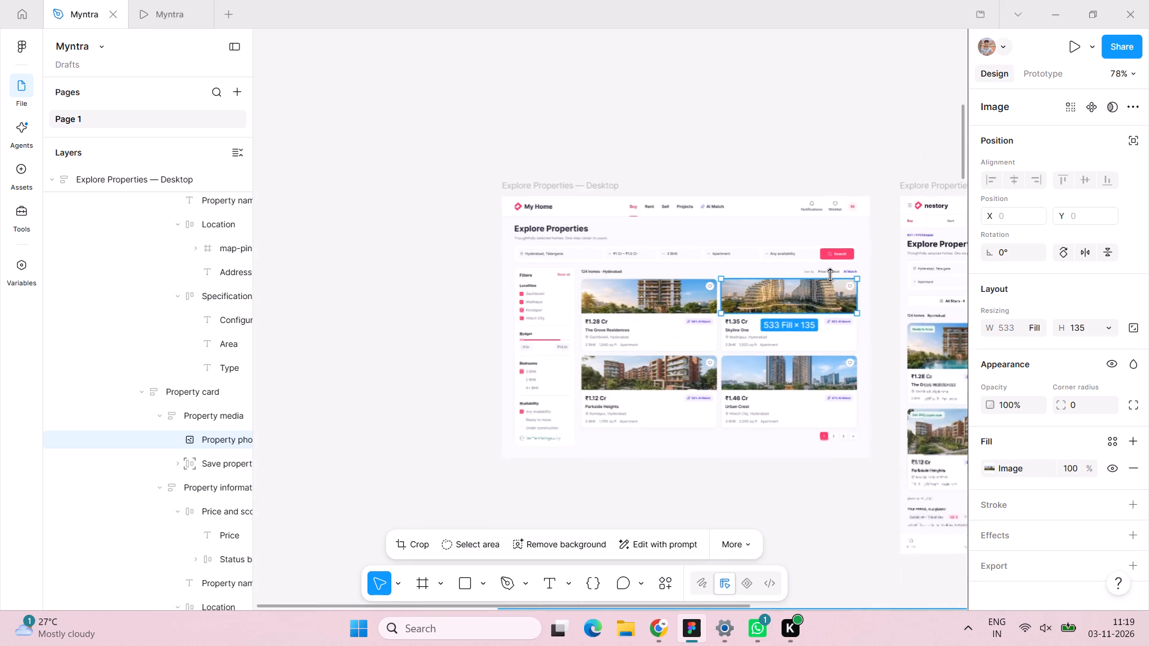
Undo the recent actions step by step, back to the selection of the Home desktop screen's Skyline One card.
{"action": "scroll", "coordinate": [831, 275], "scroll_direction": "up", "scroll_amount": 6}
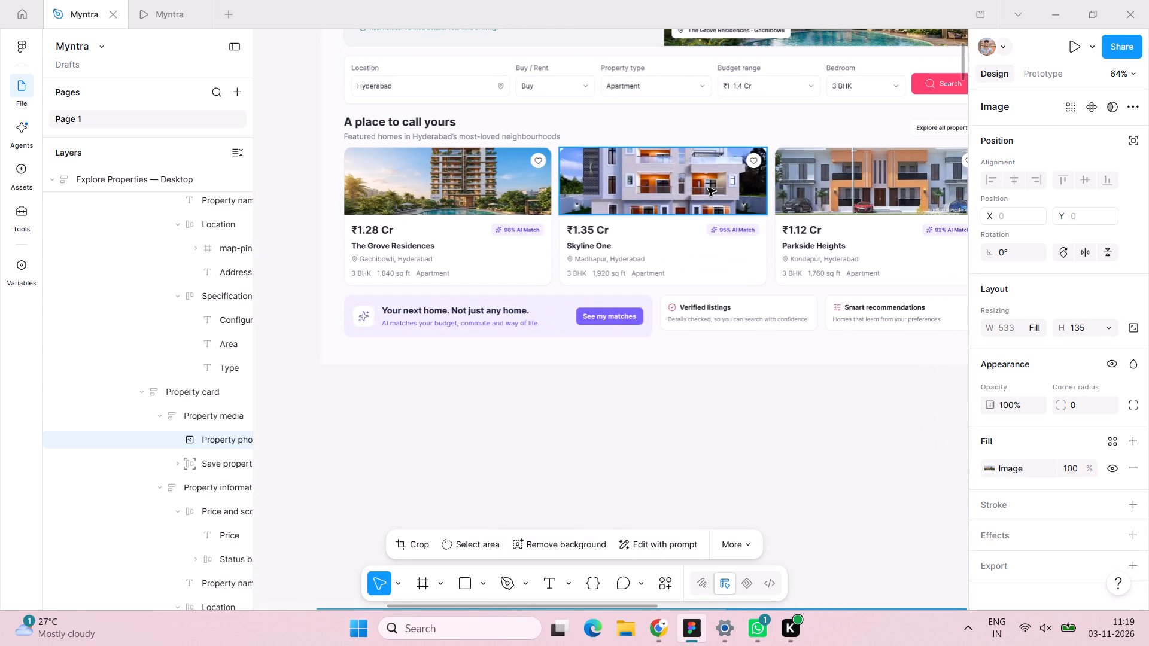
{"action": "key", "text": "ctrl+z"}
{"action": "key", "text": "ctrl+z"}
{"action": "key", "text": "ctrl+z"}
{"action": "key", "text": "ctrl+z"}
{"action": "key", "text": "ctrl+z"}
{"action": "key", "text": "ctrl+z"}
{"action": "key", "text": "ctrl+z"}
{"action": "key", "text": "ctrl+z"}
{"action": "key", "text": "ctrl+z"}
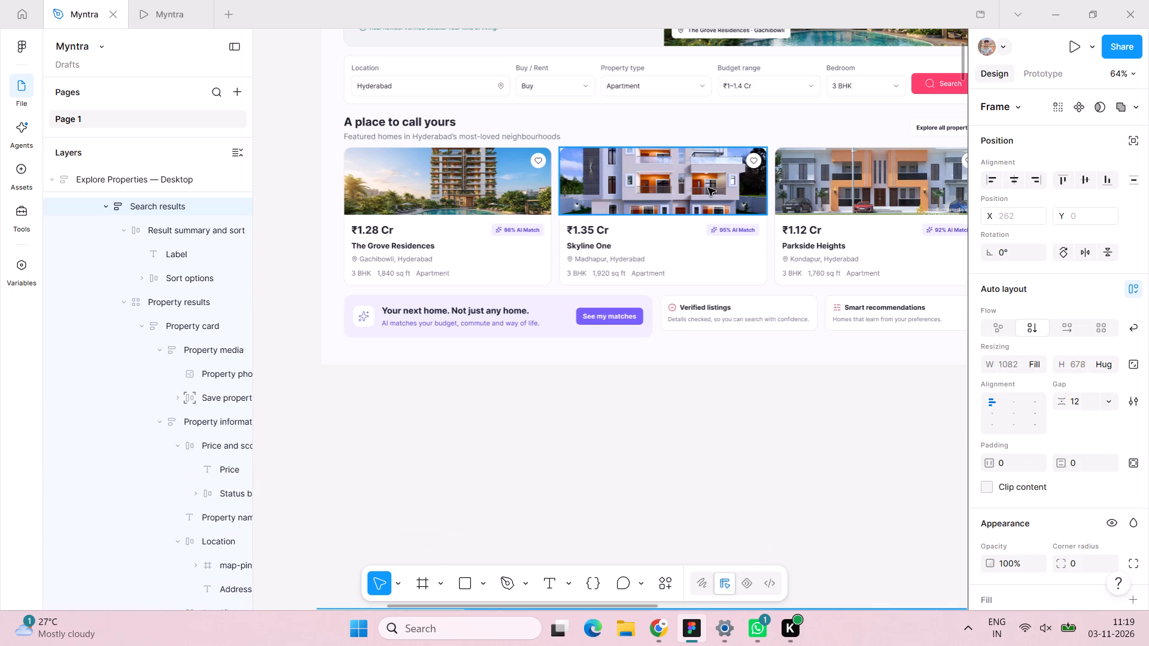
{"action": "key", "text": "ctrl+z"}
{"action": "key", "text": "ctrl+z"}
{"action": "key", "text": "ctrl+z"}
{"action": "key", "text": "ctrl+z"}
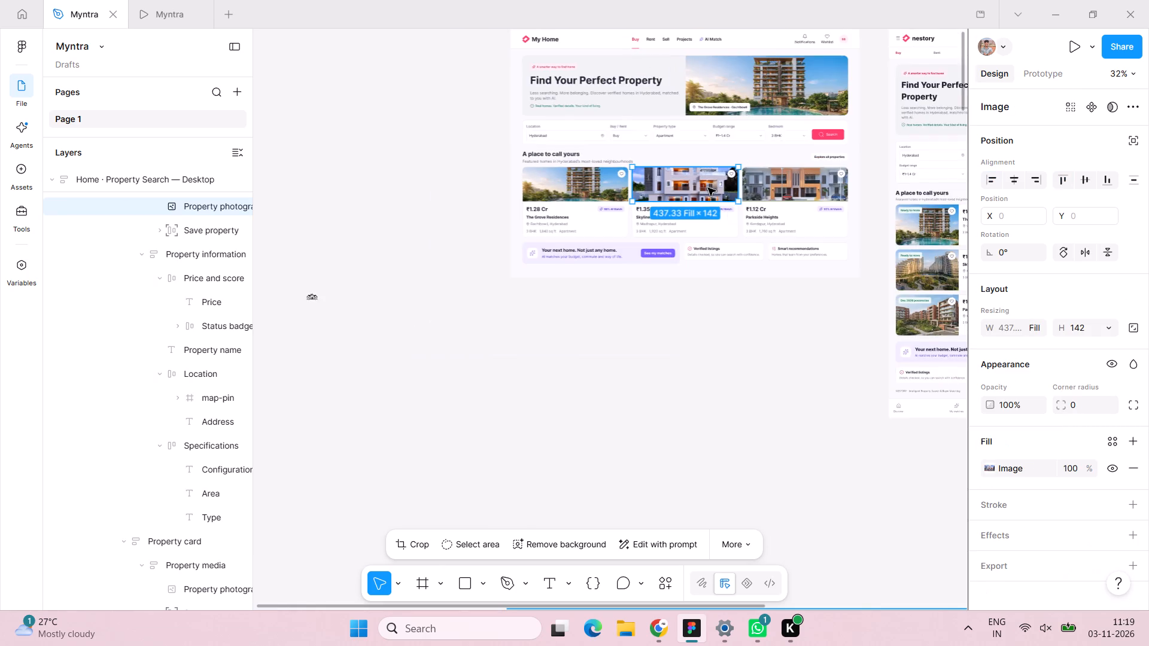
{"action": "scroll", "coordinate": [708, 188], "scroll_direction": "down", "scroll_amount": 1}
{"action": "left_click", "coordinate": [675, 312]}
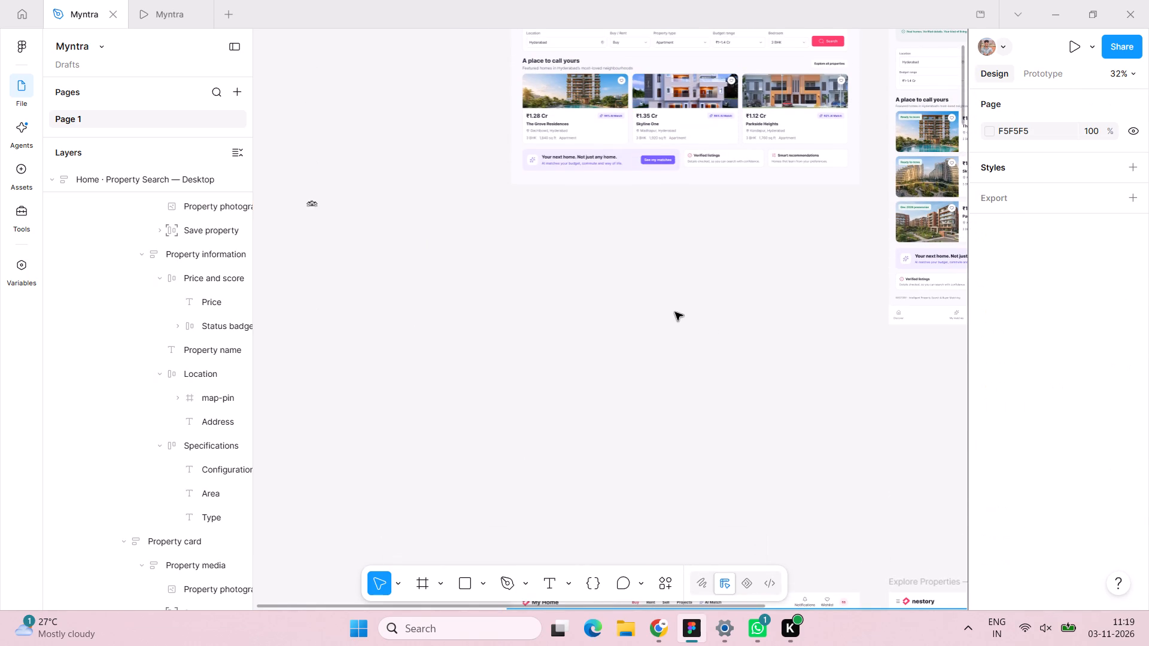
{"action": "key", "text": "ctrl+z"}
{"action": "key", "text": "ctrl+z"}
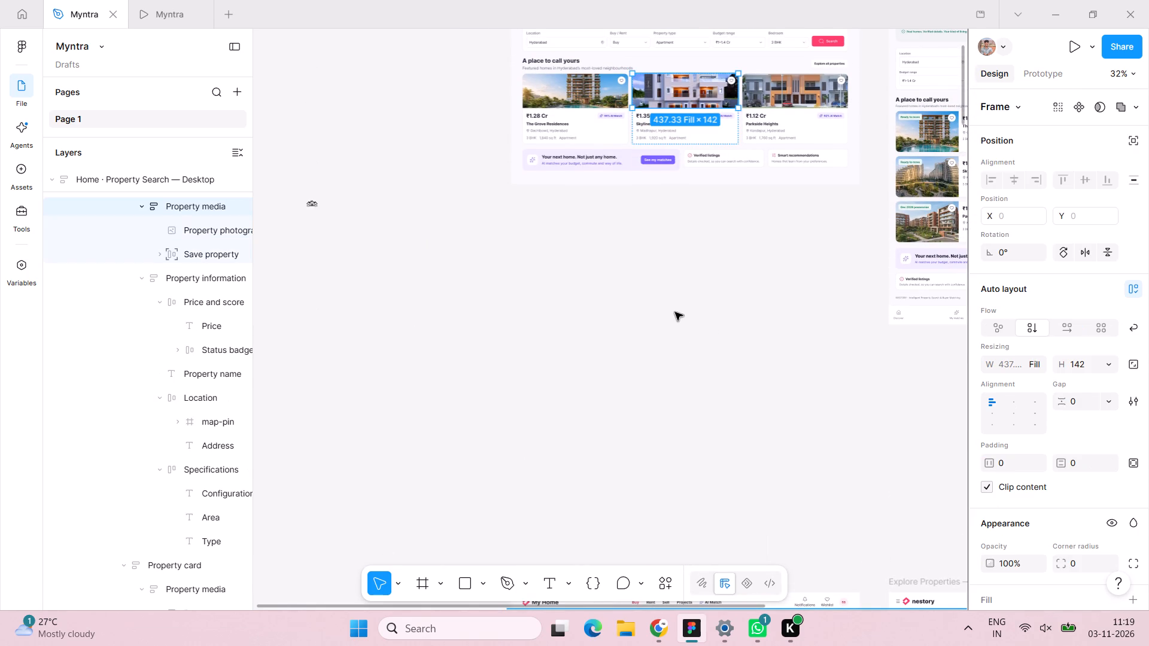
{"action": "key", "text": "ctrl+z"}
Duplicate the Skyline One card's photo on the Home desktop screen.
{"action": "scroll", "coordinate": [651, 234], "scroll_direction": "up", "scroll_amount": 1}
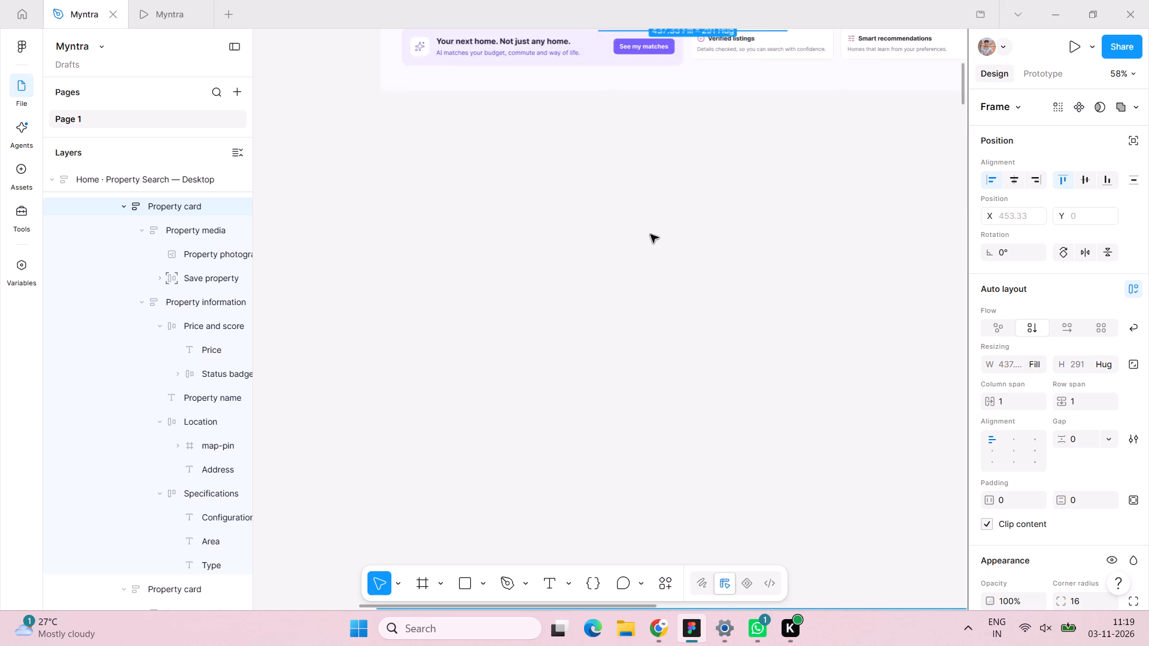
{"action": "scroll", "coordinate": [651, 234], "scroll_direction": "up", "scroll_amount": 2}
{"action": "double_click", "coordinate": [742, 128]}
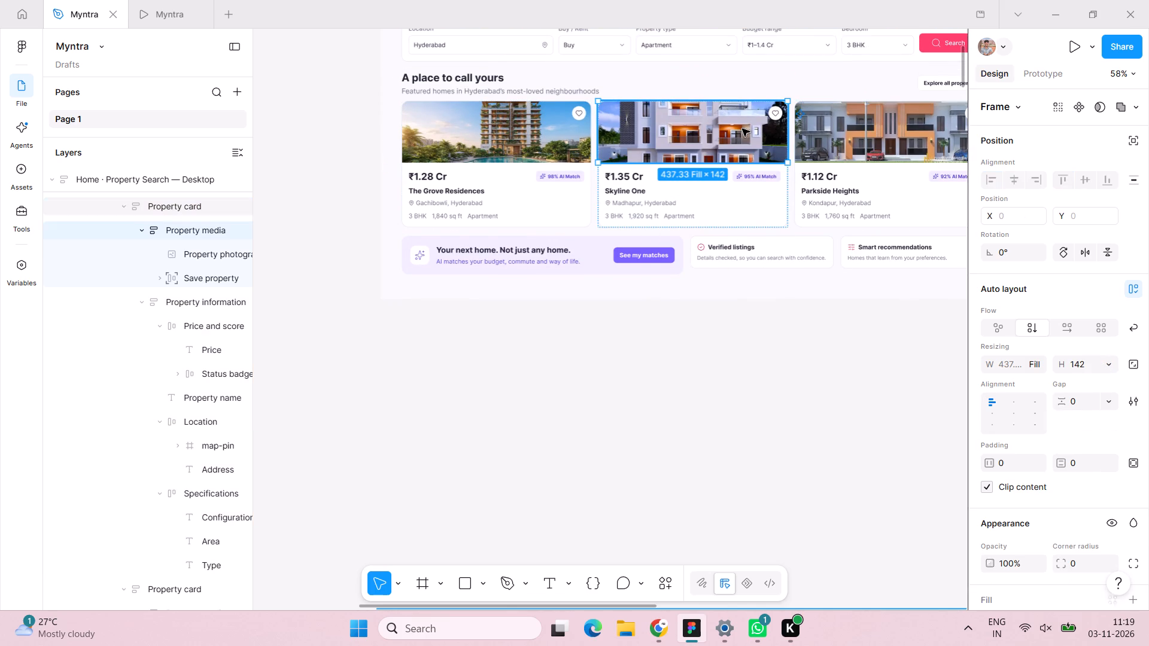
{"action": "double_click", "coordinate": [742, 129]}
{"action": "double_click", "coordinate": [742, 129]}
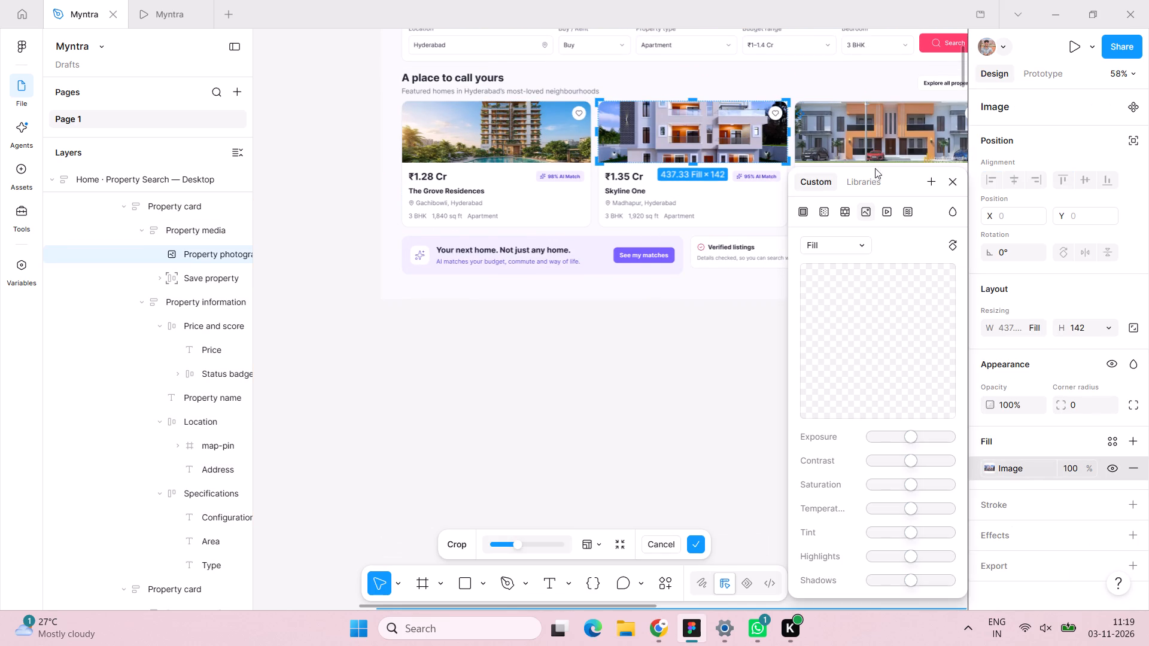
{"action": "left_click", "coordinate": [953, 179]}
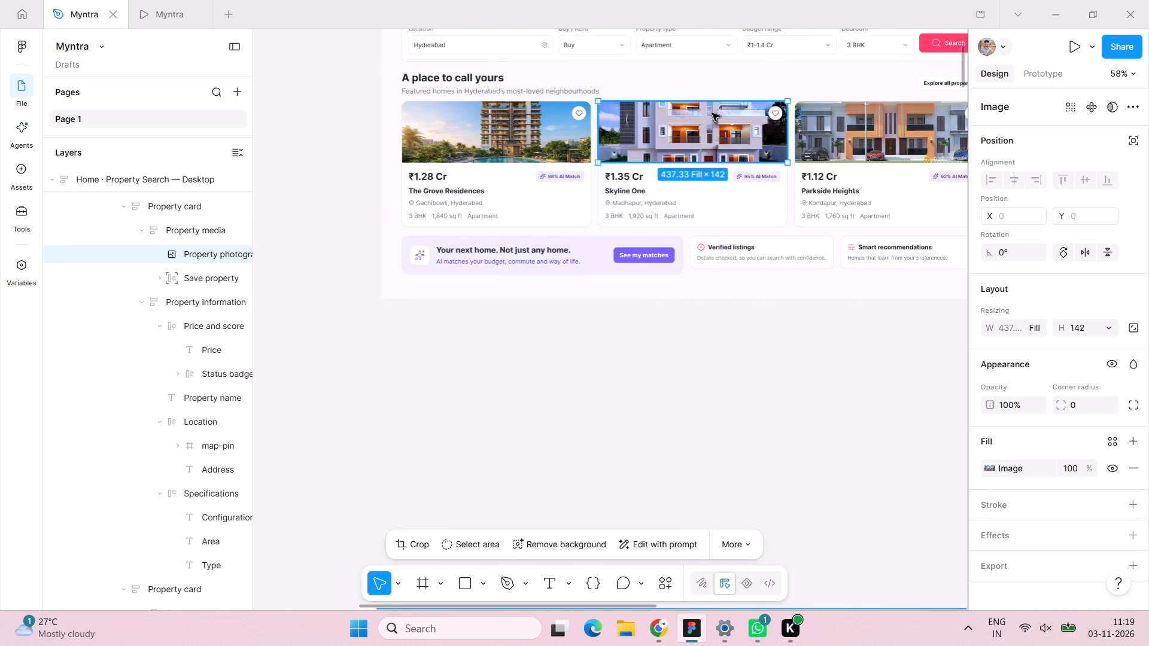
{"action": "key", "text": "ctrl+d"}
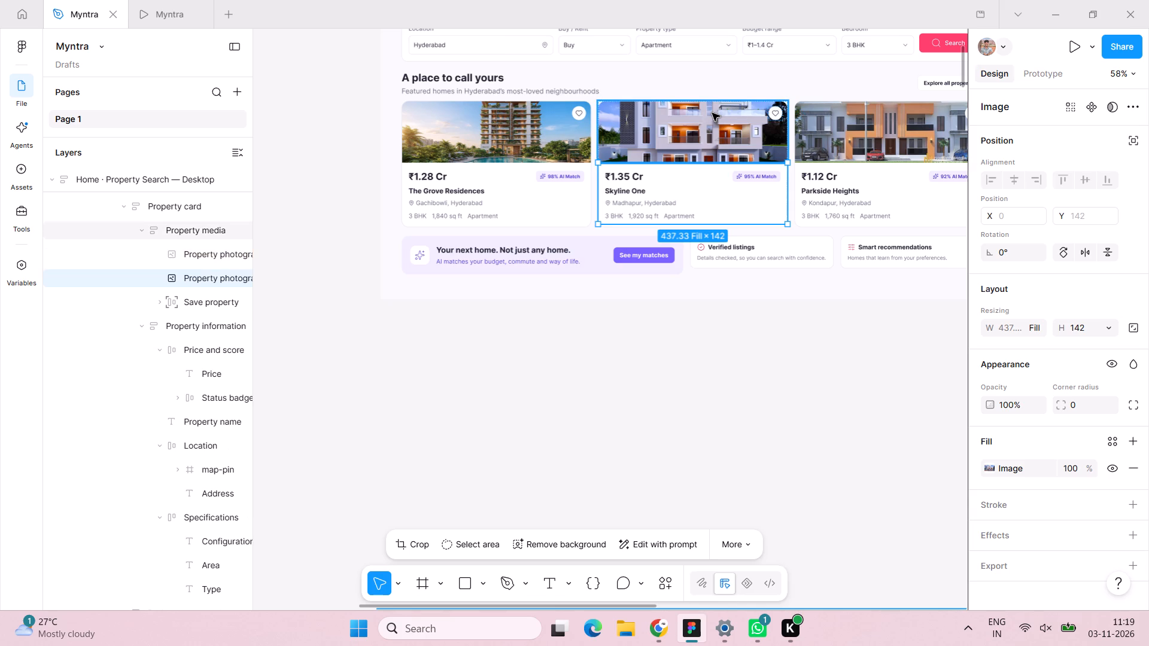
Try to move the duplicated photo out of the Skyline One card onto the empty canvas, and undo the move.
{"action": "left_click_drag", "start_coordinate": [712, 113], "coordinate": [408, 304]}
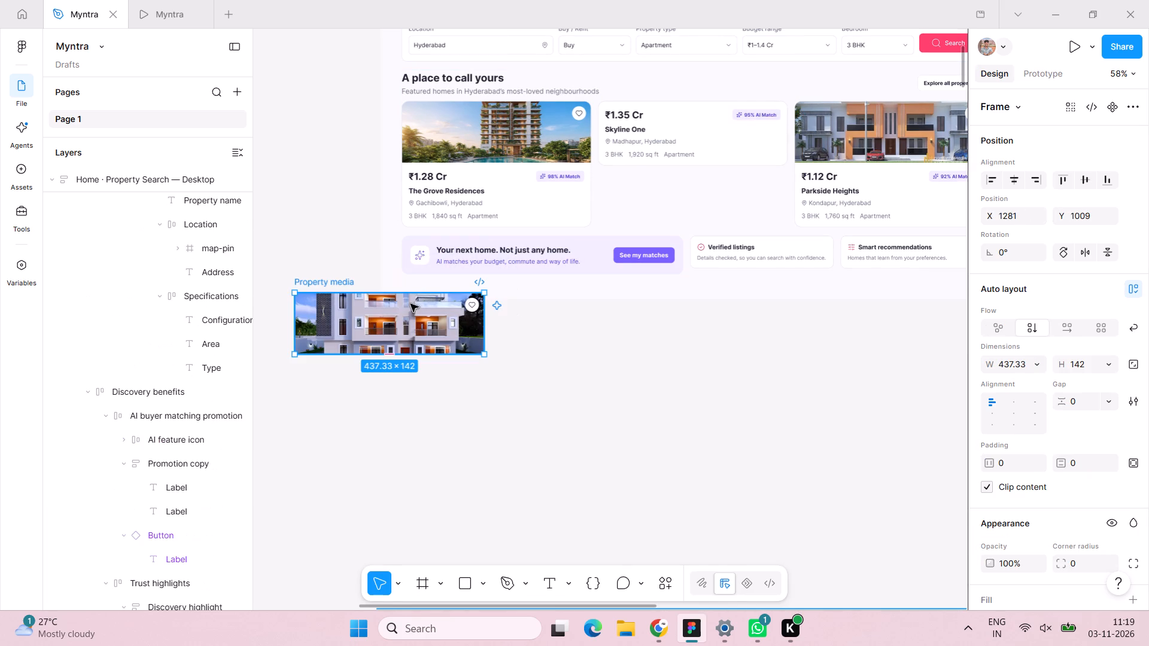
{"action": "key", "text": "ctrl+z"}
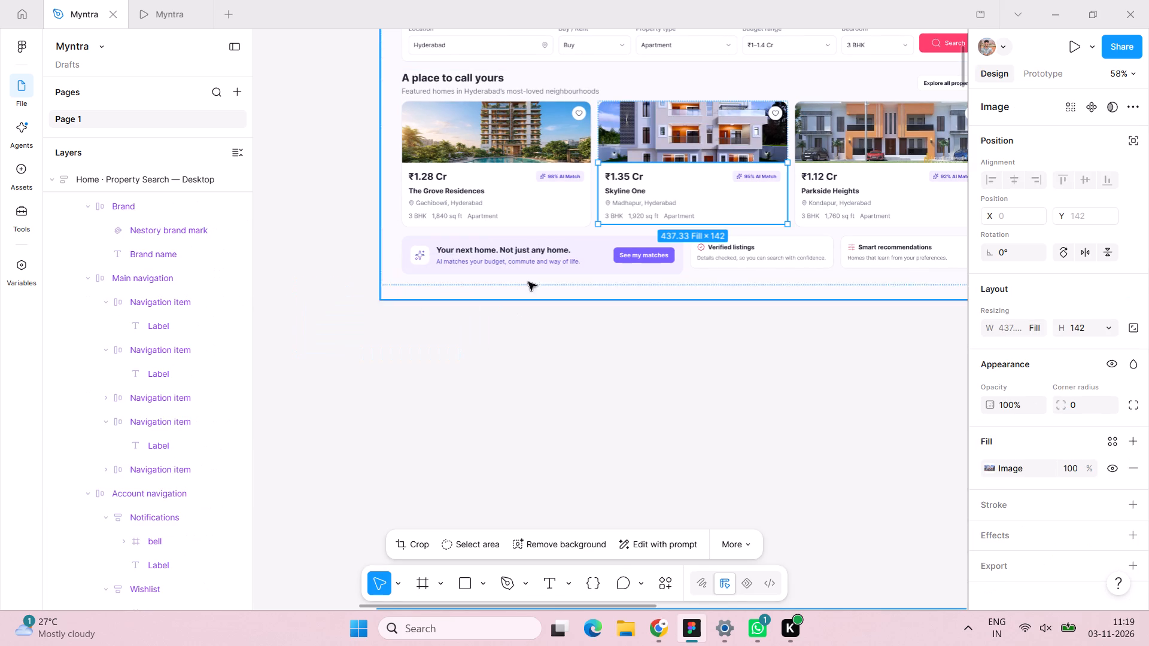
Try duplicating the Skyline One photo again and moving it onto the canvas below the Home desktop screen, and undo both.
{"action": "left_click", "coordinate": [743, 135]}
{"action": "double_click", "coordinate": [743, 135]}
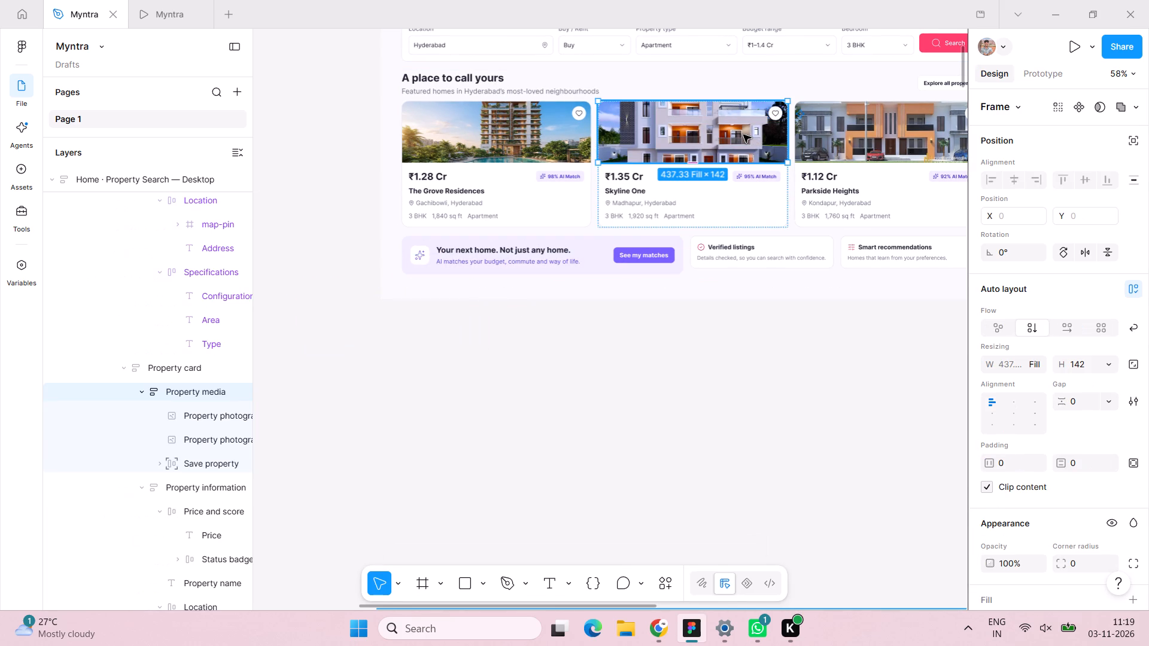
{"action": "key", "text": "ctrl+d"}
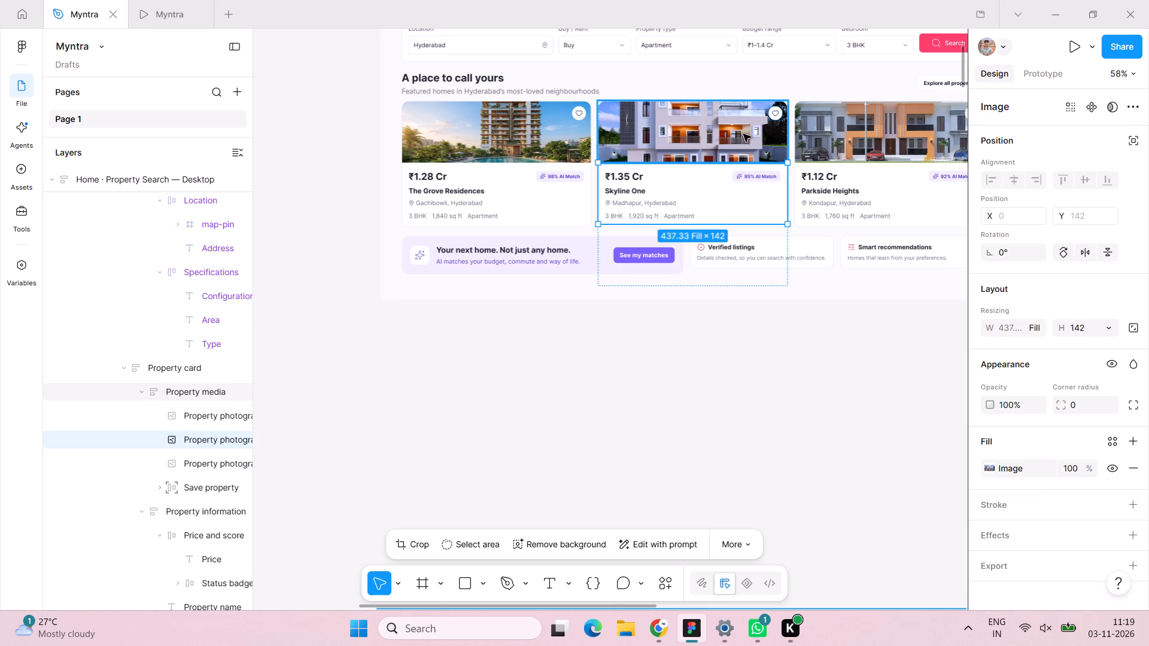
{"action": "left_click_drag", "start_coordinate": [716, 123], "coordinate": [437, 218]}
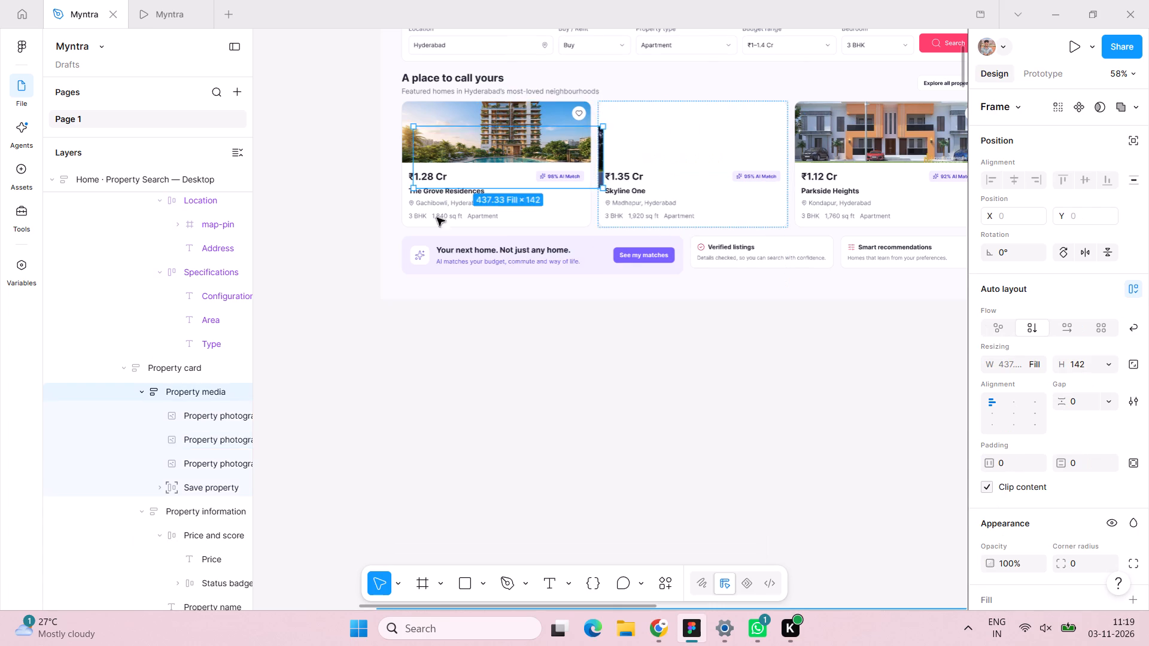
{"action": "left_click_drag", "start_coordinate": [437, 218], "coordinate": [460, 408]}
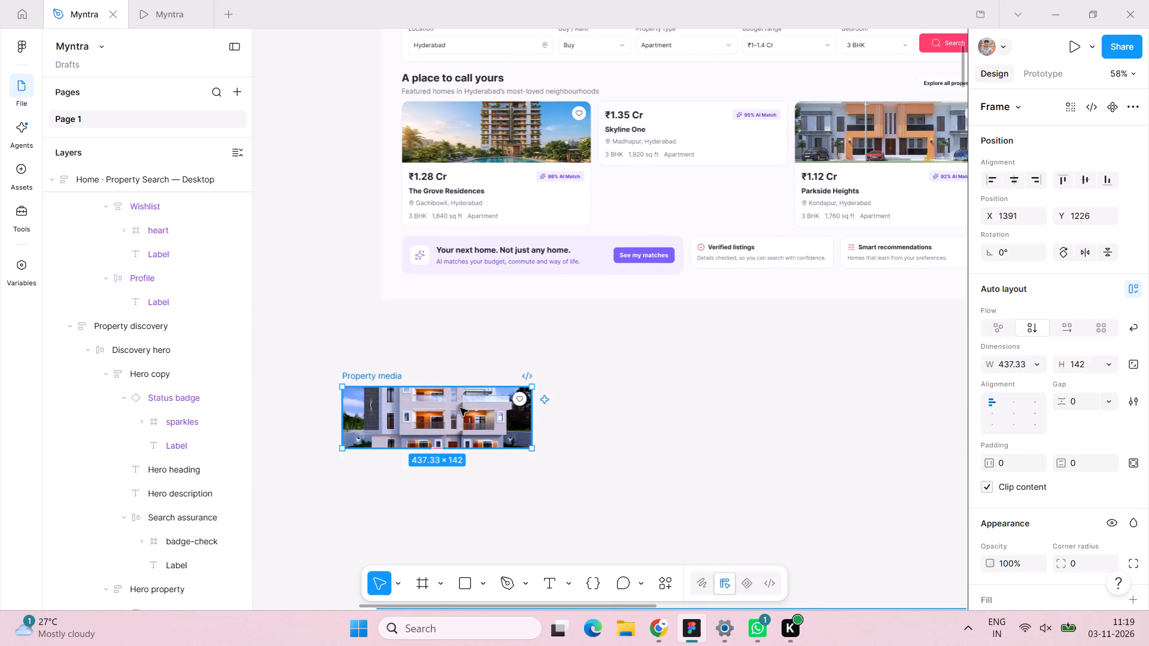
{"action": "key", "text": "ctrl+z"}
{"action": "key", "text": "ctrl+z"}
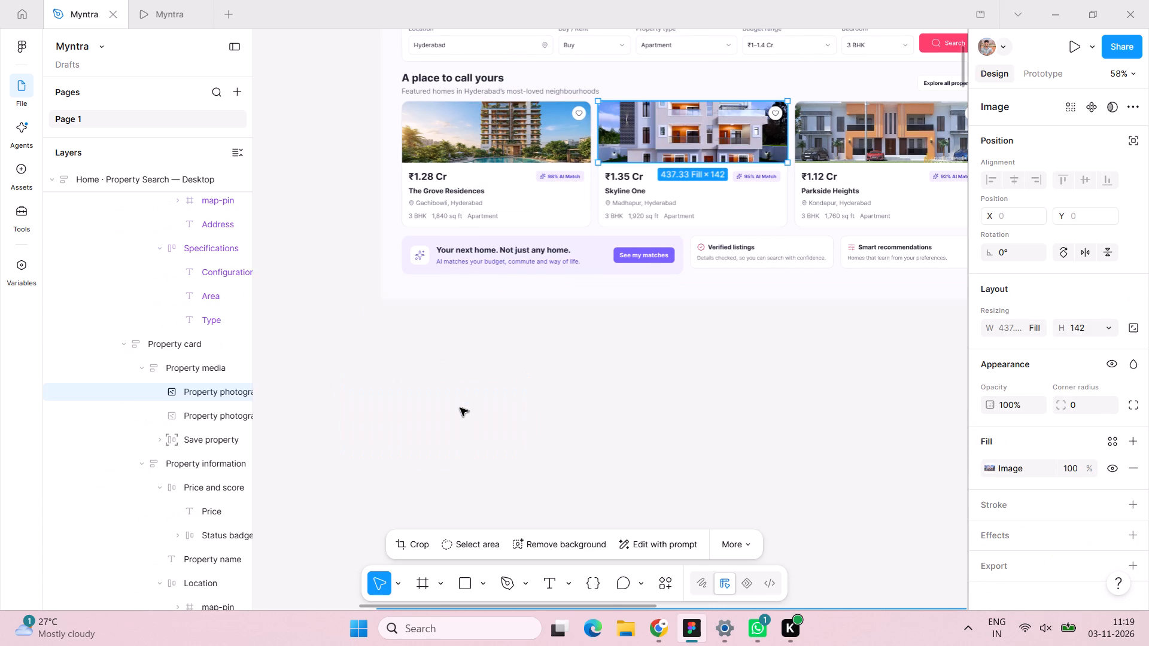
Undo the remaining photo duplication and earlier selections on the Home desktop screen's Skyline One card.
{"action": "key", "text": "ctrl+z"}
{"action": "key", "text": "ctrl+z"}
{"action": "key", "text": "ctrl+z"}
{"action": "key", "text": "ctrl+z"}
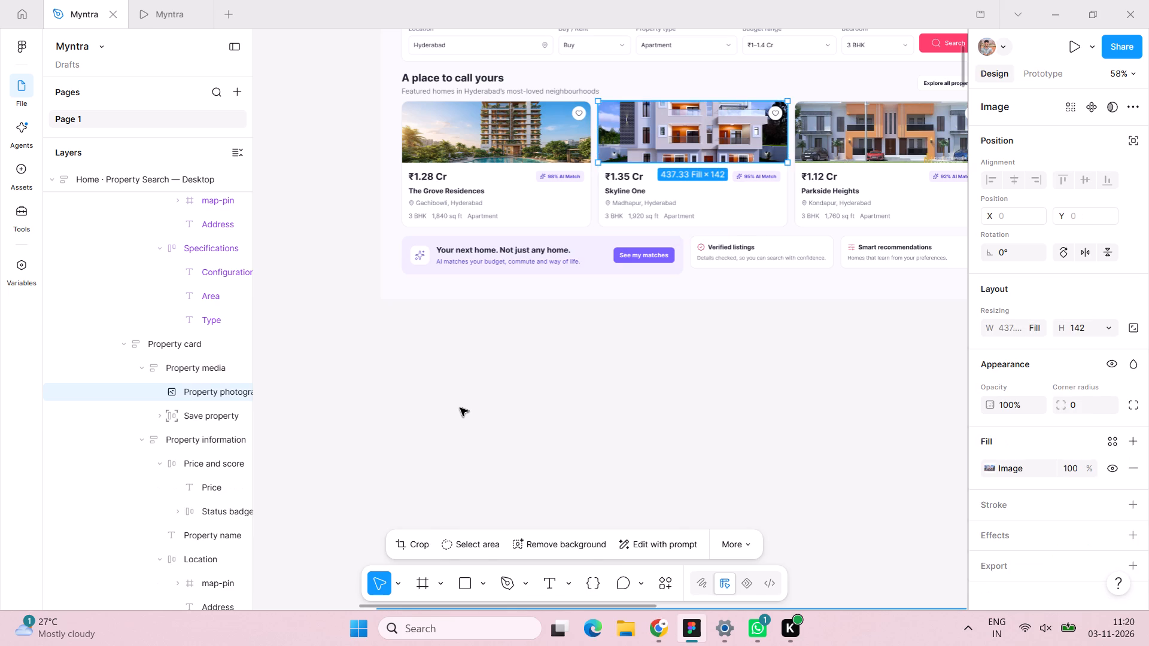
{"action": "key", "text": "ctrl+z"}
{"action": "key", "text": "ctrl+z"}
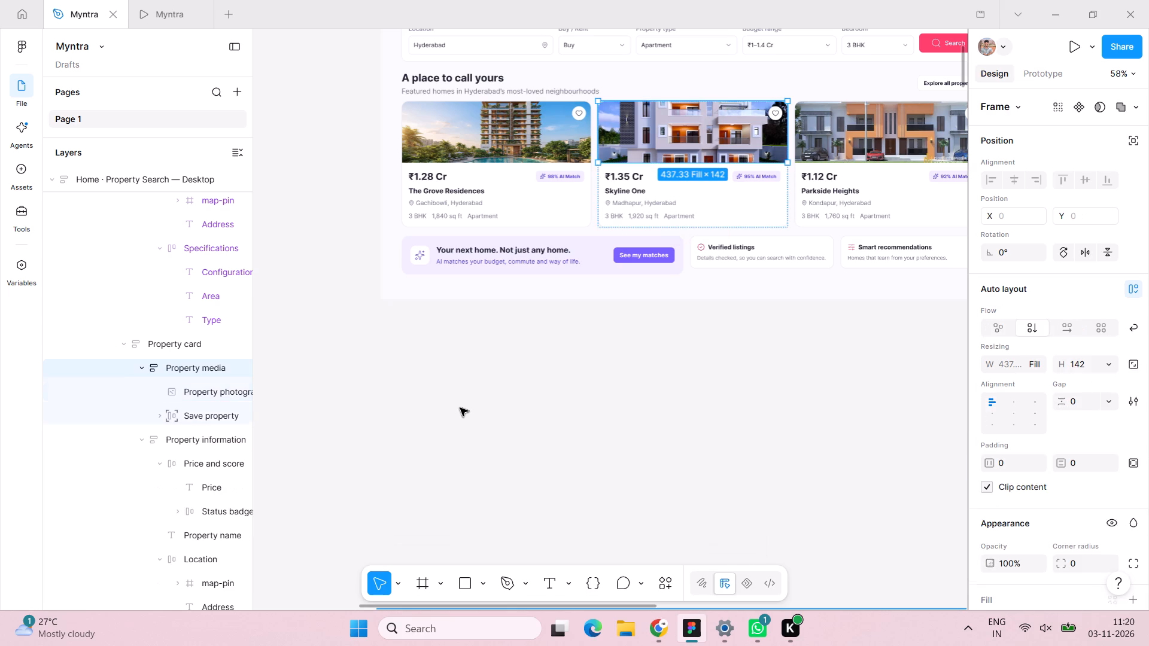
{"action": "key", "text": "ctrl+z"}
{"action": "key", "text": "ctrl+z"}
{"action": "key", "text": "ctrl+z"}
{"action": "key", "text": "ctrl+z"}
{"action": "key", "text": "ctrl+z"}
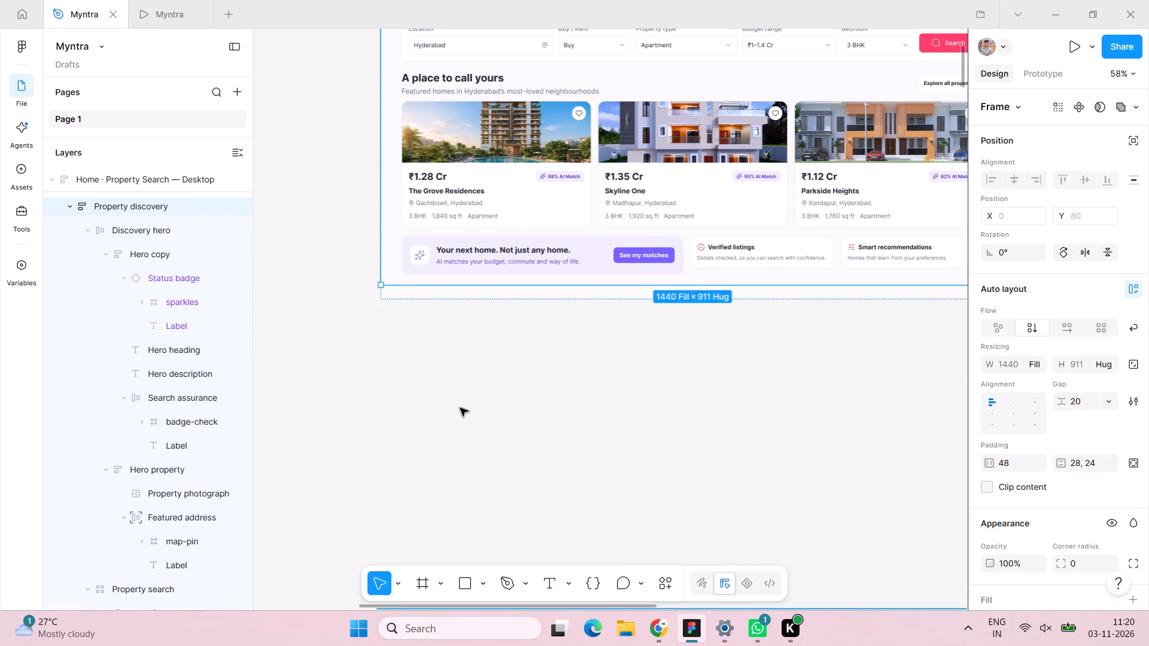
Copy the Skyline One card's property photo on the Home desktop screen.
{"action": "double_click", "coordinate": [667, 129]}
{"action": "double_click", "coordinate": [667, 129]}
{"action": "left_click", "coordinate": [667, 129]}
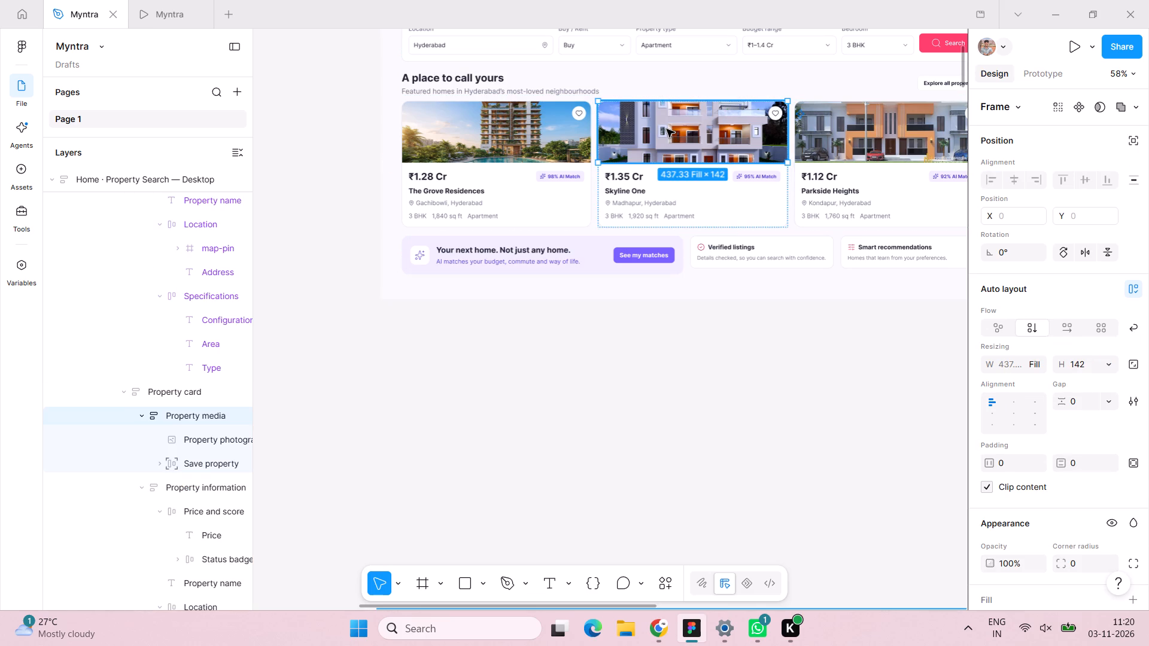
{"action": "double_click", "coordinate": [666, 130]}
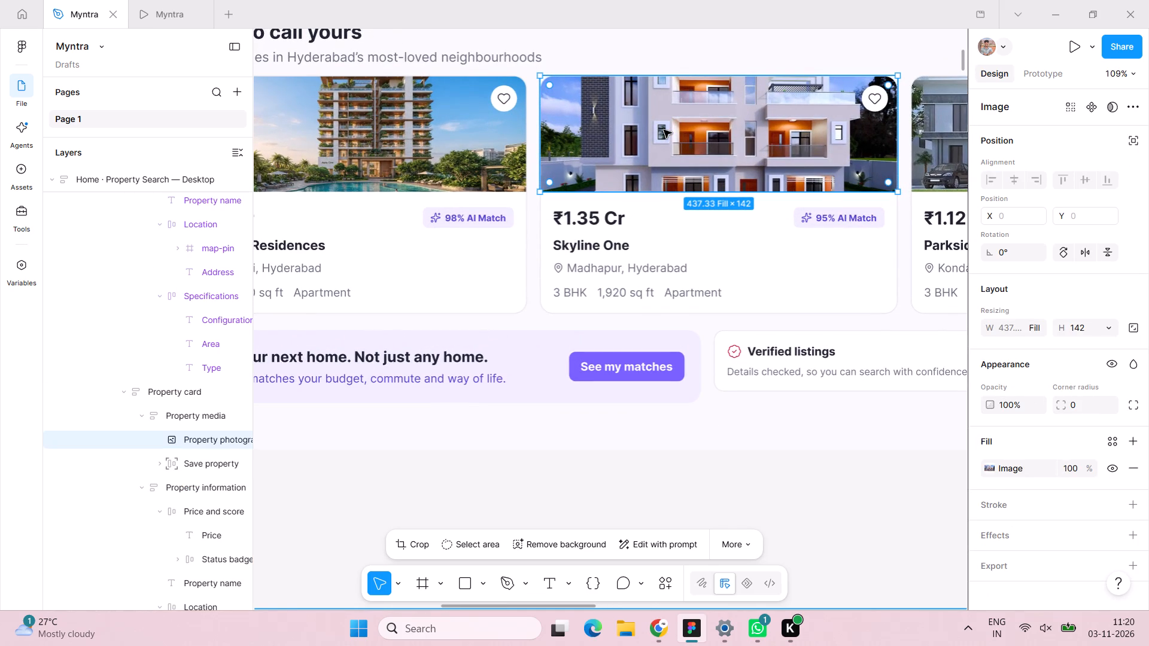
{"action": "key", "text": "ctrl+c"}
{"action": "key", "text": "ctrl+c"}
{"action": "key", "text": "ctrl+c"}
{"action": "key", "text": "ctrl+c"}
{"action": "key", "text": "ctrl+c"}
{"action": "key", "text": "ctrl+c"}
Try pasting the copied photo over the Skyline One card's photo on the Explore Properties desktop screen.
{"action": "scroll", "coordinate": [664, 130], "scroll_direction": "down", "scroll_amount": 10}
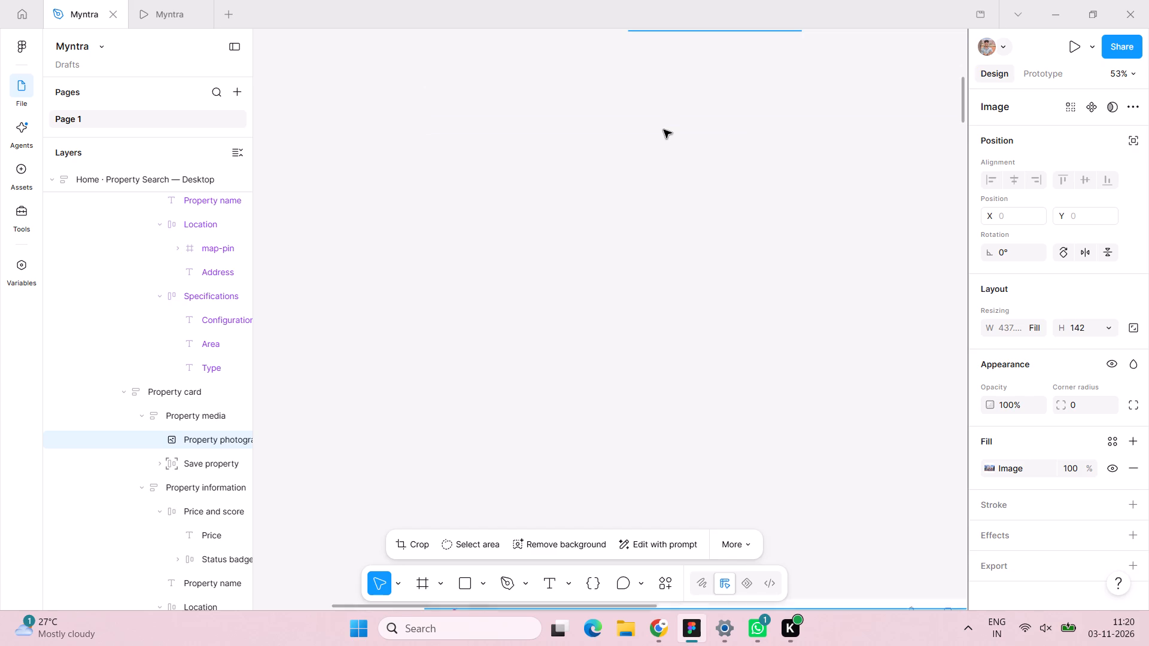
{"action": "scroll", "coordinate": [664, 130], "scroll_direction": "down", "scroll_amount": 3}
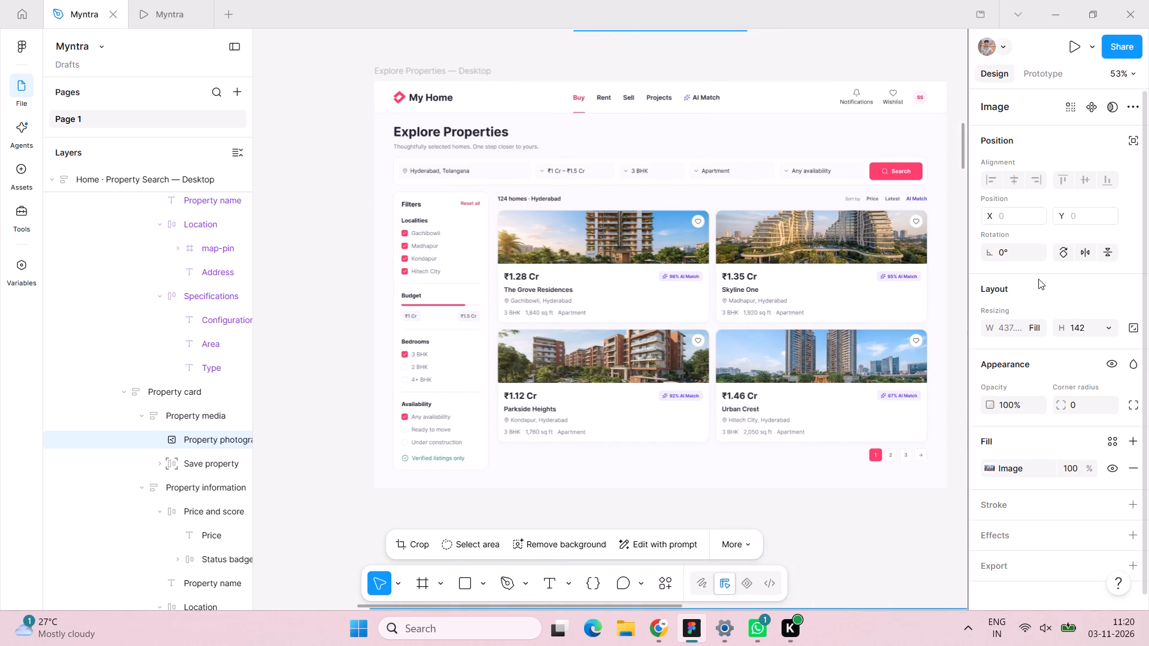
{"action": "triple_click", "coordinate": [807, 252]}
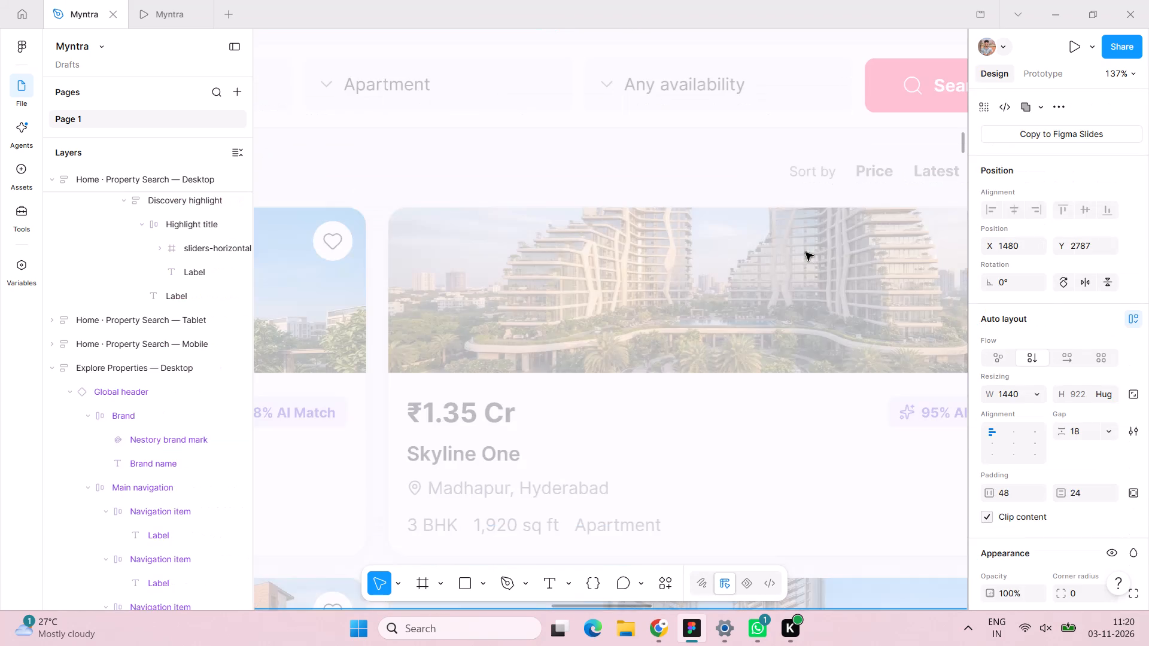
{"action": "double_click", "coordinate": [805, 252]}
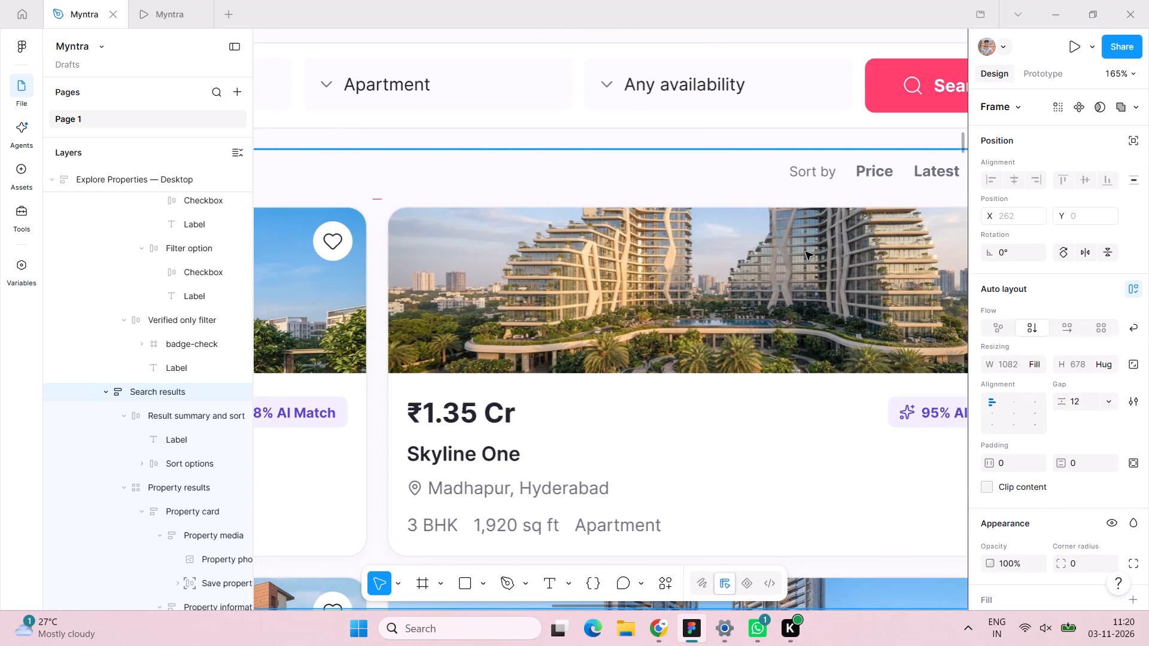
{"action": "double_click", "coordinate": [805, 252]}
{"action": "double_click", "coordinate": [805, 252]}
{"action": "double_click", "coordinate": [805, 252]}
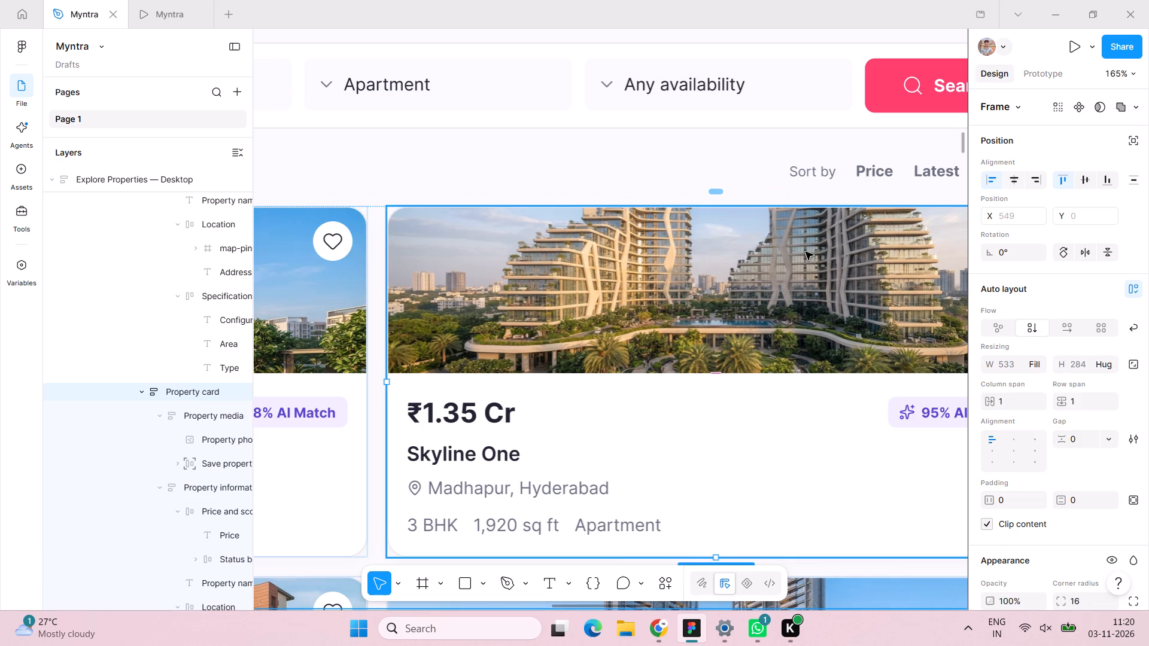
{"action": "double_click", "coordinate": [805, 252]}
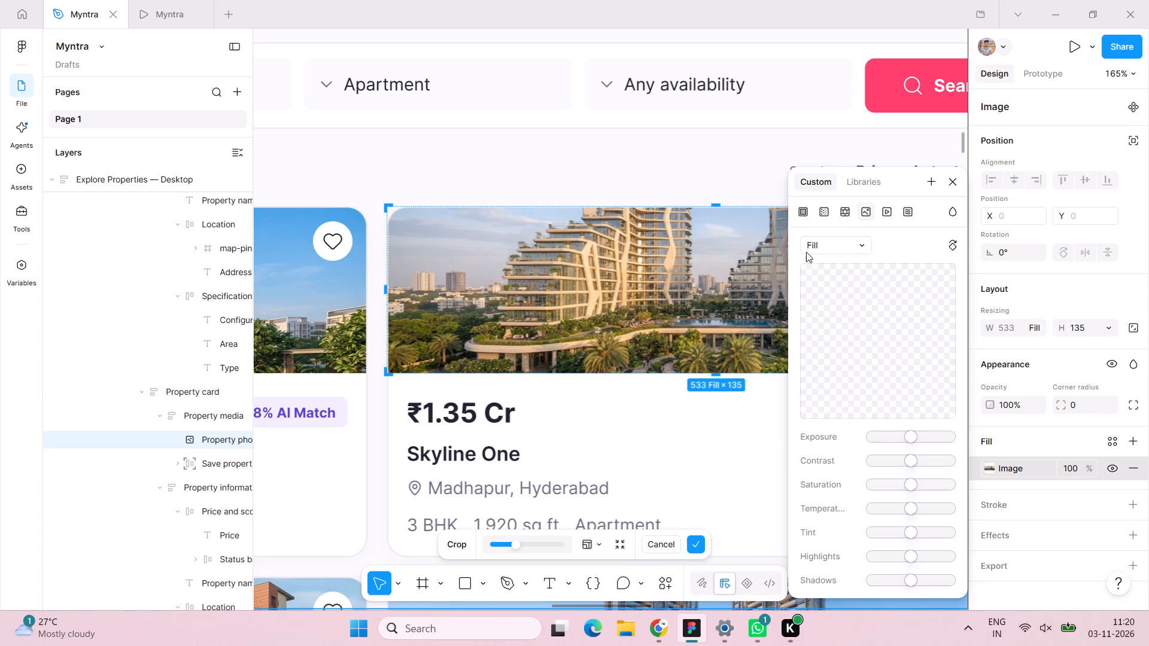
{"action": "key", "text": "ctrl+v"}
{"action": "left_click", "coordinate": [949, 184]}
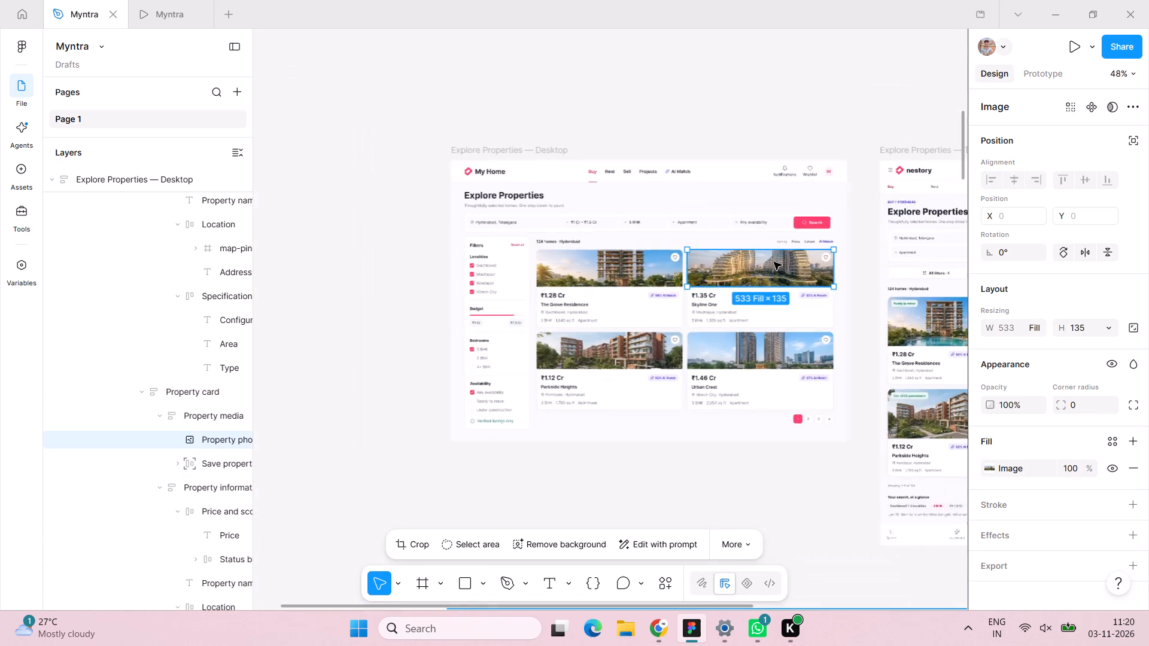
Set the font size of the "Sort by" label on the Explore Properties desktop screen to 12.
{"action": "scroll", "coordinate": [774, 262], "scroll_direction": "up", "scroll_amount": 3}
{"action": "scroll", "coordinate": [774, 262], "scroll_direction": "down", "scroll_amount": 2}
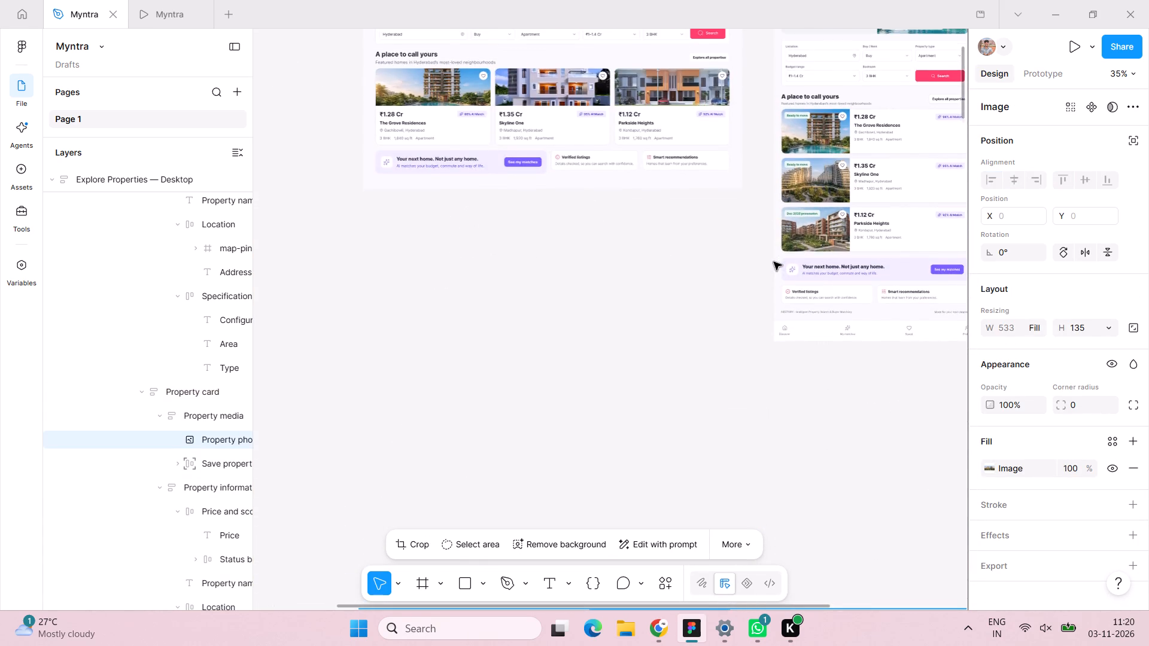
{"action": "scroll", "coordinate": [774, 262], "scroll_direction": "down", "scroll_amount": 2}
{"action": "scroll", "coordinate": [774, 262], "scroll_direction": "up", "scroll_amount": 3}
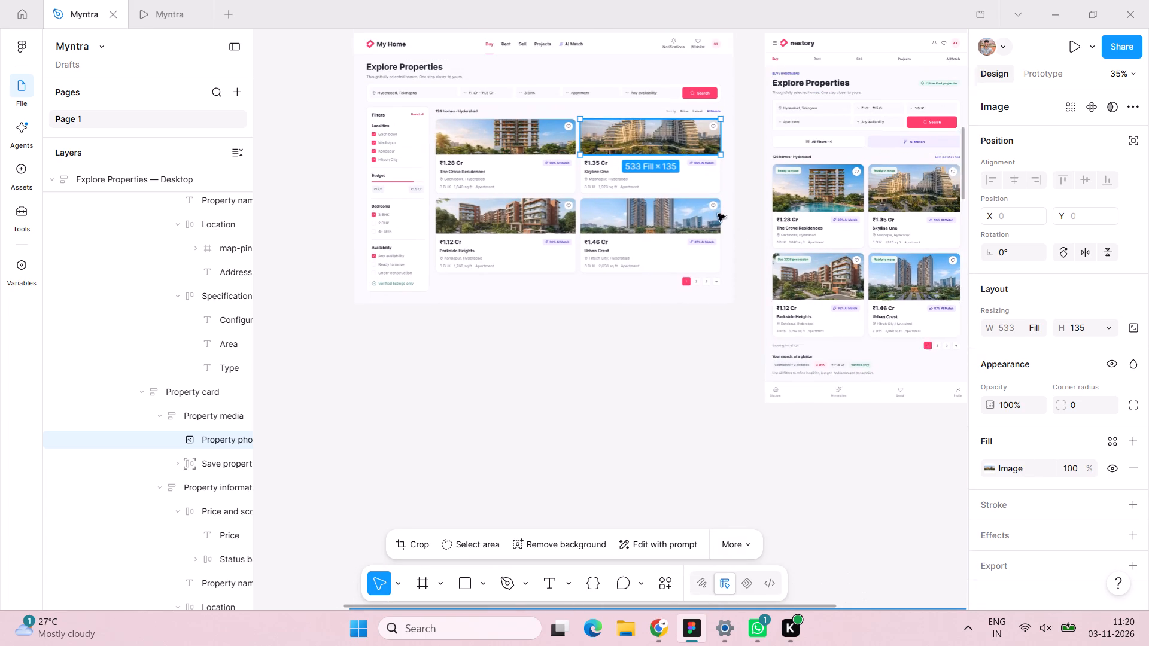
{"action": "scroll", "coordinate": [718, 214], "scroll_direction": "up", "scroll_amount": 1}
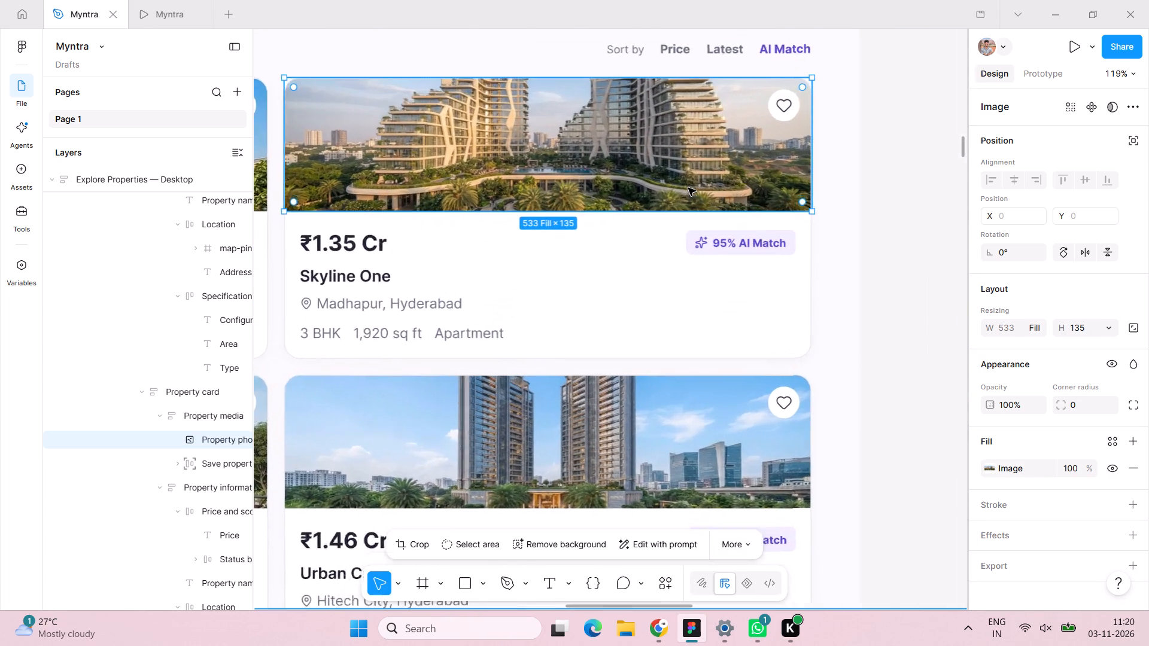
{"action": "scroll", "coordinate": [688, 188], "scroll_direction": "up", "scroll_amount": 2}
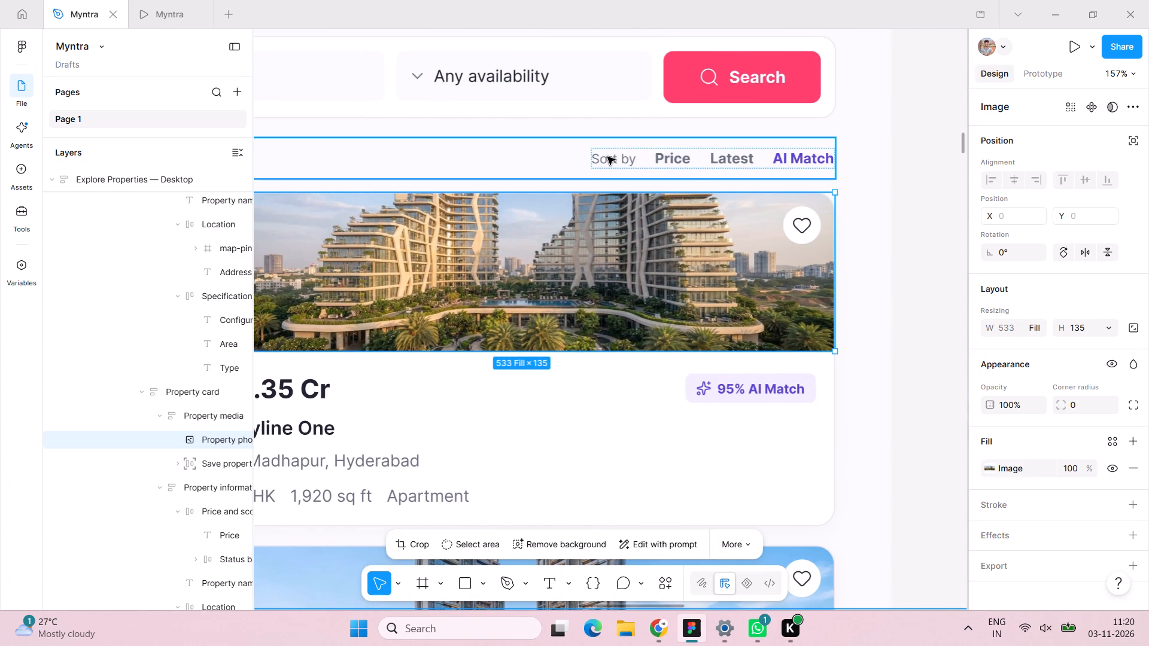
{"action": "double_click", "coordinate": [607, 157]}
{"action": "double_click", "coordinate": [607, 157]}
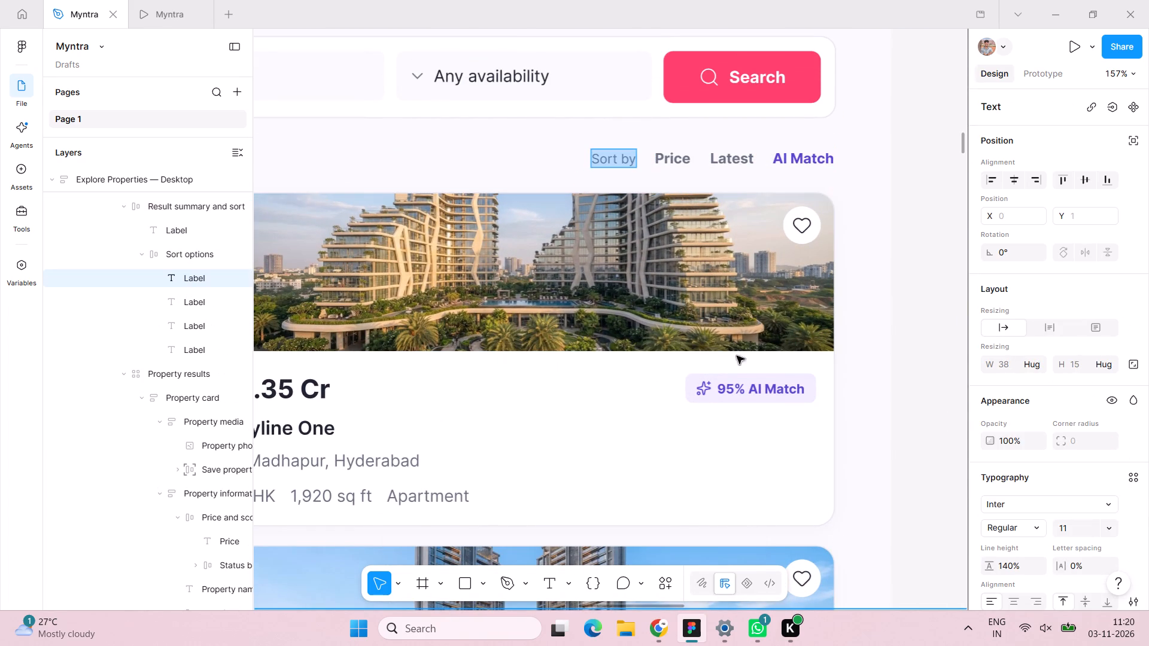
{"action": "left_click", "coordinate": [1077, 532]}
{"action": "type", "text": "12"}
{"action": "key", "text": "Return"}
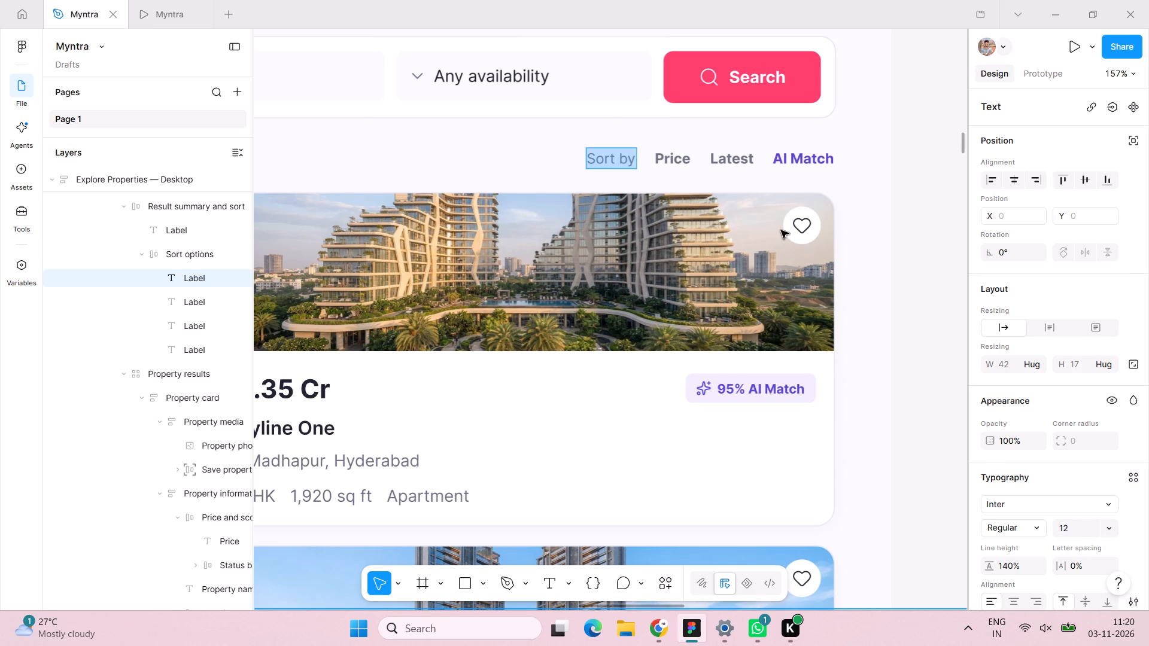
Set the Price, Latest and AI Match sort options to Semi Bold weight.
{"action": "left_click", "coordinate": [692, 163]}
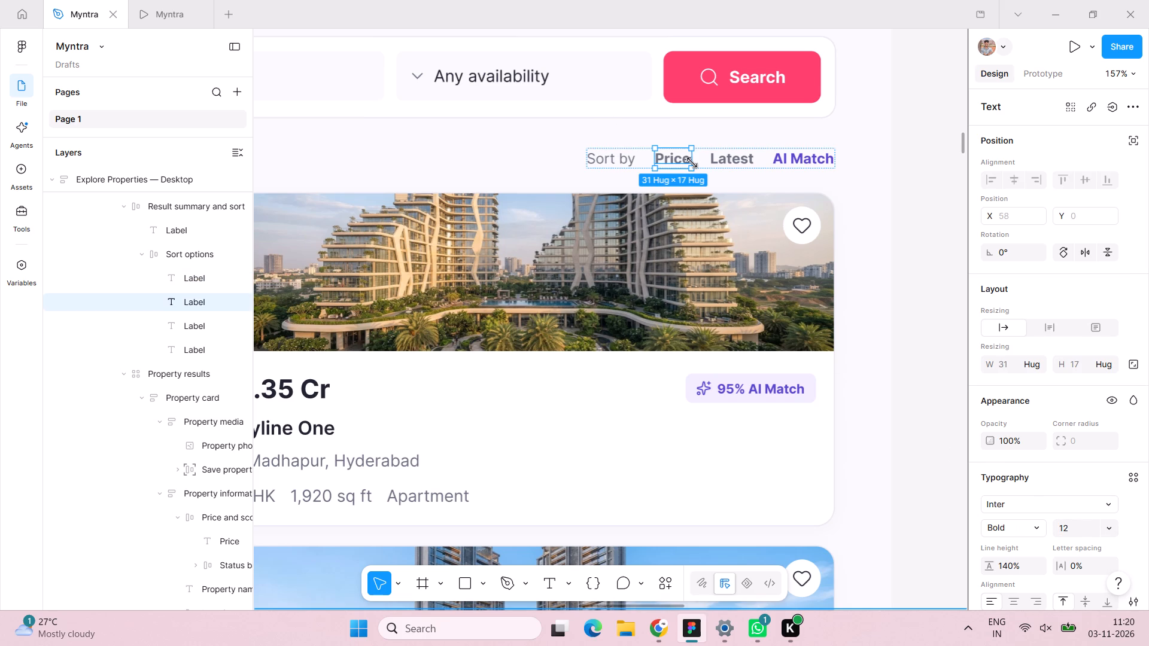
{"action": "left_click", "coordinate": [743, 167], "text": "shift"}
{"action": "left_click", "coordinate": [820, 156], "text": "shift"}
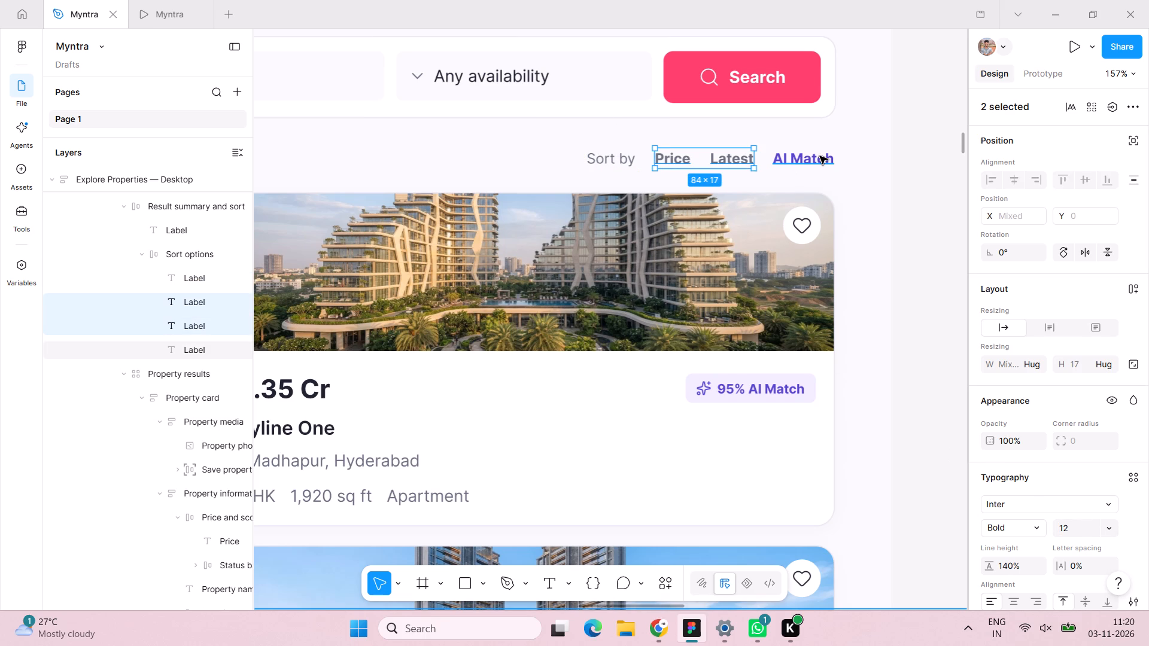
{"action": "left_click", "coordinate": [1033, 523]}
{"action": "left_click", "coordinate": [1033, 509]}
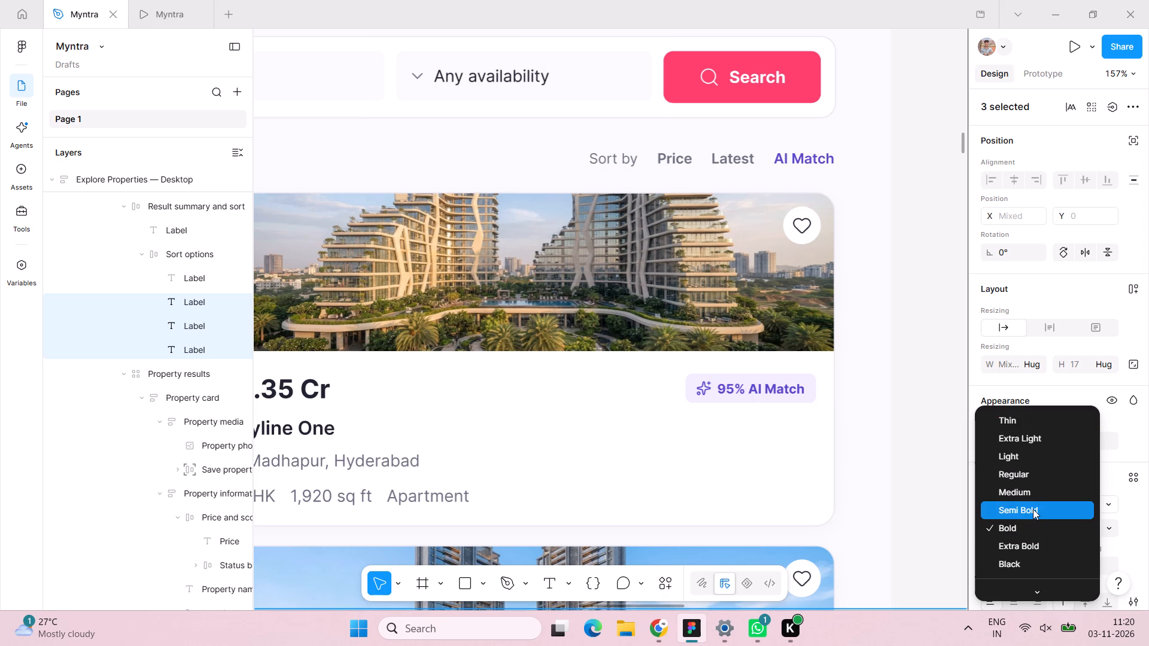
{"action": "left_click", "coordinate": [919, 278]}
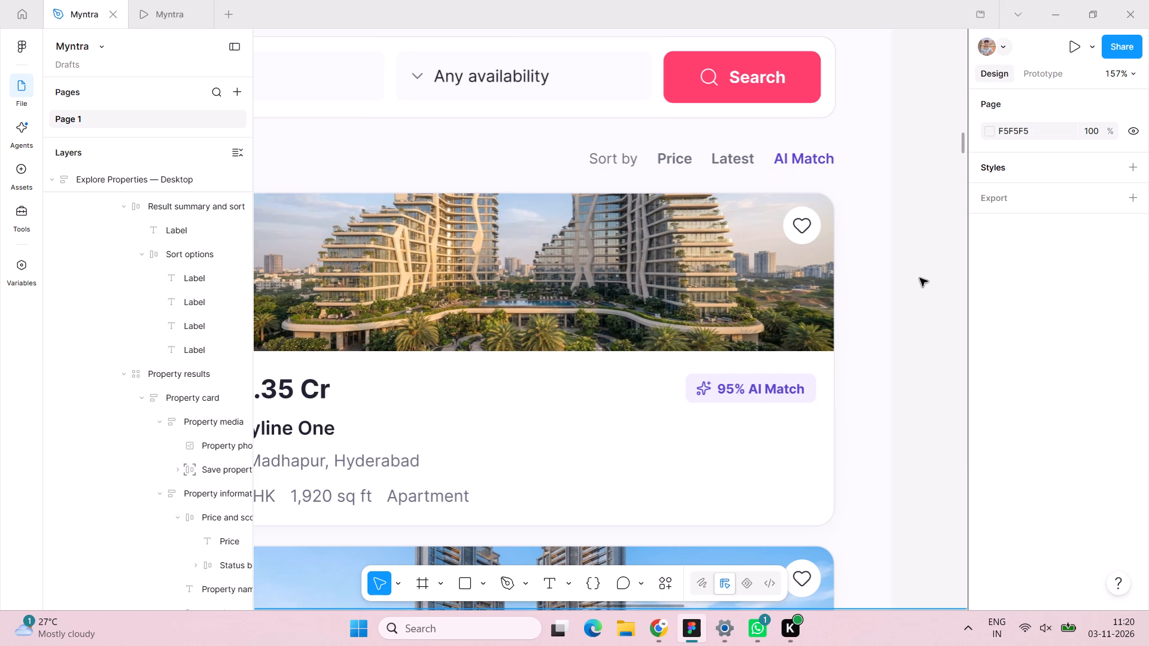
Switch to the browser and look through Pinterest's home feed for property photos.
{"action": "scroll", "coordinate": [920, 278], "scroll_direction": "down", "scroll_amount": 1}
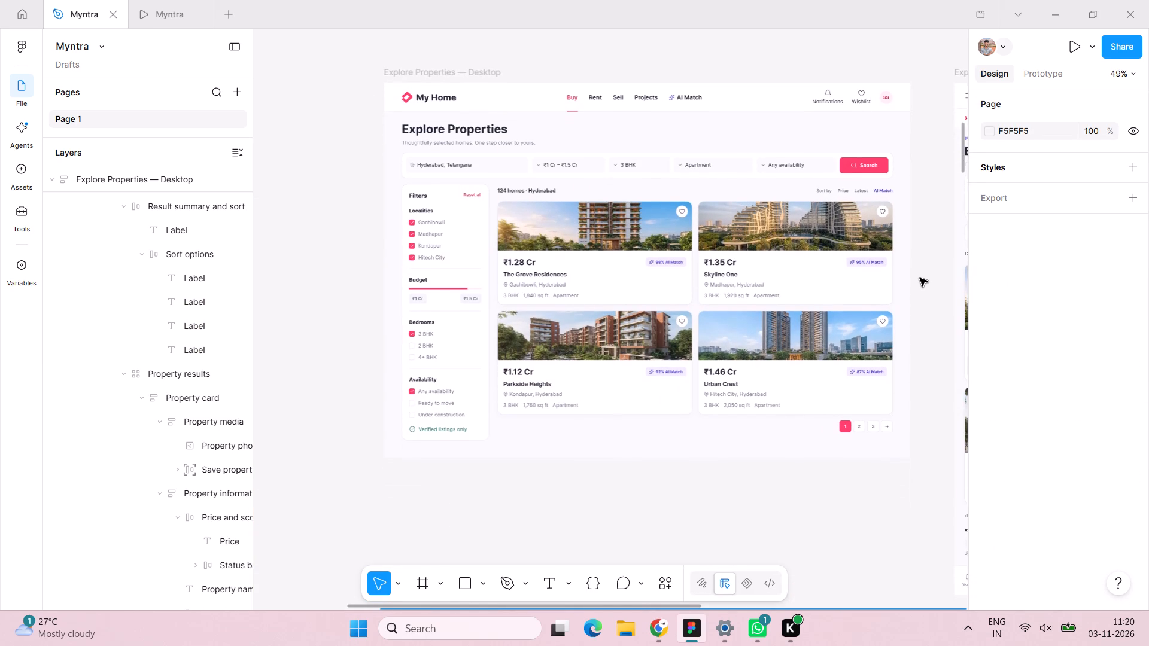
{"action": "scroll", "coordinate": [920, 278], "scroll_direction": "down", "scroll_amount": 1}
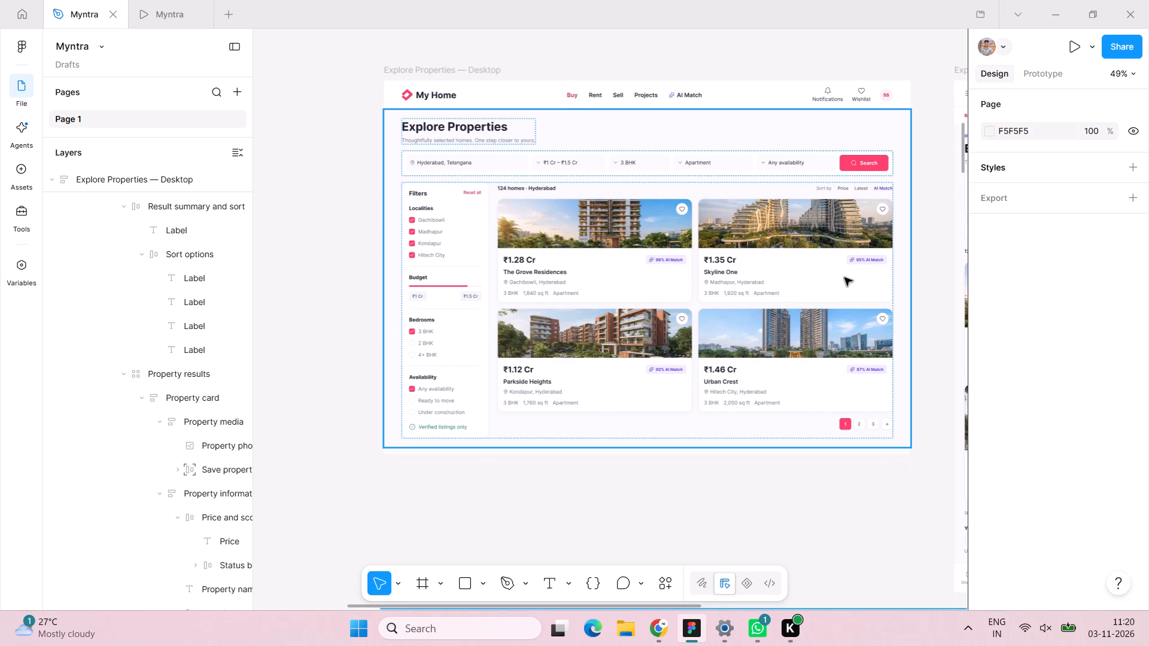
{"action": "key", "text": "alt+Tab"}
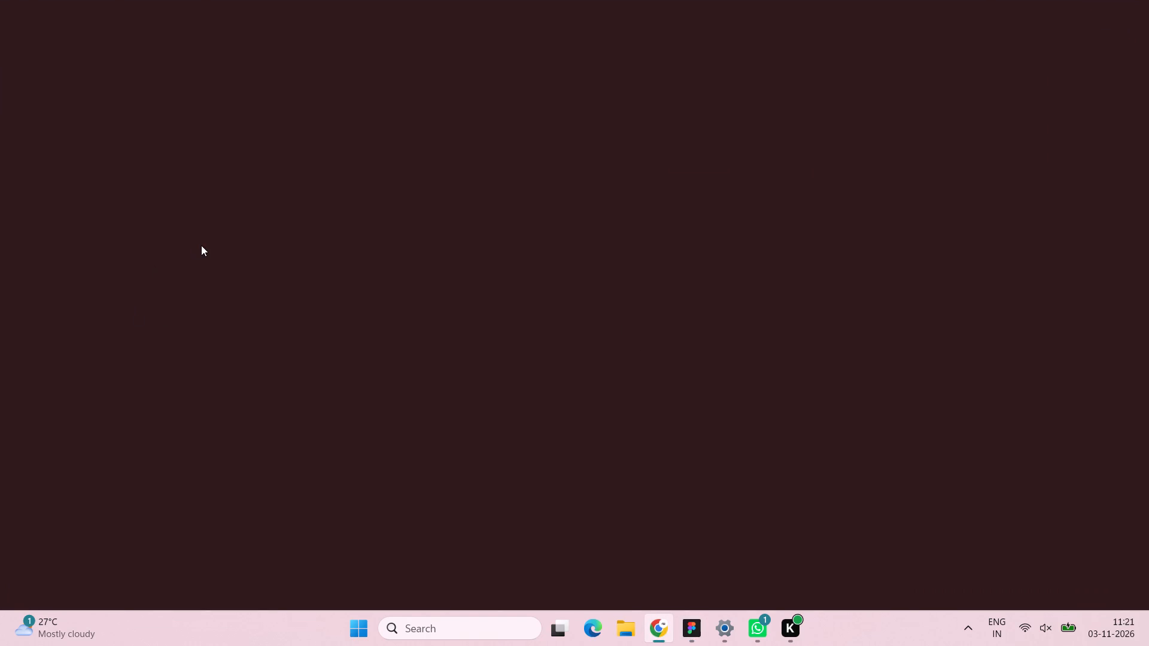
{"action": "left_click", "coordinate": [86, 168]}
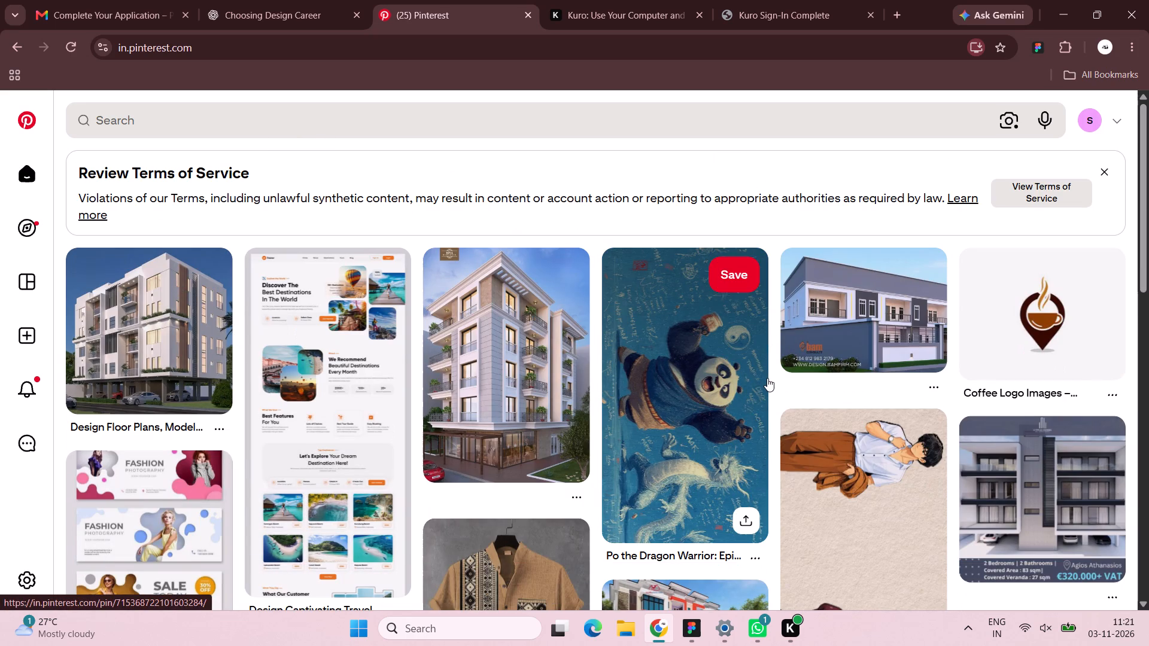
{"action": "scroll", "coordinate": [767, 379], "scroll_direction": "up", "scroll_amount": 13}
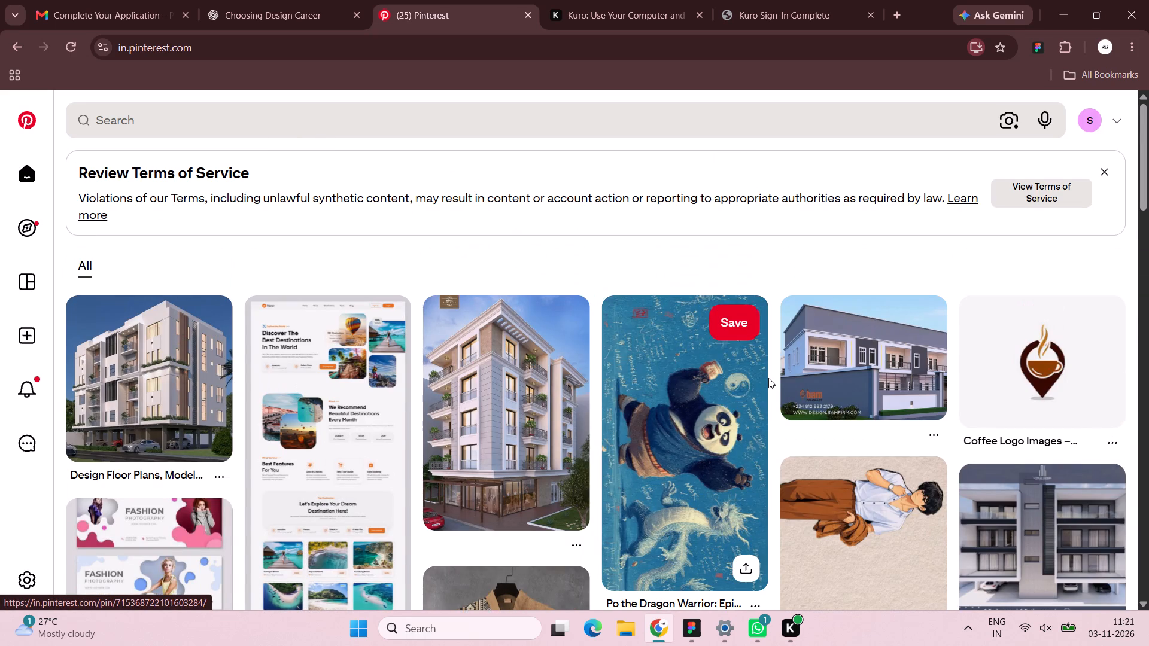
{"action": "scroll", "coordinate": [768, 378], "scroll_direction": "down", "scroll_amount": 6}
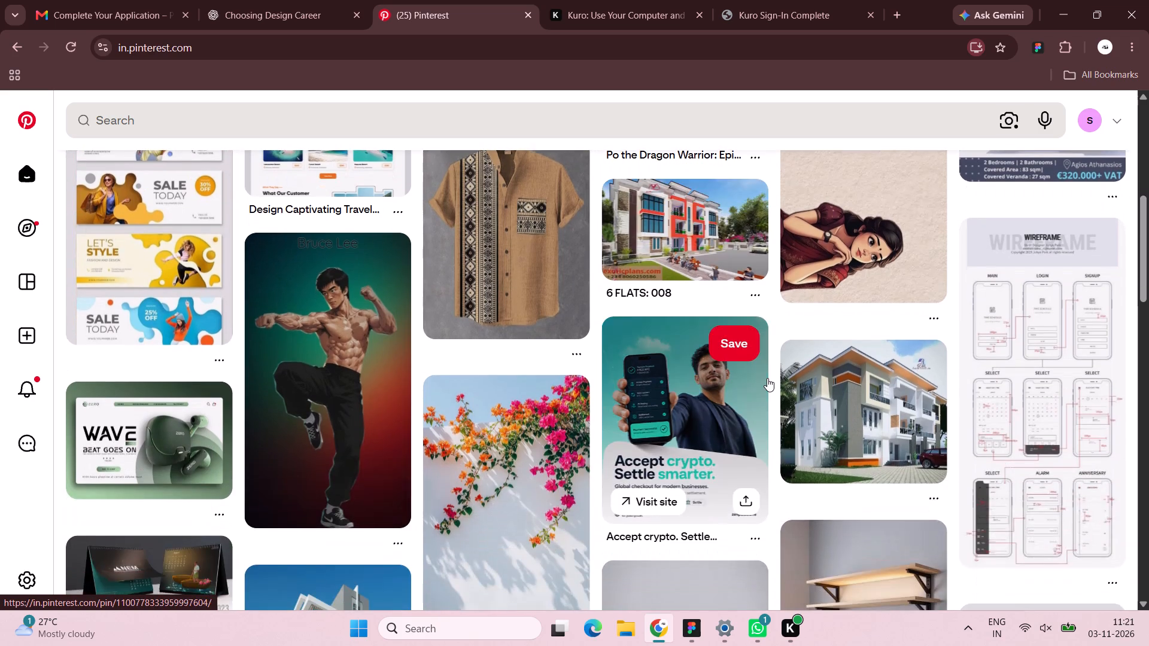
{"action": "scroll", "coordinate": [767, 378], "scroll_direction": "up", "scroll_amount": 9}
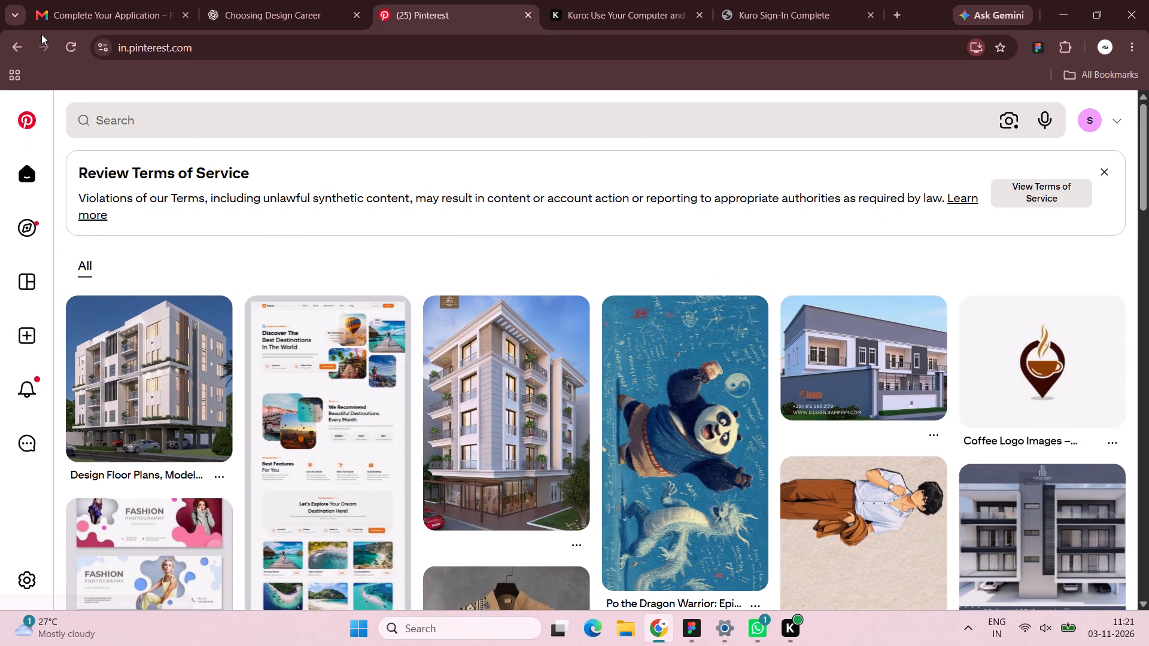
{"action": "double_click", "coordinate": [42, 44]}
{"action": "left_click", "coordinate": [65, 45]}
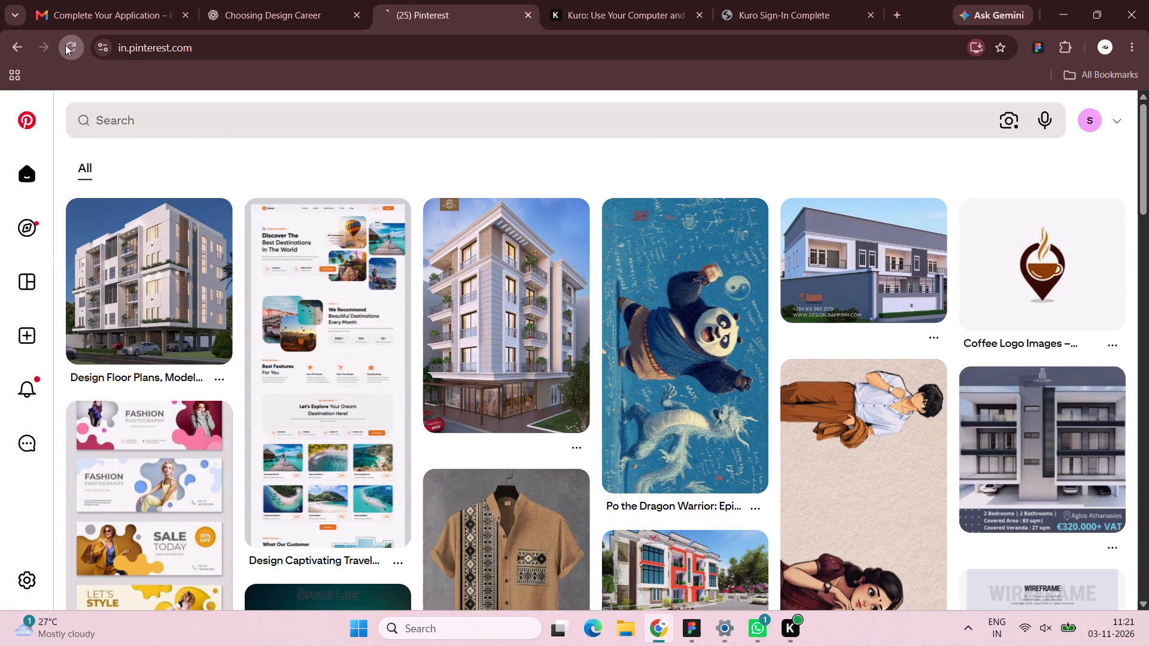
Copy the house photo from the previously viewed "2 bedroom block of flats (Ref. 2026)" pin and return to Figma.
{"action": "left_click", "coordinate": [15, 46]}
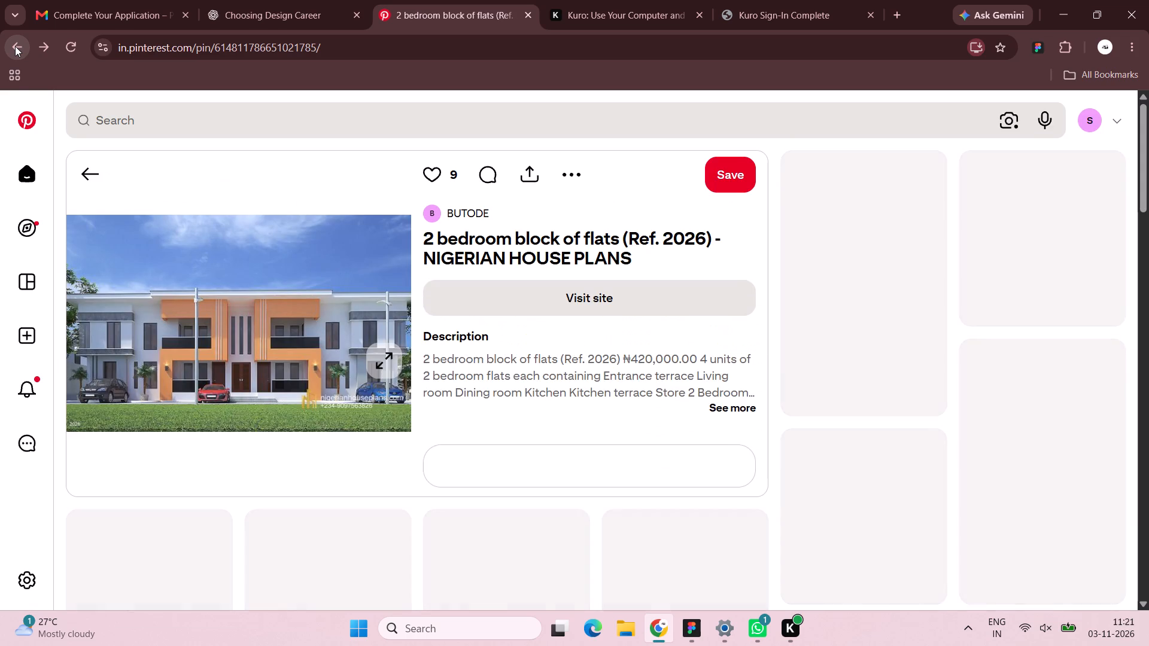
{"action": "right_click", "coordinate": [221, 314]}
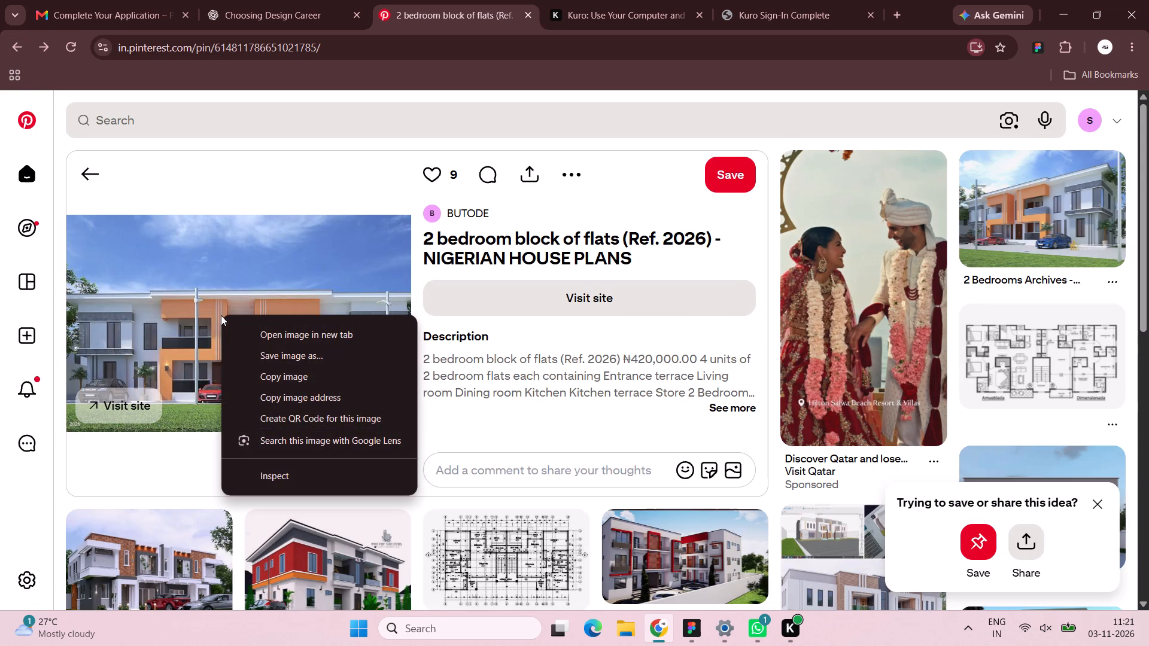
{"action": "left_click", "coordinate": [268, 371]}
{"action": "key", "text": "alt+Tab"}
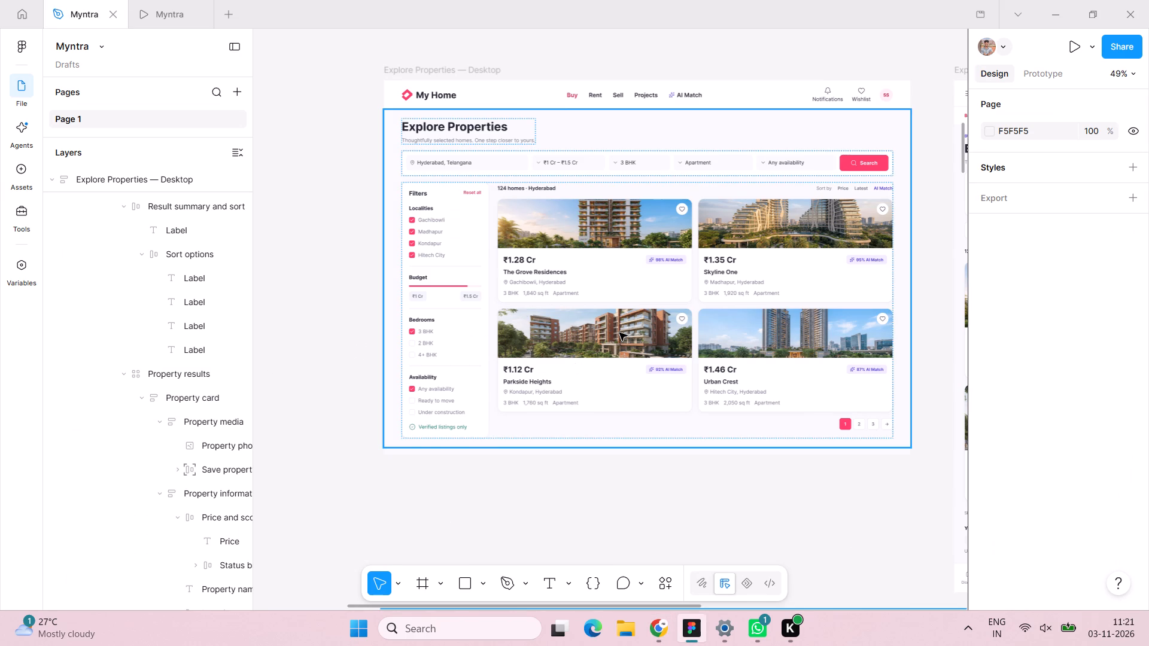
Replace the Parkside Heights card photo on the Explore Properties desktop screen with the copied house photo.
{"action": "double_click", "coordinate": [619, 333]}
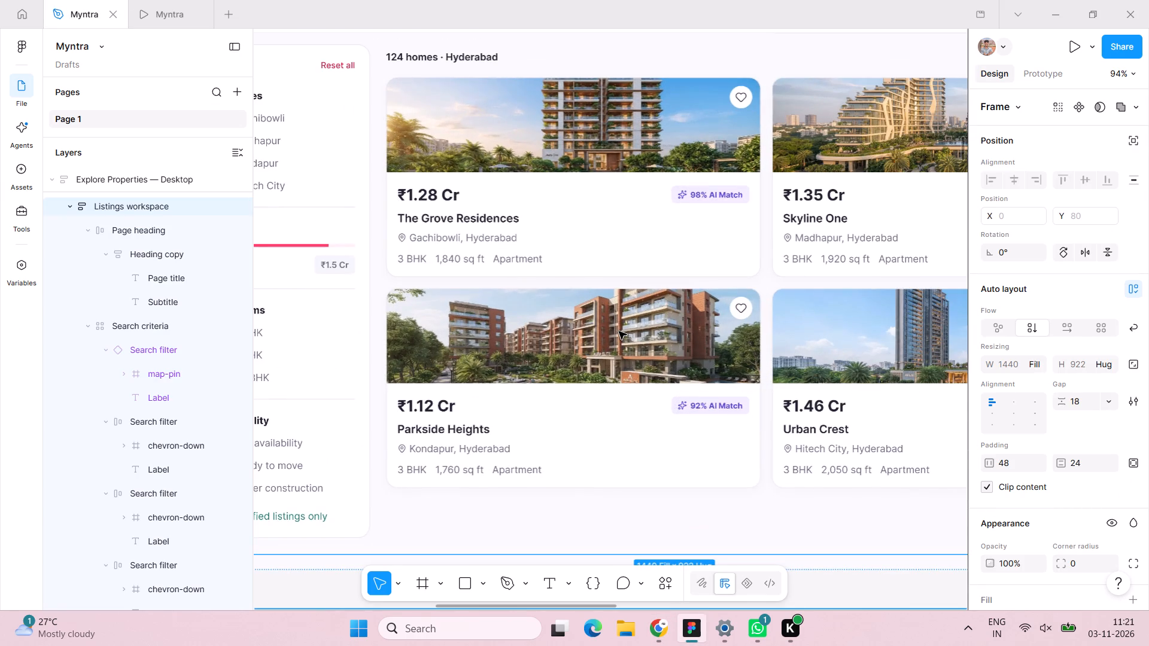
{"action": "double_click", "coordinate": [618, 331]}
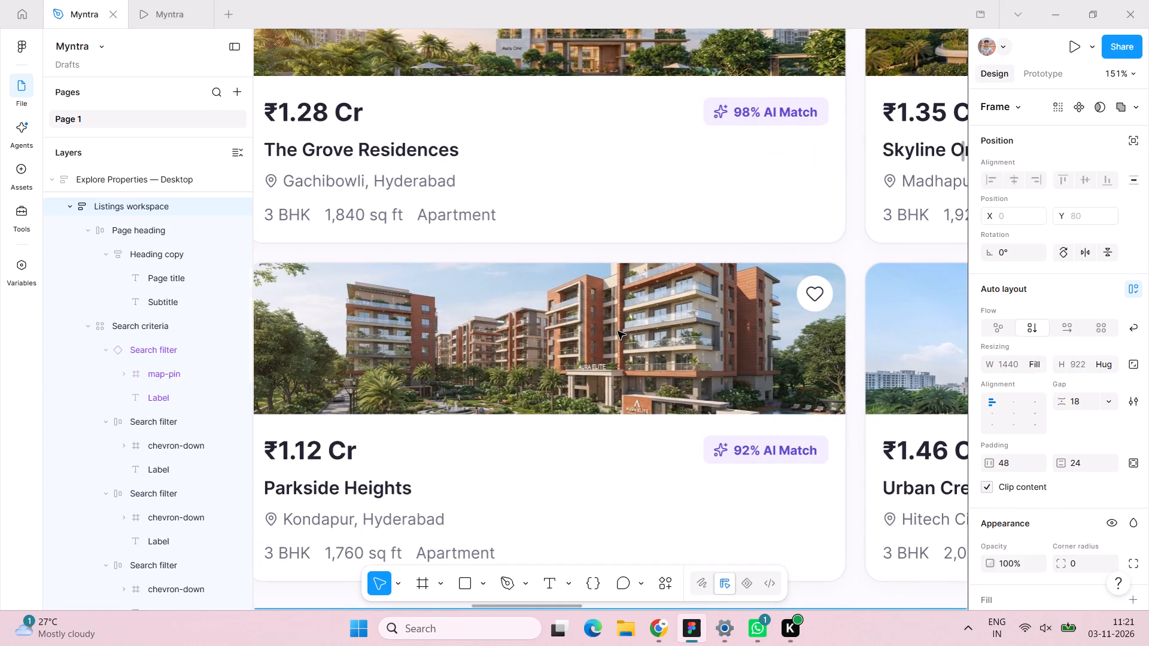
{"action": "double_click", "coordinate": [618, 331]}
{"action": "double_click", "coordinate": [618, 331]}
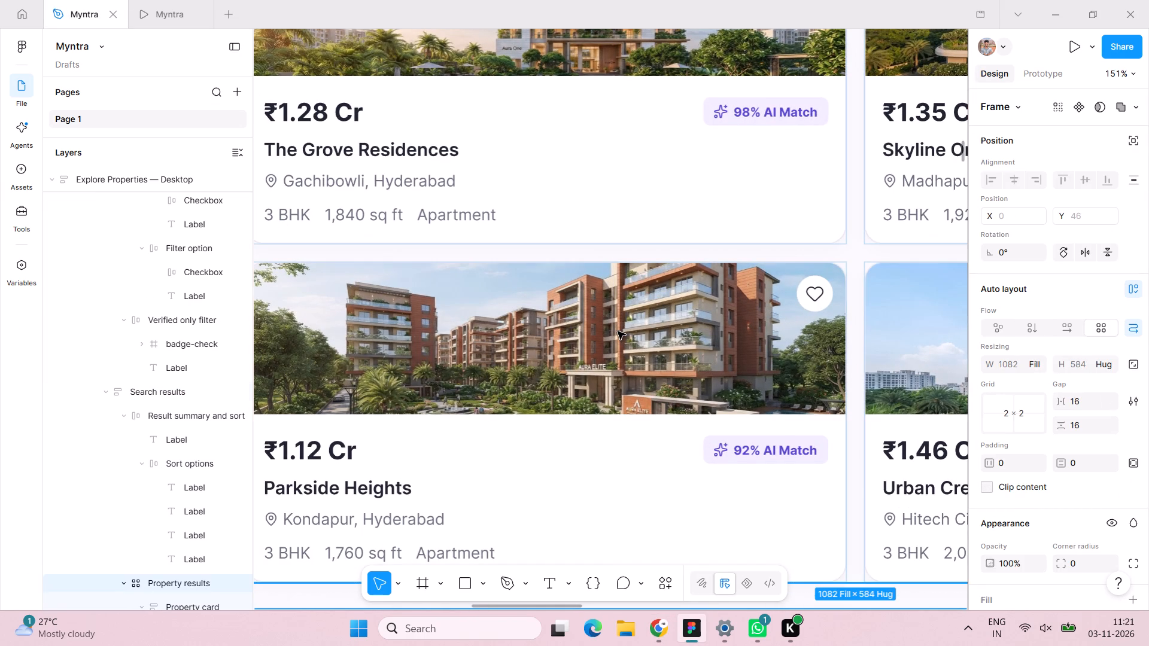
{"action": "double_click", "coordinate": [618, 332]}
{"action": "double_click", "coordinate": [618, 332]}
{"action": "double_click", "coordinate": [618, 332]}
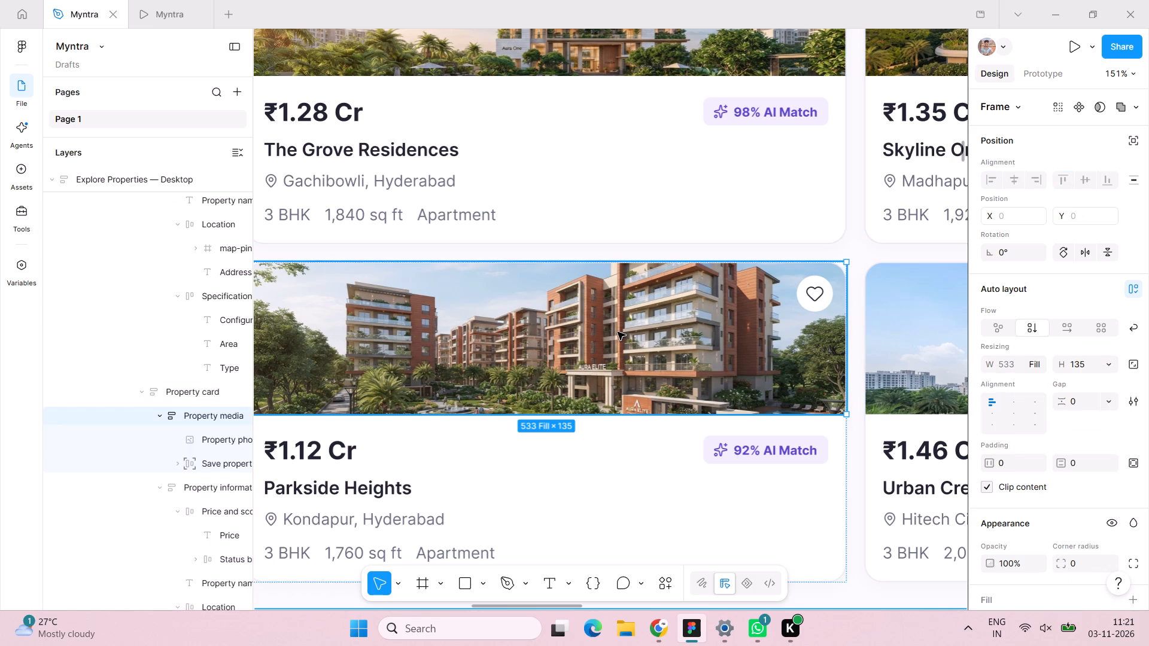
{"action": "double_click", "coordinate": [618, 333]}
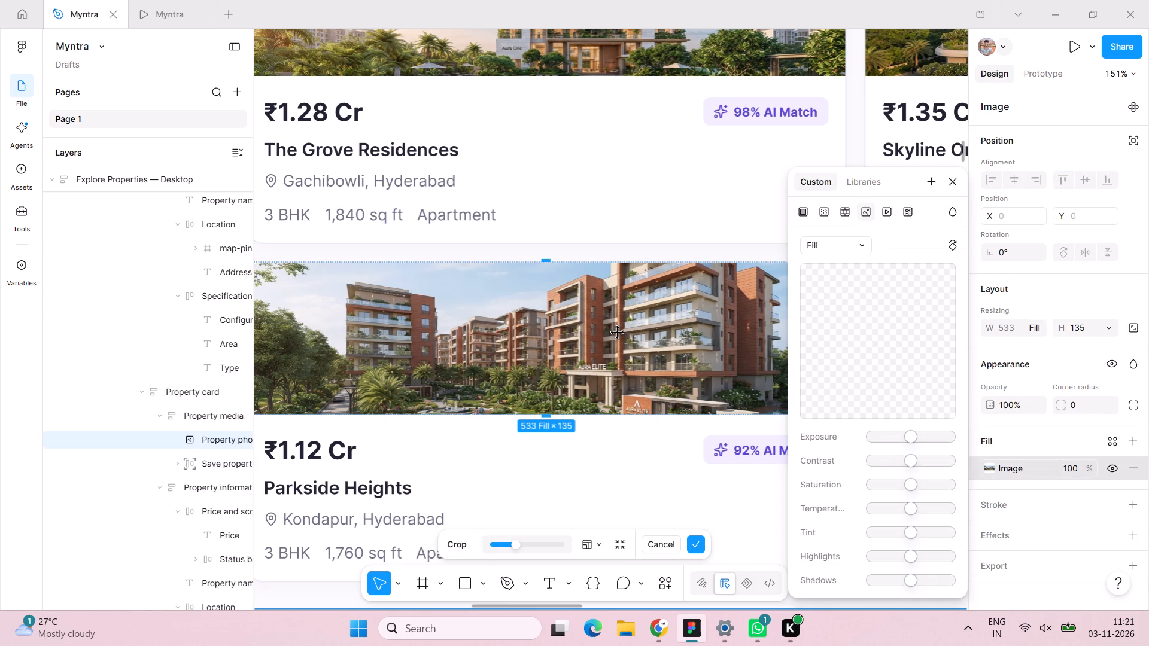
{"action": "key", "text": "ctrl+v"}
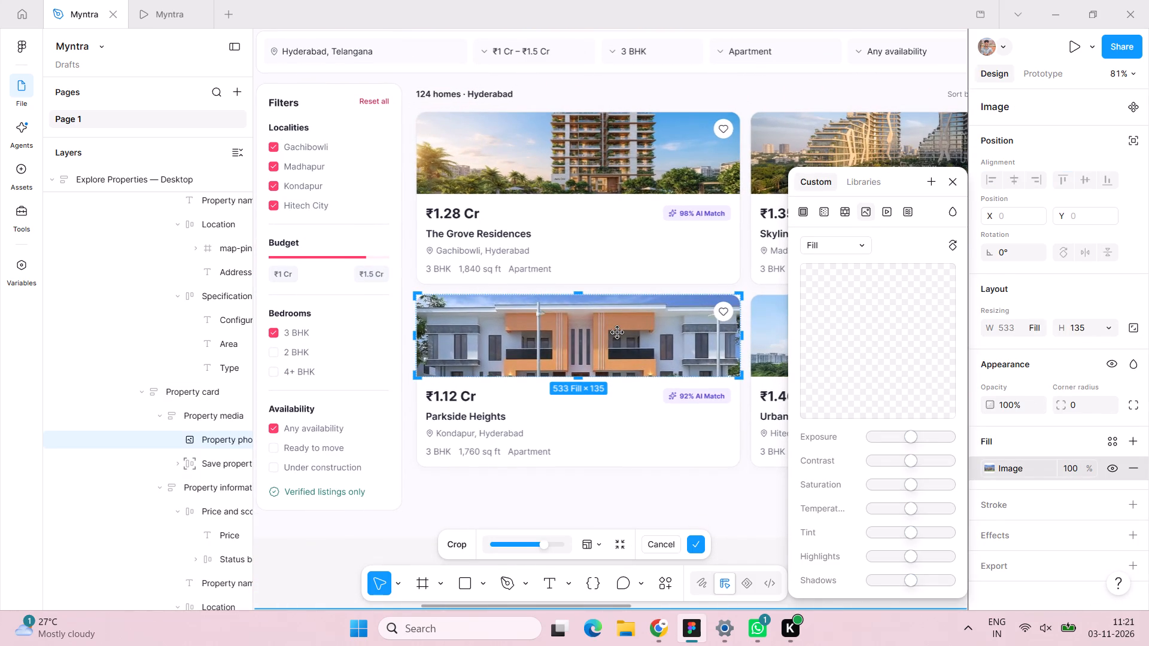
Shift the new house photo upward within the Parkside Heights card's crop so the parked cars show, and apply the crop.
{"action": "key", "text": "Up"}
{"action": "key", "text": "Up"}
{"action": "key", "text": "Up"}
{"action": "key", "text": "Up"}
{"action": "key", "text": "Up"}
{"action": "key", "text": "Up"}
{"action": "key", "text": "Up"}
{"action": "key", "text": "Up"}
{"action": "key", "text": "Up"}
{"action": "key", "text": "Up"}
{"action": "key", "text": "Up"}
{"action": "key", "text": "Up"}
{"action": "key", "text": "Up"}
{"action": "key", "text": "Up"}
{"action": "key", "text": "Up"}
{"action": "key", "text": "Up"}
{"action": "key", "text": "Up"}
{"action": "key", "text": "Up"}
{"action": "key", "text": "Up"}
{"action": "key", "text": "Up"}
{"action": "left_click_drag", "start_coordinate": [613, 340], "coordinate": [612, 324]}
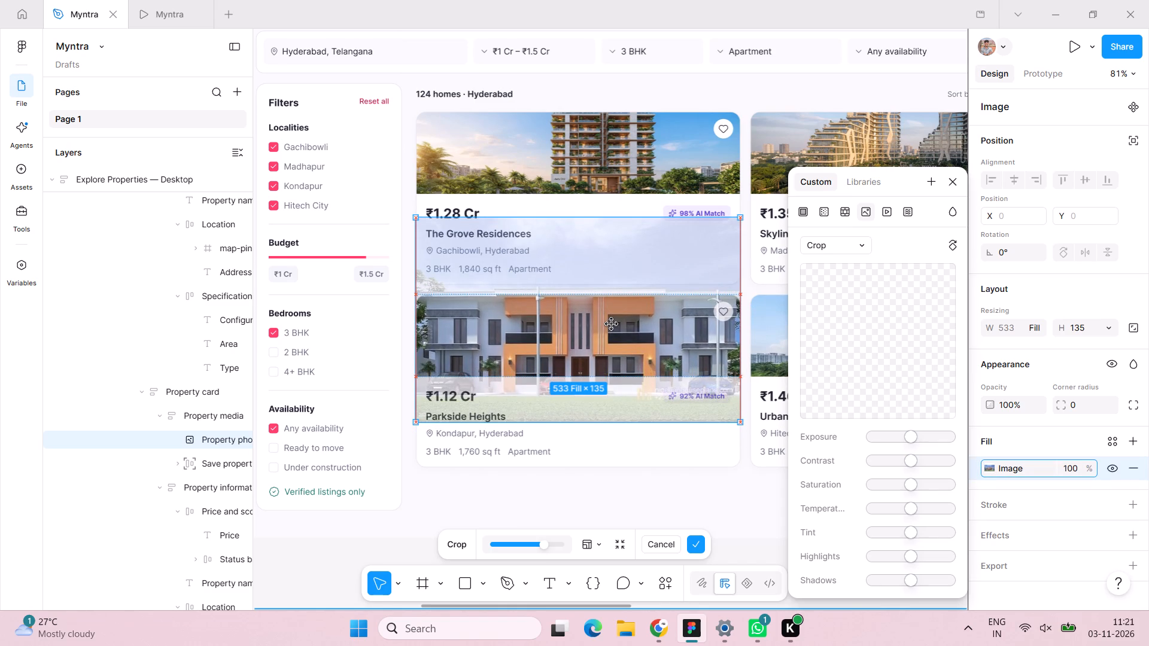
{"action": "left_click_drag", "start_coordinate": [612, 324], "coordinate": [614, 308]}
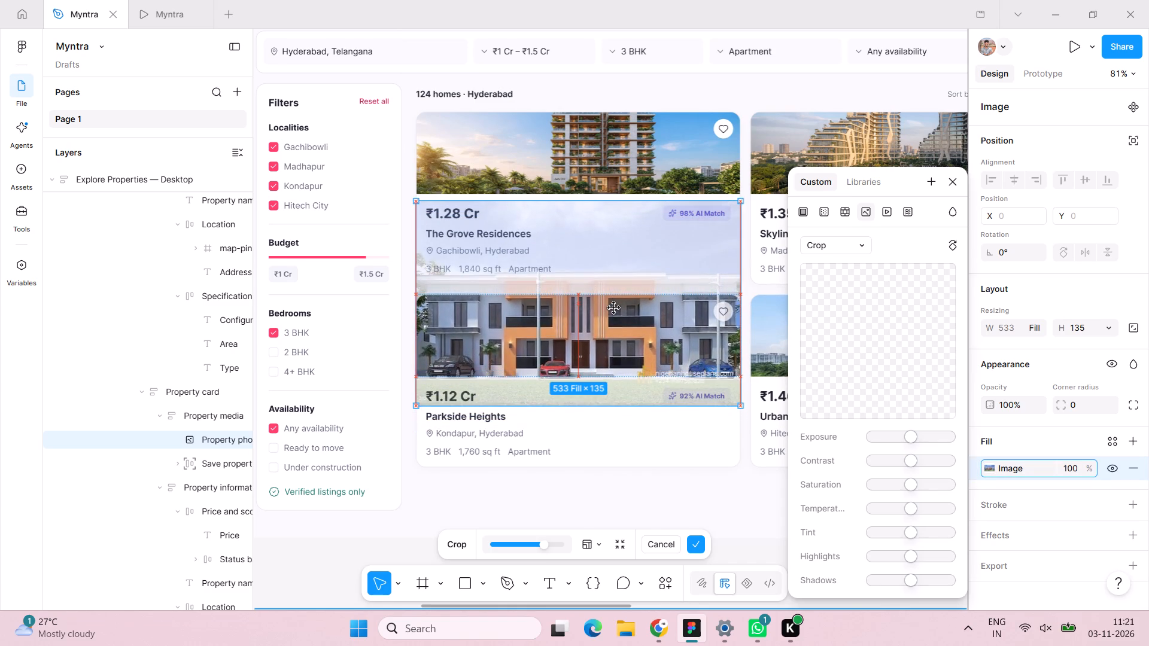
{"action": "left_click_drag", "start_coordinate": [614, 308], "coordinate": [615, 301]}
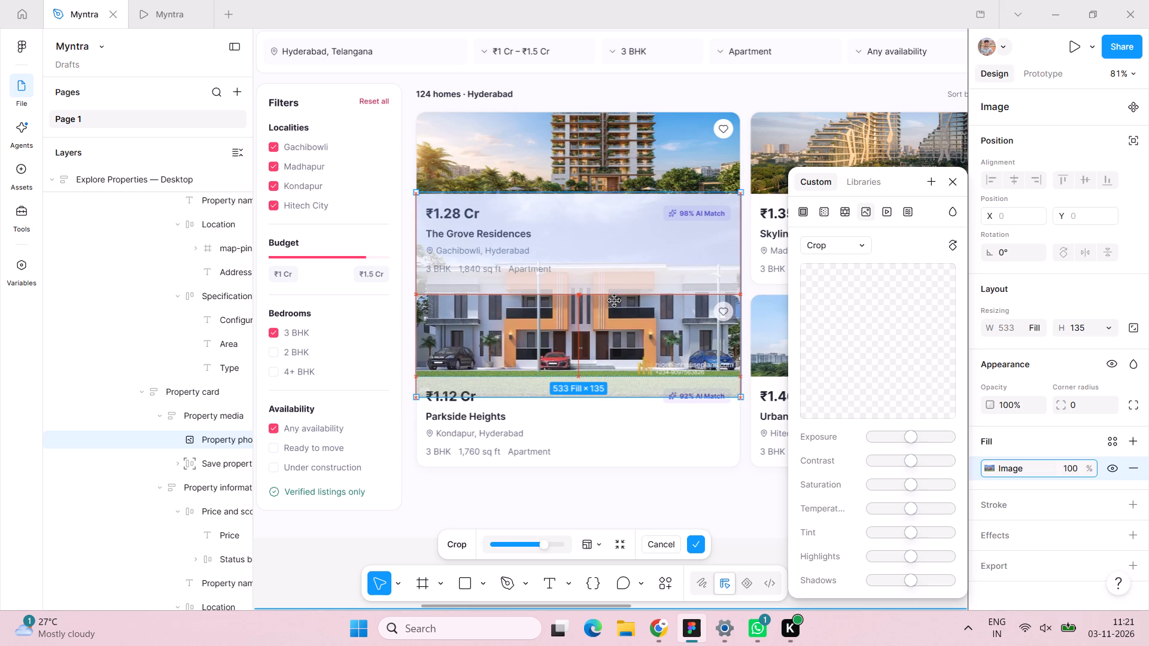
{"action": "left_click_drag", "start_coordinate": [615, 301], "coordinate": [613, 306]}
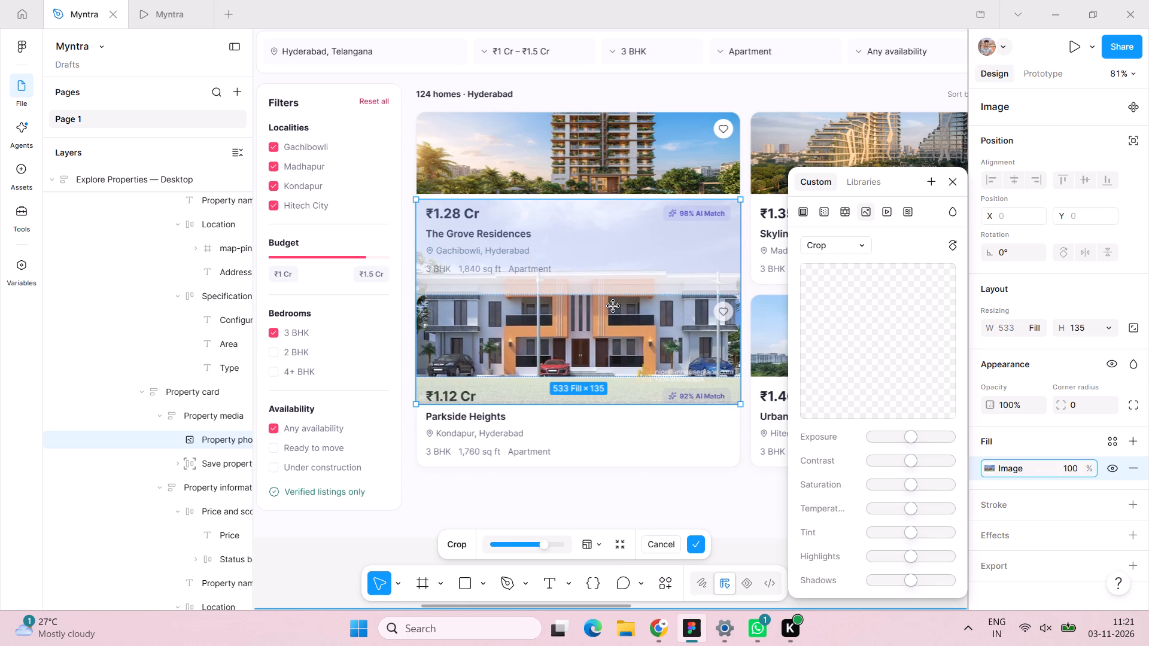
{"action": "left_click_drag", "start_coordinate": [613, 306], "coordinate": [614, 306]}
{"action": "left_click", "coordinate": [670, 89]}
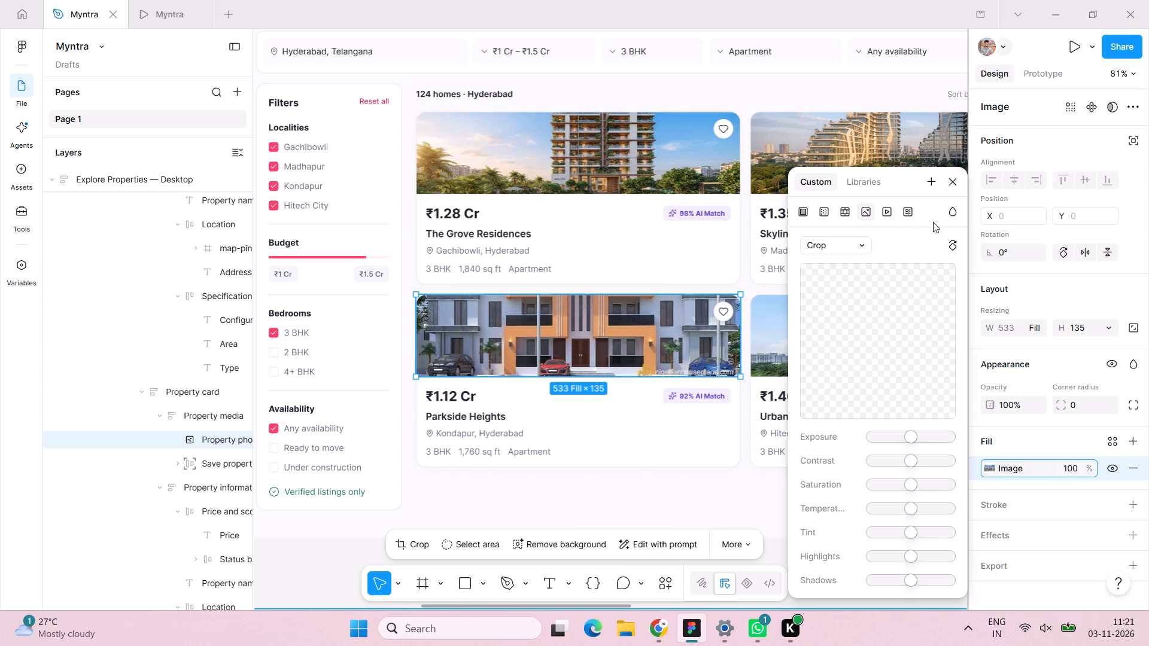
{"action": "left_click", "coordinate": [955, 179]}
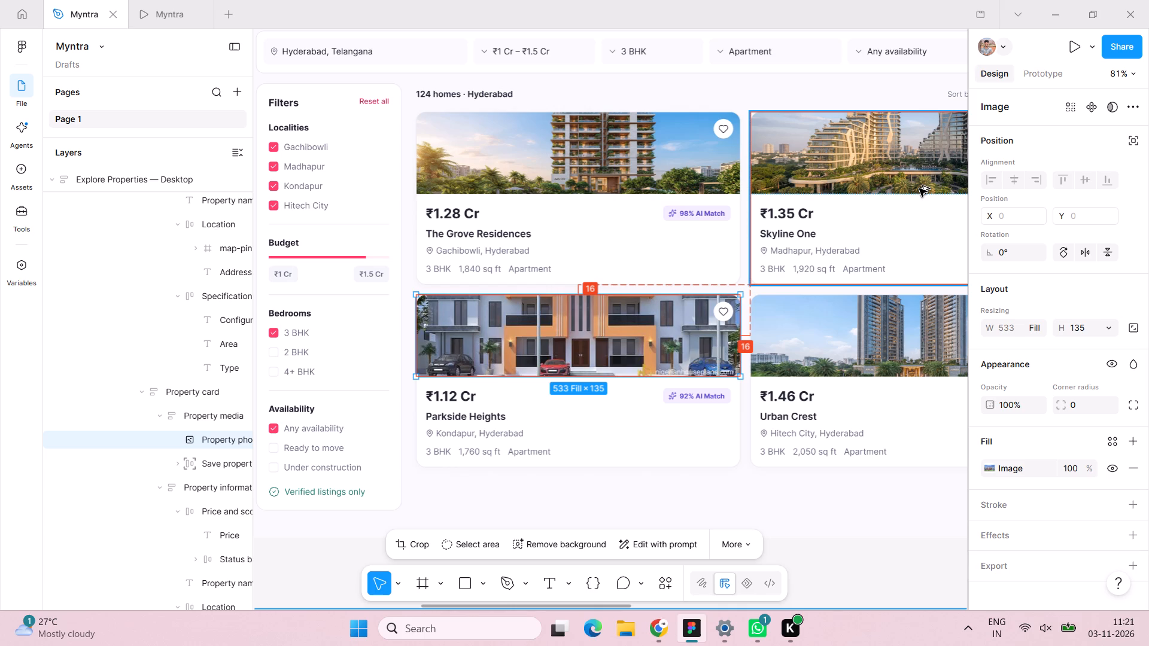
Switch to the browser and examine Pinterest's pins related to the block of flats and the balconied apartment building for another property photo.
{"action": "key", "text": "alt+Tab"}
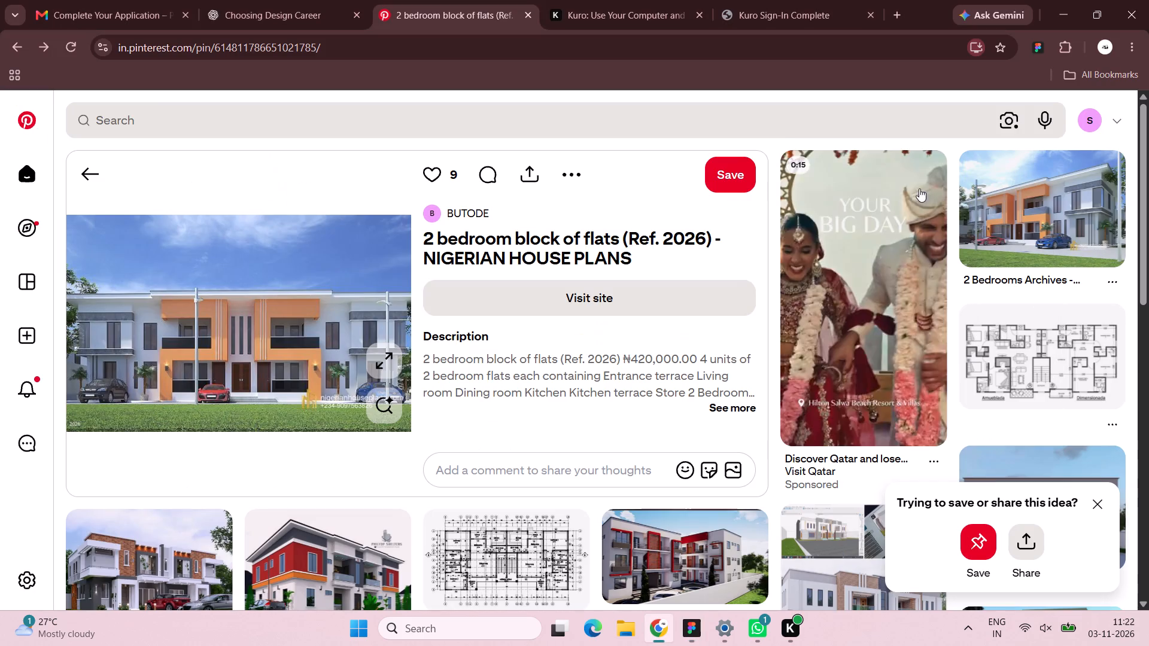
{"action": "scroll", "coordinate": [312, 360], "scroll_direction": "down", "scroll_amount": 3}
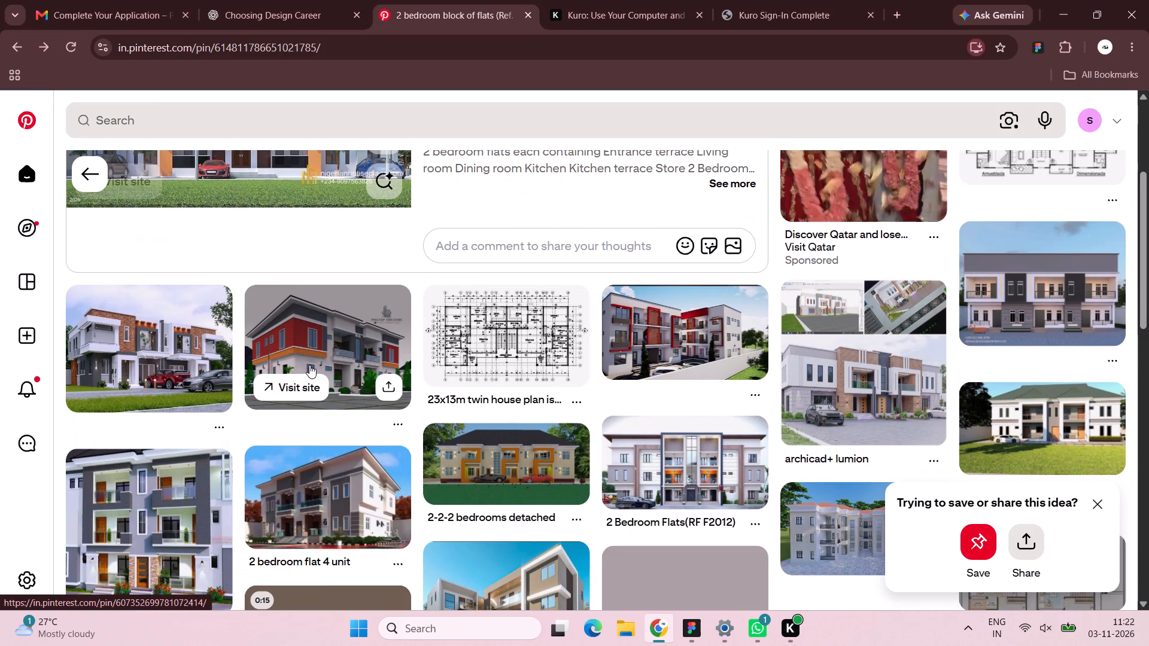
{"action": "scroll", "coordinate": [305, 374], "scroll_direction": "down", "scroll_amount": 3}
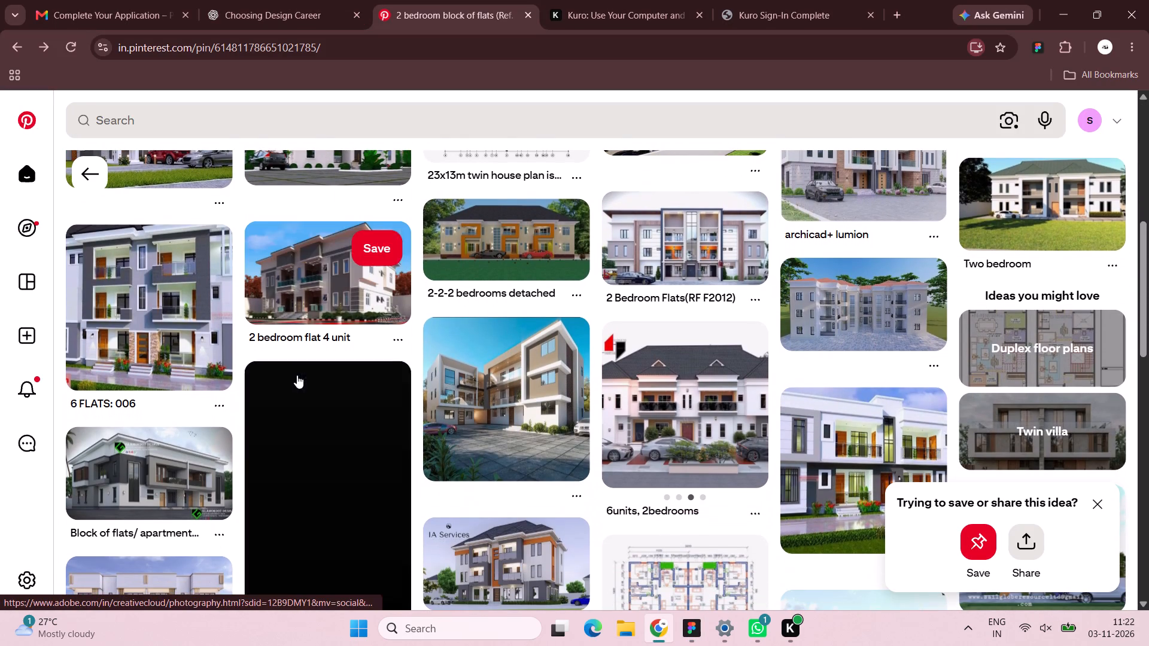
{"action": "scroll", "coordinate": [287, 377], "scroll_direction": "down", "scroll_amount": 2}
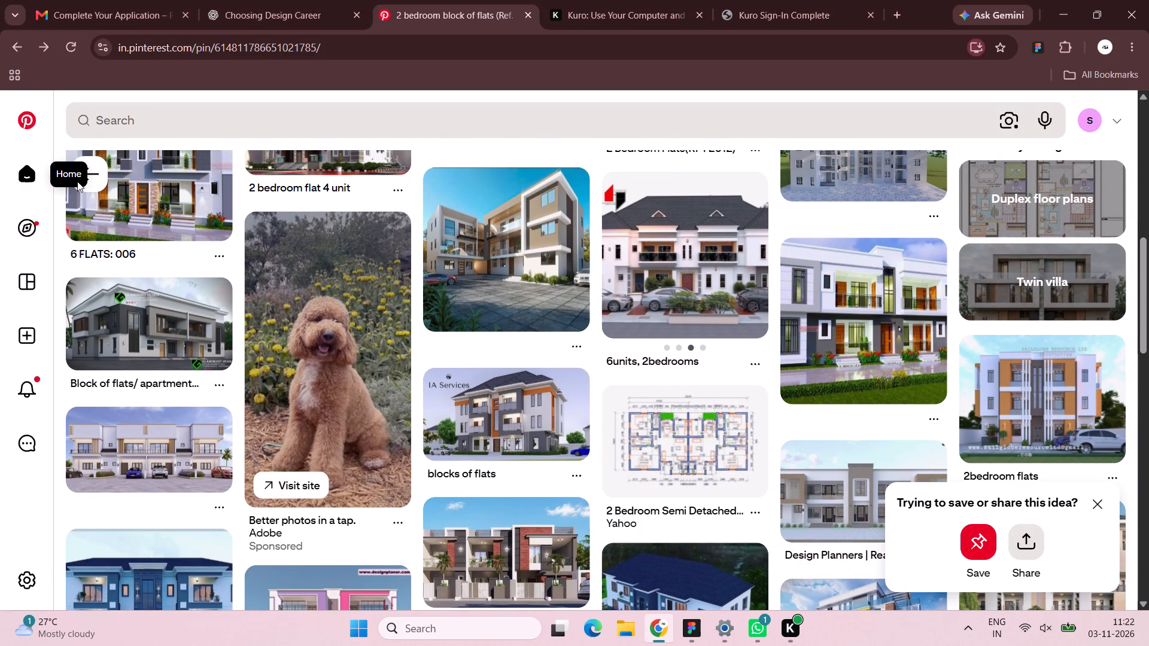
{"action": "left_click", "coordinate": [102, 176]}
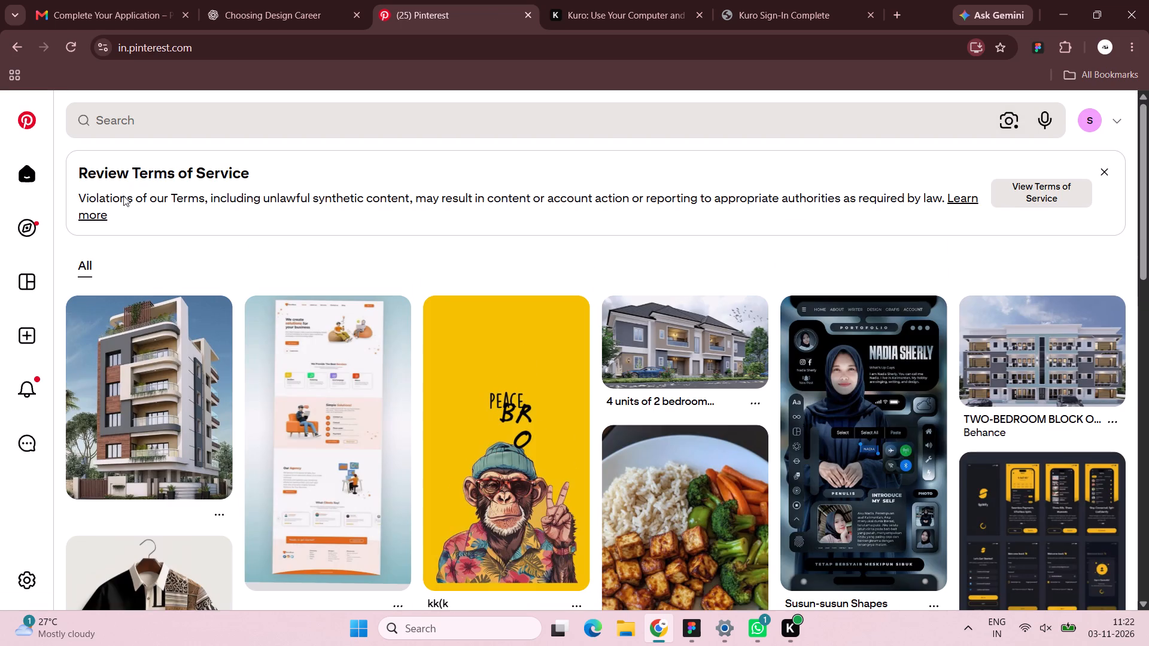
{"action": "left_click", "coordinate": [189, 368]}
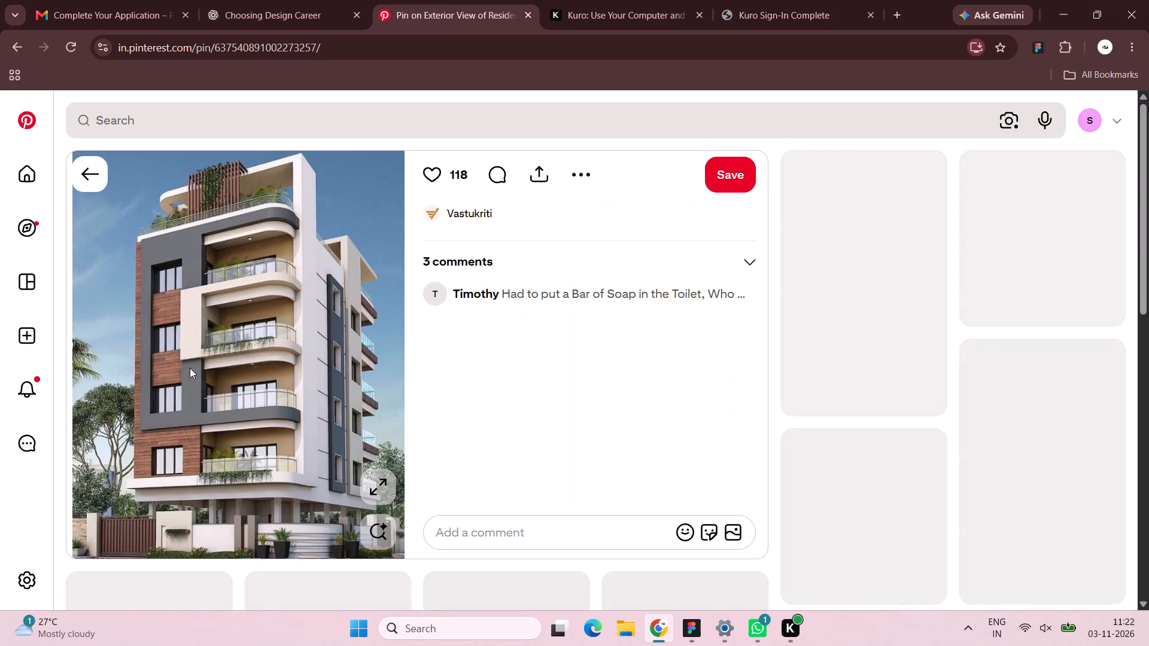
{"action": "scroll", "coordinate": [589, 408], "scroll_direction": "down", "scroll_amount": 2}
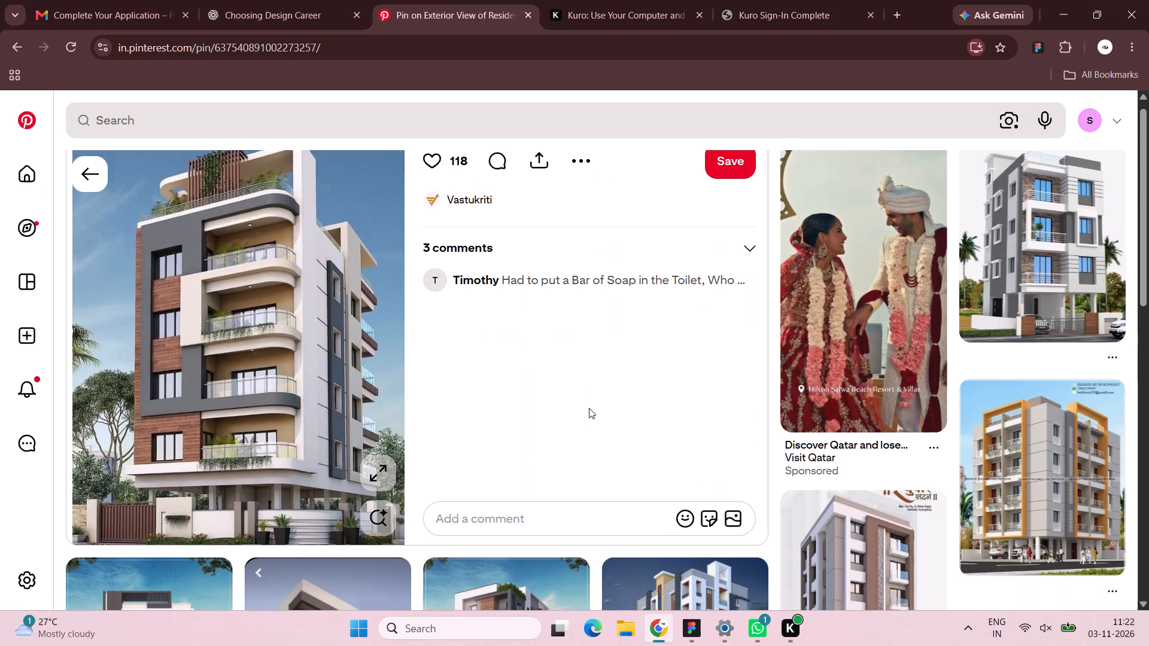
{"action": "scroll", "coordinate": [589, 407], "scroll_direction": "down", "scroll_amount": 4}
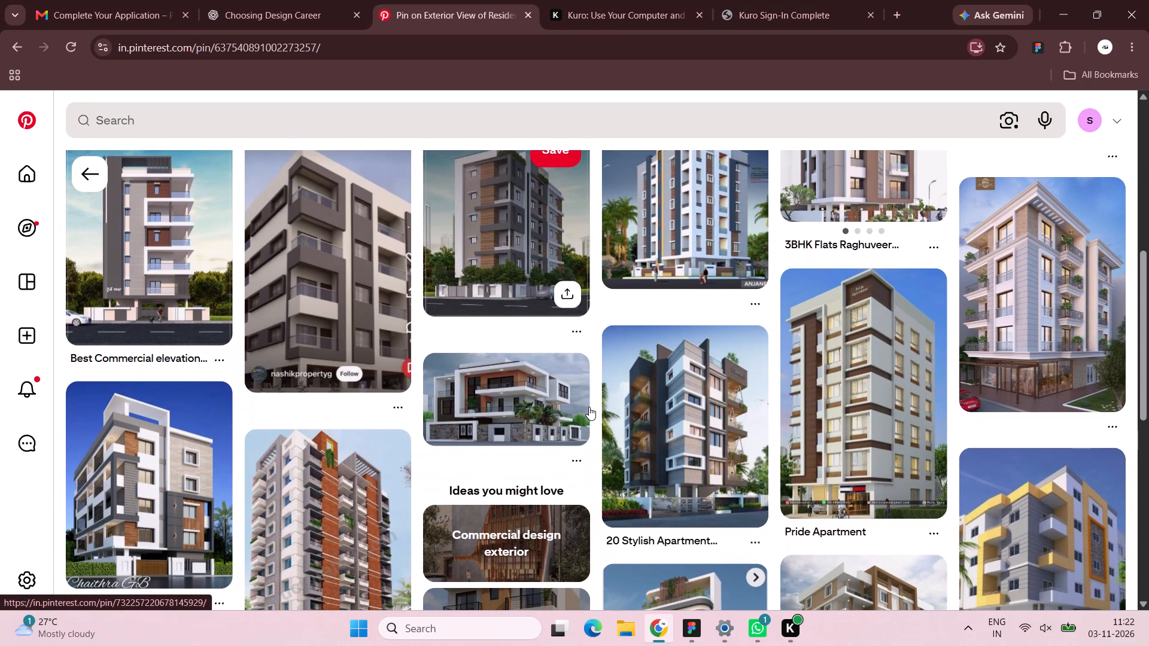
{"action": "scroll", "coordinate": [589, 407], "scroll_direction": "down", "scroll_amount": 2}
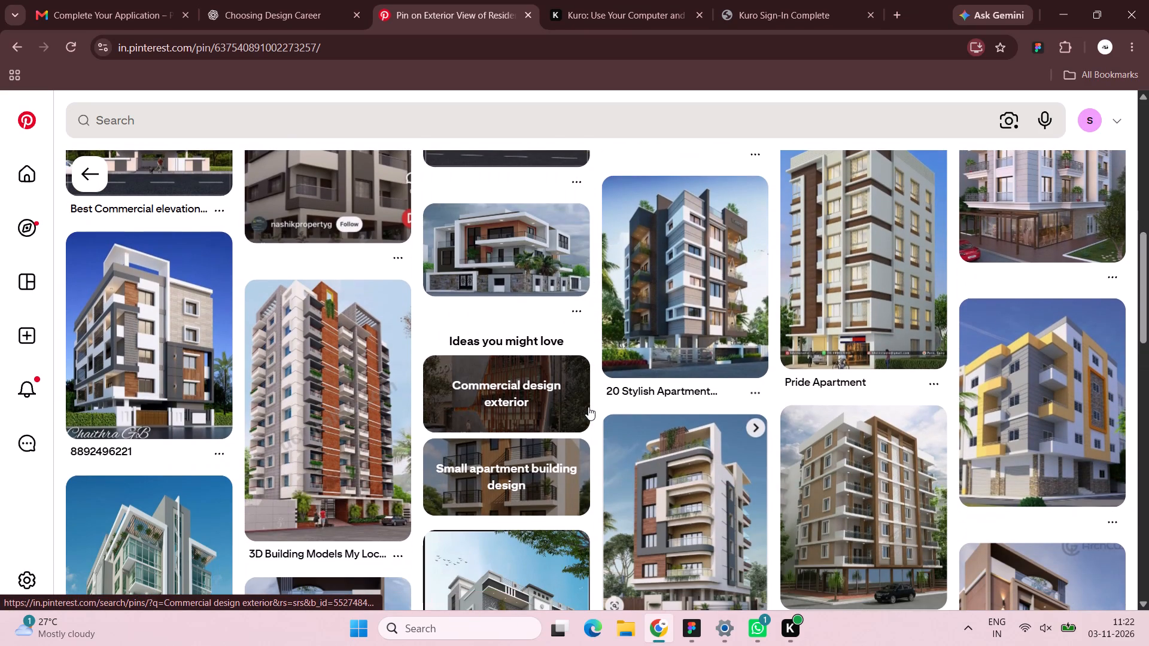
{"action": "scroll", "coordinate": [588, 407], "scroll_direction": "down", "scroll_amount": 2}
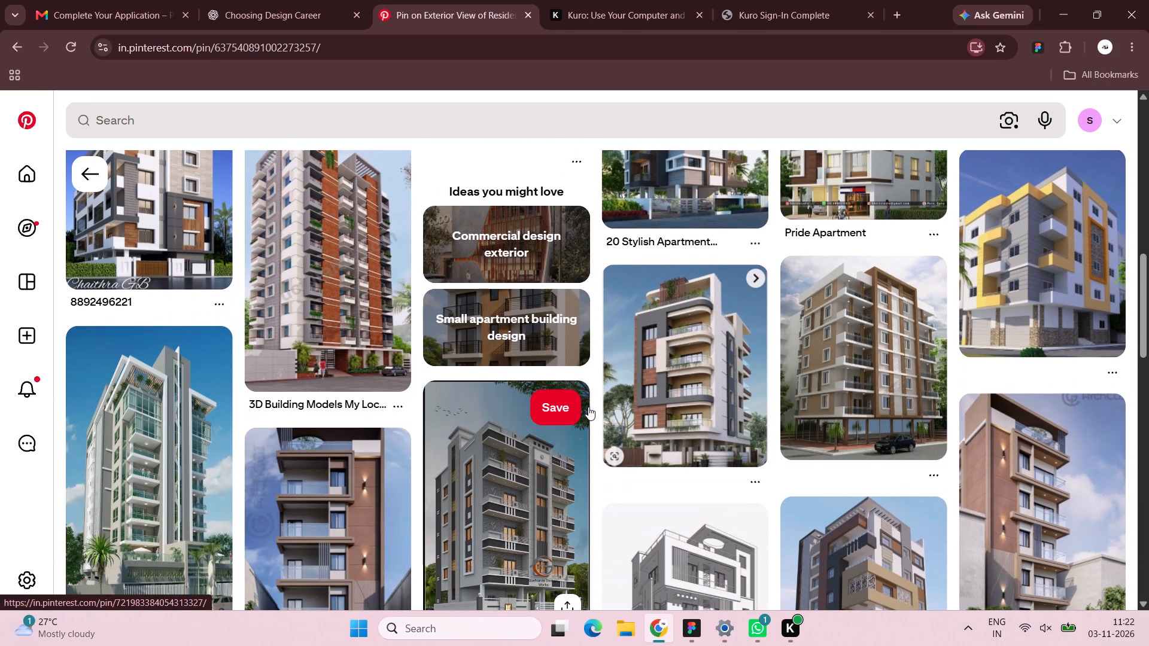
{"action": "scroll", "coordinate": [588, 407], "scroll_direction": "down", "scroll_amount": 5}
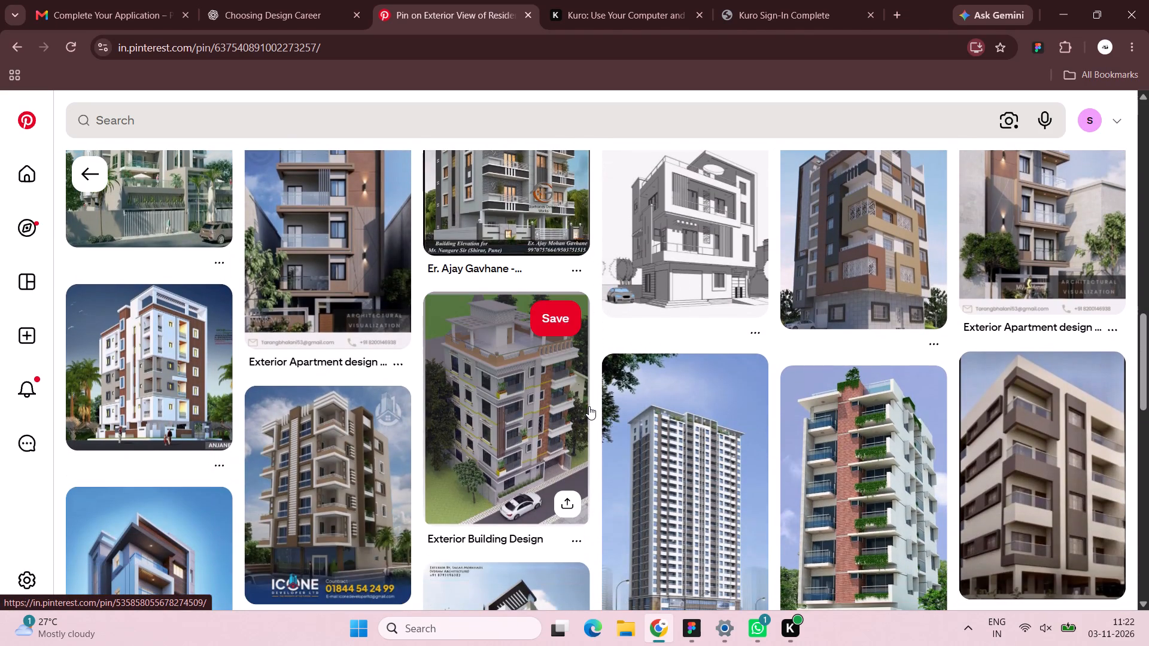
{"action": "scroll", "coordinate": [589, 406], "scroll_direction": "down", "scroll_amount": 9}
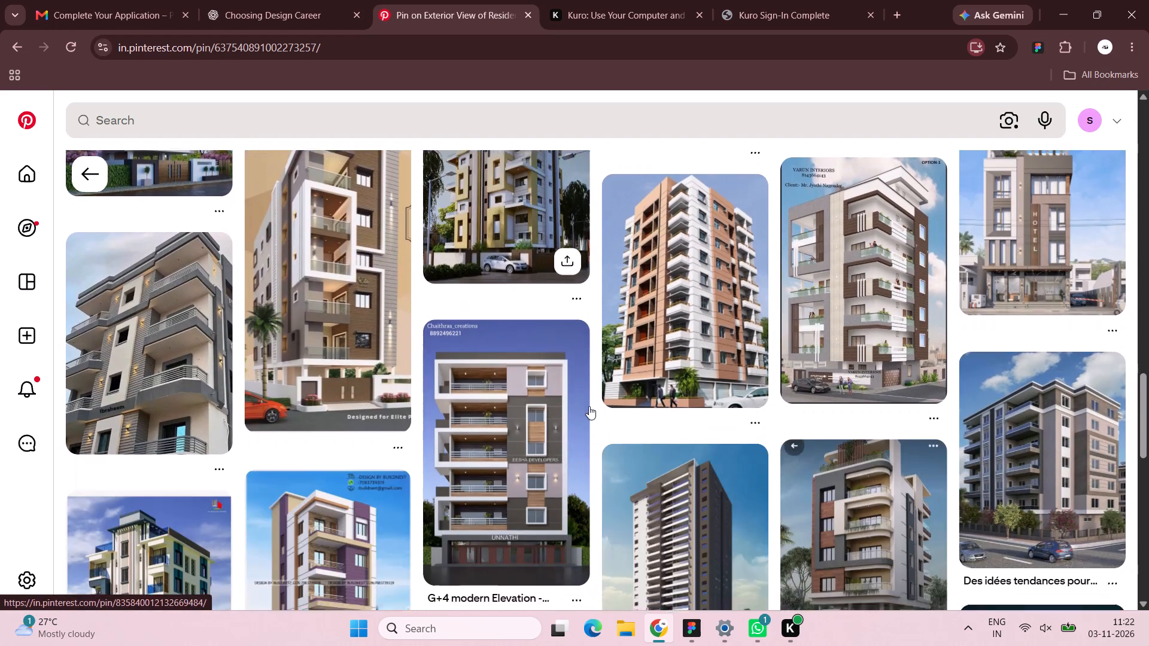
{"action": "scroll", "coordinate": [589, 406], "scroll_direction": "down", "scroll_amount": 2}
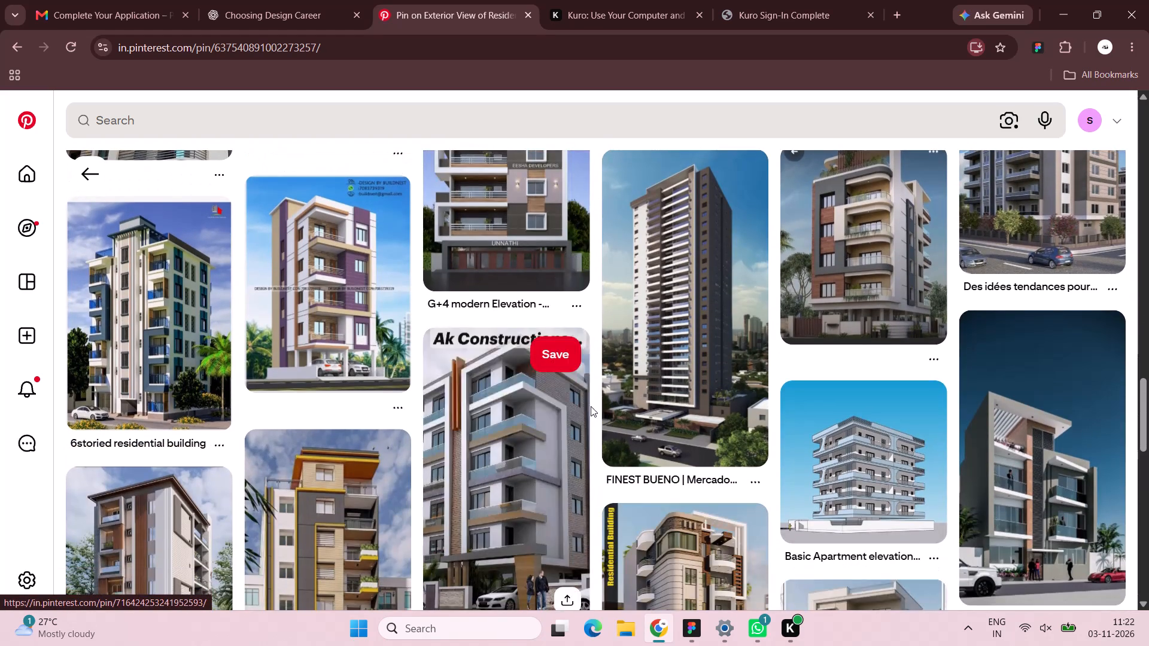
Return to Figma and select the Skyline One card photo on the Home · Property Search desktop screen.
{"action": "key", "text": "alt+Tab"}
{"action": "scroll", "coordinate": [696, 197], "scroll_direction": "up", "scroll_amount": 8}
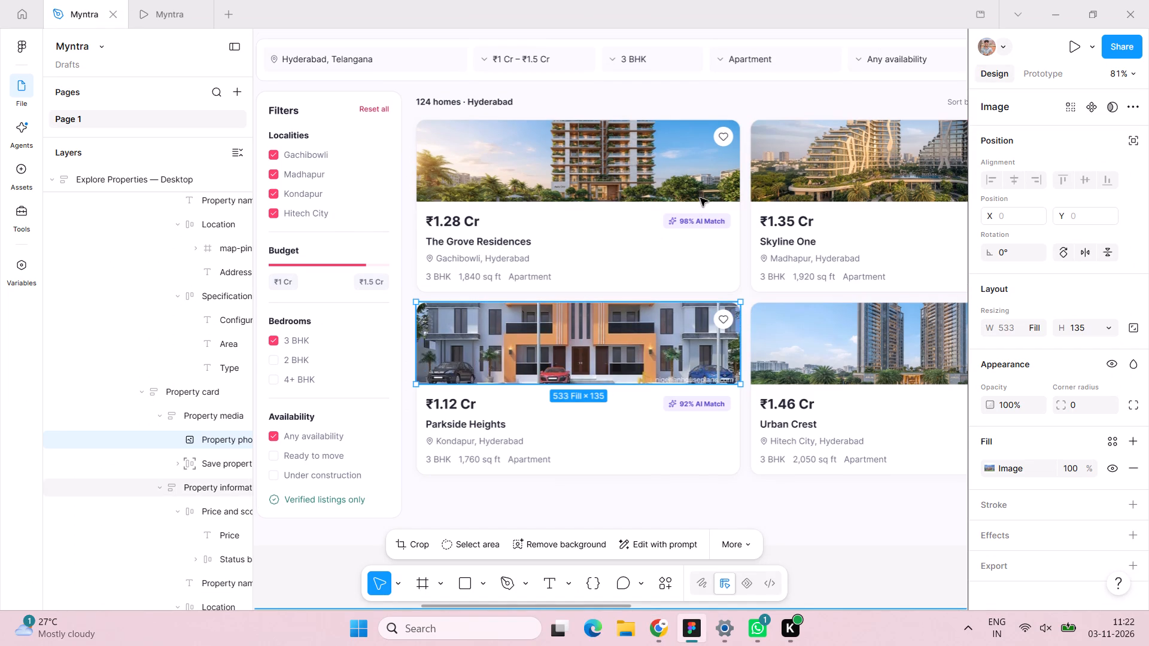
{"action": "scroll", "coordinate": [700, 198], "scroll_direction": "up", "scroll_amount": 20}
{"action": "scroll", "coordinate": [700, 198], "scroll_direction": "up", "scroll_amount": 3}
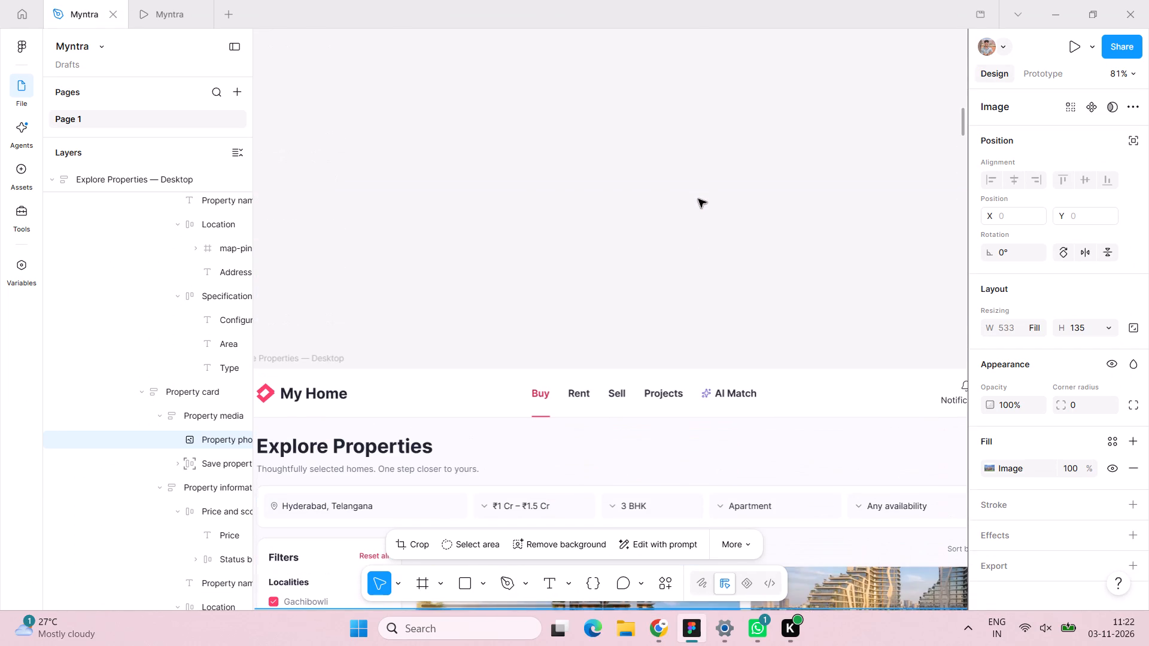
{"action": "scroll", "coordinate": [698, 199], "scroll_direction": "up", "scroll_amount": 3}
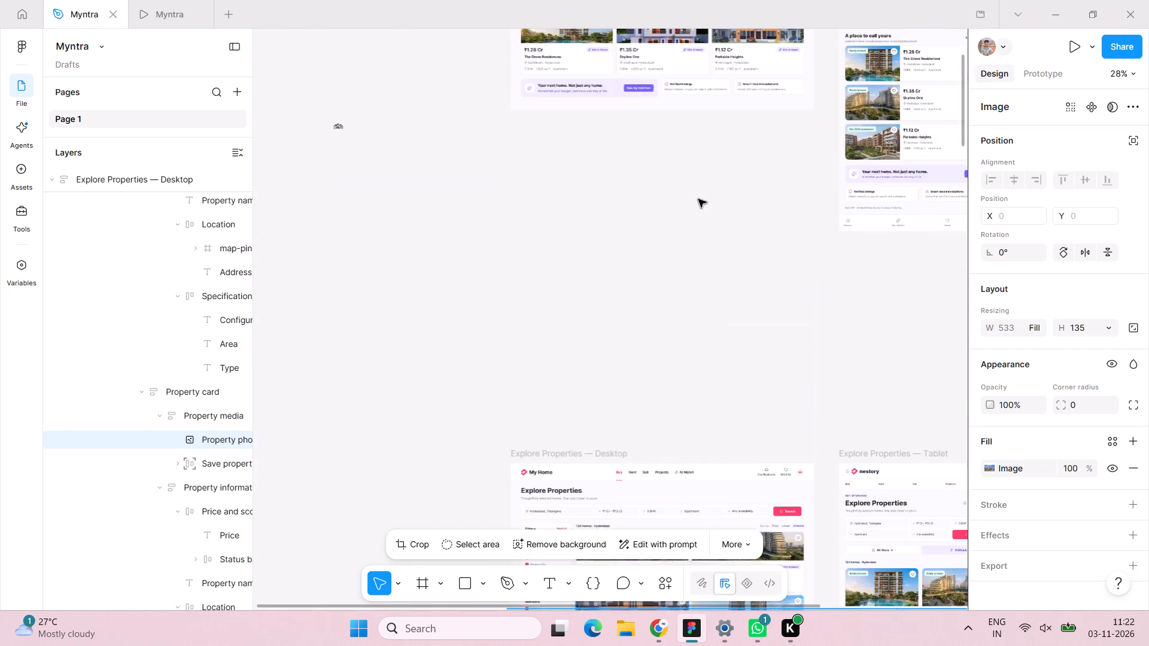
{"action": "scroll", "coordinate": [698, 199], "scroll_direction": "down", "scroll_amount": 1}
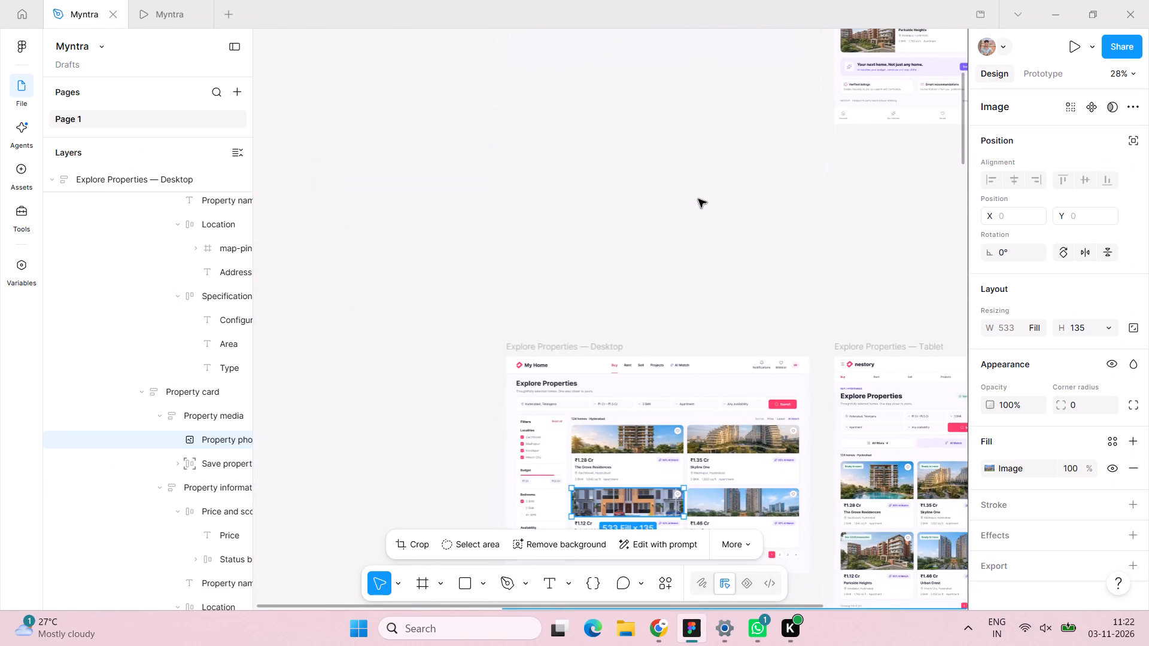
{"action": "scroll", "coordinate": [698, 199], "scroll_direction": "up", "scroll_amount": 2}
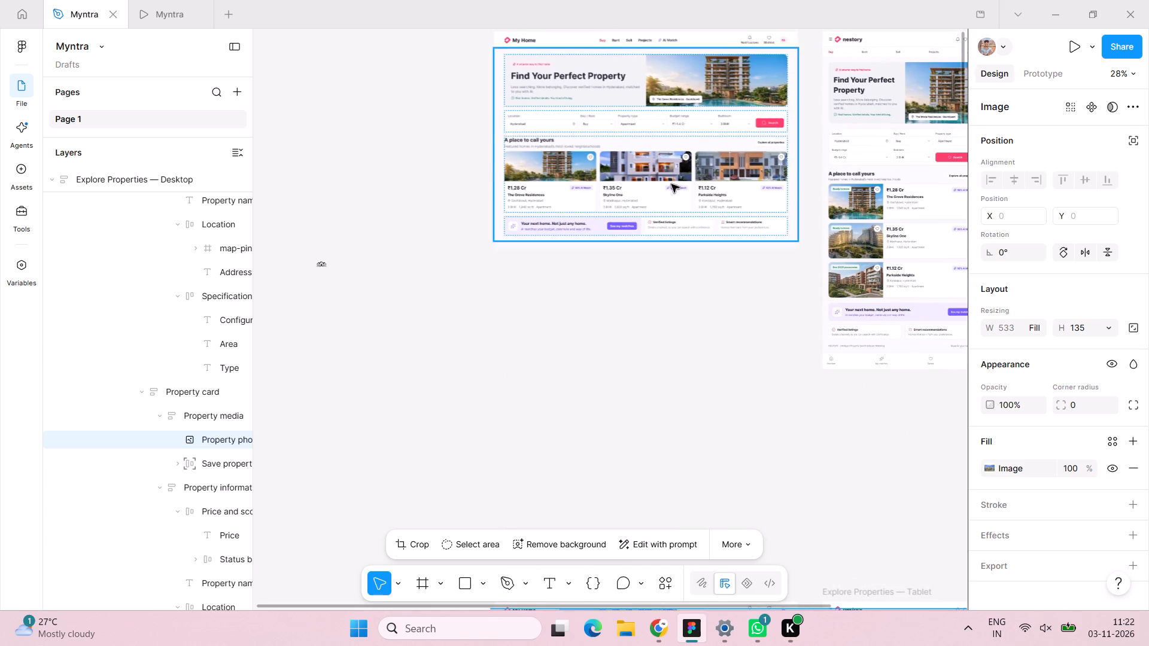
{"action": "triple_click", "coordinate": [661, 157]}
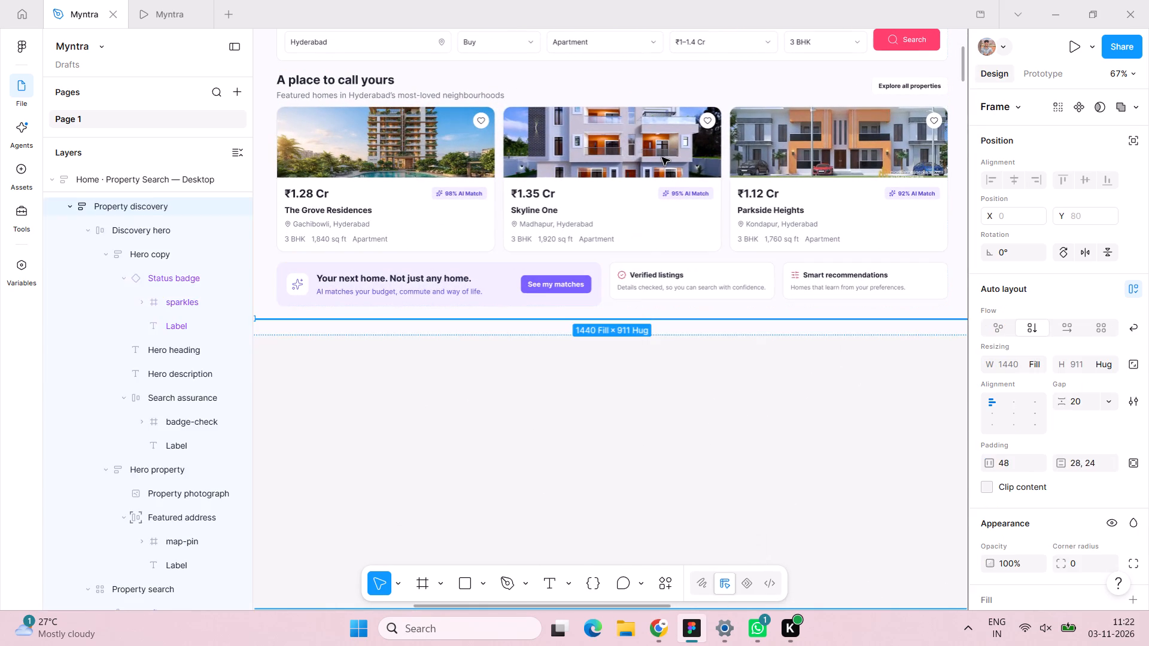
{"action": "left_click", "coordinate": [662, 157]}
{"action": "left_click", "coordinate": [665, 158]}
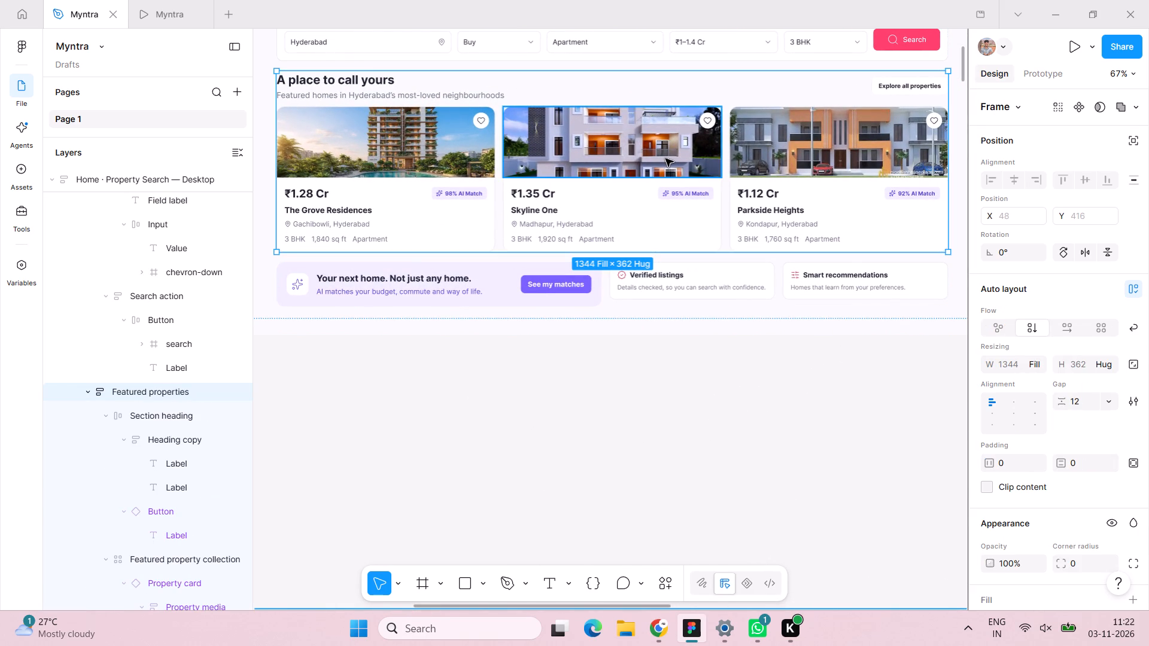
{"action": "key", "text": "ctrl+z"}
{"action": "double_click", "coordinate": [647, 149]}
{"action": "double_click", "coordinate": [647, 149]}
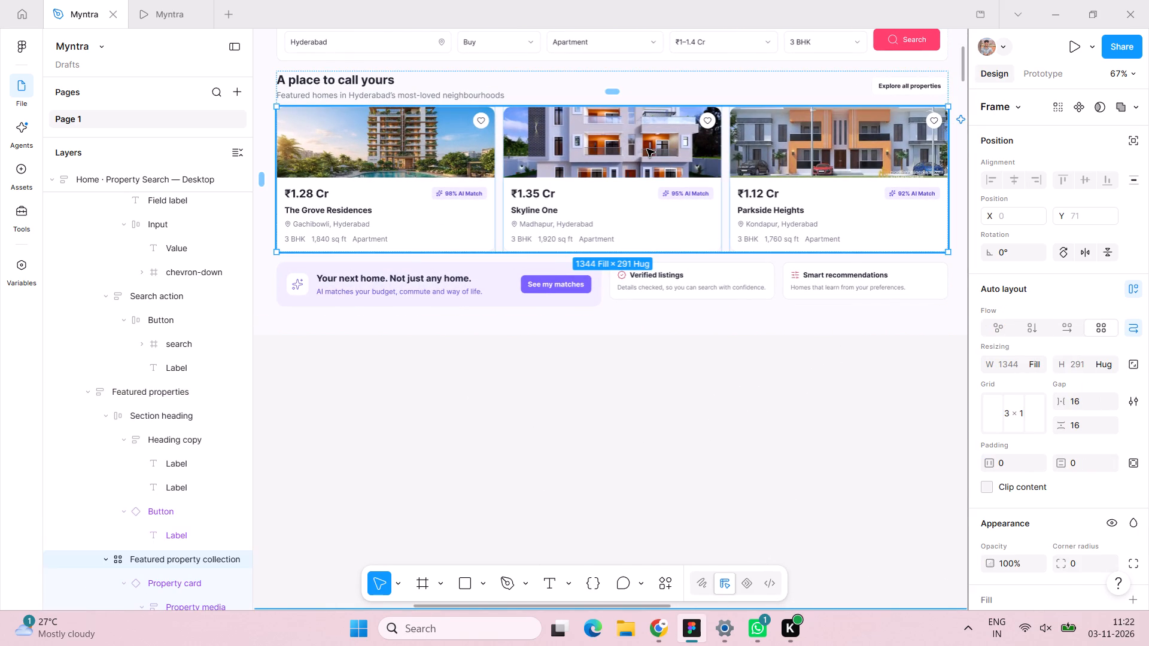
{"action": "double_click", "coordinate": [647, 149]}
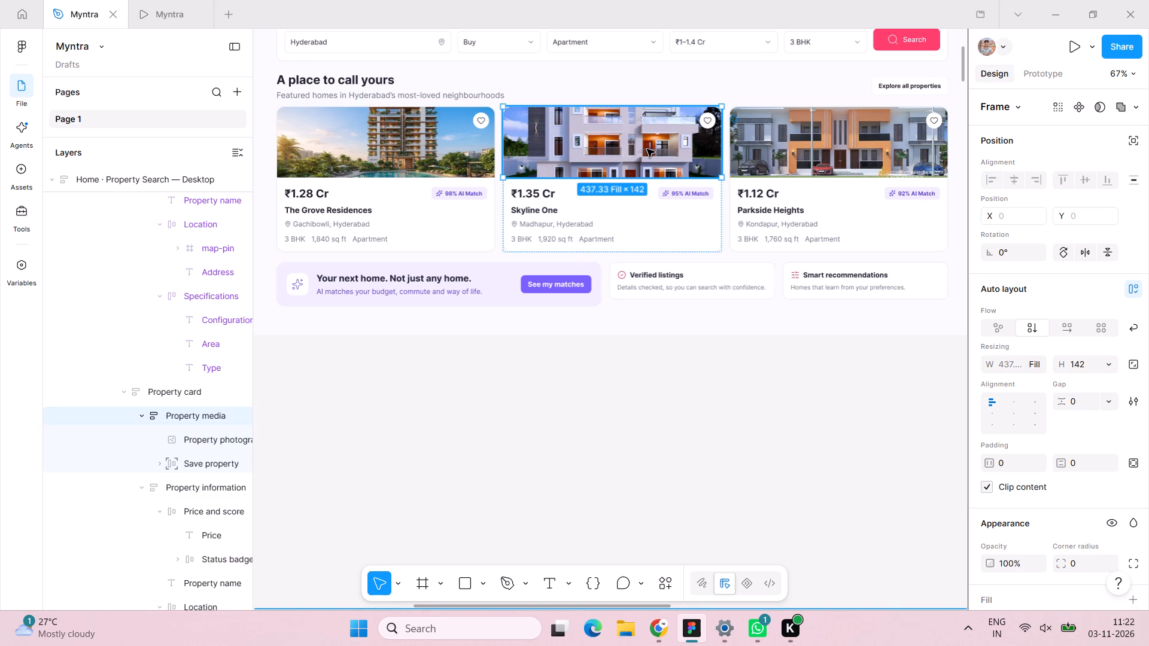
{"action": "double_click", "coordinate": [647, 149]}
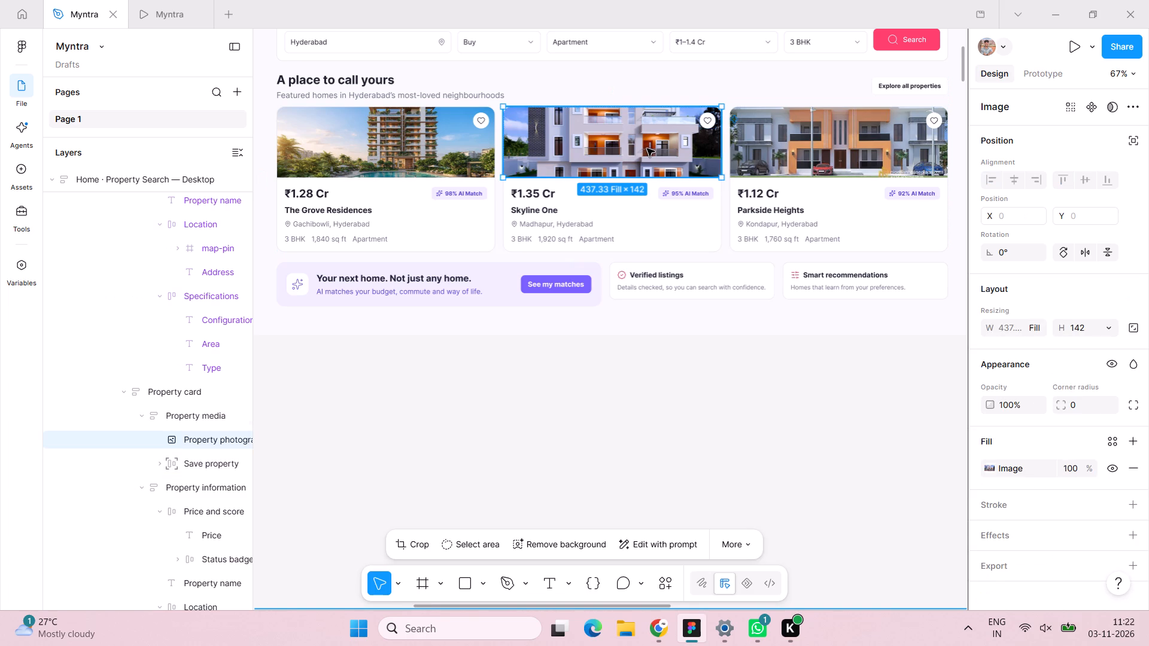
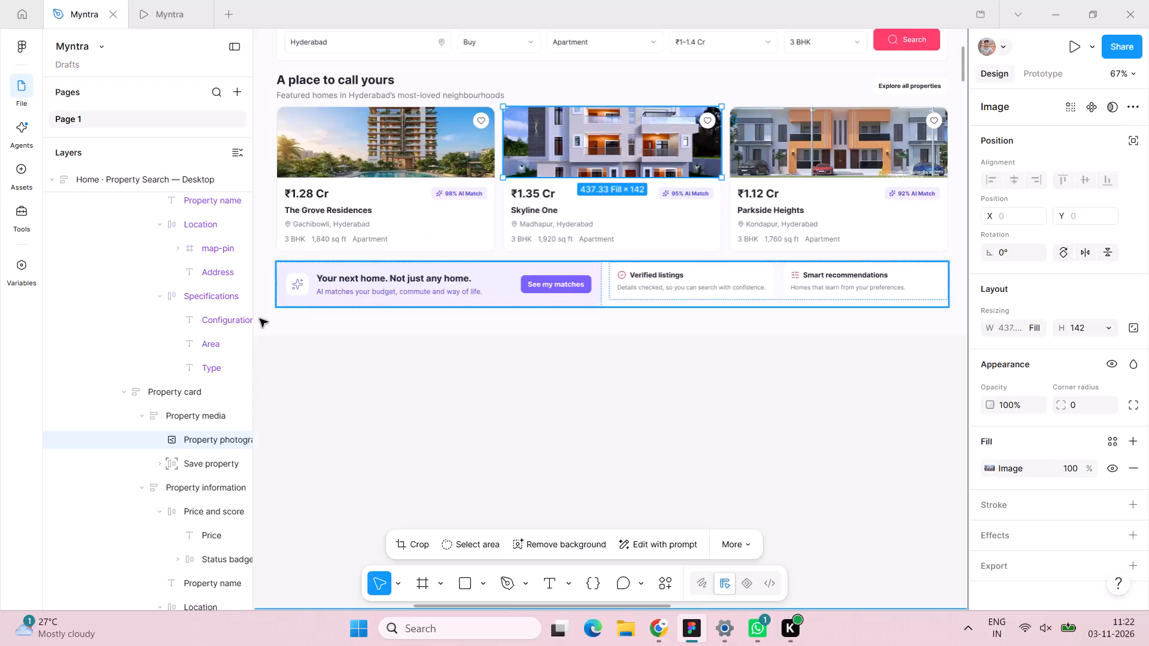
Duplicate the Skyline One card photo on the Home · Property Search desktop screen and select the copy.
{"action": "scroll", "coordinate": [140, 375], "scroll_direction": "left", "scroll_amount": 2}
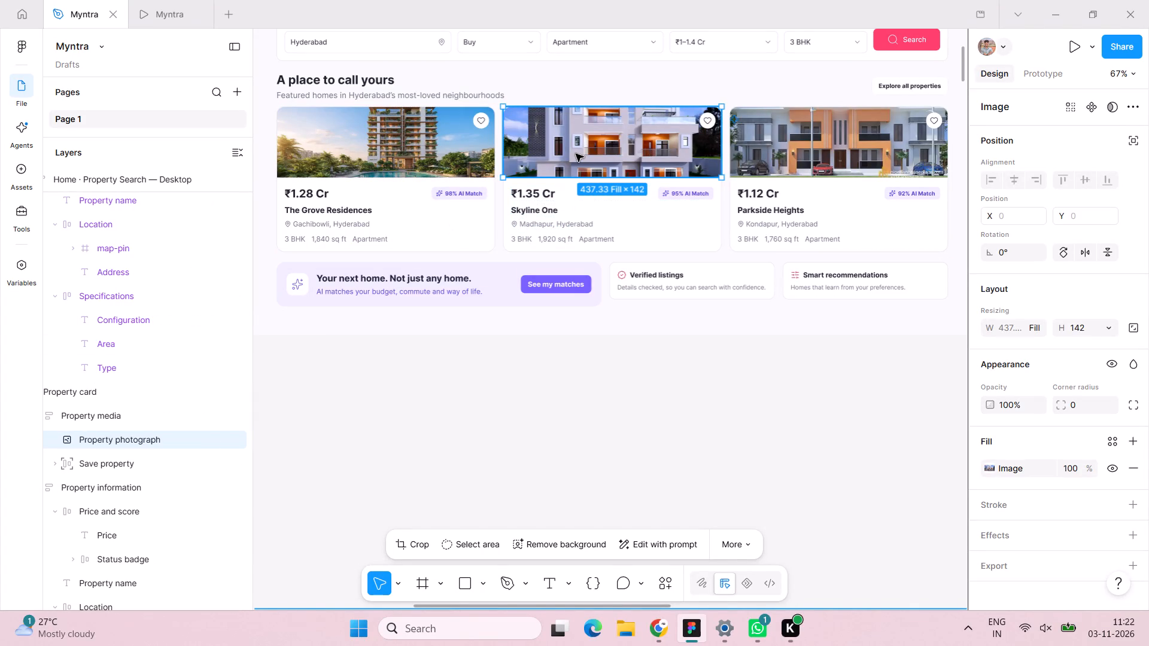
{"action": "key", "text": "ctrl+d"}
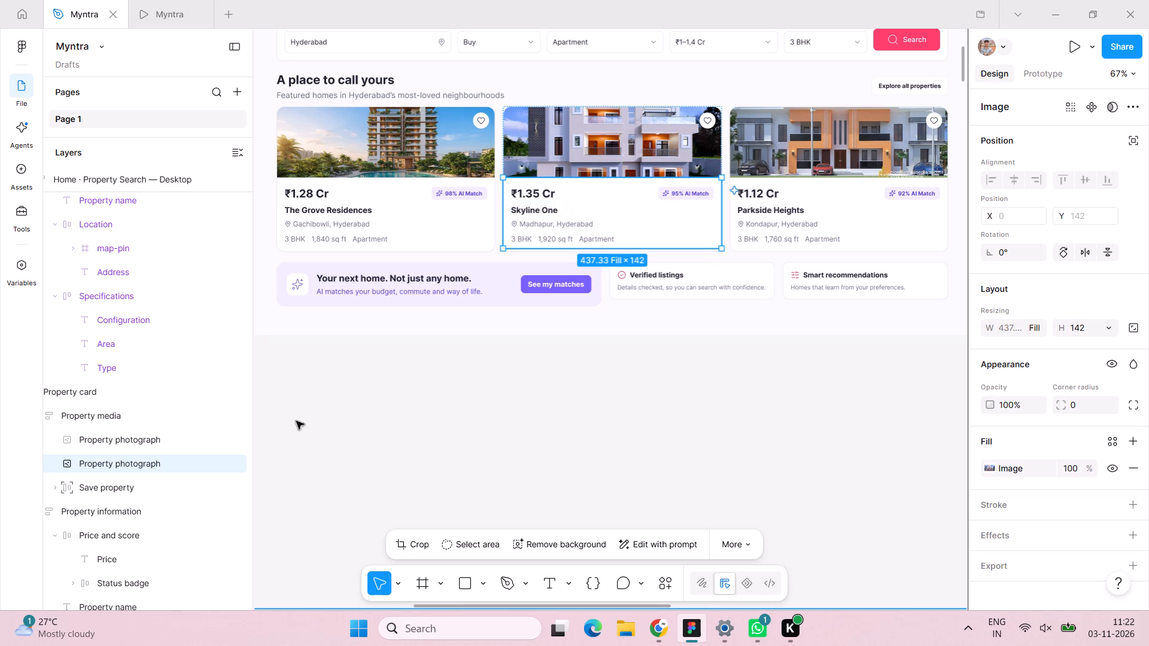
{"action": "left_click", "coordinate": [146, 446]}
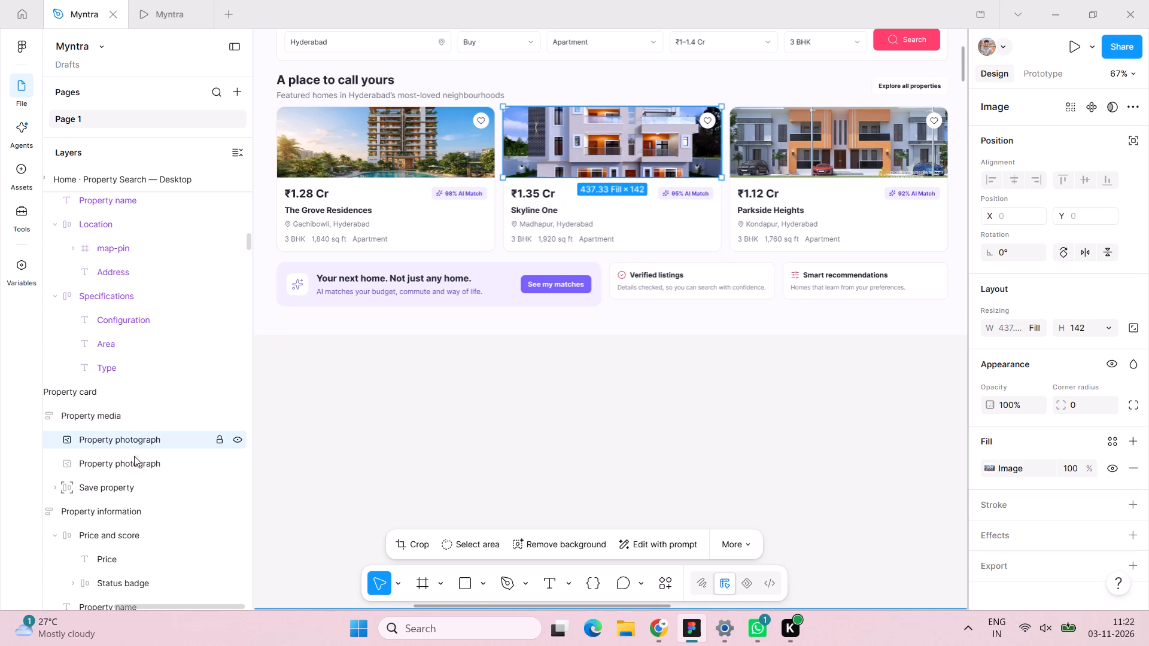
{"action": "left_click", "coordinate": [130, 471]}
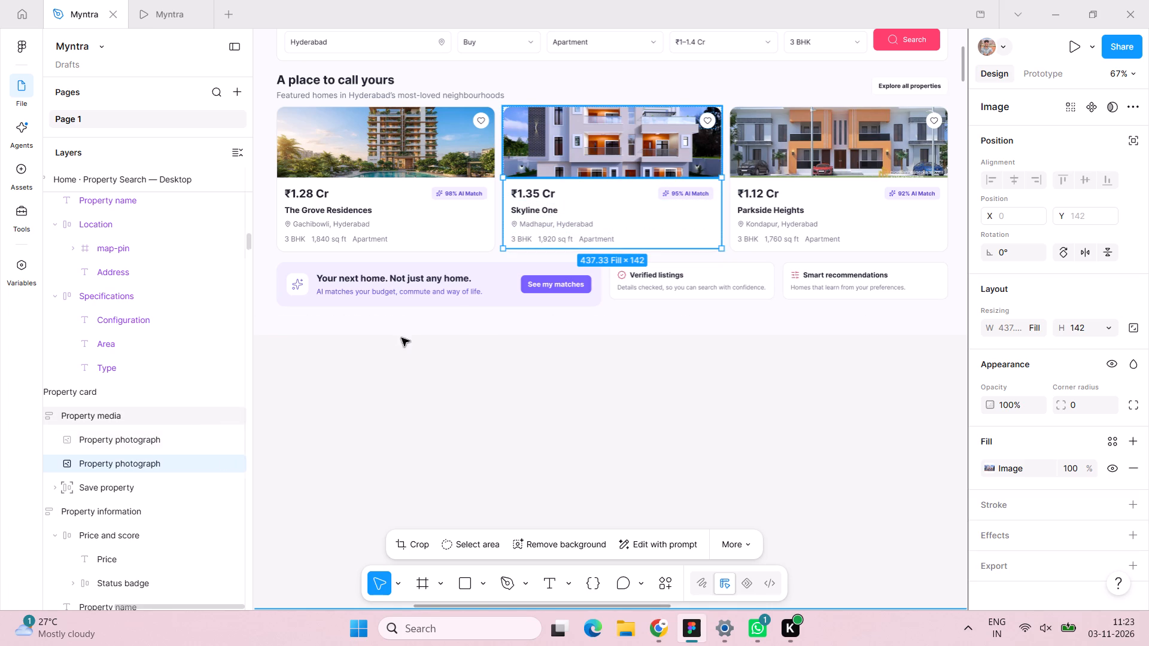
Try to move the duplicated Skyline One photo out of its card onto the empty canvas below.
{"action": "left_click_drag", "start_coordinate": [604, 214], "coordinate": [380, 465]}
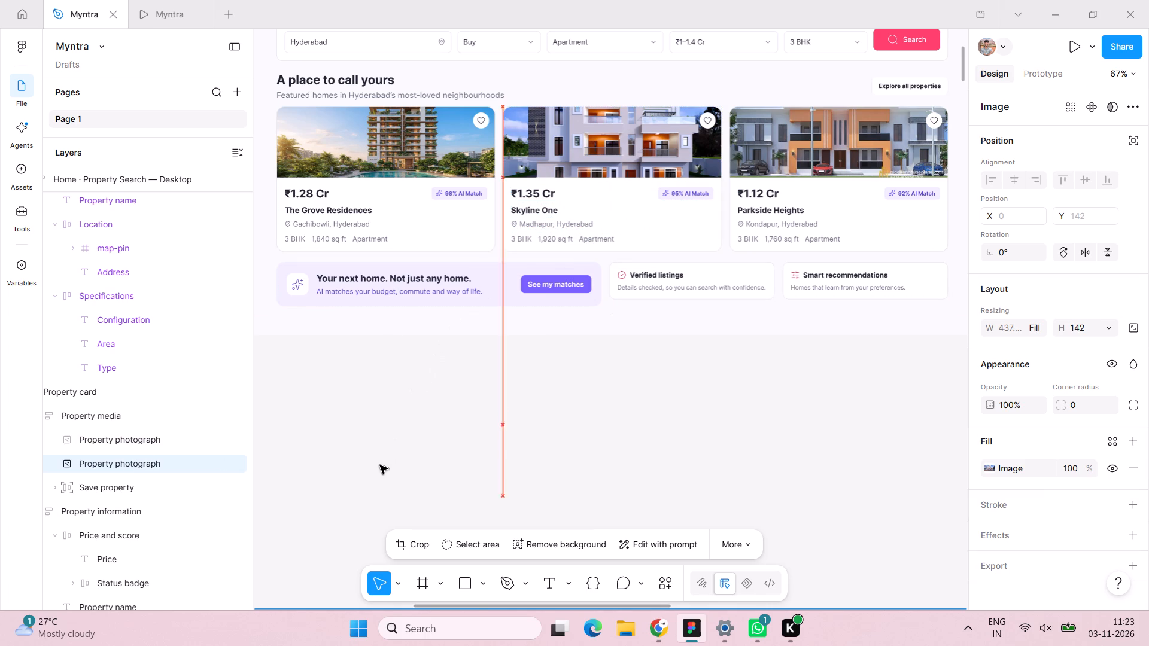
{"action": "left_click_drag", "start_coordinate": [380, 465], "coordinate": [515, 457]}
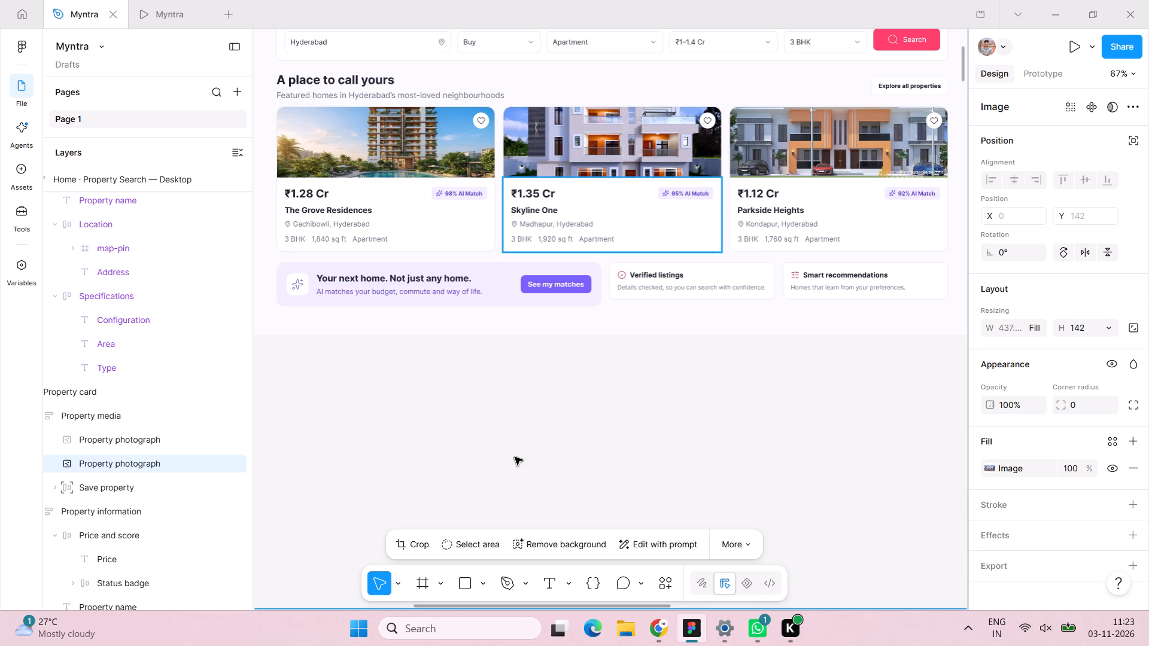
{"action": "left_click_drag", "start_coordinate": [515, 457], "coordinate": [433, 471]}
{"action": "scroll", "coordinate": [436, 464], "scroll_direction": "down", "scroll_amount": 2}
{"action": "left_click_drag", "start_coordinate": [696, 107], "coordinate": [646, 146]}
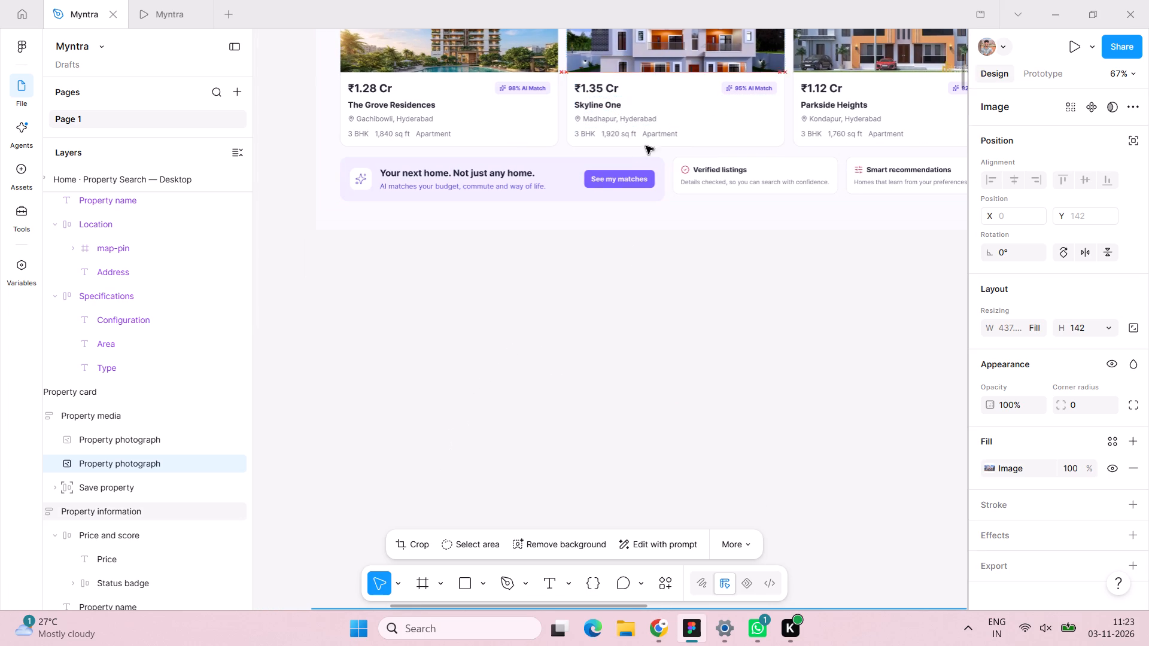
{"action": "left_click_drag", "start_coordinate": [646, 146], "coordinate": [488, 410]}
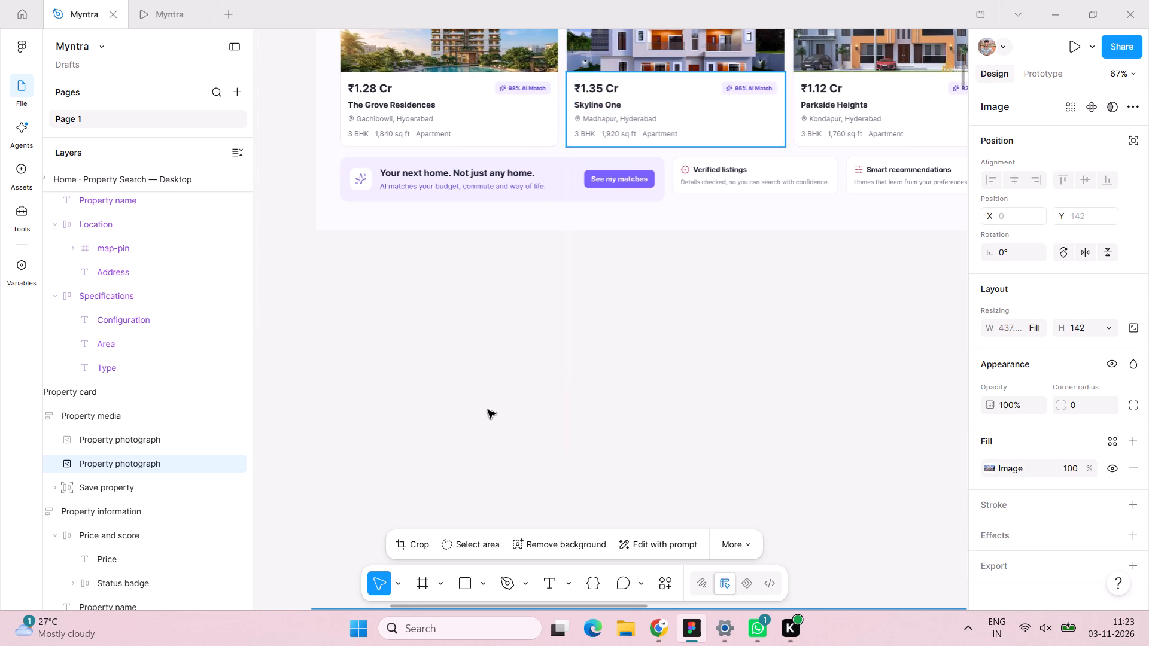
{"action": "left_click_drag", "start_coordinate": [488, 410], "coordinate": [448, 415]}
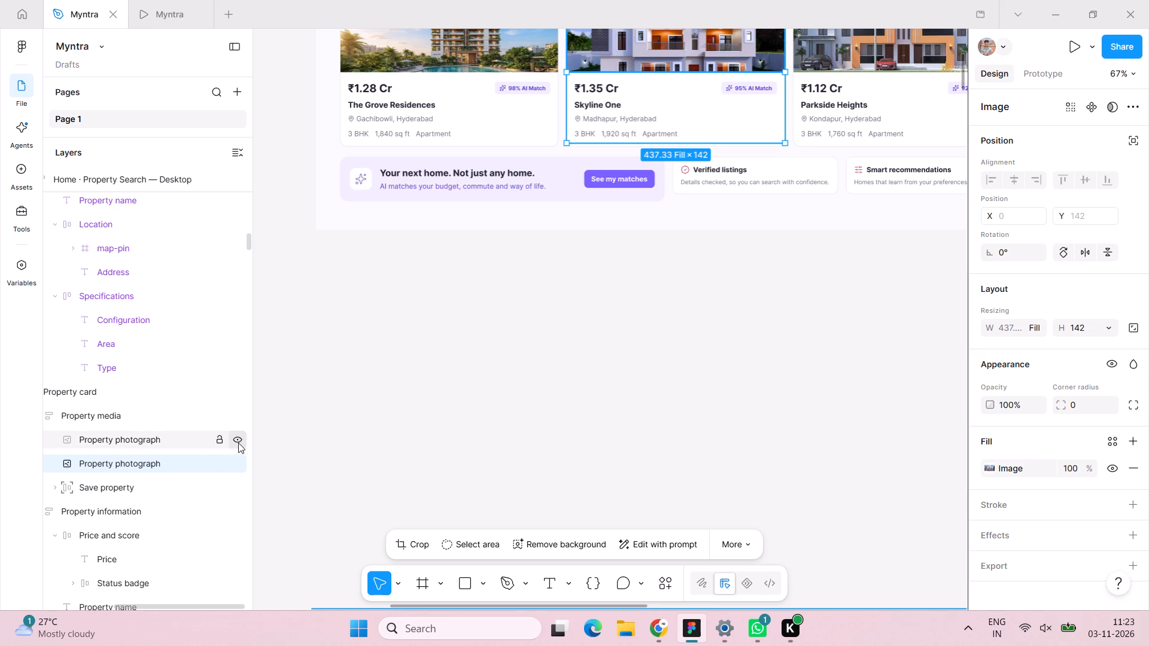
Hide and show the two Property photograph layers of the Skyline One card to check each of them.
{"action": "left_click", "coordinate": [236, 443]}
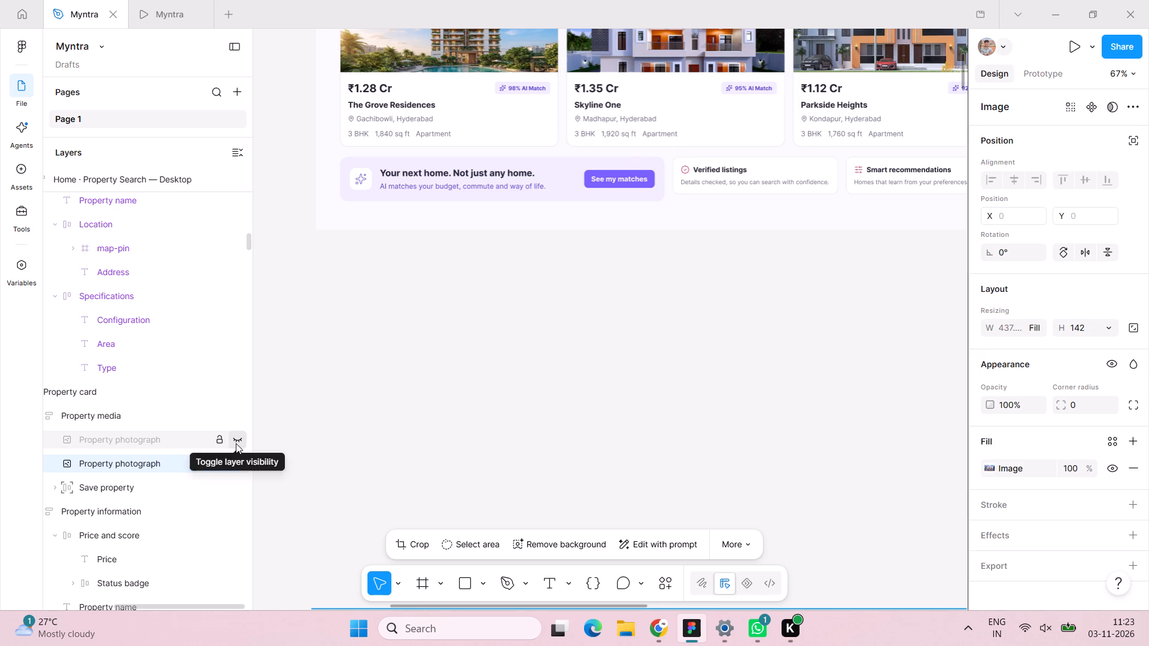
{"action": "left_click", "coordinate": [236, 443]}
{"action": "left_click", "coordinate": [236, 468]}
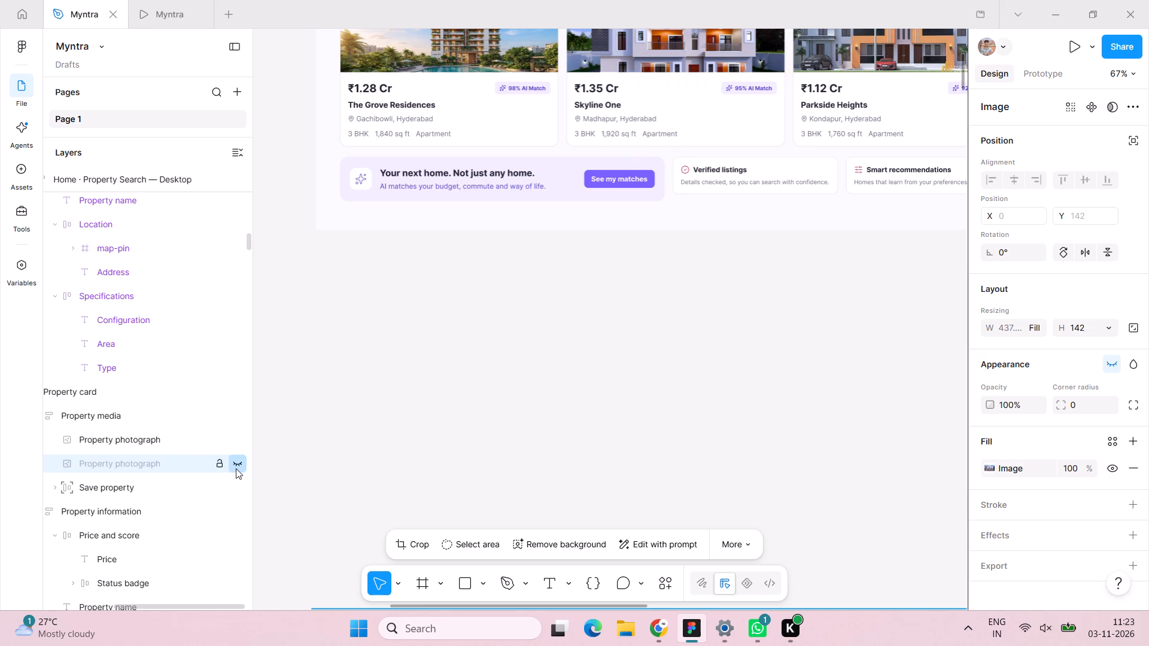
{"action": "left_click", "coordinate": [236, 468]}
{"action": "left_click", "coordinate": [235, 435]}
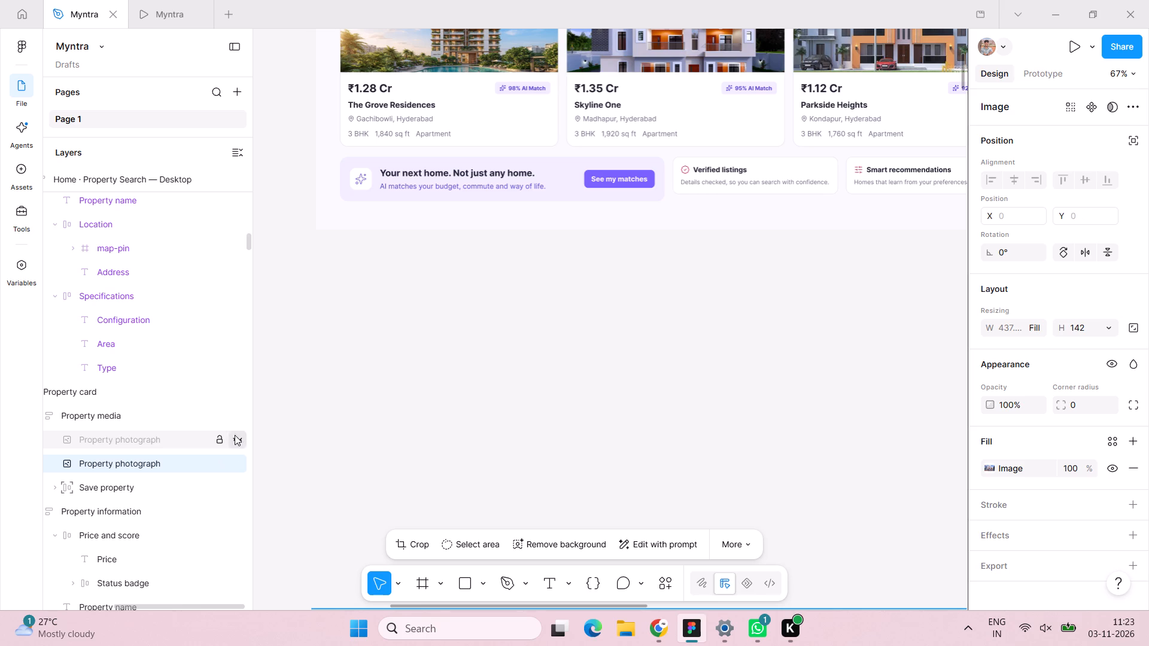
{"action": "left_click", "coordinate": [239, 441]}
Move the duplicated Skyline One photo out of its card onto the empty canvas below the Home desktop screen and cut it.
{"action": "scroll", "coordinate": [512, 262], "scroll_direction": "up", "scroll_amount": 4}
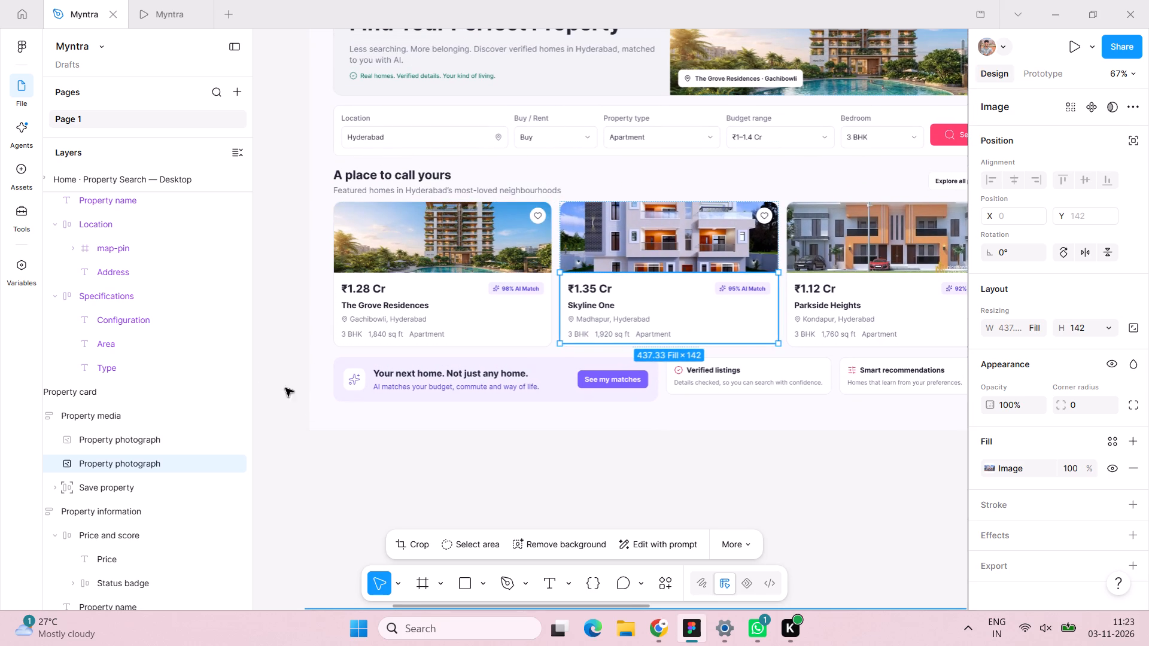
{"action": "left_click", "coordinate": [147, 441]}
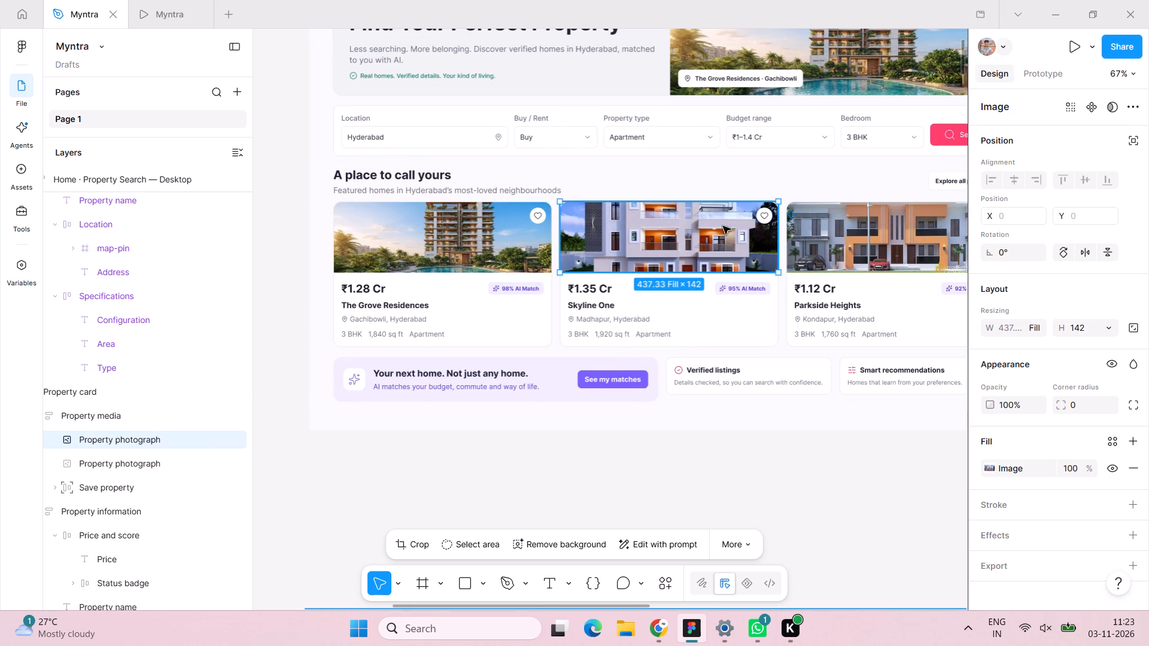
{"action": "left_click", "coordinate": [710, 232]}
{"action": "left_click_drag", "start_coordinate": [710, 232], "coordinate": [498, 374]}
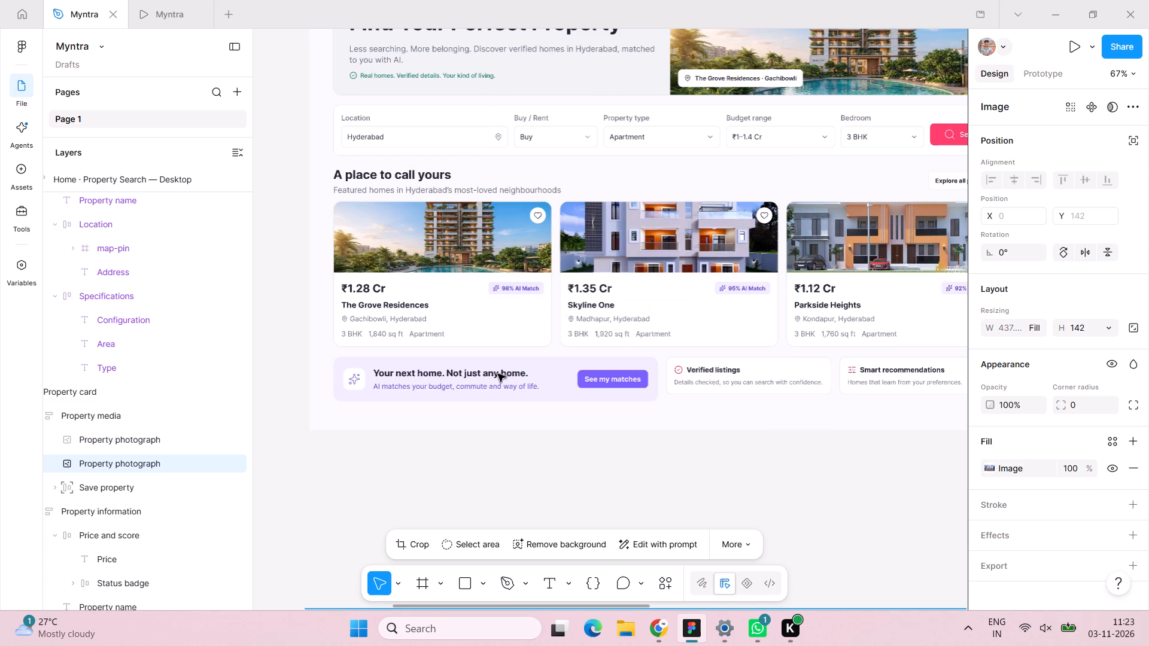
{"action": "left_click_drag", "start_coordinate": [498, 374], "coordinate": [403, 508]}
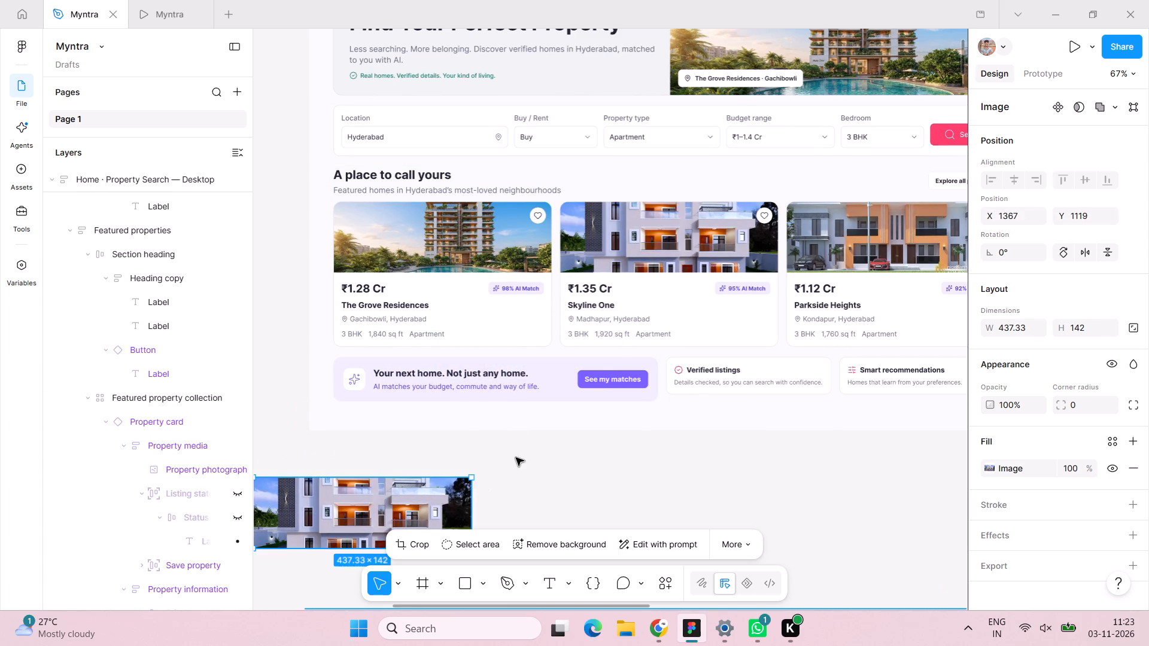
{"action": "scroll", "coordinate": [516, 458], "scroll_direction": "down", "scroll_amount": 2}
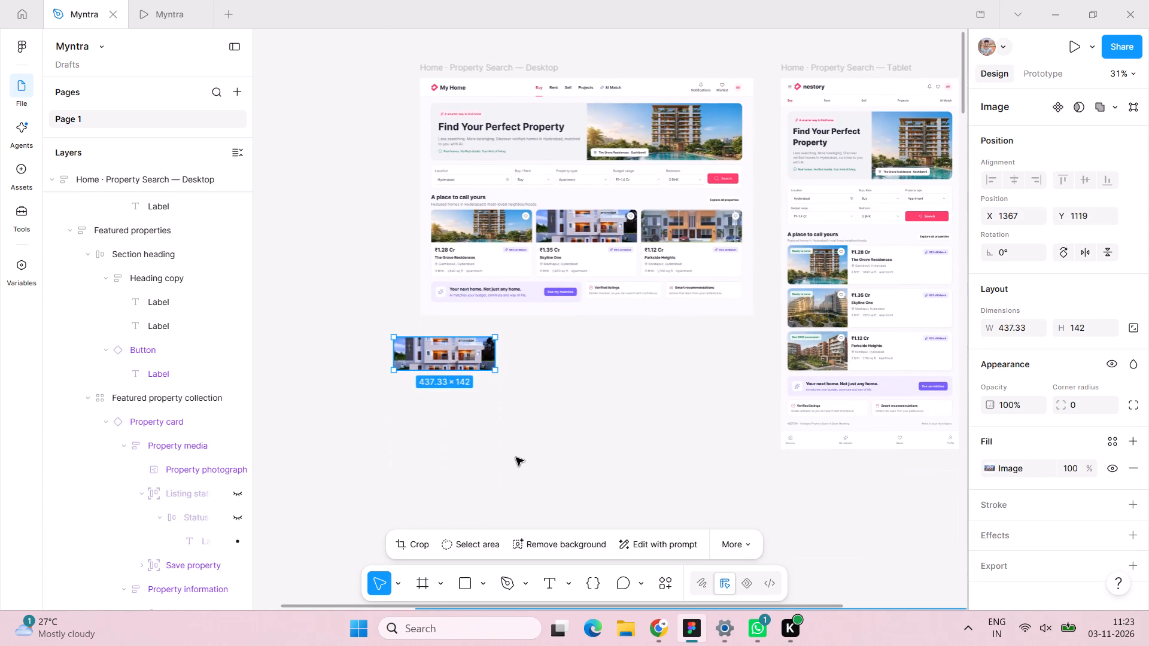
{"action": "key", "text": "ctrl+x"}
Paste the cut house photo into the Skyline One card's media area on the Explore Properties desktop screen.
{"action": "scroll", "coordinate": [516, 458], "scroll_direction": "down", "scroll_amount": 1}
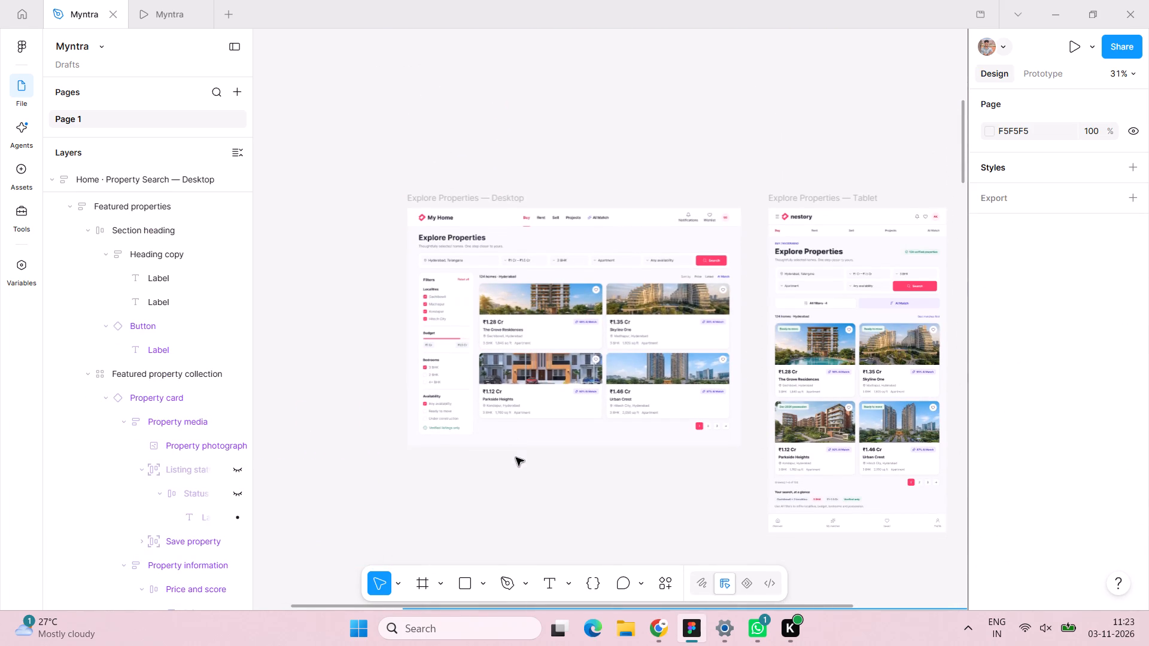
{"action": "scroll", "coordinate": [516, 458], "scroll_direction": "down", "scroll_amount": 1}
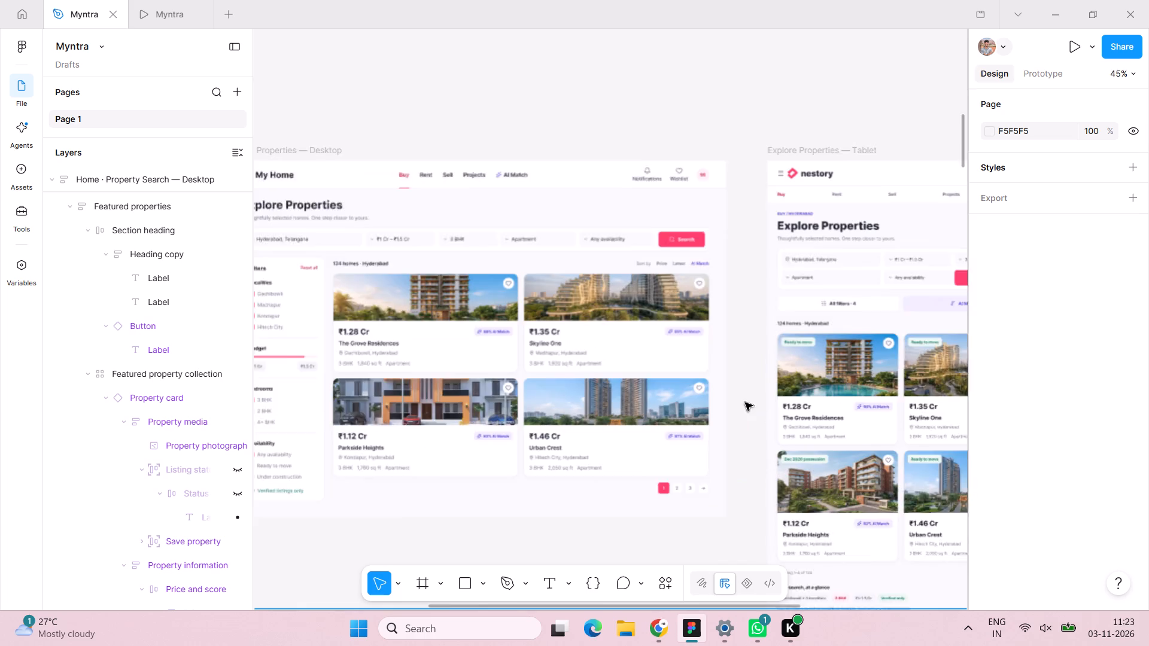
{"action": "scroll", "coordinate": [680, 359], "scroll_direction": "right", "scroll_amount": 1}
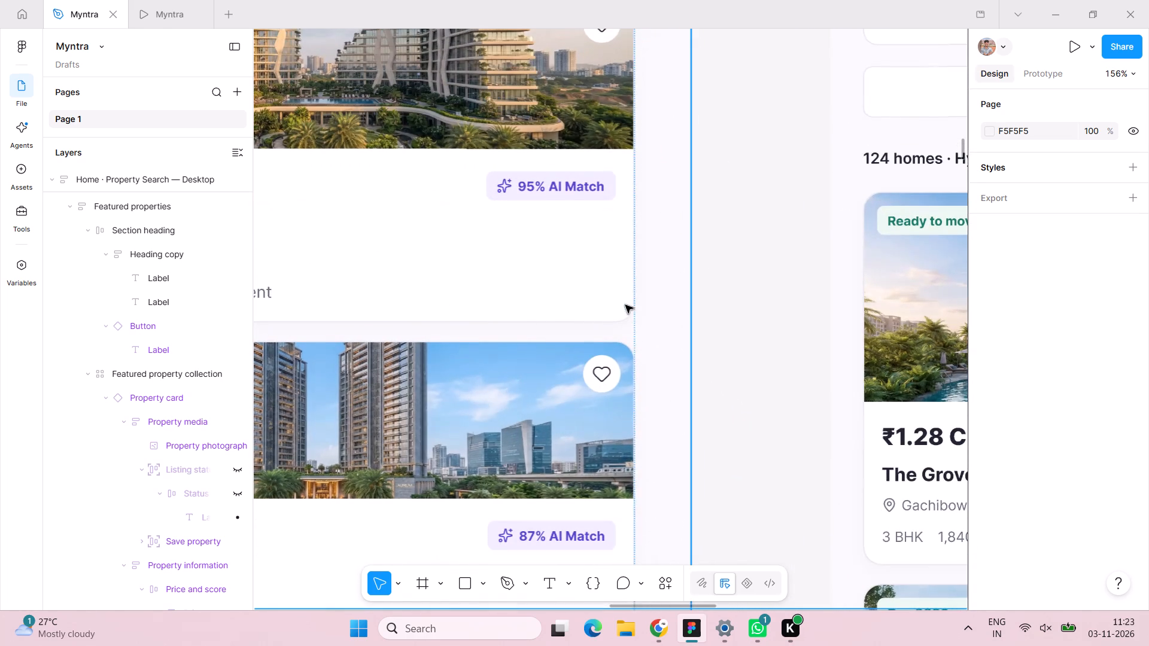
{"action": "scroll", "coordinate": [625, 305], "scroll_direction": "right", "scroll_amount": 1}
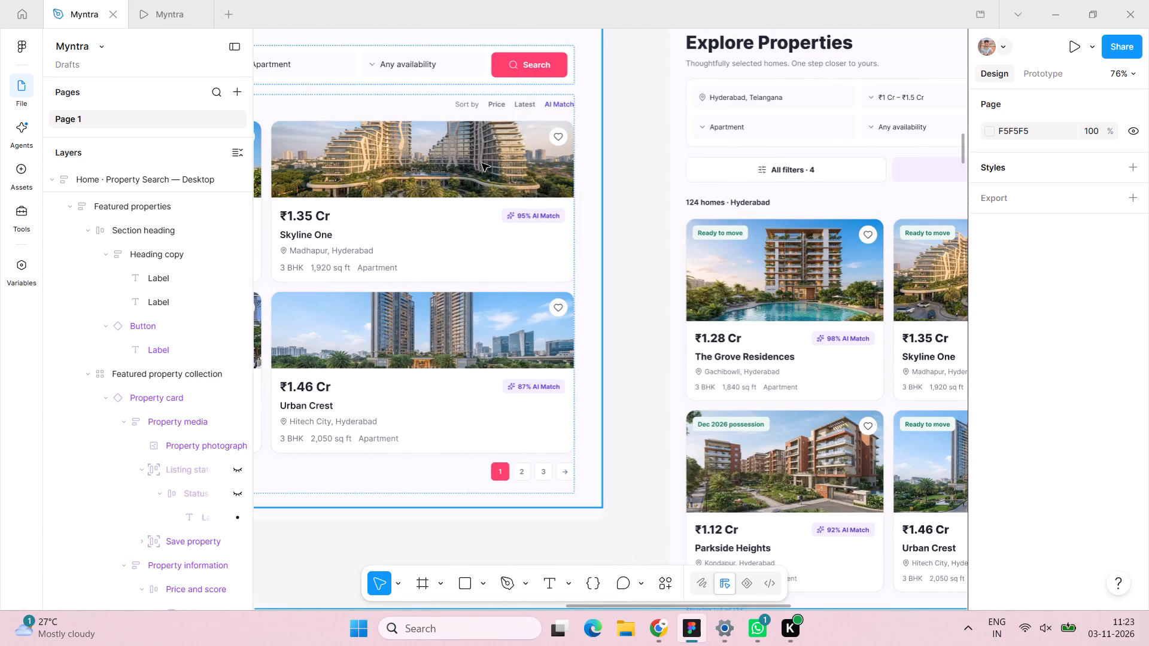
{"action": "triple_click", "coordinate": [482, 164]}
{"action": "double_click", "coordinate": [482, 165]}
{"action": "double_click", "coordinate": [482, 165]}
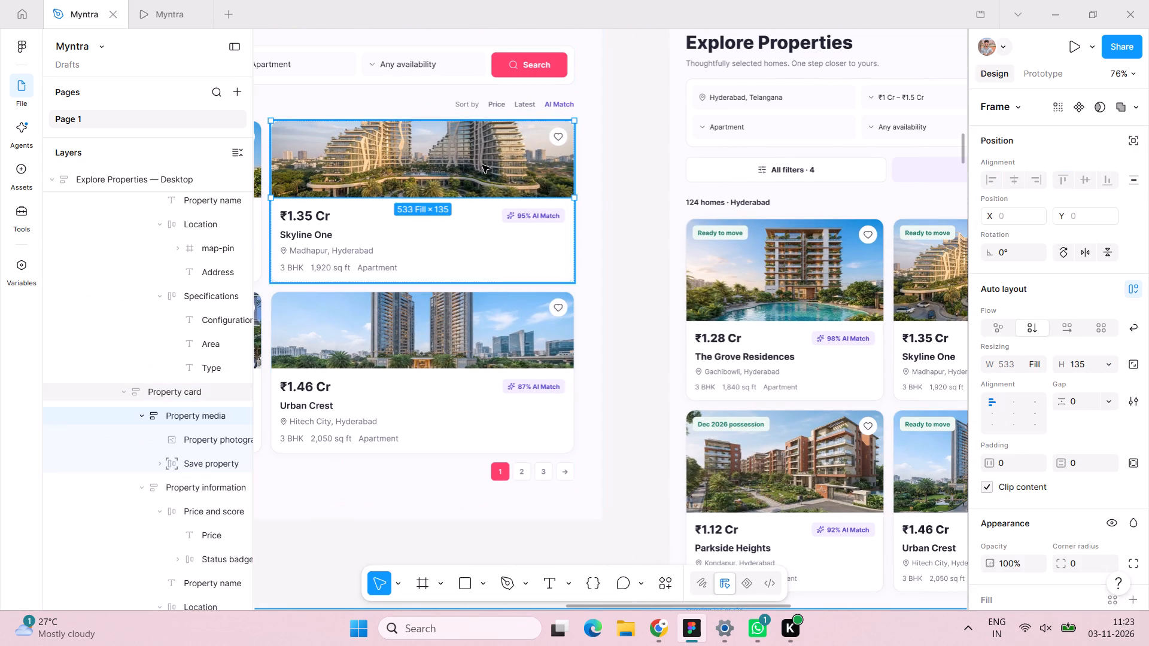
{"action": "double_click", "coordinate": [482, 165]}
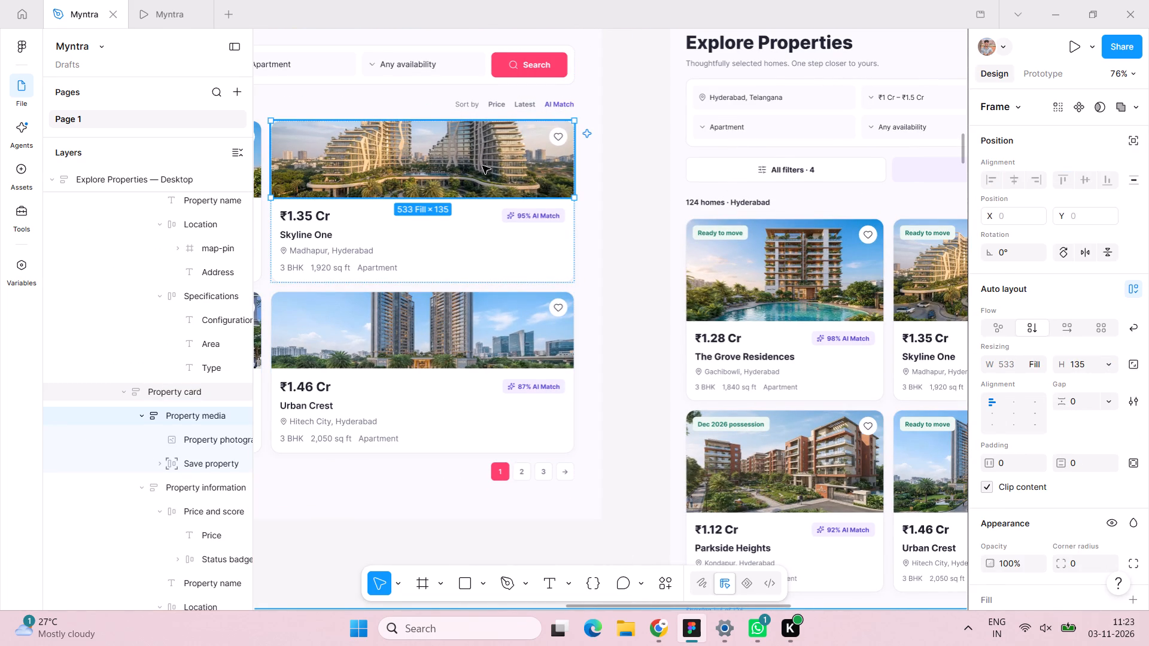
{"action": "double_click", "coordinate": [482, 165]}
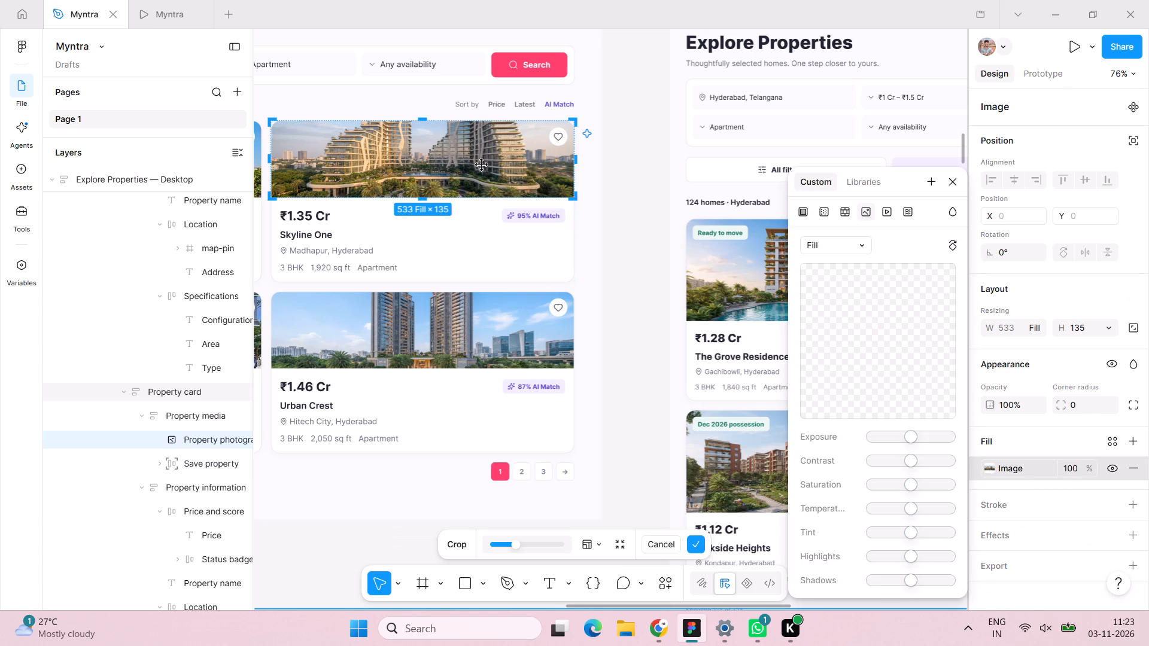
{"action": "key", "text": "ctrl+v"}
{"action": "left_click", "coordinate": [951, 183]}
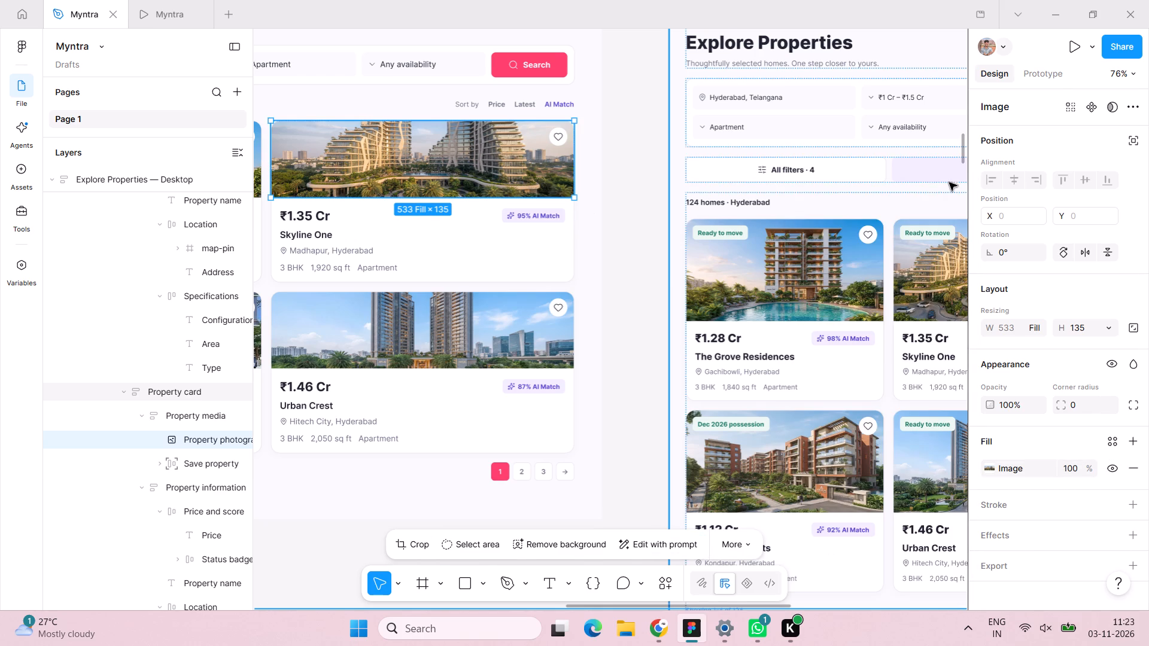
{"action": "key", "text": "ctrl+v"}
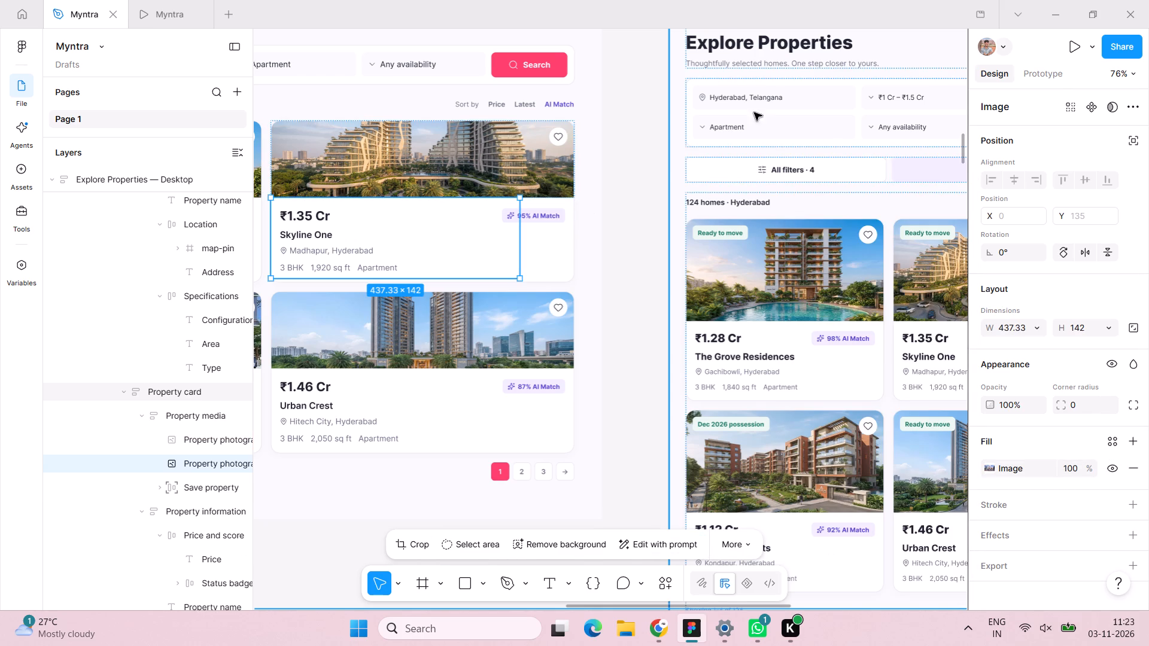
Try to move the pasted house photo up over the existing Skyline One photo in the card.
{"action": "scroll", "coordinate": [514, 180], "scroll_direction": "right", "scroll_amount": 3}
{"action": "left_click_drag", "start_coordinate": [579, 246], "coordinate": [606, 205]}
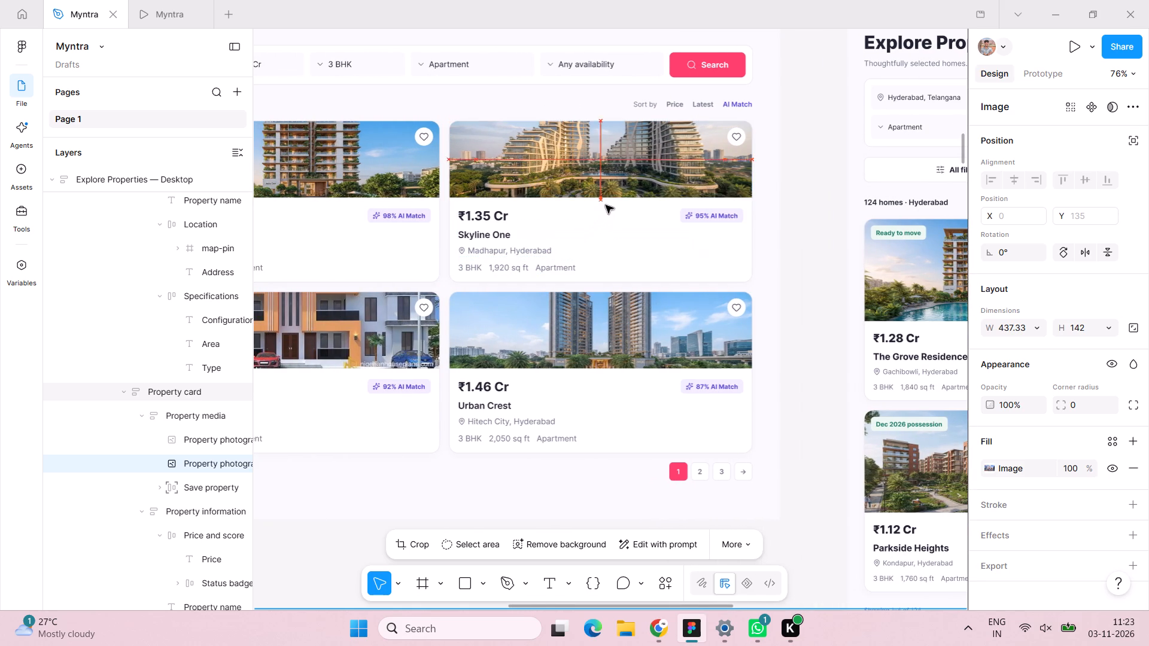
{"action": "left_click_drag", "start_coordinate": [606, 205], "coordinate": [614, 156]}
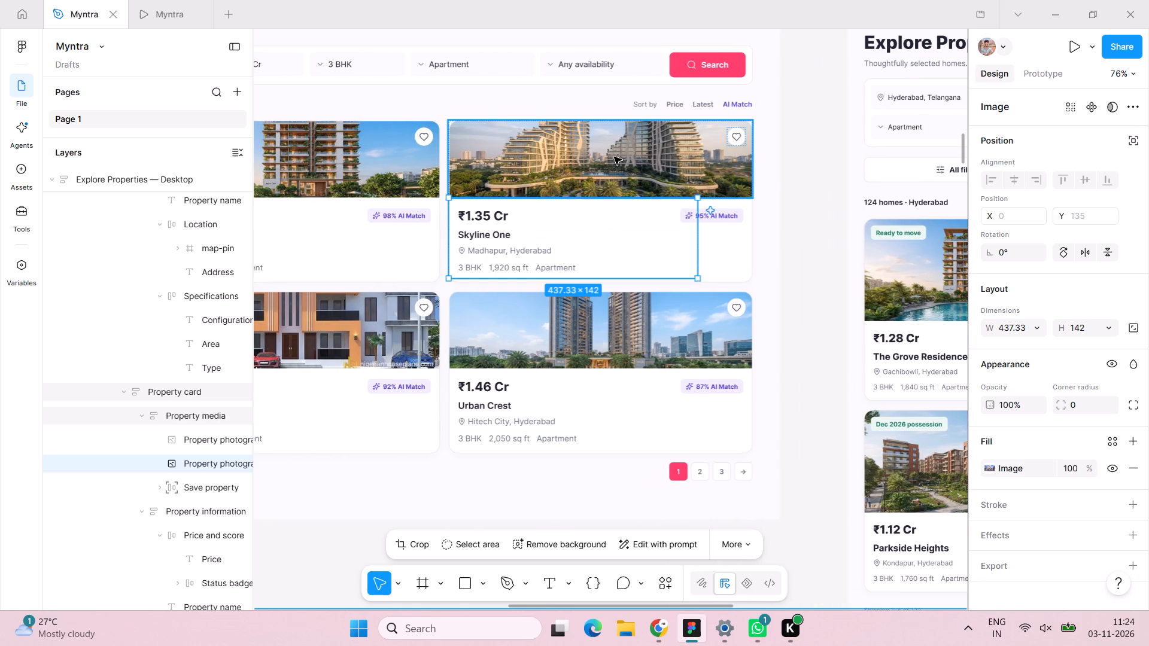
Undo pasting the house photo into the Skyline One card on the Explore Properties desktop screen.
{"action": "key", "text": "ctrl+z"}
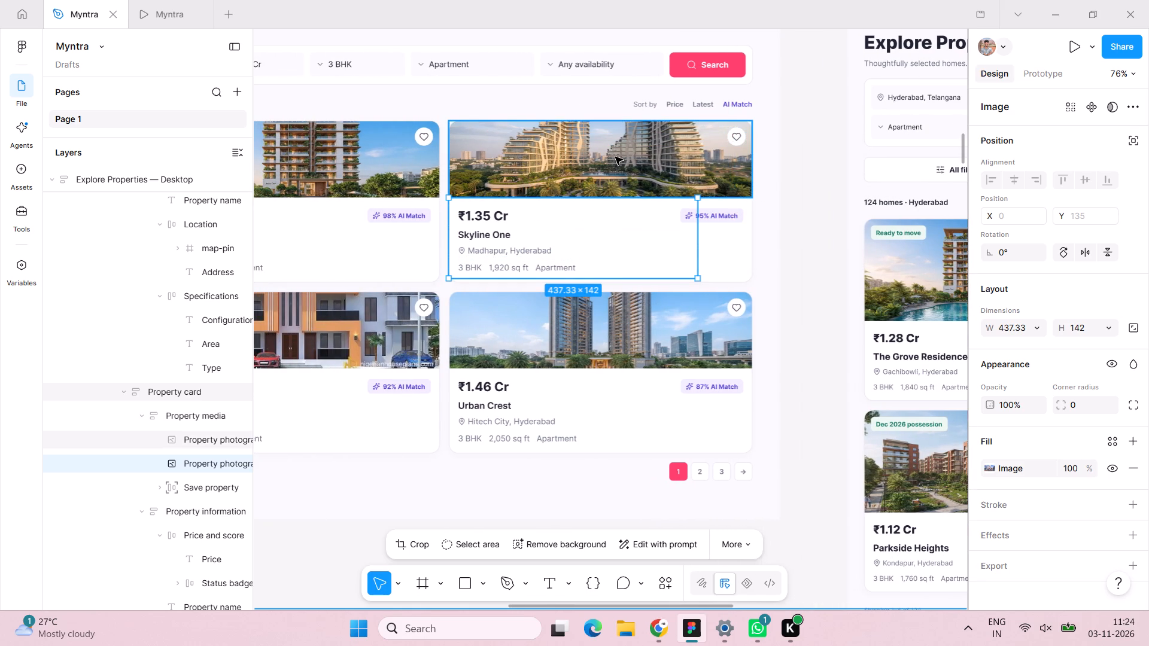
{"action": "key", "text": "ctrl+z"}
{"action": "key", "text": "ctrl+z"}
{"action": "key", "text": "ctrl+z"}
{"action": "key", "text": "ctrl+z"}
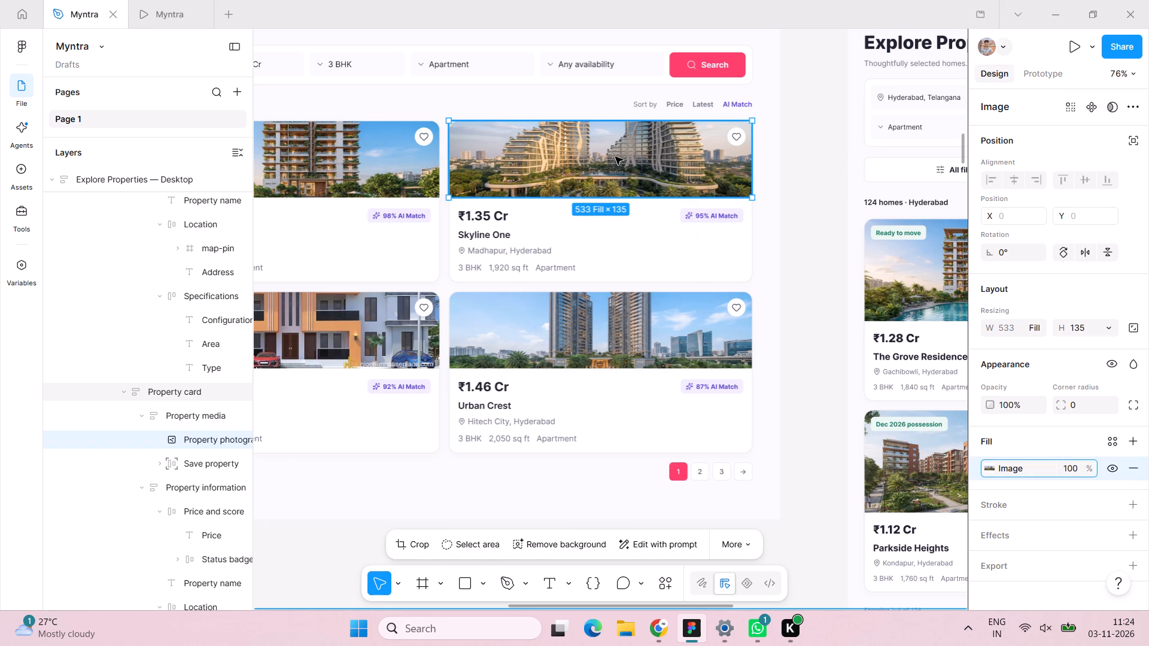
Undo the earlier photo transfer attempts and delete the duplicated house photo from the canvas below the Home desktop screen.
{"action": "scroll", "coordinate": [615, 157], "scroll_direction": "up", "scroll_amount": 3}
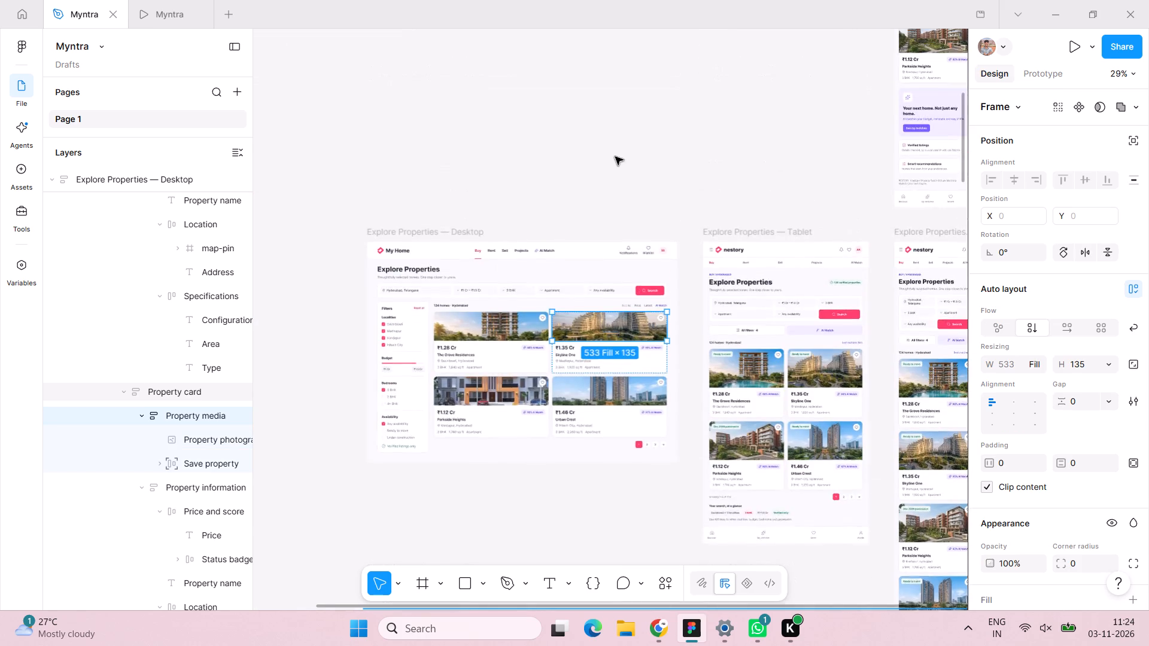
{"action": "scroll", "coordinate": [615, 157], "scroll_direction": "up", "scroll_amount": 2}
{"action": "key", "text": "ctrl+z"}
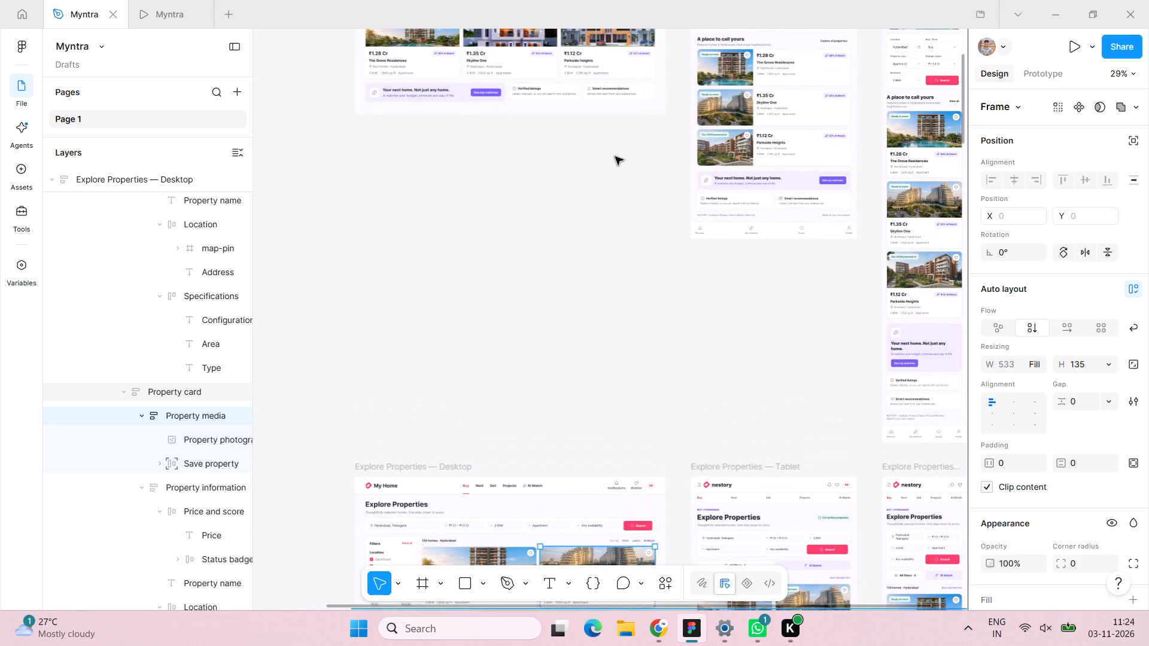
{"action": "key", "text": "ctrl+z"}
{"action": "key", "text": "ctrl+z"}
{"action": "key", "text": "ctrl+z"}
{"action": "key", "text": "ctrl+z"}
{"action": "key", "text": "ctrl+z"}
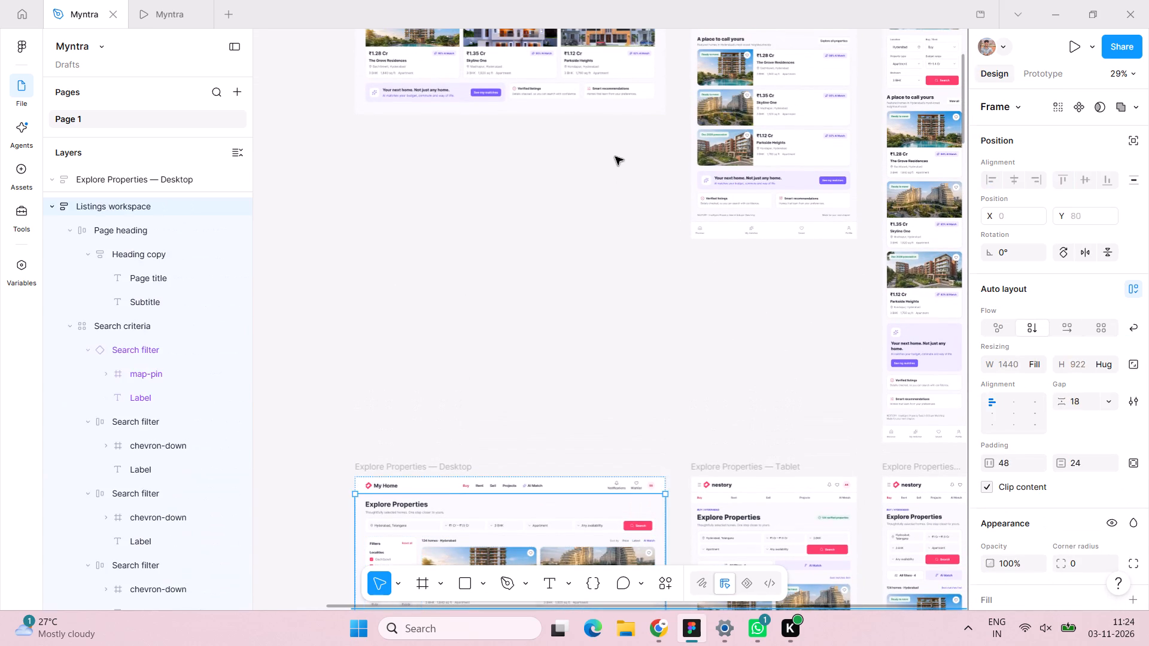
{"action": "key", "text": "ctrl+z"}
{"action": "key", "text": "ctrl+z"}
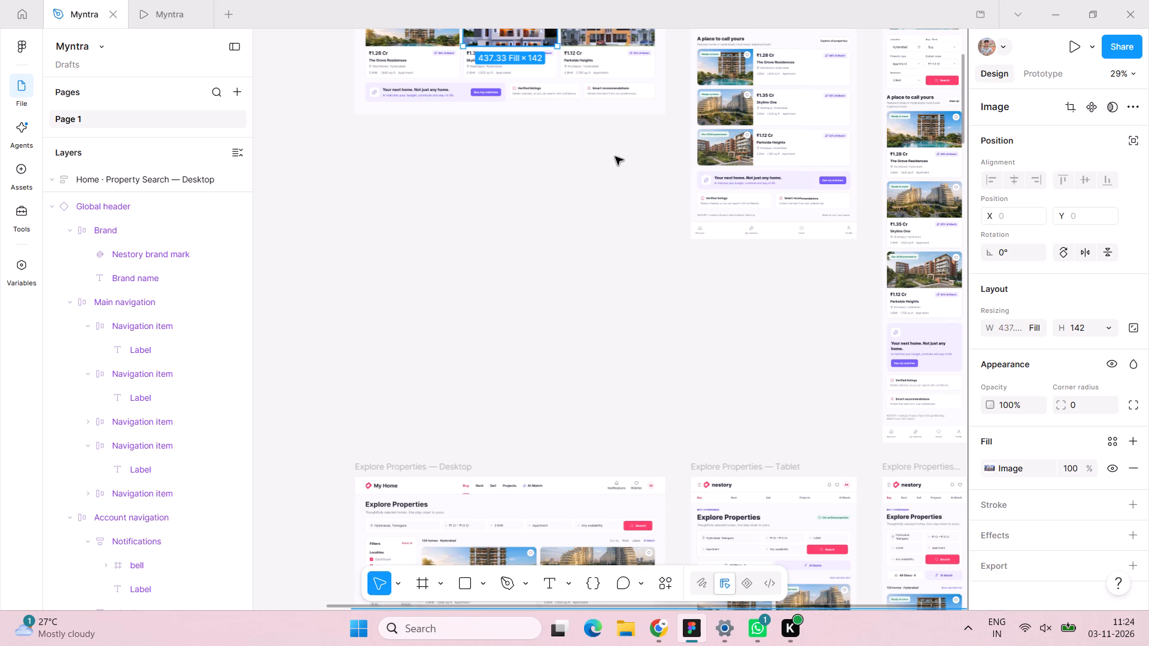
{"action": "key", "text": "ctrl+y"}
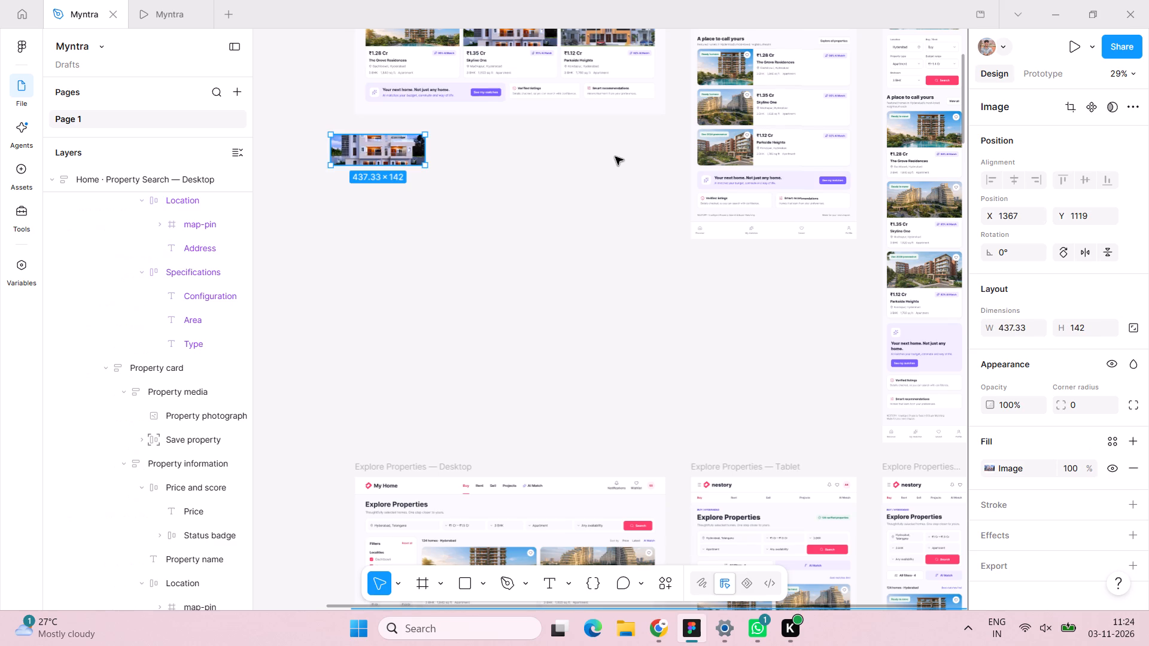
{"action": "key", "text": "BackSpace"}
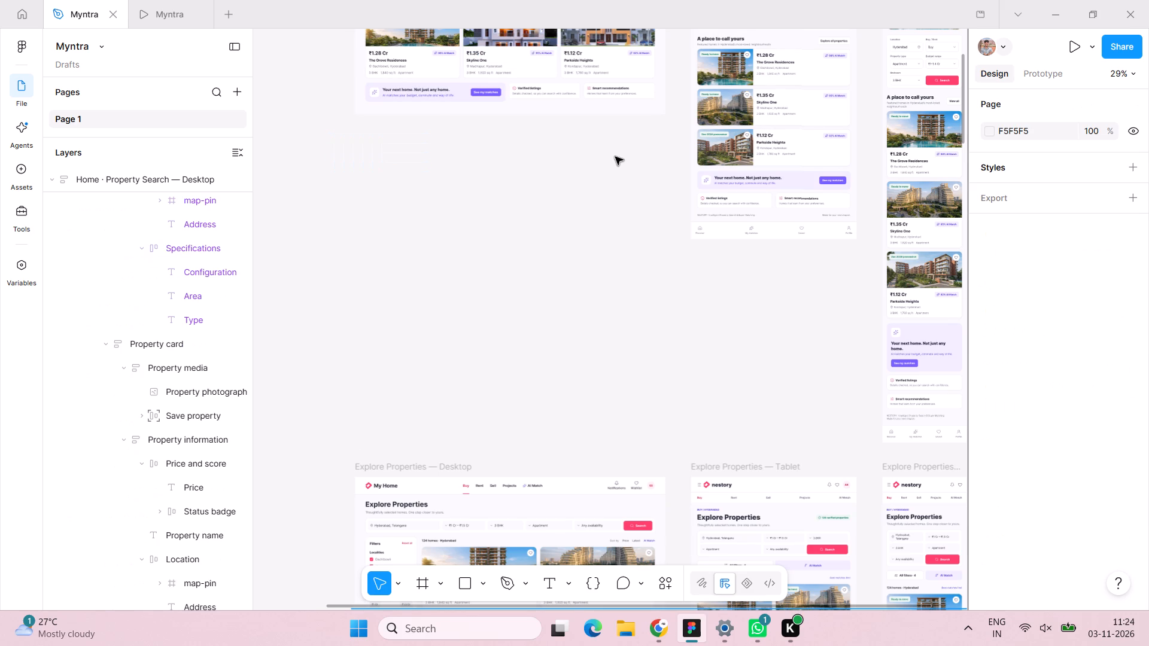
Switch to Pinterest in Chrome and look through the related building pins for the source house photo.
{"action": "key", "text": "alt+Tab"}
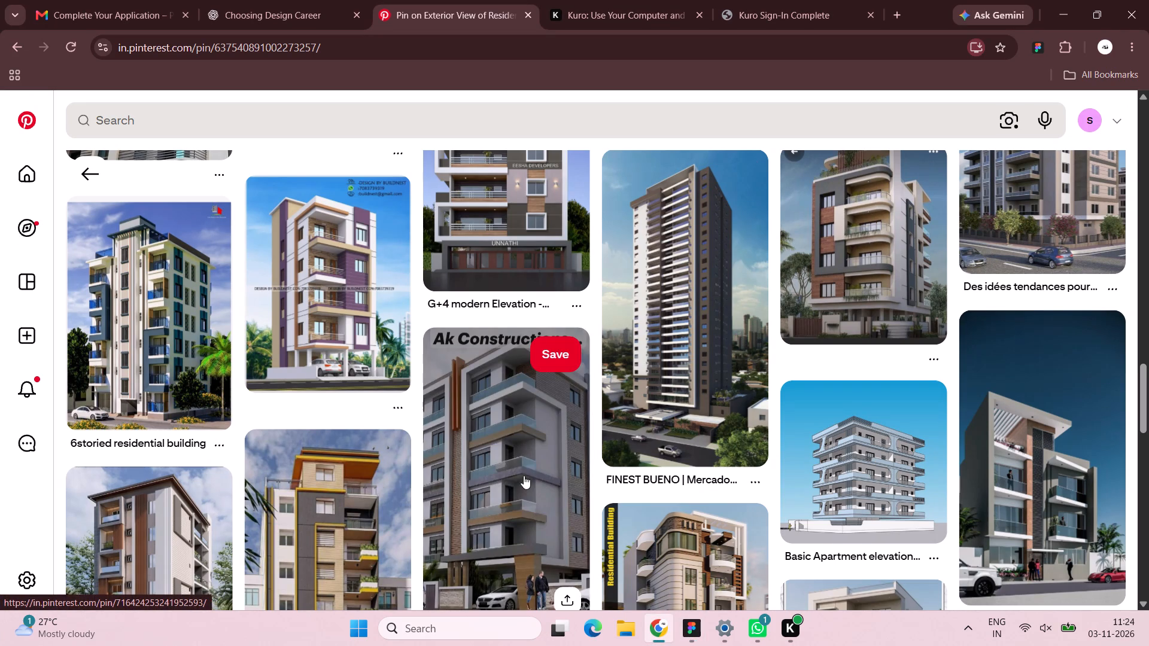
{"action": "scroll", "coordinate": [571, 409], "scroll_direction": "down", "scroll_amount": 6}
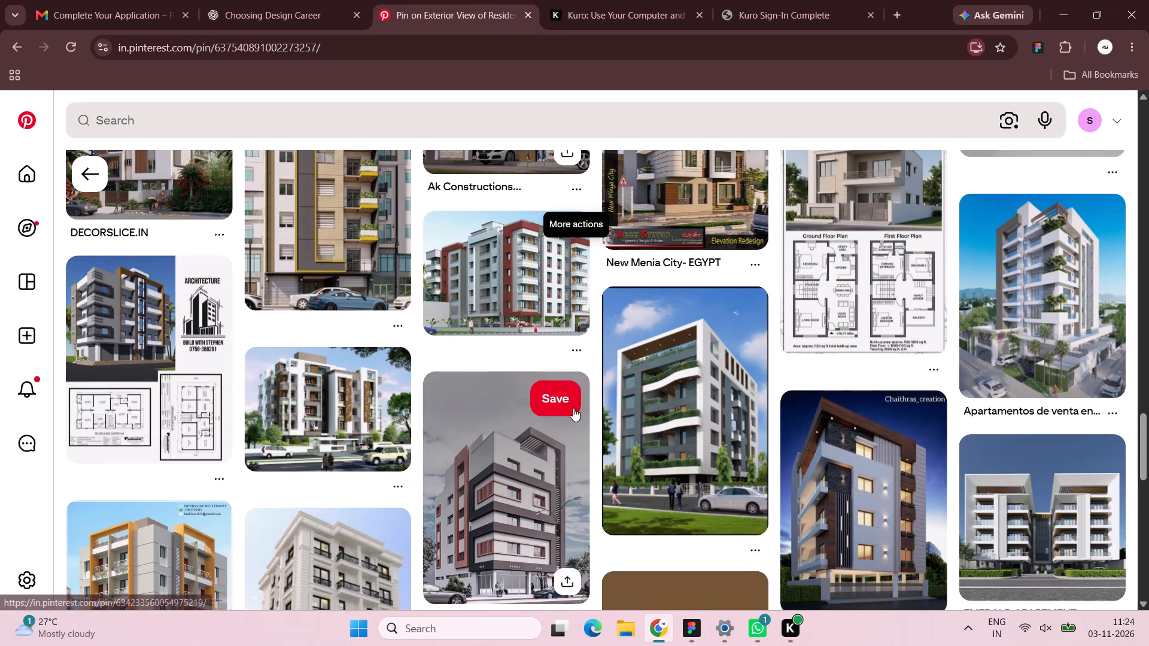
{"action": "scroll", "coordinate": [572, 409], "scroll_direction": "up", "scroll_amount": 20}
{"action": "scroll", "coordinate": [572, 409], "scroll_direction": "up", "scroll_amount": 4}
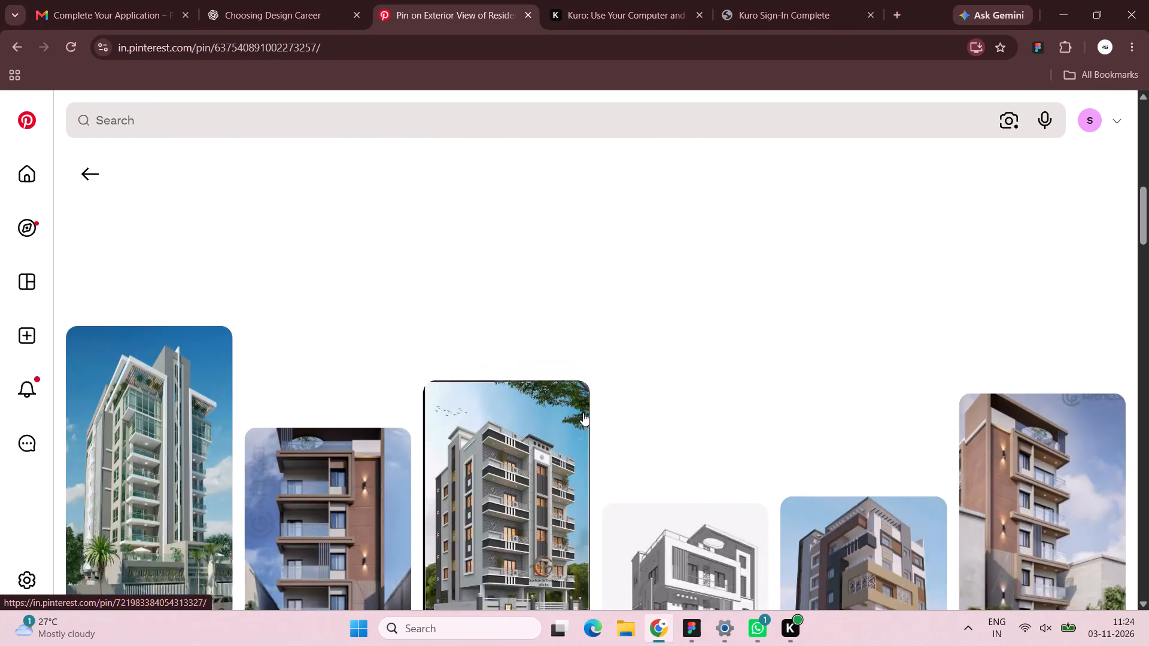
{"action": "scroll", "coordinate": [583, 413], "scroll_direction": "up", "scroll_amount": 13}
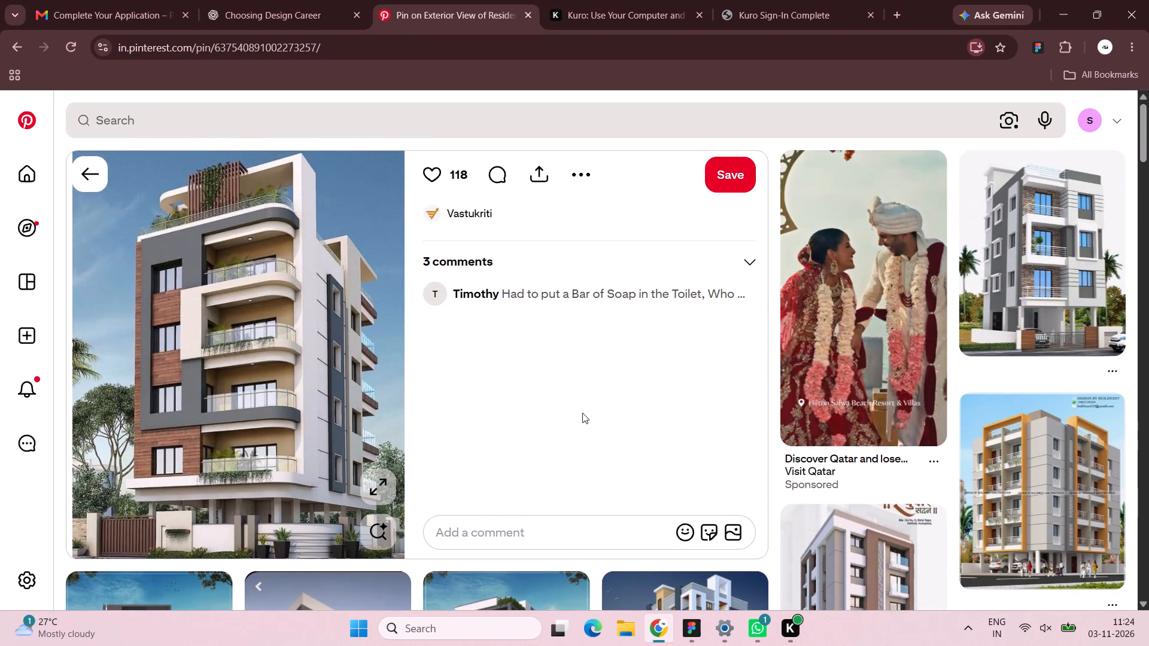
{"action": "scroll", "coordinate": [594, 413], "scroll_direction": "down", "scroll_amount": 4}
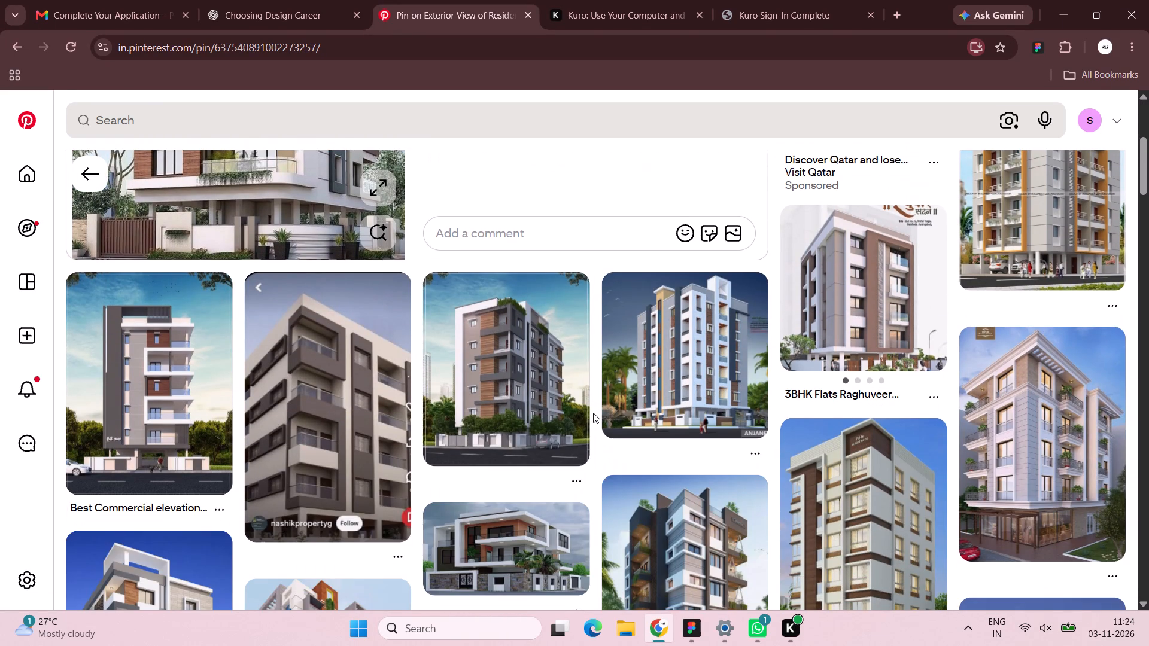
{"action": "scroll", "coordinate": [593, 413], "scroll_direction": "down", "scroll_amount": 6}
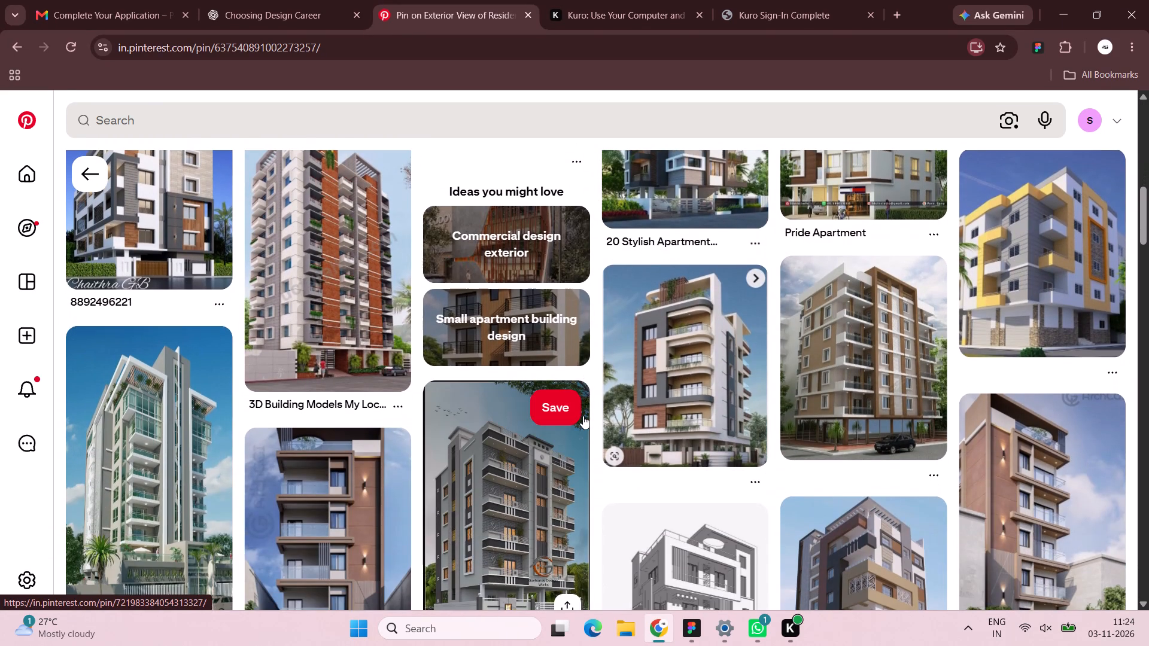
{"action": "scroll", "coordinate": [583, 416], "scroll_direction": "down", "scroll_amount": 3}
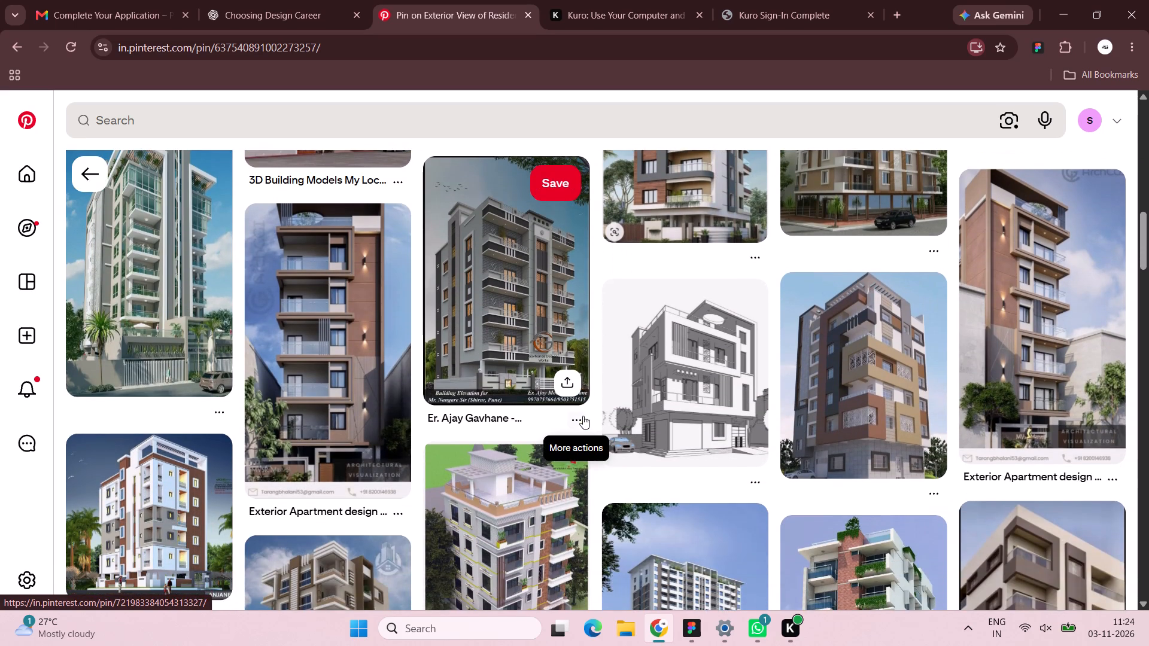
{"action": "scroll", "coordinate": [583, 416], "scroll_direction": "down", "scroll_amount": 6}
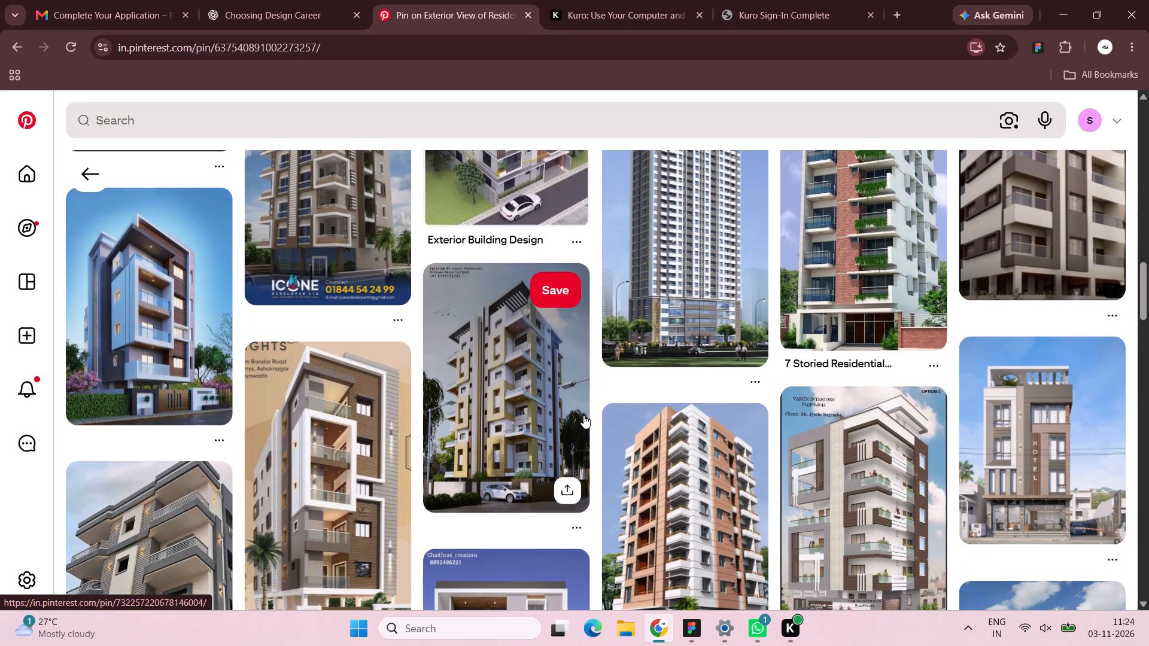
{"action": "scroll", "coordinate": [583, 416], "scroll_direction": "down", "scroll_amount": 6}
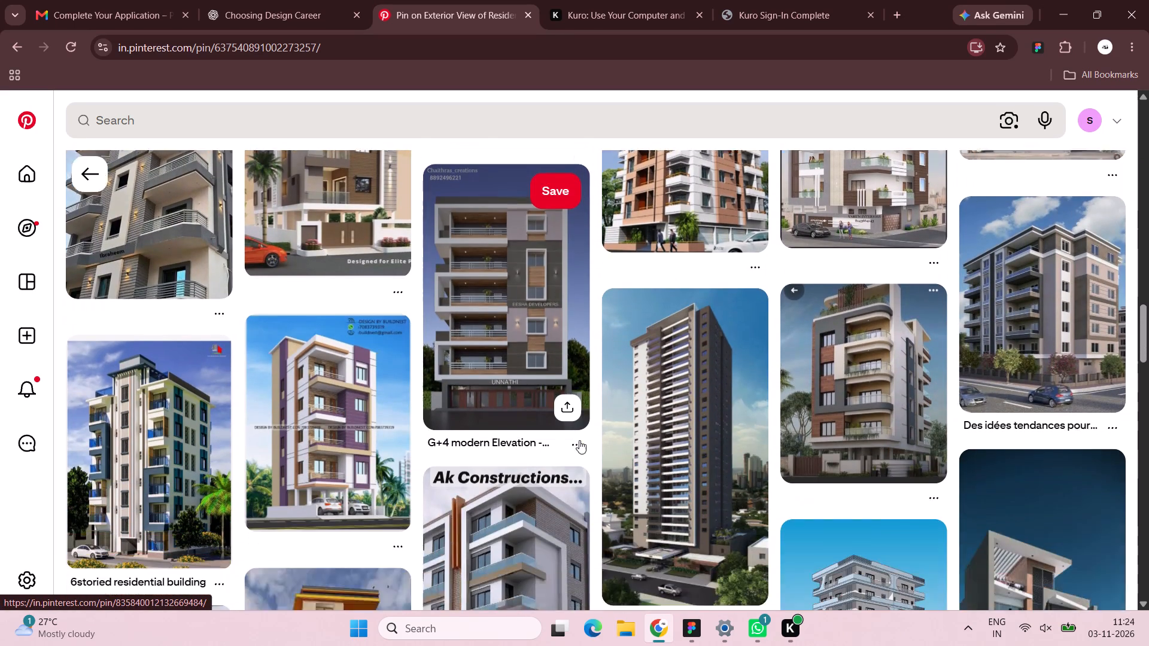
{"action": "scroll", "coordinate": [579, 444], "scroll_direction": "down", "scroll_amount": 6}
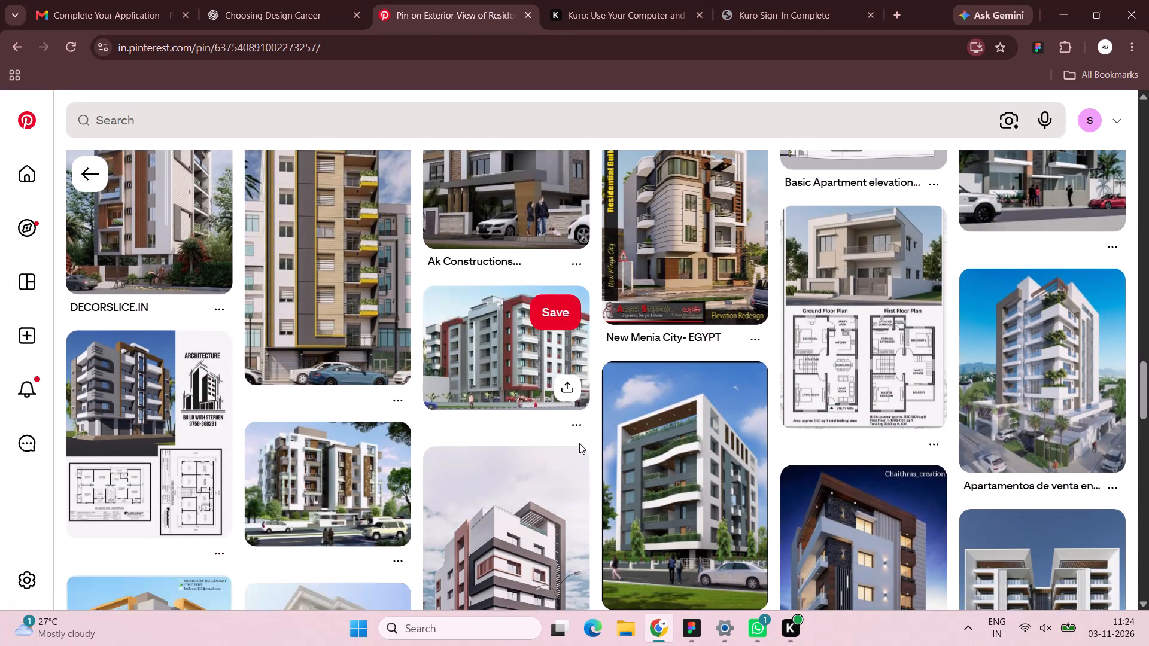
{"action": "scroll", "coordinate": [579, 443], "scroll_direction": "down", "scroll_amount": 11}
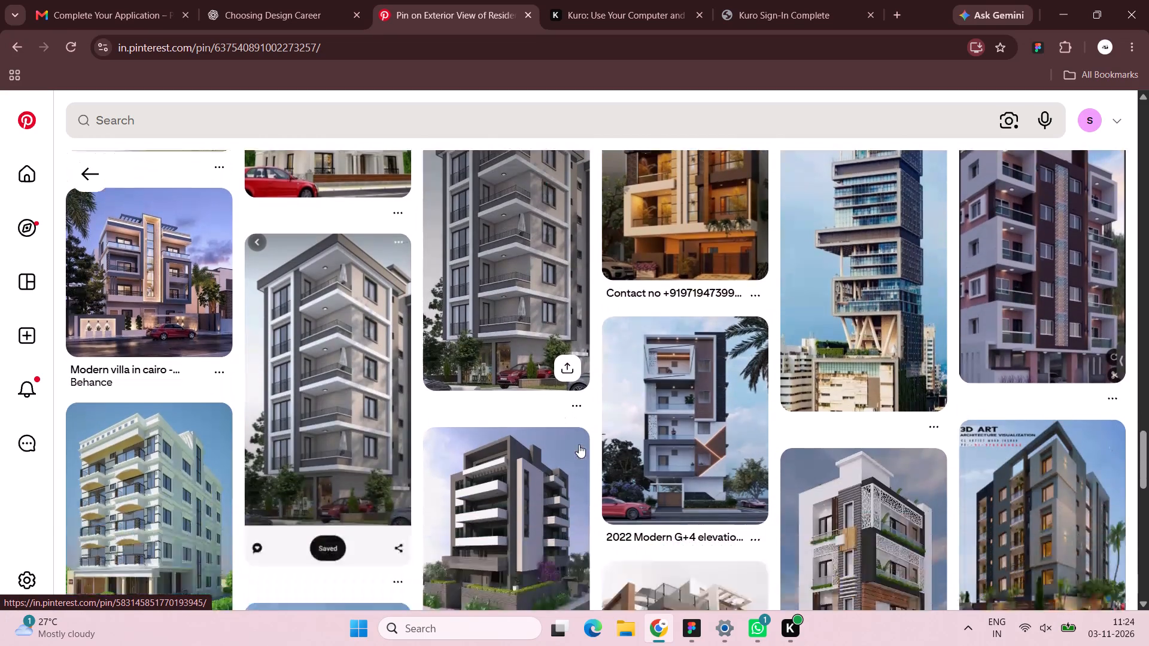
{"action": "scroll", "coordinate": [579, 444], "scroll_direction": "down", "scroll_amount": 4}
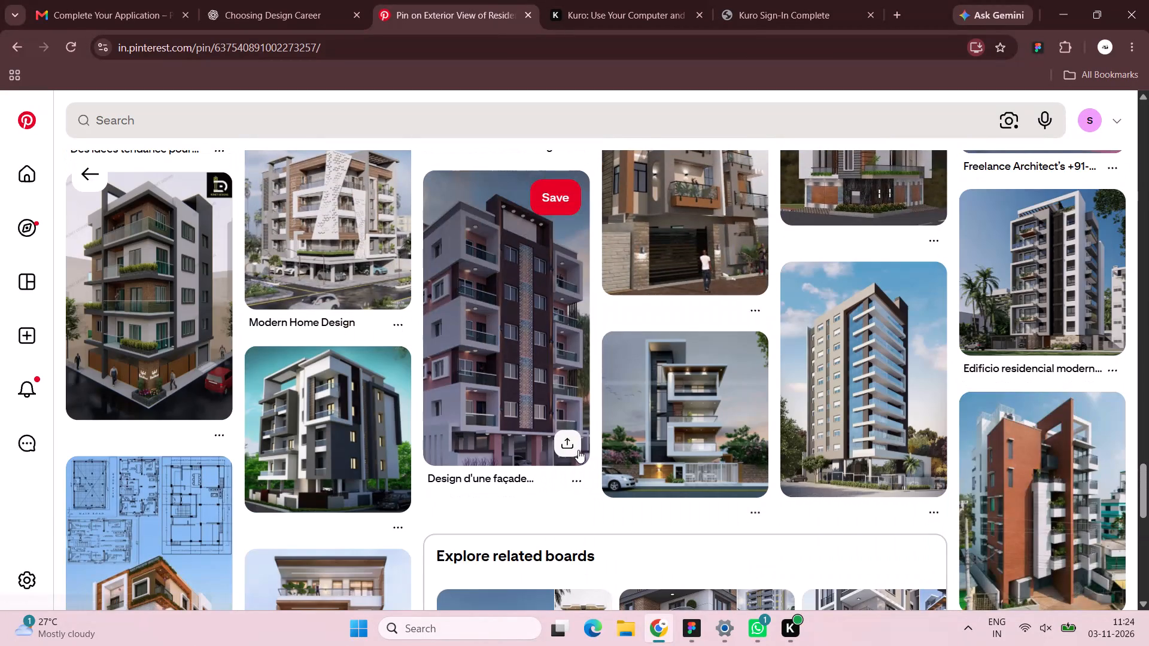
{"action": "scroll", "coordinate": [578, 456], "scroll_direction": "down", "scroll_amount": 4}
Go back through the visited Pinterest pages to the 6 Flats-017 pin and copy its house image.
{"action": "left_click", "coordinate": [72, 175]}
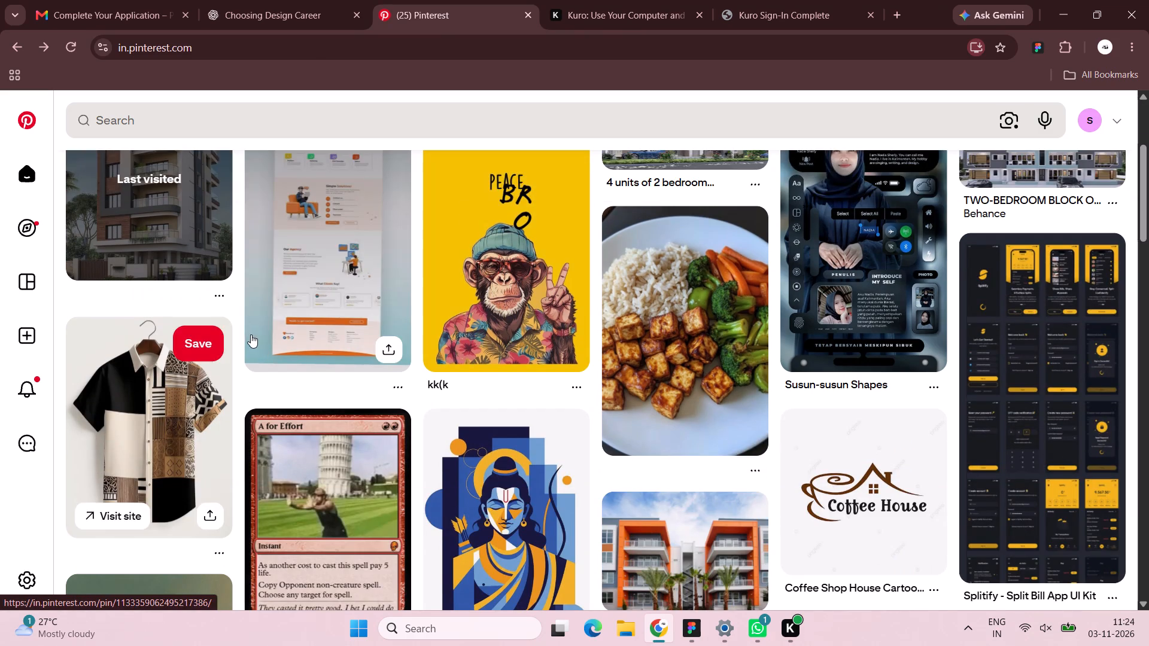
{"action": "scroll", "coordinate": [251, 334], "scroll_direction": "up", "scroll_amount": 19}
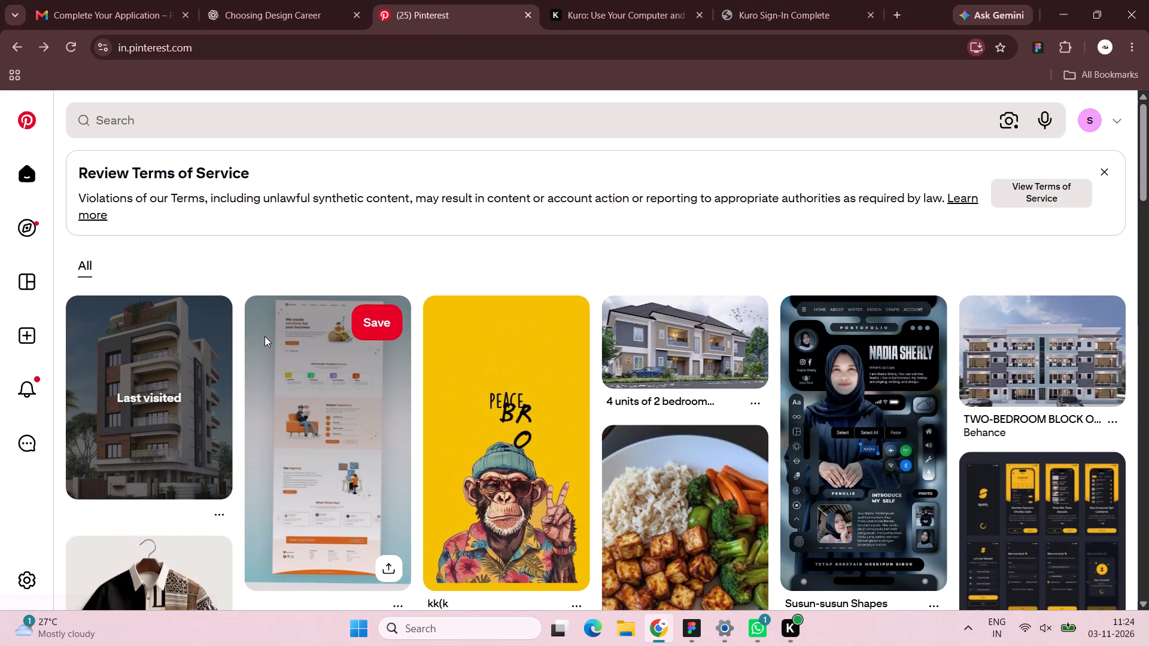
{"action": "left_click", "coordinate": [8, 51]}
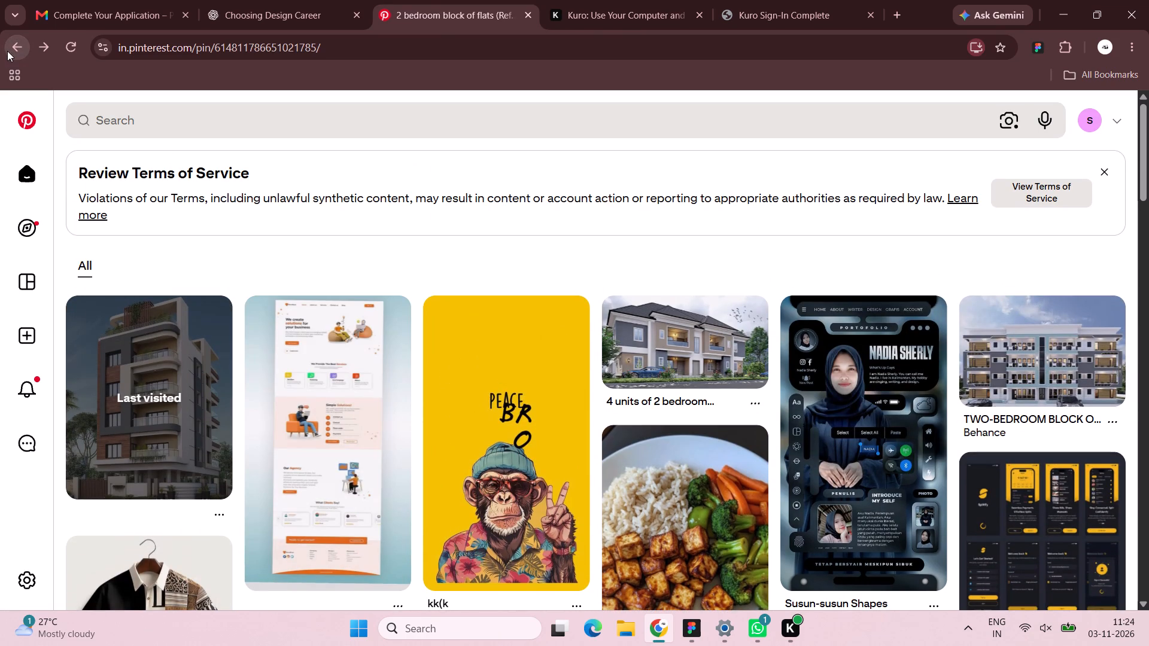
{"action": "scroll", "coordinate": [109, 287], "scroll_direction": "up", "scroll_amount": 2}
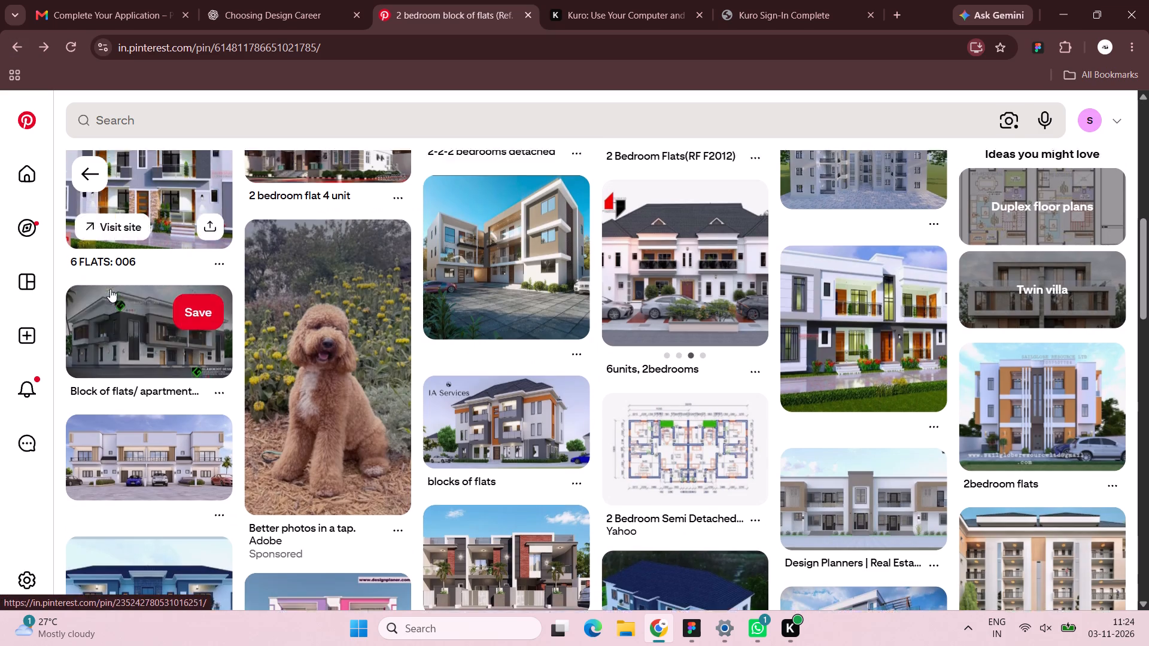
{"action": "scroll", "coordinate": [110, 289], "scroll_direction": "up", "scroll_amount": 14}
{"action": "left_click", "coordinate": [25, 46]}
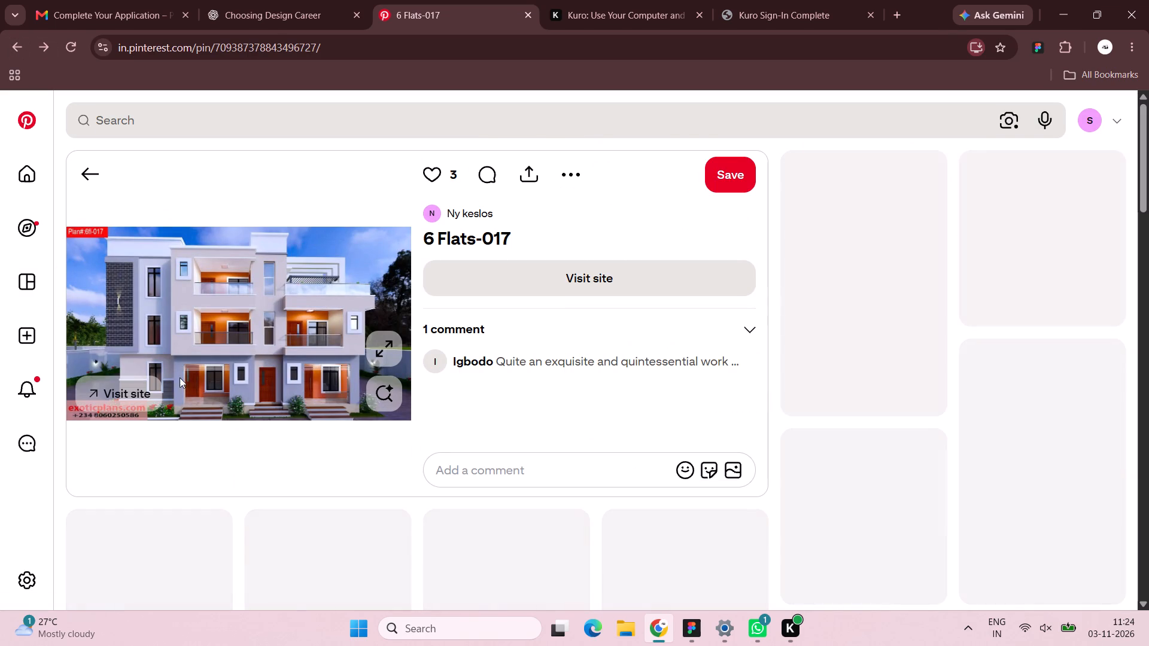
{"action": "right_click", "coordinate": [189, 335]}
{"action": "left_click", "coordinate": [260, 402]}
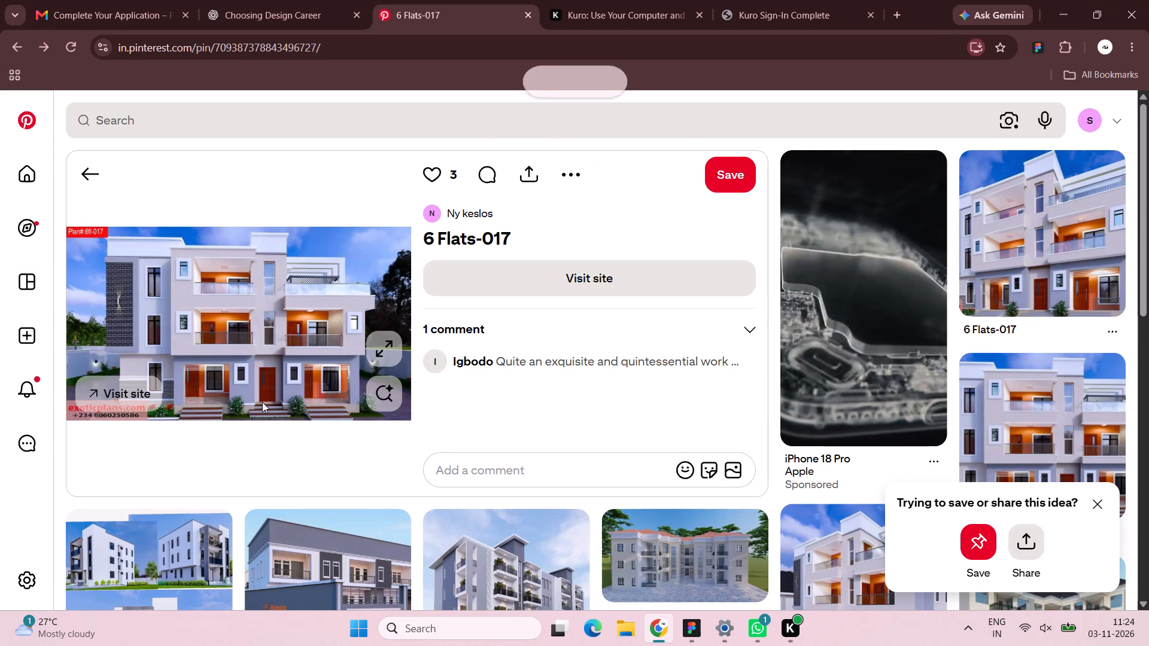
Switch to Figma and replace the Skyline One card photo on the Explore Properties desktop screen with the copied house image.
{"action": "key", "text": "alt+Tab"}
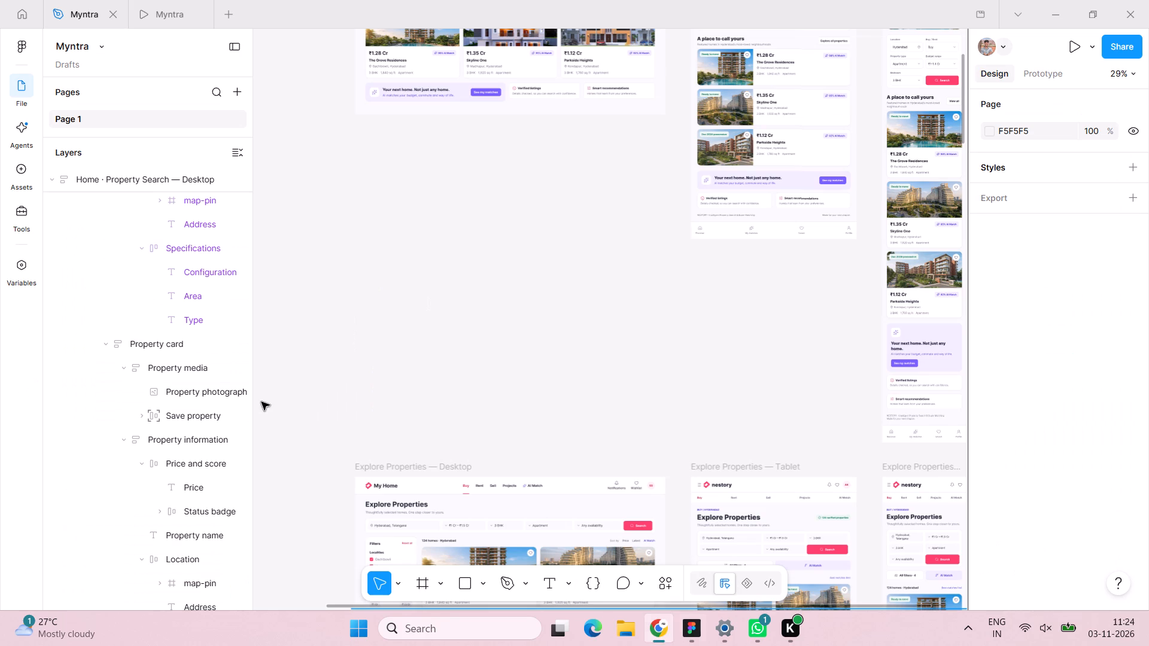
{"action": "scroll", "coordinate": [615, 272], "scroll_direction": "down", "scroll_amount": 1}
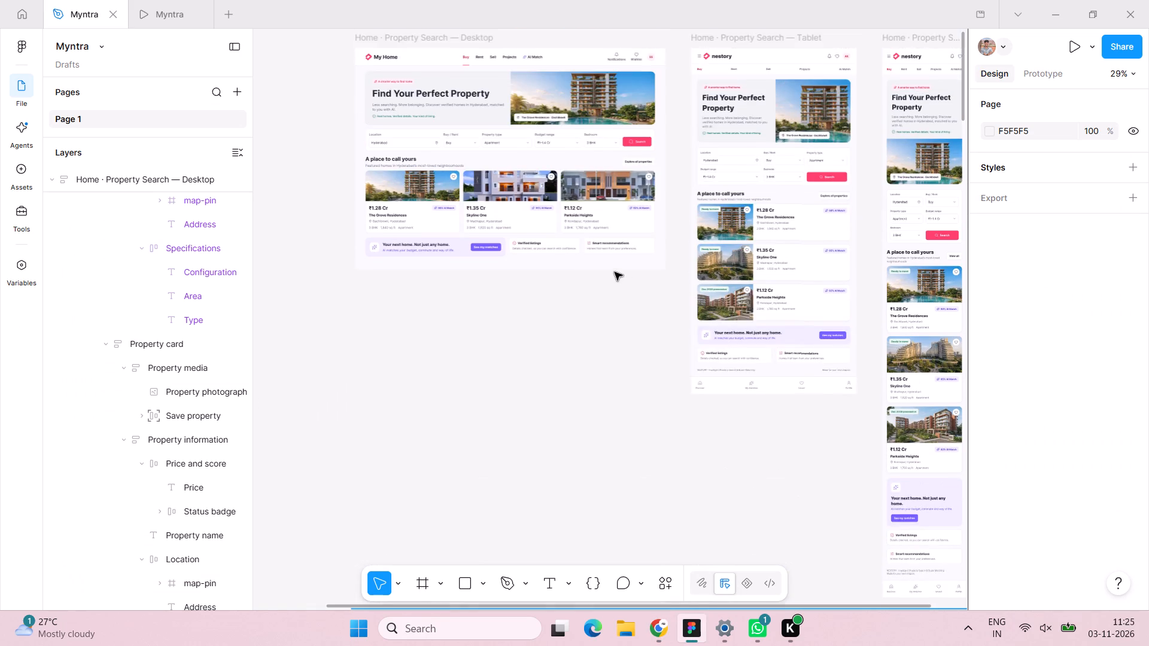
{"action": "scroll", "coordinate": [615, 272], "scroll_direction": "down", "scroll_amount": 3}
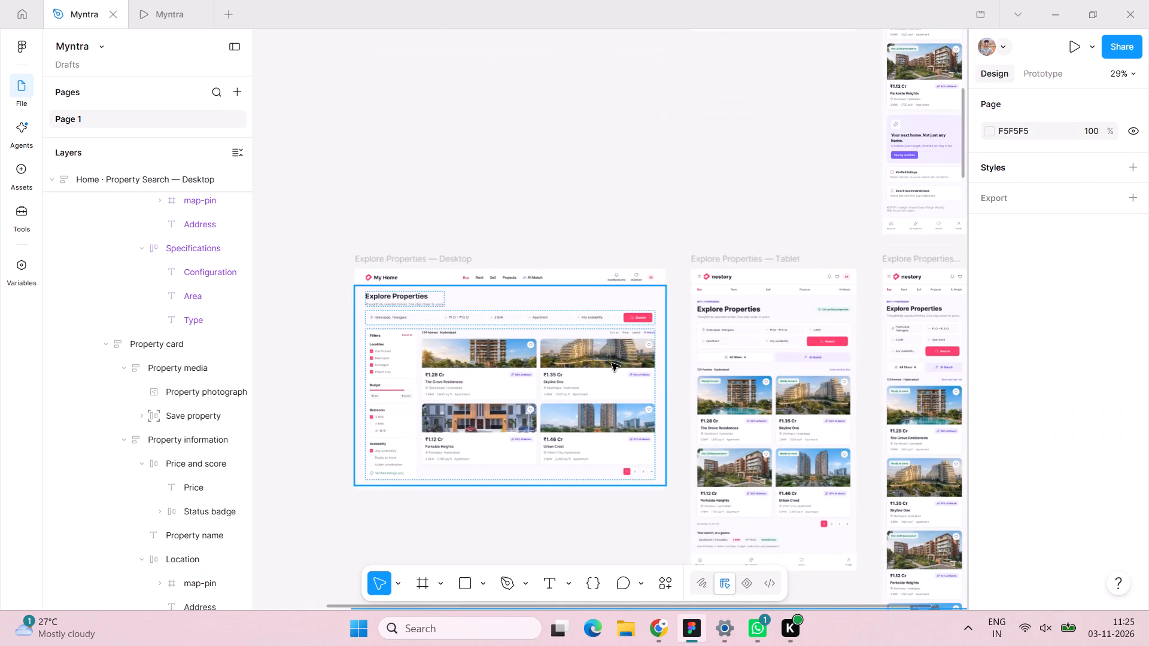
{"action": "triple_click", "coordinate": [662, 349]}
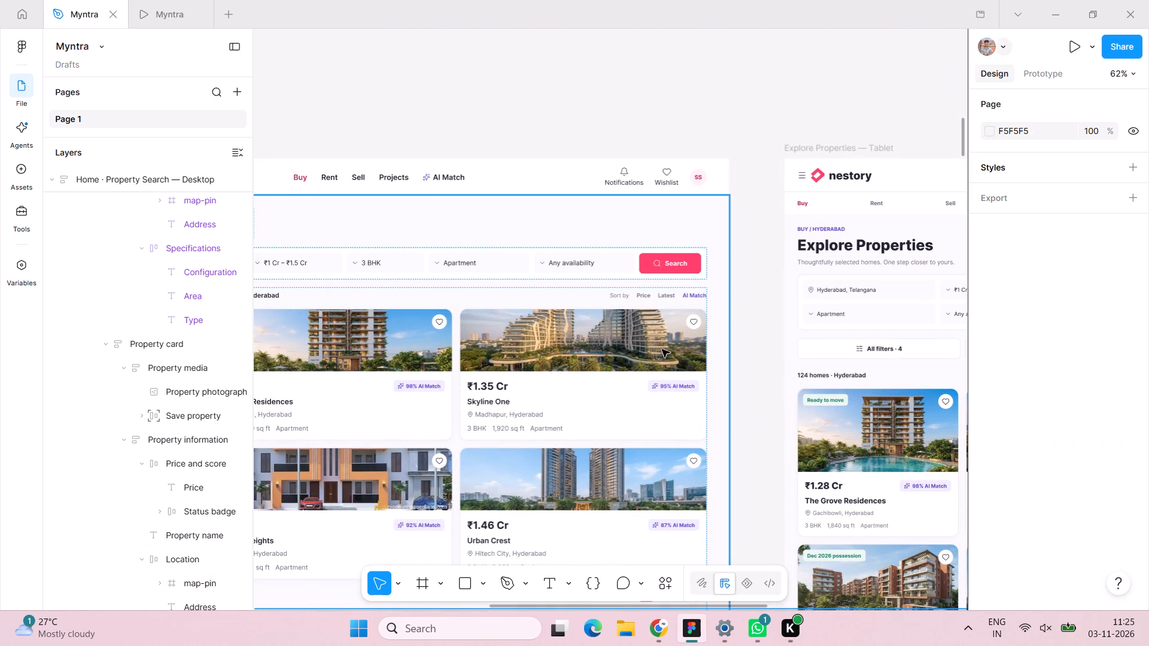
{"action": "left_click", "coordinate": [662, 349]}
{"action": "triple_click", "coordinate": [657, 349]}
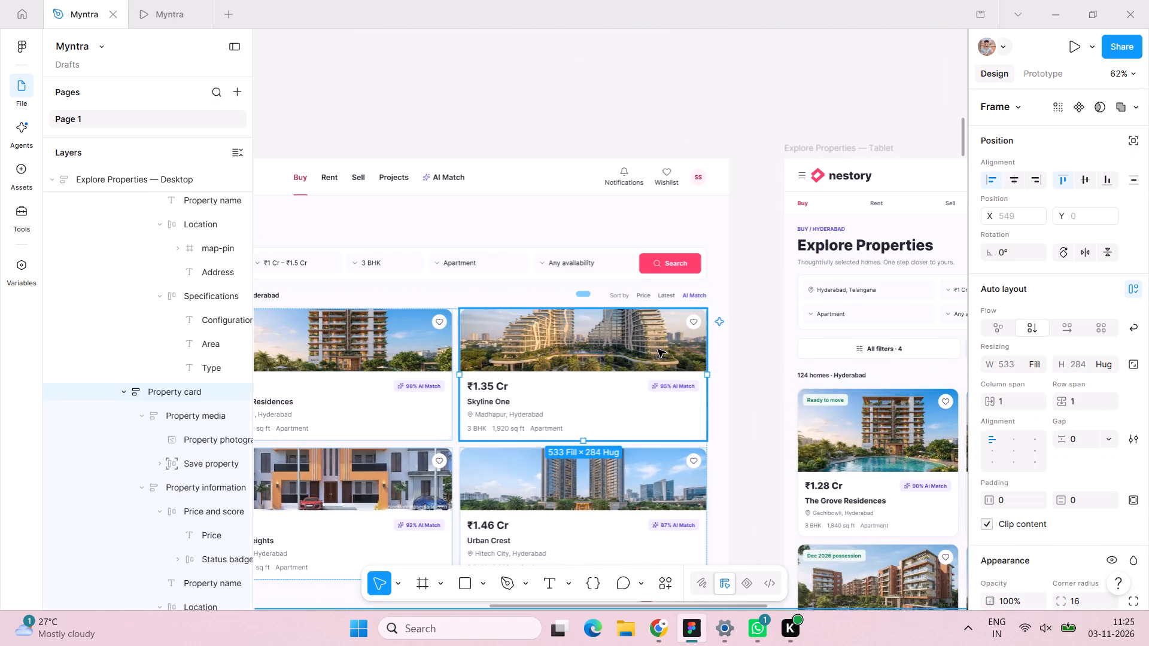
{"action": "double_click", "coordinate": [658, 349]}
{"action": "double_click", "coordinate": [659, 349]}
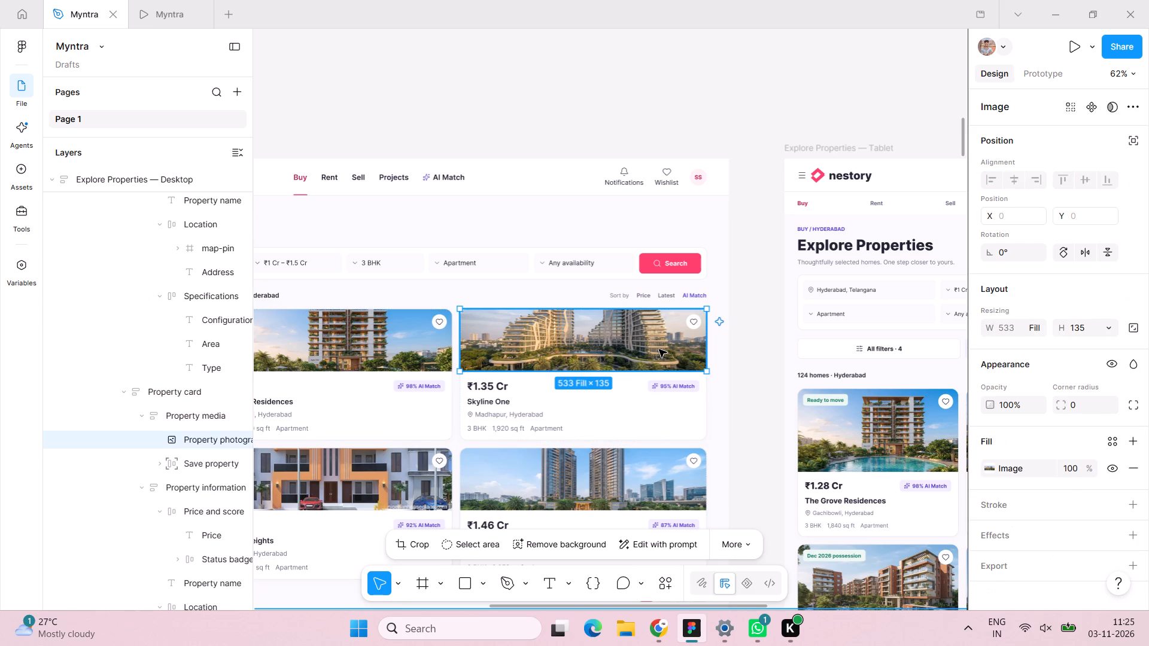
{"action": "key", "text": "ctrl+v"}
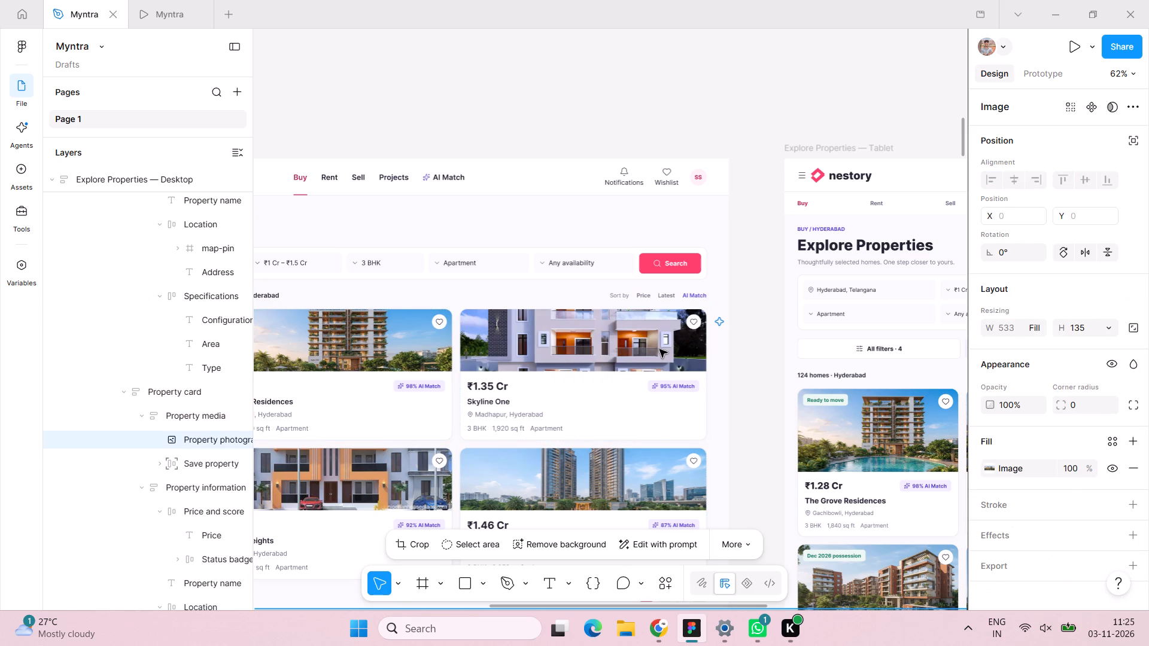
Crop the Skyline One card's house photo by shifting the image upward within its frame to show the lower floors.
{"action": "double_click", "coordinate": [609, 330]}
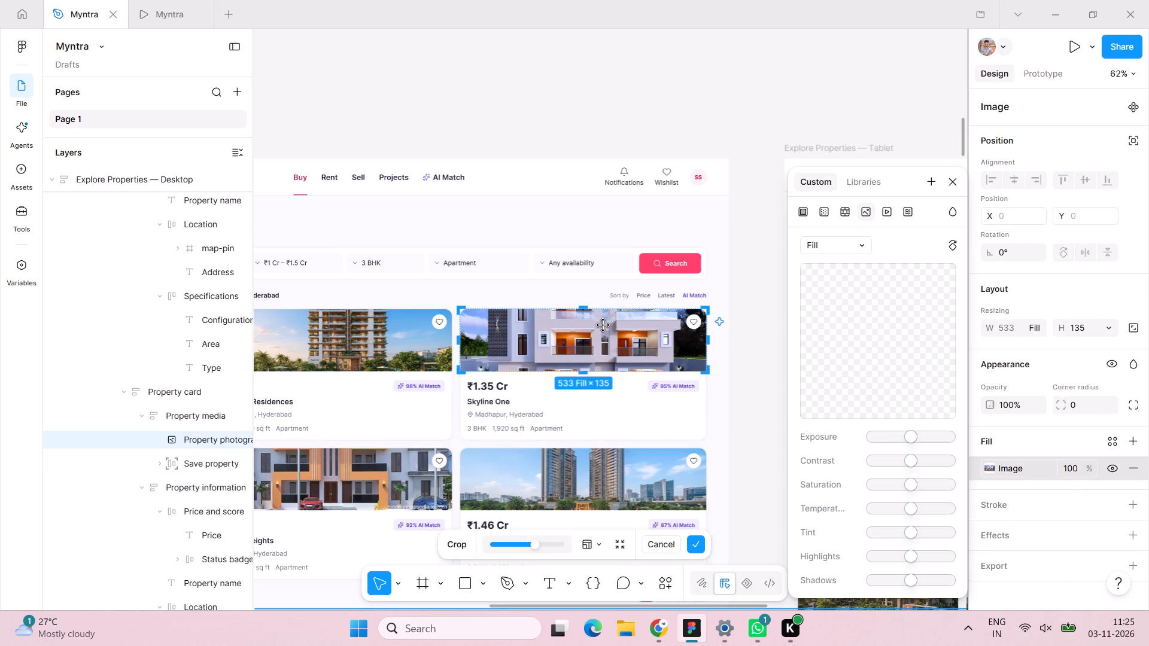
{"action": "left_click_drag", "start_coordinate": [608, 330], "coordinate": [612, 310]}
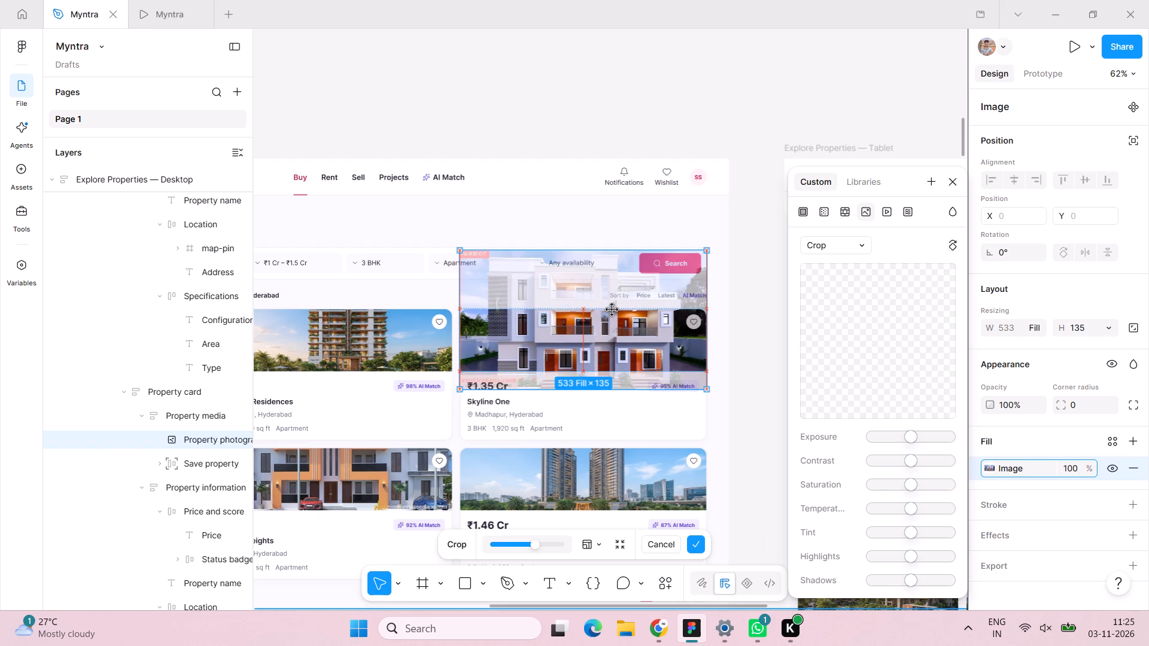
{"action": "left_click_drag", "start_coordinate": [612, 310], "coordinate": [613, 309]}
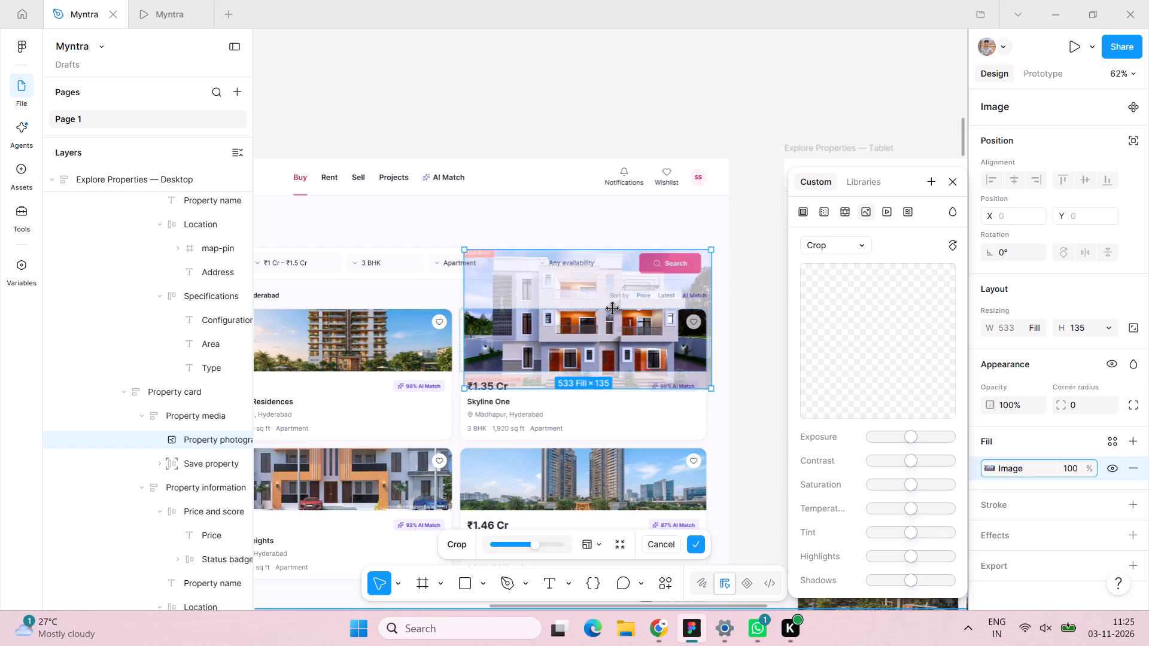
{"action": "left_click_drag", "start_coordinate": [613, 309], "coordinate": [612, 300]}
{"action": "left_click", "coordinate": [700, 111]}
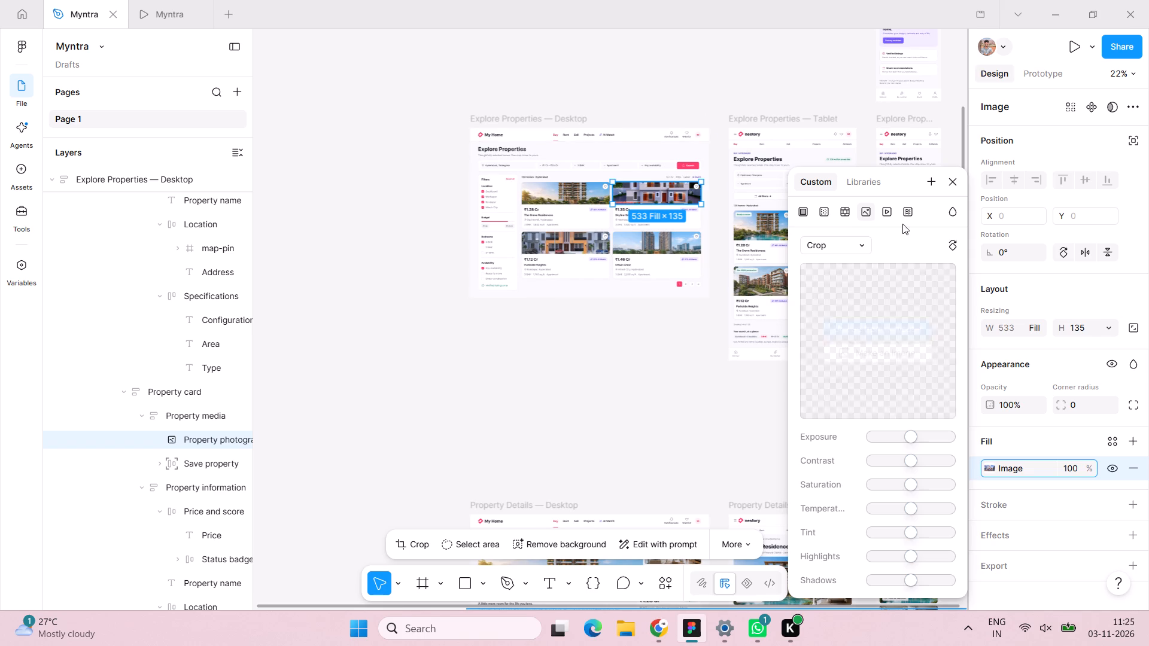
Close the image fill settings of the Skyline One card photo.
{"action": "left_click", "coordinate": [954, 184]}
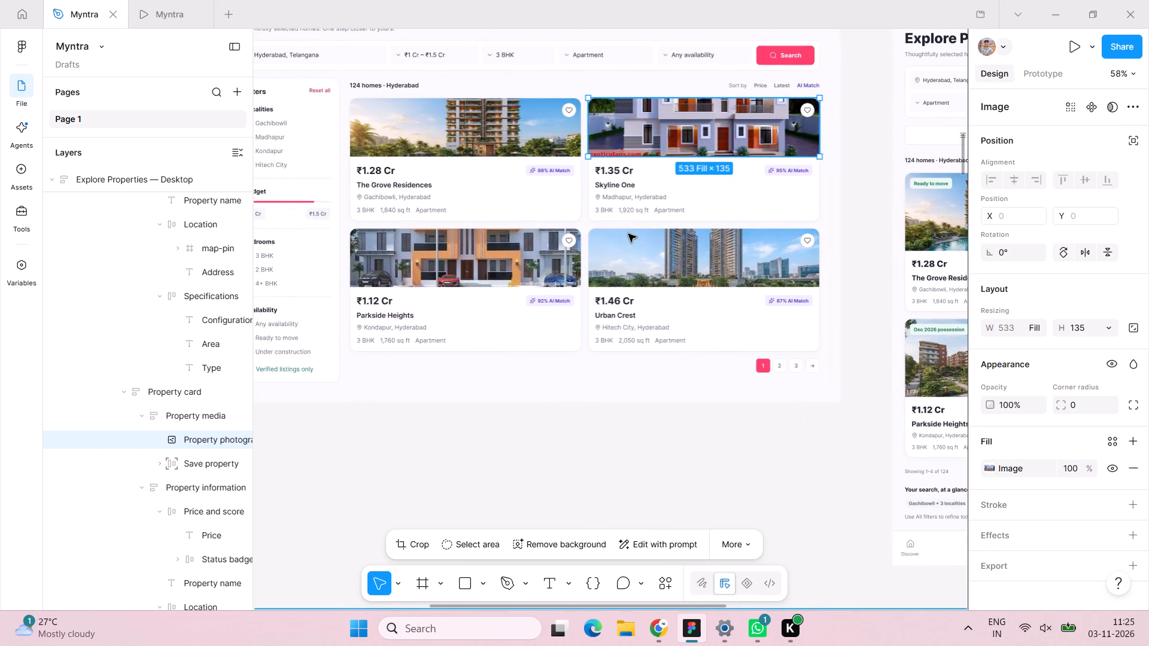
Set the font size of the subtitle under the Explore Properties heading on the desktop screen to 16.
{"action": "scroll", "coordinate": [628, 234], "scroll_direction": "up", "scroll_amount": 2}
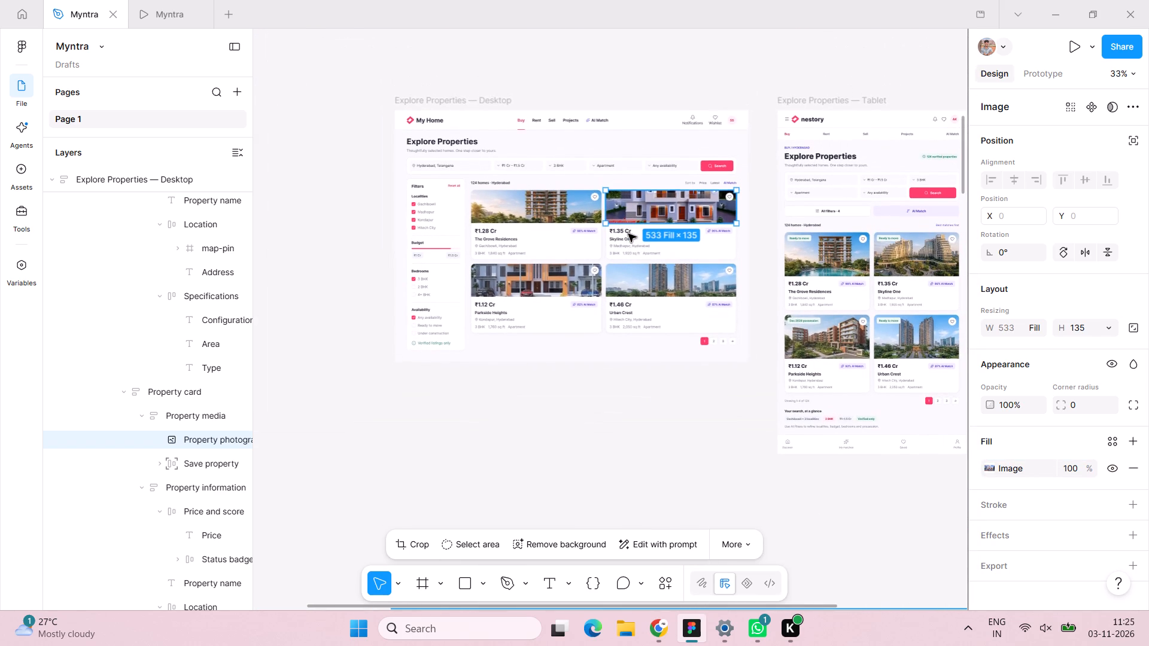
{"action": "scroll", "coordinate": [628, 234], "scroll_direction": "up", "scroll_amount": 1}
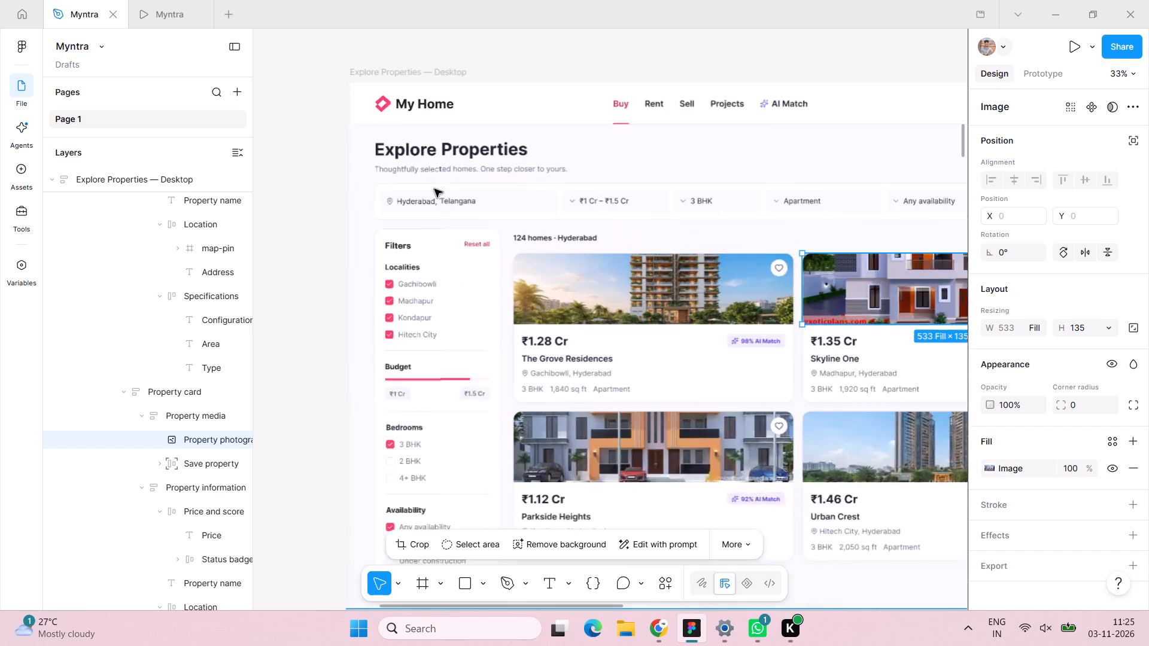
{"action": "triple_click", "coordinate": [483, 170]}
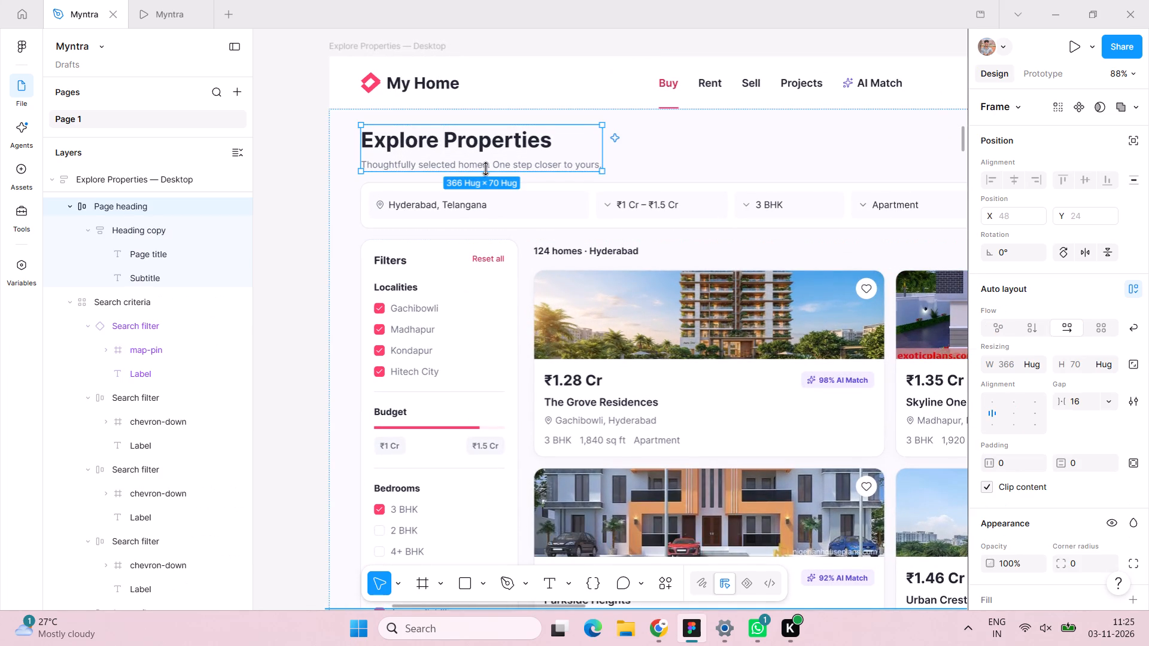
{"action": "double_click", "coordinate": [495, 160]}
{"action": "double_click", "coordinate": [496, 160]}
{"action": "left_click", "coordinate": [496, 160]}
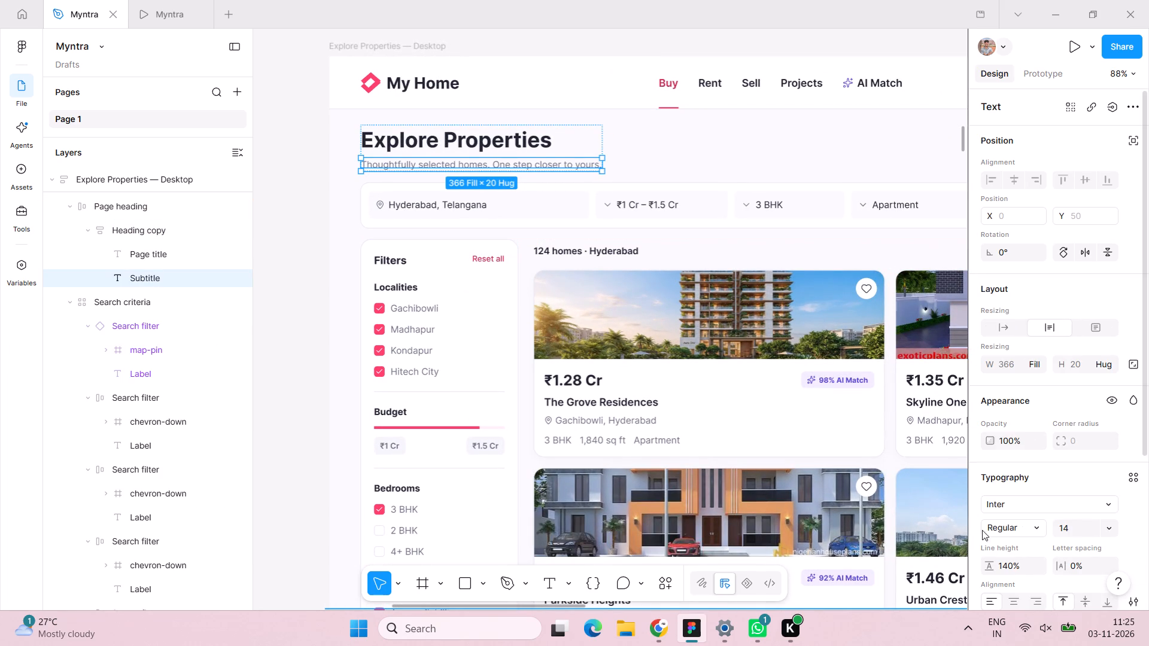
{"action": "left_click", "coordinate": [1084, 533]}
{"action": "type", "text": "16"}
{"action": "key", "text": "Return"}
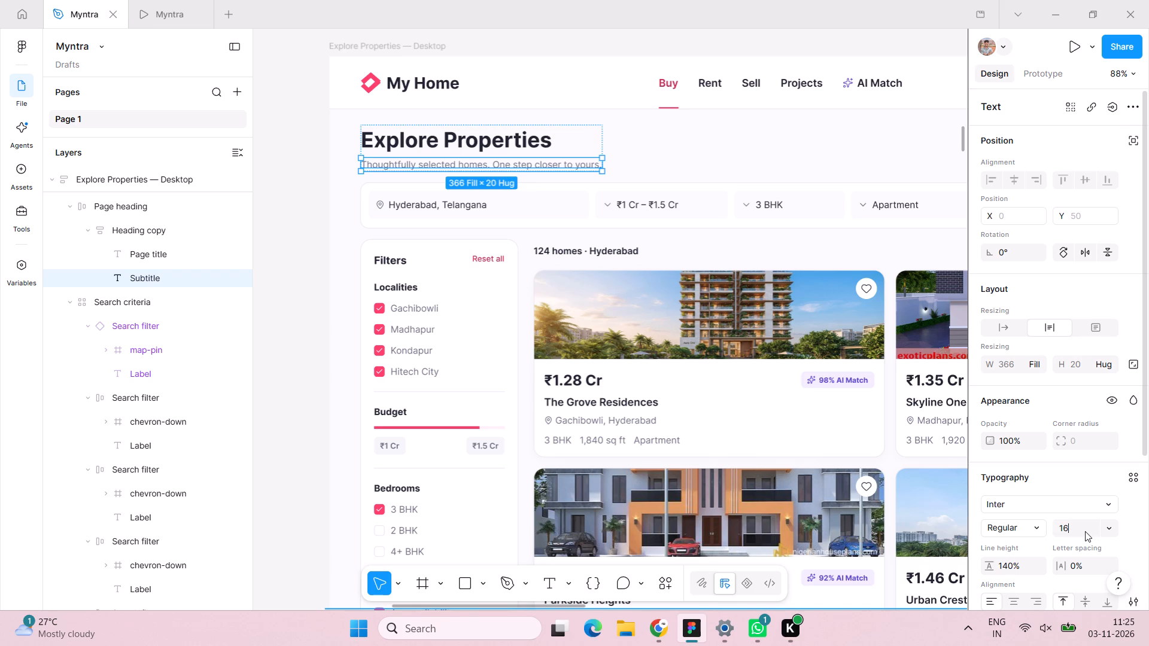